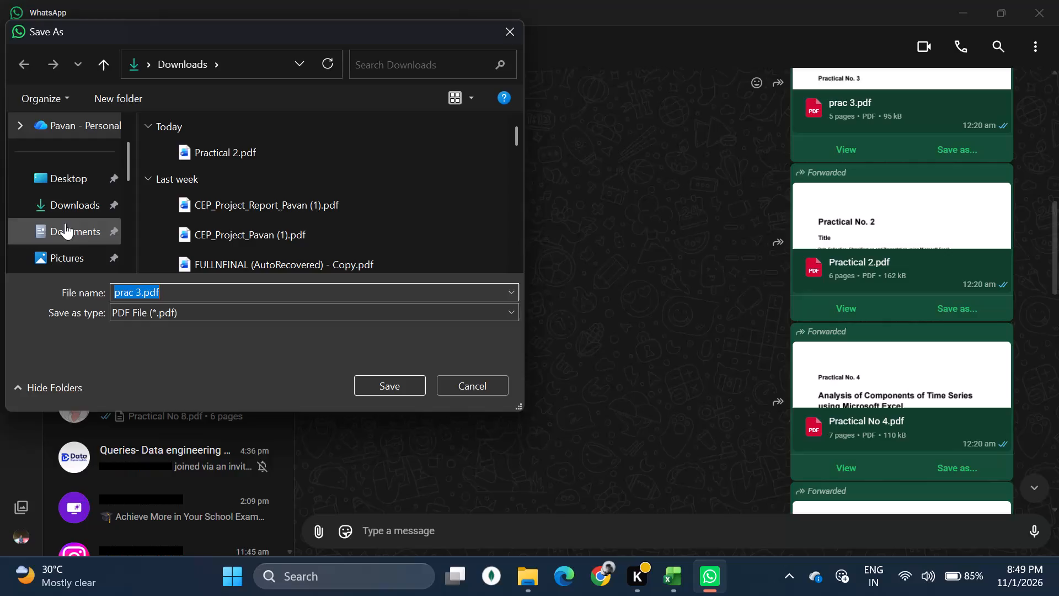
Choose the Downloads folder as the save location for the chat attachment prac 3.pdf.
click(77, 200)
click(86, 207)
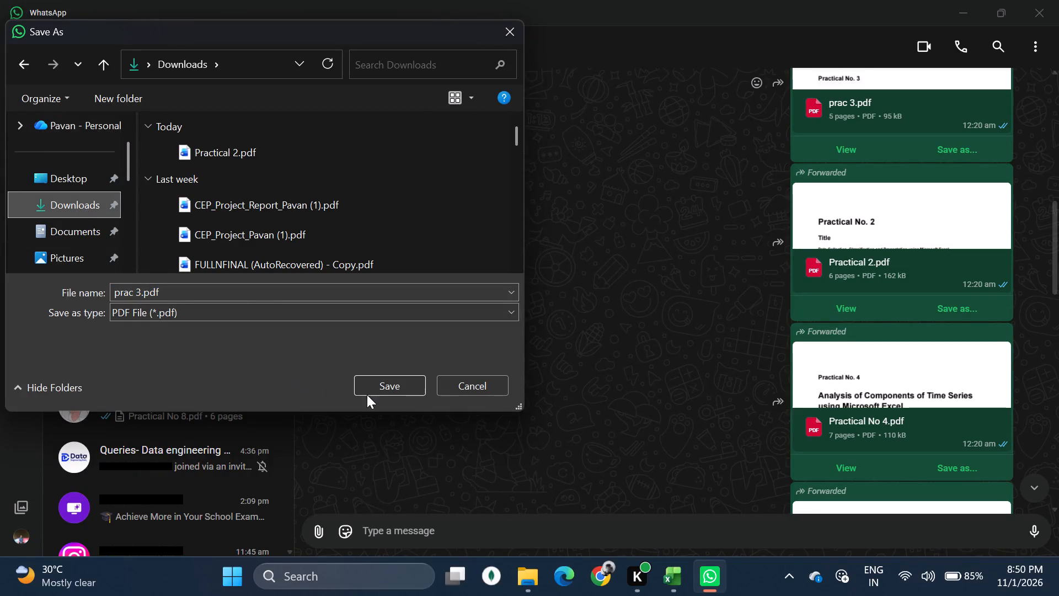
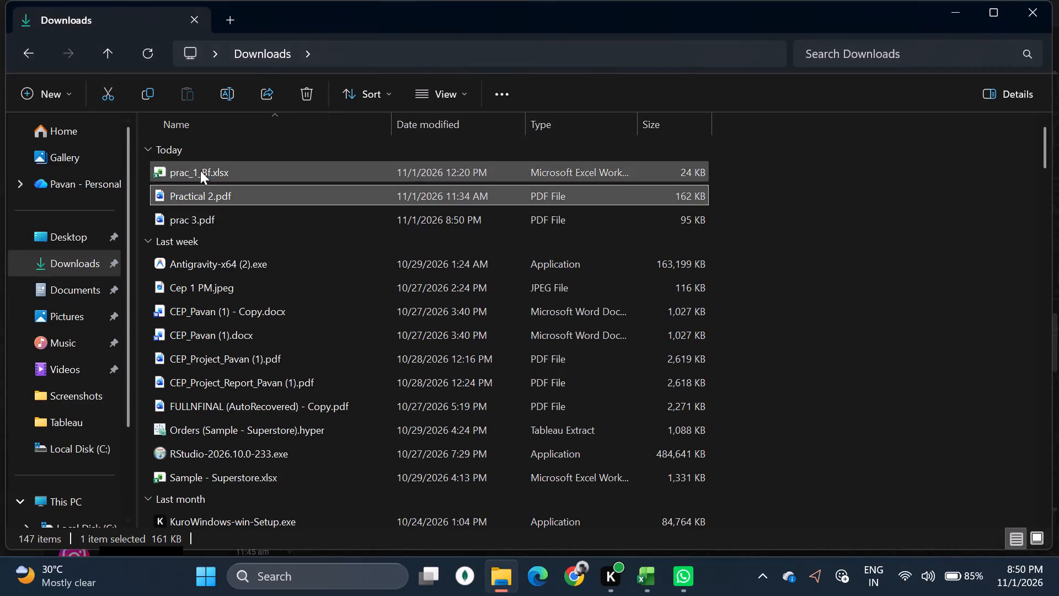
Open prac 3.pdf from the Downloads folder in Microsoft Edge.
click(254, 226)
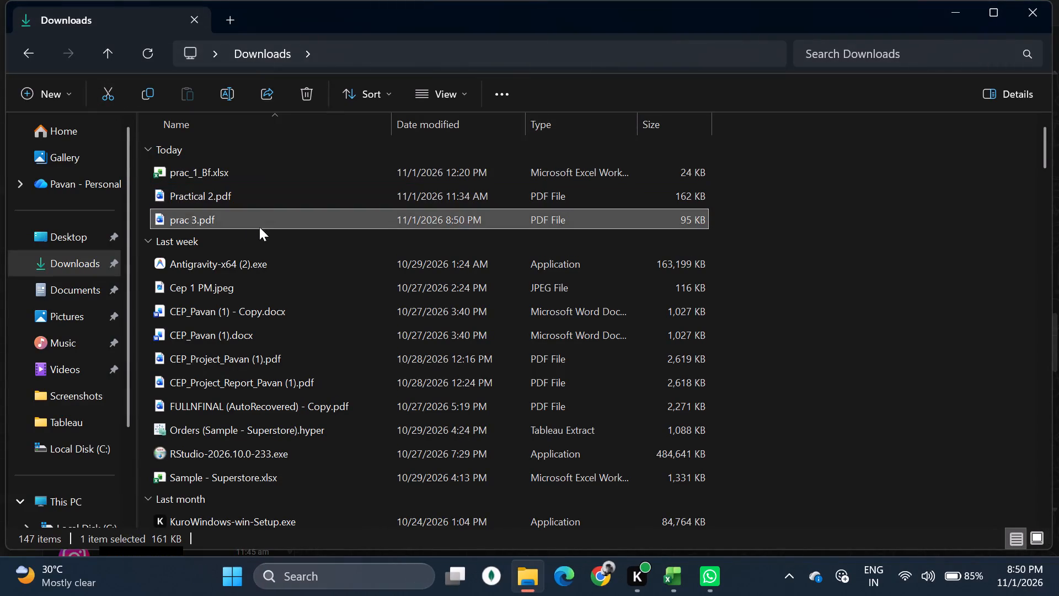
right_click(261, 208)
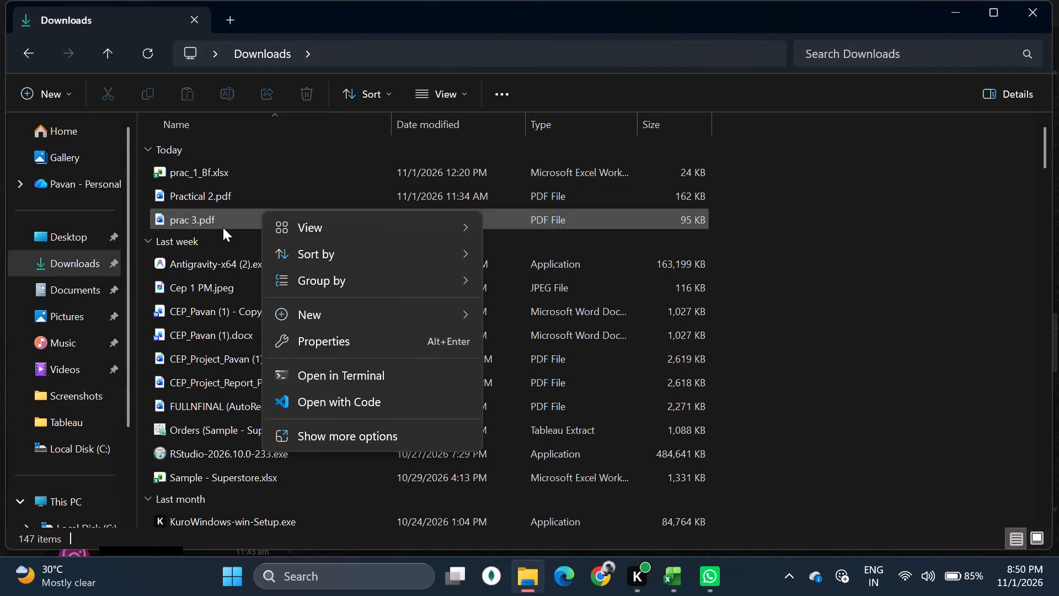
click(223, 227)
right_click(223, 227)
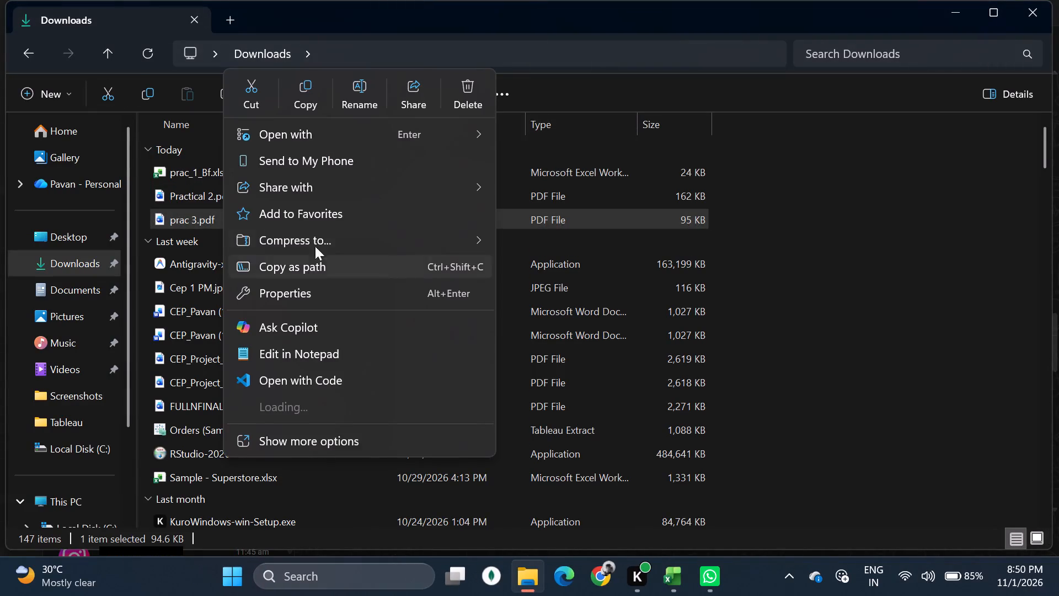
click(562, 162)
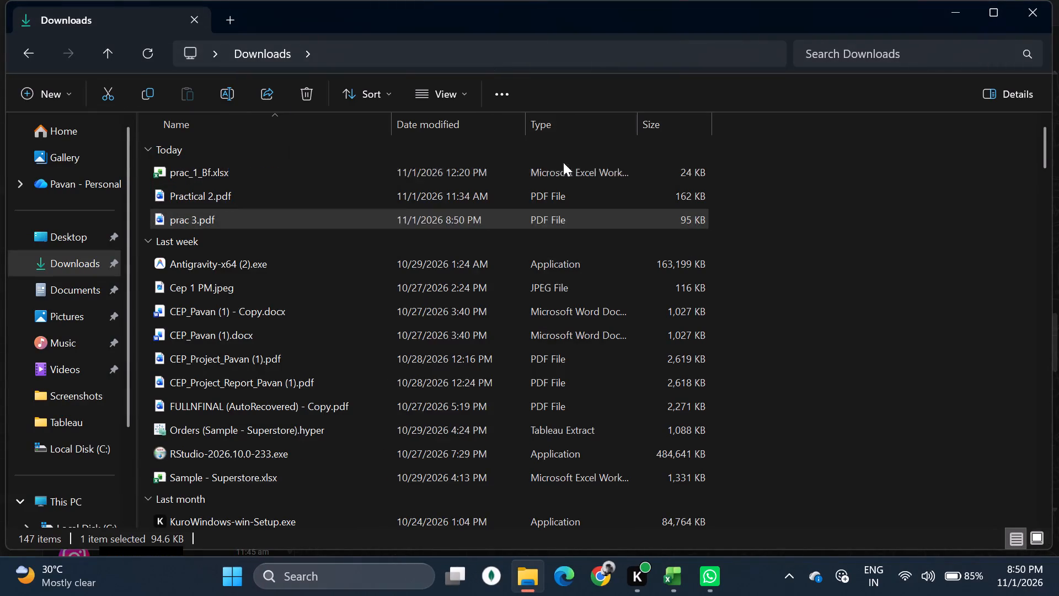
Switch to Excel and create a new blank workbook.
click(669, 577)
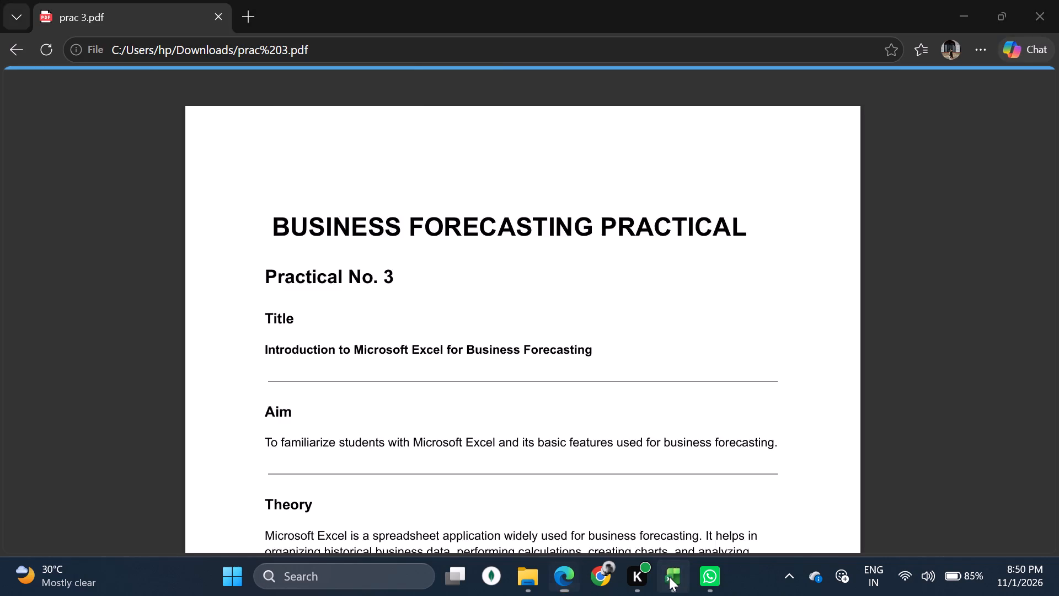
click(284, 156)
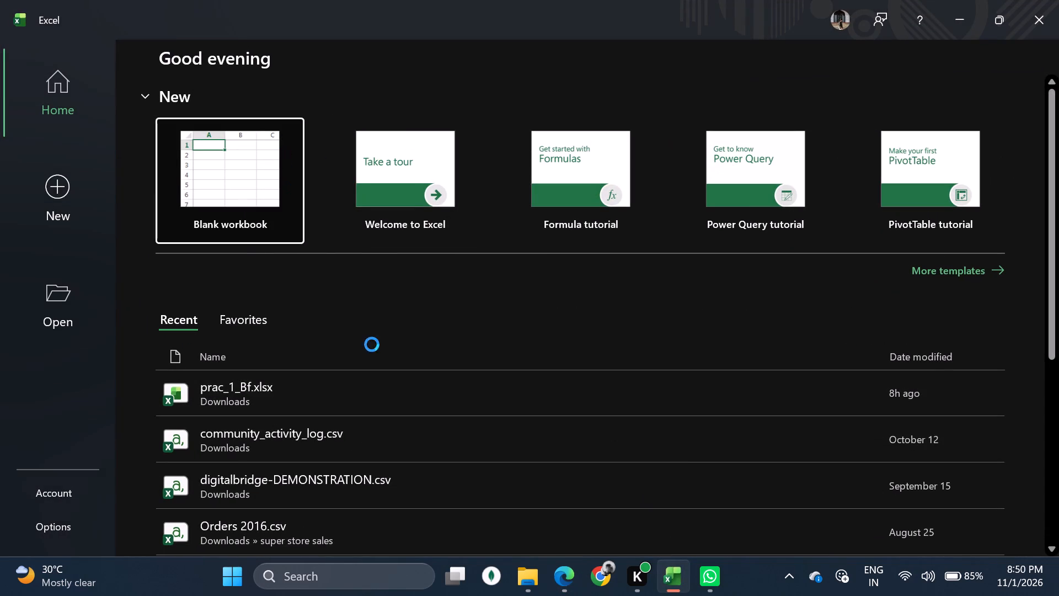
Return to prac 3.pdf in Edge and read its title, aim, theory and the Dataset instruction on page 1.
click(565, 575)
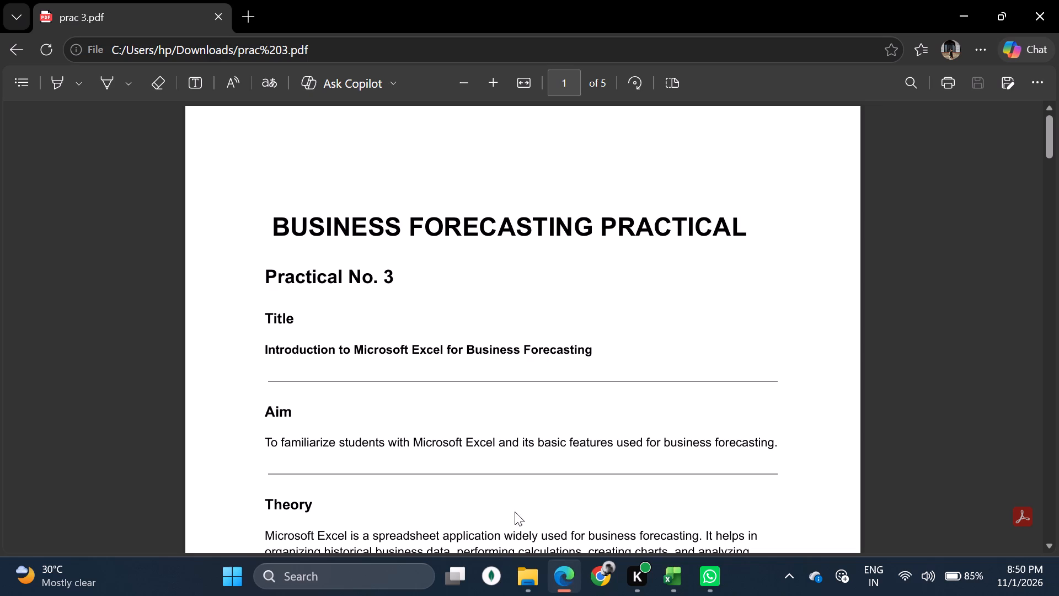
scroll(366, 178, down, 1)
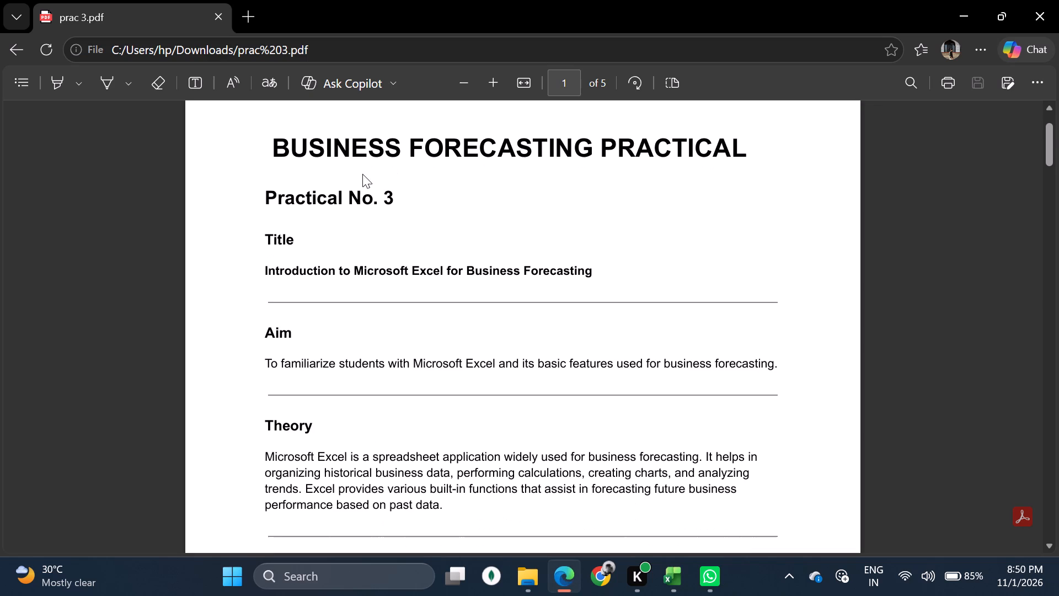
drag(270, 140, 680, 207)
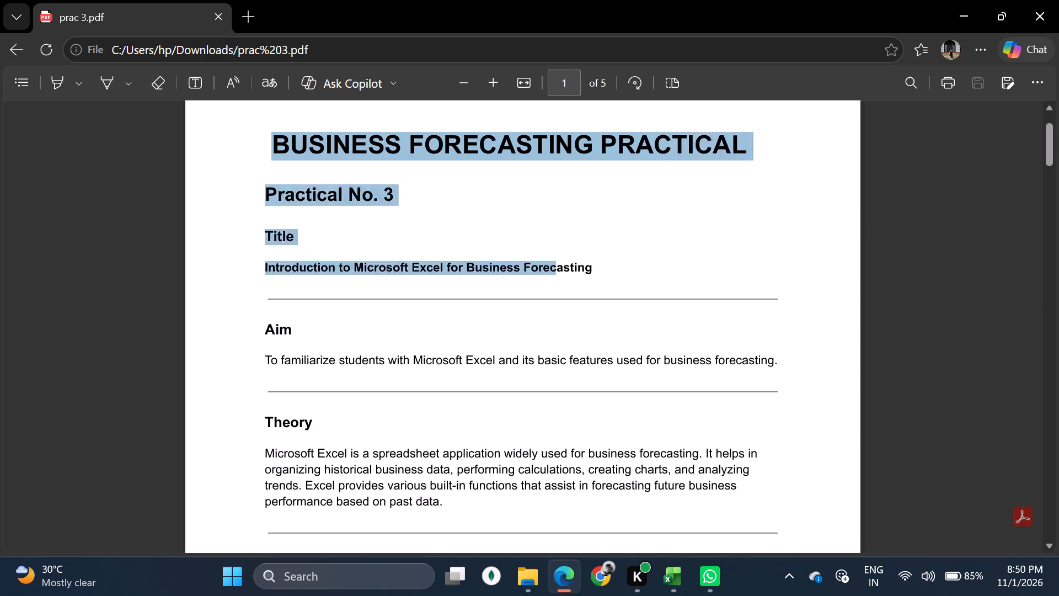
drag(680, 207, 799, 219)
click(645, 226)
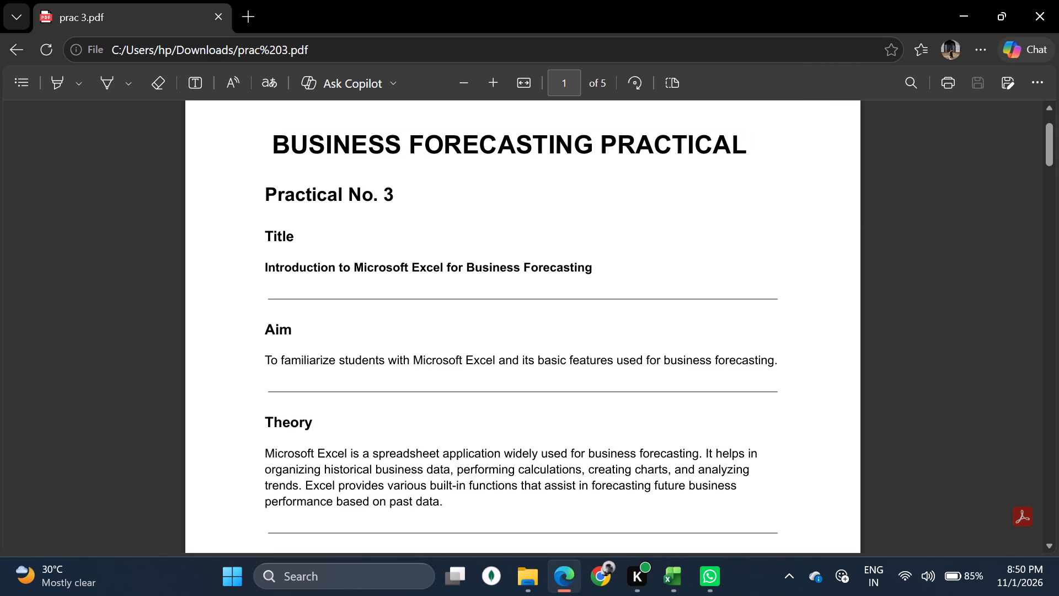
scroll(381, 292, down, 2)
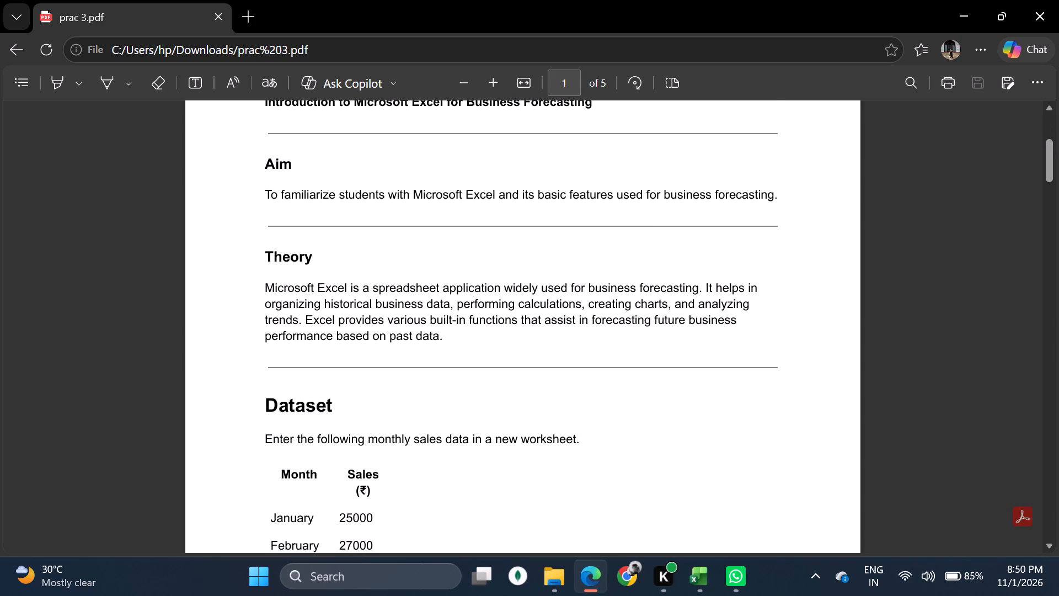
scroll(306, 298, down, 1)
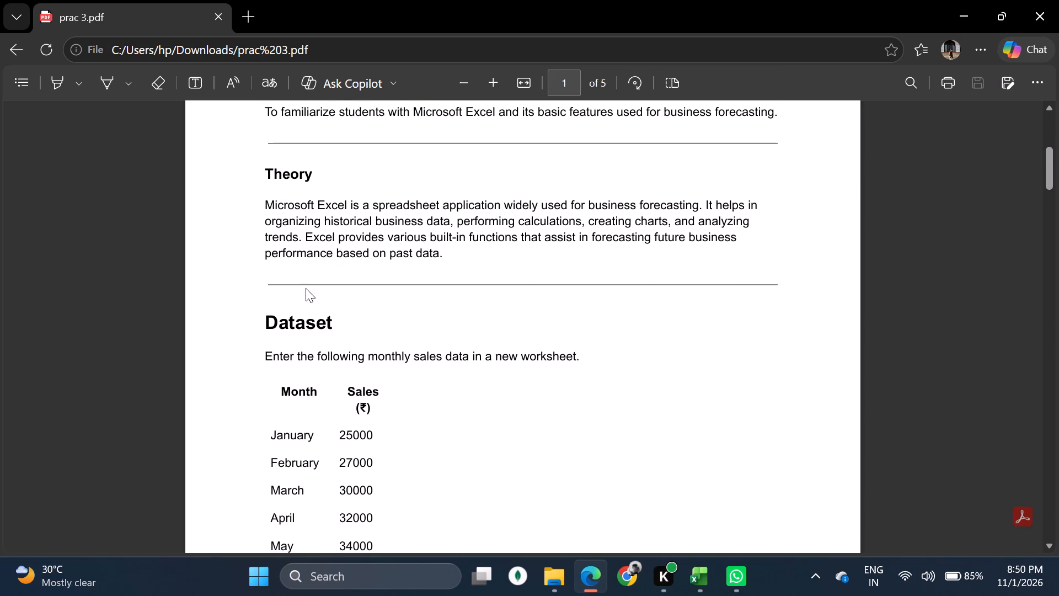
scroll(287, 279, down, 2)
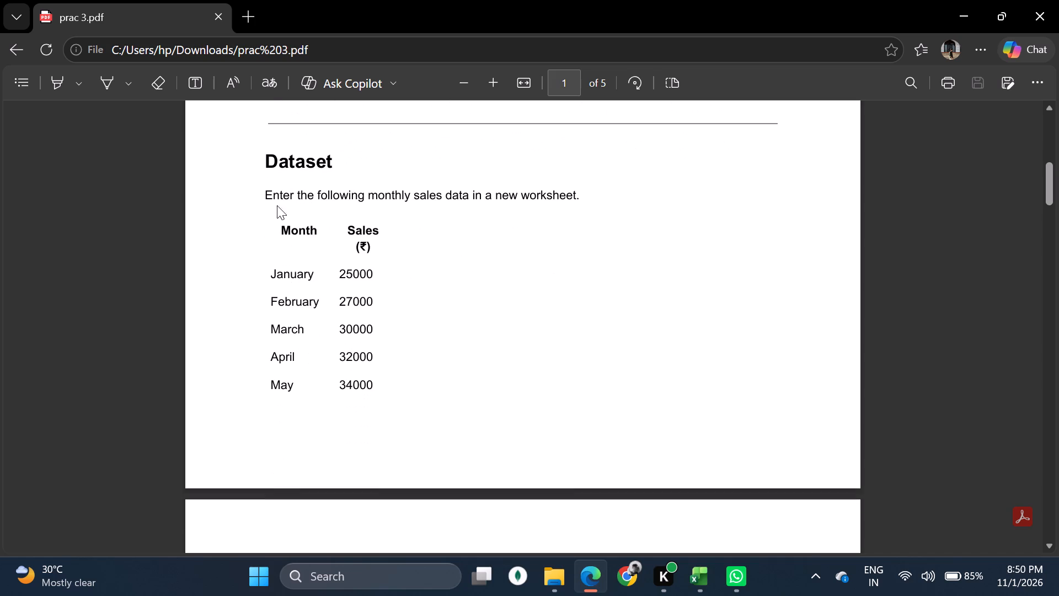
drag(269, 192, 558, 220)
click(424, 304)
Read Steps 1 to 3 of the Procedure section on page 2 of the practical.
scroll(423, 304, down, 8)
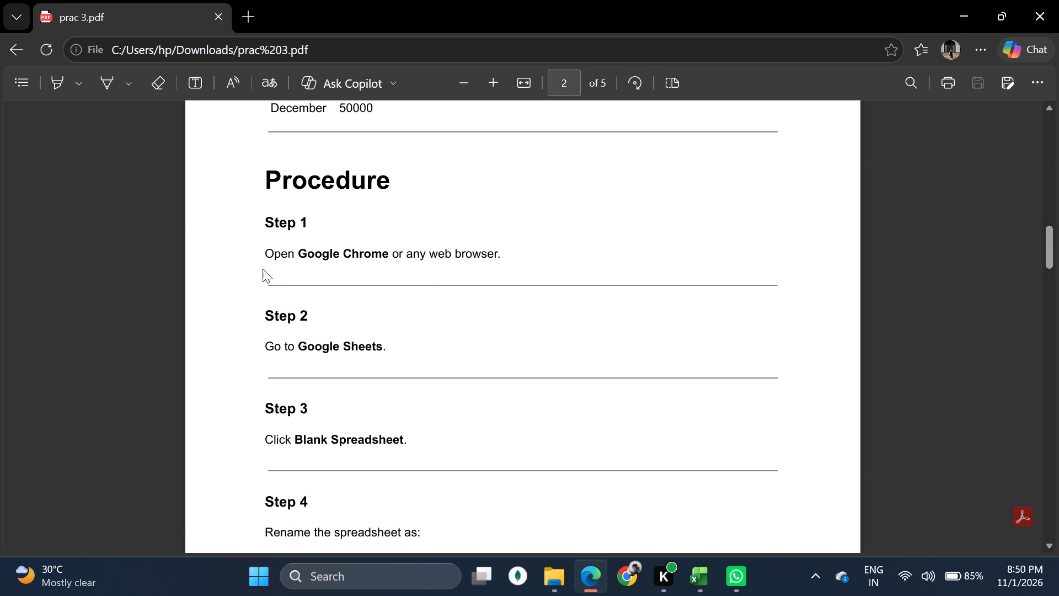
drag(264, 256, 555, 268)
click(489, 297)
drag(399, 342, 249, 348)
scroll(329, 398, down, 1)
drag(261, 355, 323, 358)
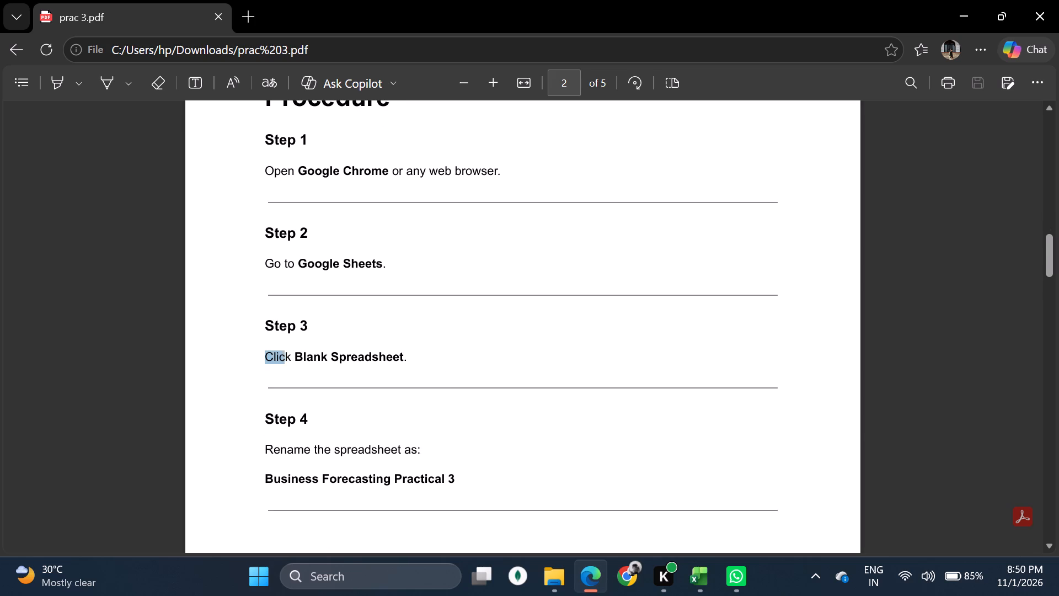
drag(323, 358, 478, 355)
click(430, 380)
Copy the spreadsheet name "Business Forecasting Practical 3" from Step 4 of the procedure.
scroll(430, 380, down, 1)
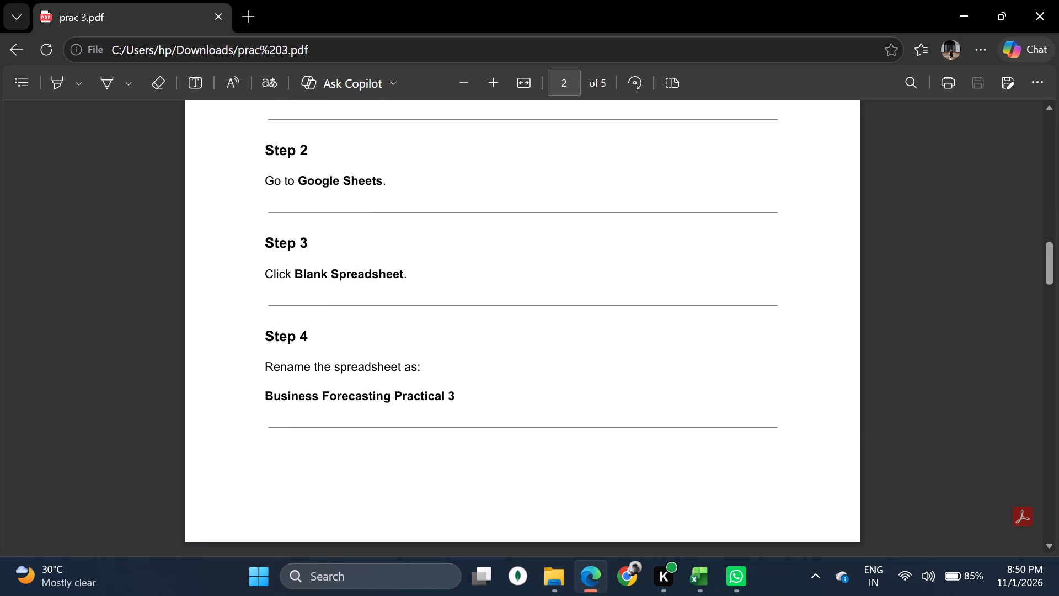
drag(458, 397, 287, 393)
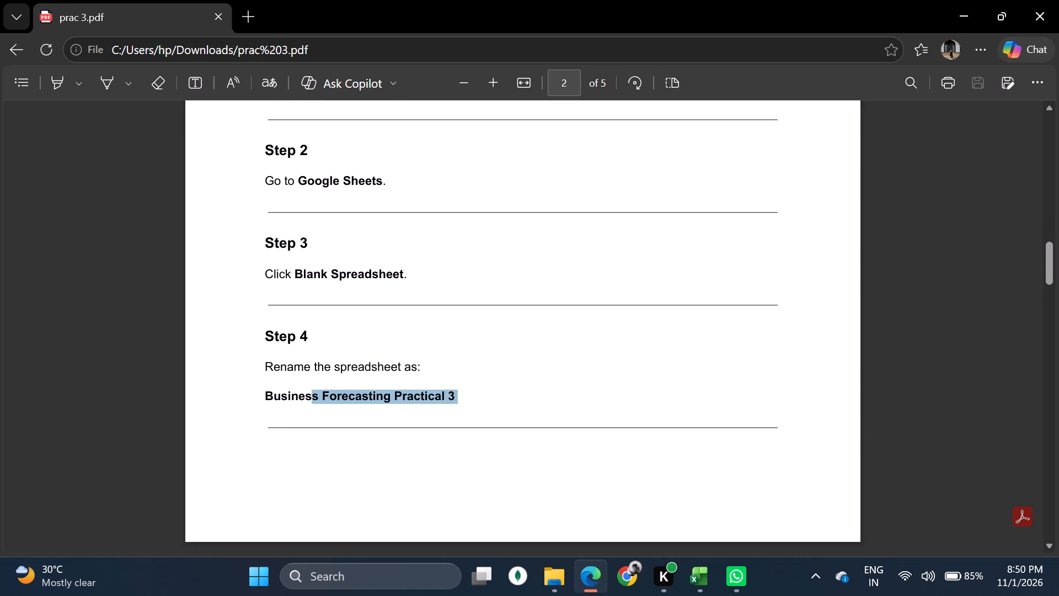
drag(287, 393, 220, 411)
key(ctrl+c)
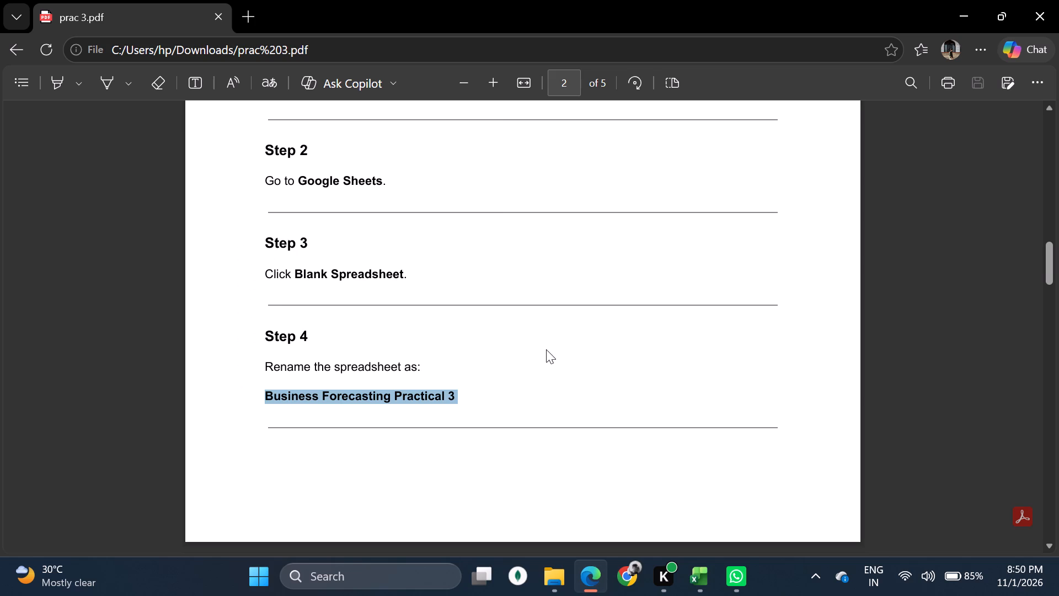
click(546, 349)
Read procedure Steps 5 to 8 on page 3, covering the headings, monthly data entry, AutoFill and average sales formula.
scroll(546, 349, down, 3)
scroll(496, 338, down, 2)
scroll(296, 315, down, 1)
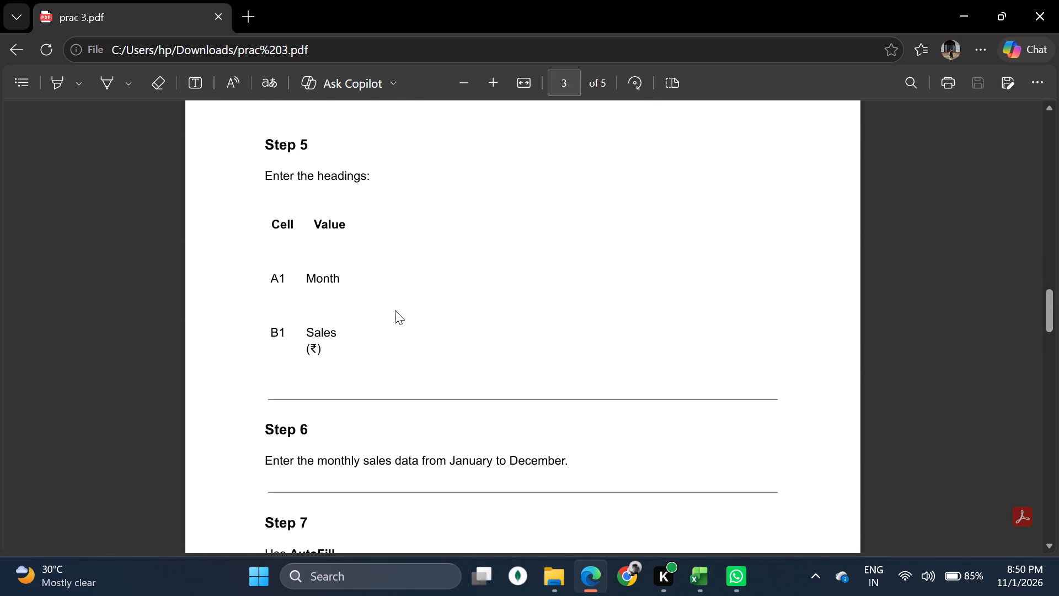
scroll(395, 310, down, 1)
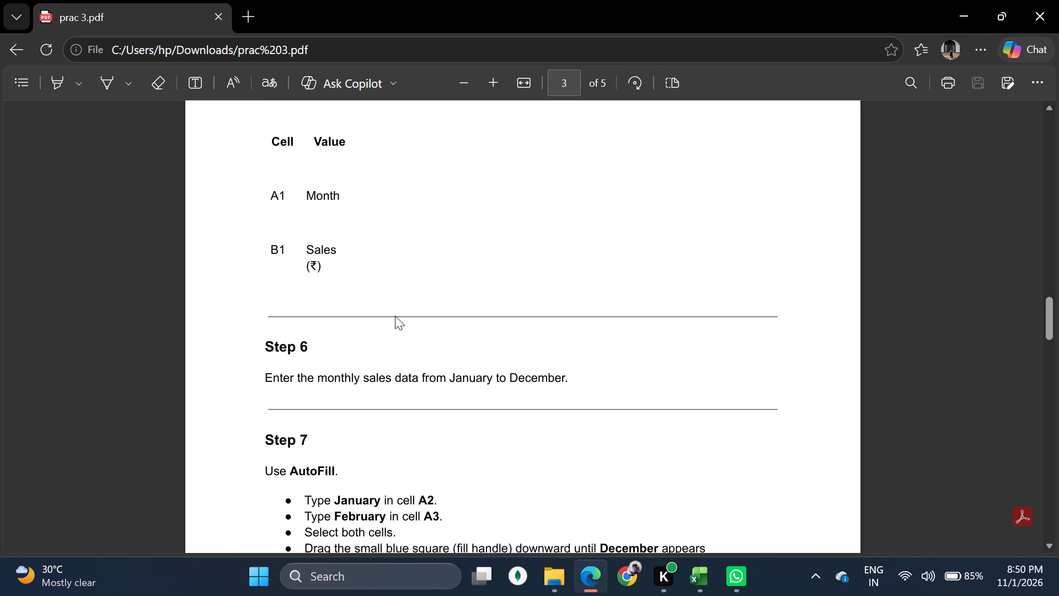
scroll(396, 297, down, 1)
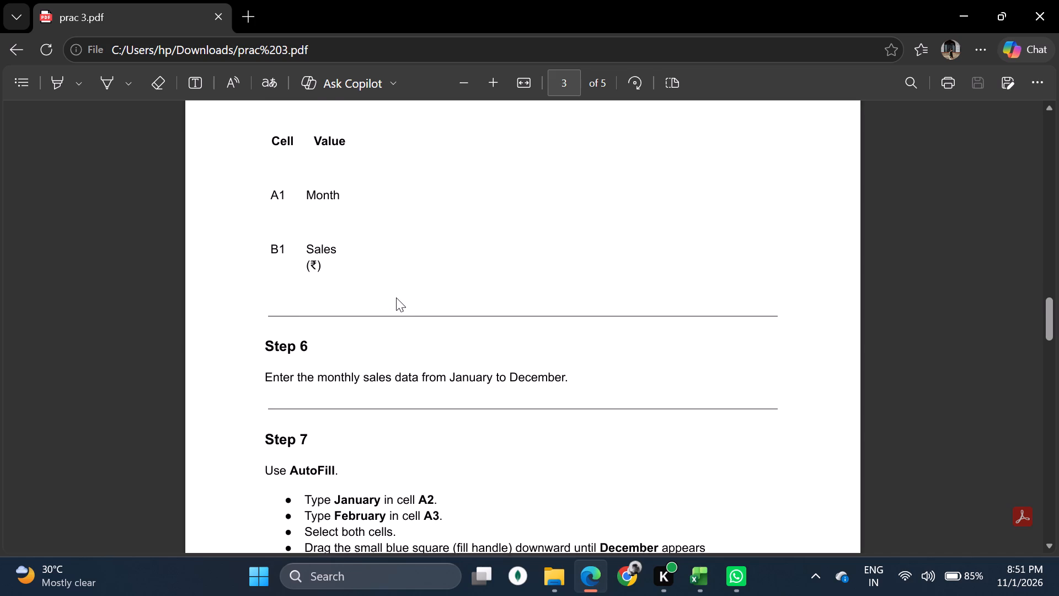
scroll(396, 297, down, 1)
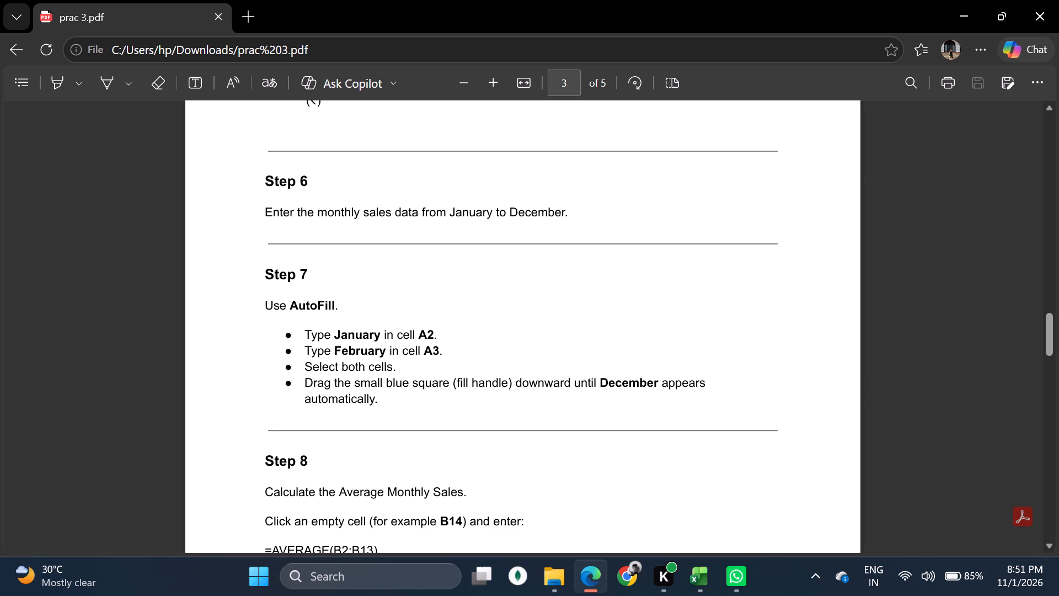
scroll(347, 390, down, 2)
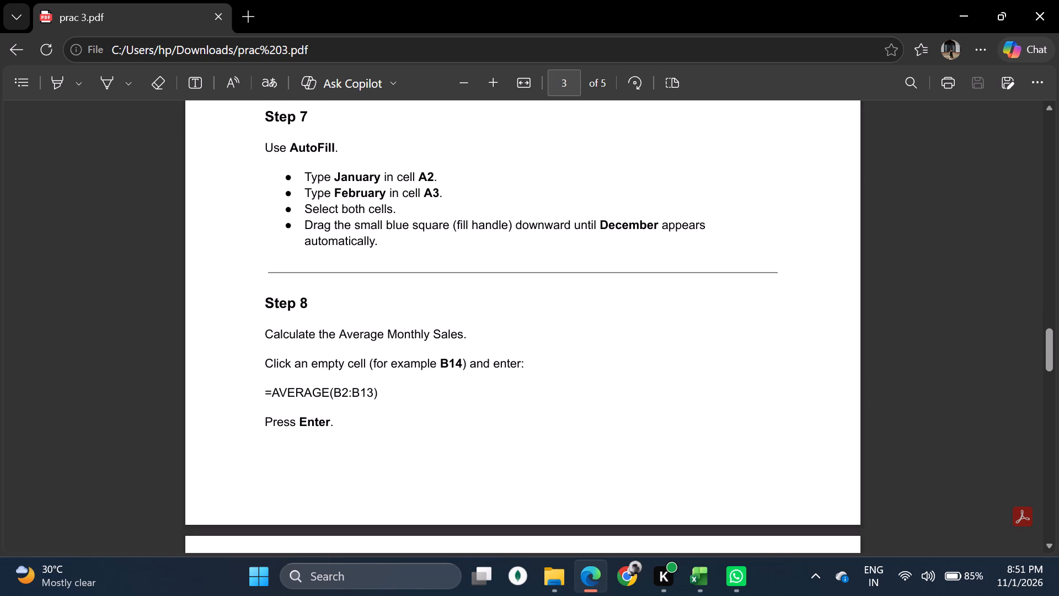
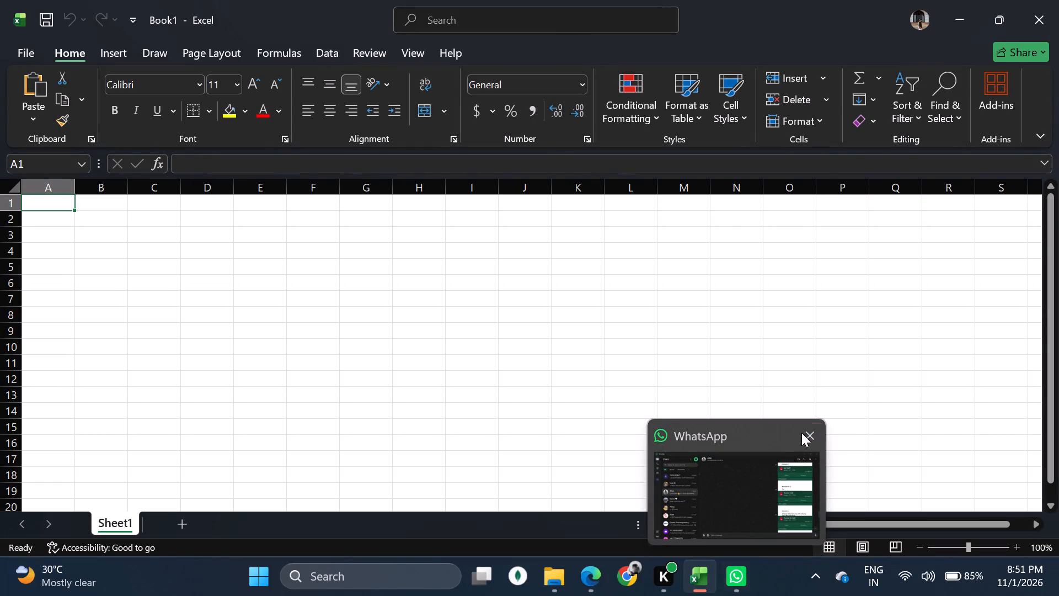
Close the WhatsApp window.
click(812, 431)
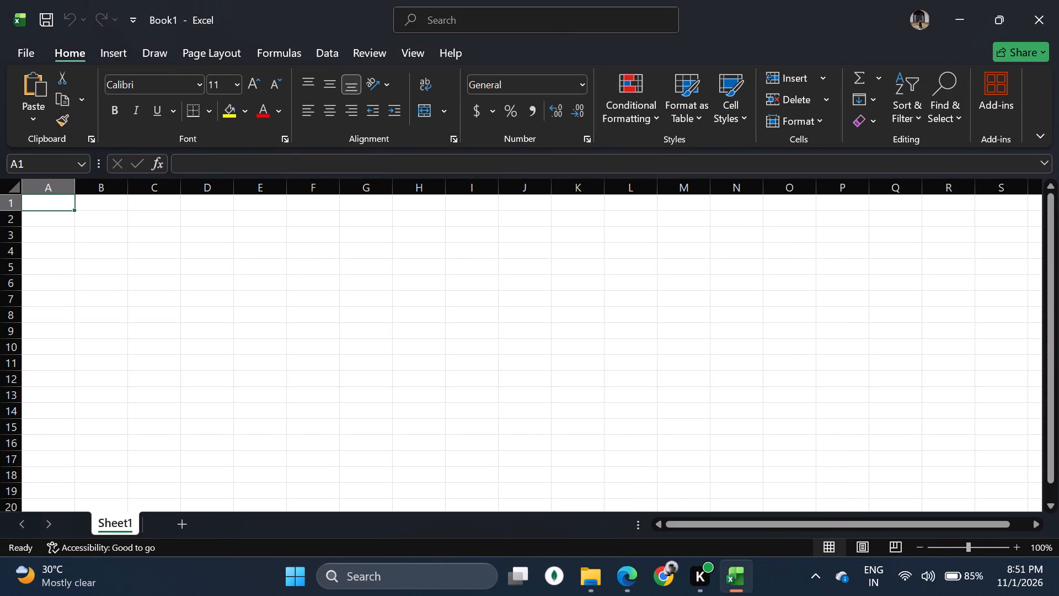
Switch to prac 3.pdf in Edge and review it backwards from Step 5 to the Dataset section on page 1.
click(632, 577)
scroll(383, 298, up, 8)
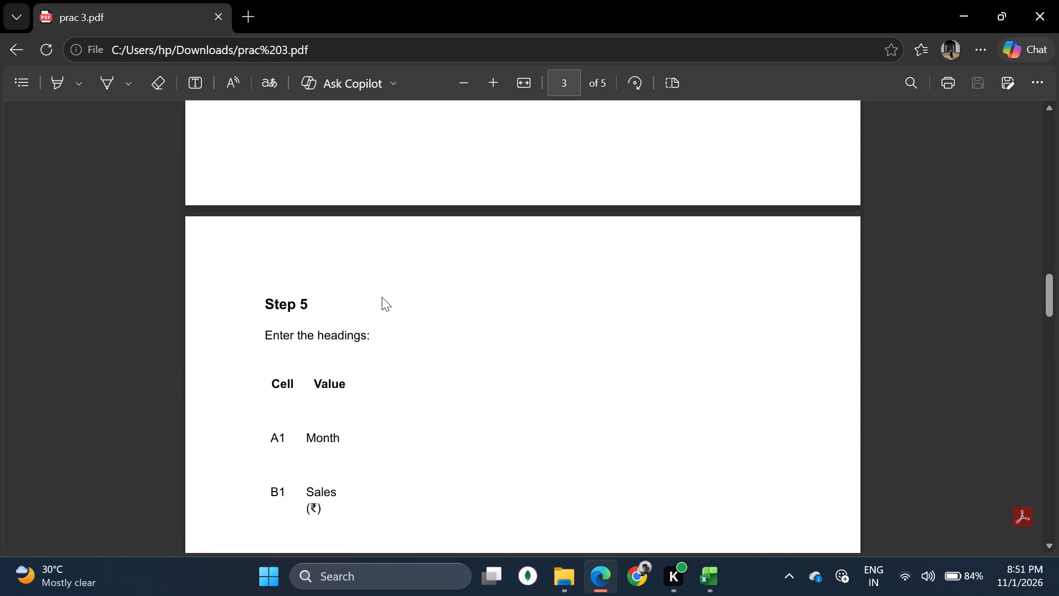
scroll(382, 297, up, 4)
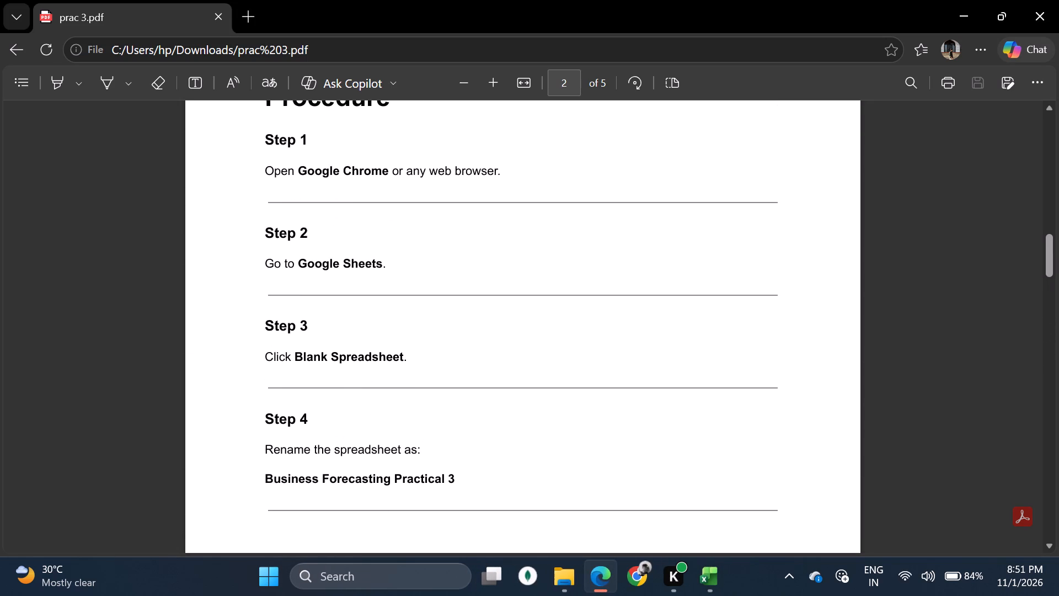
scroll(381, 282, up, 4)
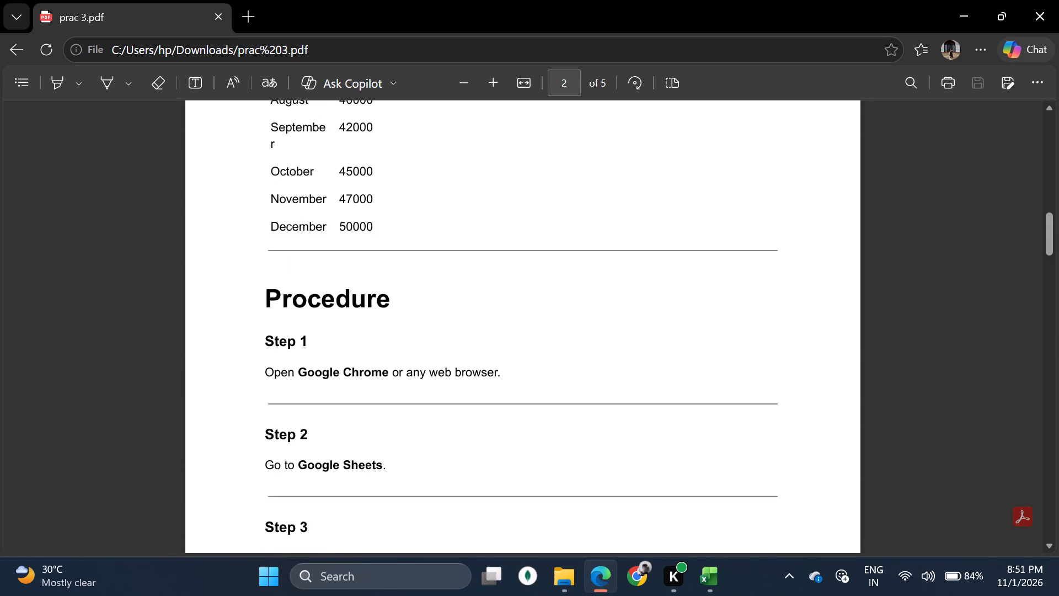
scroll(378, 278, up, 3)
scroll(295, 223, up, 4)
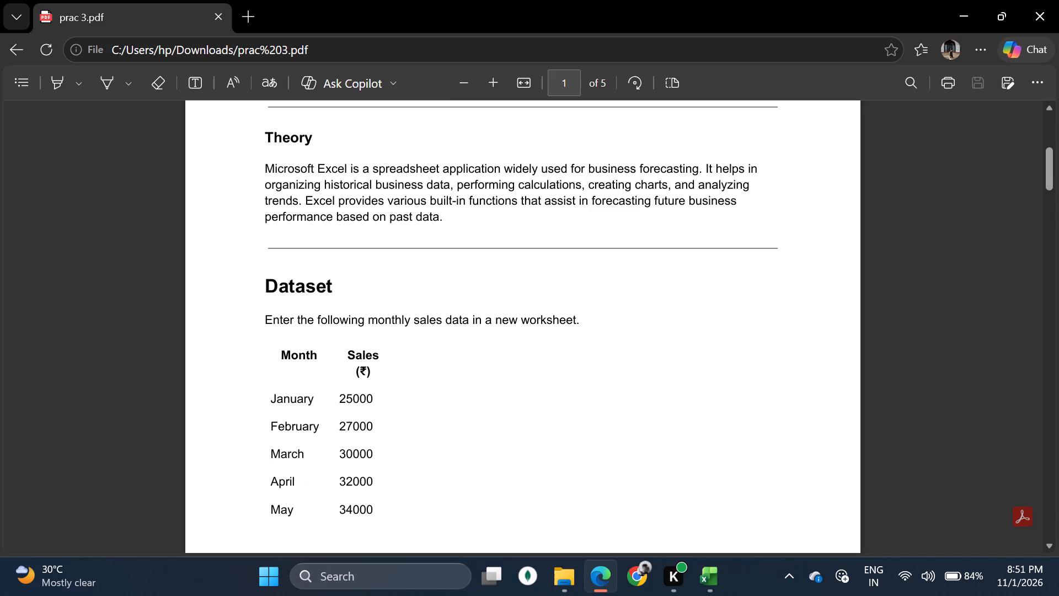
Switch to Chrome and enter "googleshe" as the Google search text on the new tab page.
click(627, 563)
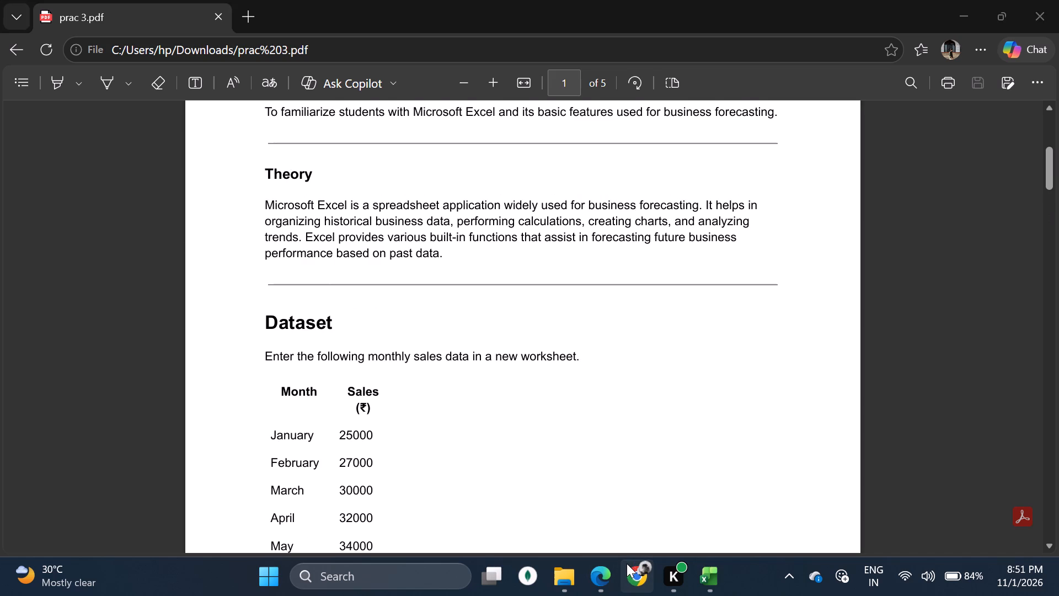
click(418, 342)
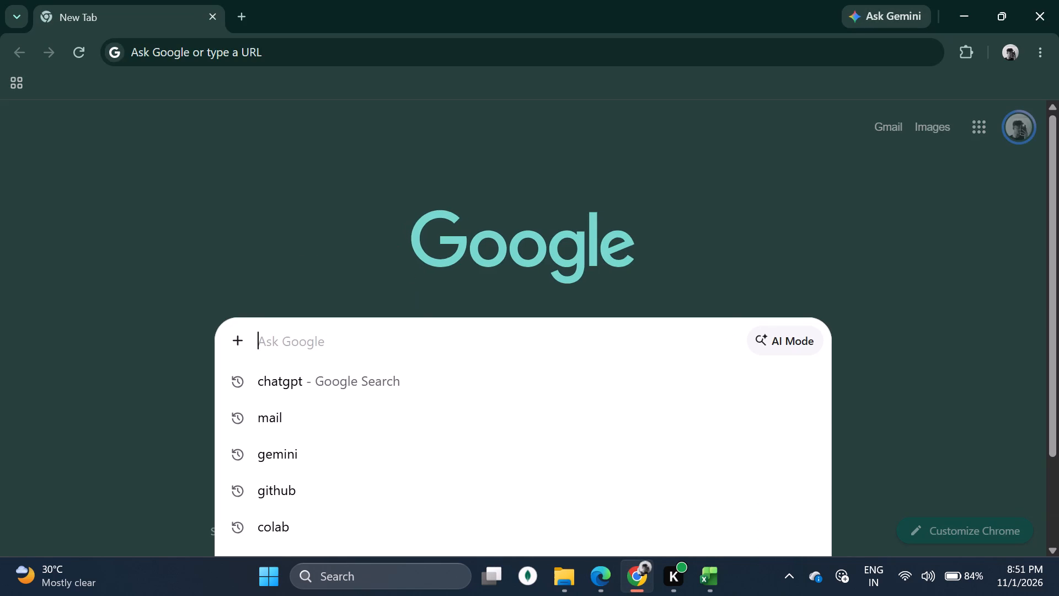
text(goog)
key(l)
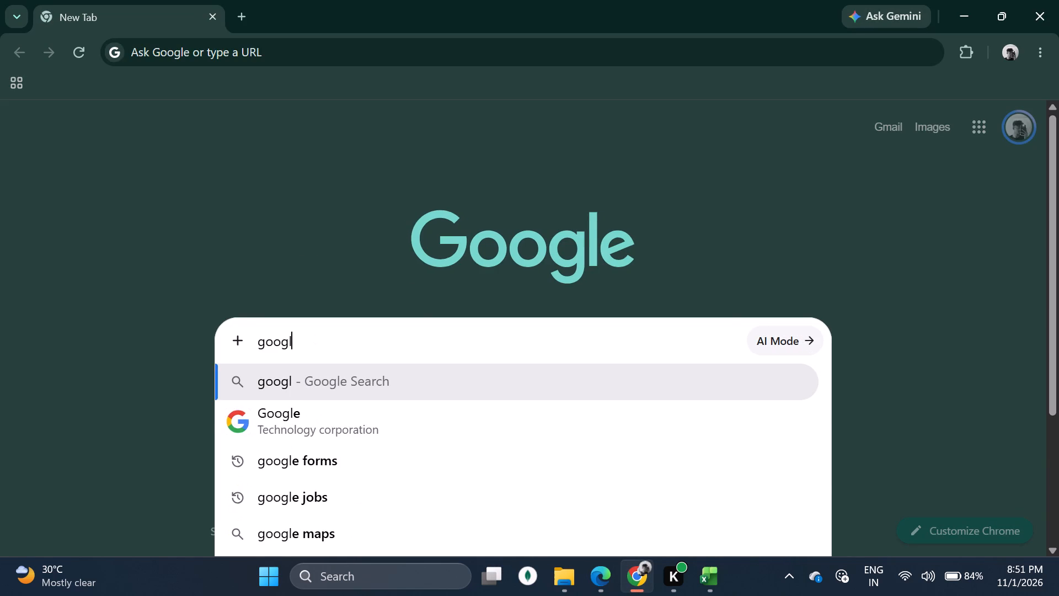
text(eshe)
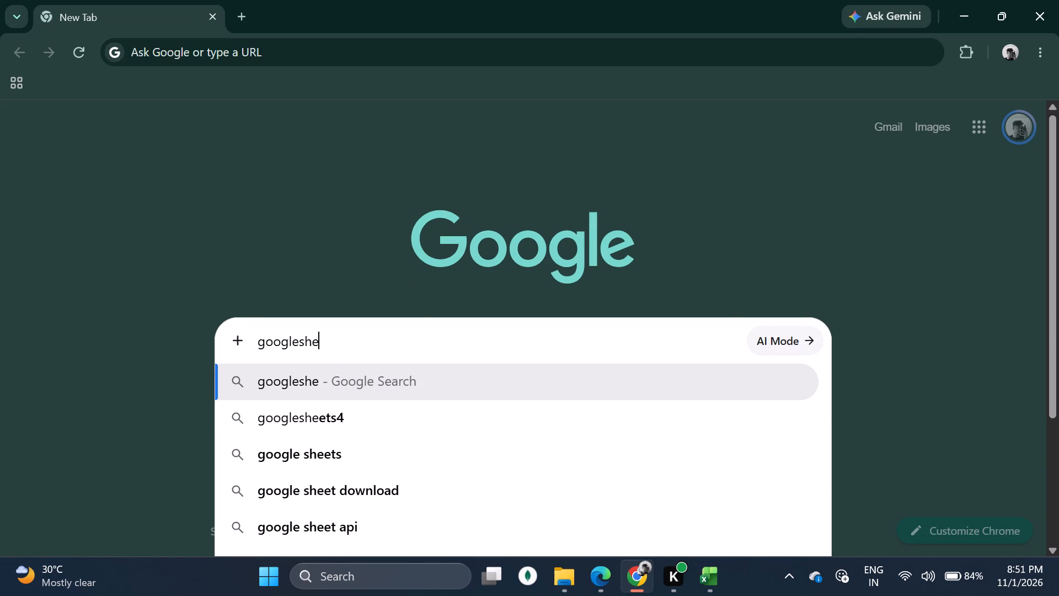
Look through the list of Google apps for Sheets.
click(972, 134)
click(974, 134)
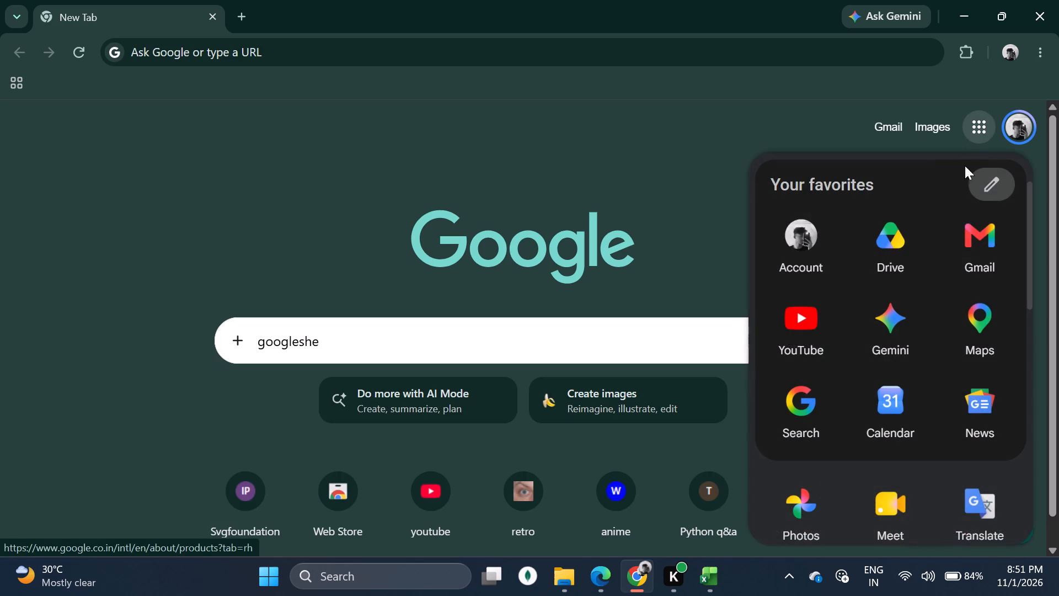
scroll(938, 315, down, 1)
scroll(892, 347, down, 2)
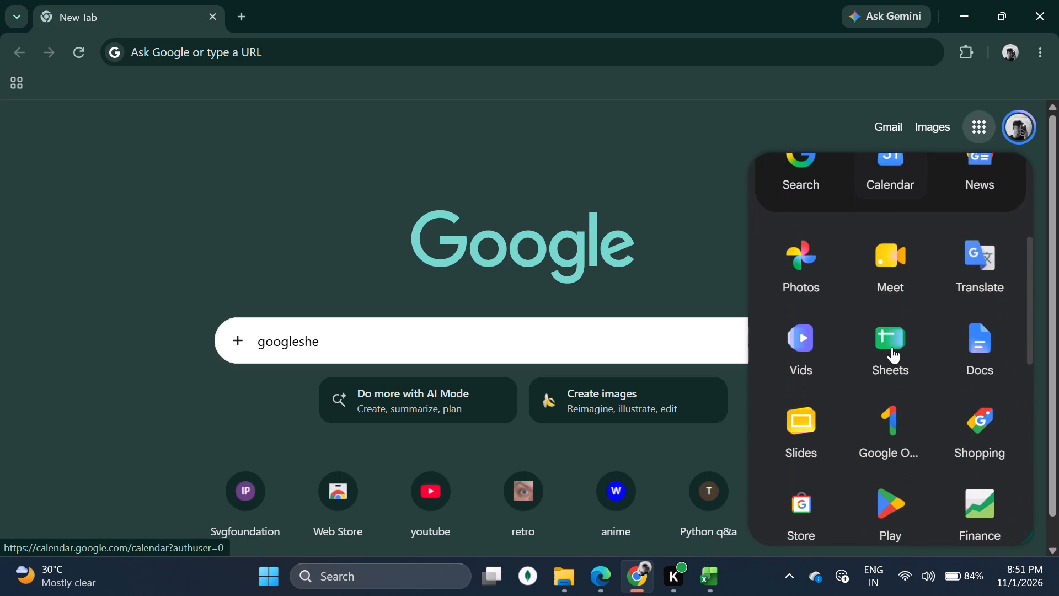
scroll(949, 331, down, 1)
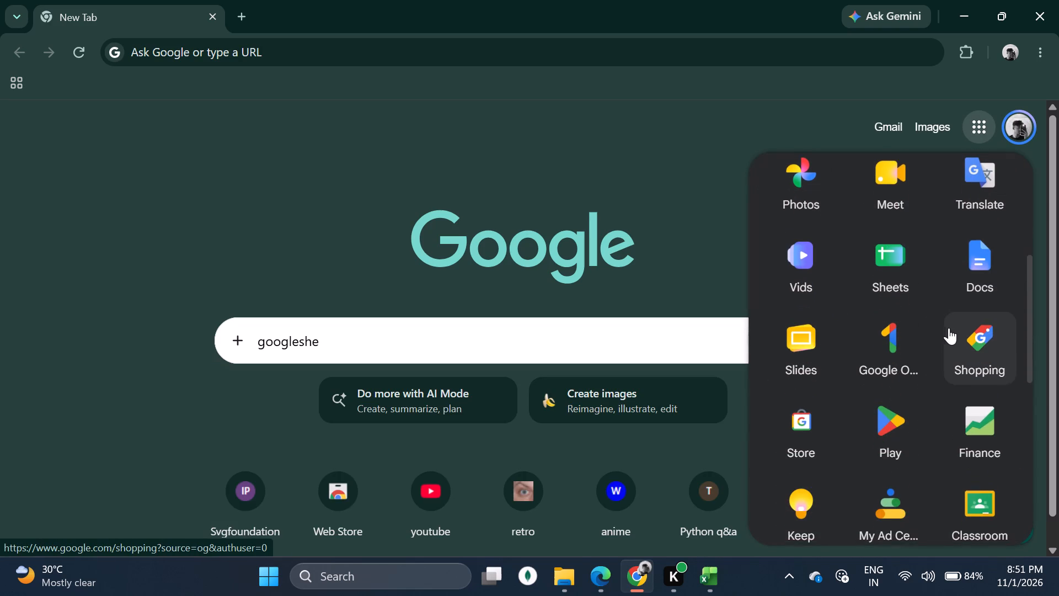
scroll(946, 326, down, 1)
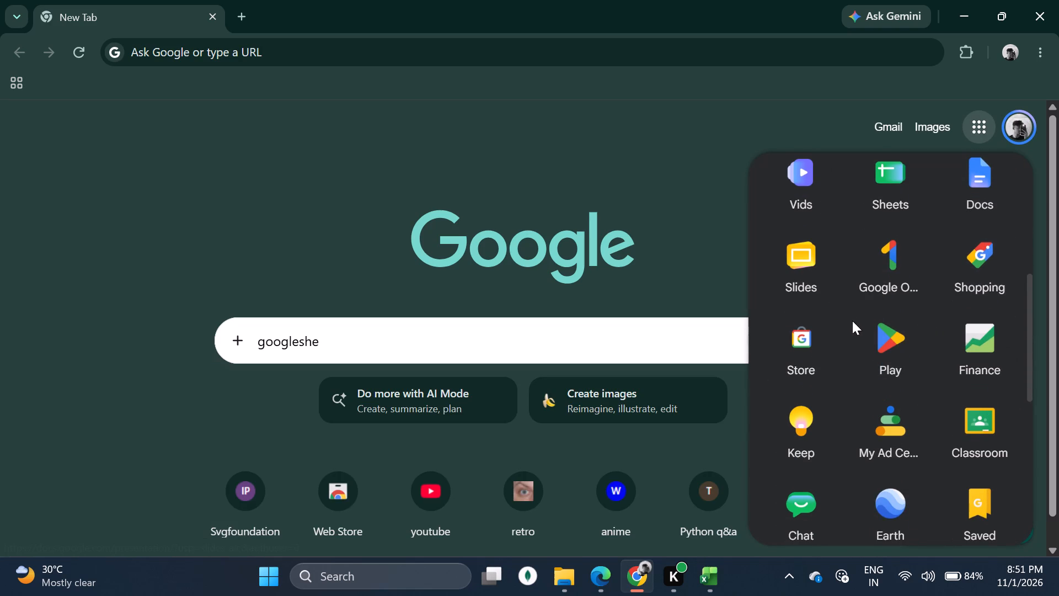
scroll(857, 322, down, 1)
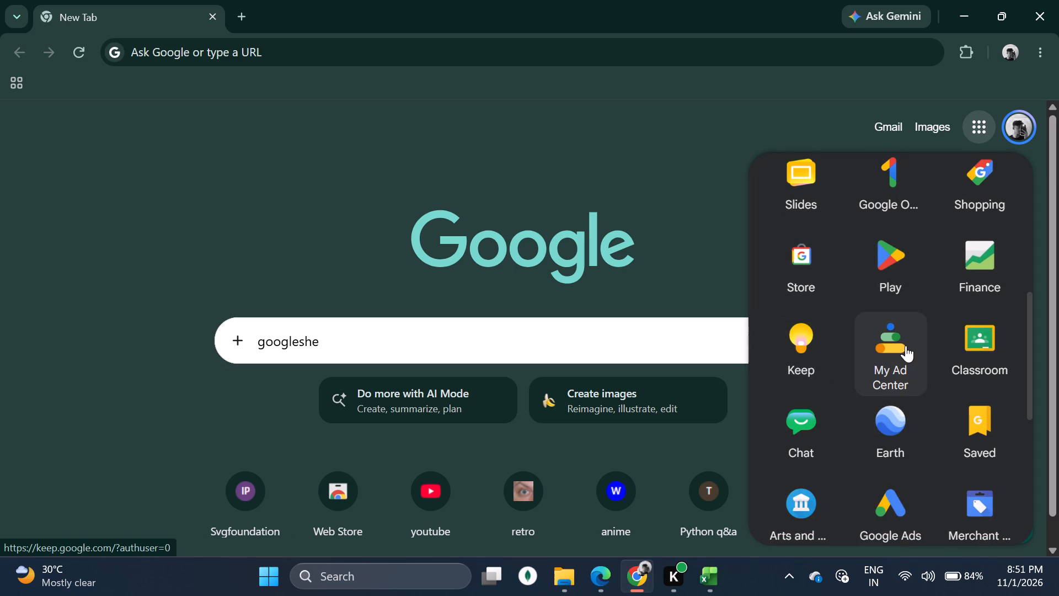
scroll(906, 345, down, 2)
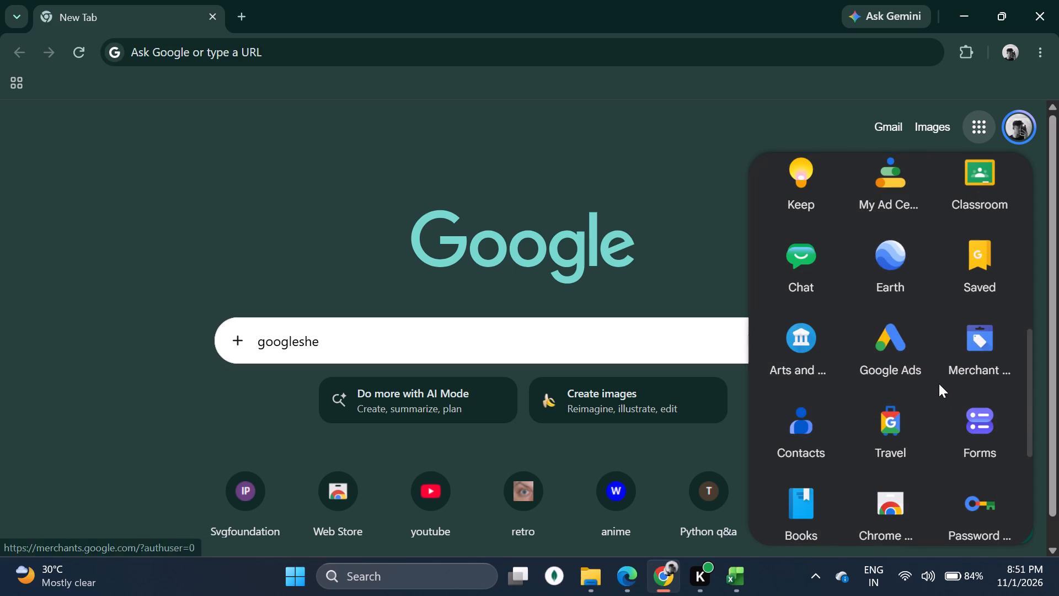
scroll(939, 384, down, 1)
scroll(891, 360, down, 2)
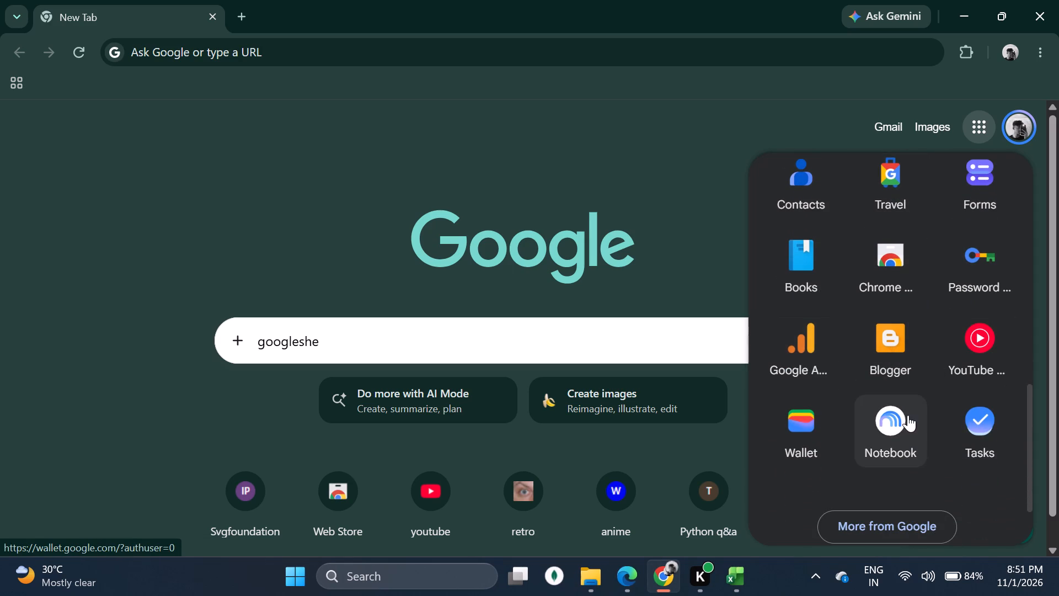
Search Google for the suggested "google sheets", open a new spreadsheet from the Google Sheets: Sign-in result, and dismiss the tables tip.
click(361, 328)
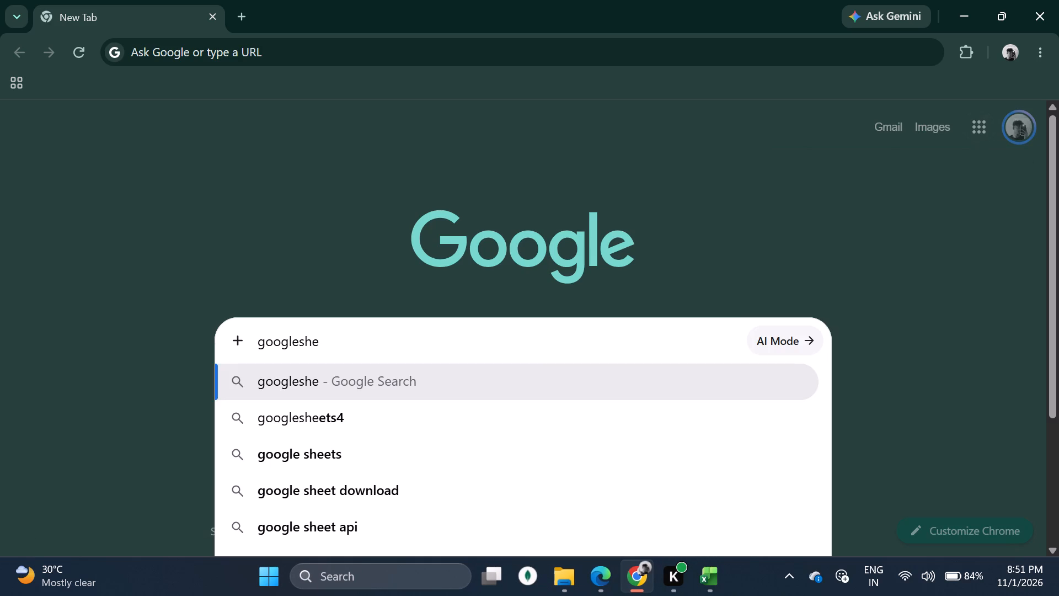
click(348, 448)
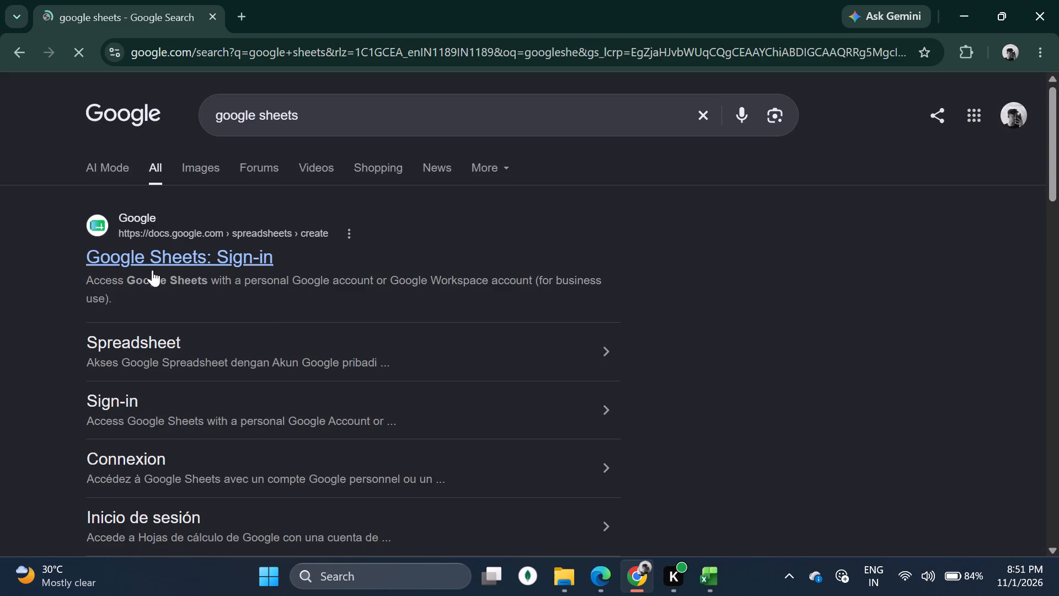
click(153, 271)
click(184, 259)
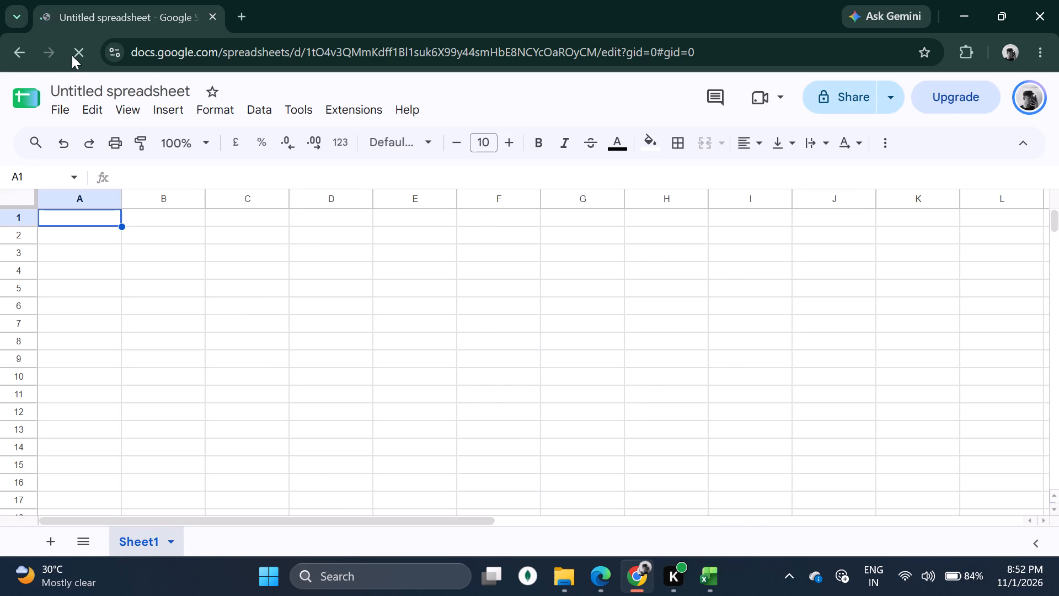
click(568, 481)
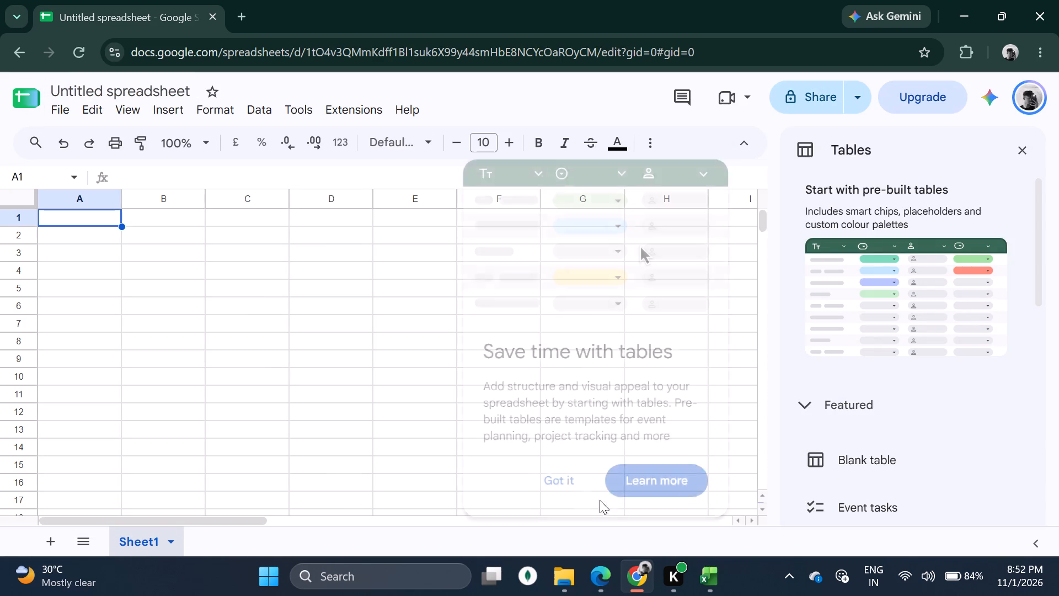
Bring up the Downloads folder in File Explorer and launch an item from Windows search.
click(561, 583)
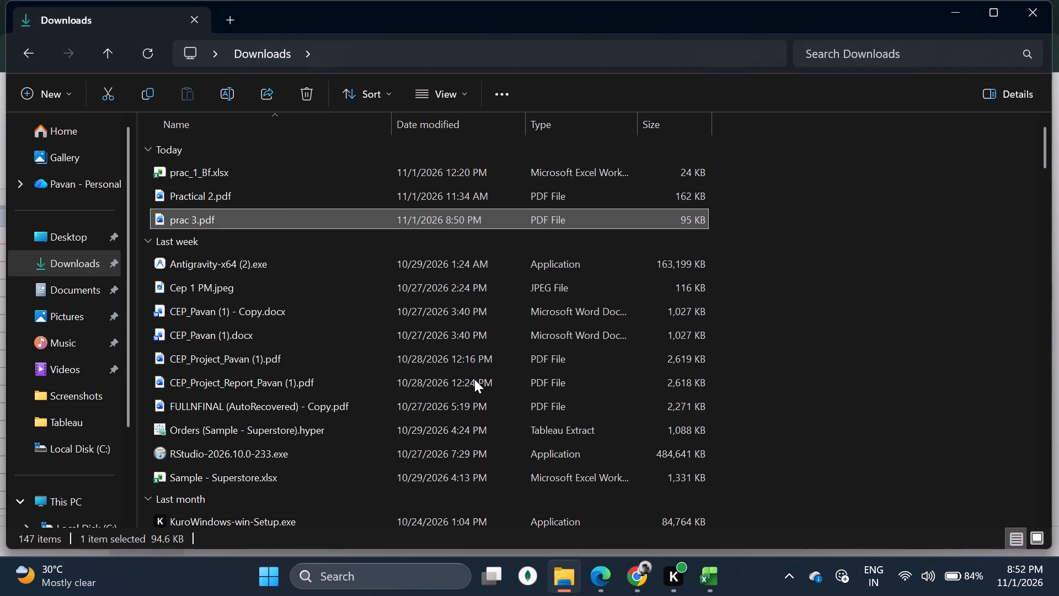
click(386, 583)
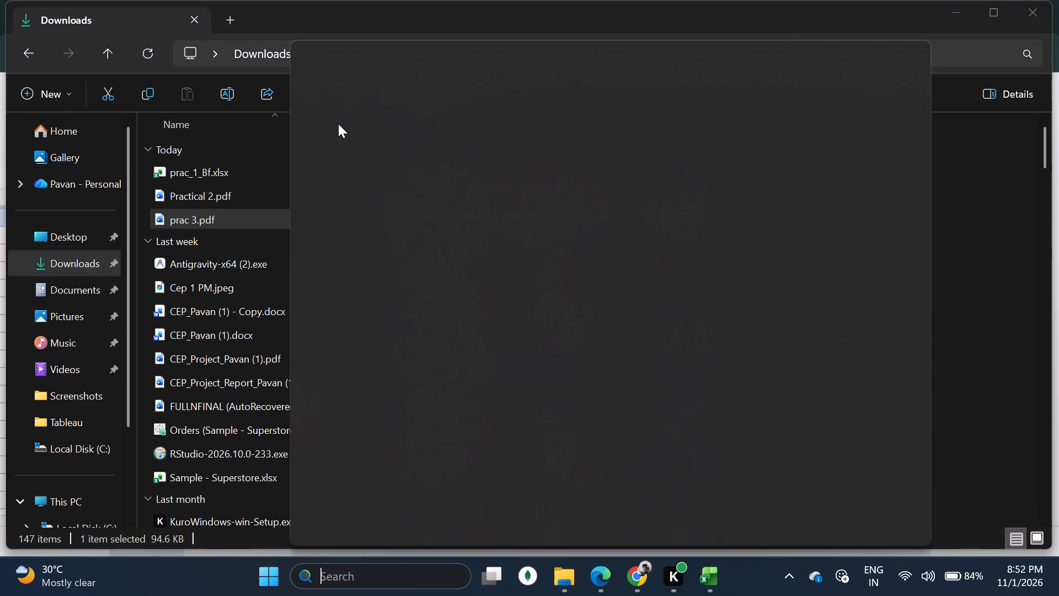
click(390, 226)
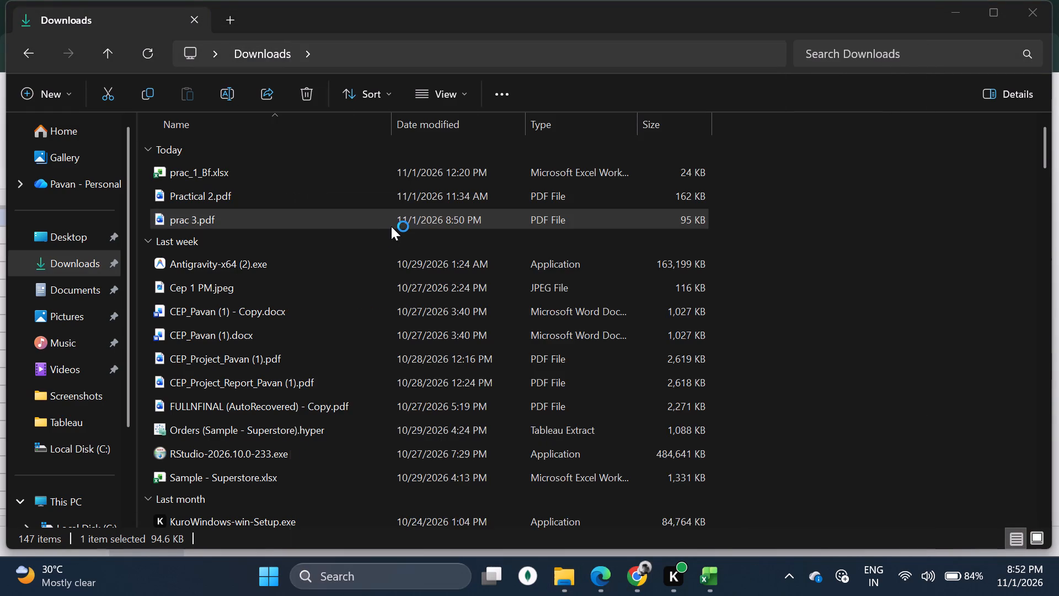
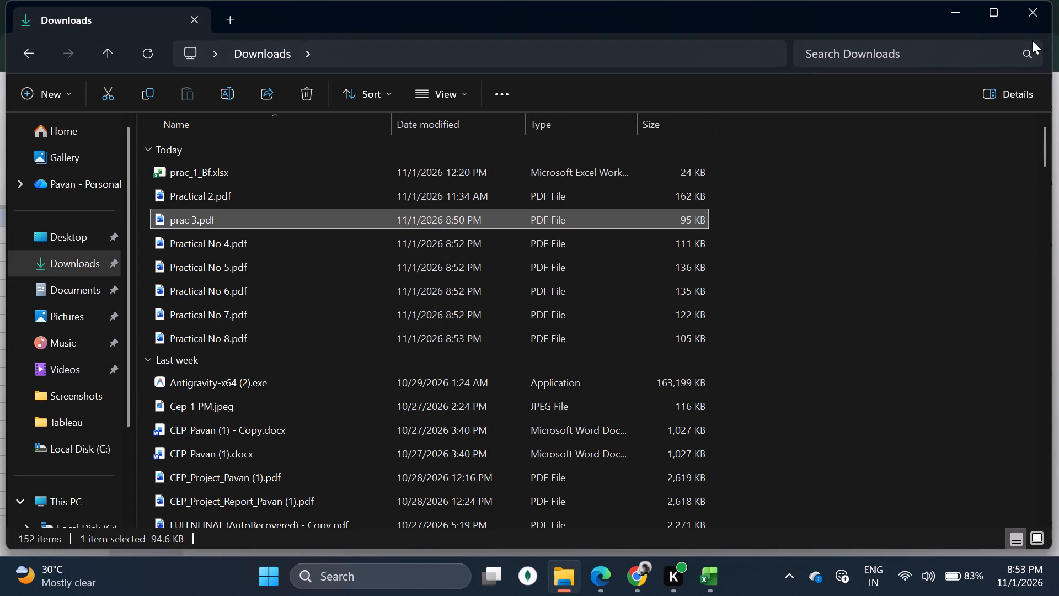
Maximize the Downloads window and reorder the taskbar so Excel comes right after Chrome.
click(991, 30)
click(989, 14)
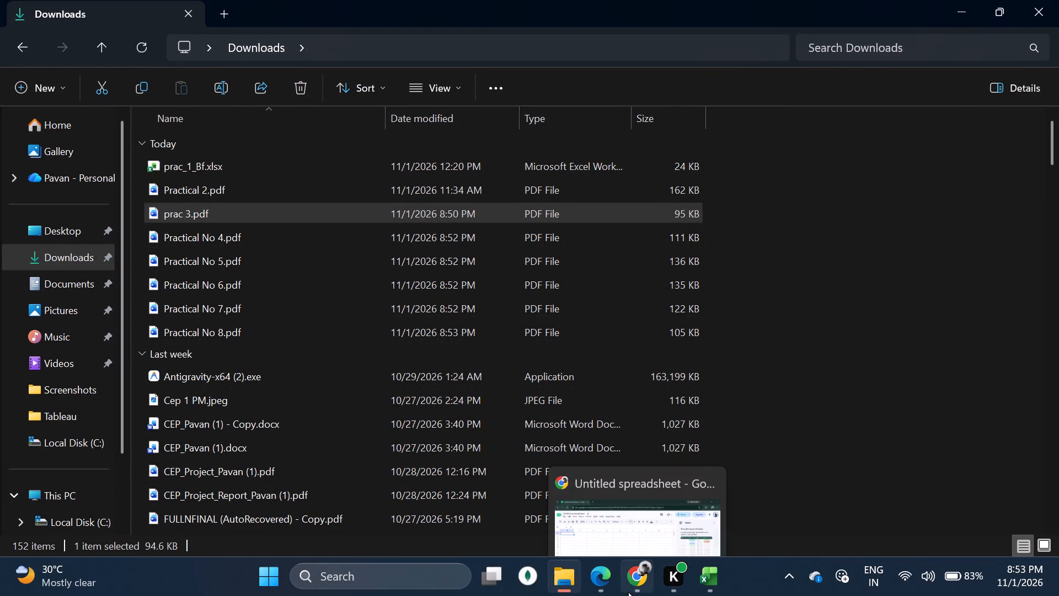
click(602, 582)
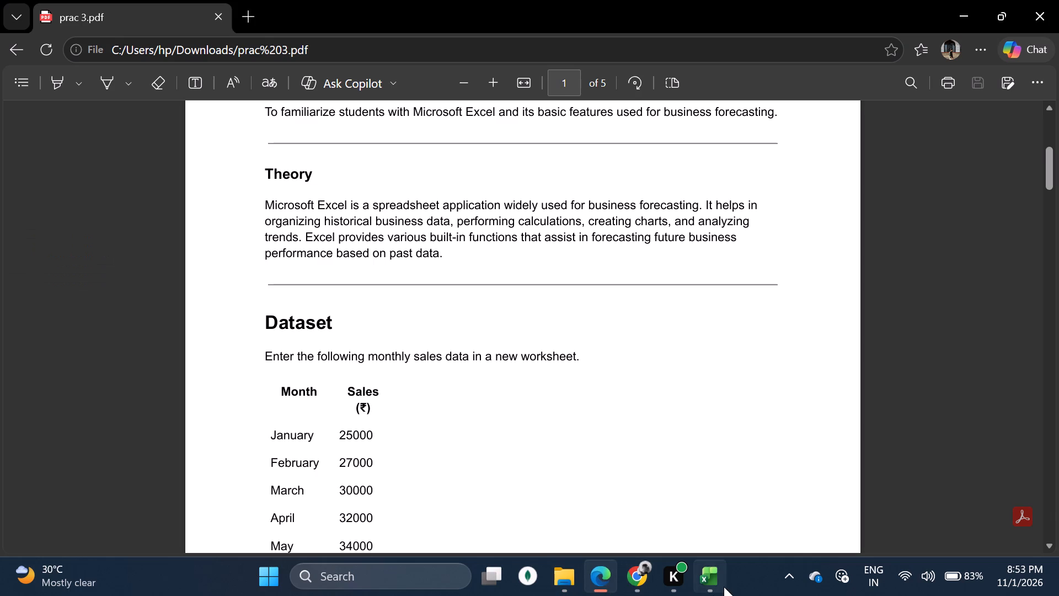
drag(716, 579, 650, 583)
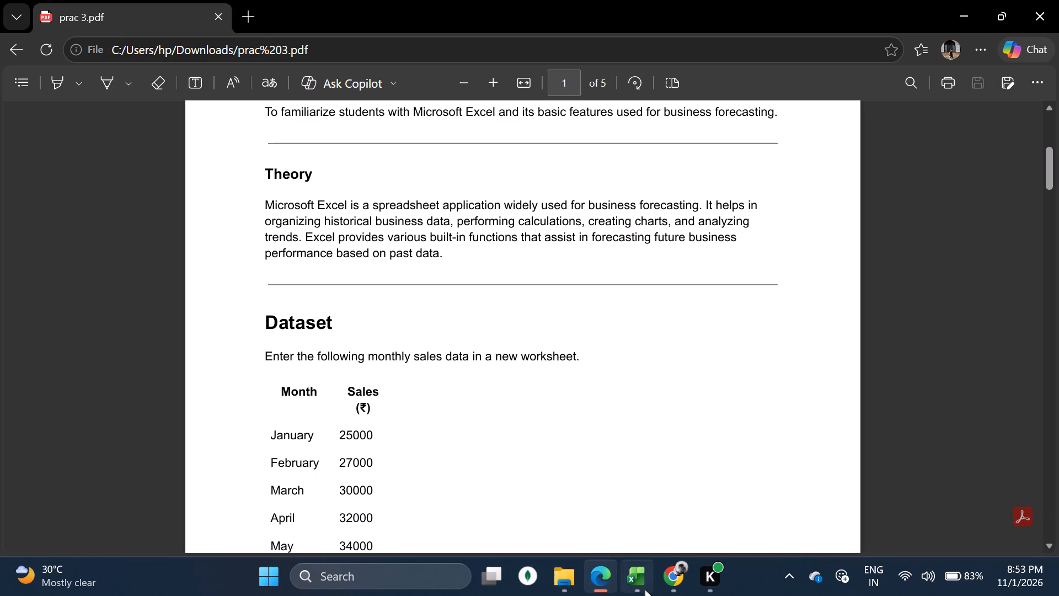
click(600, 577)
click(606, 582)
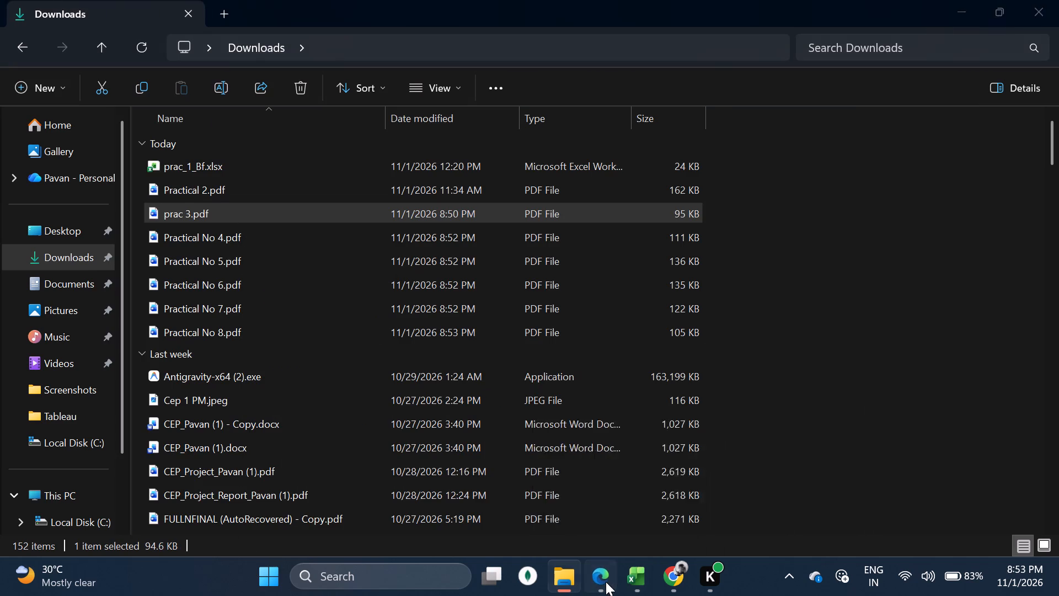
click(652, 575)
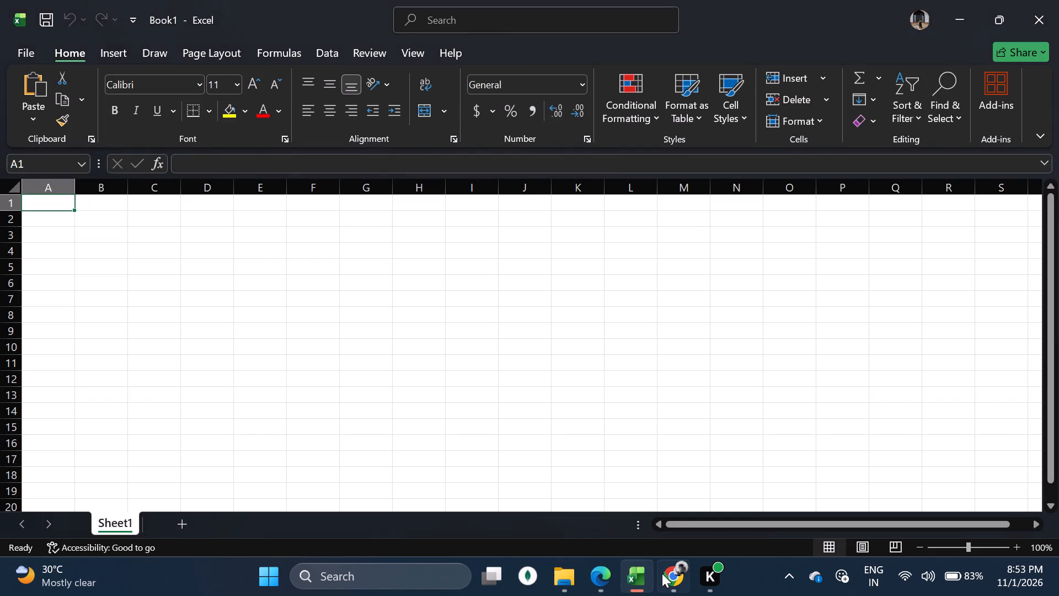
drag(672, 577, 630, 584)
Switch to prac 3.pdf in Edge and read the dataset and procedure through the headings in Step 5.
click(602, 584)
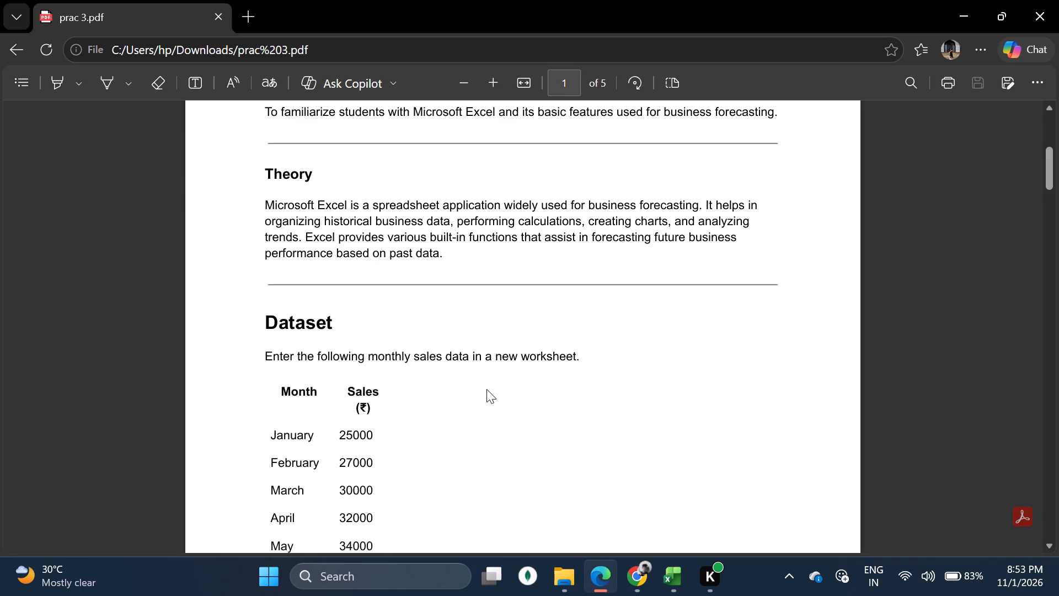
scroll(329, 277, down, 2)
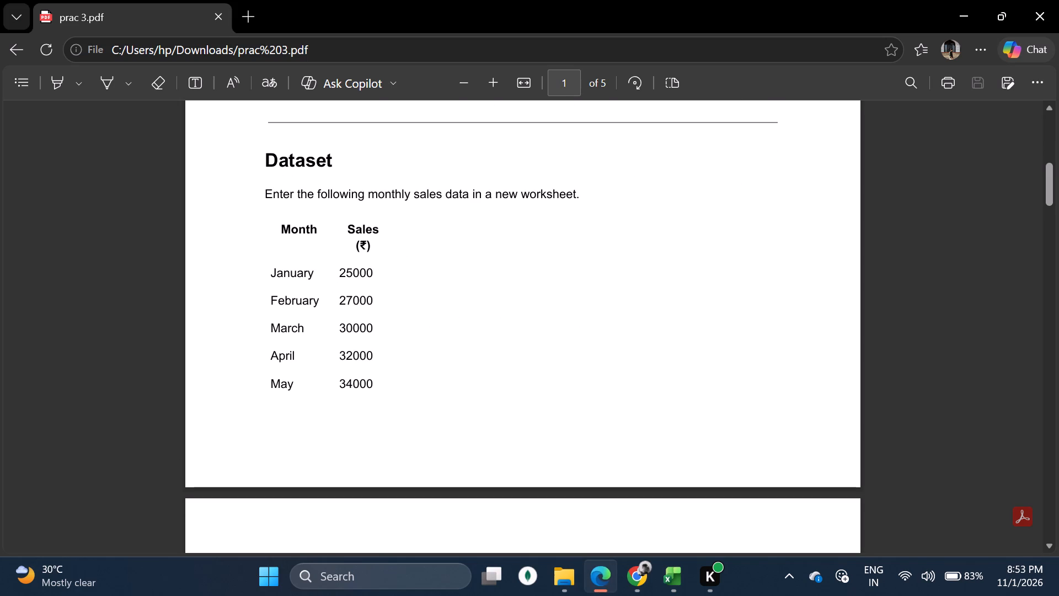
scroll(338, 303, down, 6)
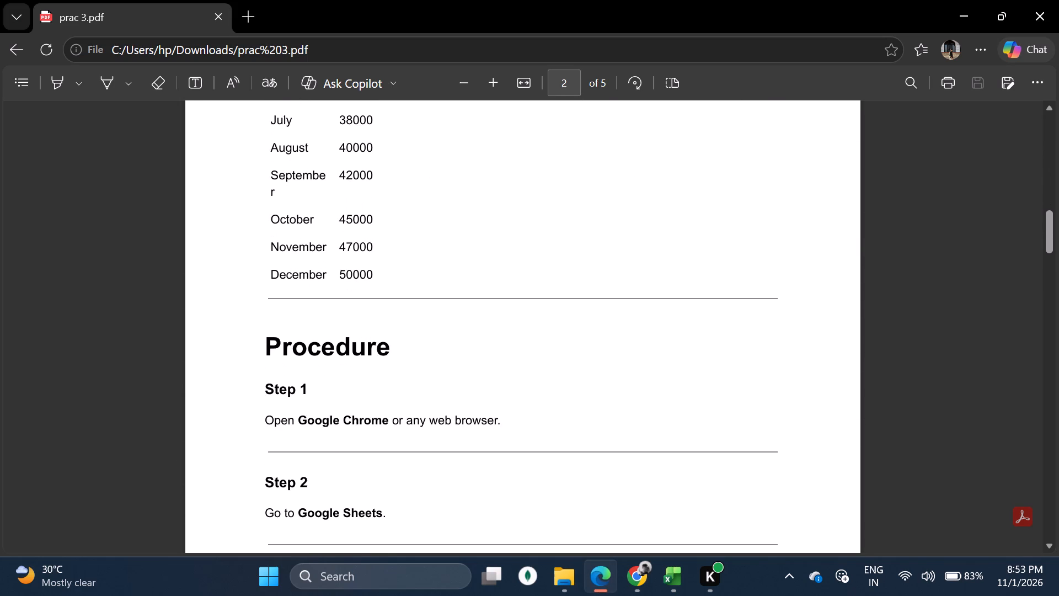
scroll(338, 303, down, 3)
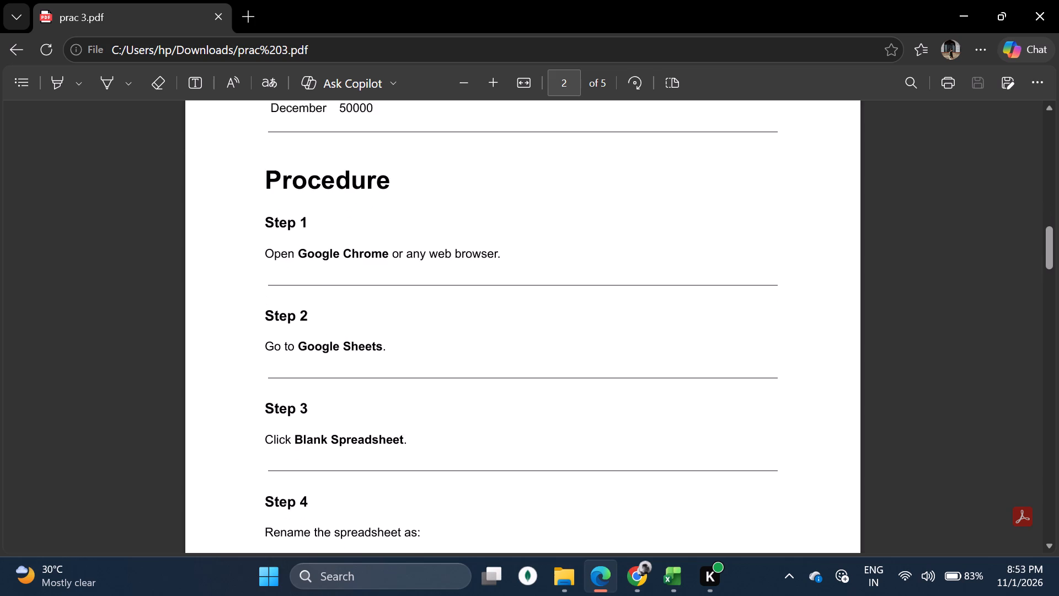
scroll(315, 293, down, 2)
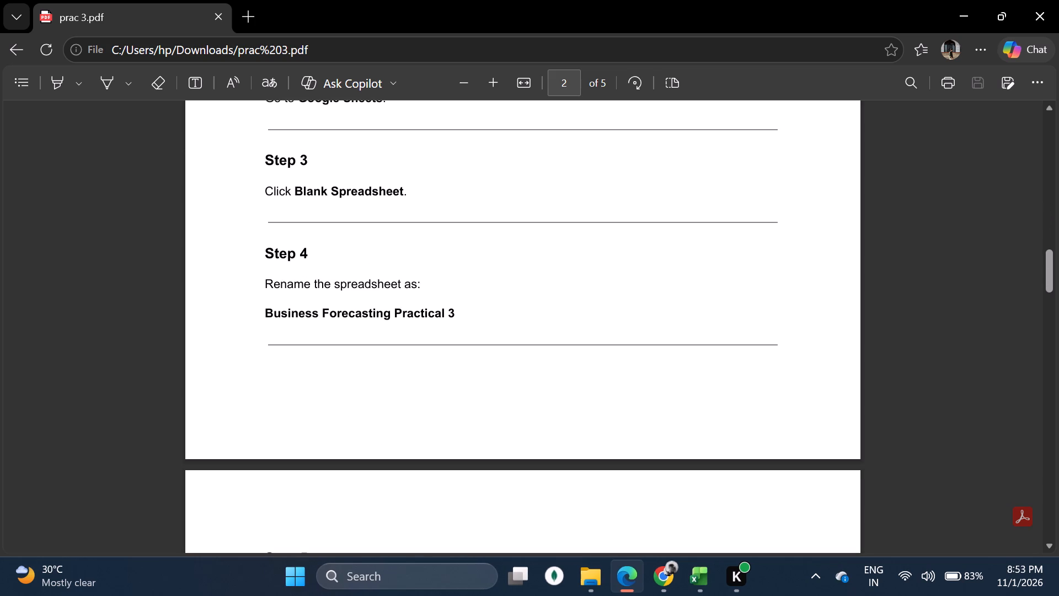
scroll(315, 293, down, 5)
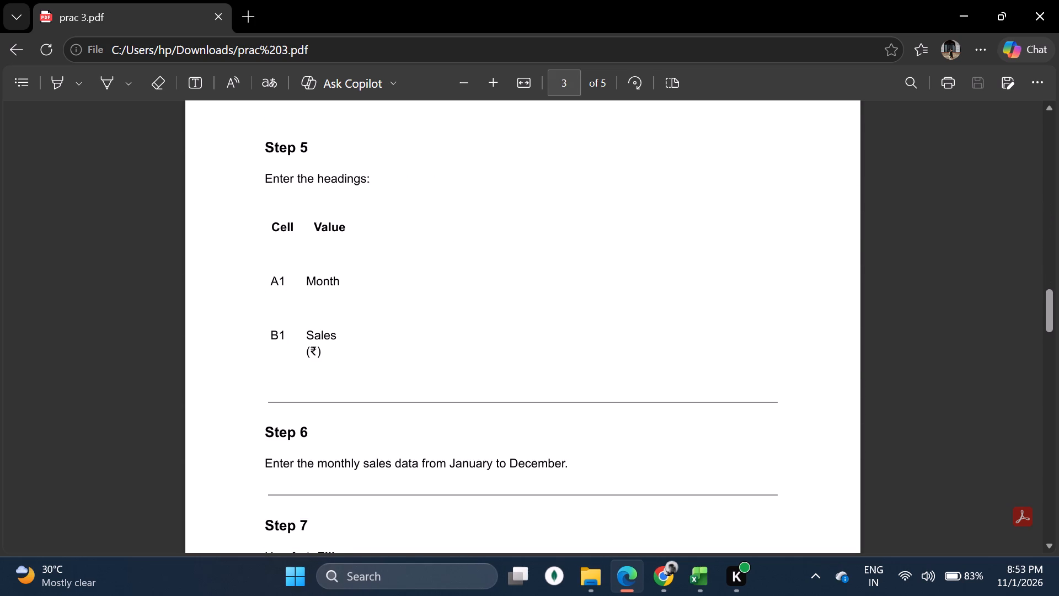
drag(295, 228, 293, 227)
drag(293, 227, 264, 234)
click(266, 286)
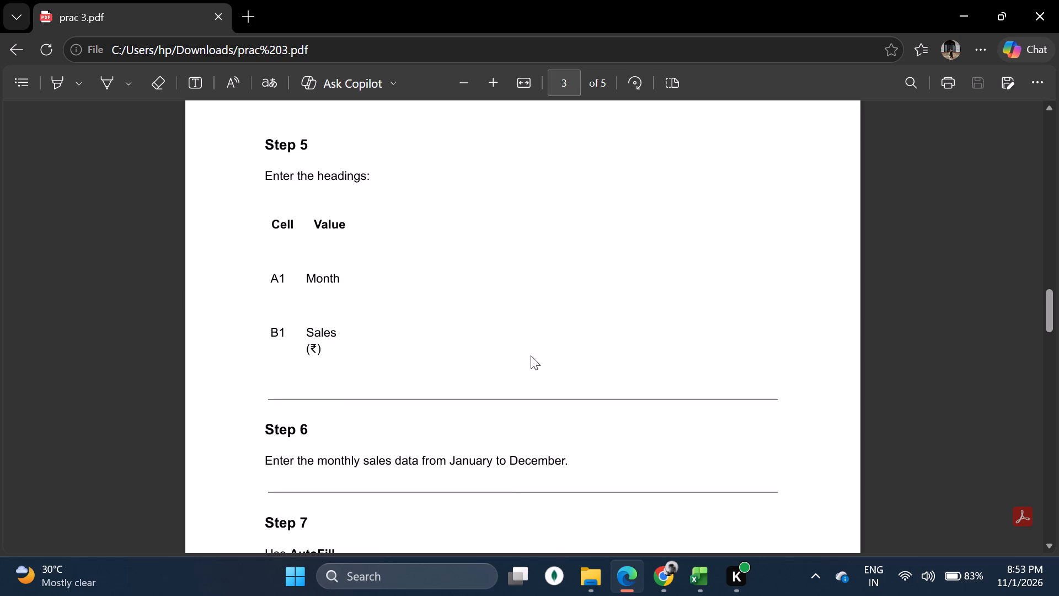
Switch to the spreadsheet in Chrome and enter the headings "months" in A1 and "sales" in B1.
click(667, 578)
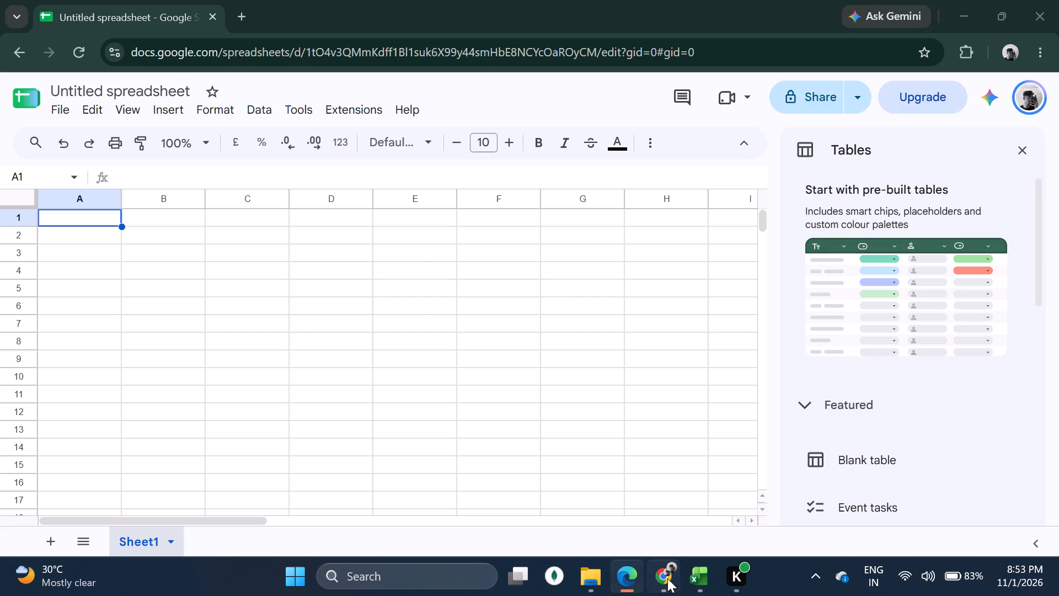
text(mon)
text(ths)
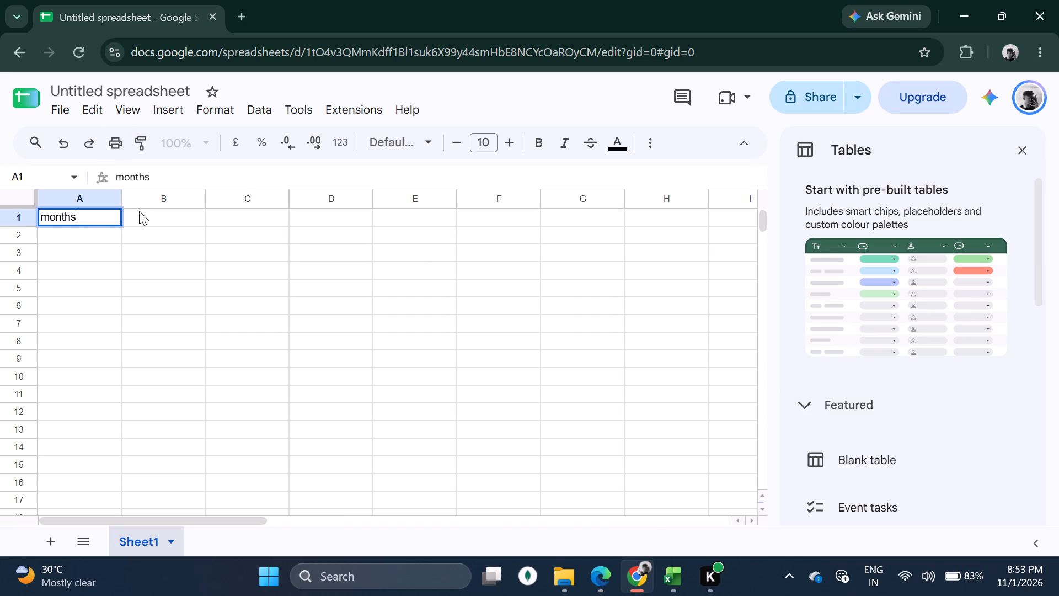
click(150, 207)
click(162, 232)
click(162, 224)
text(sales)
click(163, 259)
Check the AutoFill instructions in Step 7 of prac 3.pdf and enter "jan" in A2 and "feb" in A3 of the spreadsheet.
click(74, 240)
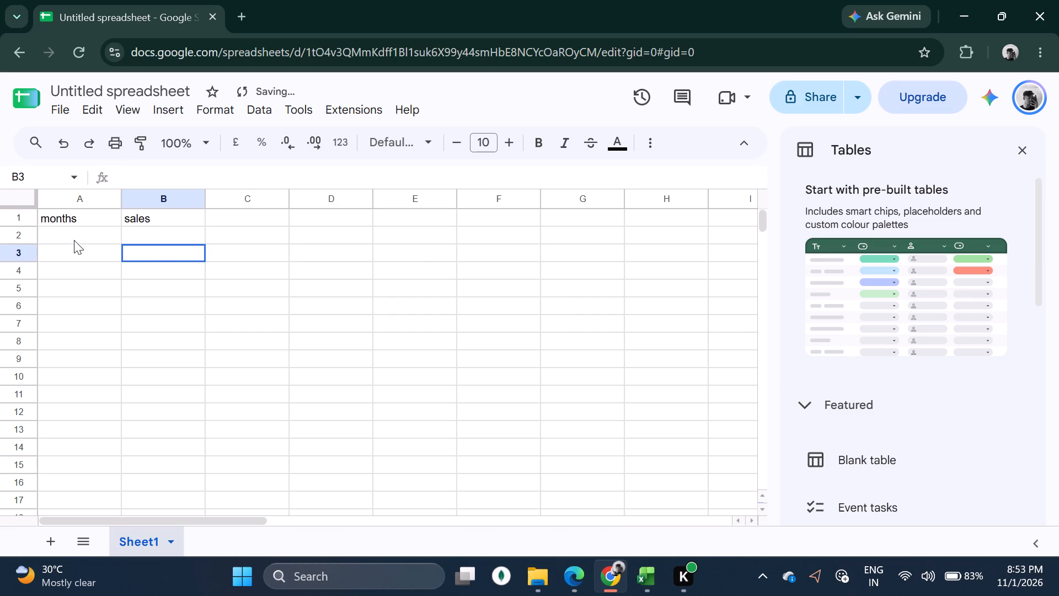
click(563, 588)
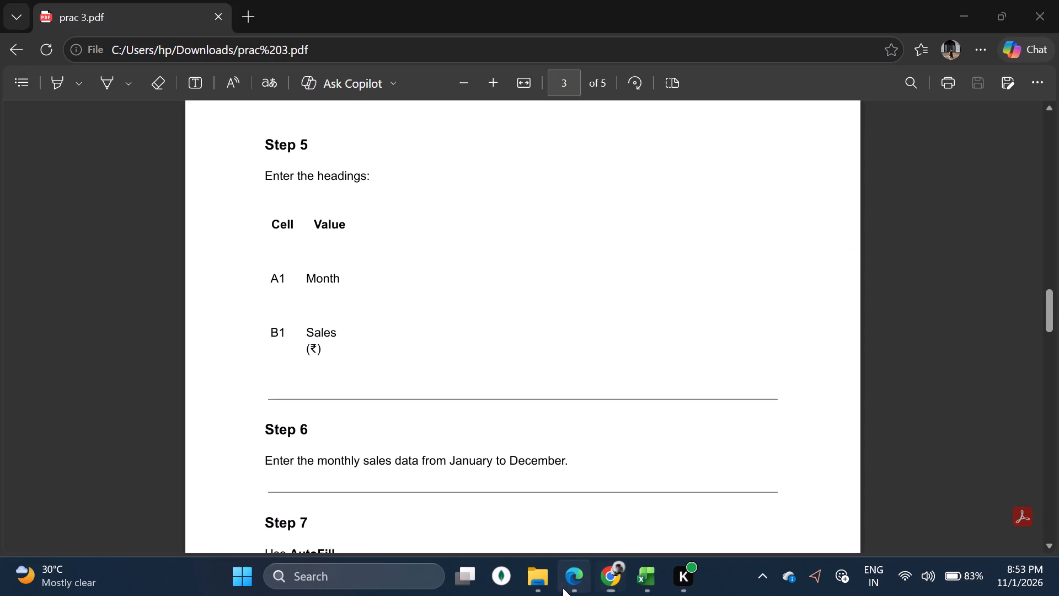
scroll(467, 421, down, 2)
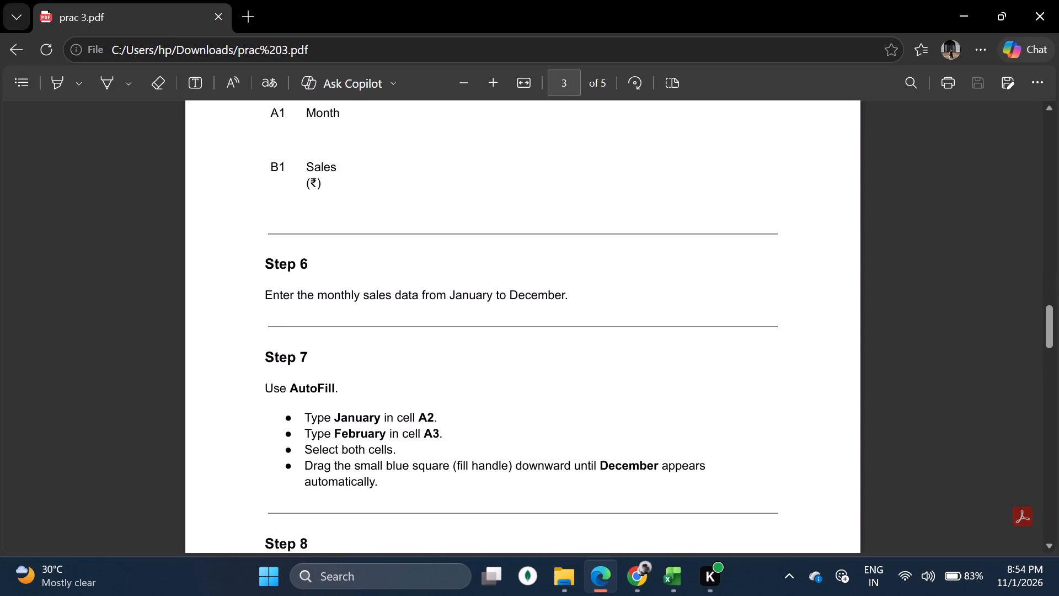
click(676, 582)
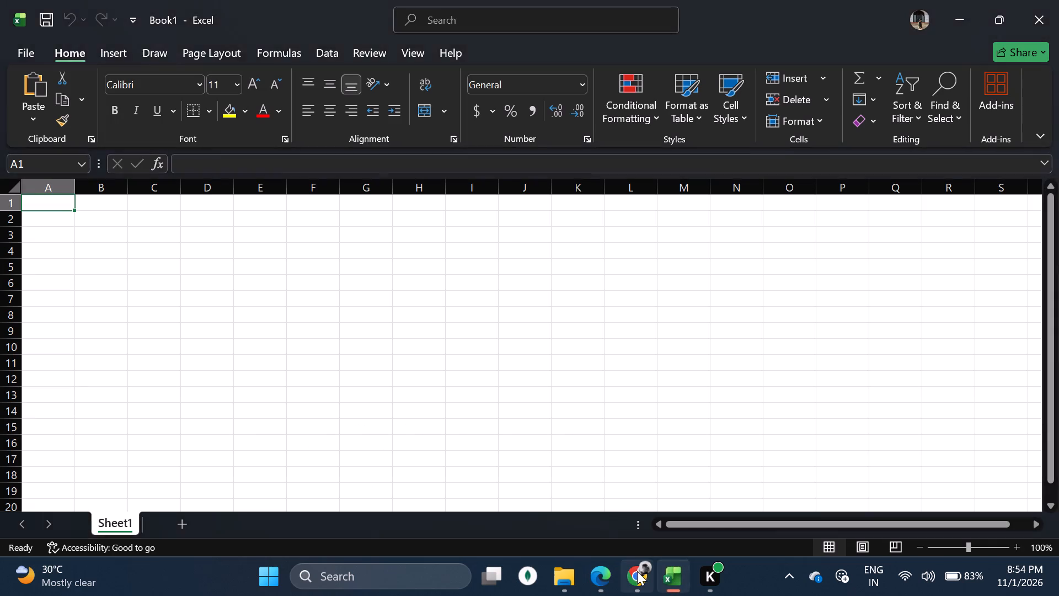
click(637, 571)
text(jab)
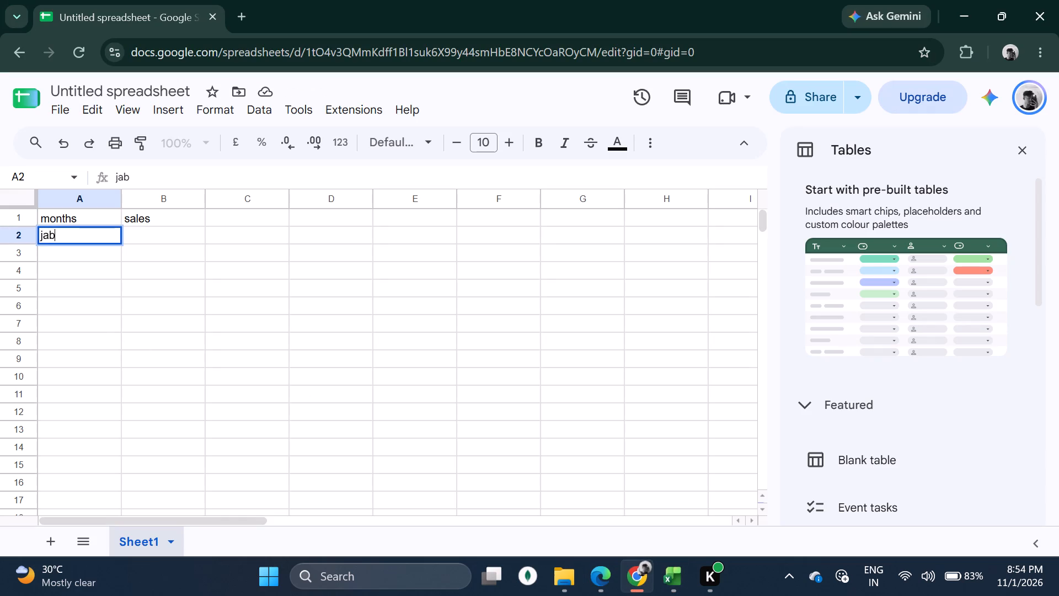
key(BackSpace)
key(n)
key(Return)
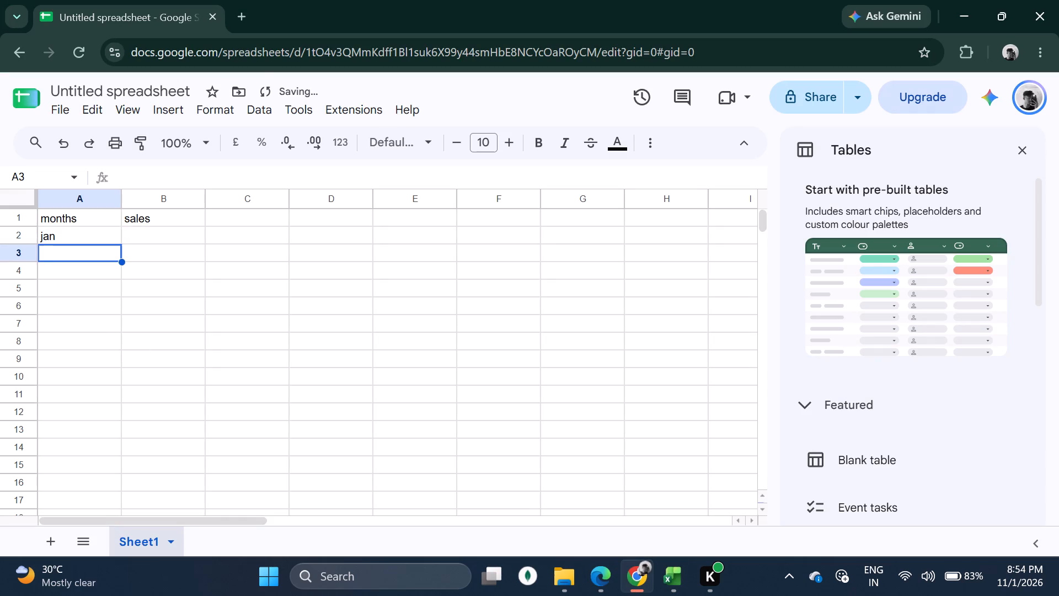
text(feb)
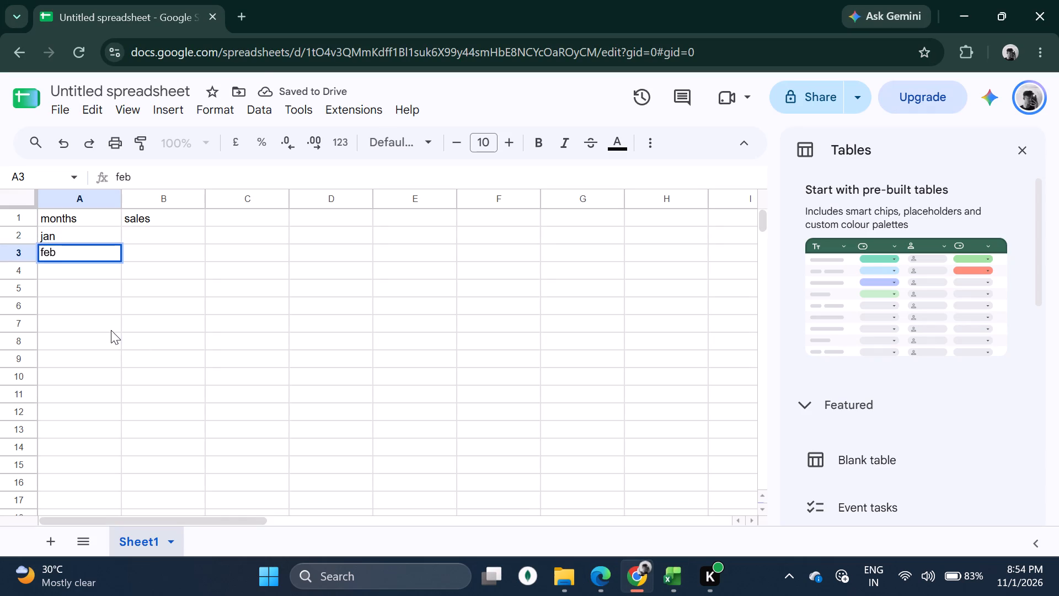
click(89, 271)
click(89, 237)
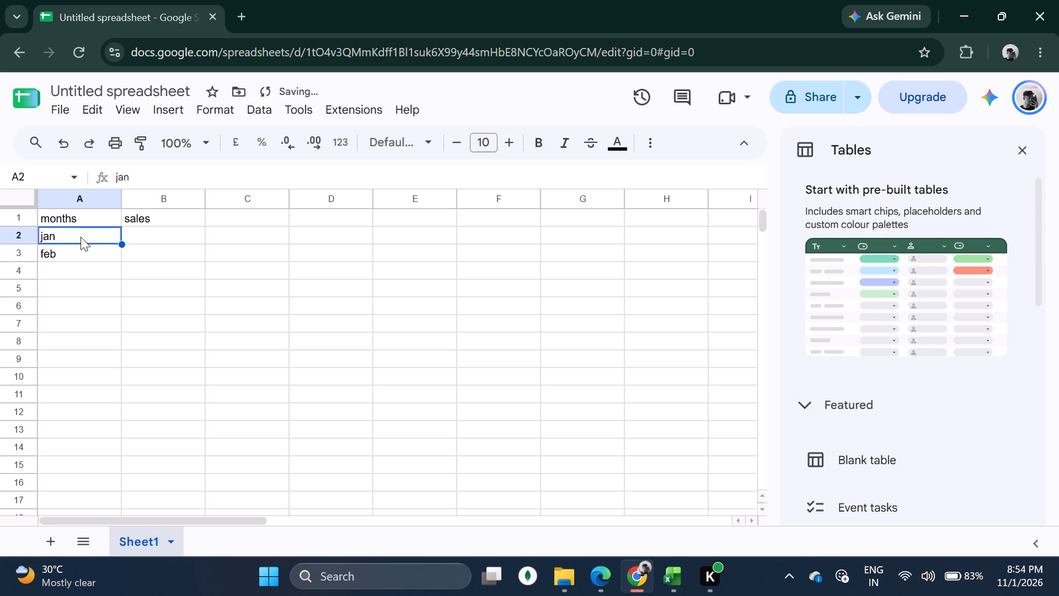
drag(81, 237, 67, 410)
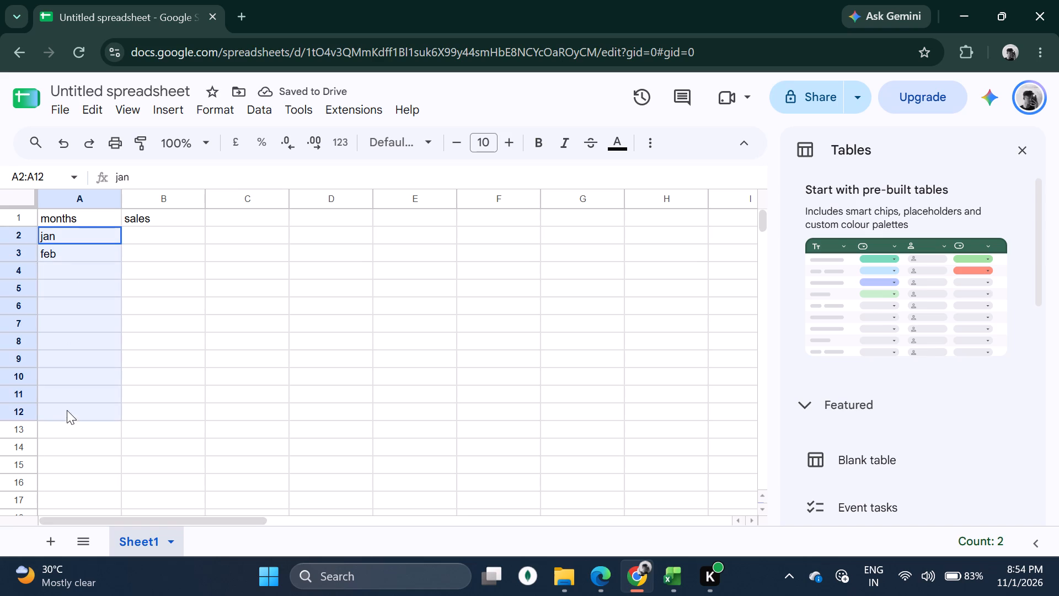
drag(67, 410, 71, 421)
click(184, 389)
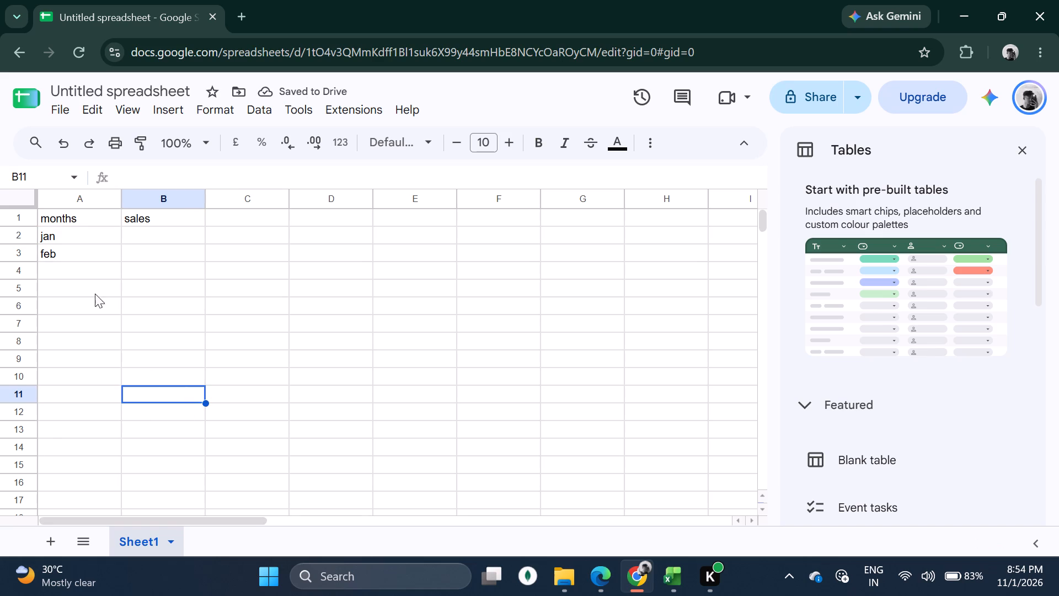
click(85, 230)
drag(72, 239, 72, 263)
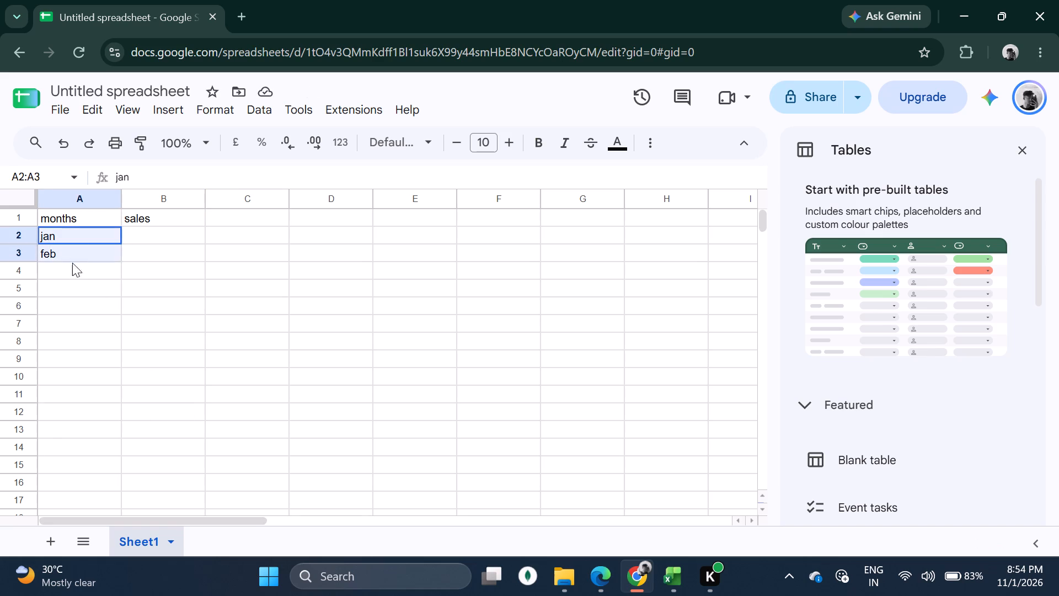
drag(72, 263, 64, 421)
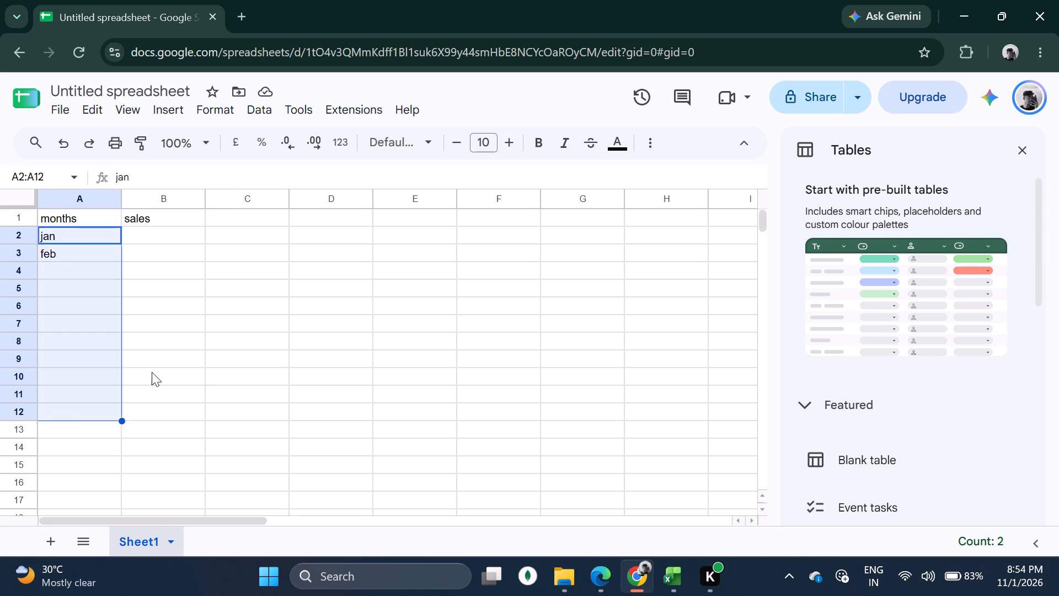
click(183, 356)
Autofill the months from "jan" in A2 down column A to "dec" in A13.
click(103, 235)
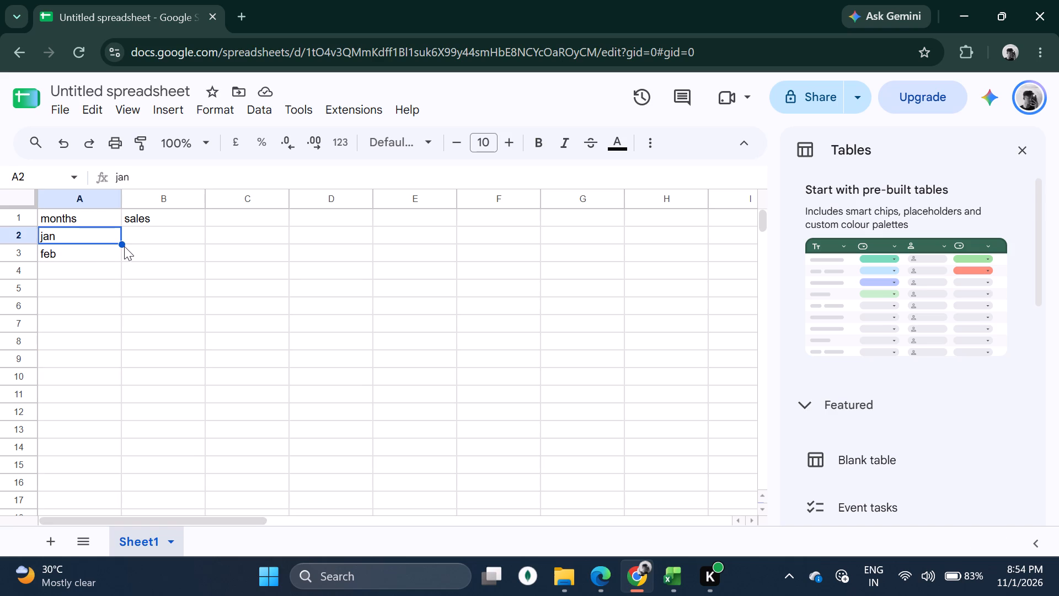
drag(121, 243, 107, 419)
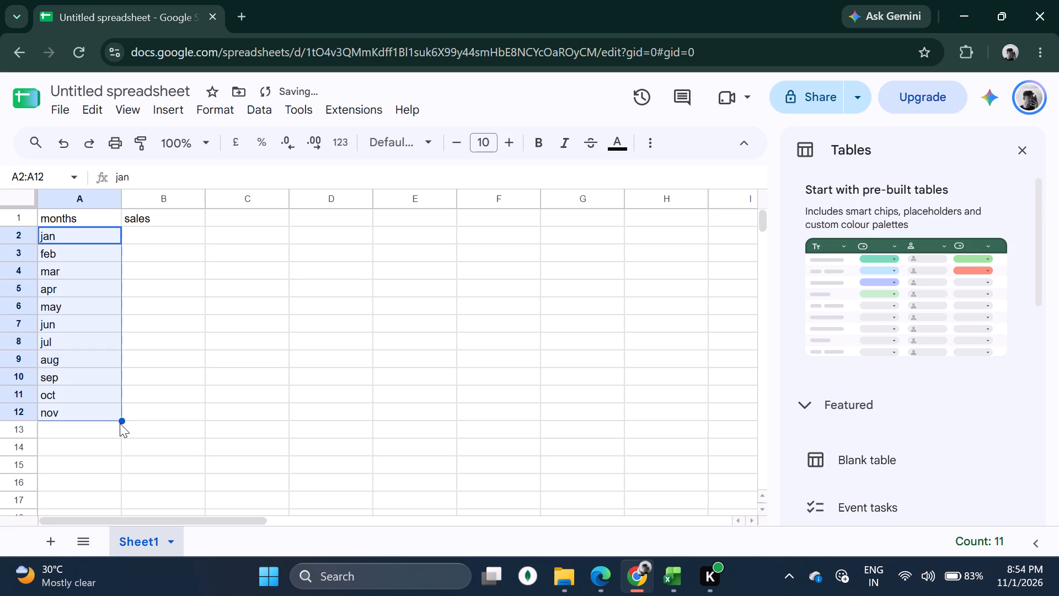
drag(122, 422, 121, 434)
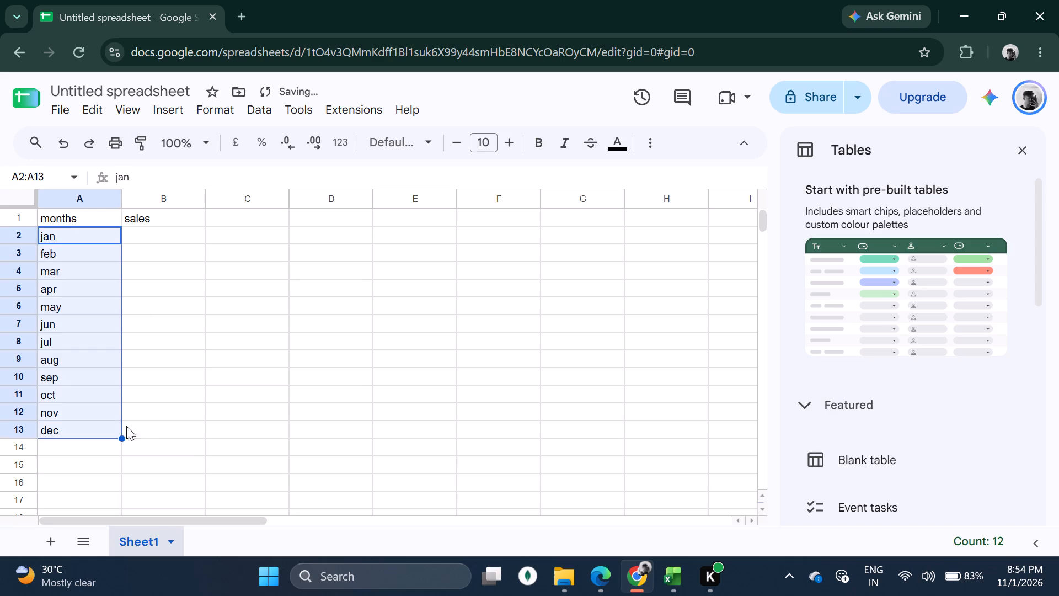
click(237, 410)
Switch to prac 3.pdf in Edge, read the average sales instructions in Step 8, and find the January to May rows of the dataset.
click(176, 233)
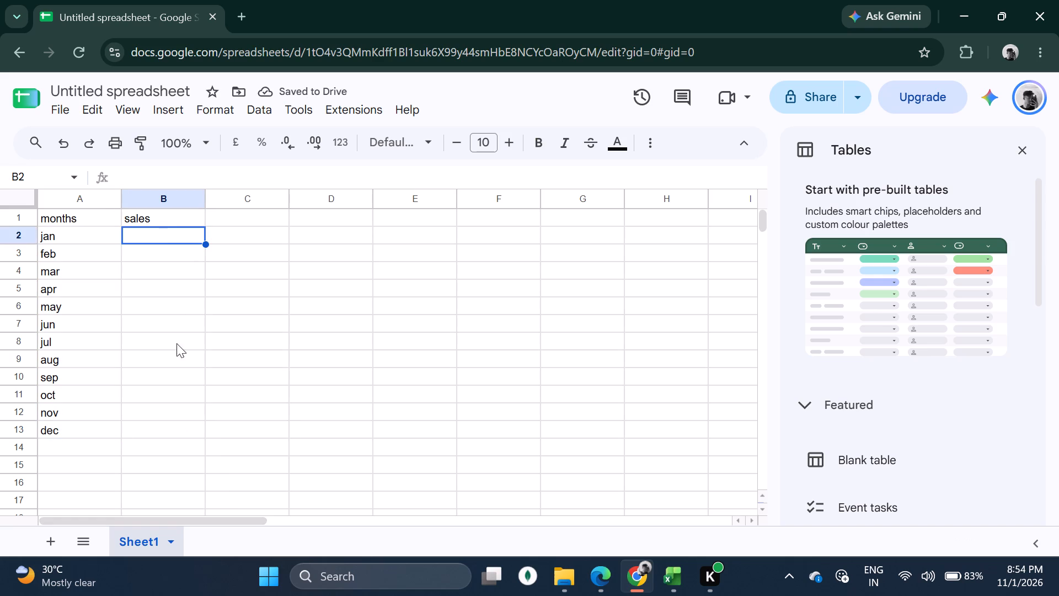
click(612, 587)
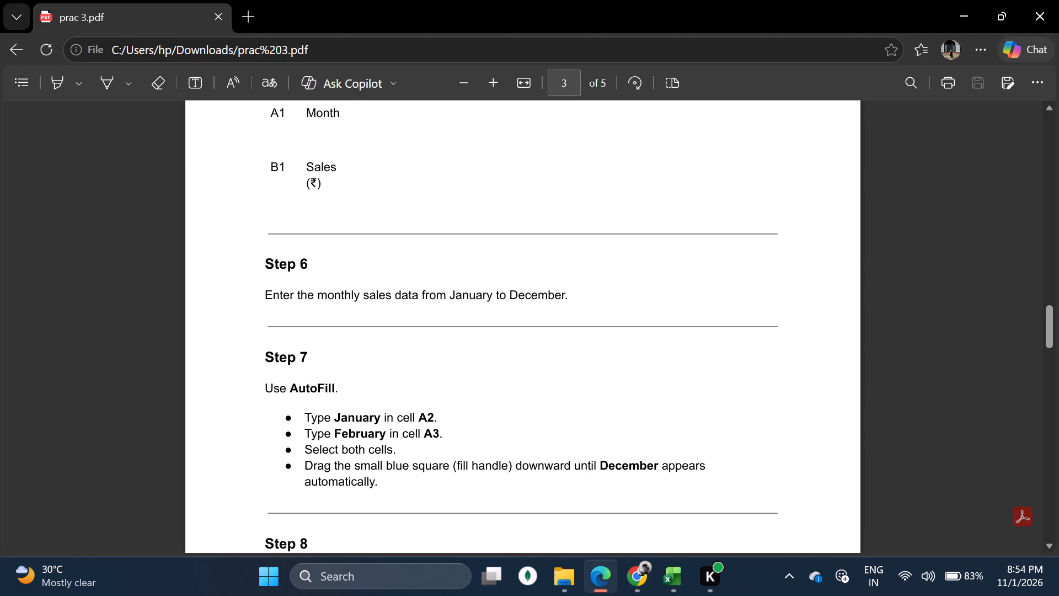
scroll(340, 478, down, 4)
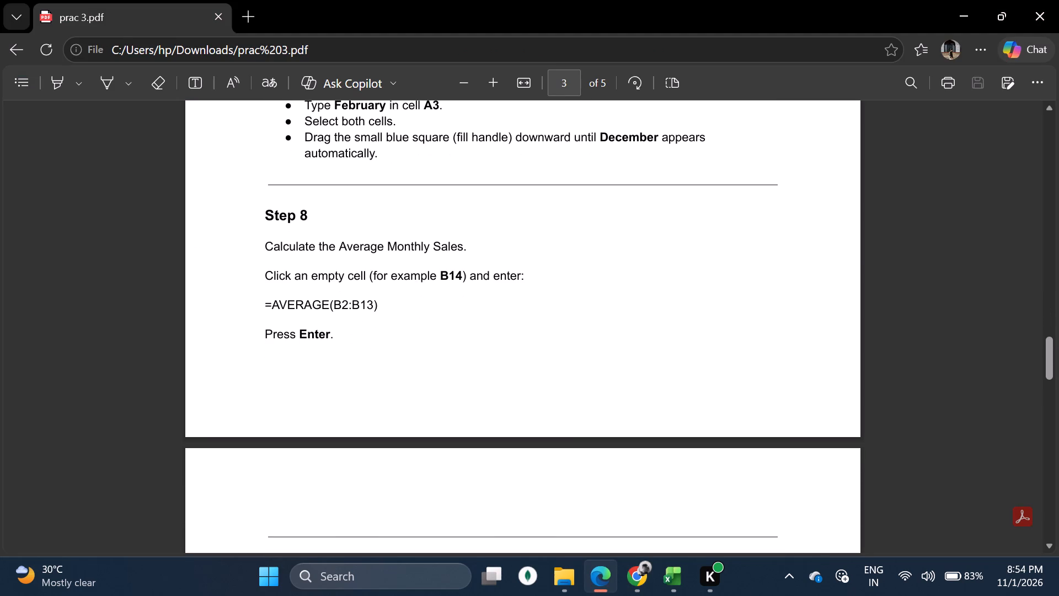
scroll(342, 337, up, 4)
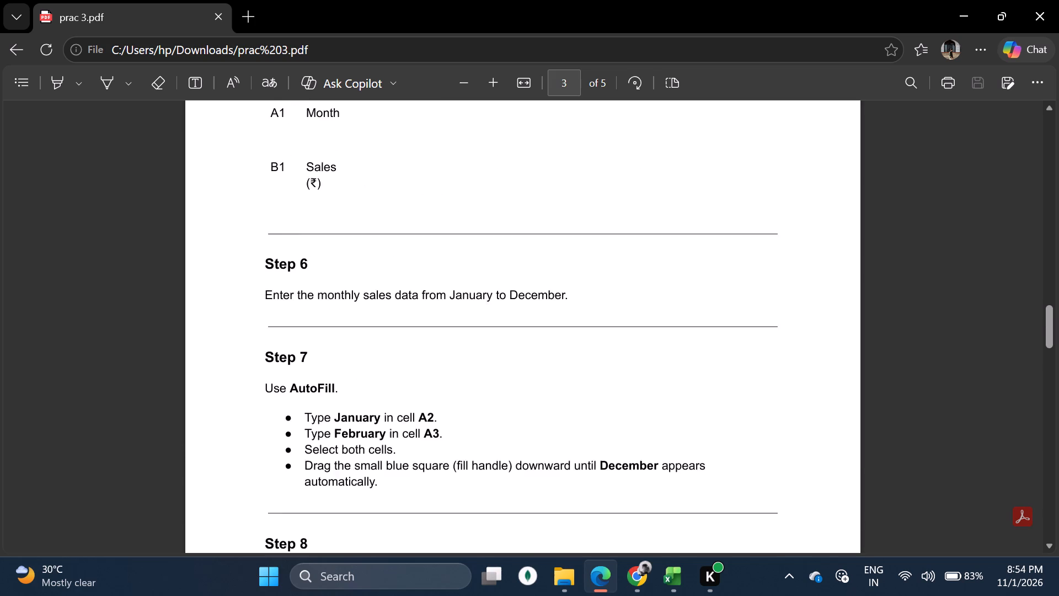
scroll(343, 337, up, 14)
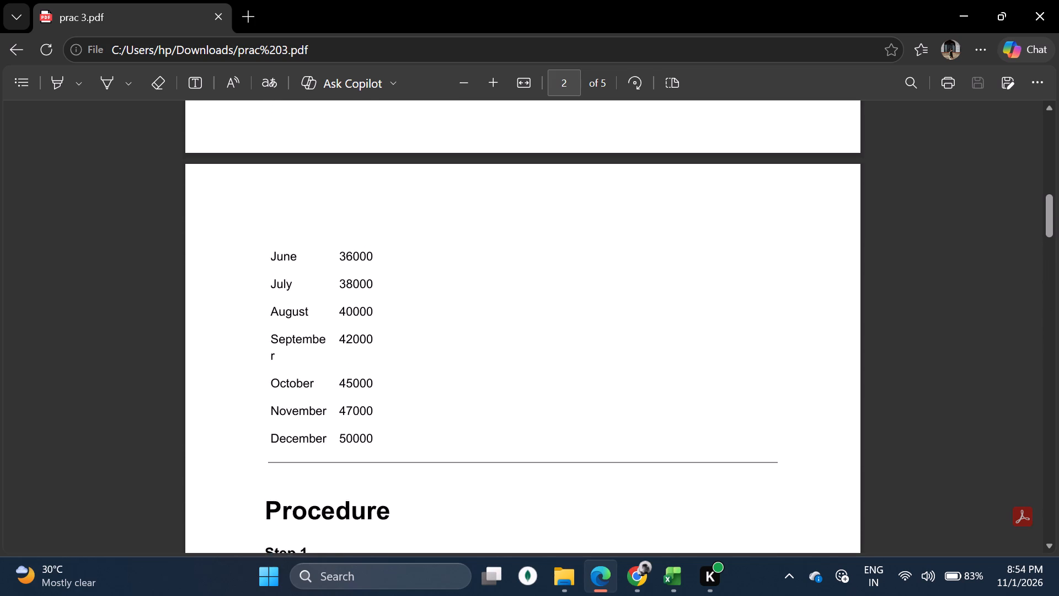
scroll(350, 334, up, 1)
scroll(350, 334, down, 1)
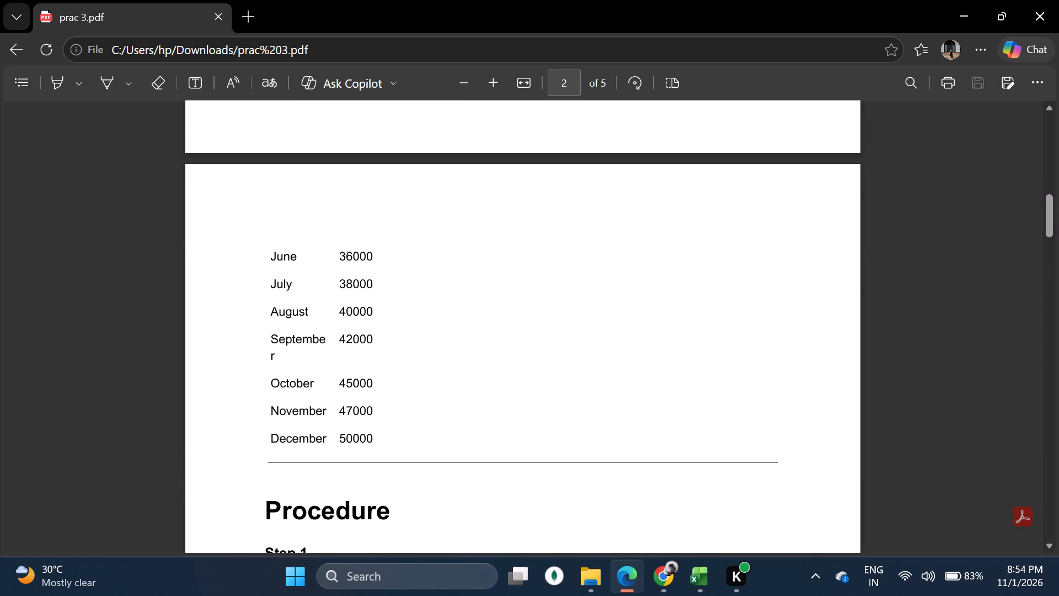
click(343, 248)
scroll(378, 308, up, 4)
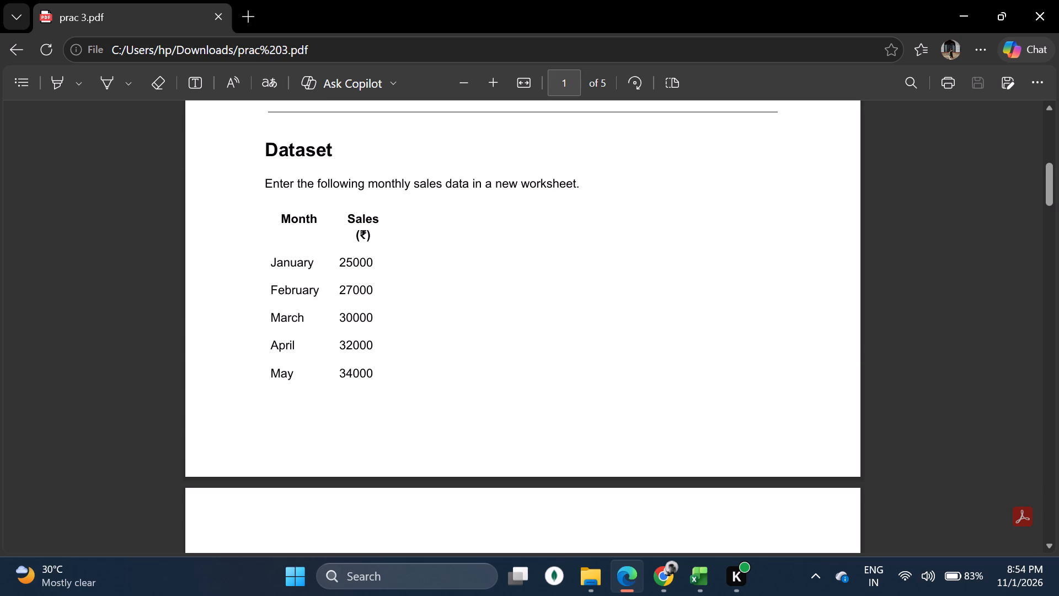
Copy the January to May sales figures from the PDF and paste them into cell F4 of the spreadsheet in Chrome.
drag(339, 267, 355, 354)
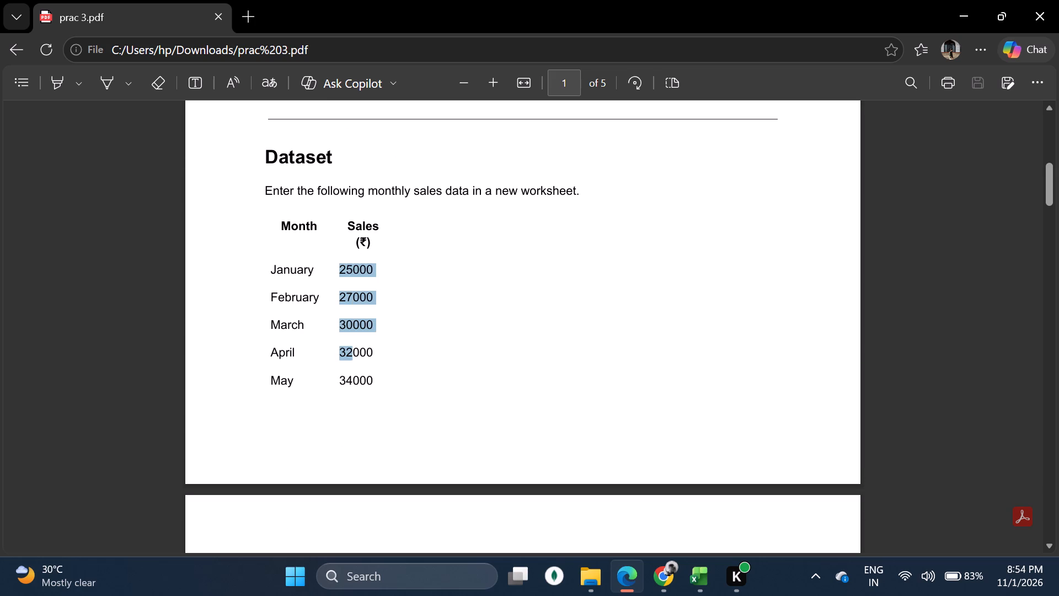
drag(355, 354, 380, 399)
key(ctrl+c)
click(659, 572)
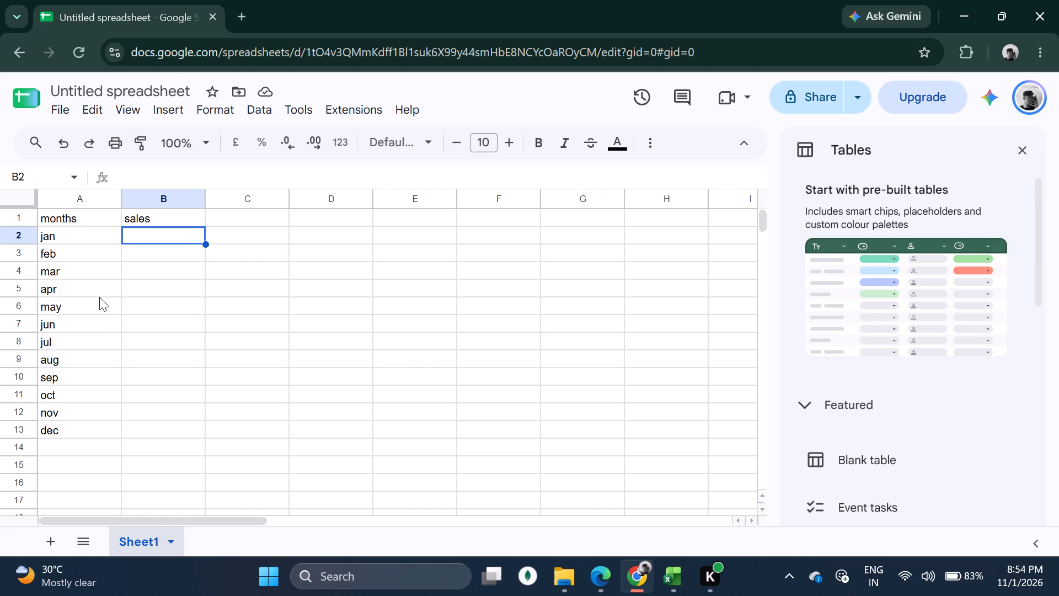
key(ctrl+v)
key(ctrl+z)
click(522, 279)
key(ctrl+v)
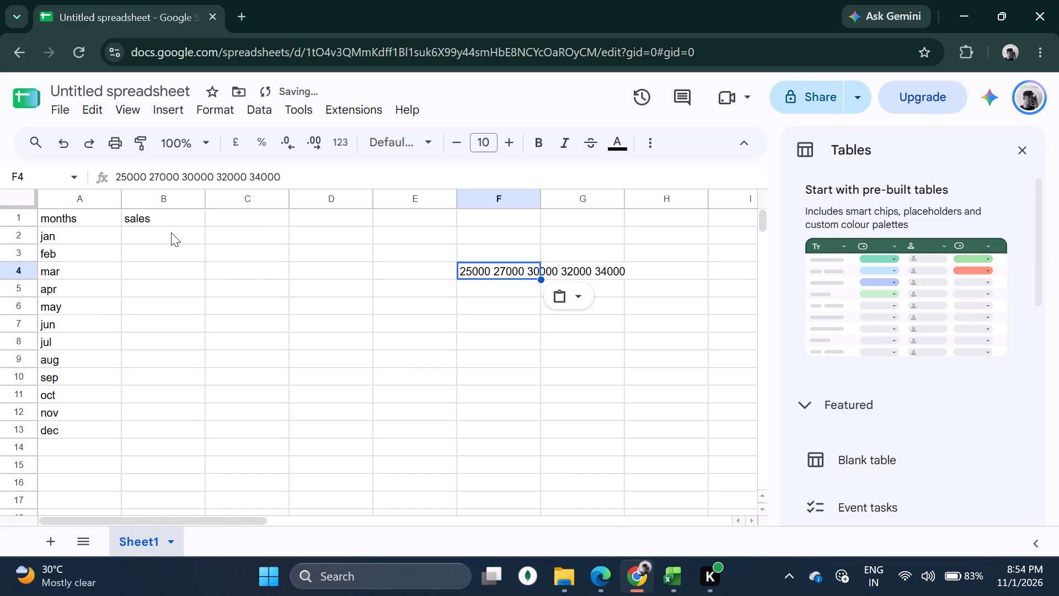
Enter the January to May sales 25000, 27000, 30000, 32000 and 34000 in cells B2 to B6.
click(171, 232)
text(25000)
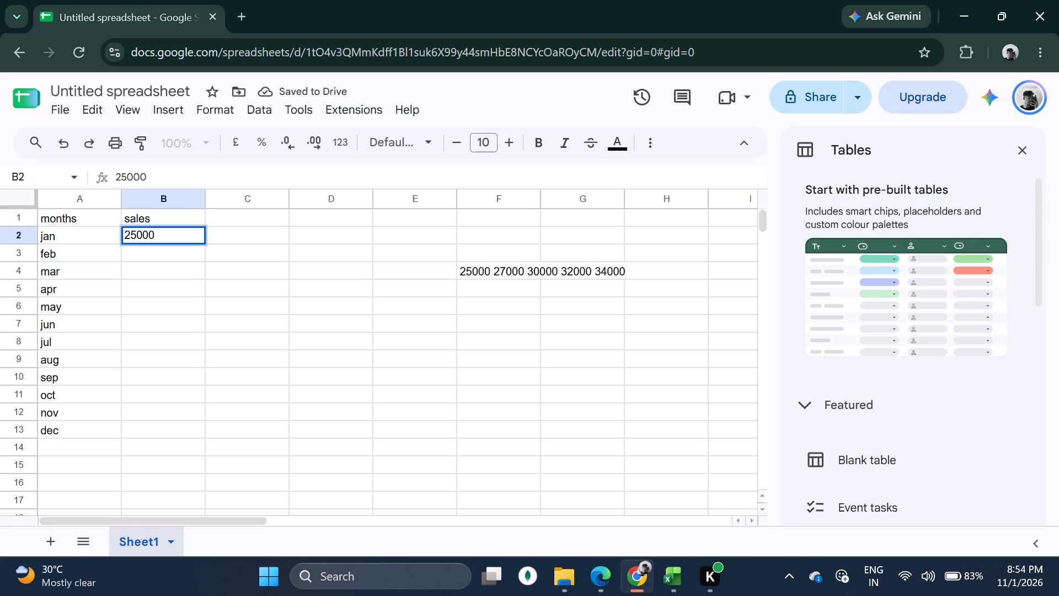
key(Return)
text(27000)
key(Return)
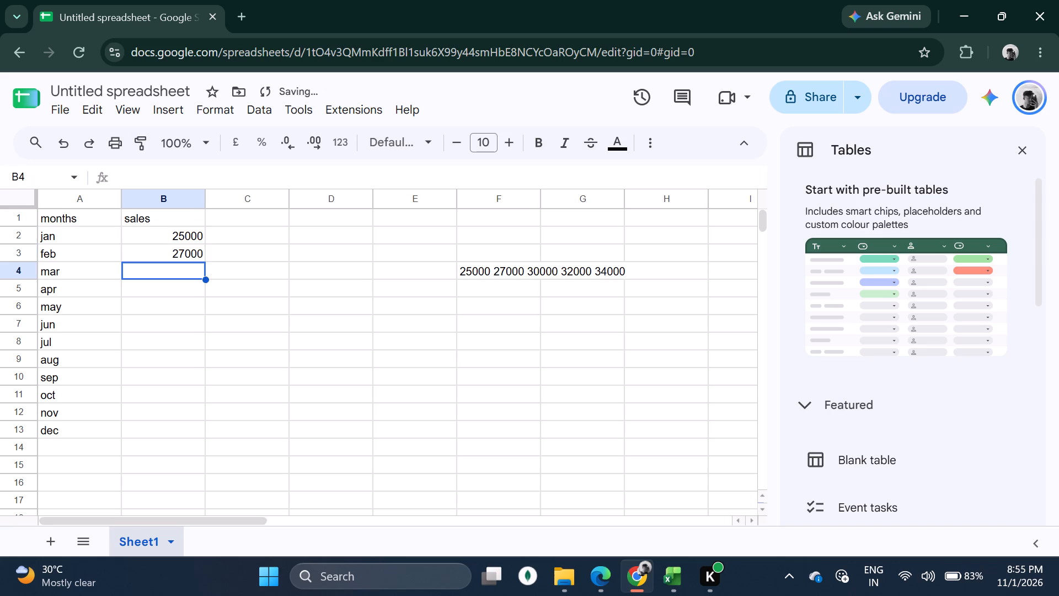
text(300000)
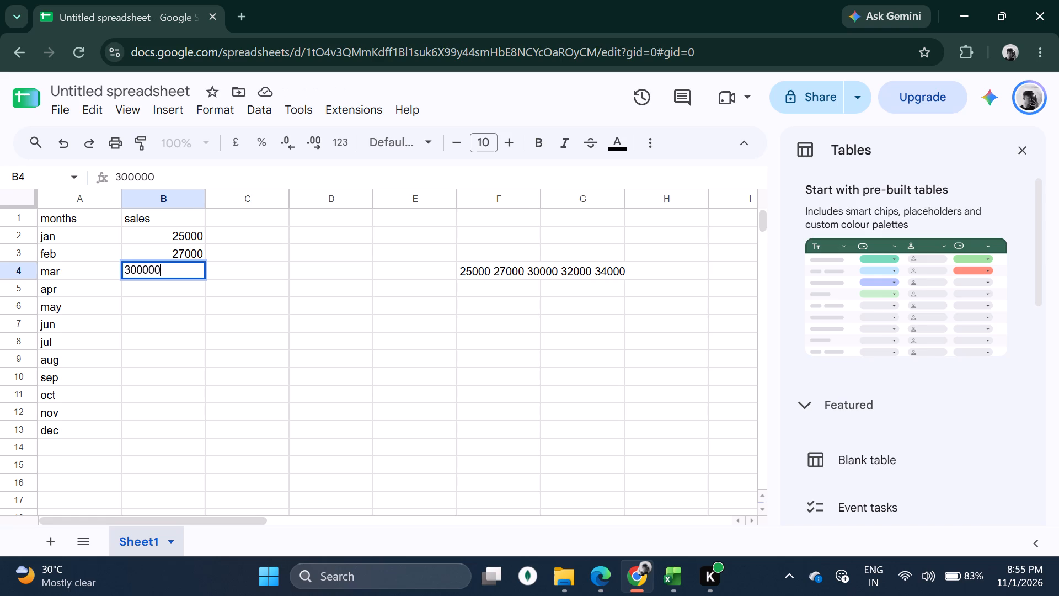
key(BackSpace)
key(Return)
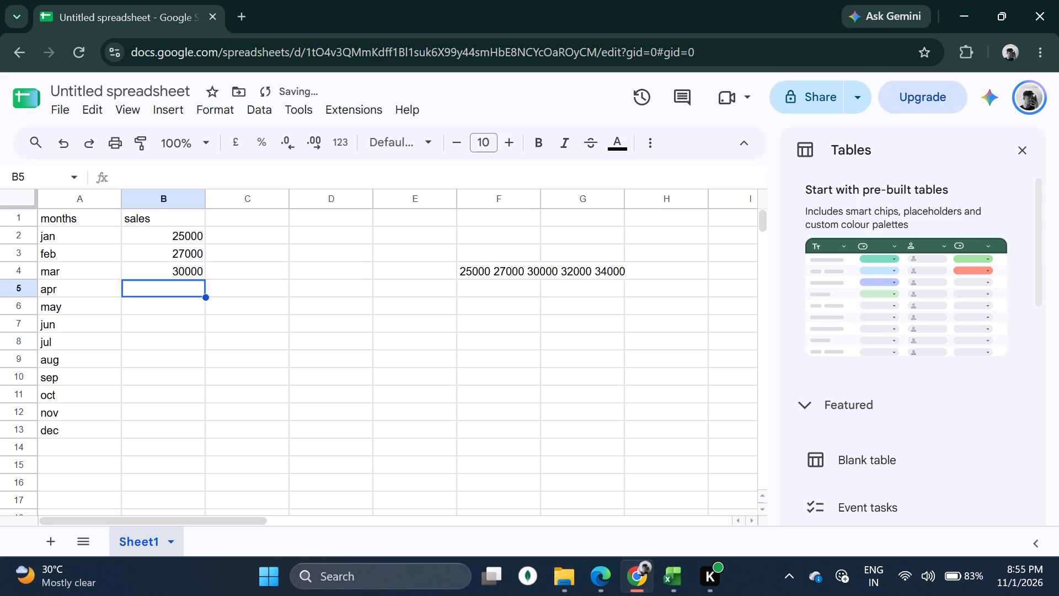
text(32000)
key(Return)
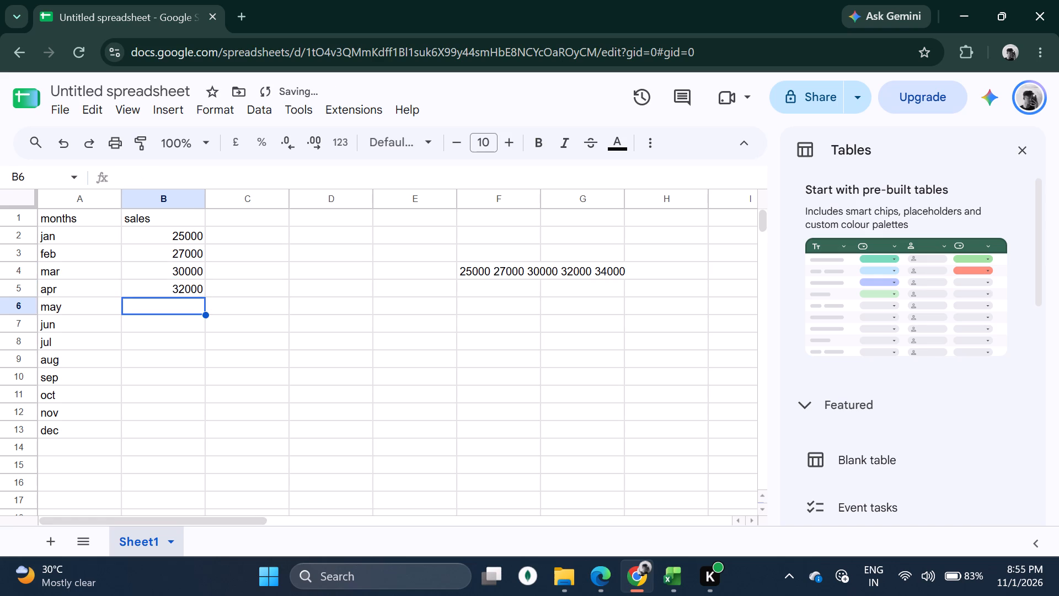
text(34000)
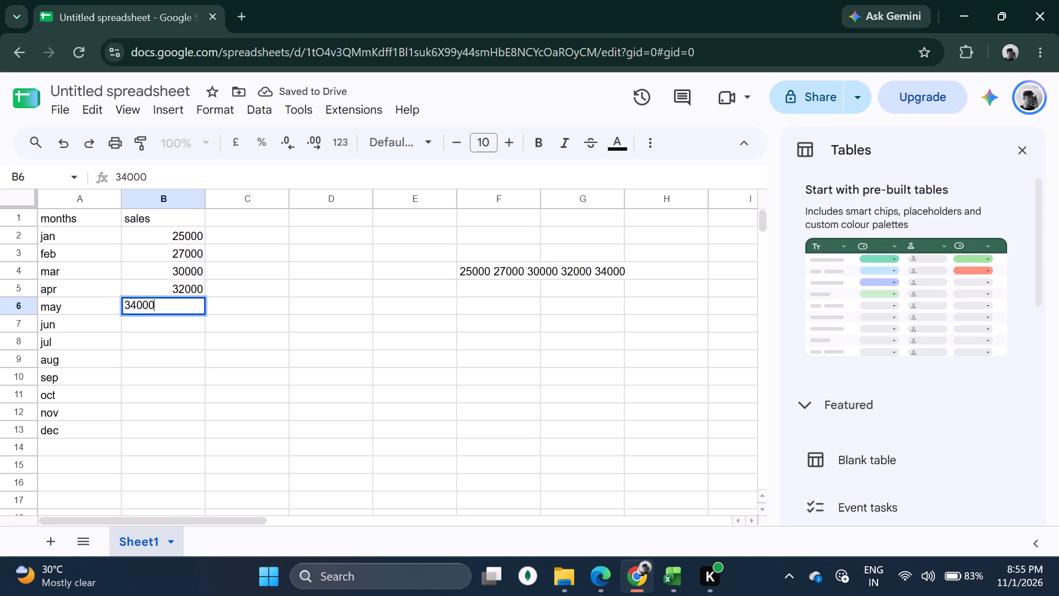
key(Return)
Copy the June to December sales rows from prac 3.pdf in Edge and paste them into cell F5 of the spreadsheet in Chrome.
click(605, 593)
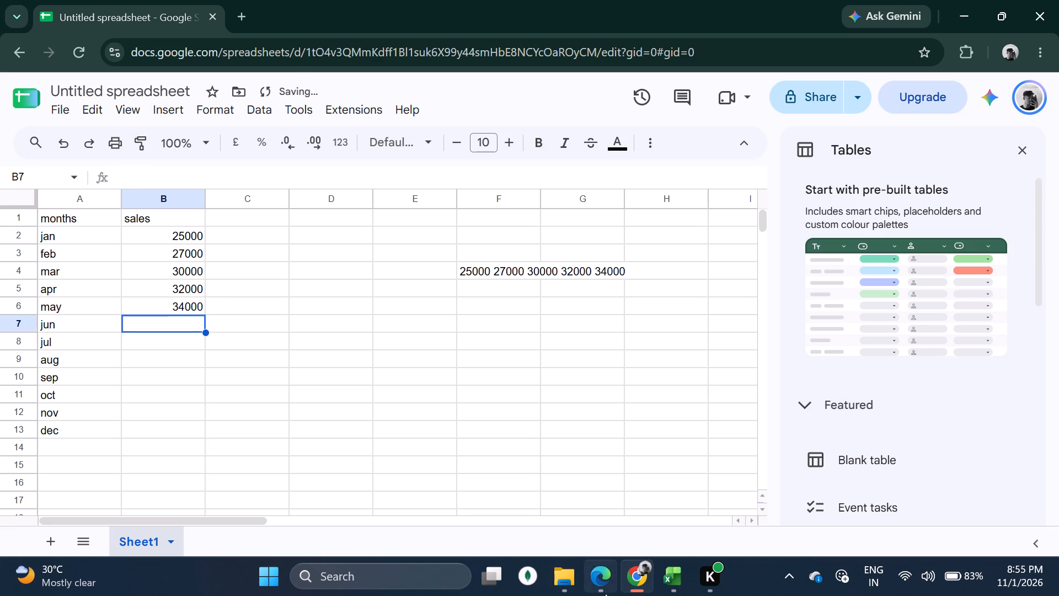
scroll(453, 337, down, 6)
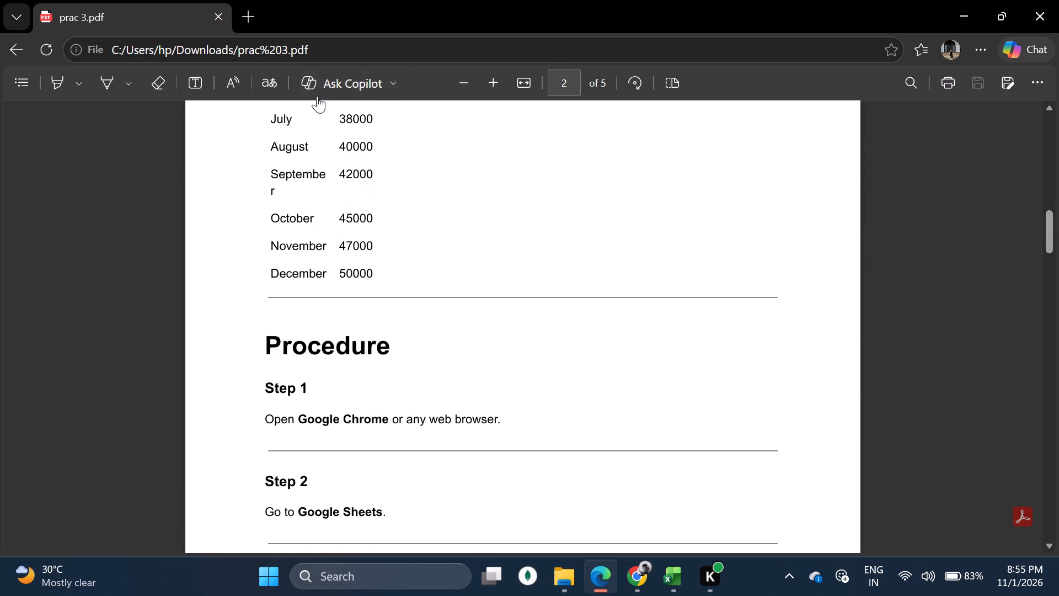
scroll(341, 164, up, 1)
drag(340, 172, 369, 337)
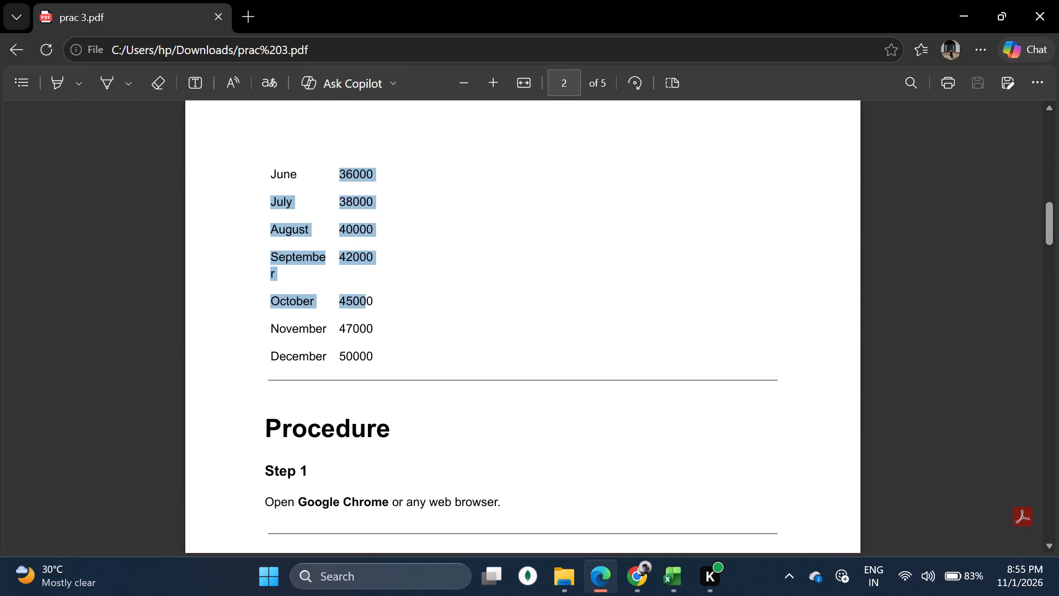
drag(369, 337, 382, 369)
key(ctrl+c)
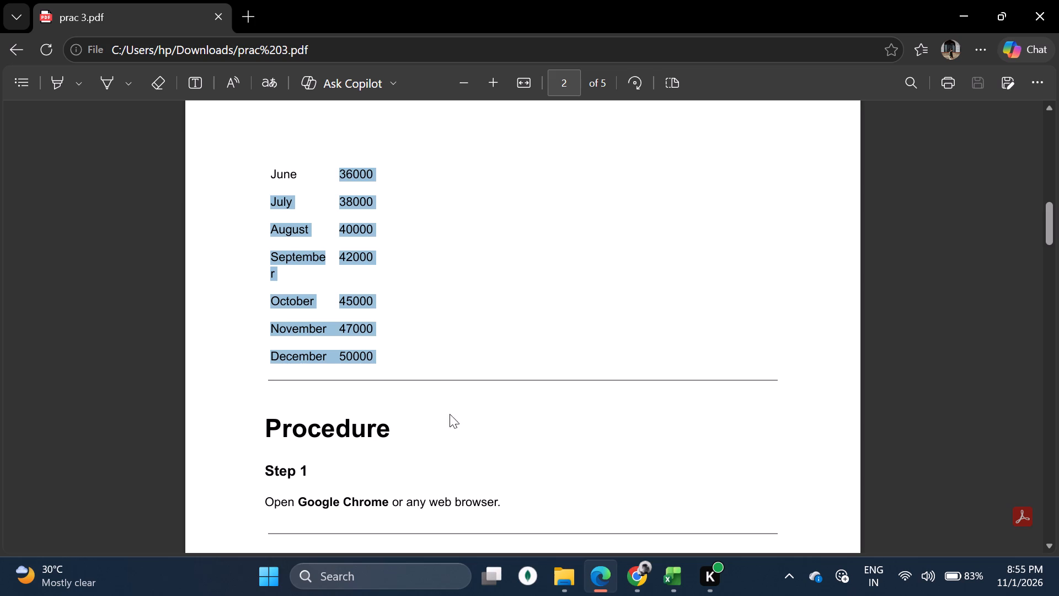
click(677, 575)
click(648, 572)
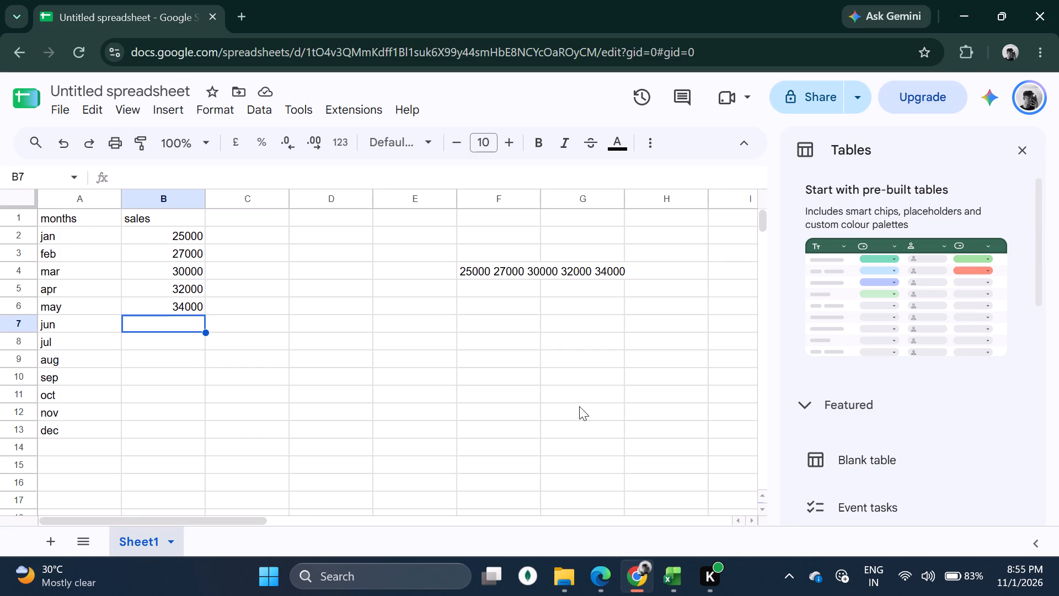
click(493, 278)
click(494, 281)
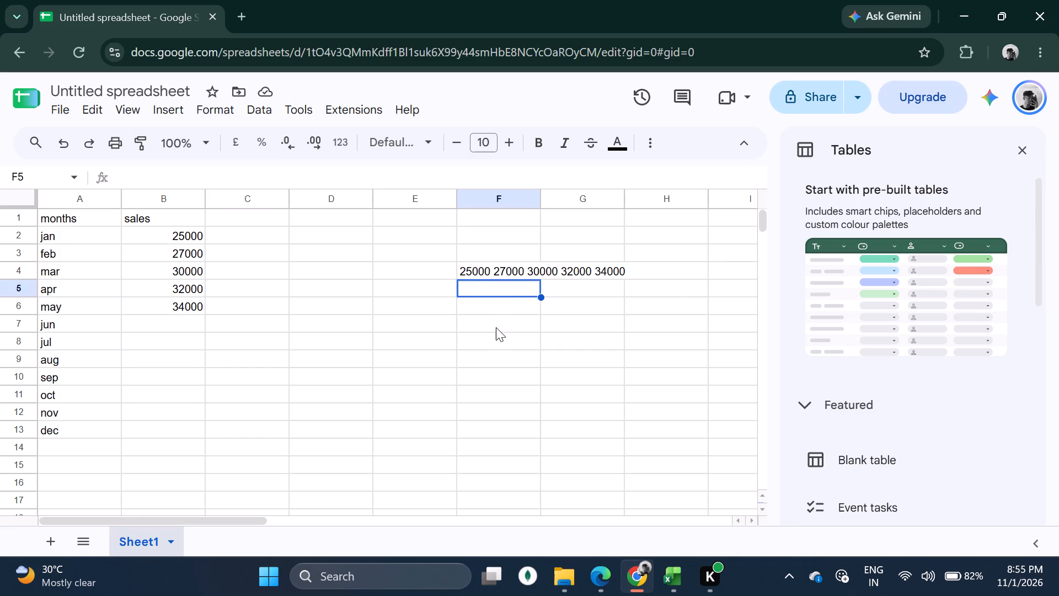
key(ctrl+v)
click(489, 343)
Enter the June to September sales 36000, 38000, 40000 and 42000 in cells B7 to B10.
click(167, 320)
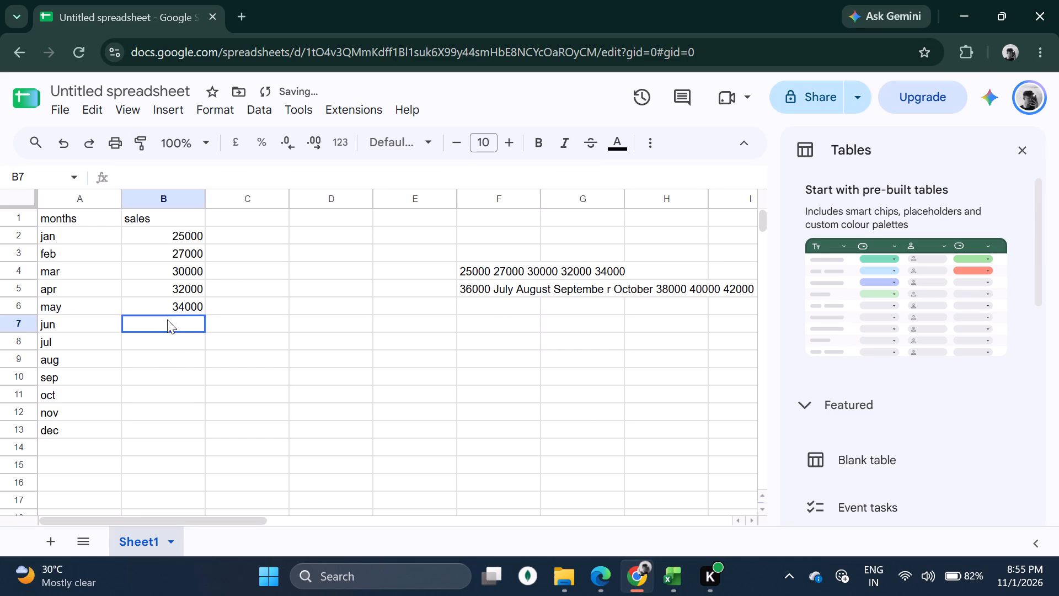
text(36000)
key(Return)
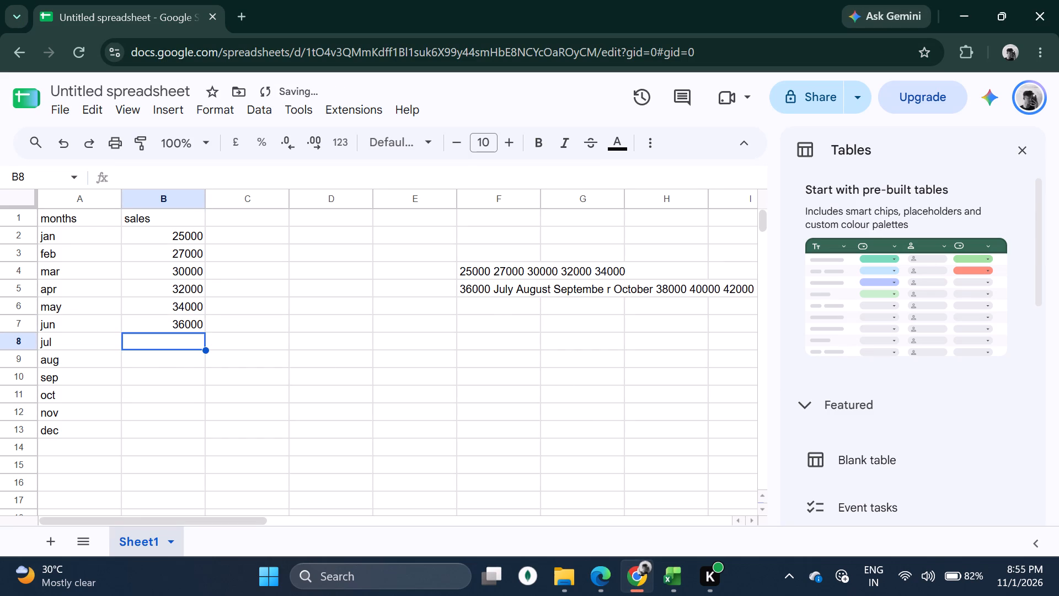
text(38)
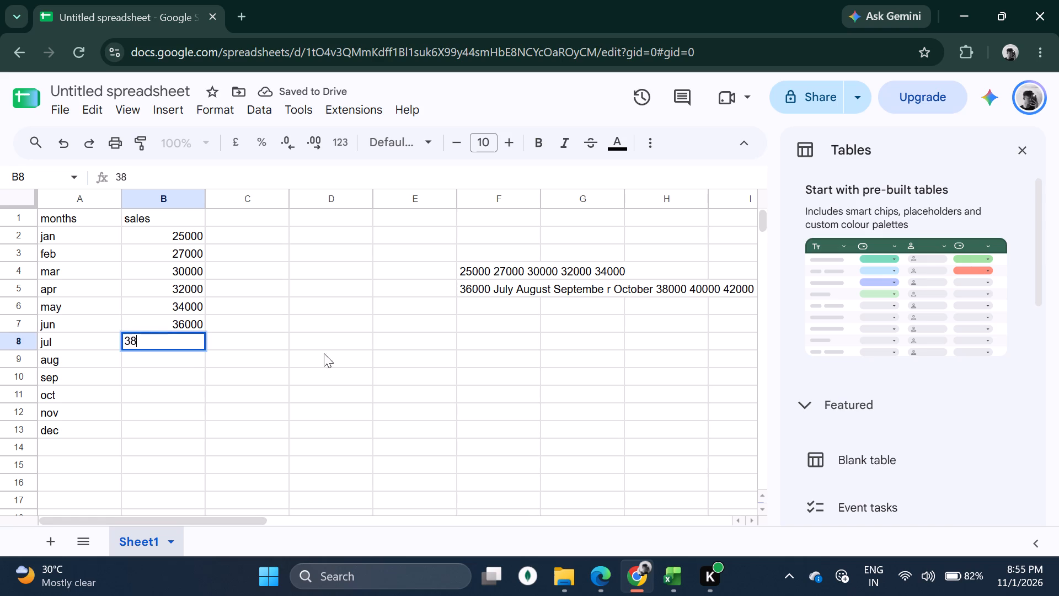
text(000)
key(Return)
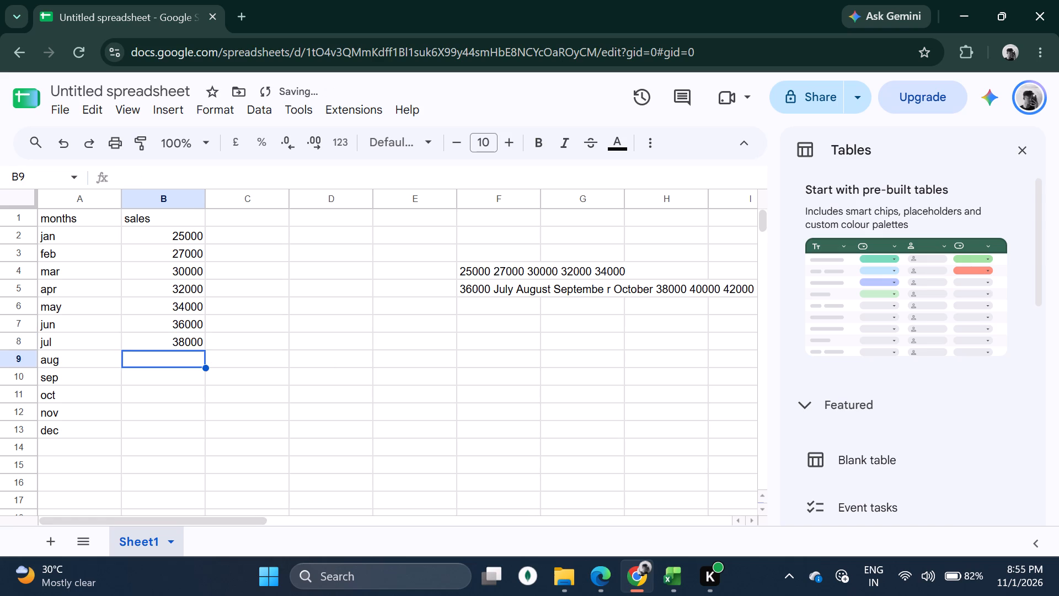
text(40000)
key(Return)
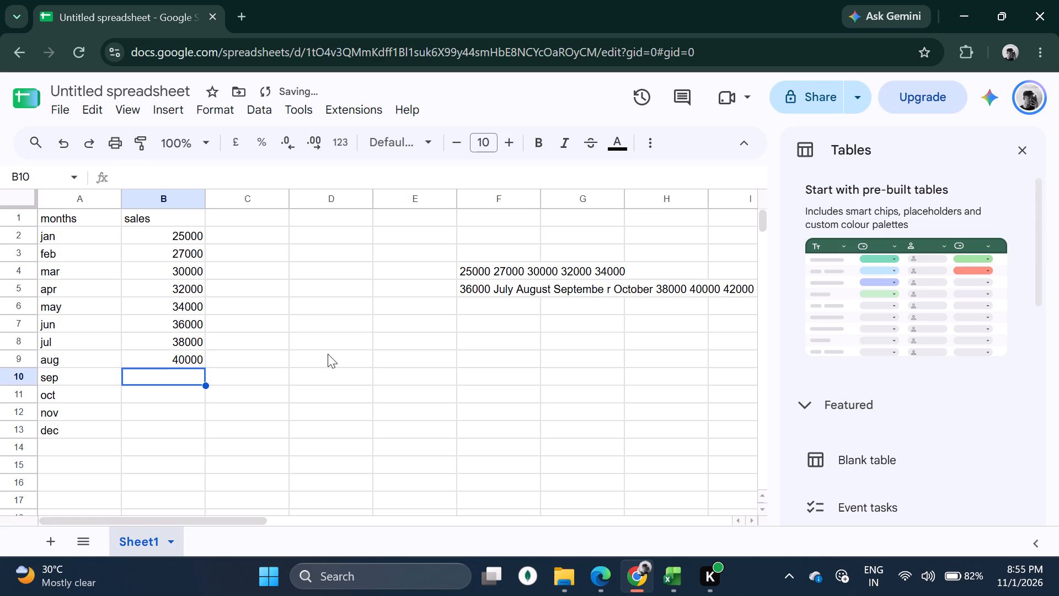
key(4)
key(2)
key(0)
text(00)
key(Return)
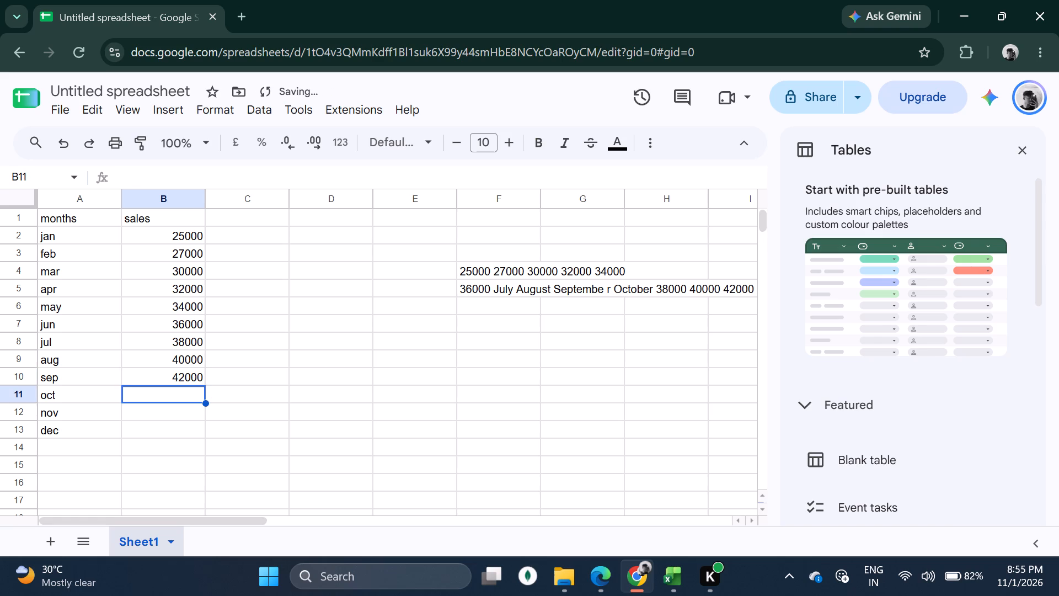
Close the Tables sidebar to see the full pasted reference data, and enter the October sales 45000 in cell B11.
drag(214, 519, 283, 515)
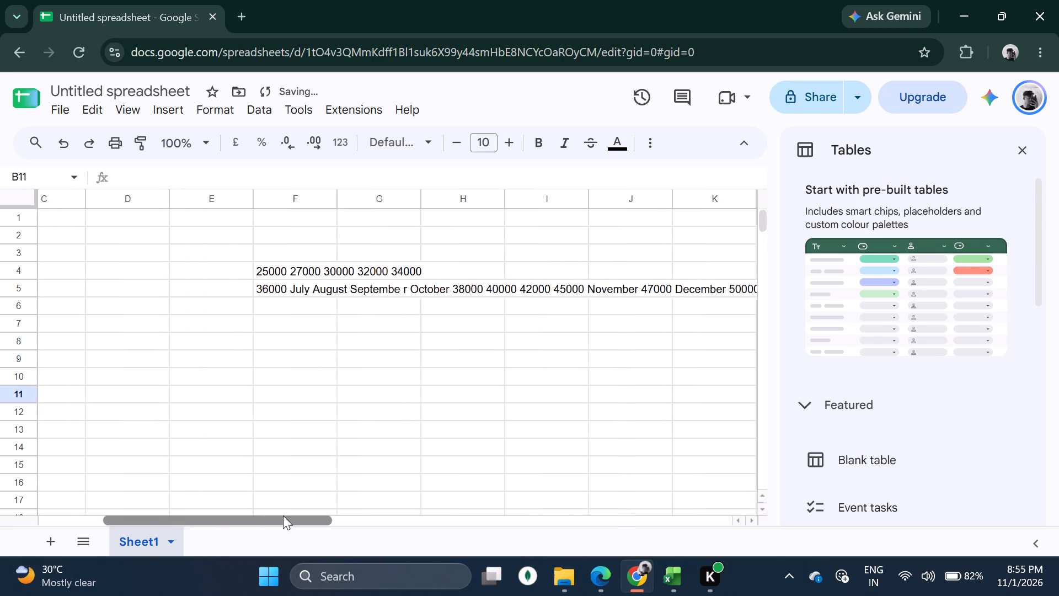
drag(283, 515, 287, 513)
click(1025, 155)
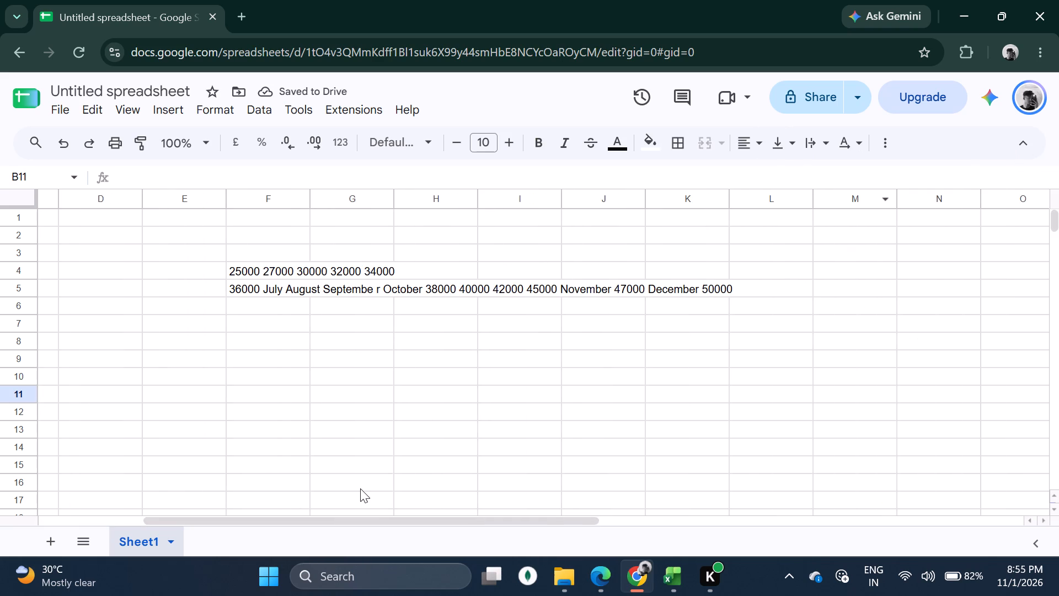
drag(388, 519, 306, 523)
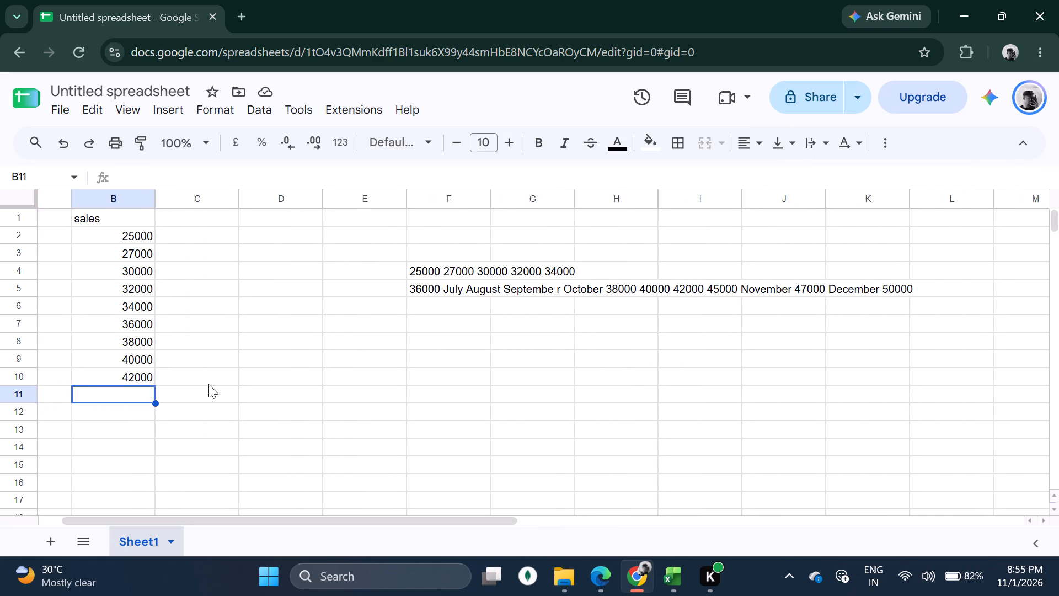
text(45000)
key(Return)
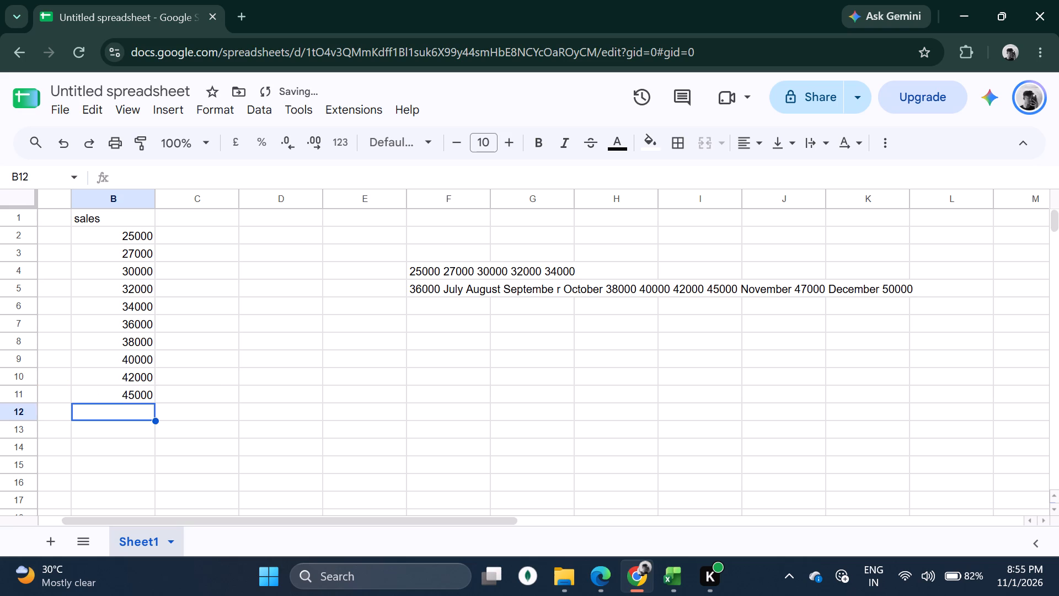
Enter the November and December sales 47000 and 50000 in cells B12 and B13.
text(47000)
key(Return)
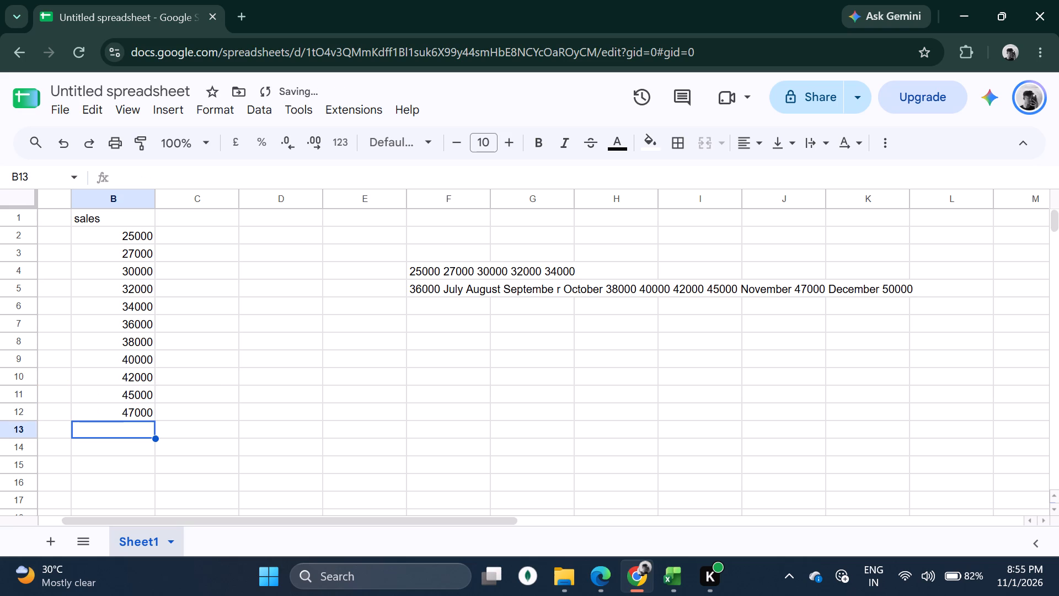
text(50000)
key(Return)
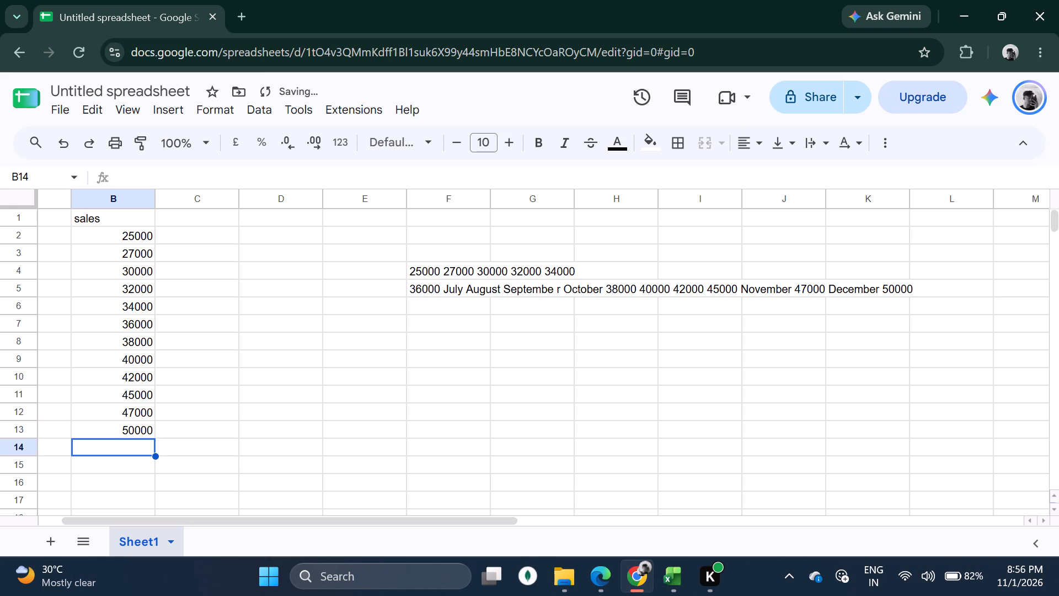
Calculate the average monthly sales in cell B14 with =AVERAGE(B2:B13).
drag(231, 521, 4, 505)
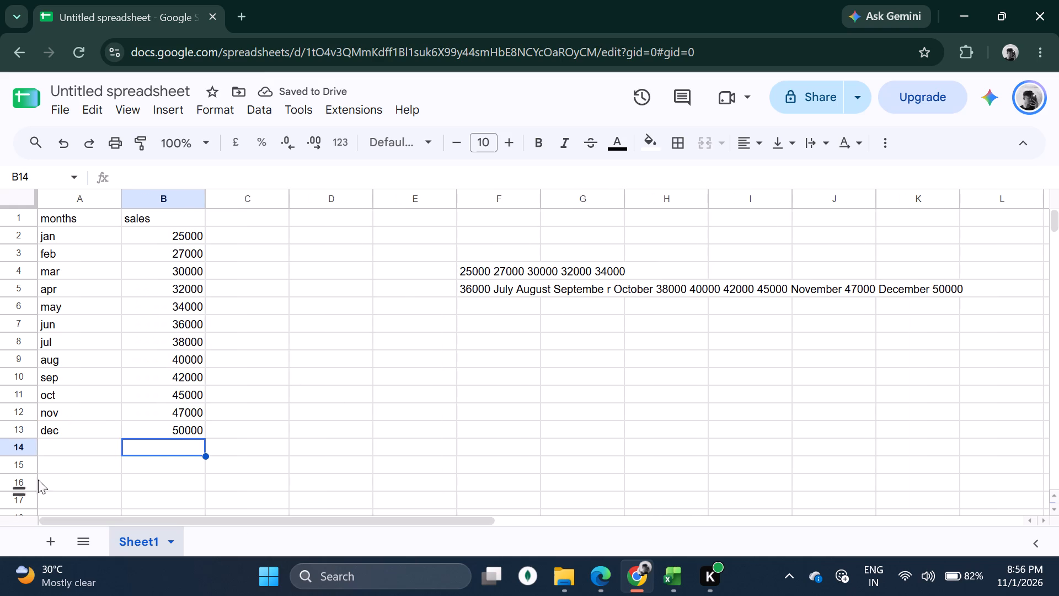
key(equal)
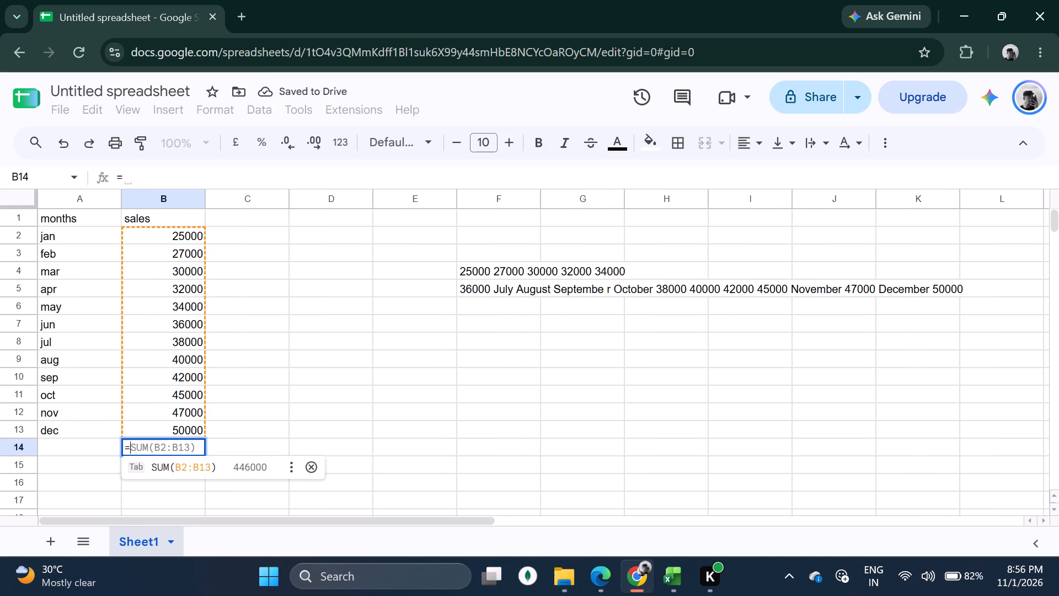
text(ave)
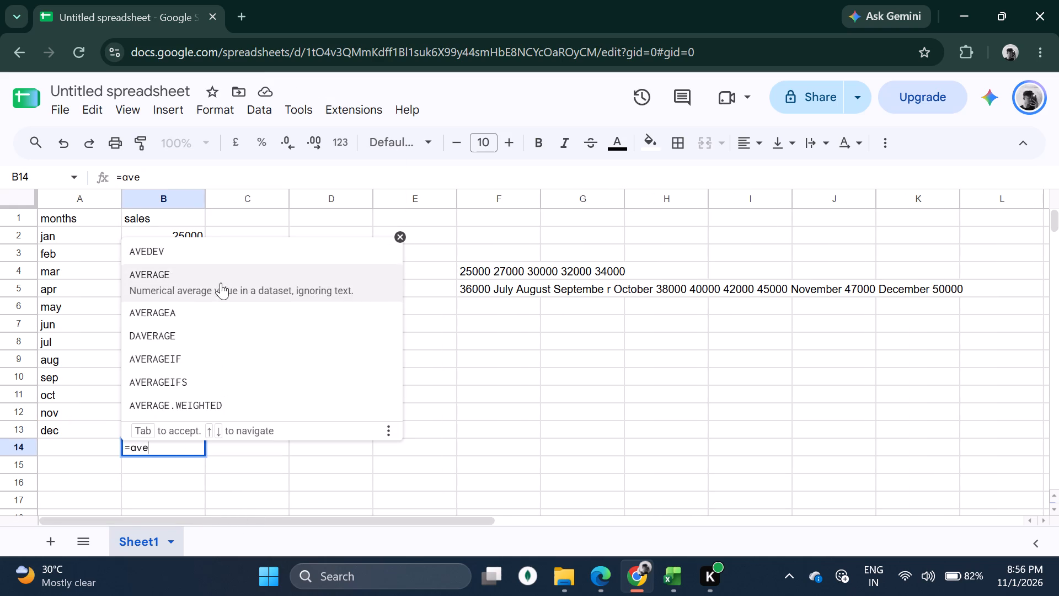
click(213, 289)
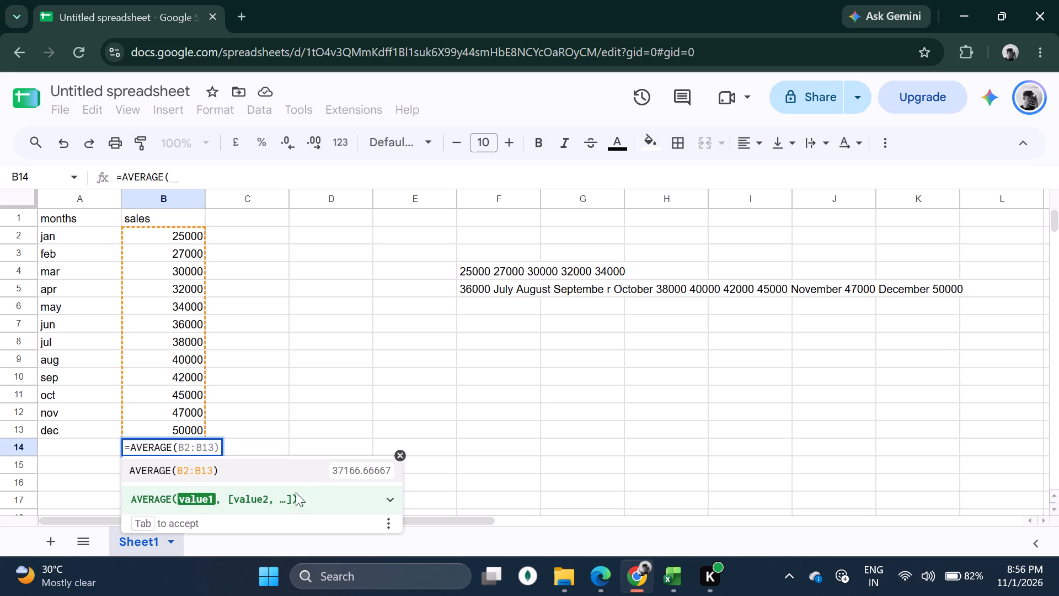
key(Return)
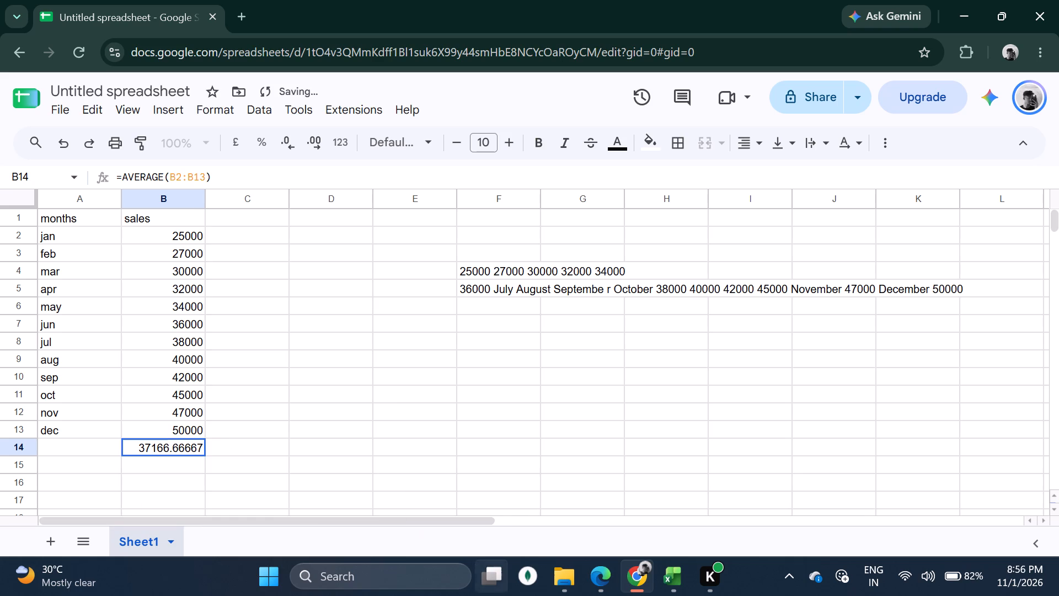
Switch to prac 3.pdf in Edge and read the procedure through the average, line chart and chart title instructions in Steps 8 to 10.
click(606, 583)
scroll(333, 430, down, 1)
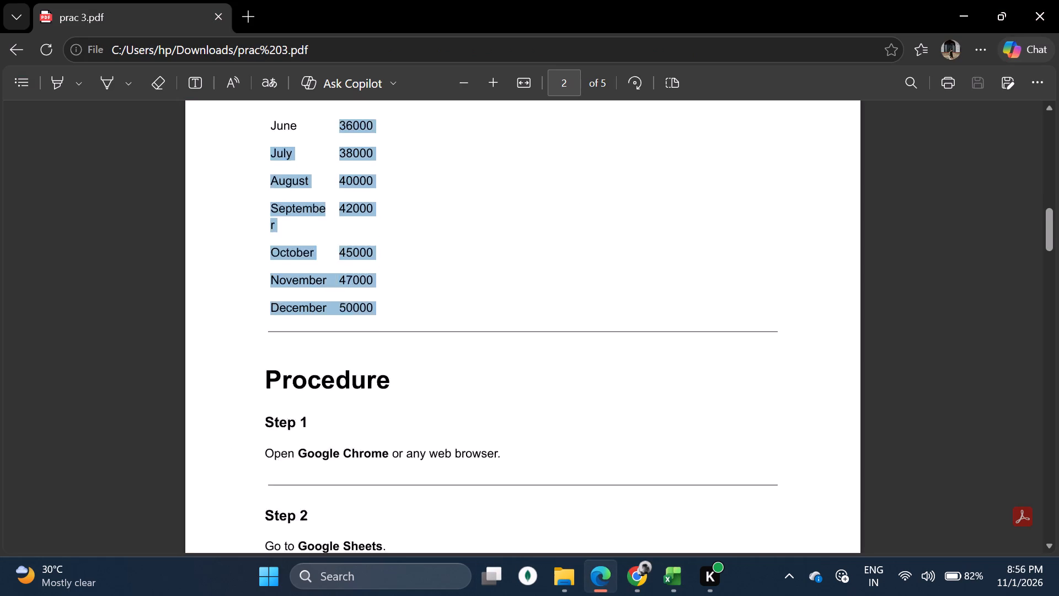
scroll(332, 429, down, 12)
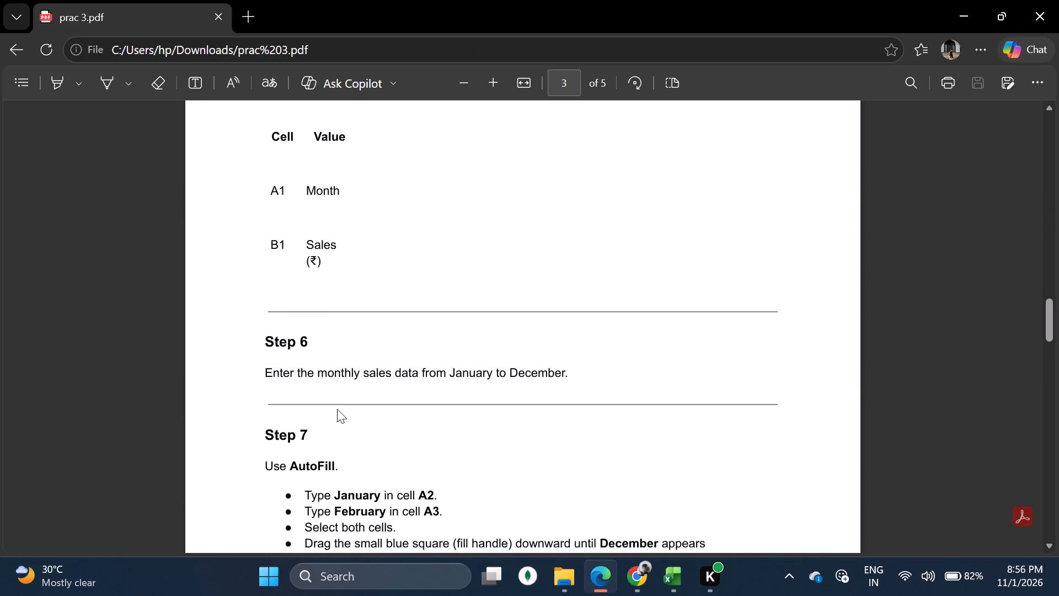
scroll(337, 409, down, 4)
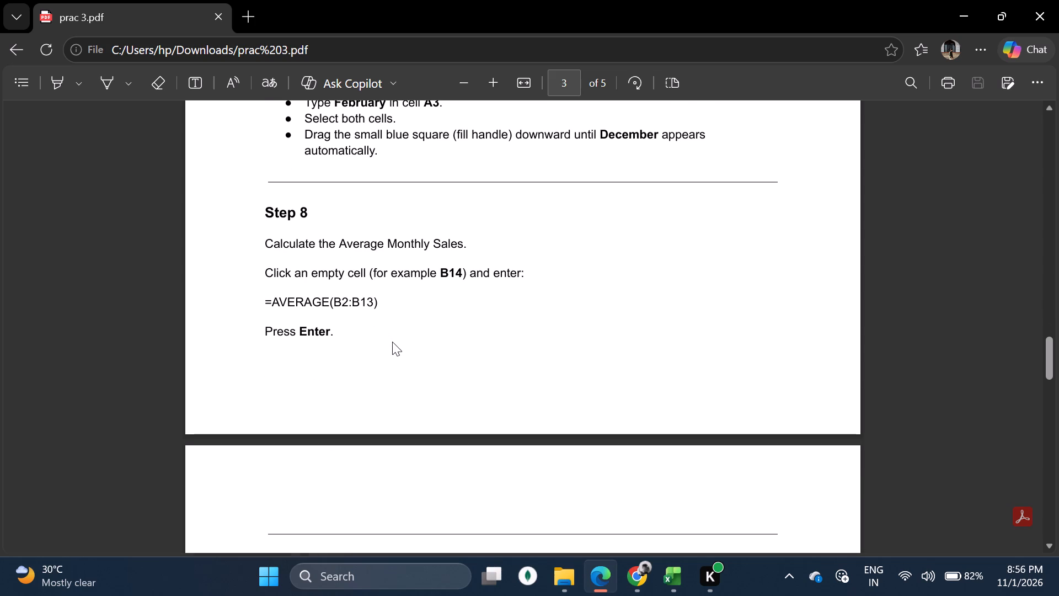
scroll(392, 342, down, 5)
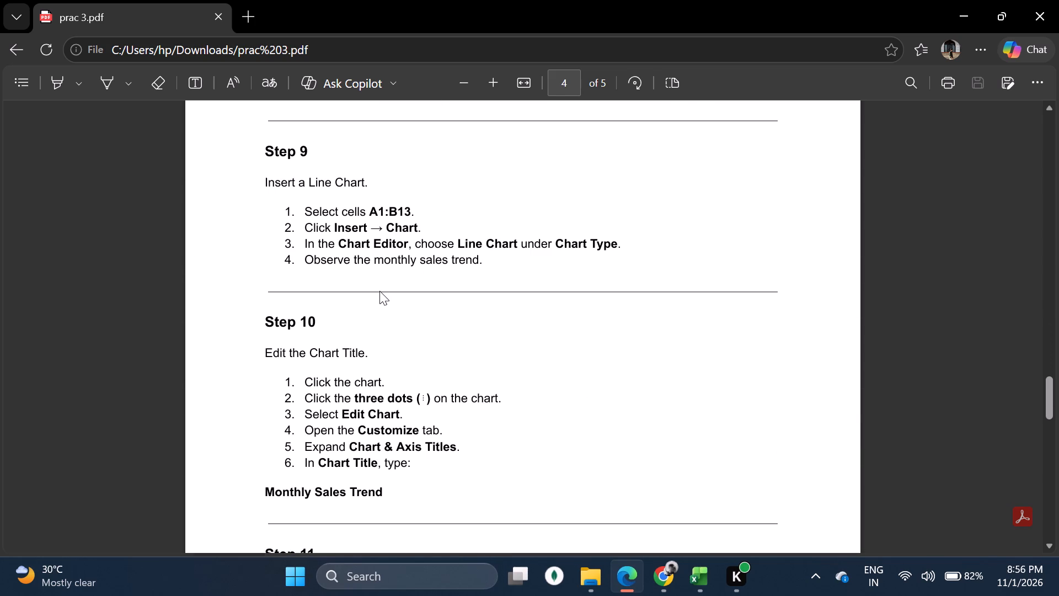
Return to the spreadsheet in Chrome and insert a line chart of the month and sales data in A1:B13.
click(627, 579)
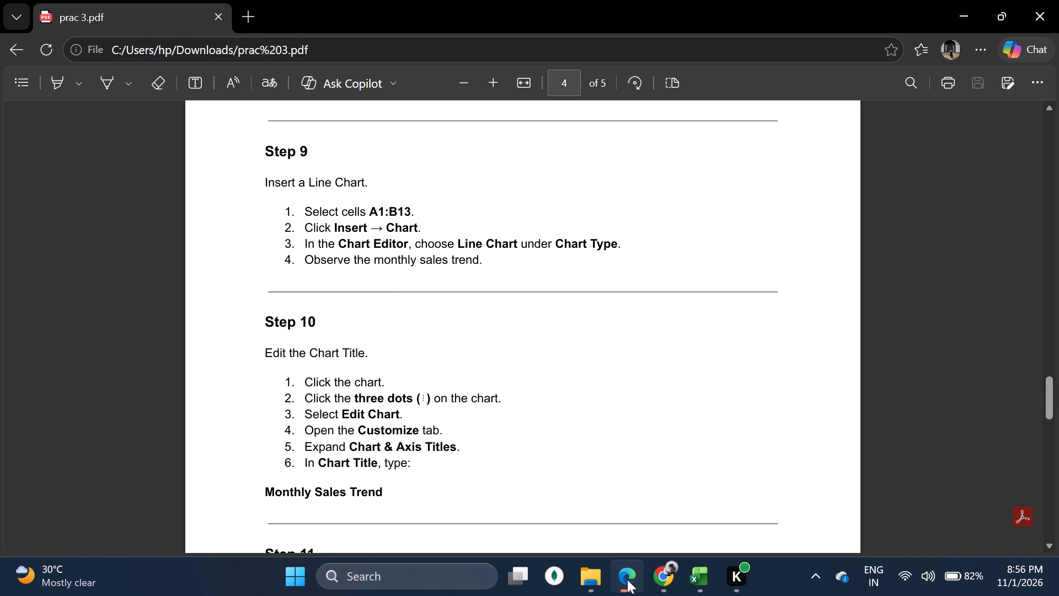
click(612, 577)
click(627, 584)
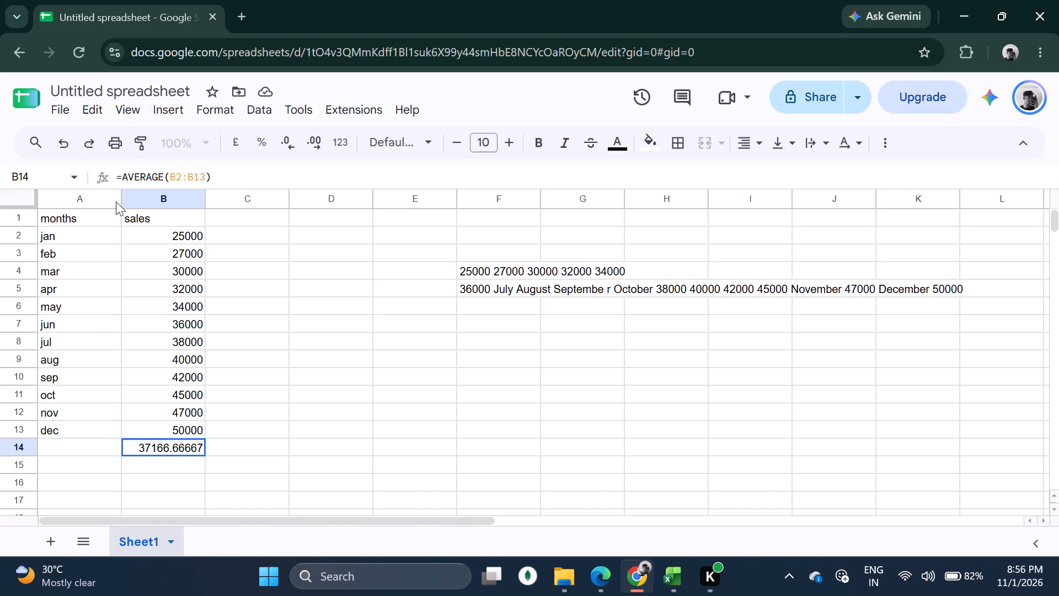
drag(56, 213, 212, 445)
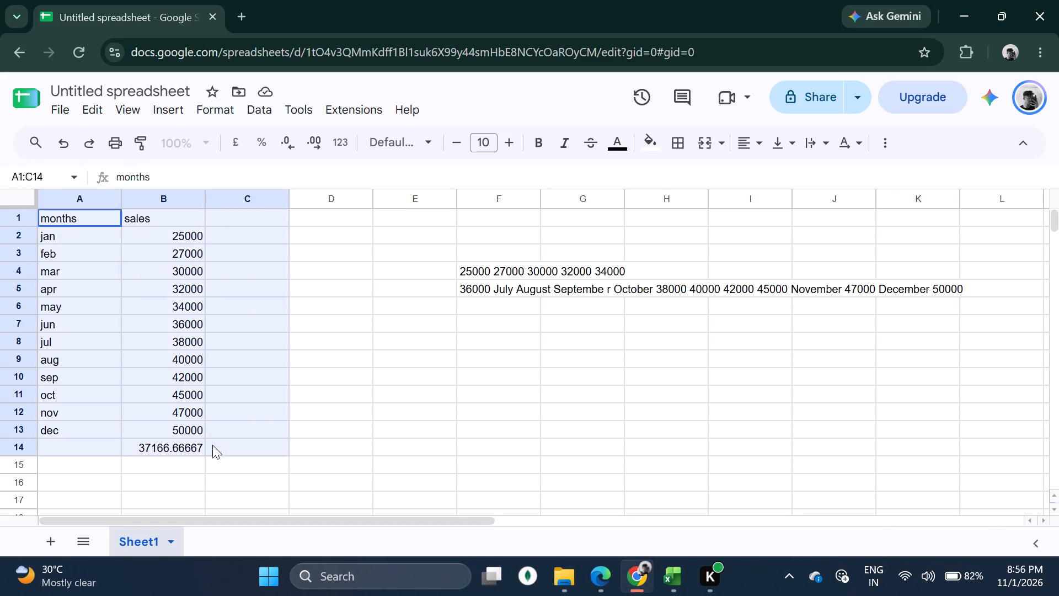
drag(212, 445, 190, 434)
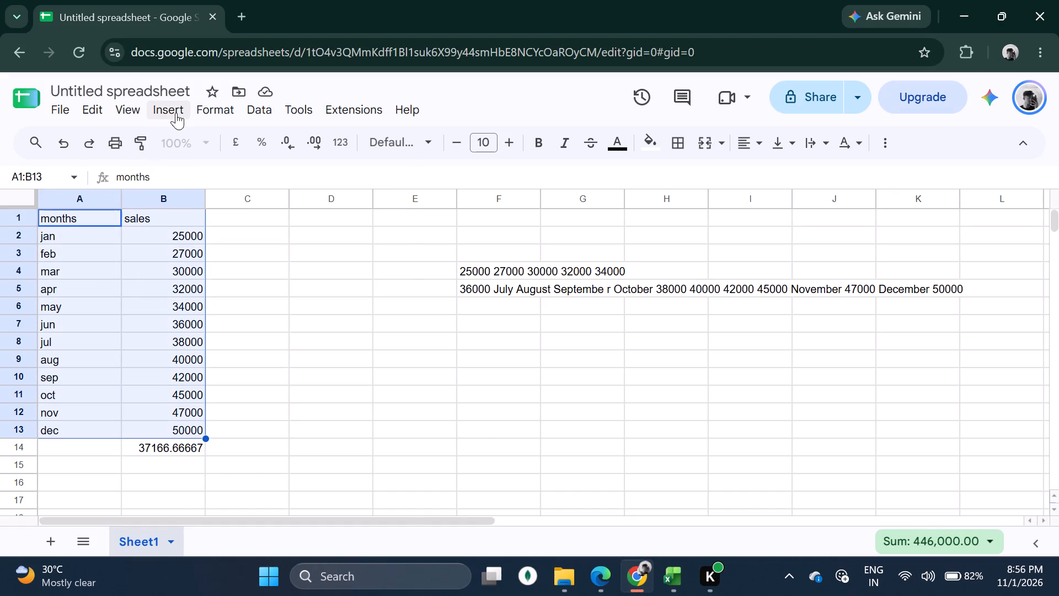
click(174, 109)
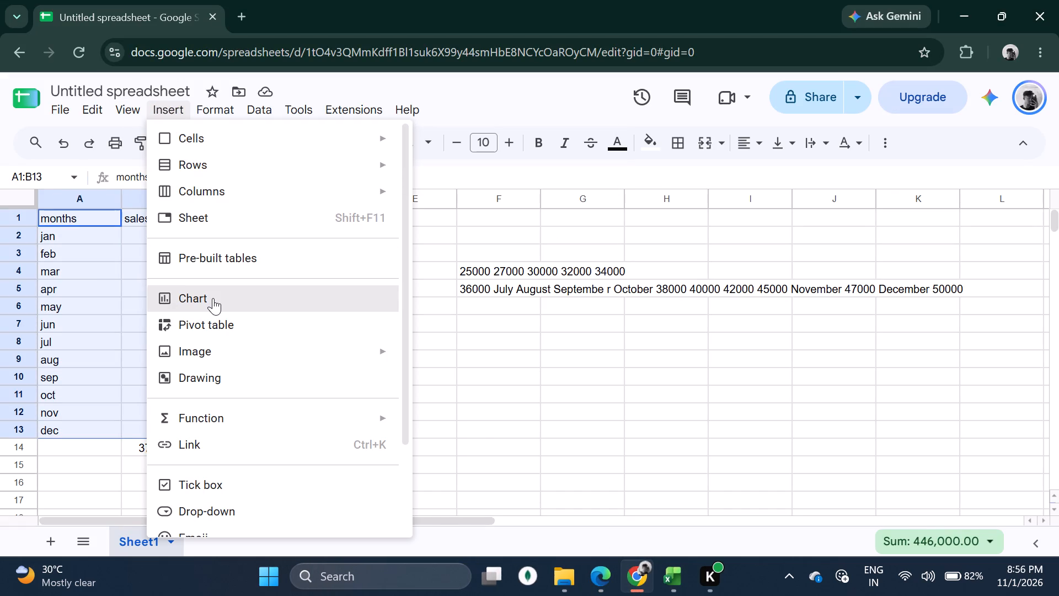
click(214, 297)
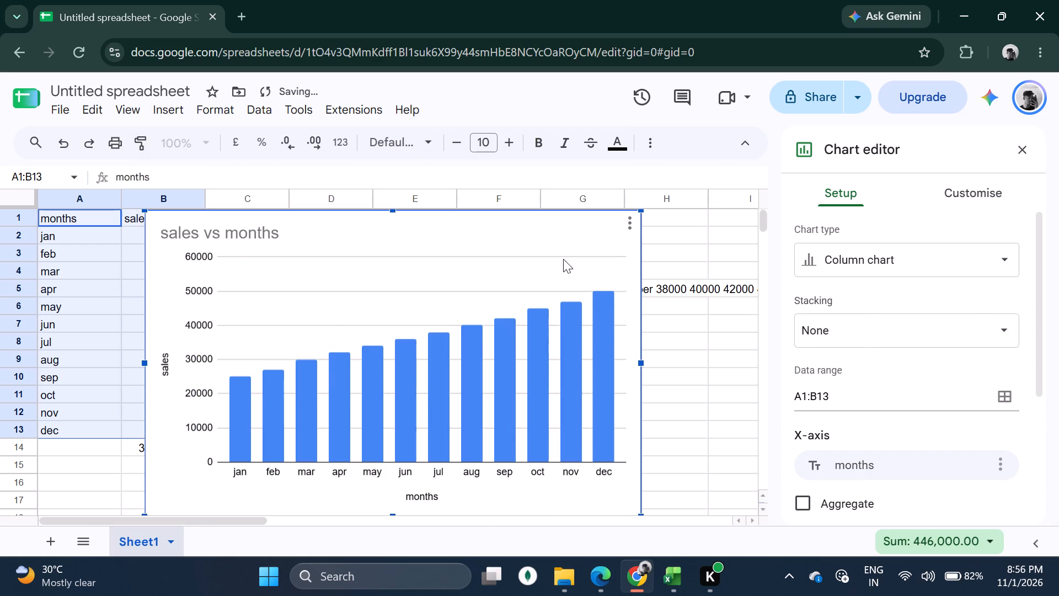
click(889, 269)
scroll(929, 389, down, 2)
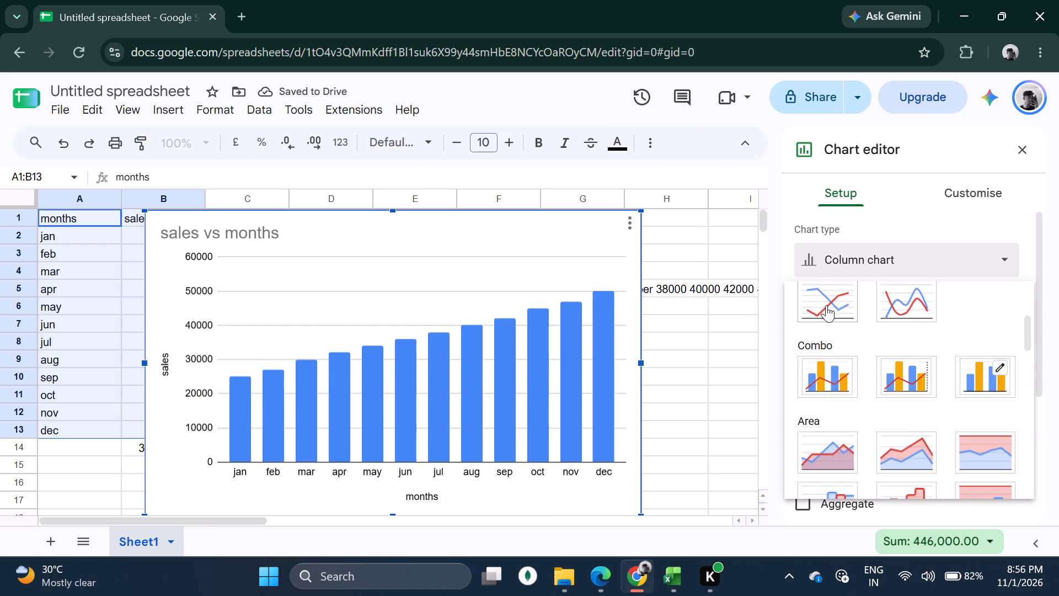
click(823, 304)
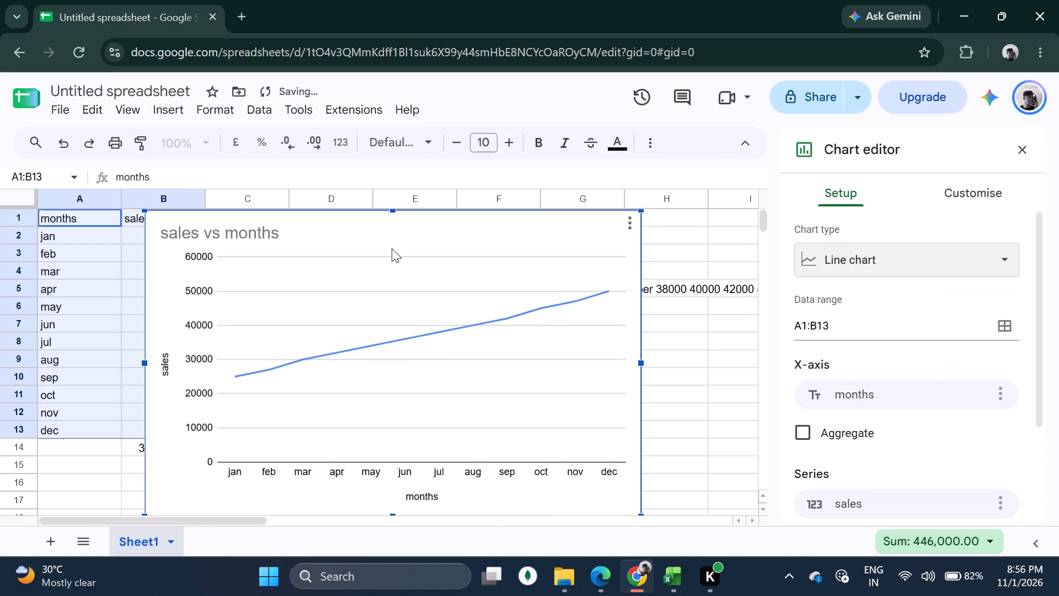
Narrow the chart to span about columns D to G and move it down to about row 10, clear of the pasted reference text.
drag(146, 360, 304, 391)
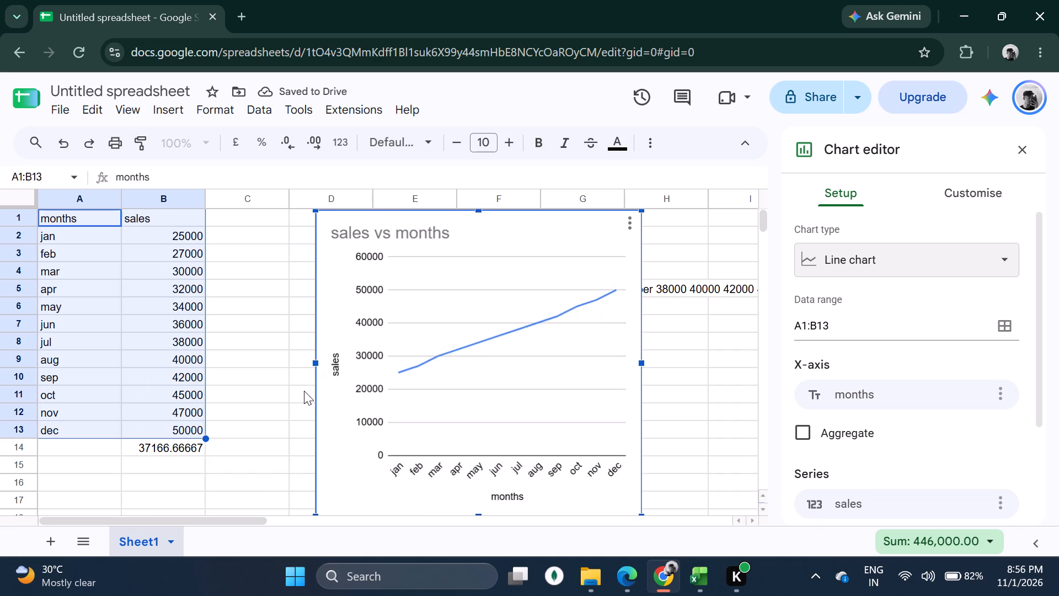
drag(304, 391, 286, 389)
drag(640, 361, 450, 377)
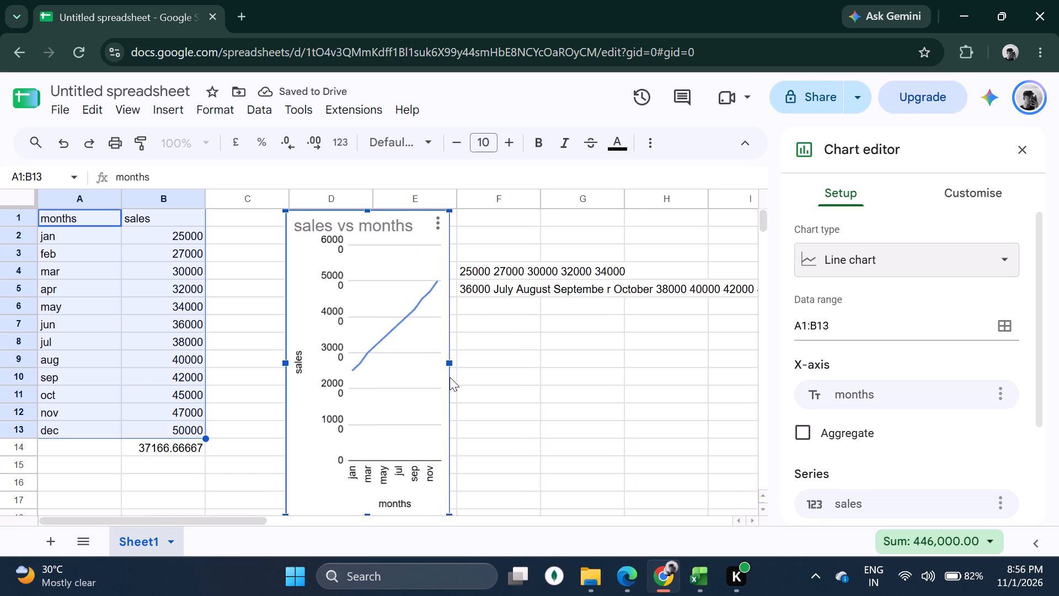
drag(450, 377, 608, 384)
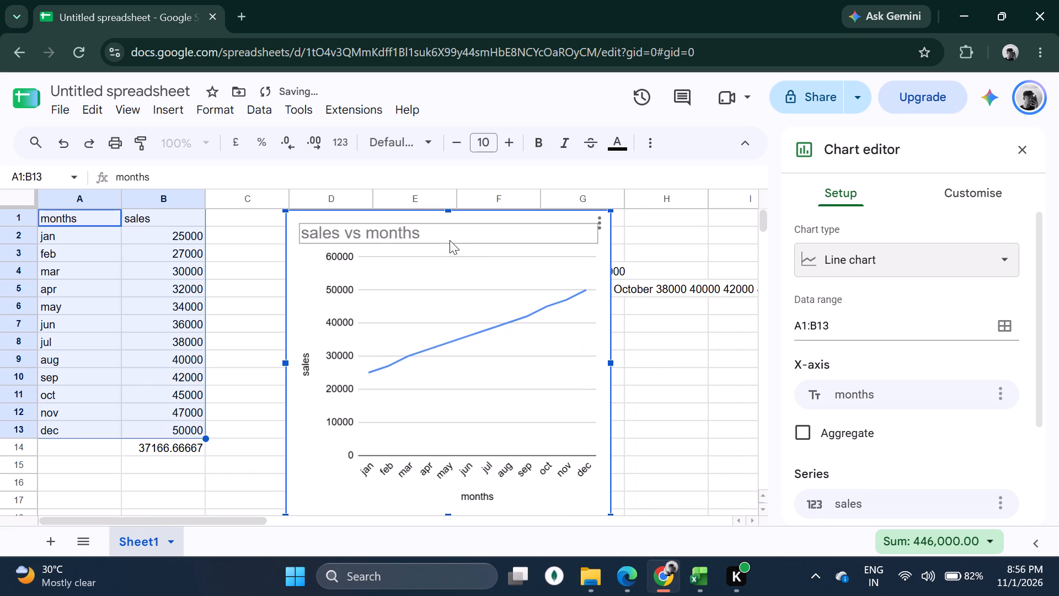
click(480, 221)
drag(485, 223, 484, 356)
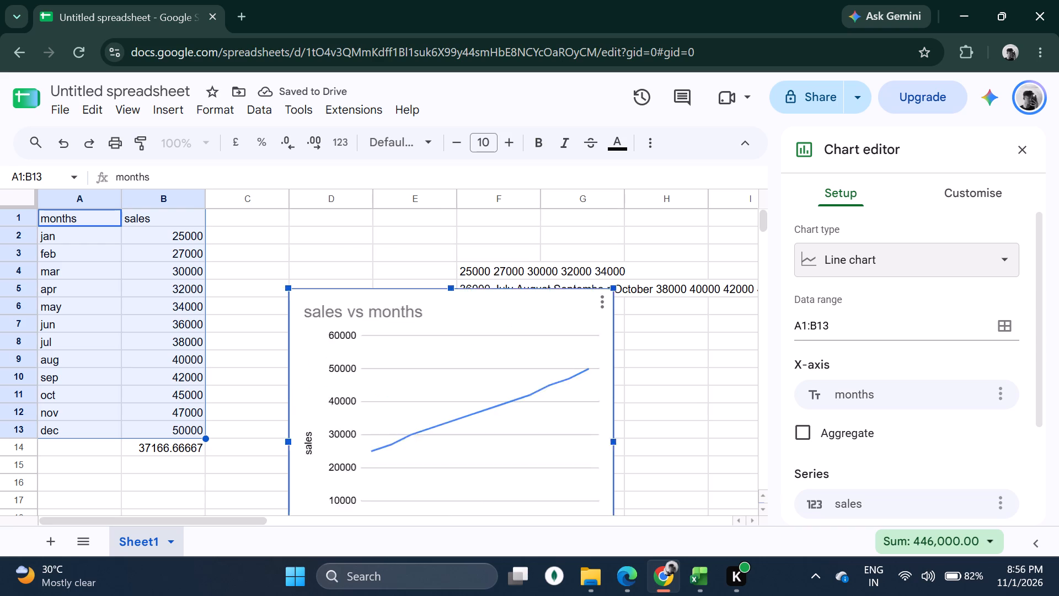
drag(484, 356, 484, 384)
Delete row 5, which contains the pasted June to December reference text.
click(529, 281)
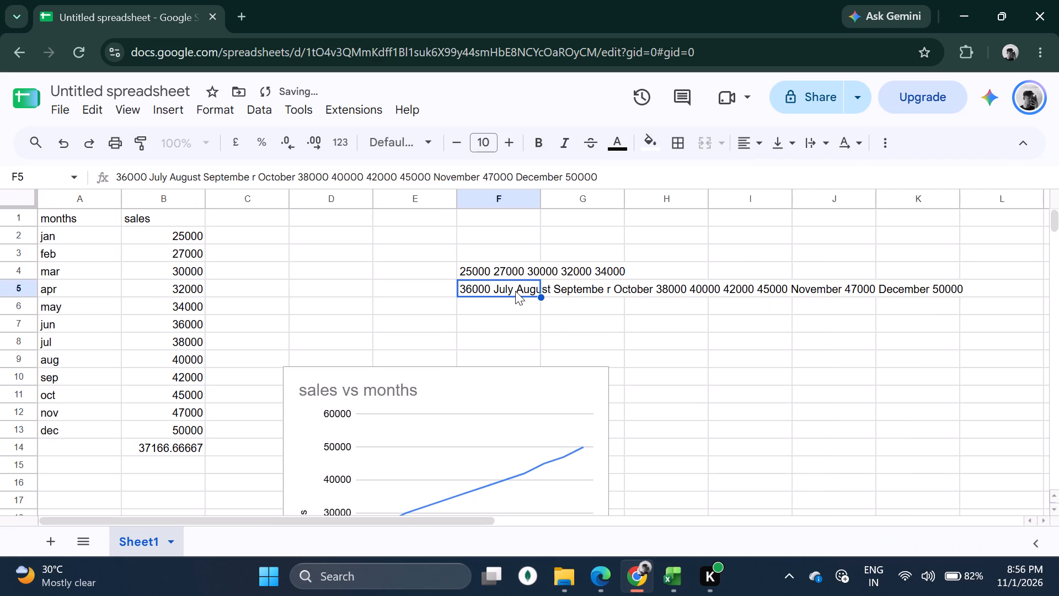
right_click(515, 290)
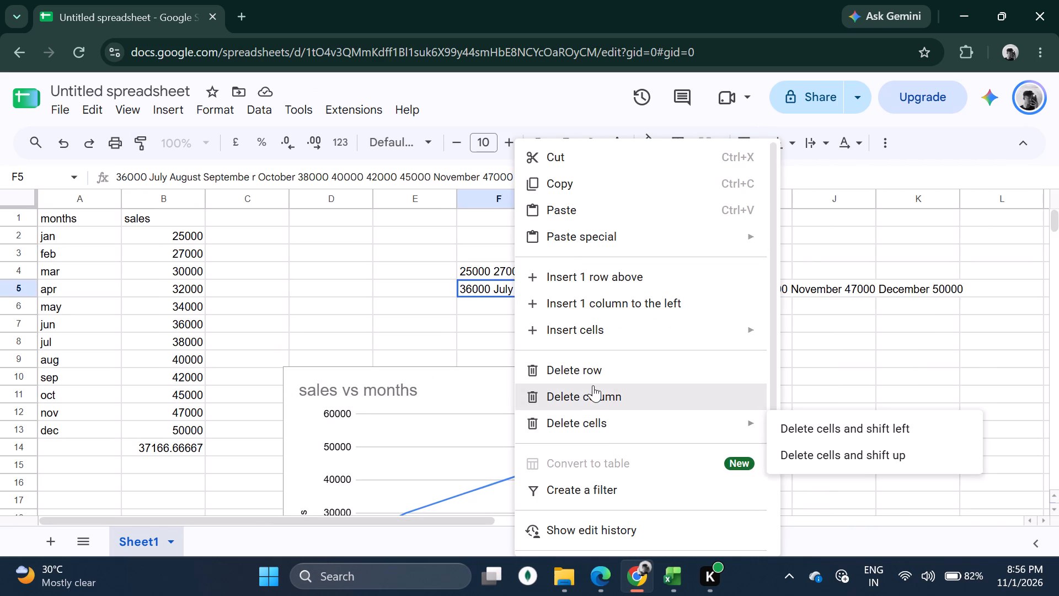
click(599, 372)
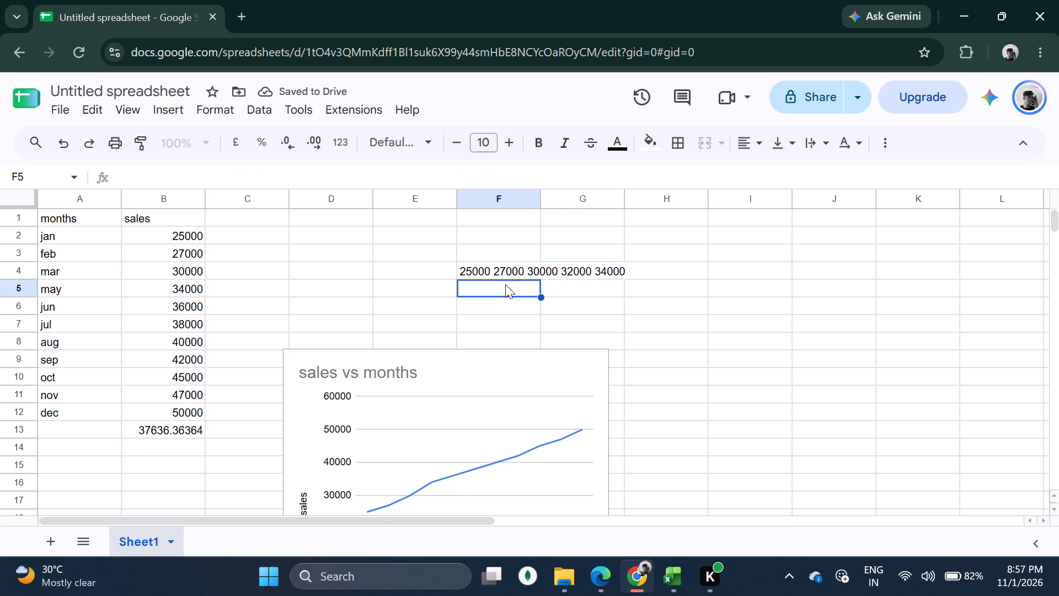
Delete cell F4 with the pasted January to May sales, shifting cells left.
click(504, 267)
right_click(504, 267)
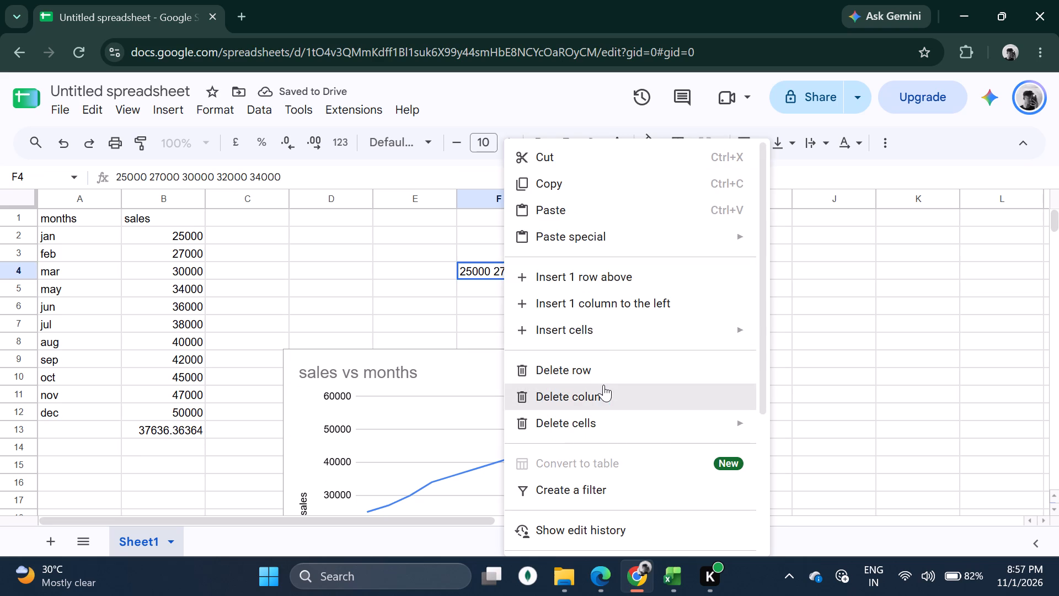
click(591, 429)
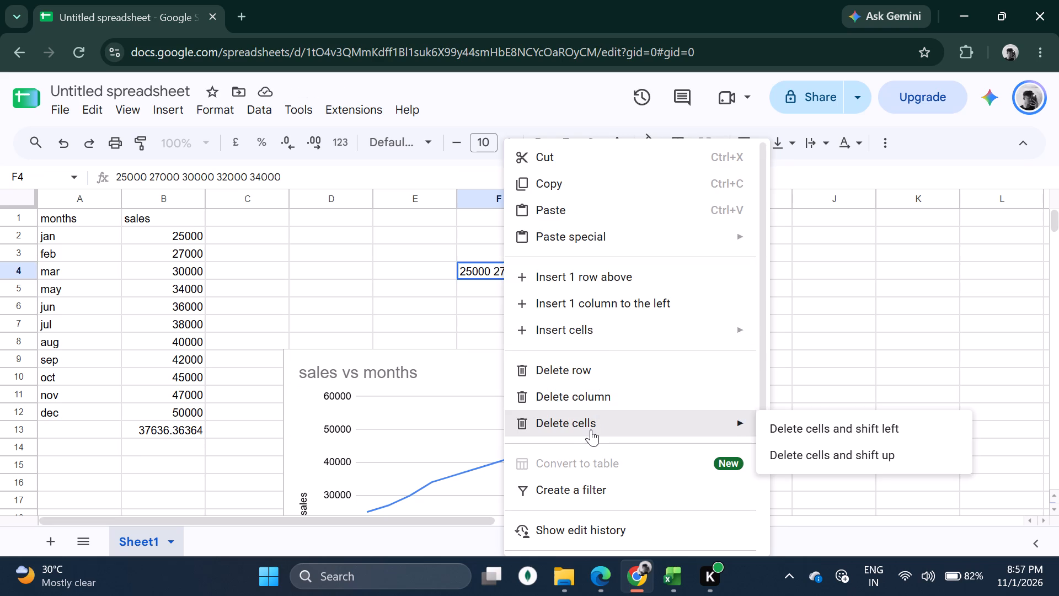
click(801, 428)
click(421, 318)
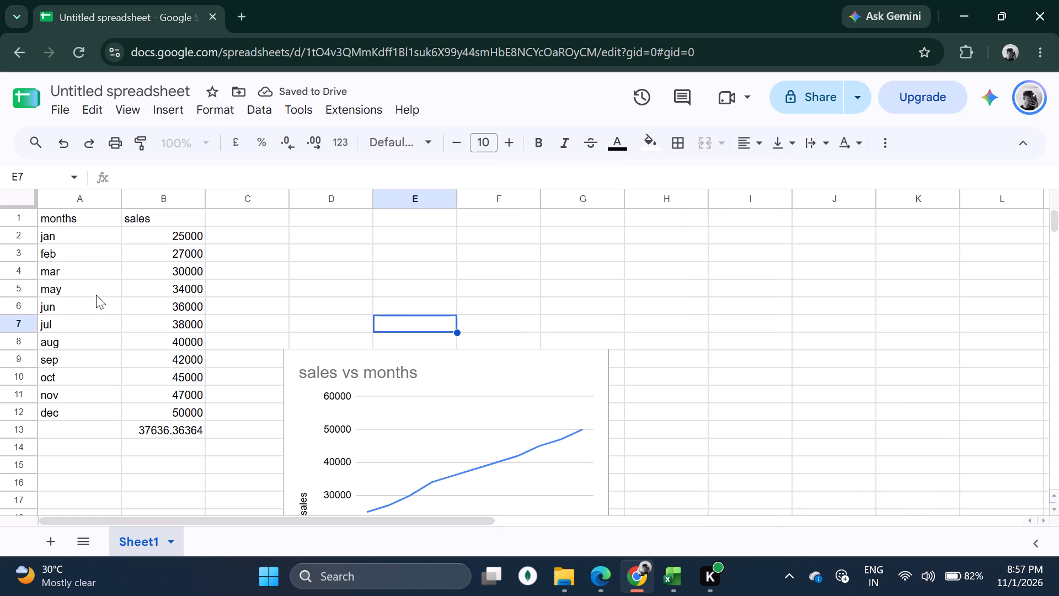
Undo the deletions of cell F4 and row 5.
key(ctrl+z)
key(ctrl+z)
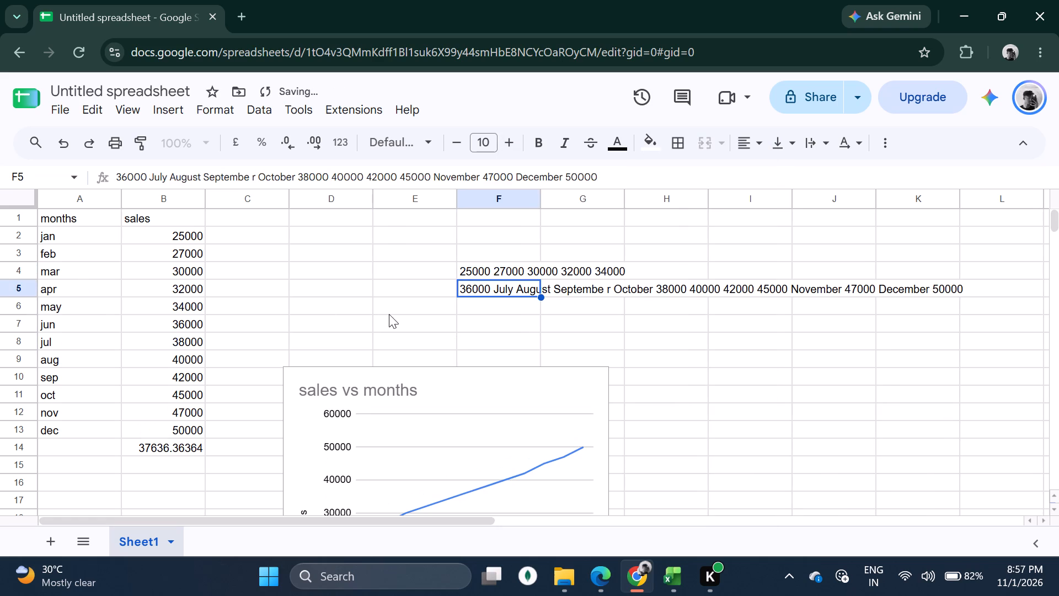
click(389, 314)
Delete only the pasted reference cells F5 and F4, shifting cells left each time.
click(524, 291)
right_click(524, 291)
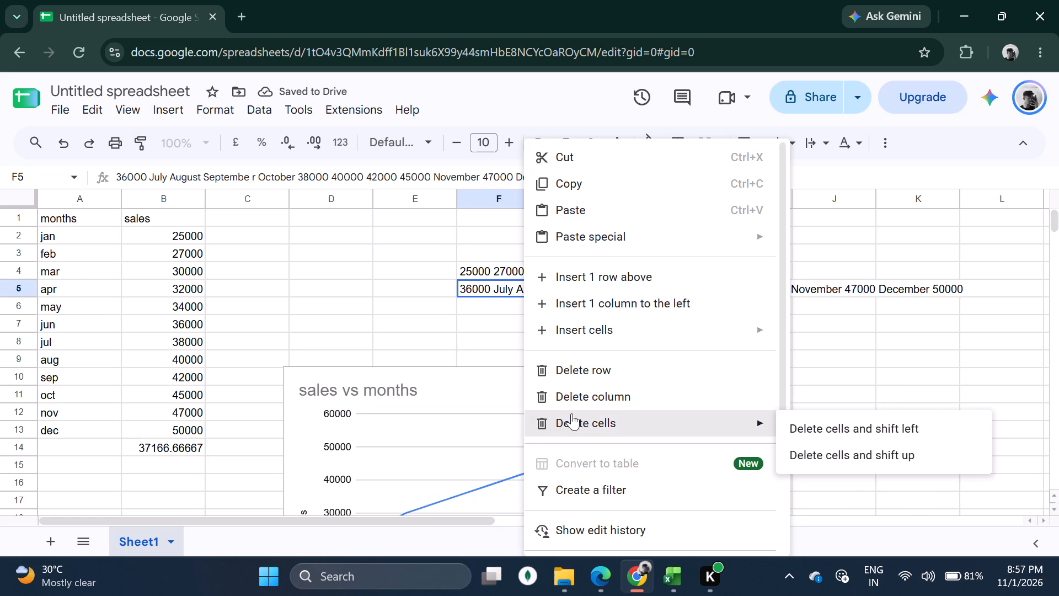
click(586, 416)
click(909, 424)
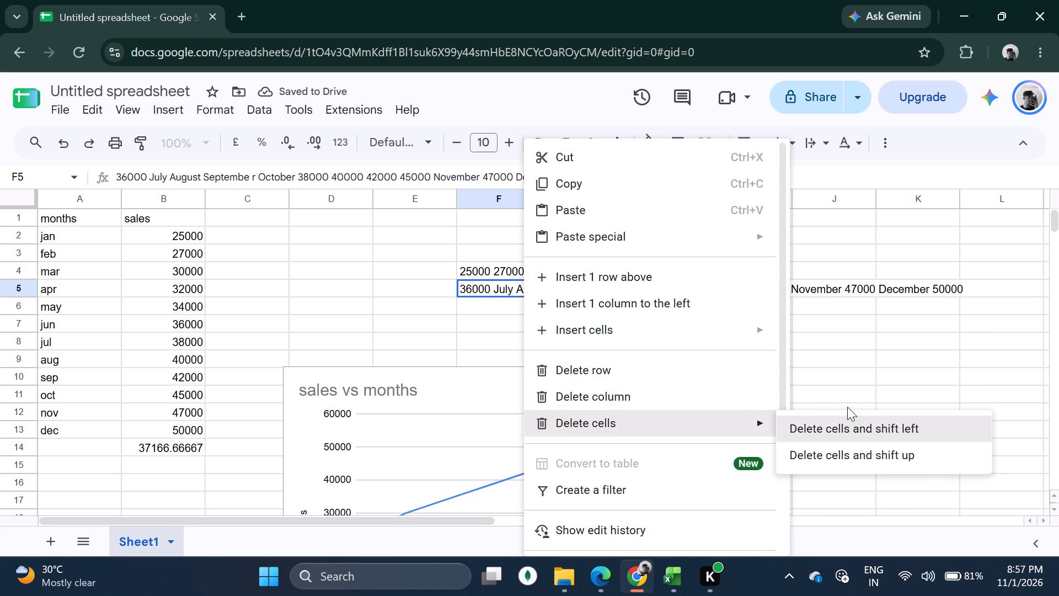
click(506, 273)
right_click(506, 273)
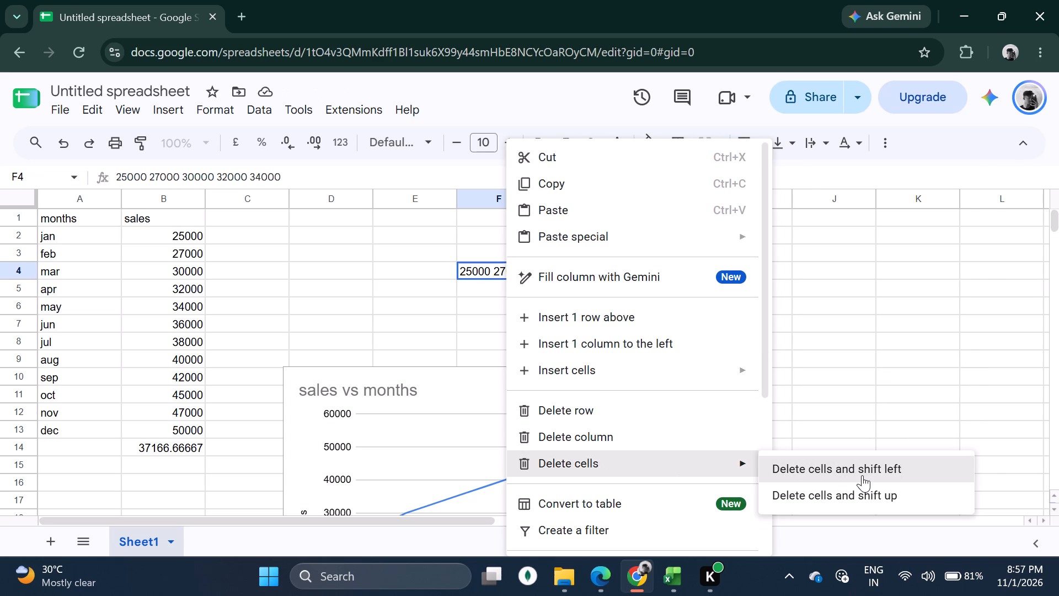
click(860, 475)
click(624, 339)
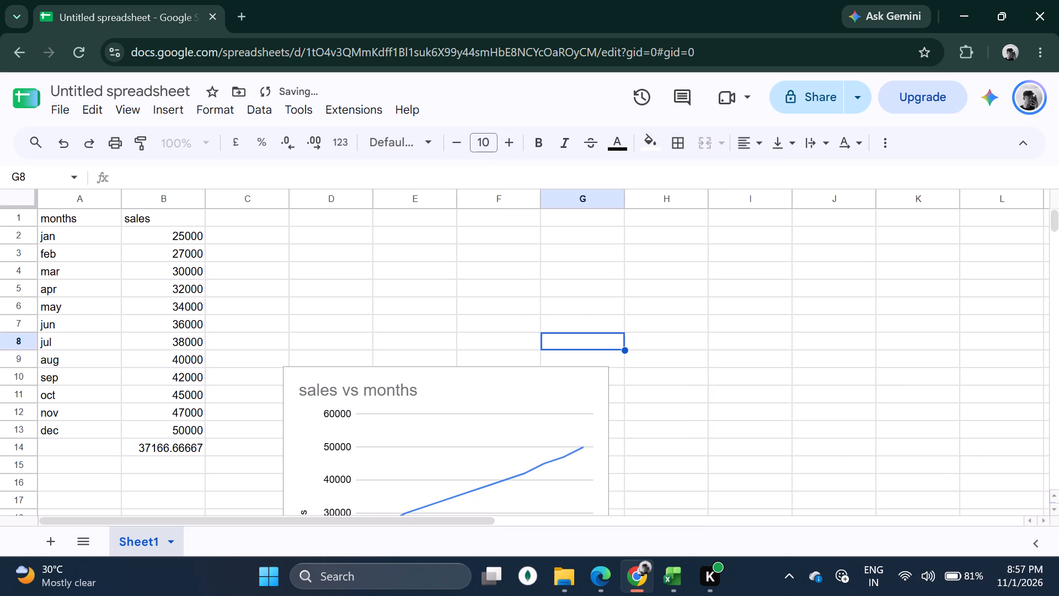
Move the sales line chart up beside the data table and resize it to span columns D to K, rows 1 to 14.
click(513, 371)
scroll(105, 377, up, 5)
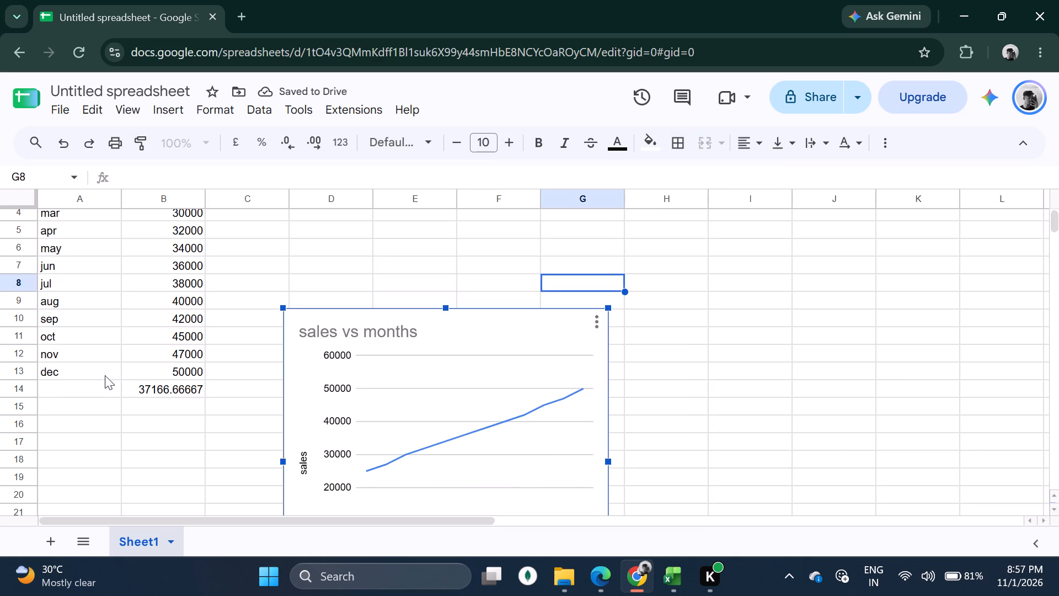
drag(430, 398, 481, 242)
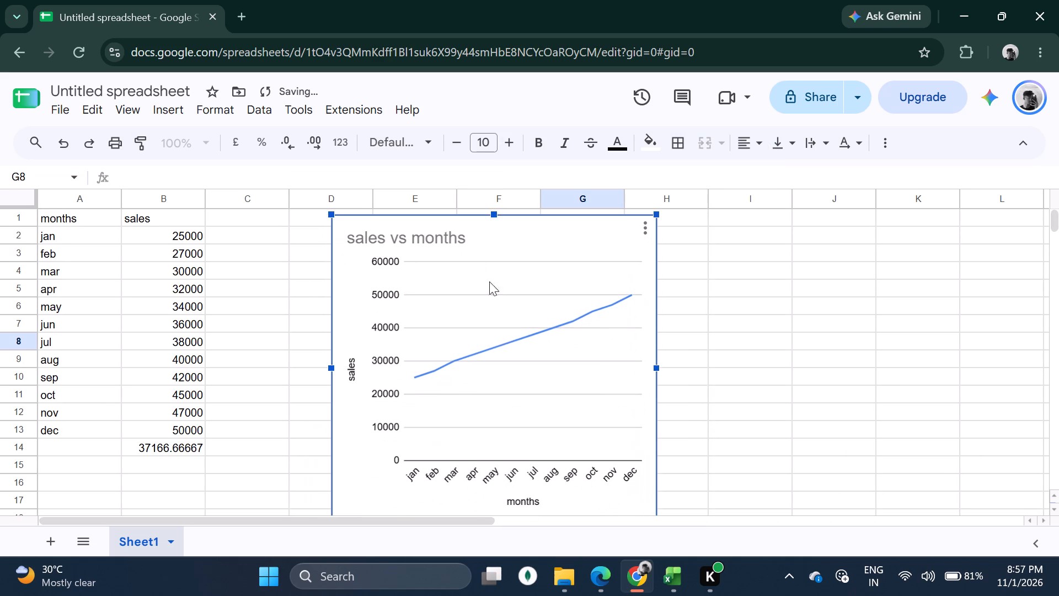
drag(657, 369, 934, 360)
scroll(621, 393, down, 1)
drag(633, 441, 624, 364)
scroll(217, 387, up, 3)
click(274, 337)
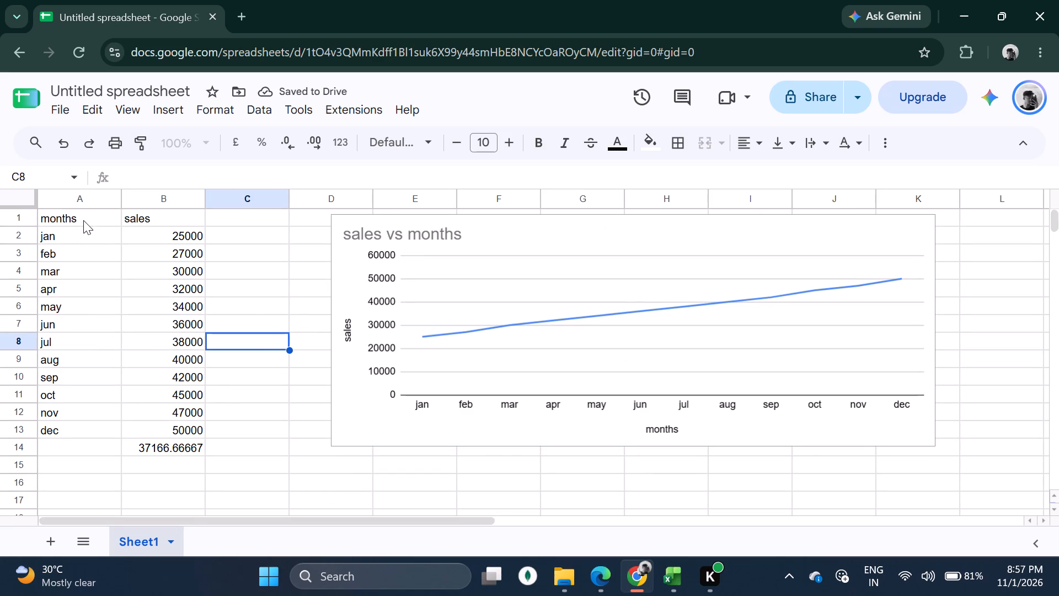
Apply all borders to the months and sales table in cells A1:B13.
drag(84, 219, 171, 425)
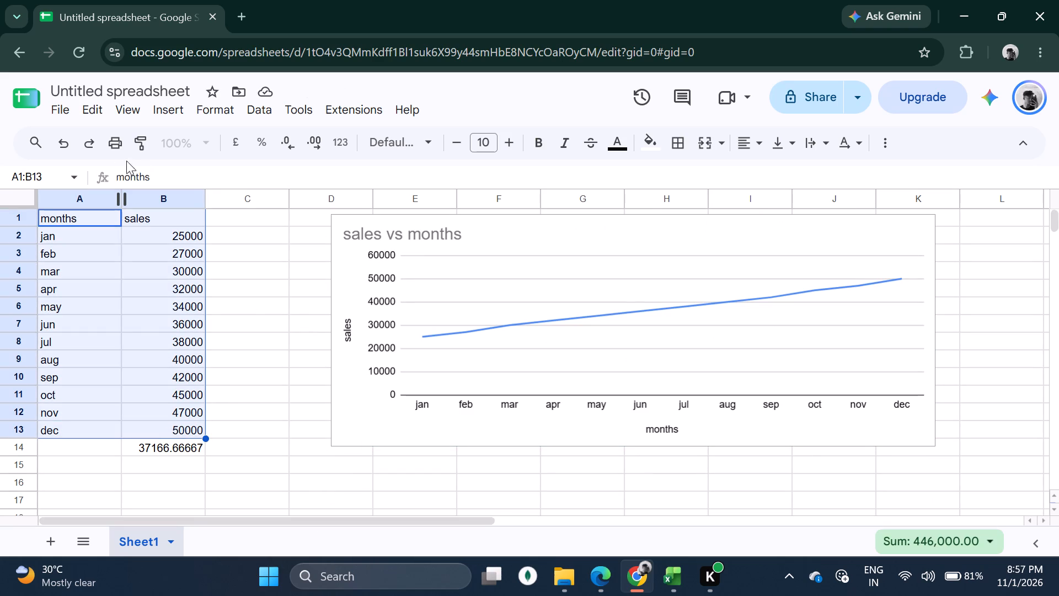
click(432, 146)
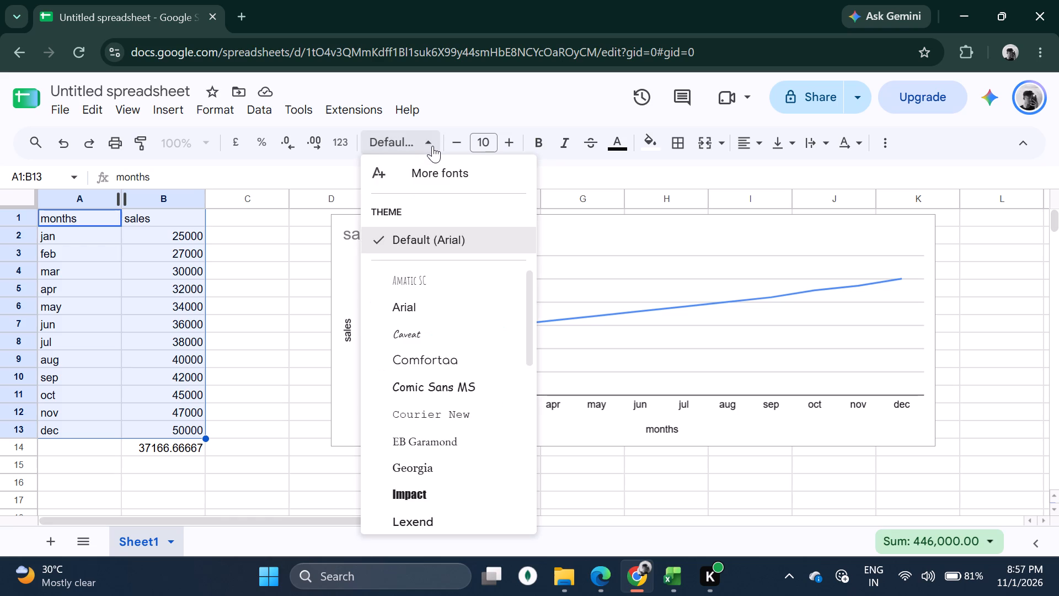
click(432, 146)
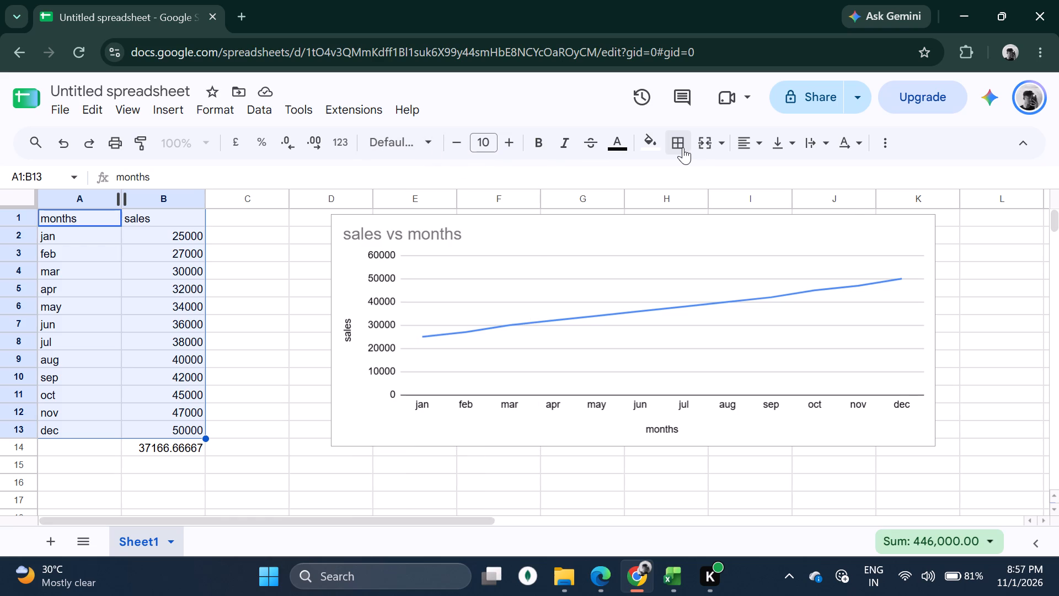
click(680, 147)
click(681, 182)
click(295, 297)
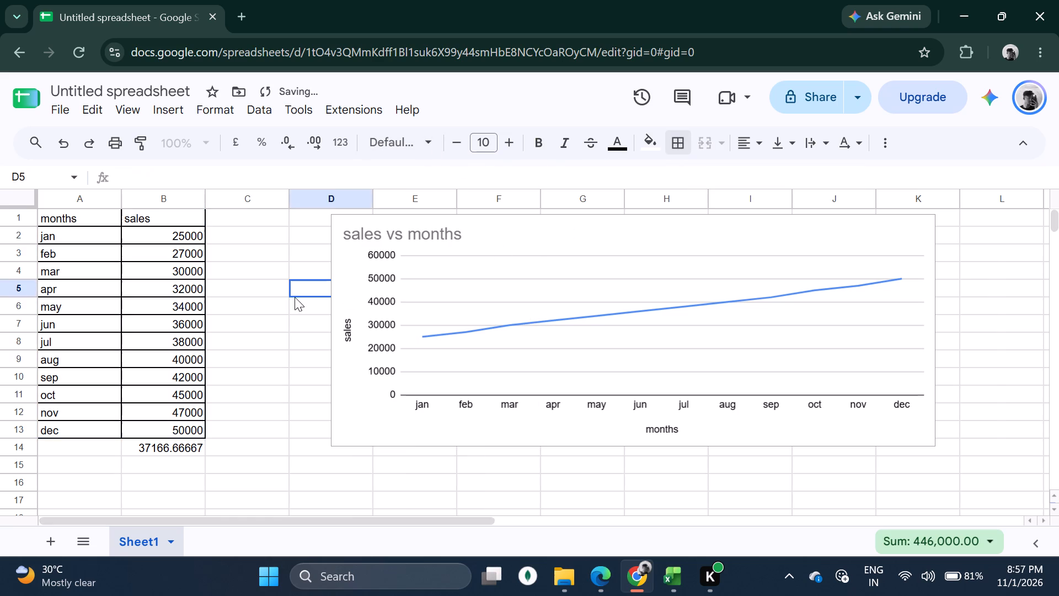
Check Step 10 in prac 3.pdf, then open the line chart for editing in Google Sheets and expand its chart and axis titles settings.
click(596, 584)
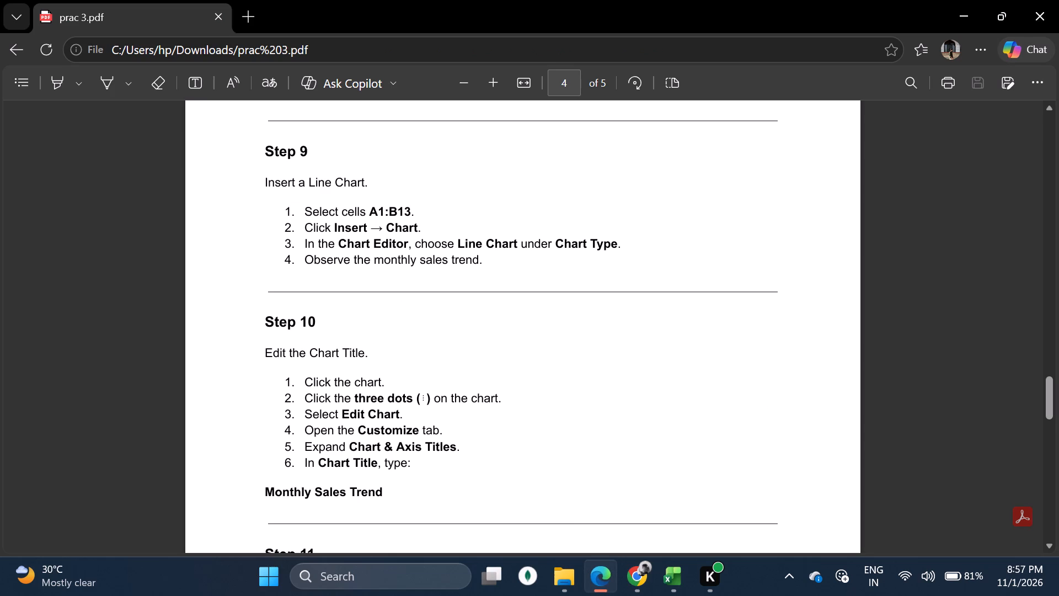
scroll(432, 401, down, 1)
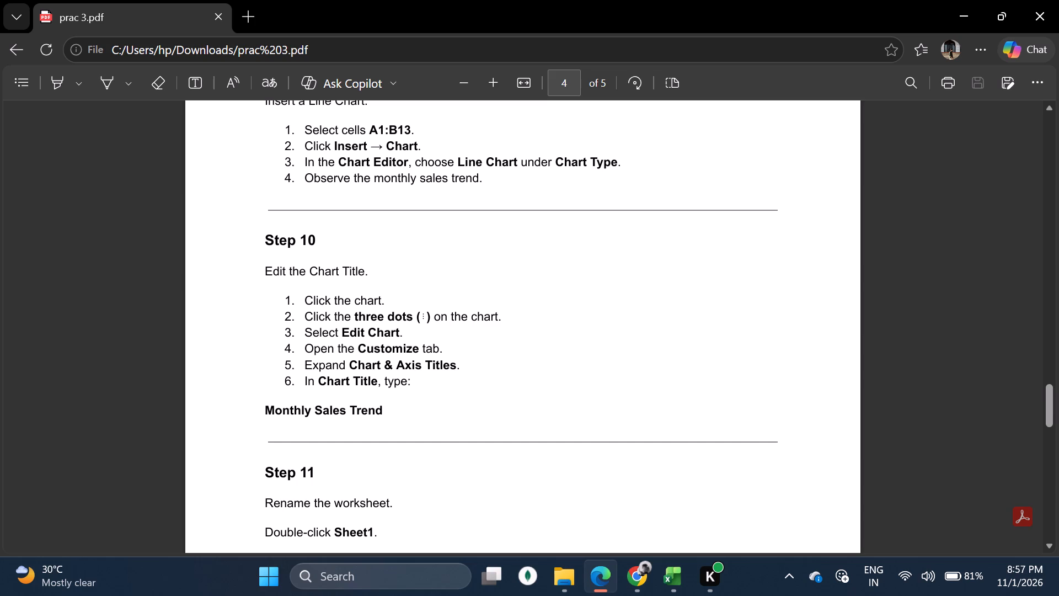
click(655, 579)
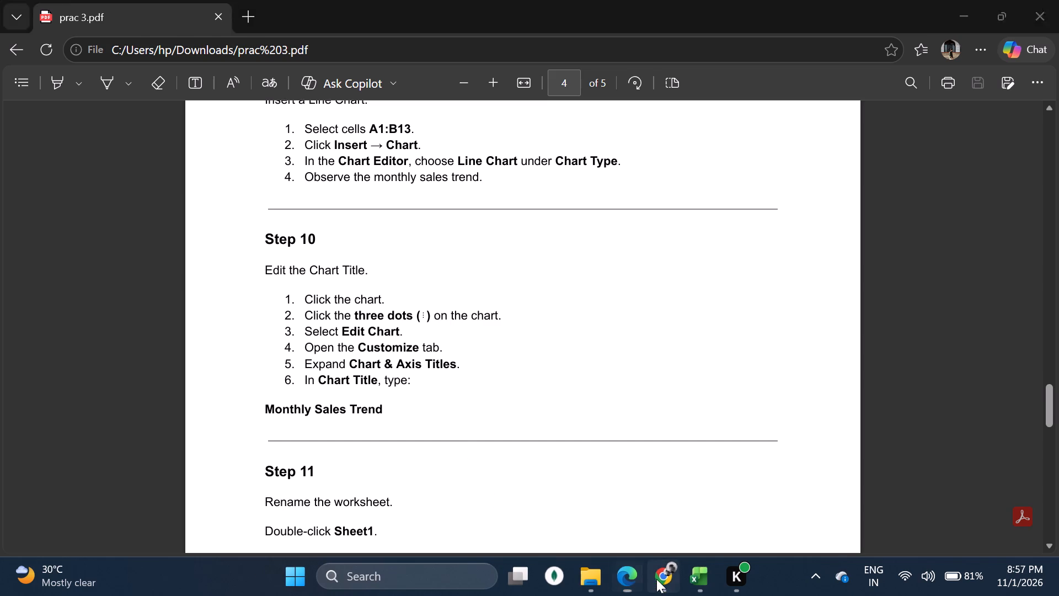
click(638, 327)
scroll(800, 342, up, 2)
click(800, 252)
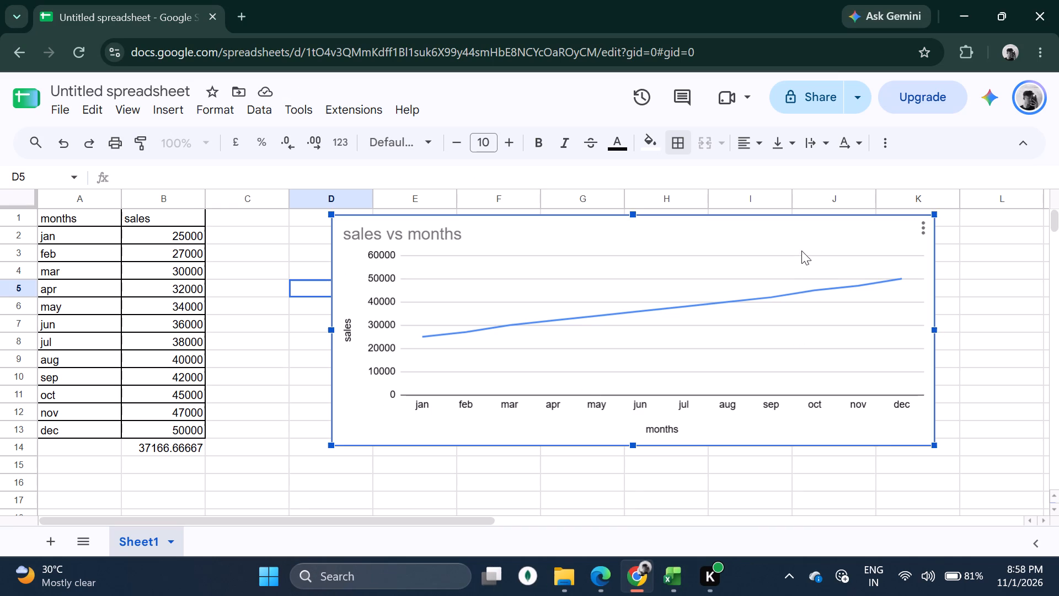
scroll(802, 257, up, 2)
click(922, 229)
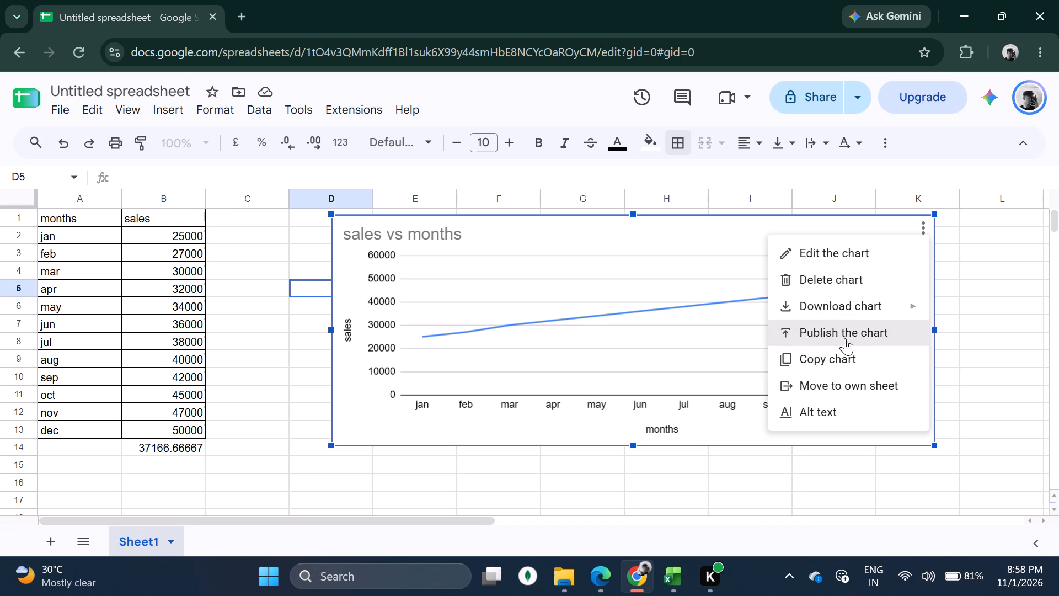
click(853, 254)
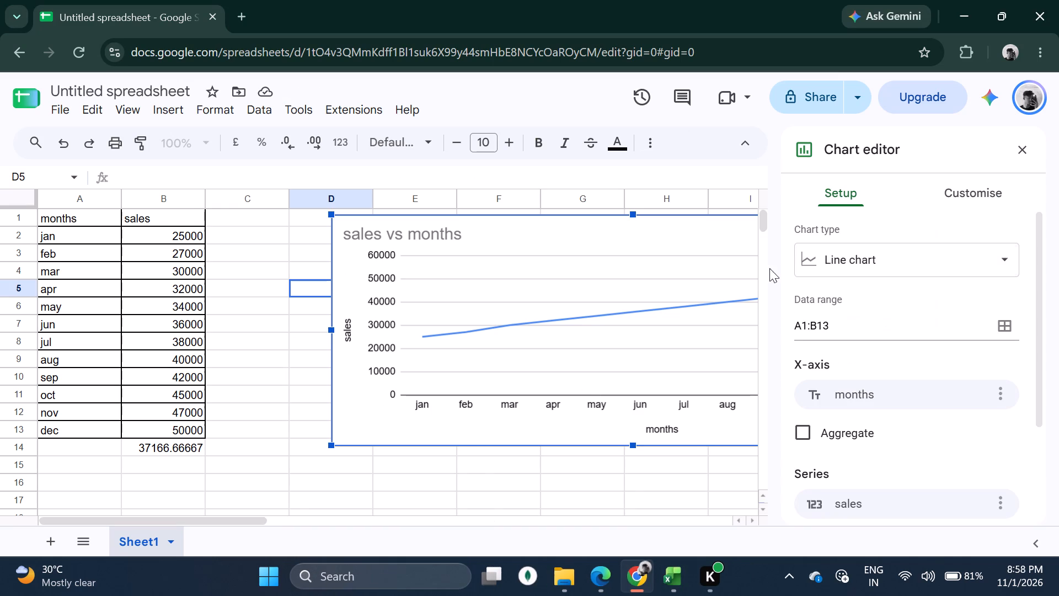
click(978, 190)
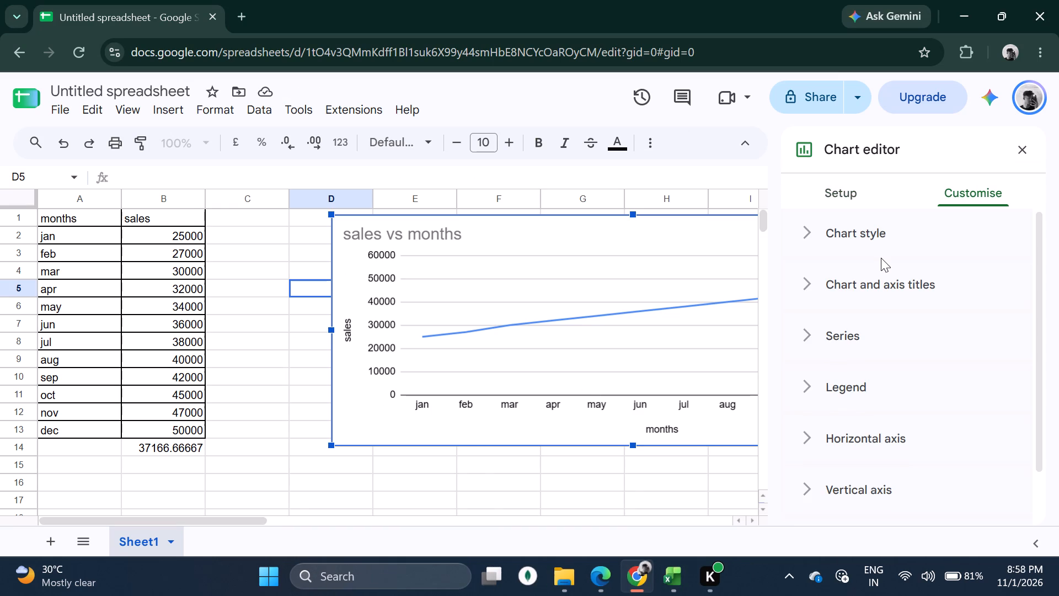
scroll(871, 428, down, 2)
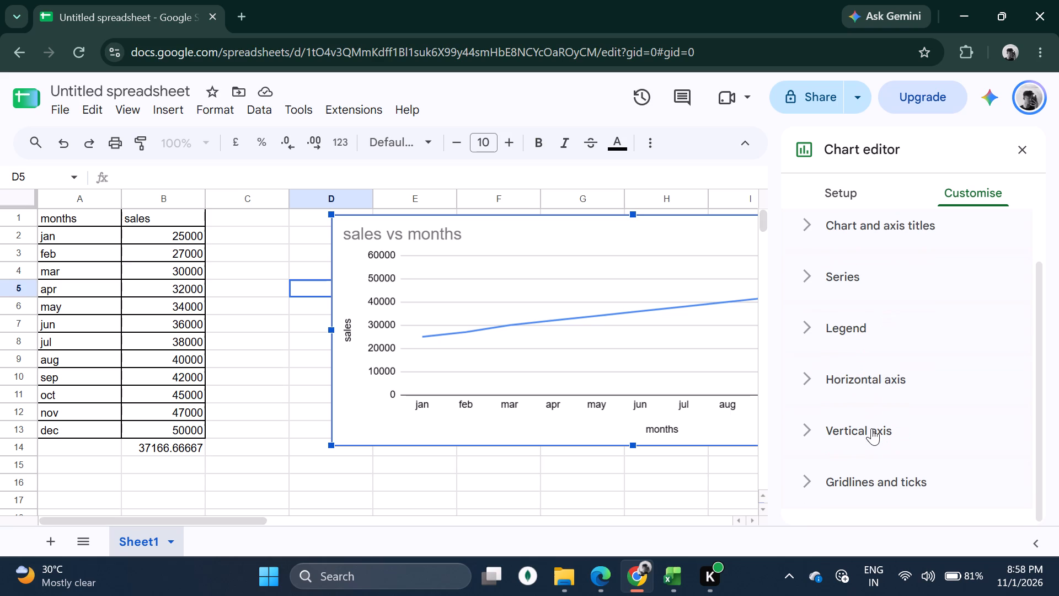
scroll(871, 428, up, 2)
scroll(871, 428, down, 2)
scroll(871, 429, up, 3)
click(874, 272)
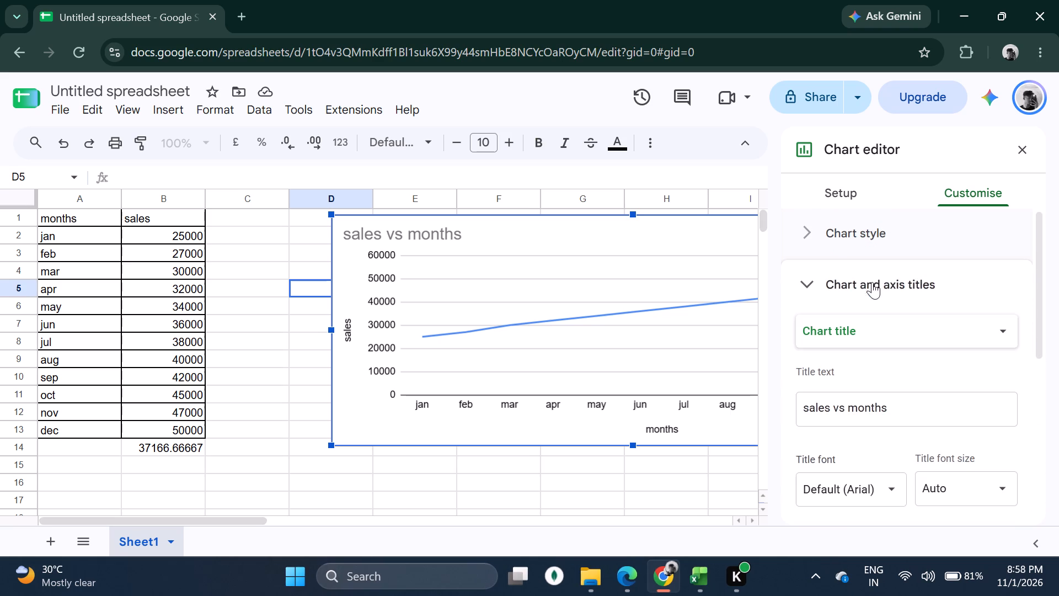
scroll(865, 320, down, 1)
scroll(913, 397, down, 2)
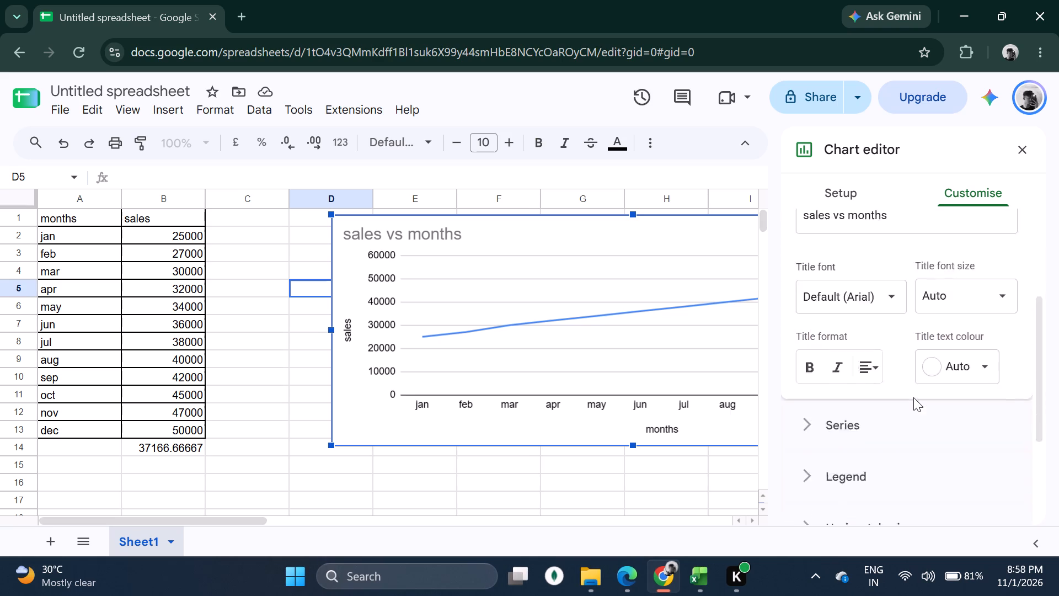
scroll(913, 397, up, 2)
Copy the chart title text "Monthly Sales Trend" from Step 10 of prac 3.pdf in Edge.
click(632, 583)
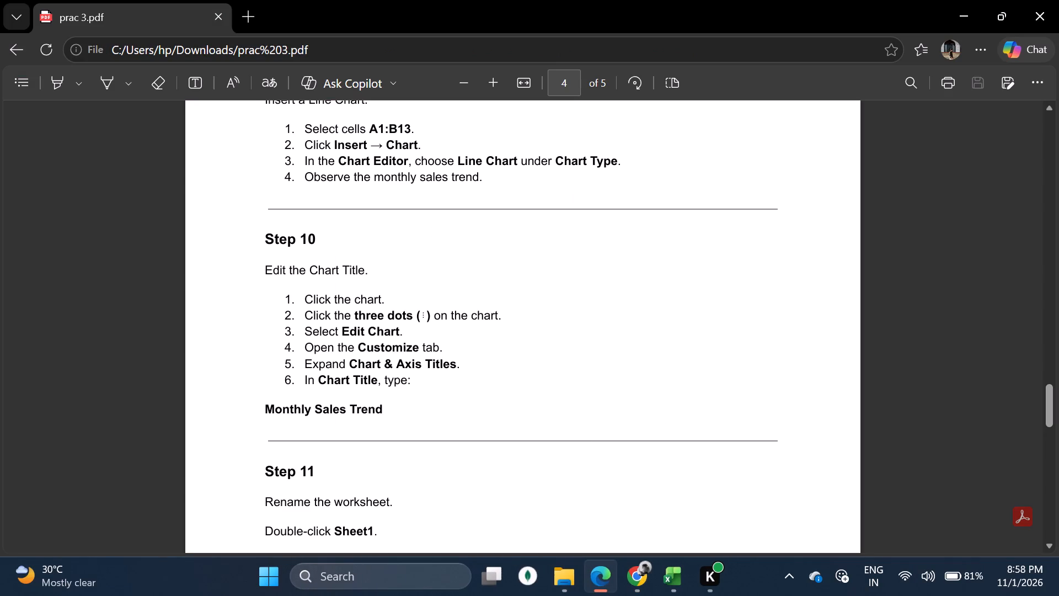
click(638, 585)
scroll(841, 273, up, 3)
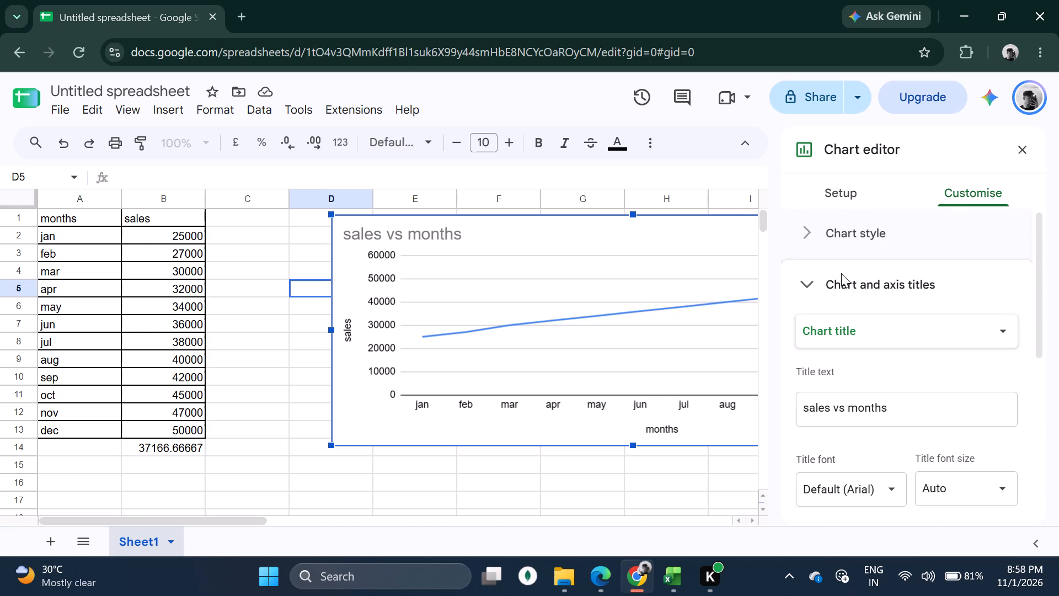
scroll(841, 273, up, 2)
scroll(889, 333, down, 1)
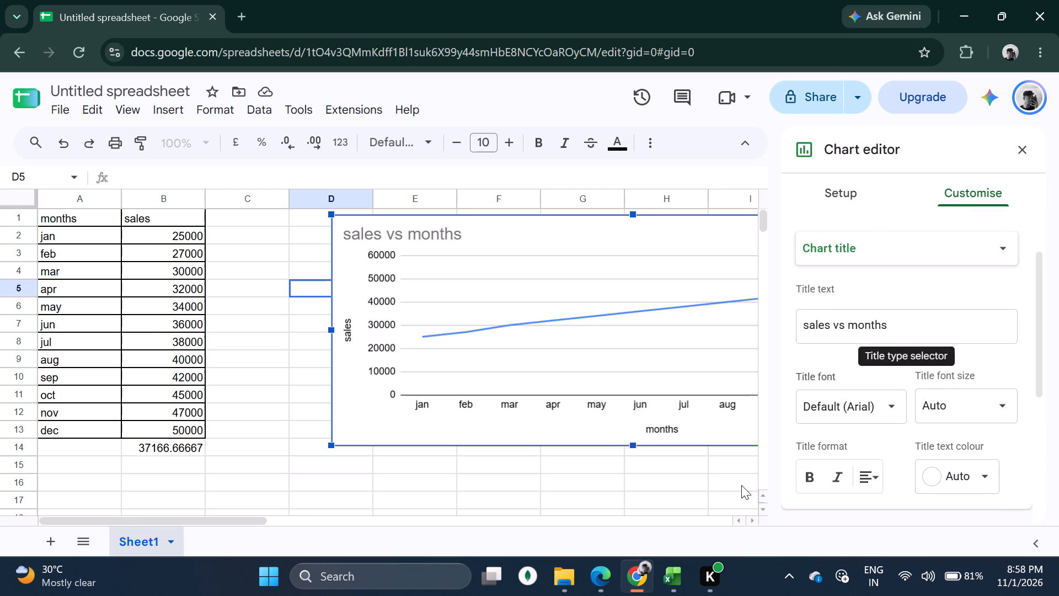
click(597, 593)
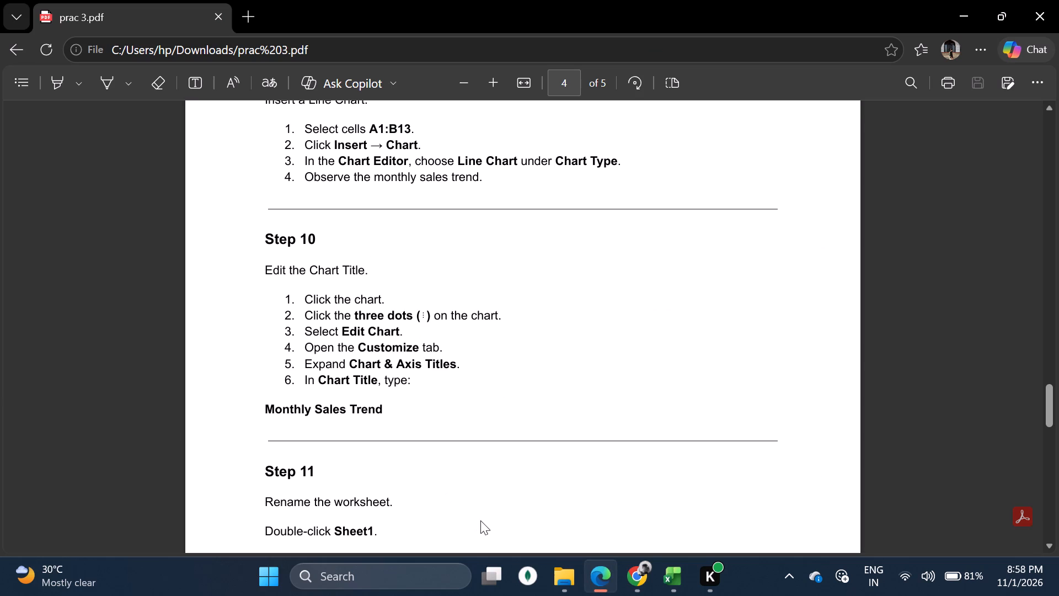
drag(266, 407, 488, 414)
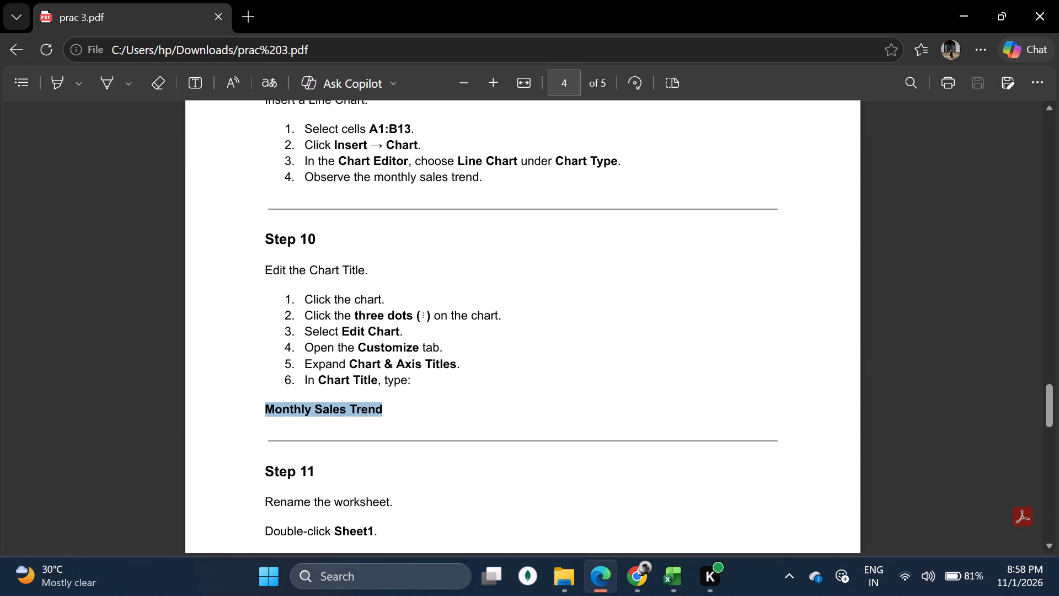
drag(488, 414, 375, 419)
click(452, 418)
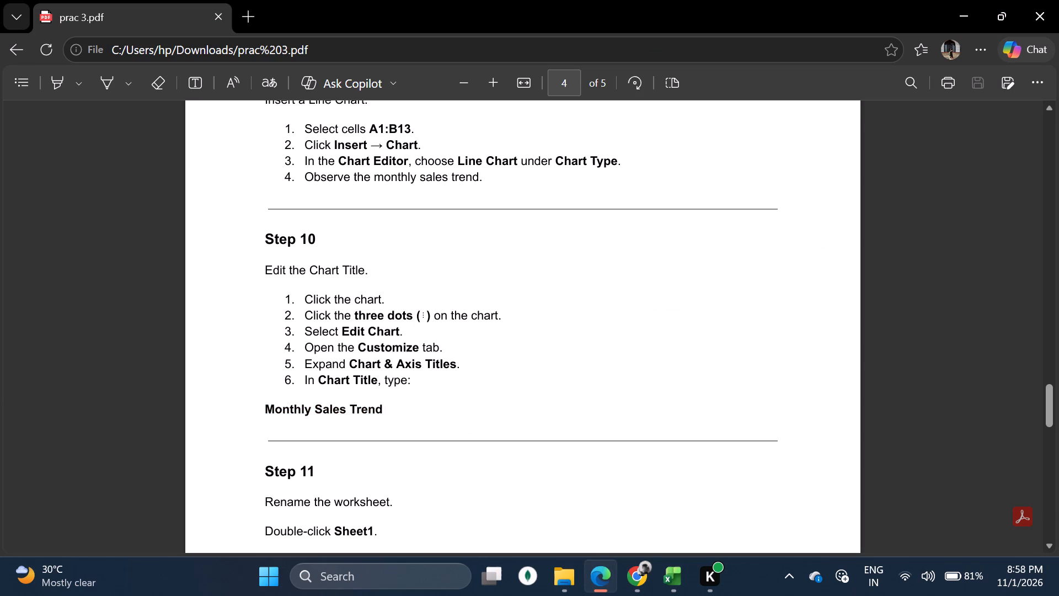
drag(267, 406, 396, 422)
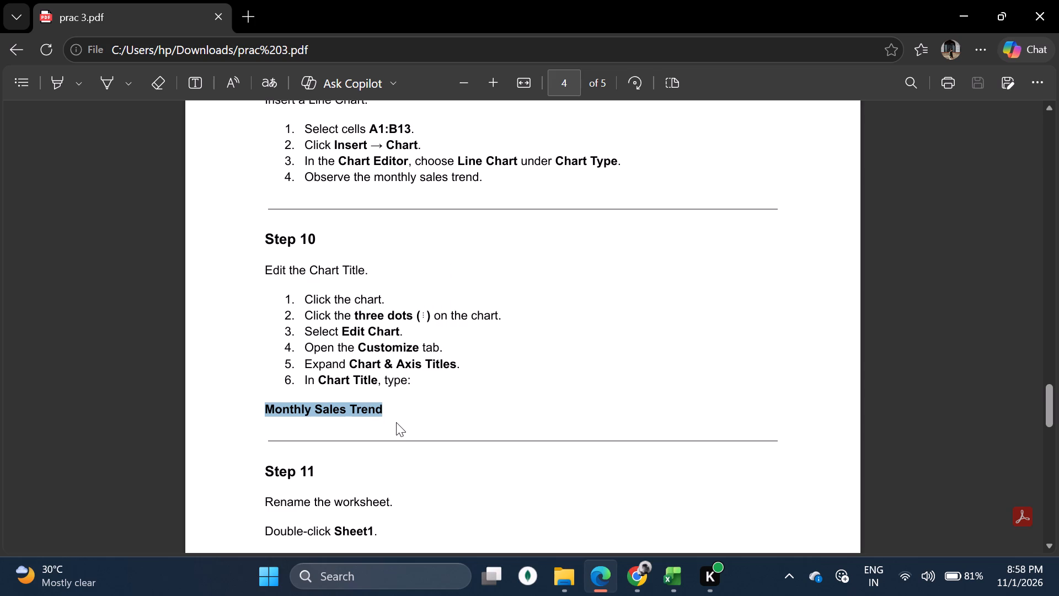
key(ctrl+c)
Back in Google Sheets, replace the line chart's title with "Monthly Sales Trend" and close the chart editor.
click(665, 583)
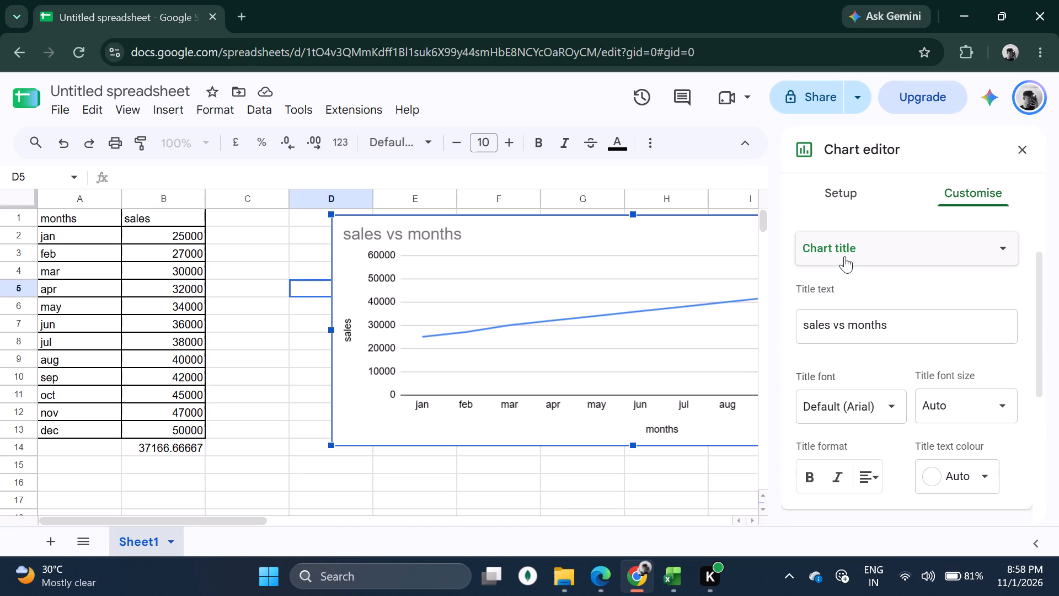
click(886, 328)
drag(888, 328, 723, 347)
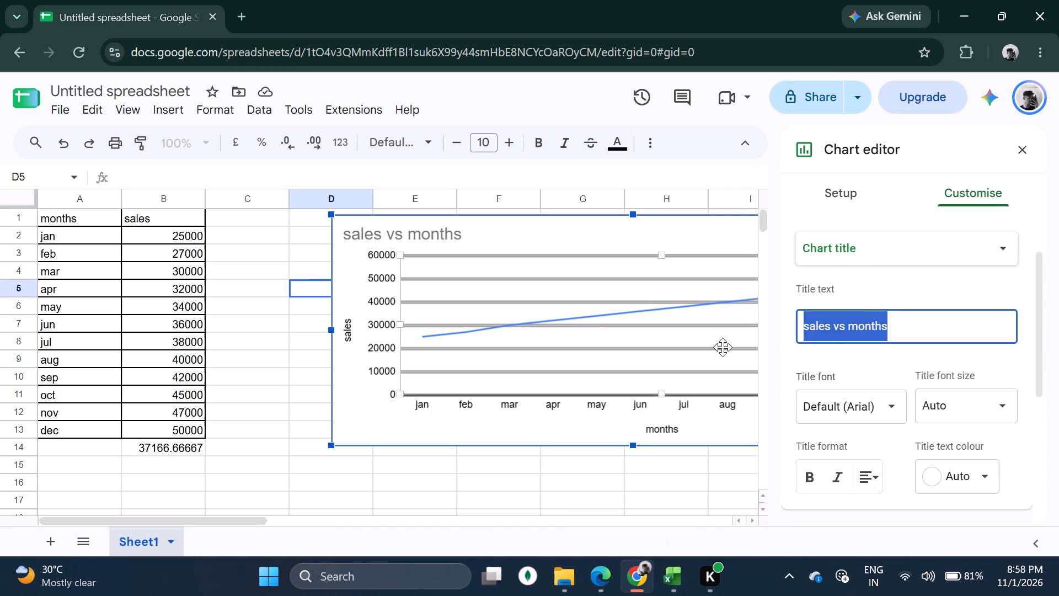
key(BackSpace)
key(ctrl+v)
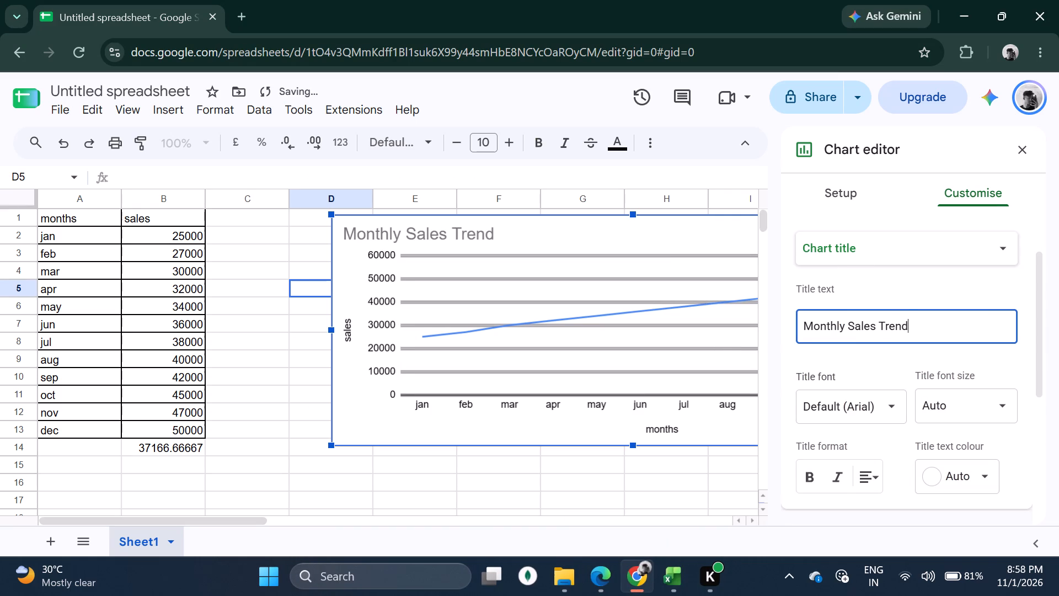
key(Return)
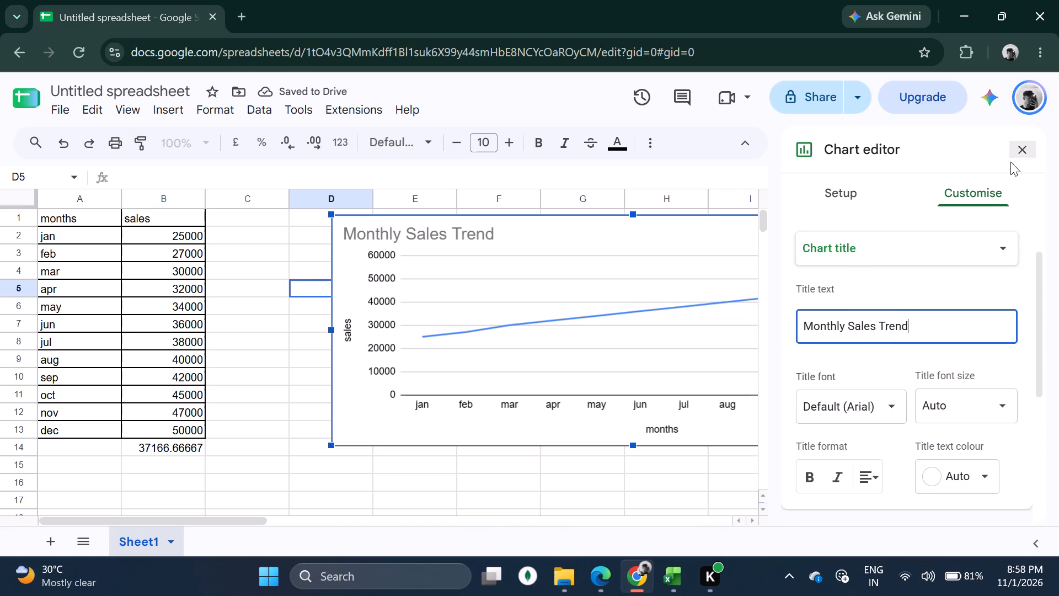
click(1017, 156)
click(236, 366)
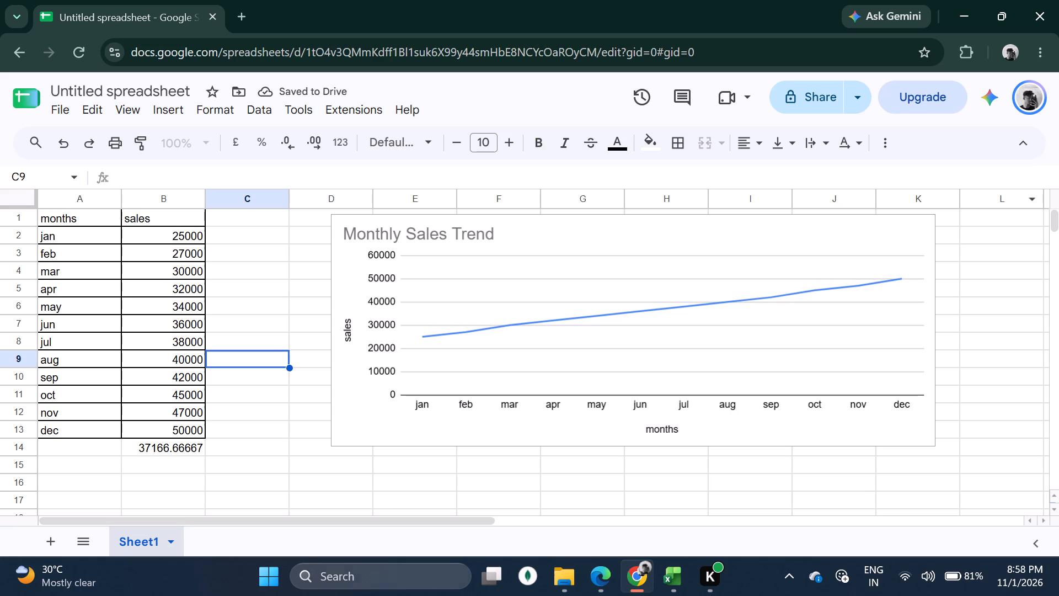
Copy the worksheet name from Step 11 of prac 3.pdf and rename Sheet1 in Google Sheets as "Monthly Sales".
click(618, 585)
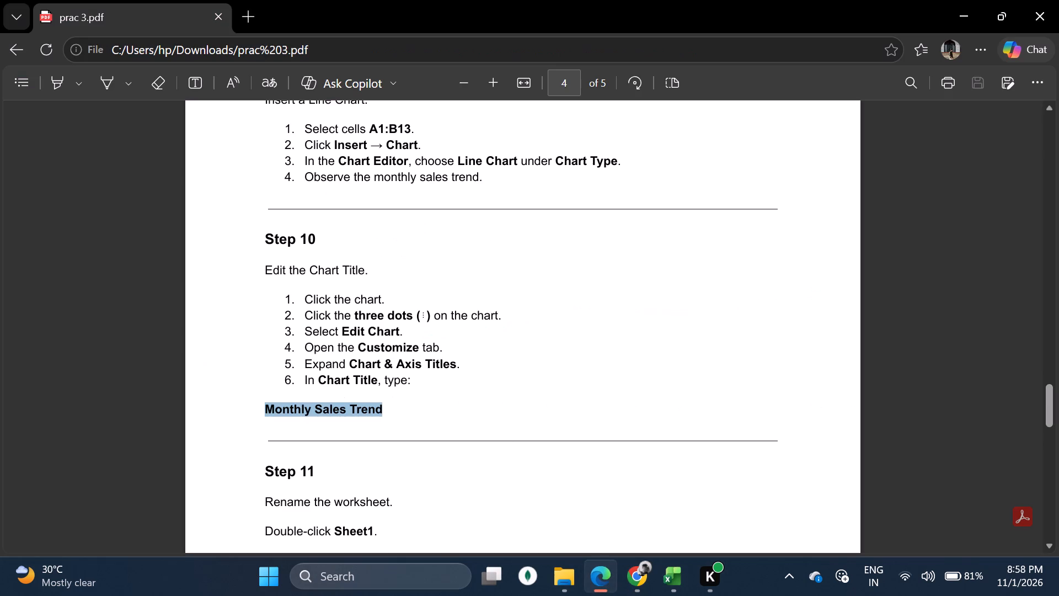
scroll(338, 381, down, 3)
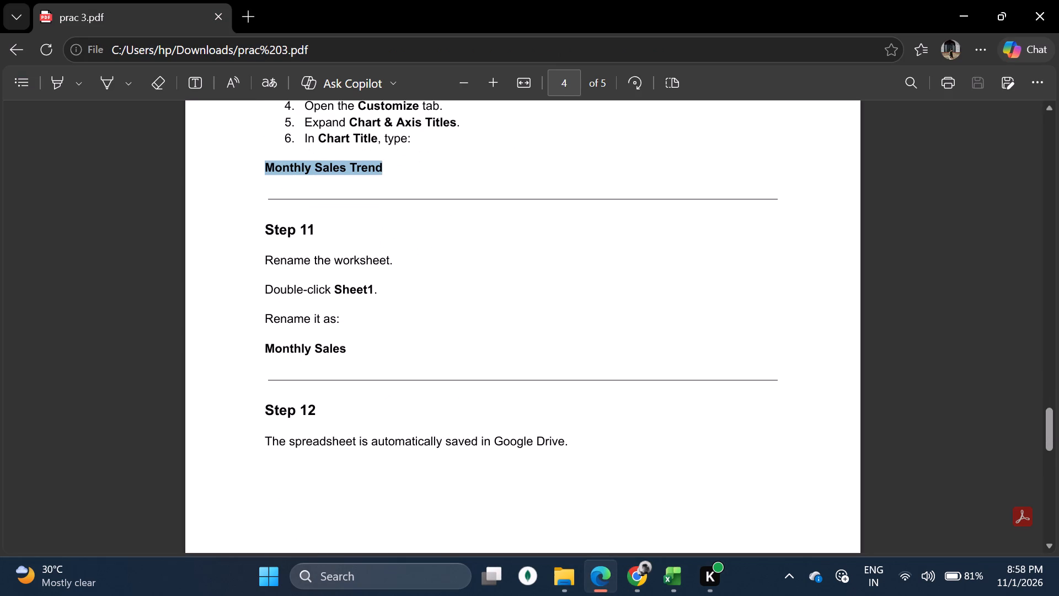
drag(267, 349, 394, 366)
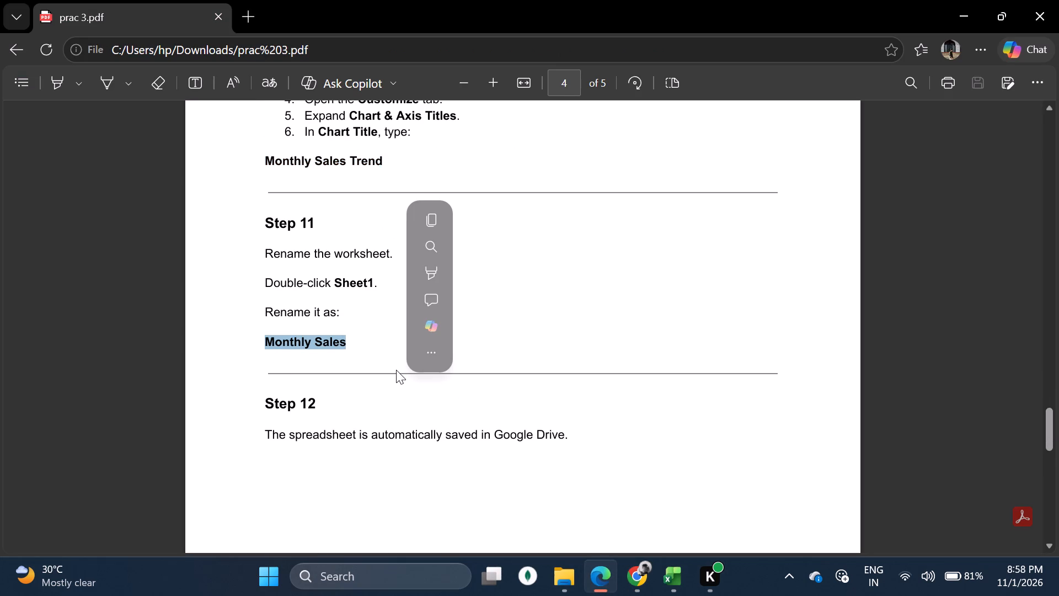
key(ctrl+c)
click(650, 574)
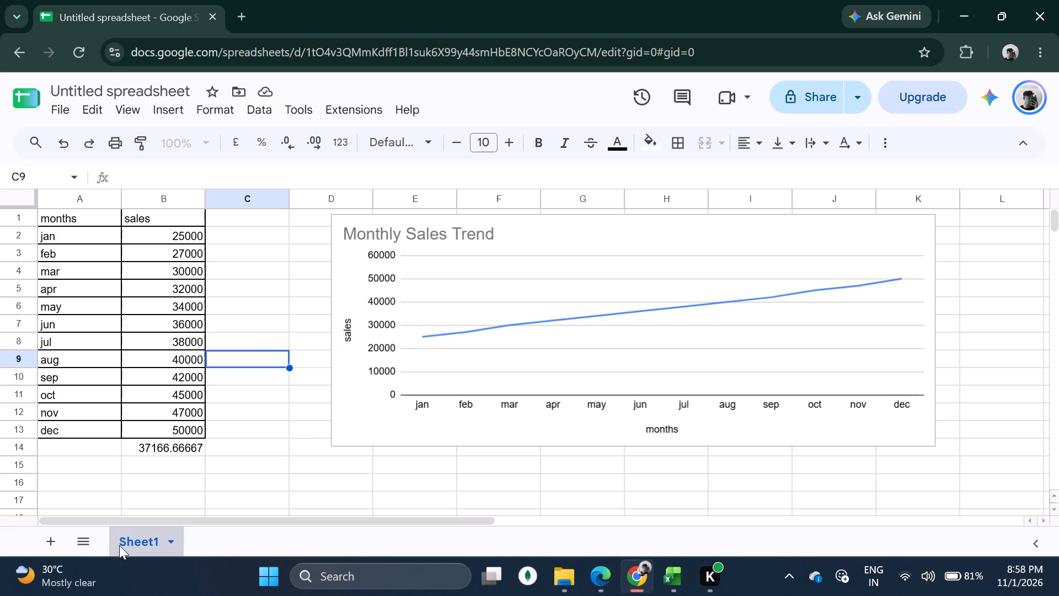
double_click(119, 545)
key(ctrl+v)
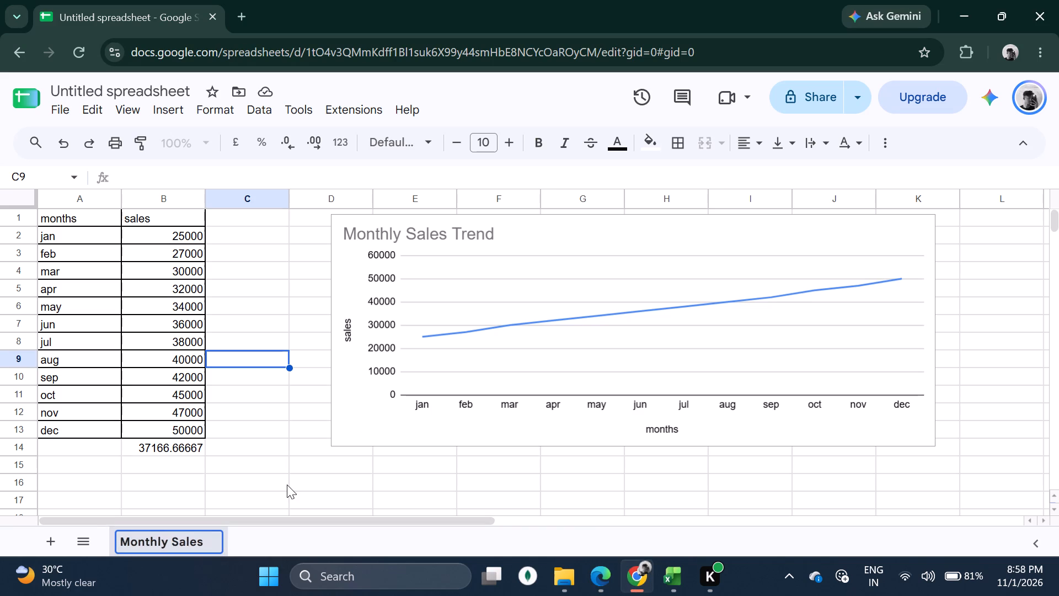
key(Return)
Switch to prac 3.pdf in Edge and read Step 12 and the Output, Result and Conclusion sections.
click(608, 576)
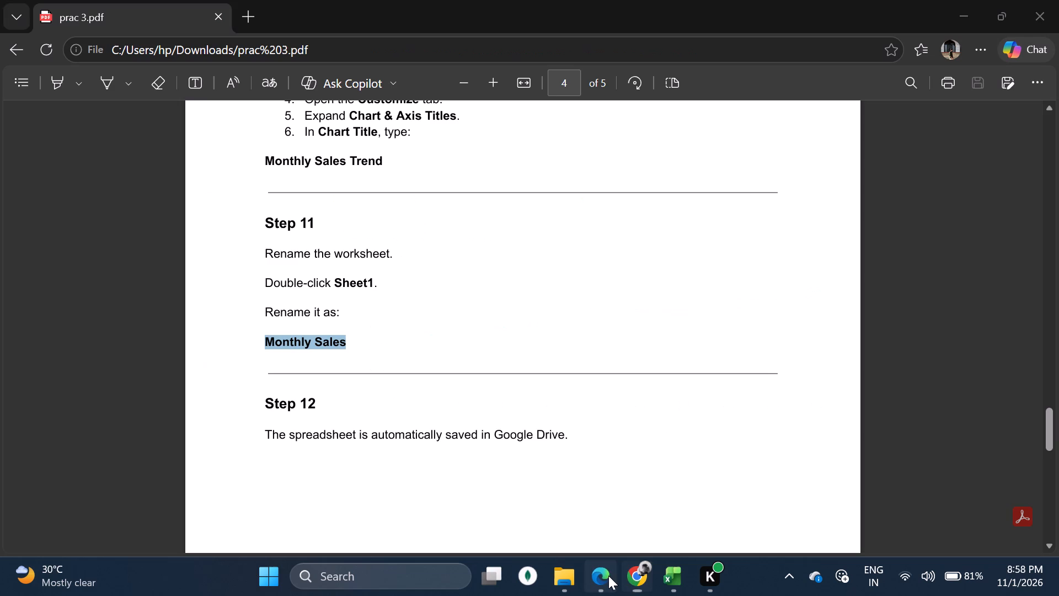
scroll(339, 456, down, 2)
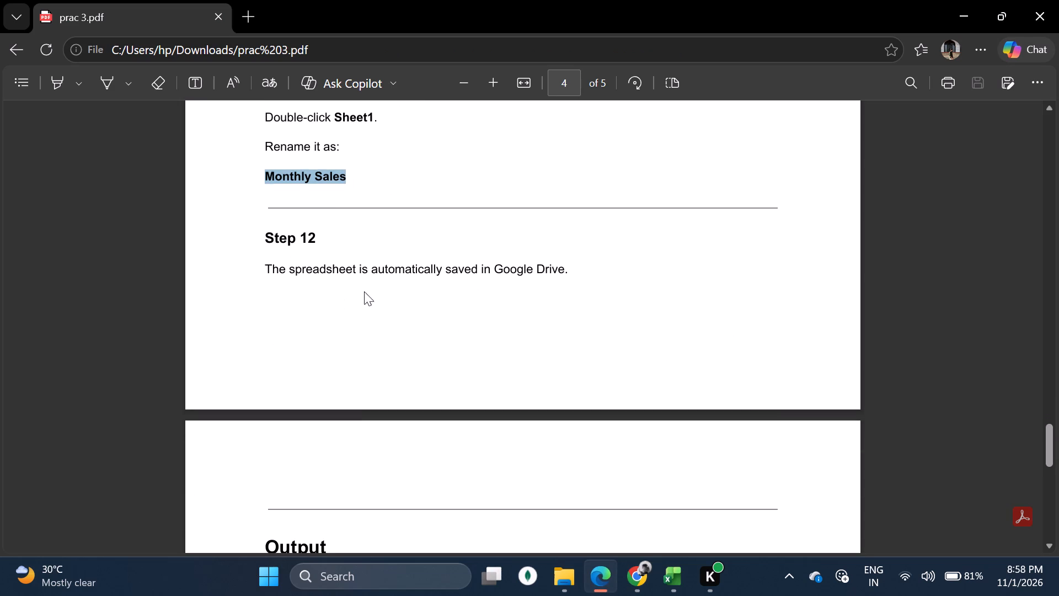
scroll(475, 334, down, 4)
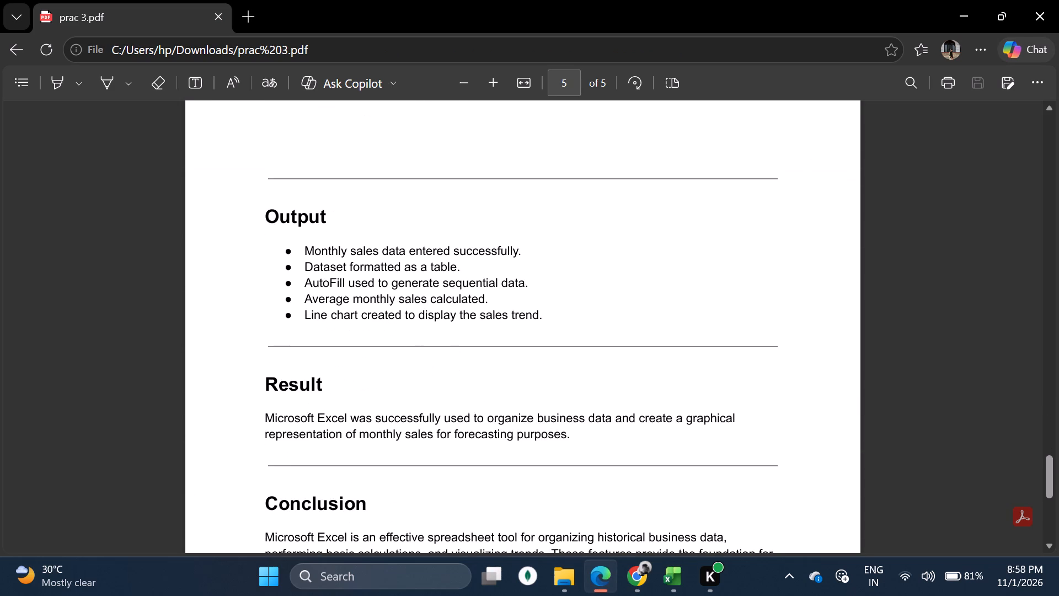
drag(287, 257, 512, 276)
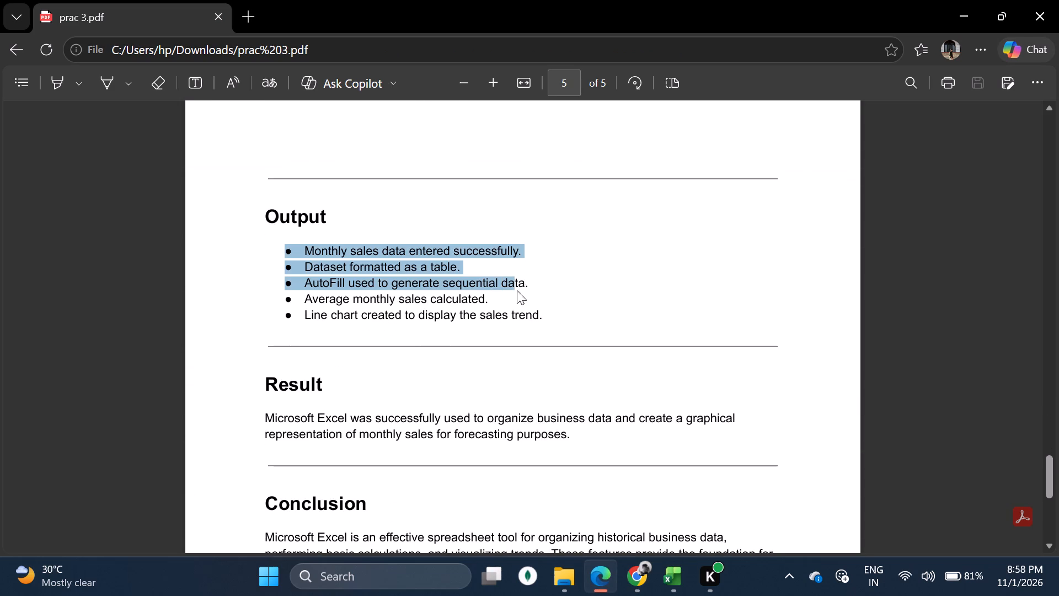
click(523, 331)
scroll(486, 359, down, 4)
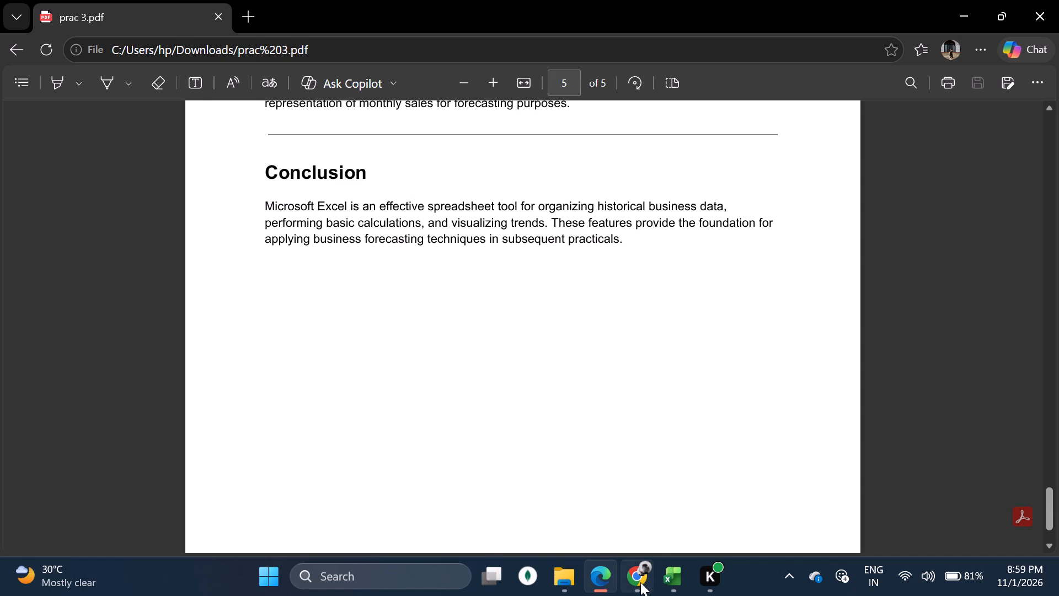
Back in Google Sheets, apply all borders to the average cell B14 below the sales column.
click(640, 582)
key(ctrl+s)
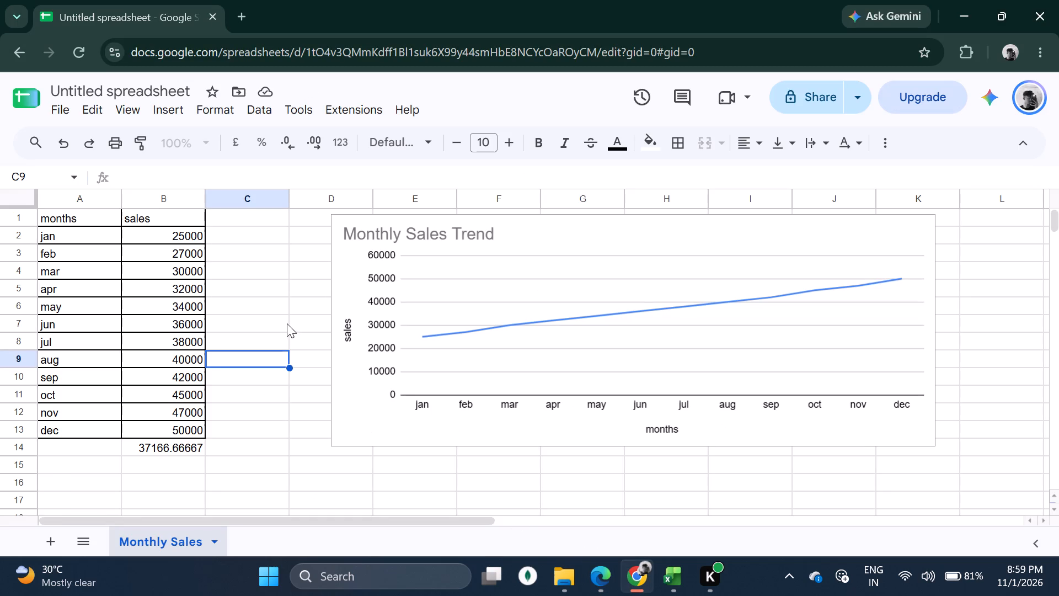
click(265, 400)
click(127, 447)
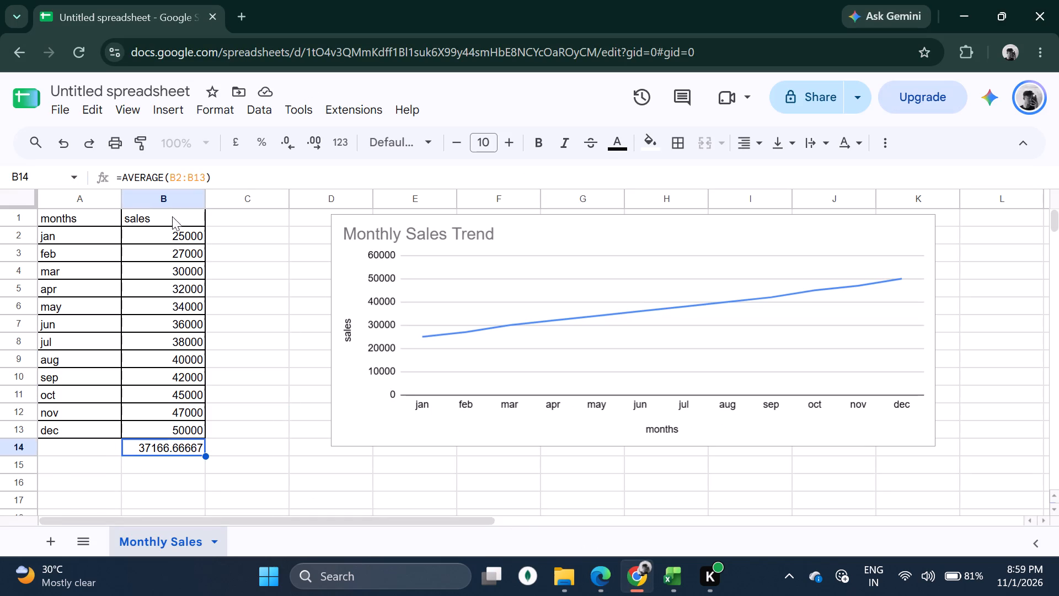
click(688, 140)
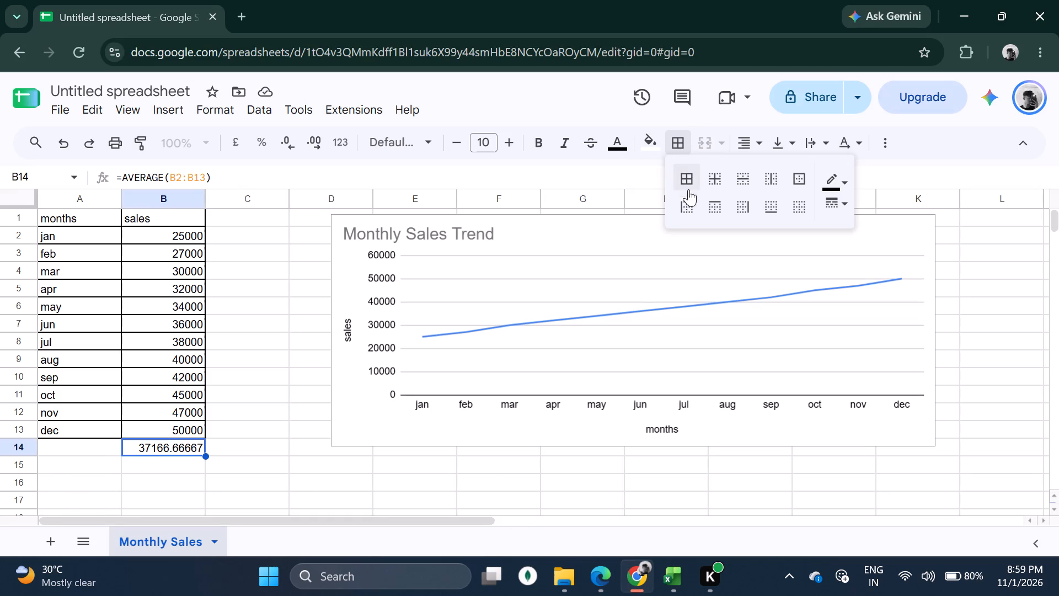
click(692, 188)
click(283, 314)
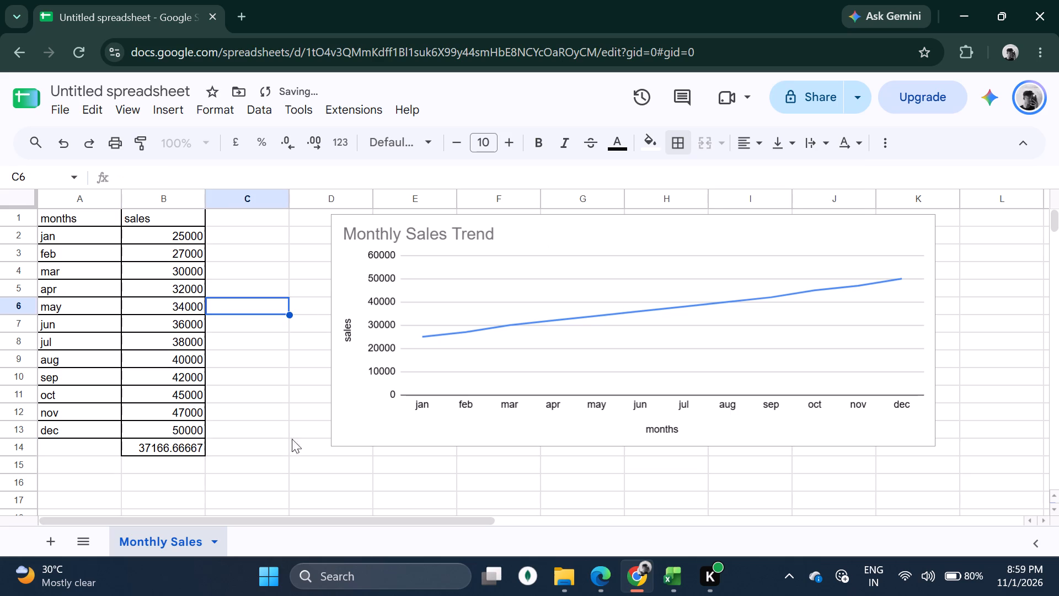
click(285, 432)
click(505, 528)
click(611, 489)
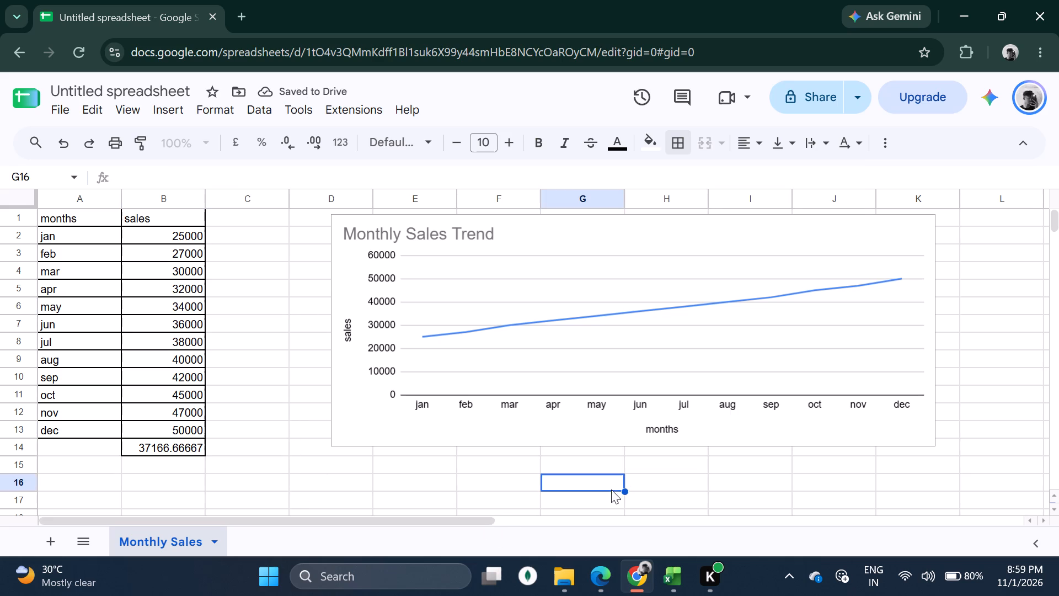
Open Practical No 4.pdf from the Downloads folder in Microsoft Edge.
click(636, 581)
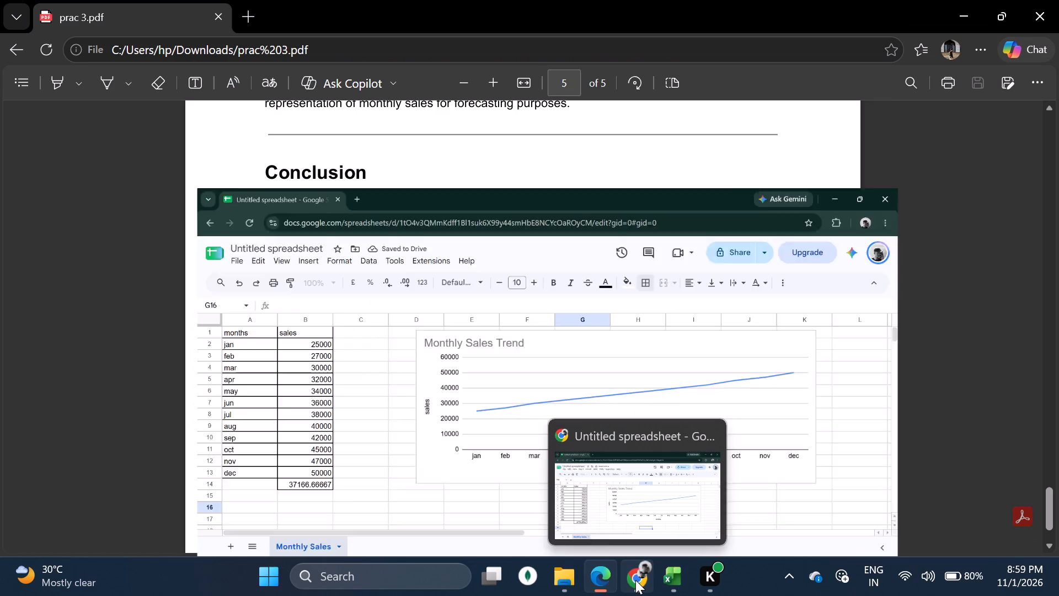
click(553, 576)
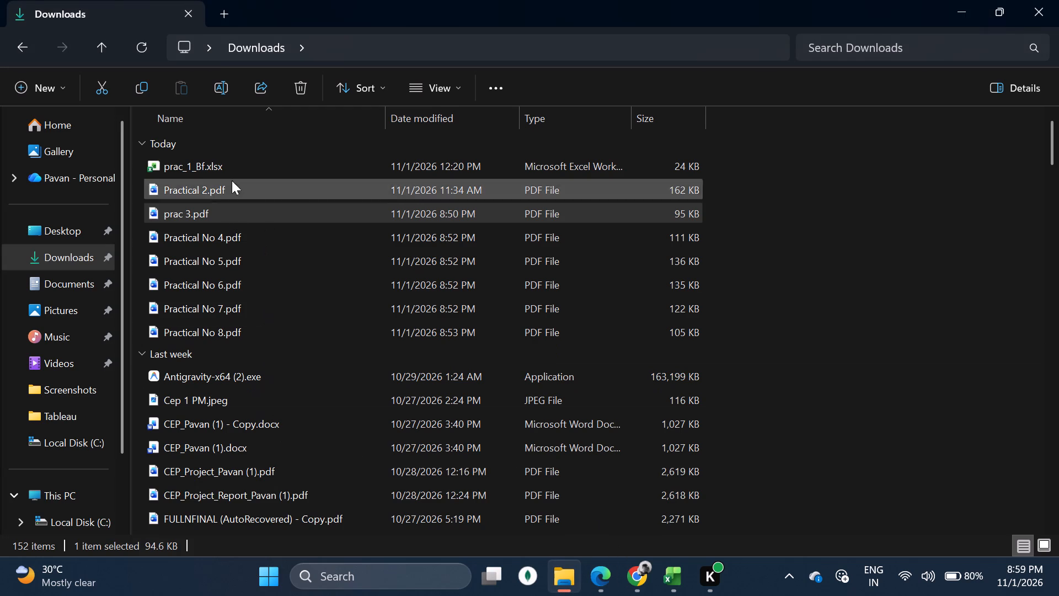
click(240, 244)
right_click(241, 242)
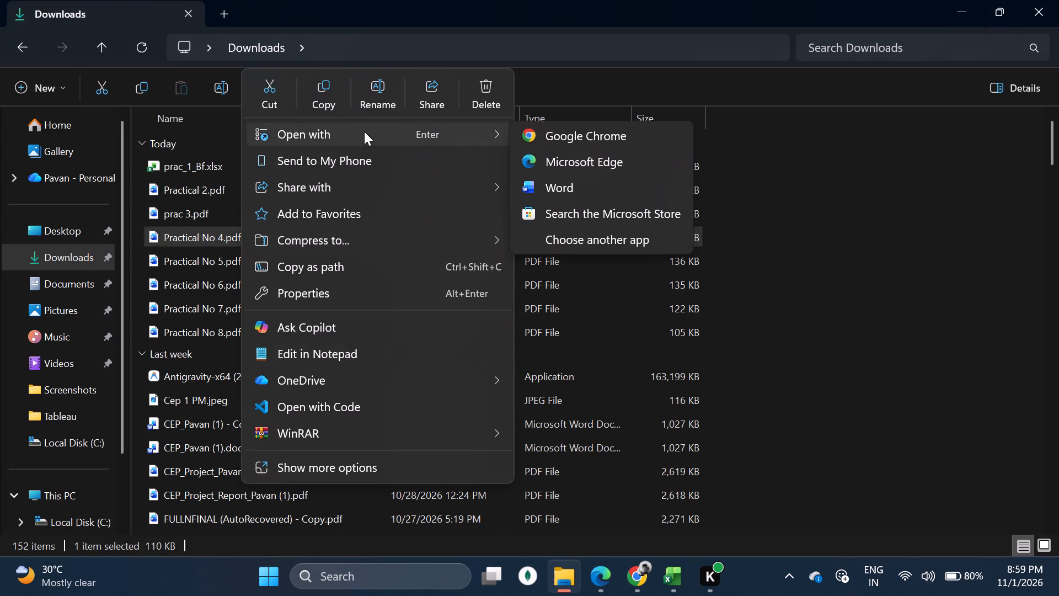
click(557, 168)
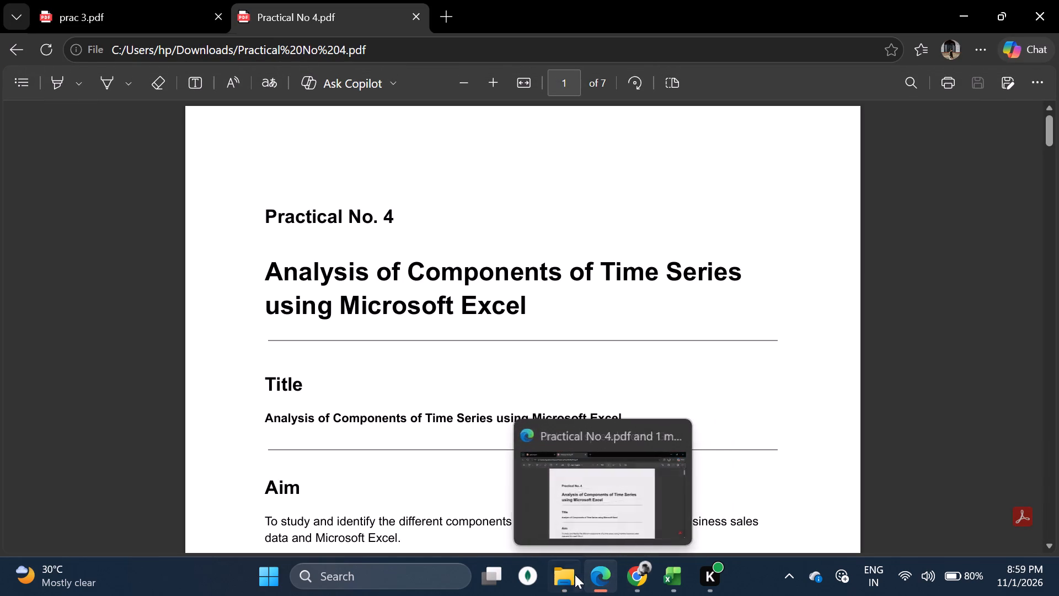
click(592, 576)
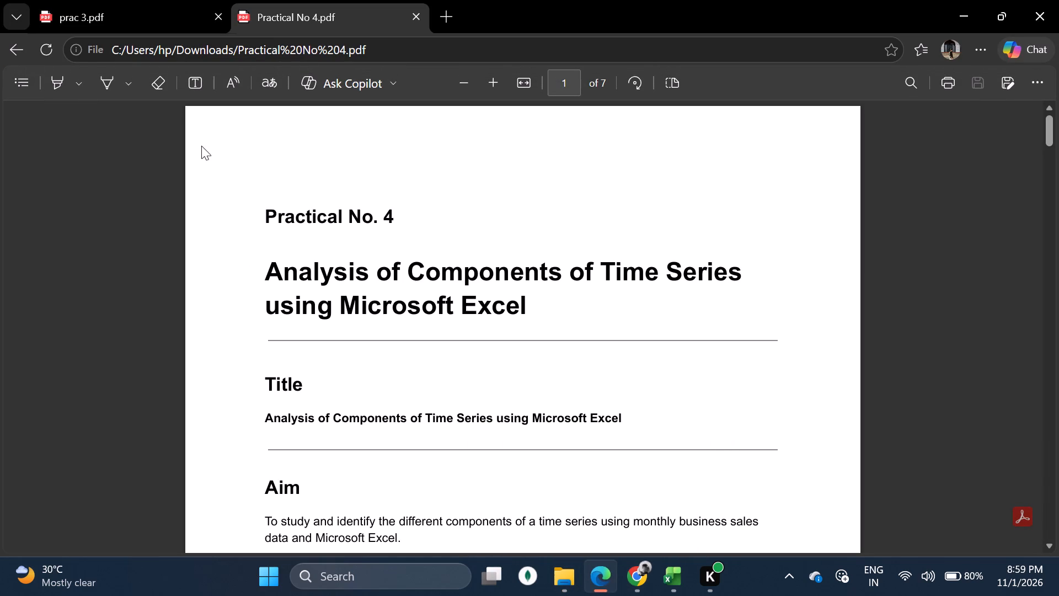
Close the prac 3.pdf document and dismiss the WhatsApp notification, keeping Practical No 4.pdf open.
click(221, 21)
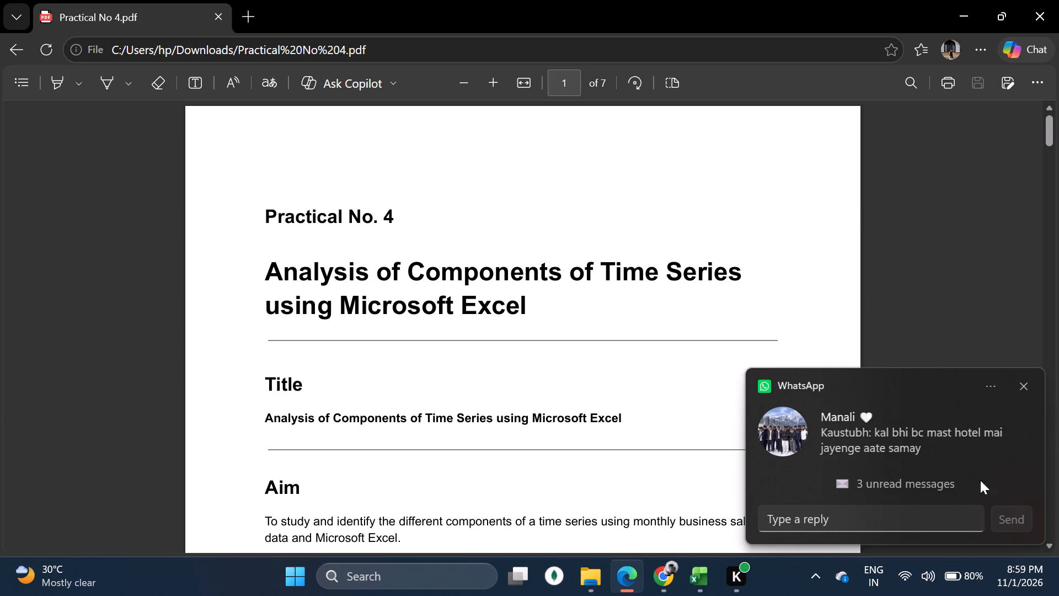
click(1024, 385)
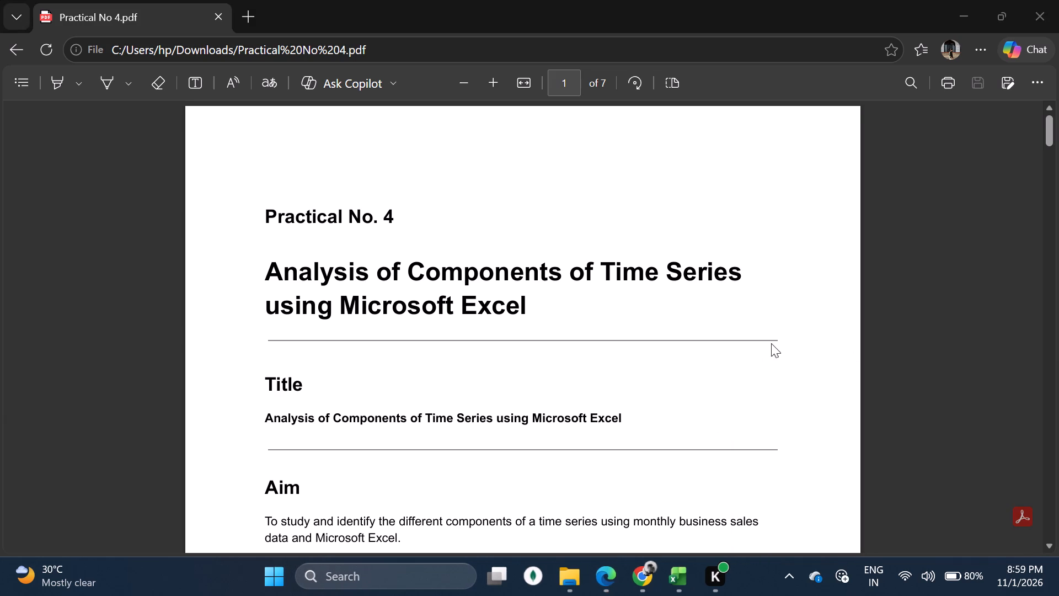
Read the title, Aim and Time Series theory at the start of Practical No 4.pdf.
scroll(536, 342, down, 2)
scroll(536, 342, up, 1)
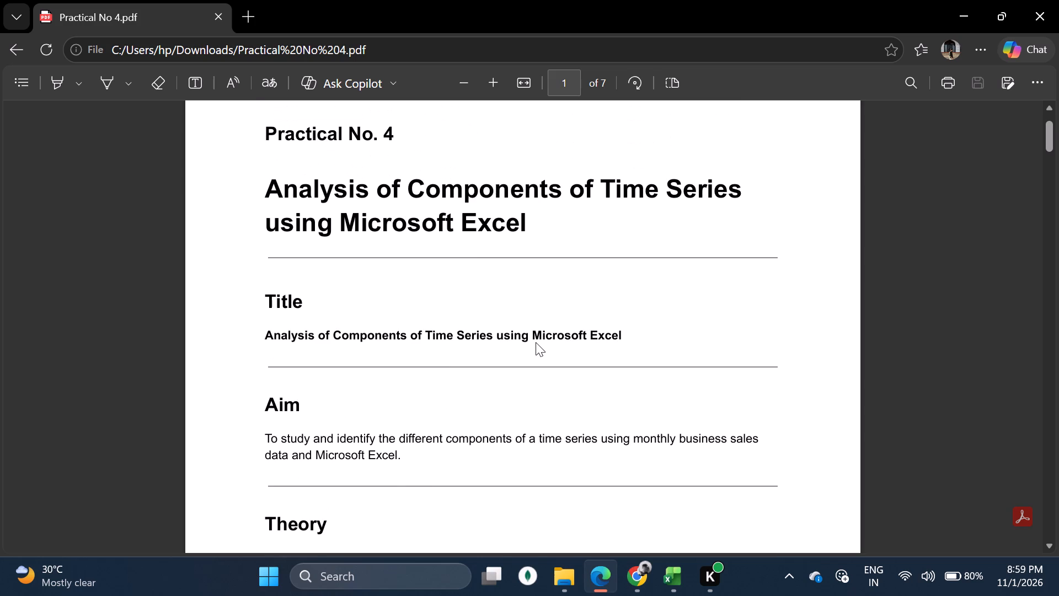
drag(270, 231, 591, 233)
click(482, 339)
scroll(475, 326, down, 3)
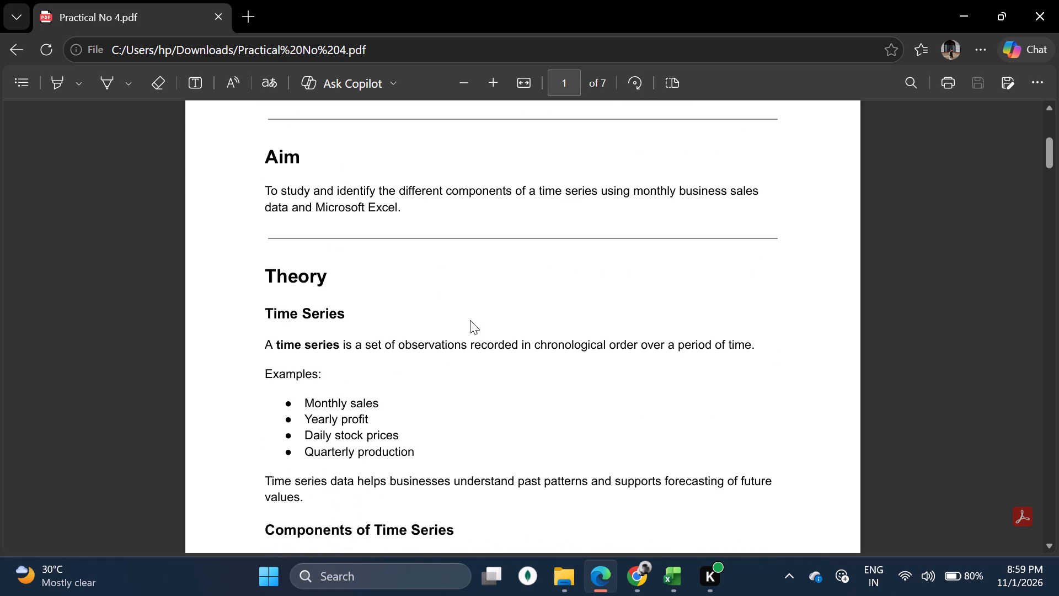
drag(256, 193, 431, 237)
scroll(402, 260, down, 2)
drag(260, 170, 413, 227)
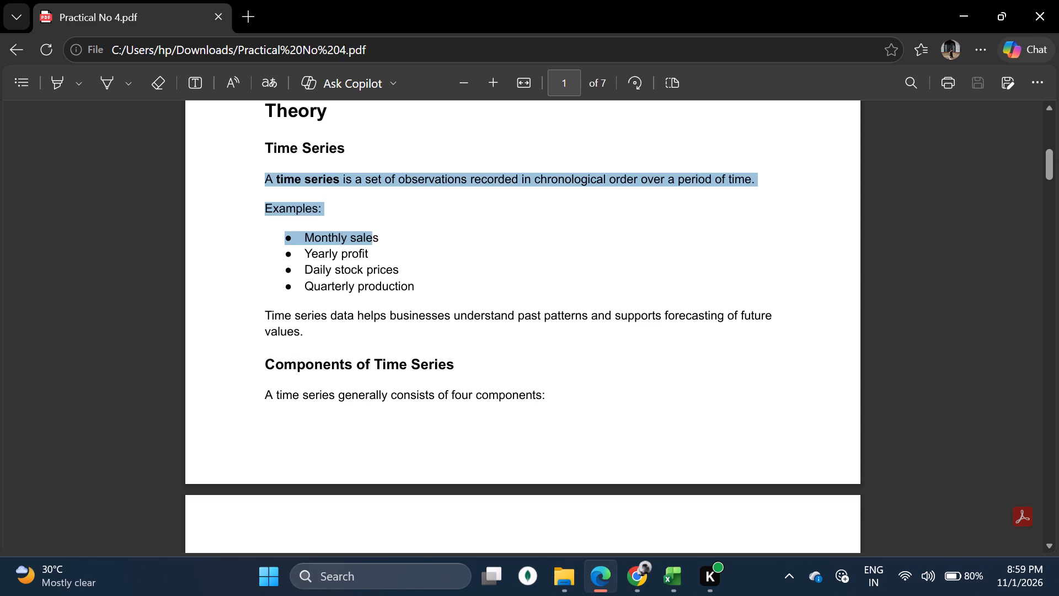
drag(413, 227, 558, 341)
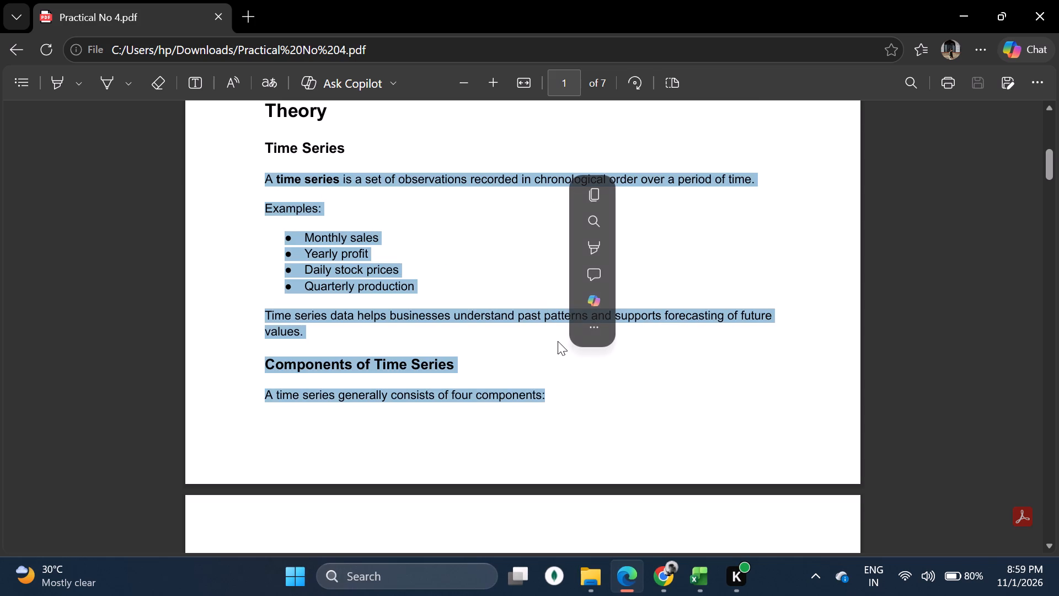
click(479, 384)
Read the four components of time series up to the Dataset heading, and go back to the practical's title.
scroll(480, 385, down, 3)
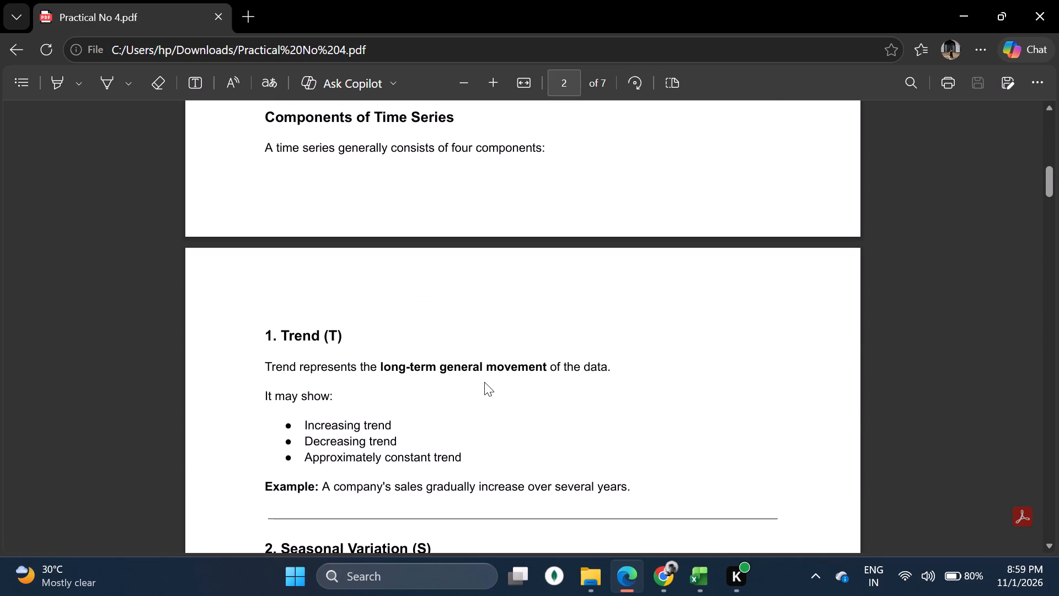
scroll(484, 382, down, 2)
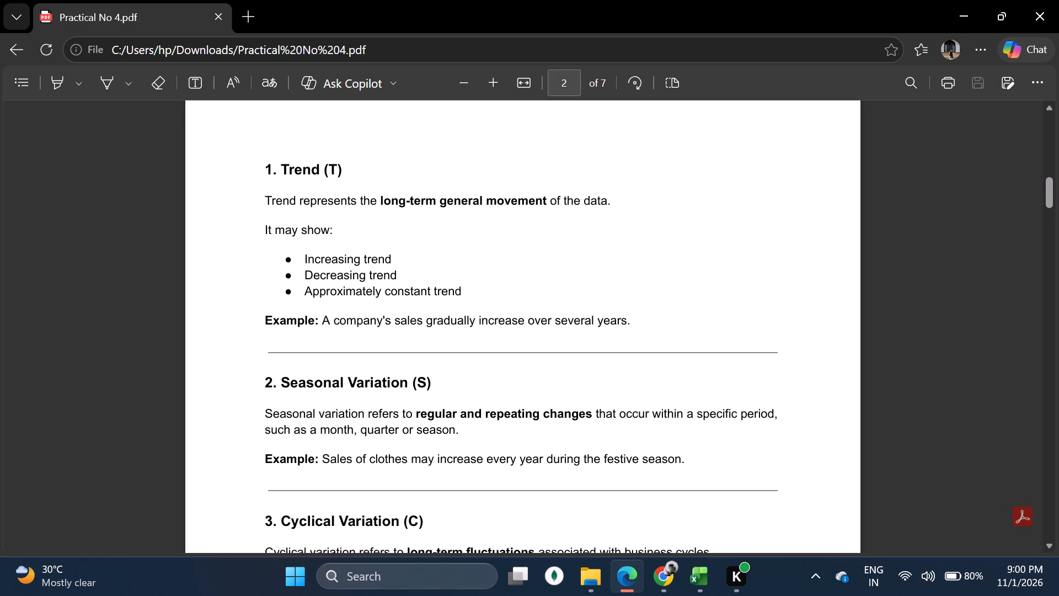
scroll(349, 394, down, 1)
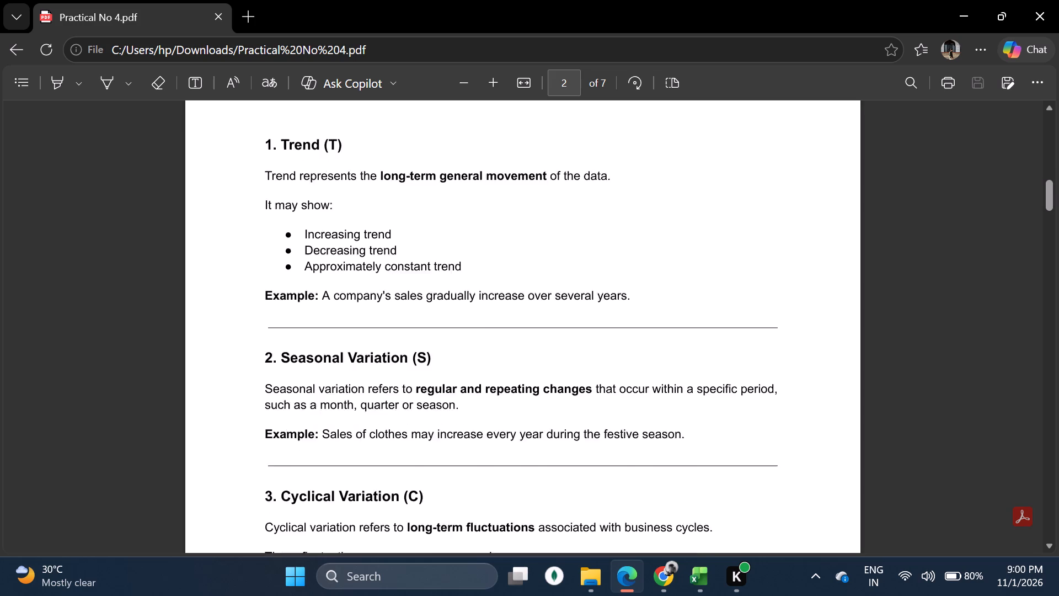
scroll(363, 365, down, 3)
scroll(367, 344, up, 1)
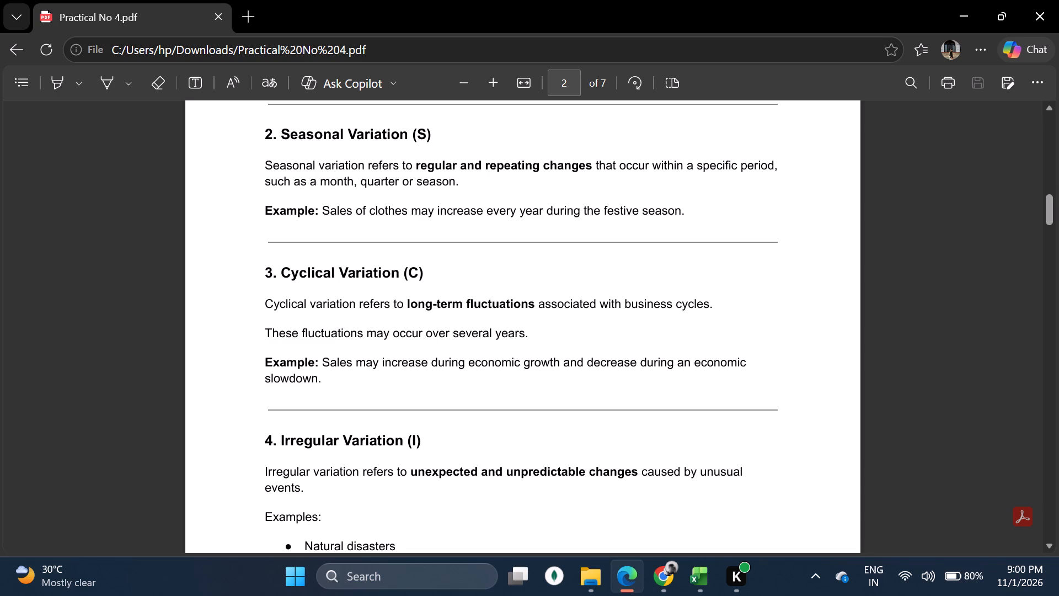
scroll(389, 362, down, 8)
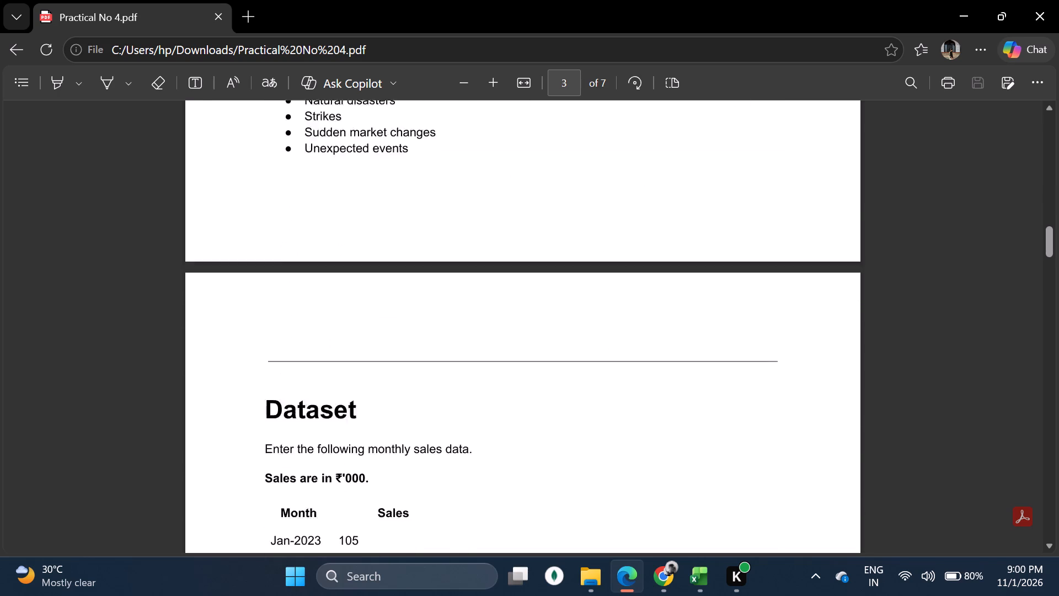
scroll(385, 345, up, 20)
scroll(385, 345, up, 6)
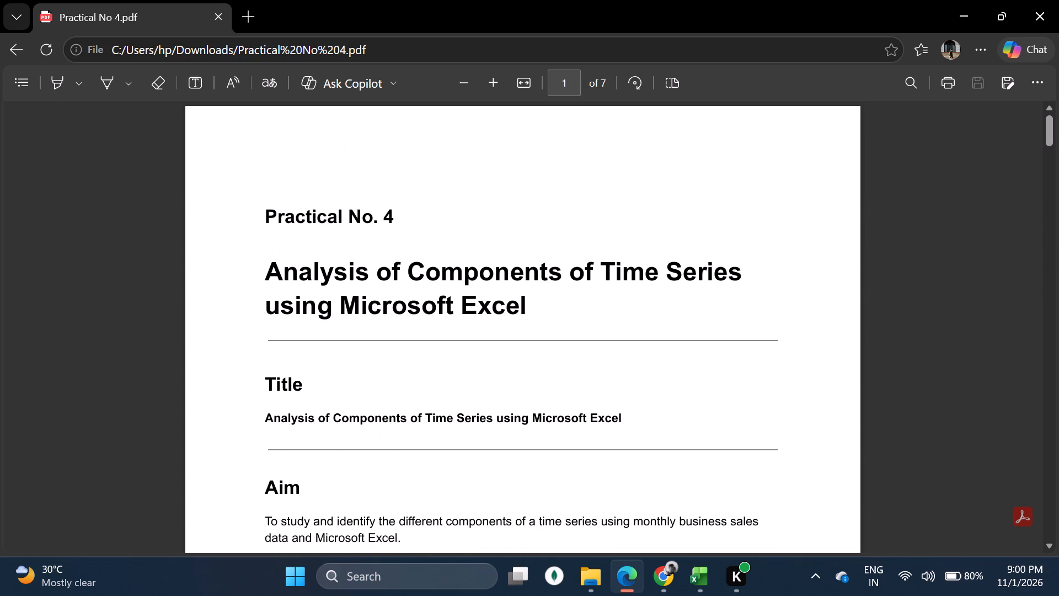
drag(262, 274, 552, 331)
click(618, 375)
Examine the Dataset section of Practical No 4.pdf, from its instructions through the full monthly sales table to the Procedure heading.
scroll(565, 450, down, 9)
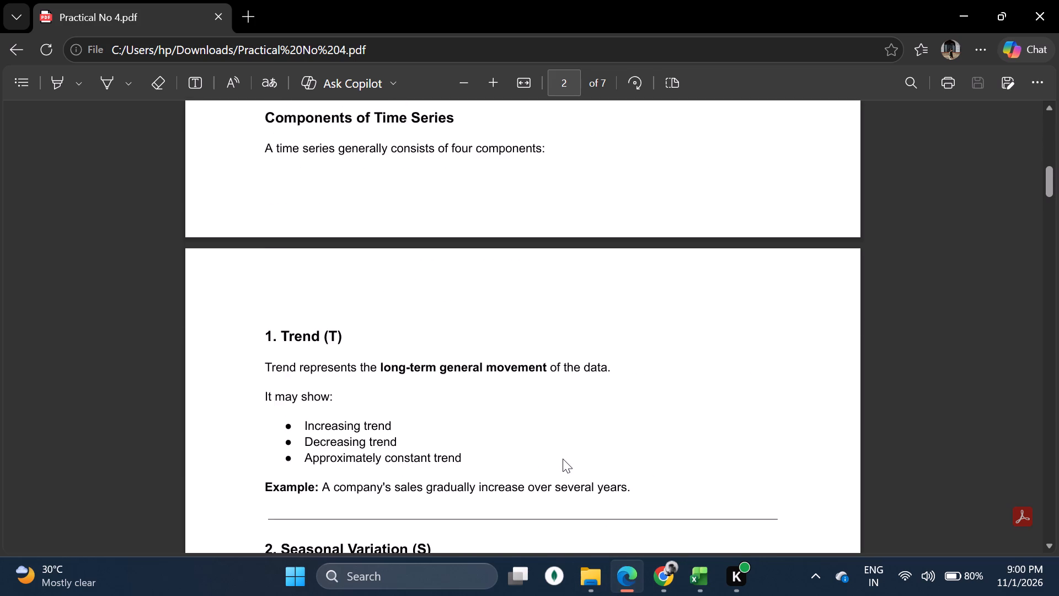
scroll(563, 459, down, 4)
scroll(505, 347, down, 8)
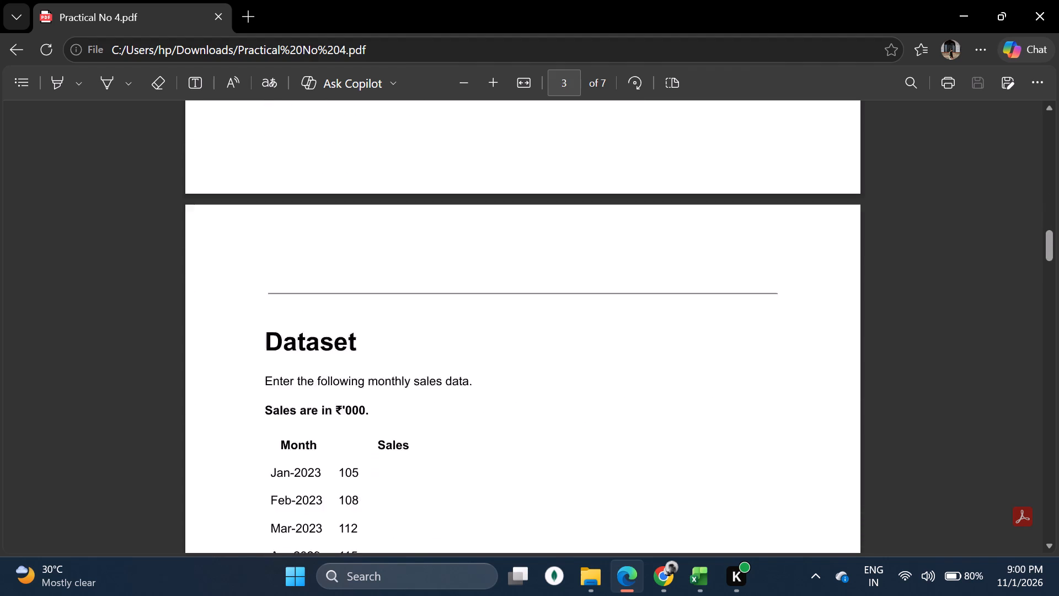
scroll(506, 351, down, 2)
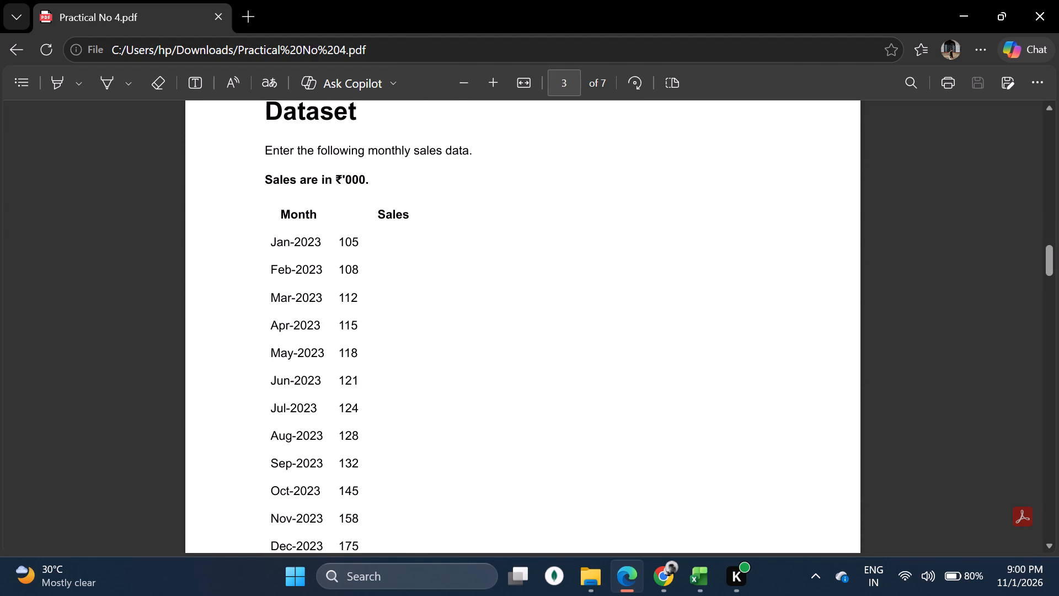
drag(259, 156, 549, 162)
click(483, 290)
scroll(327, 246, down, 3)
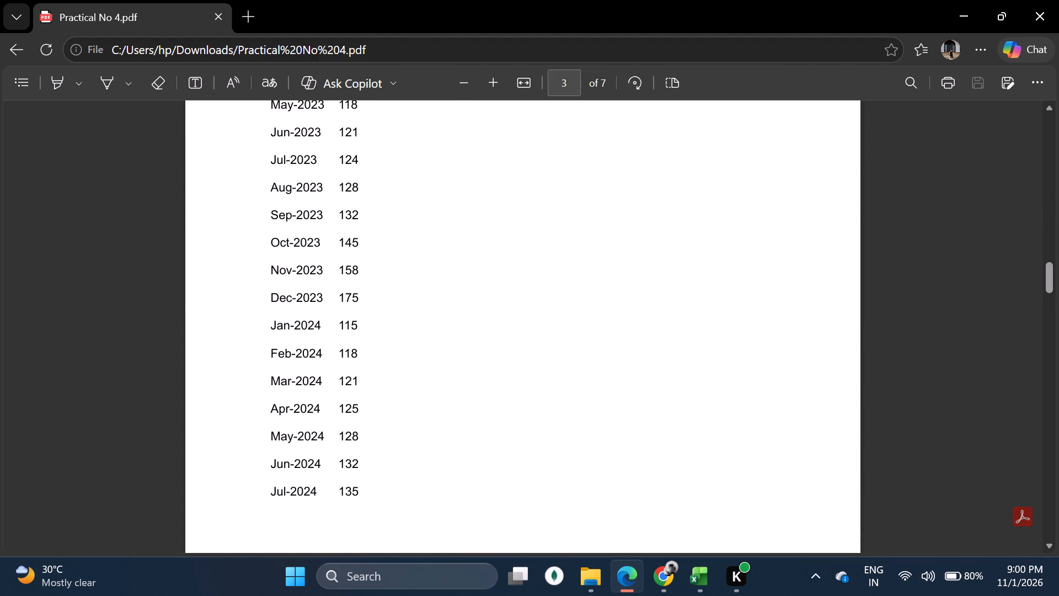
scroll(328, 248, down, 10)
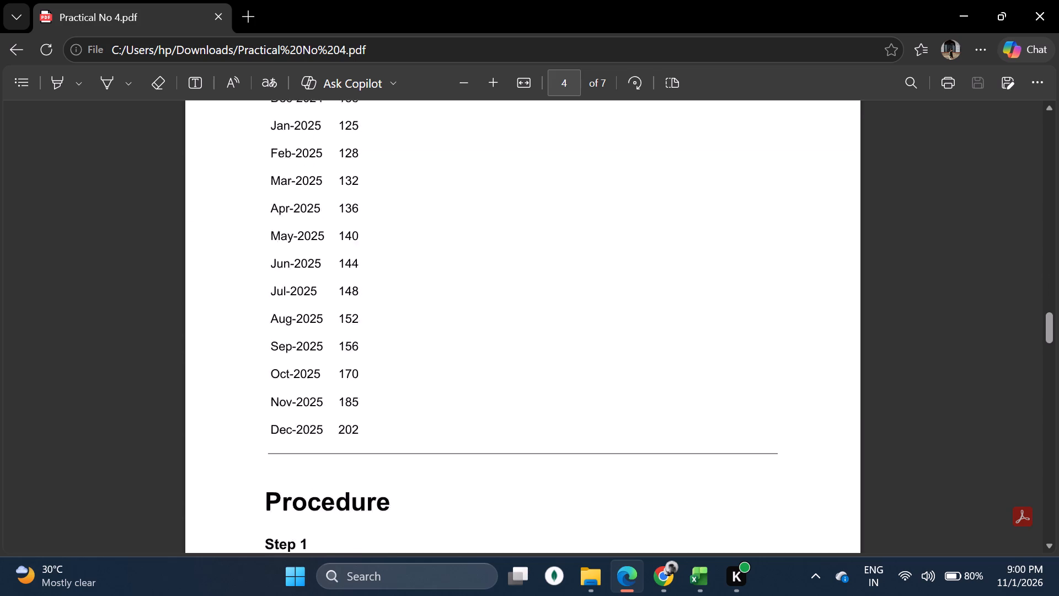
scroll(332, 250, down, 2)
scroll(332, 250, up, 12)
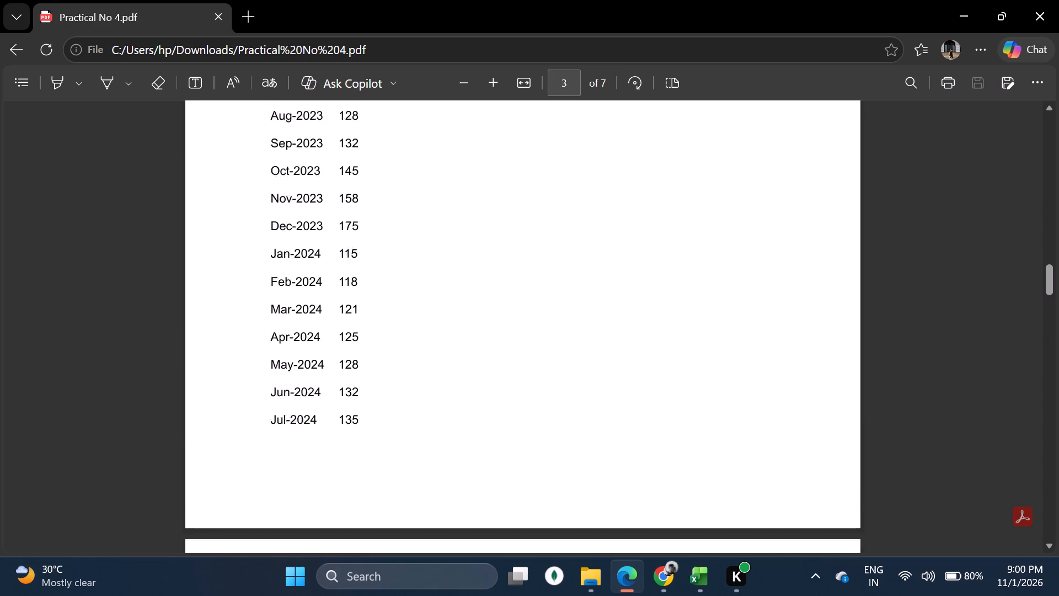
scroll(324, 241, up, 2)
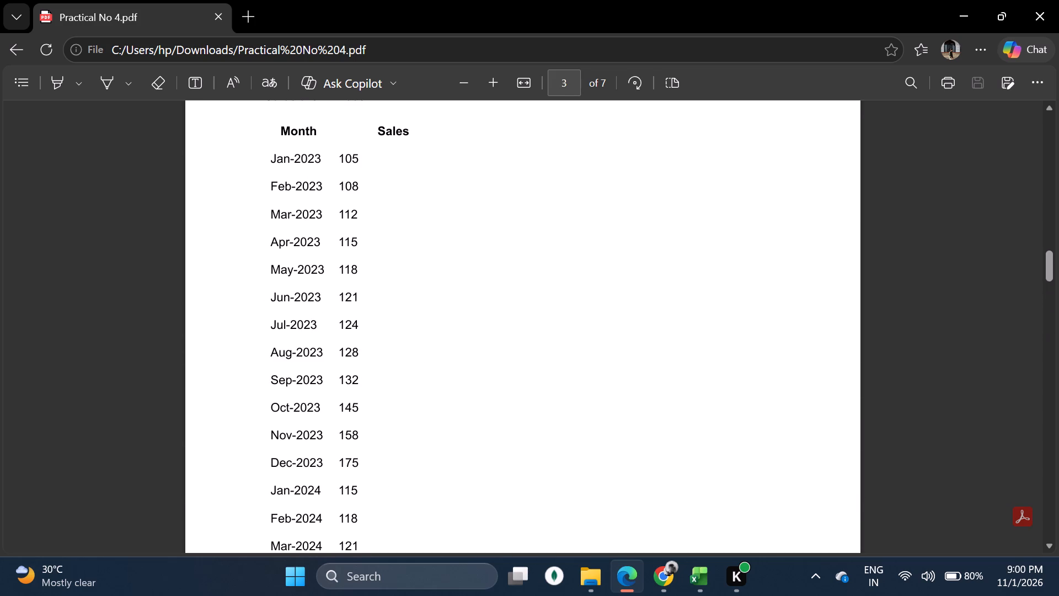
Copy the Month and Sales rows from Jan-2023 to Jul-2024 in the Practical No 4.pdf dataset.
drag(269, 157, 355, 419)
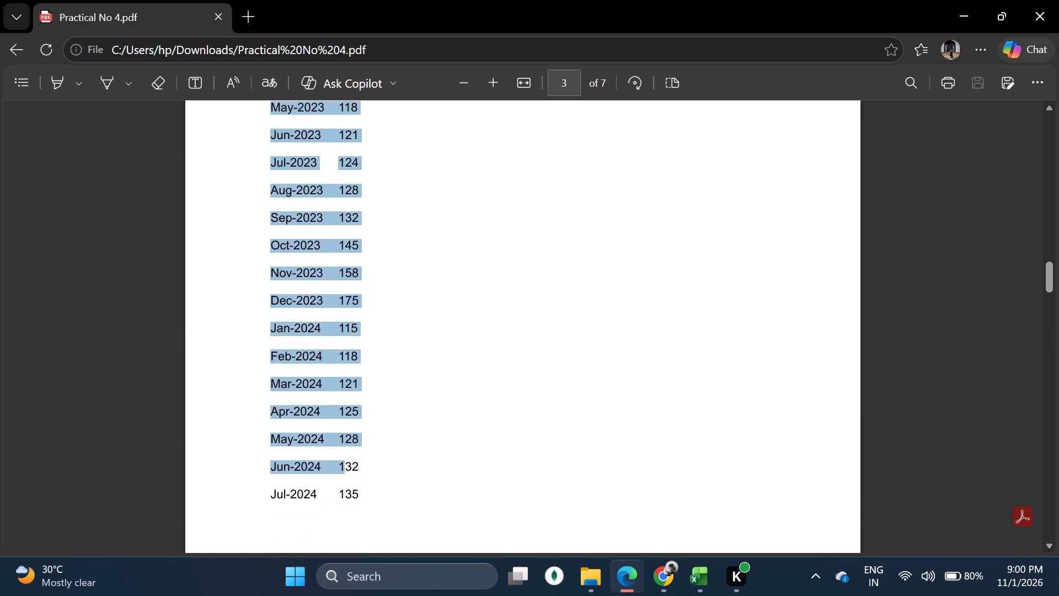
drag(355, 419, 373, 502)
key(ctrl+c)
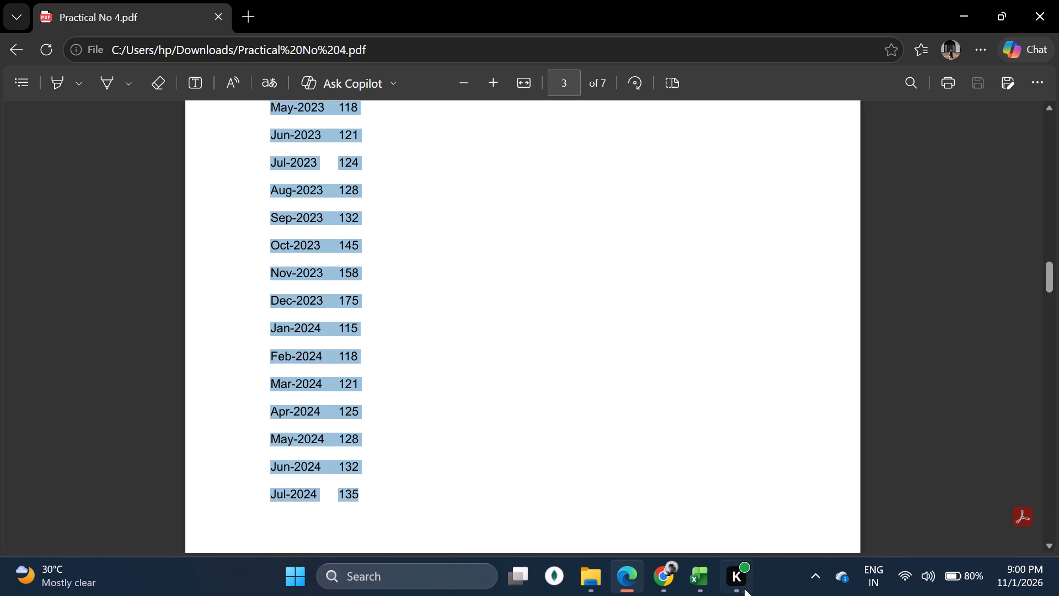
Switch to Google Sheets in Chrome and add a new worksheet after Monthly Sales.
click(664, 582)
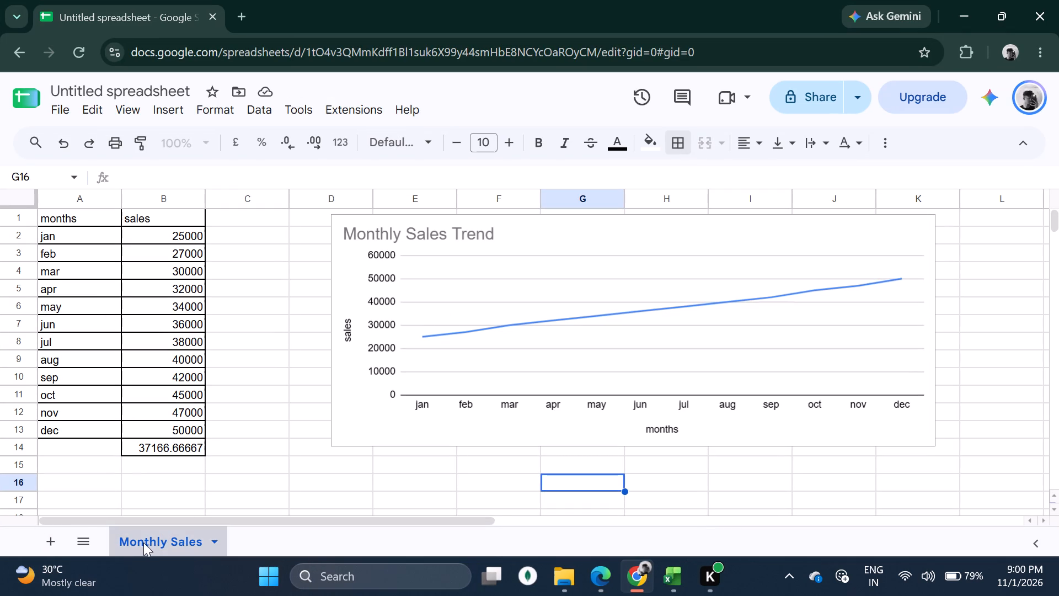
click(54, 541)
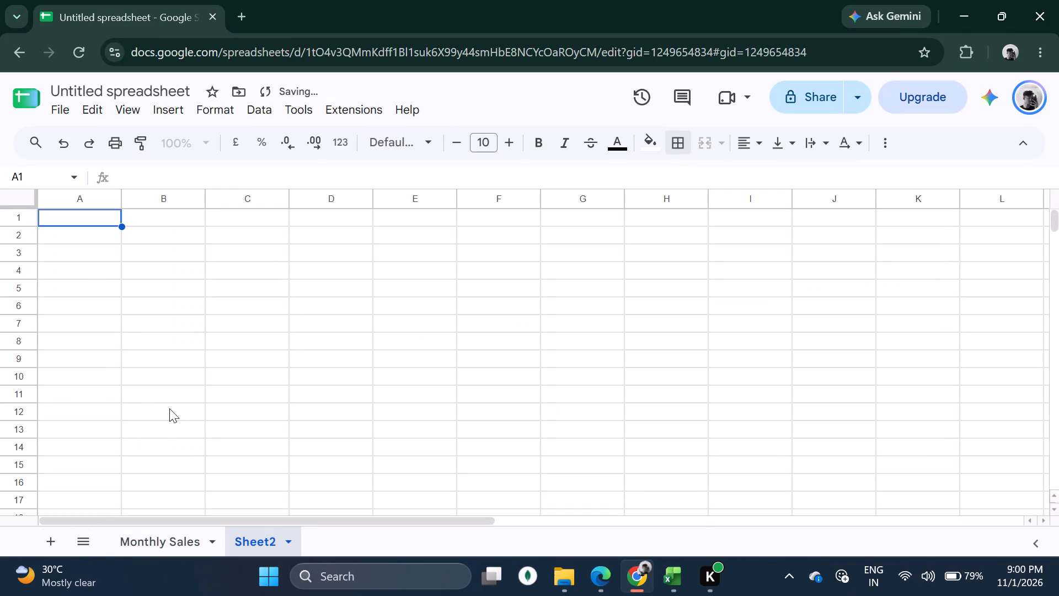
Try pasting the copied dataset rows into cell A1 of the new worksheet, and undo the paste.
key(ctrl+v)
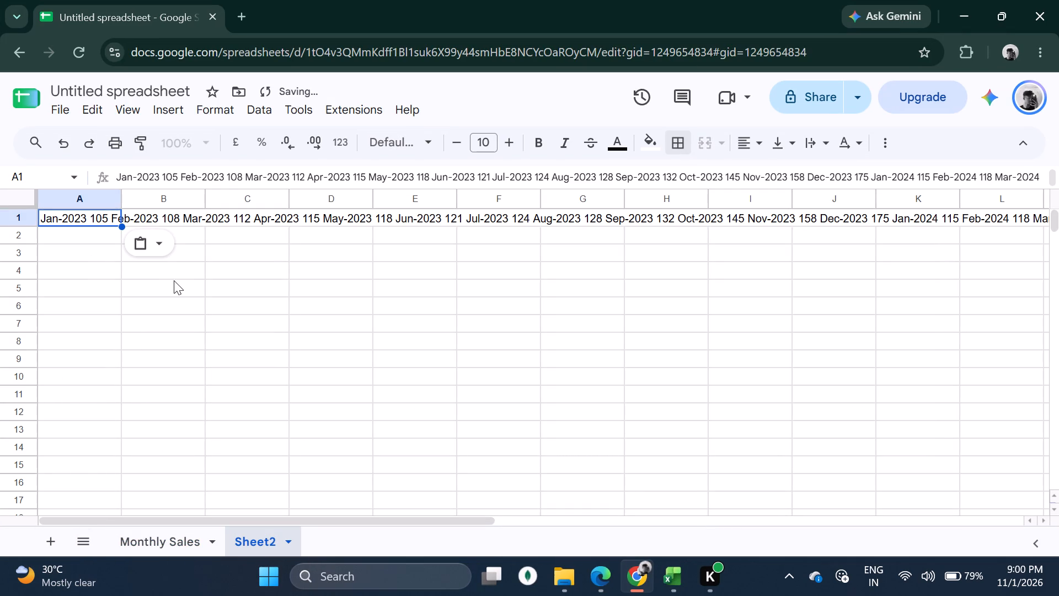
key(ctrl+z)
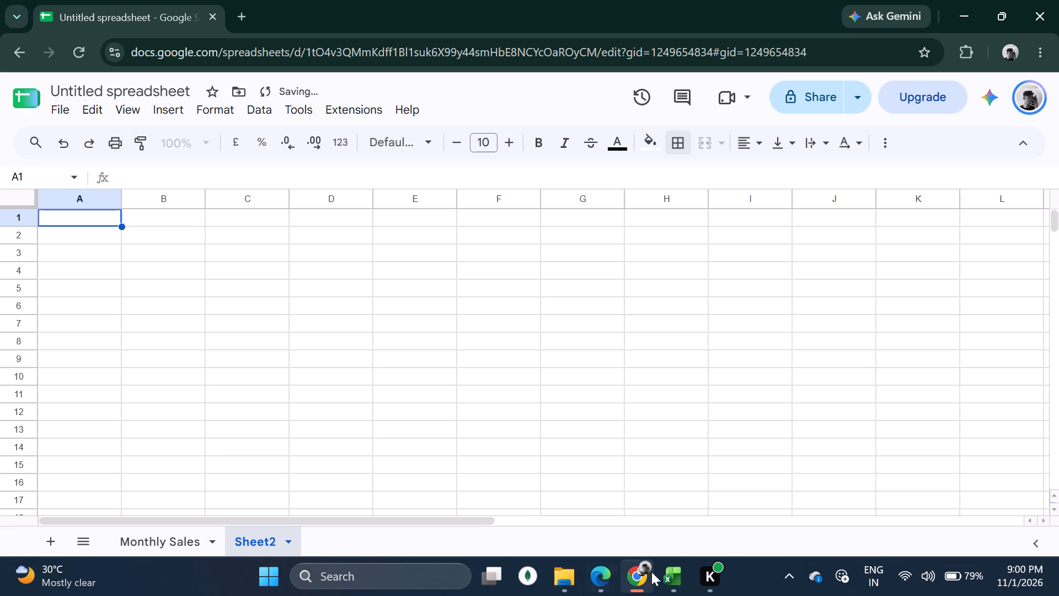
Switch to Practical No 4.pdf in Edge and examine the dataset's Month and Sales rows from Jan-2023 to Dec-2025.
click(577, 586)
click(600, 582)
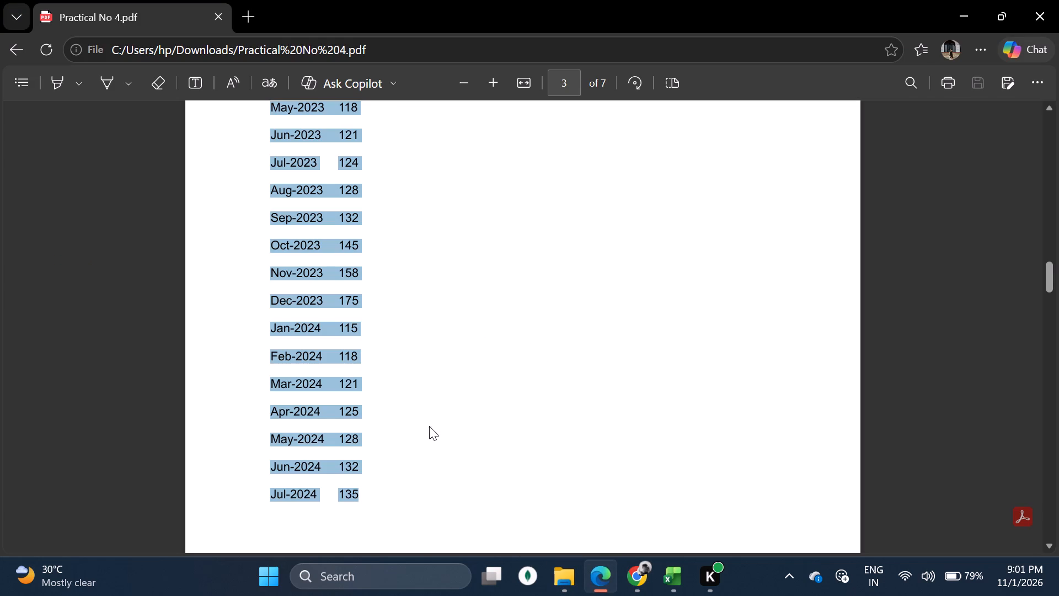
click(432, 430)
scroll(432, 430, up, 4)
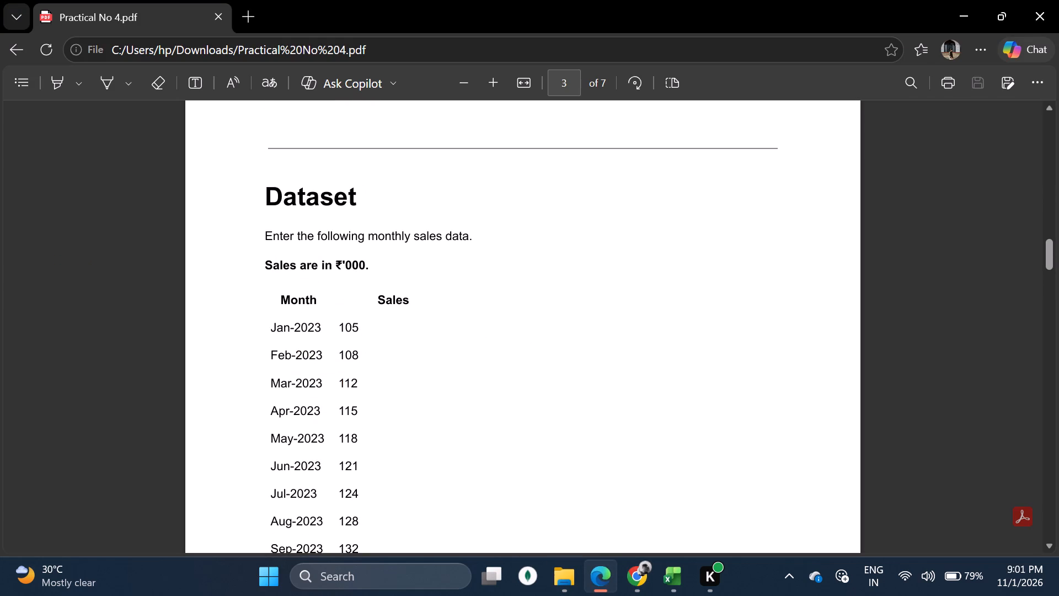
drag(344, 326, 384, 554)
click(410, 386)
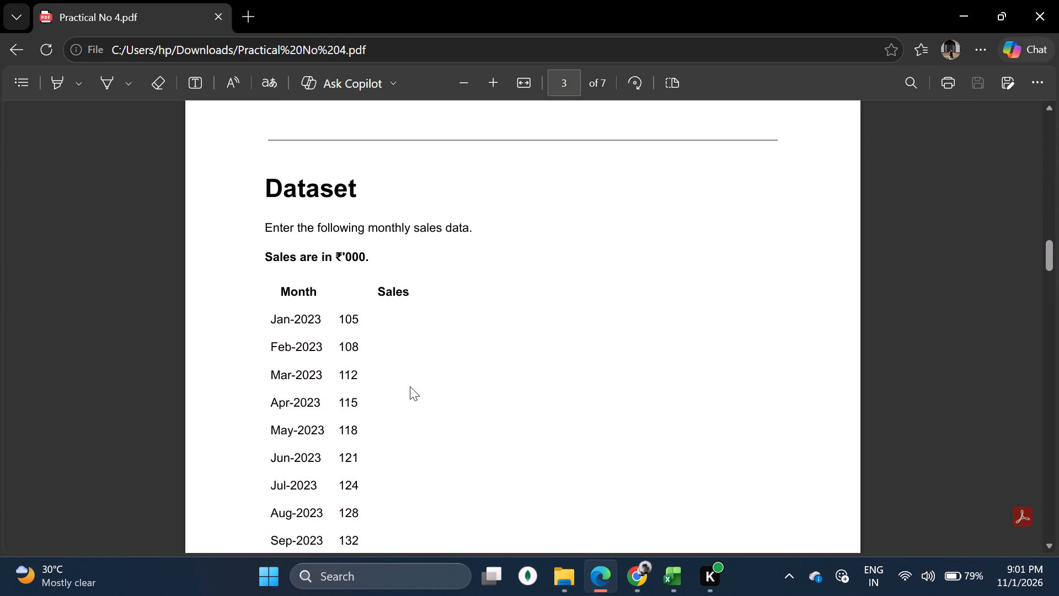
scroll(408, 372, down, 3)
scroll(408, 372, up, 2)
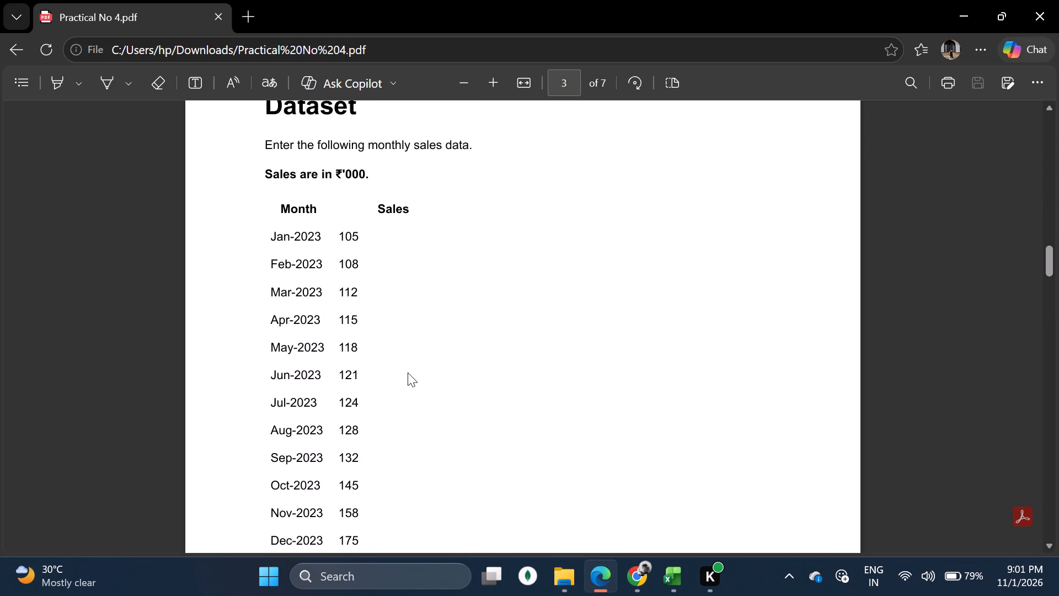
scroll(447, 430, down, 2)
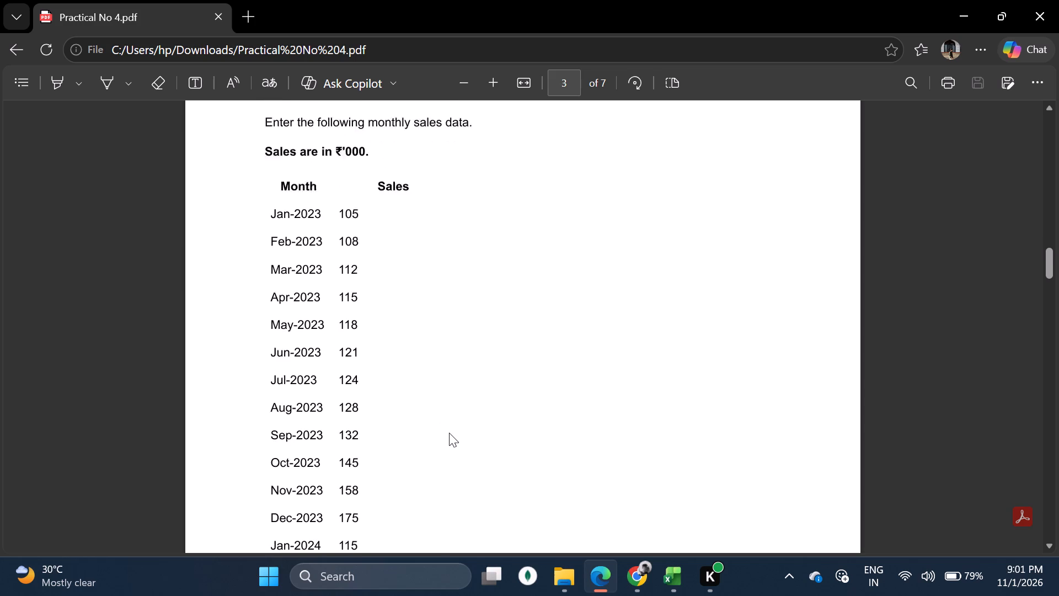
scroll(449, 433, down, 2)
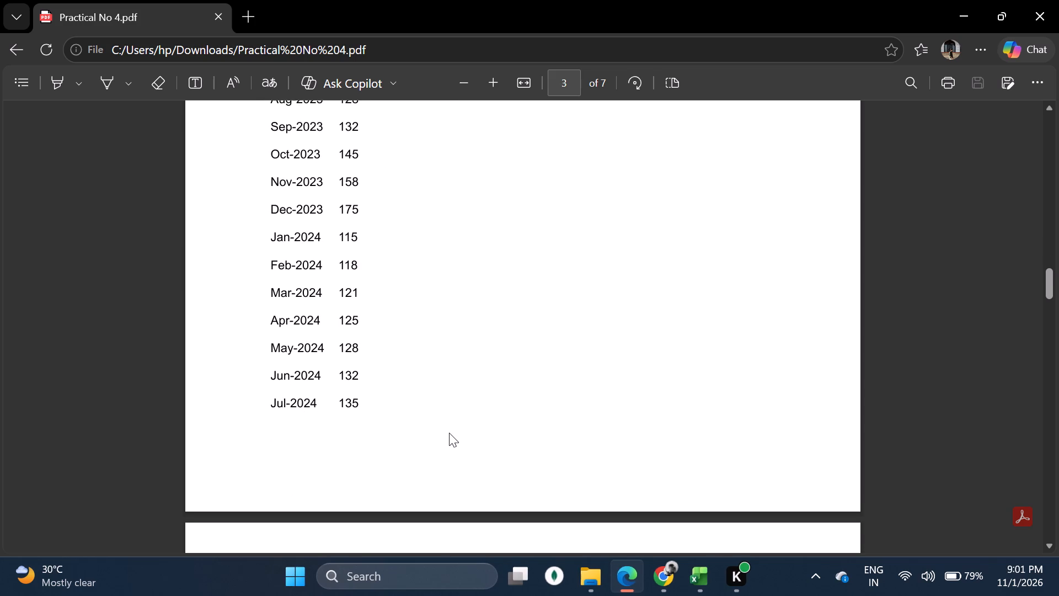
scroll(449, 433, down, 7)
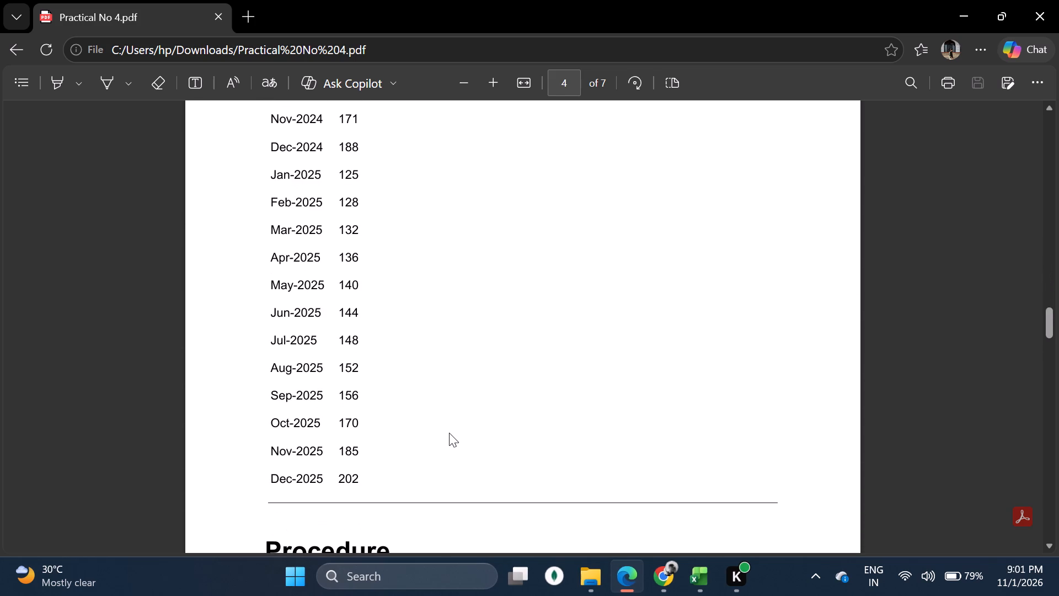
Switch to Google Sheets in Chrome and enter Jan-2023 in cell A1 and Feb-2023 in cell A2.
click(650, 570)
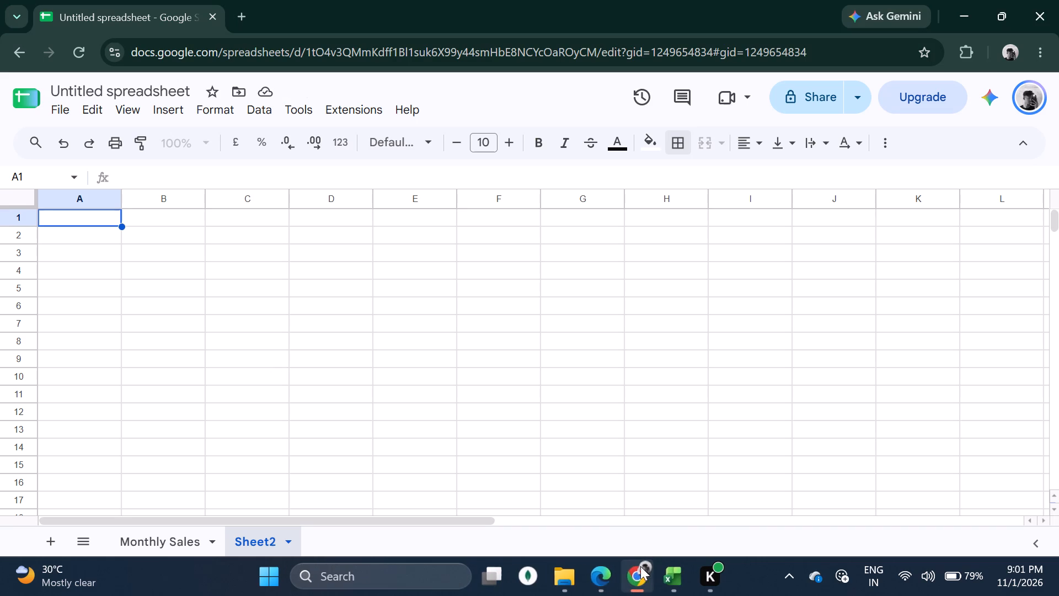
text(jan)
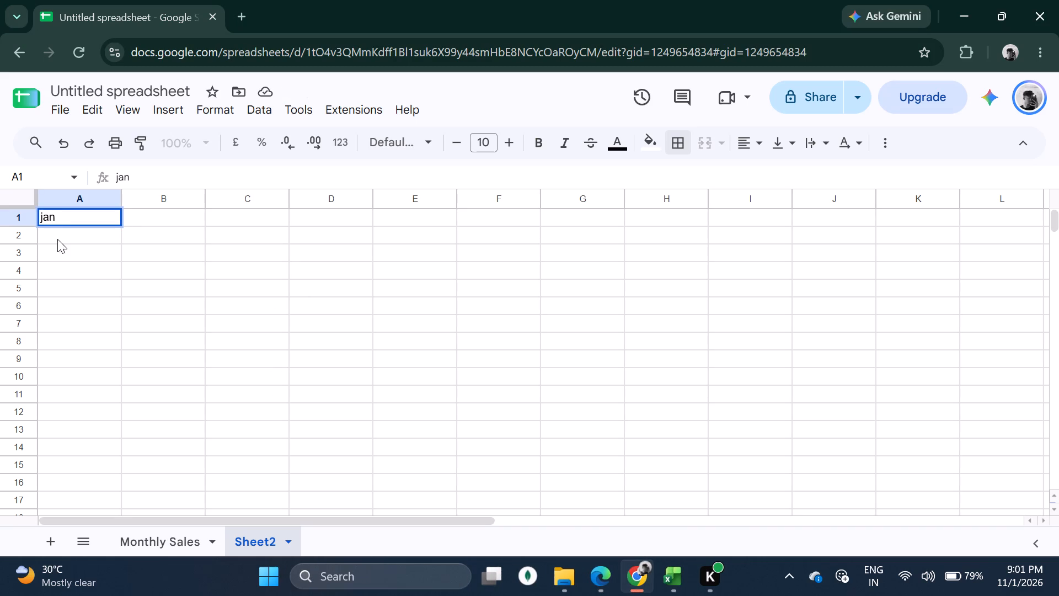
click(609, 583)
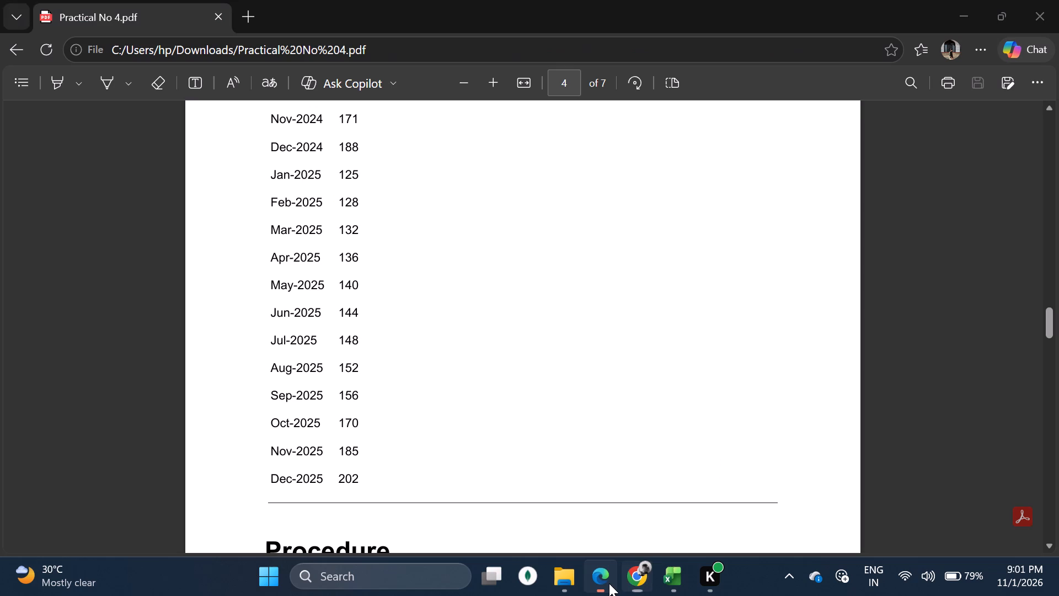
click(646, 579)
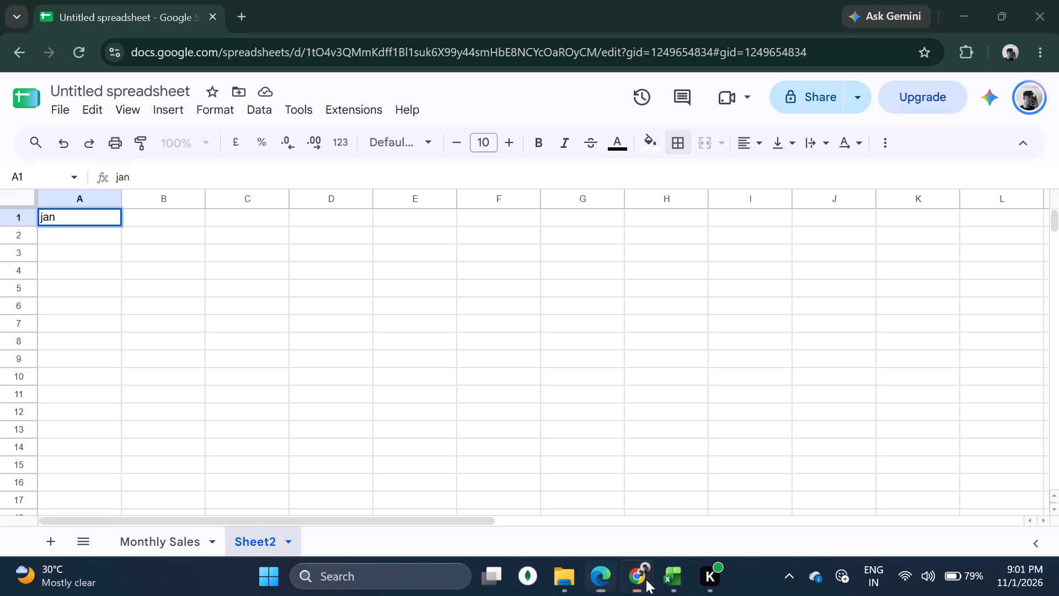
text(-2023)
key(Return)
text(fe)
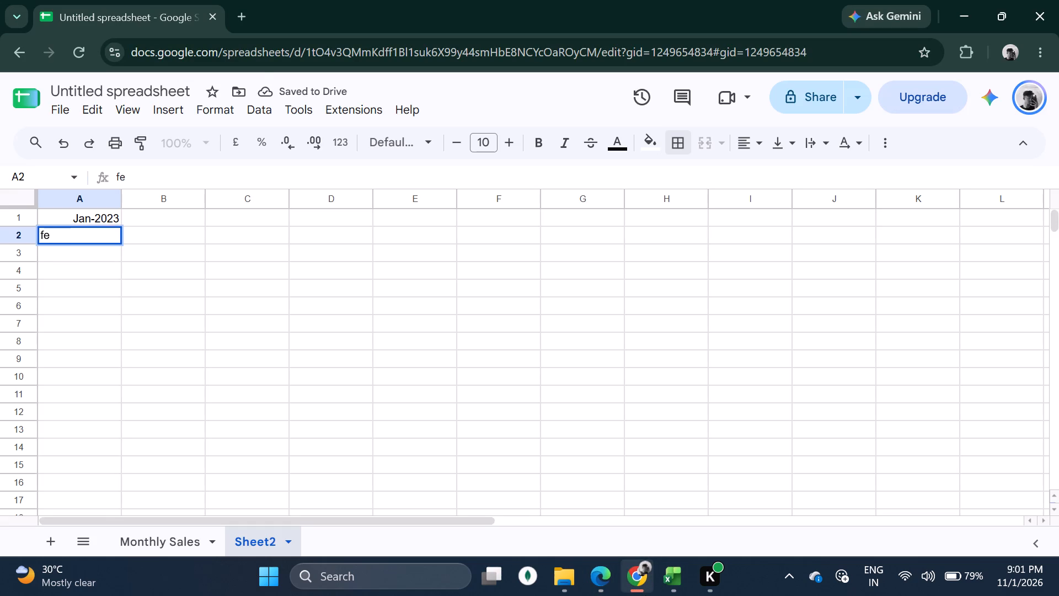
text(b-203)
key(BackSpace)
text(23)
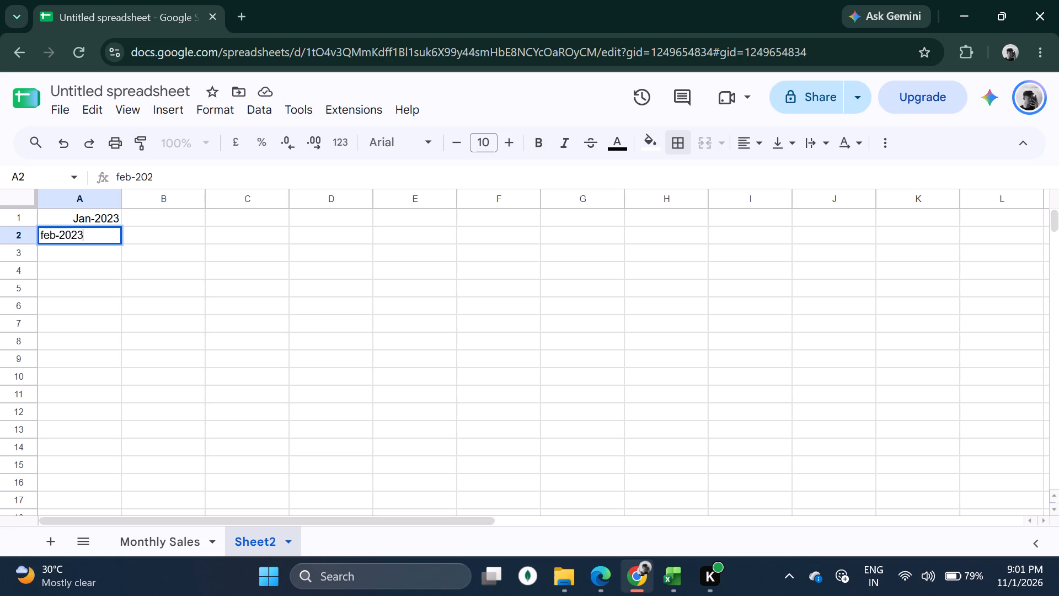
click(66, 332)
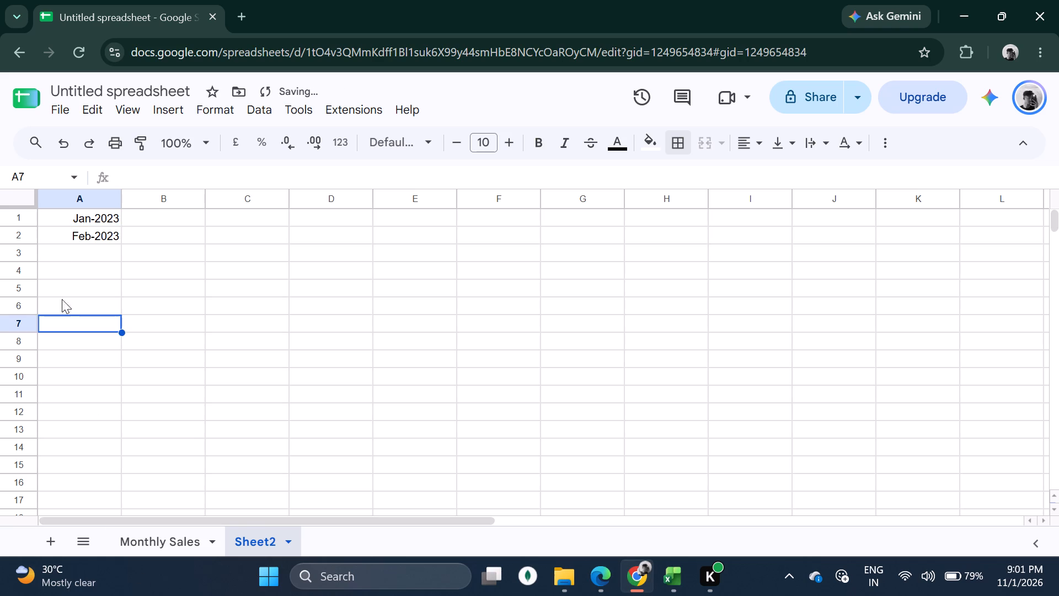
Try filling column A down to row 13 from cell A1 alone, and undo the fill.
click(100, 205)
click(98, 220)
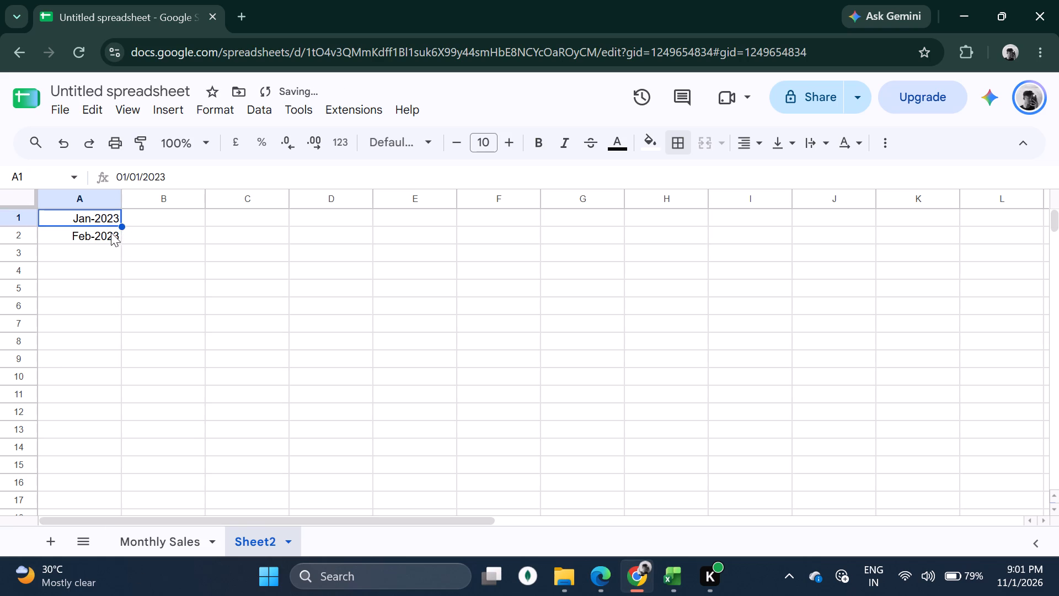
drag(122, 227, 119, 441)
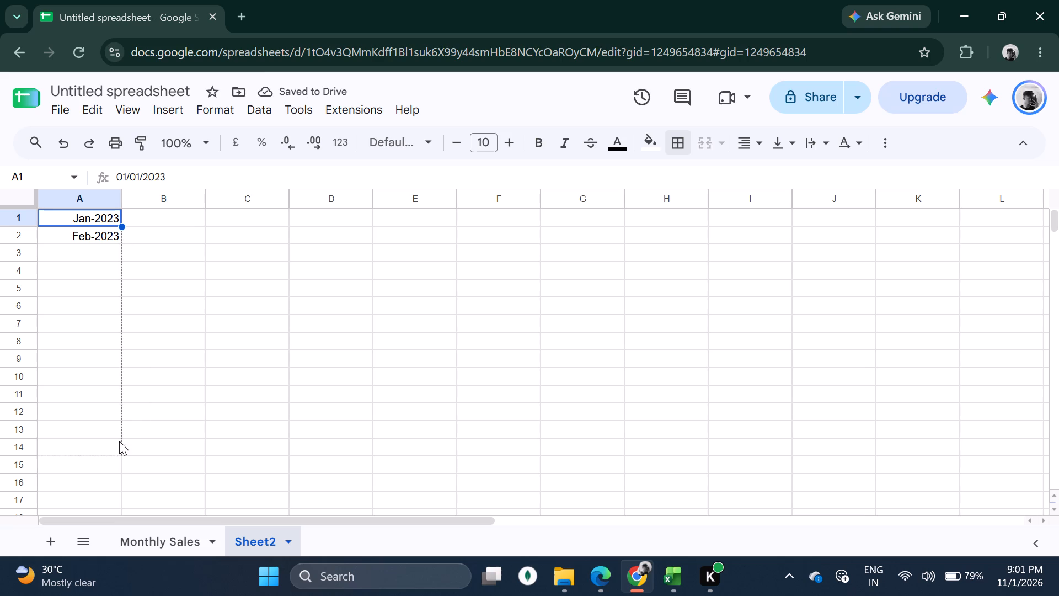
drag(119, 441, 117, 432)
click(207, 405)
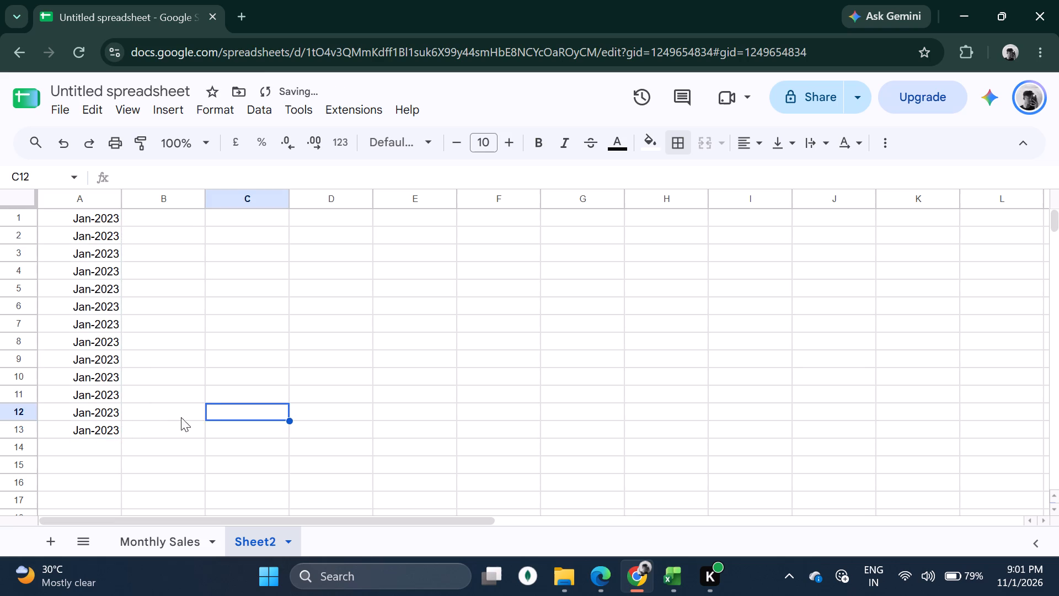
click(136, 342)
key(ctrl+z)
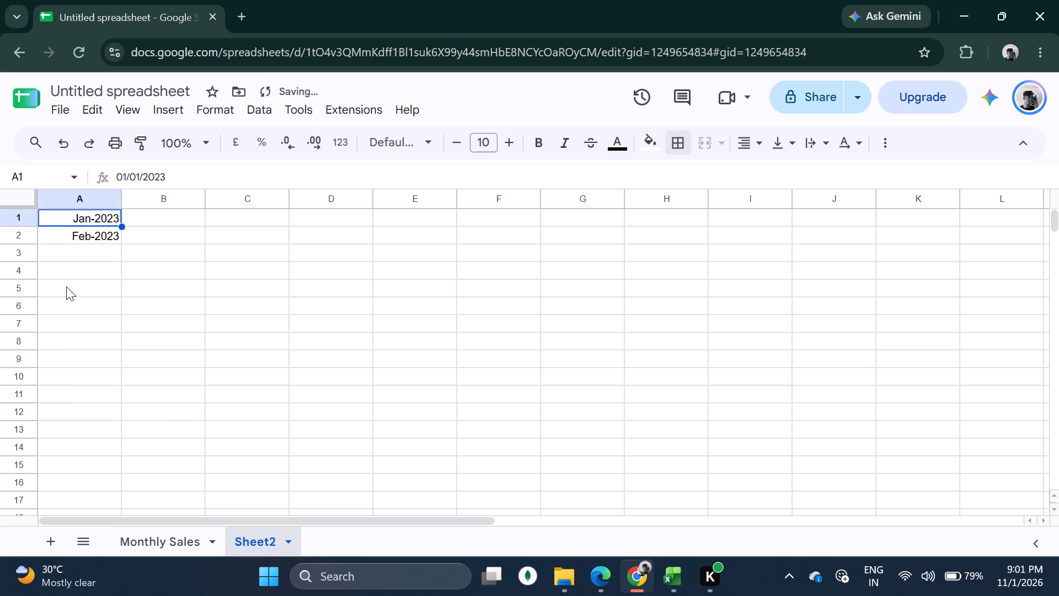
Fill the month series from cells A1:A2 down column A through Dec-2025 in row 36.
click(76, 241)
click(88, 223)
drag(94, 214, 95, 243)
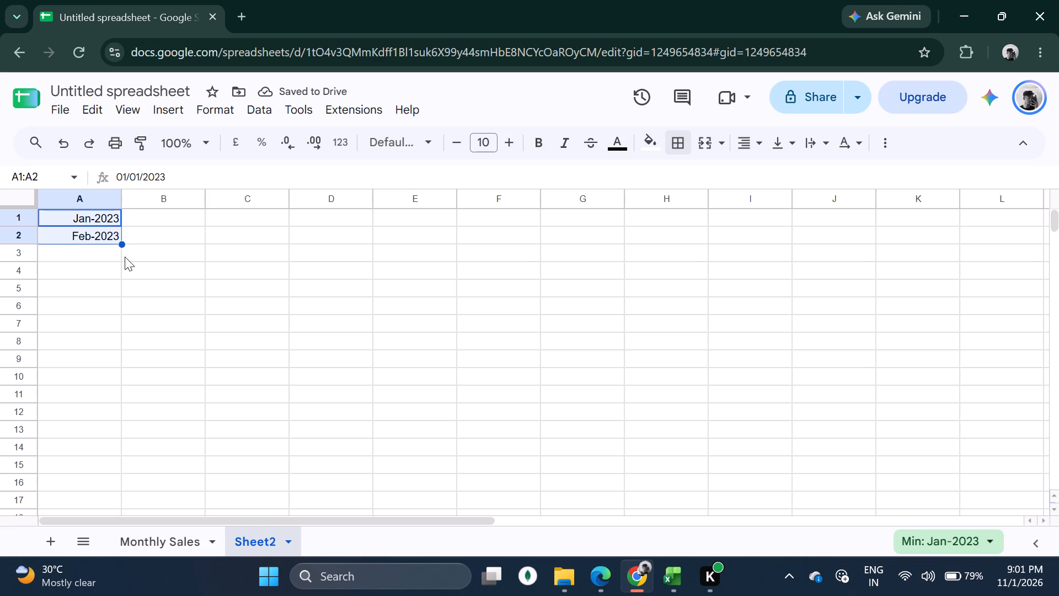
drag(122, 243, 132, 437)
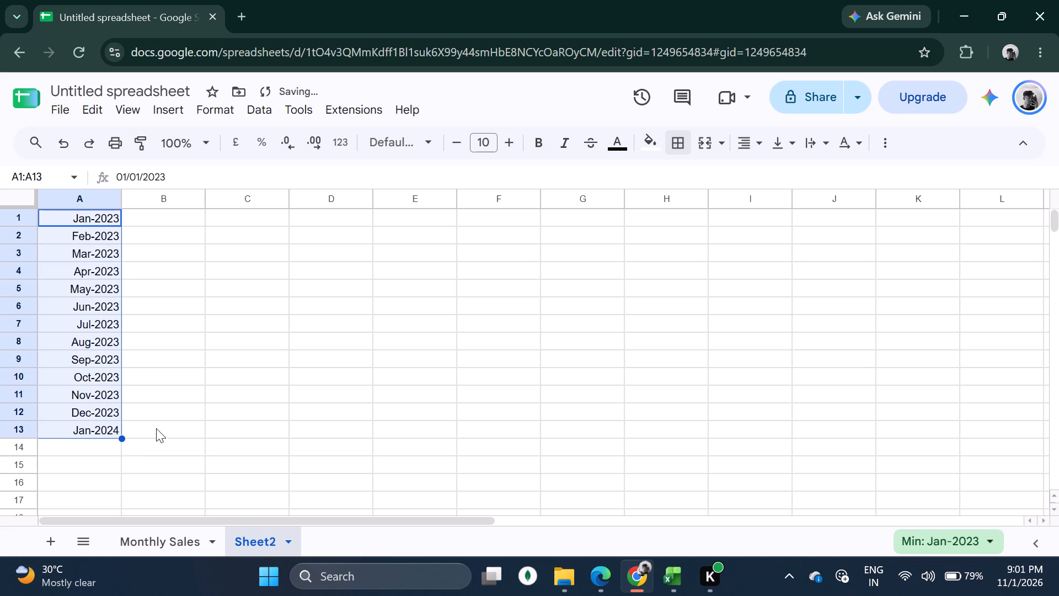
scroll(126, 439, down, 2)
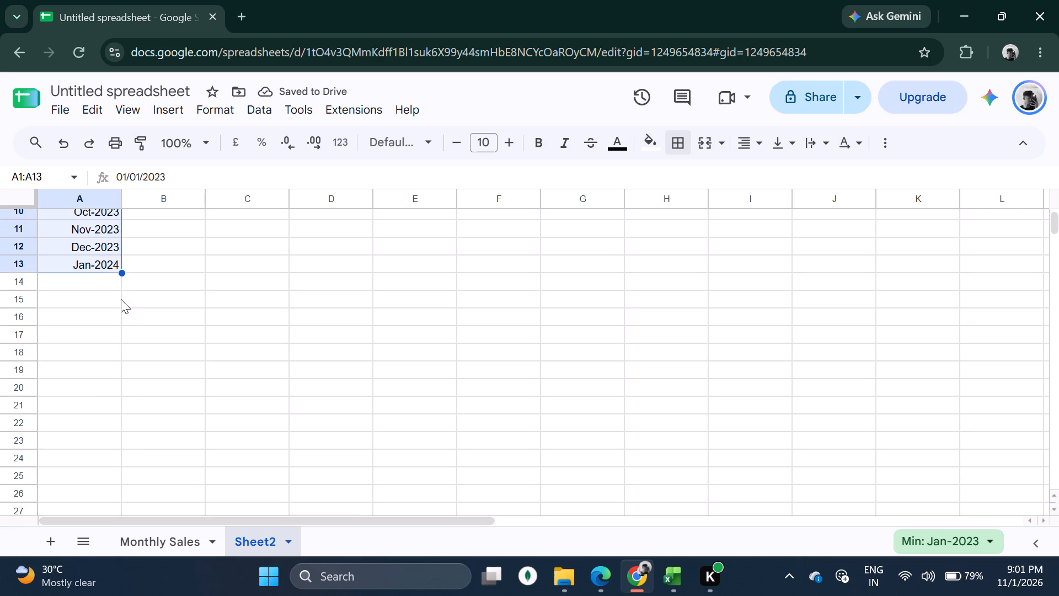
drag(120, 273, 123, 485)
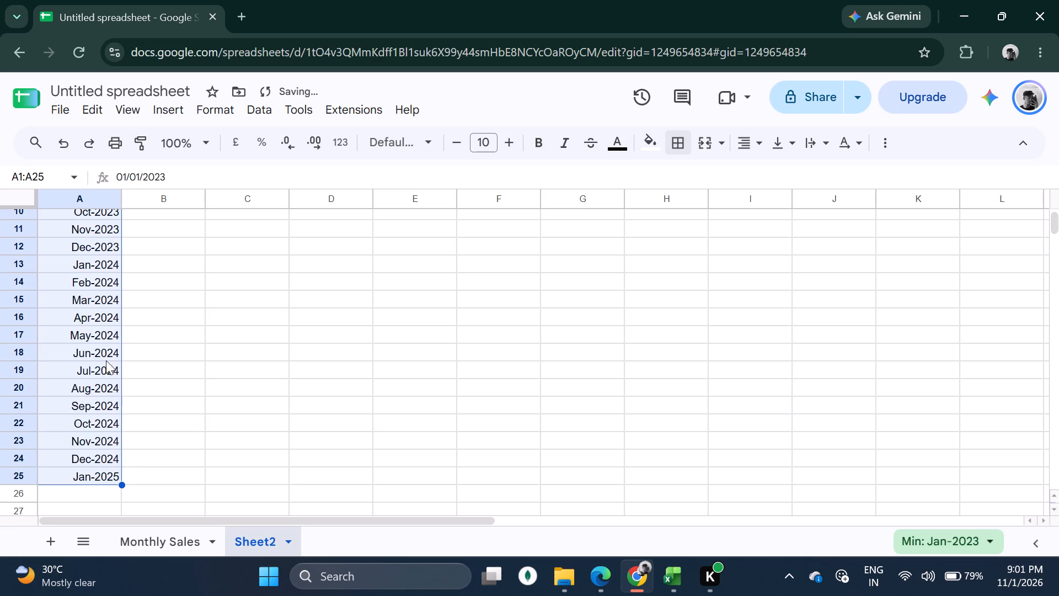
scroll(140, 334, down, 2)
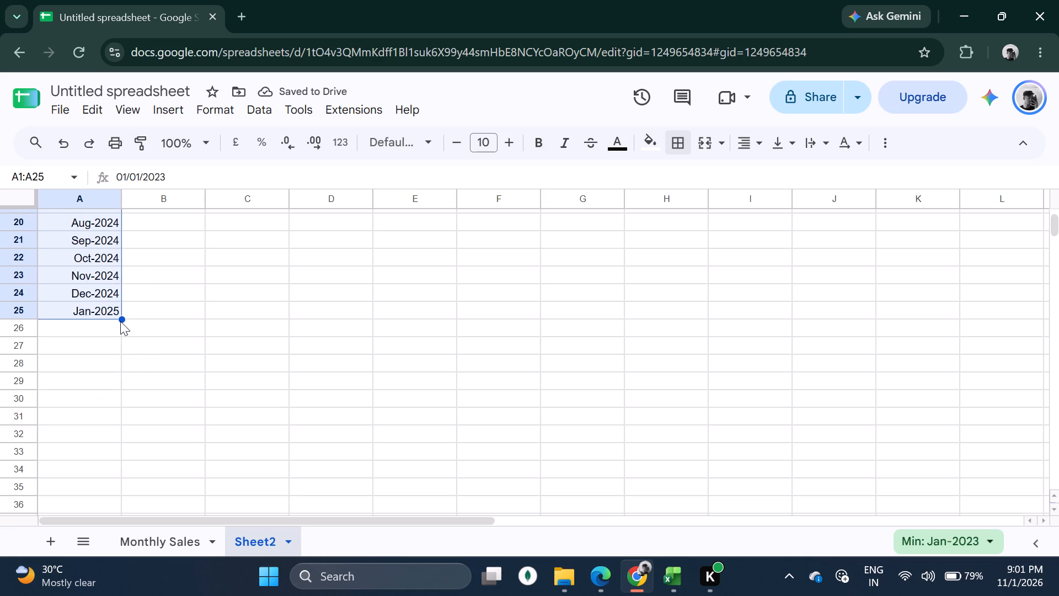
drag(121, 318, 113, 473)
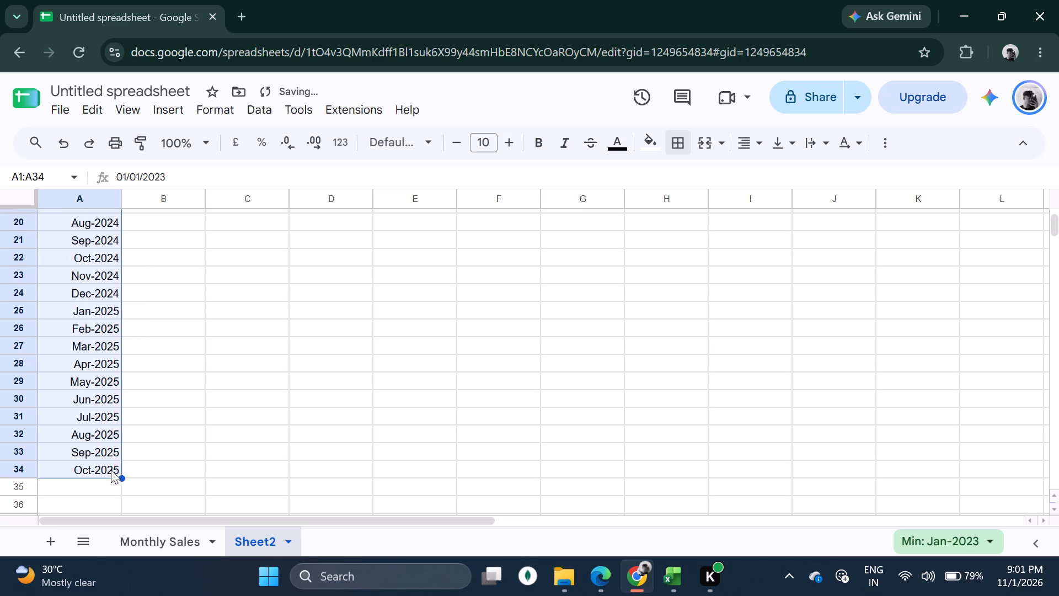
scroll(111, 434, down, 1)
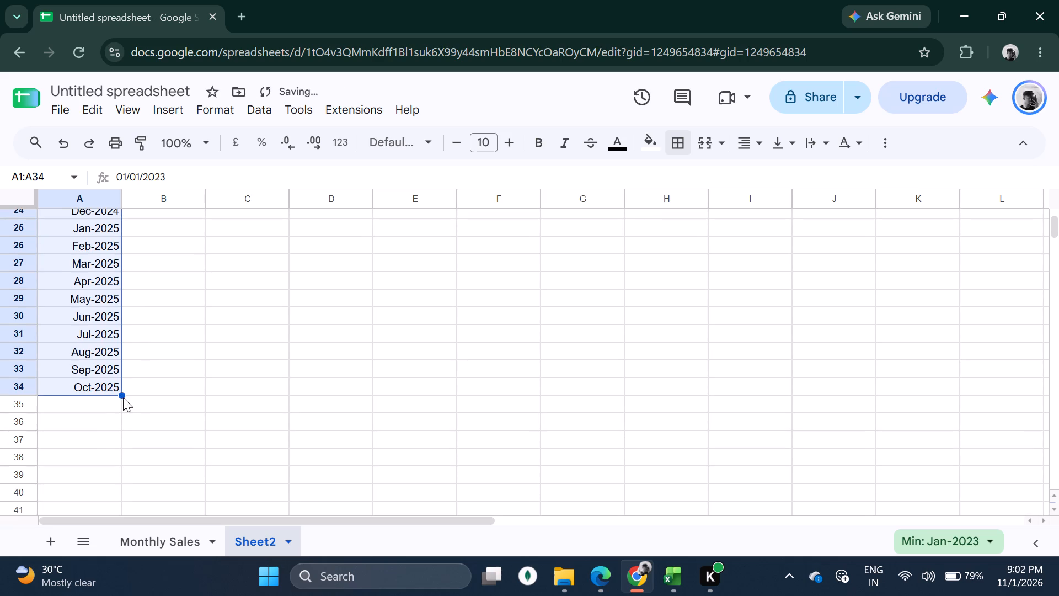
drag(121, 396, 120, 426)
click(185, 402)
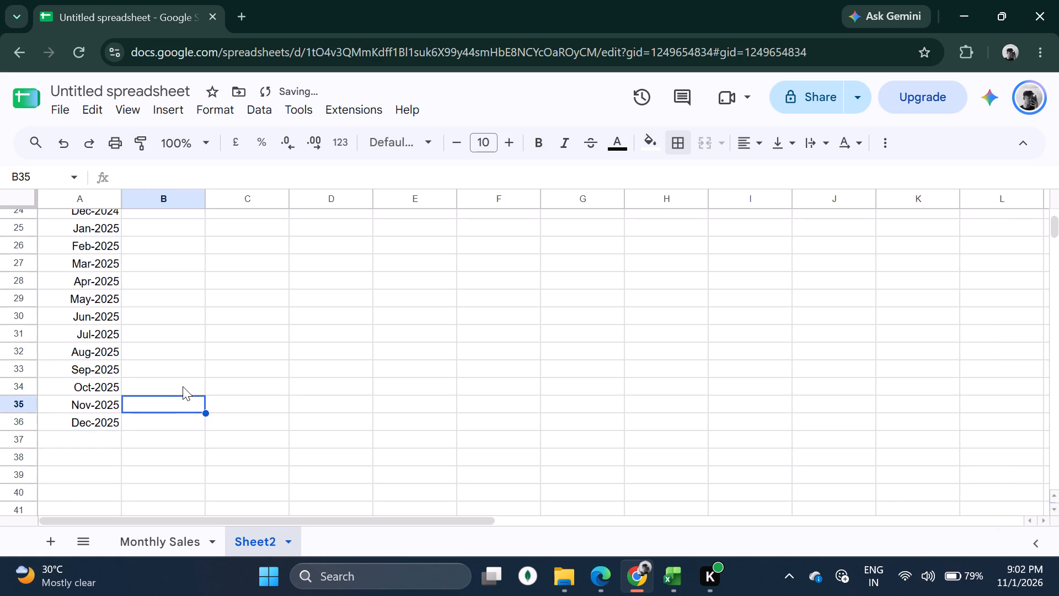
Insert one blank row above the Jan-2023 row and select cell A1 in it.
scroll(182, 372, up, 10)
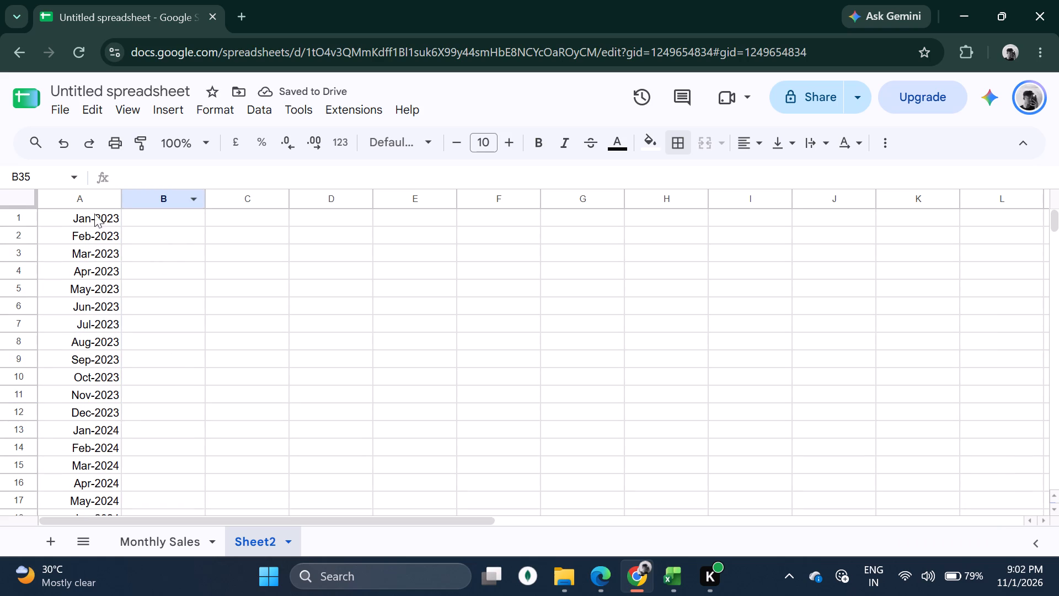
right_click(16, 222)
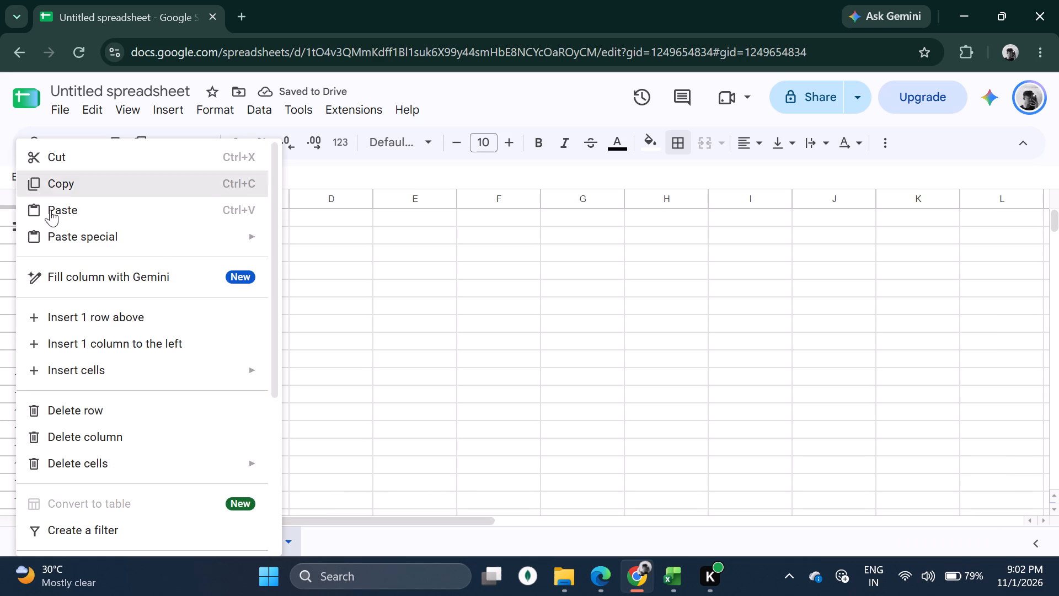
click(67, 322)
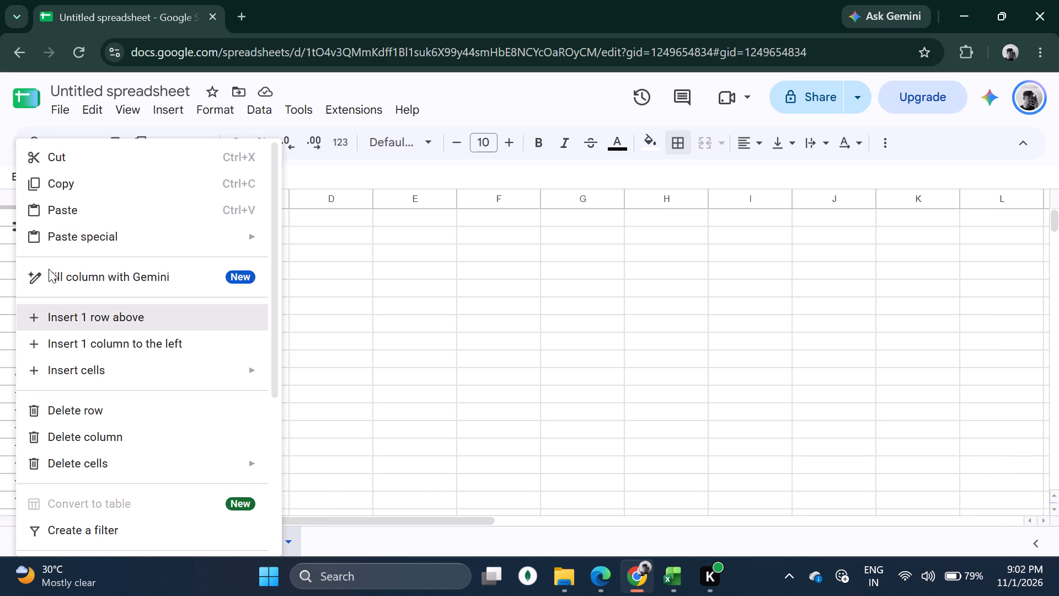
click(15, 214)
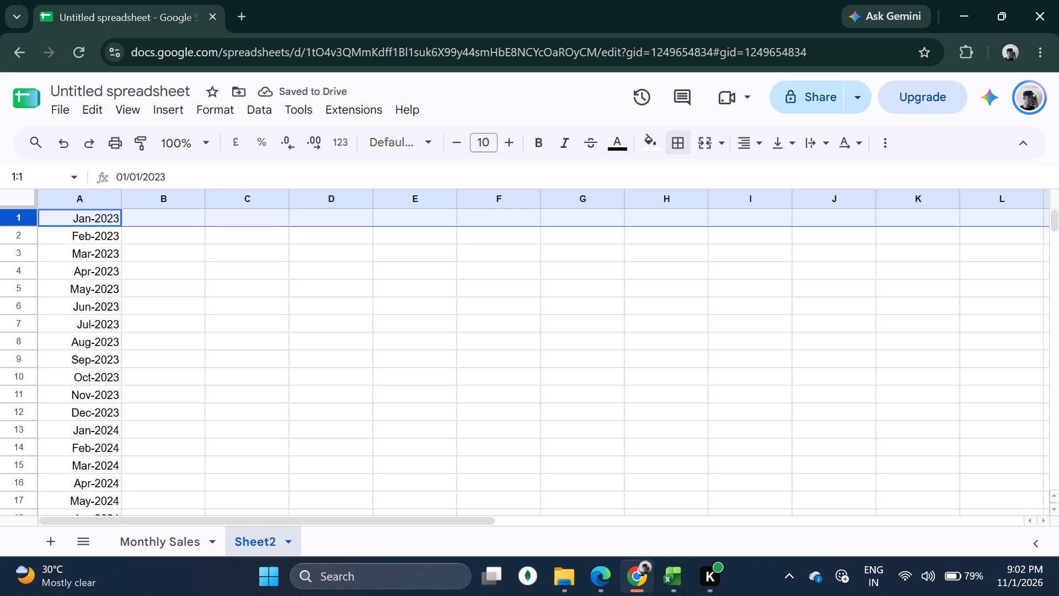
right_click(26, 214)
click(8, 223)
right_click(14, 221)
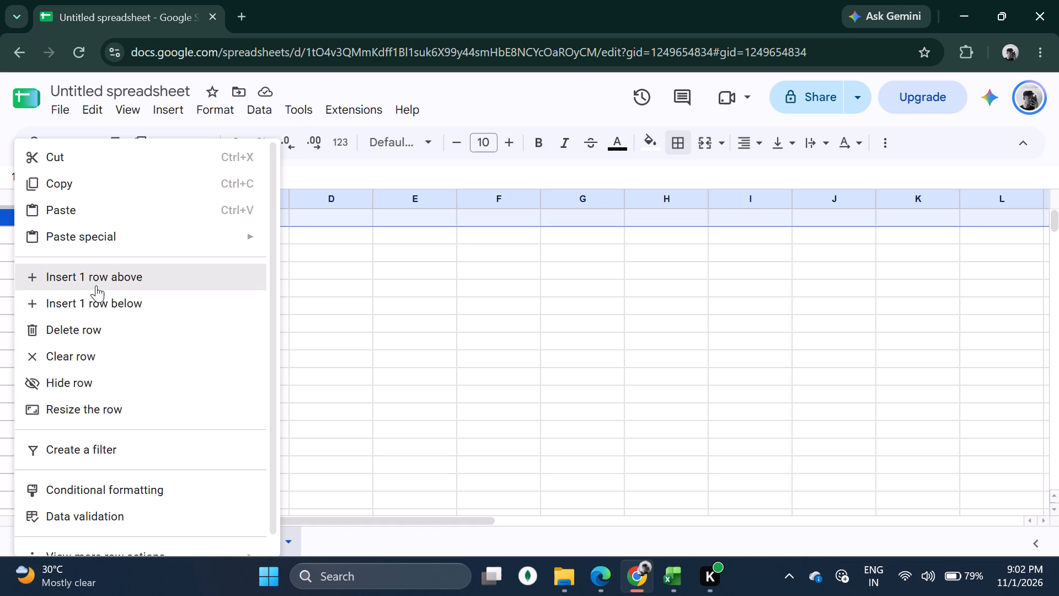
click(95, 285)
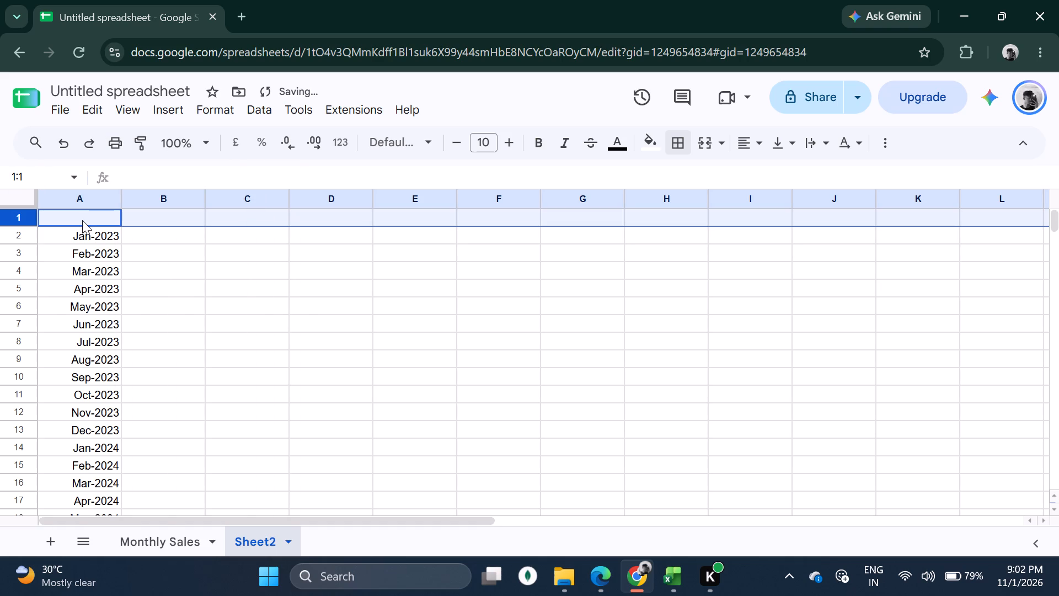
click(82, 218)
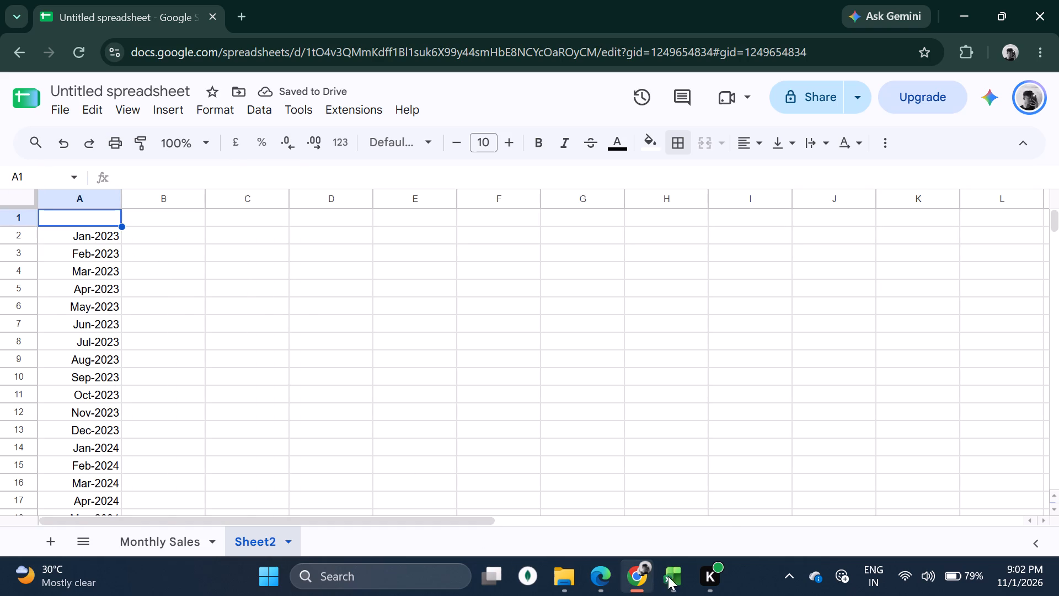
Check the dataset's column headings in the Practical No 4 PDF, and enter the headers months in A1 and sales in B1 of Sheet2.
click(584, 574)
scroll(204, 219, up, 4)
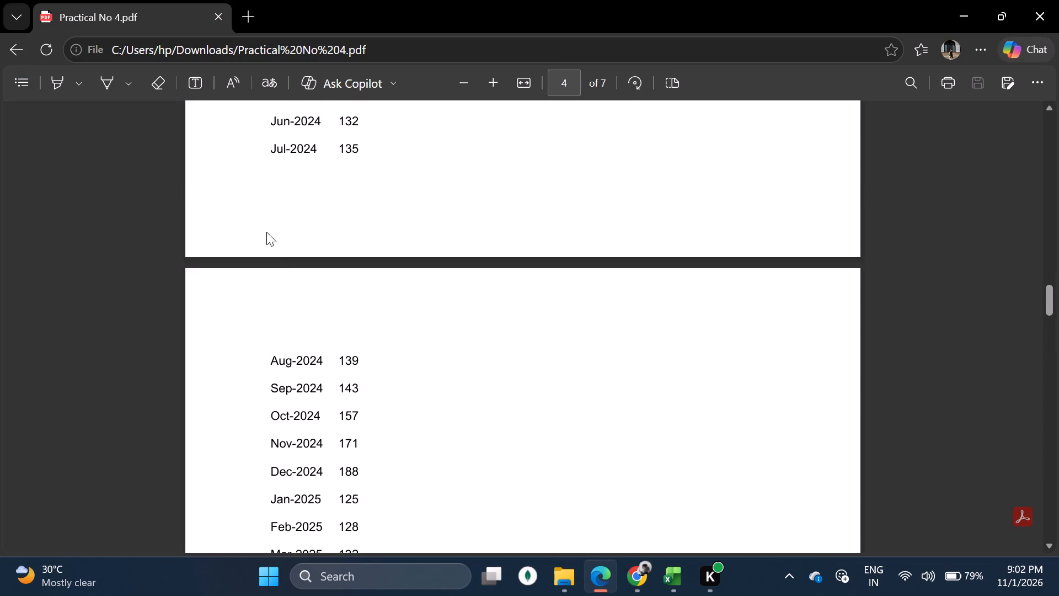
scroll(295, 278, down, 1)
scroll(295, 280, up, 8)
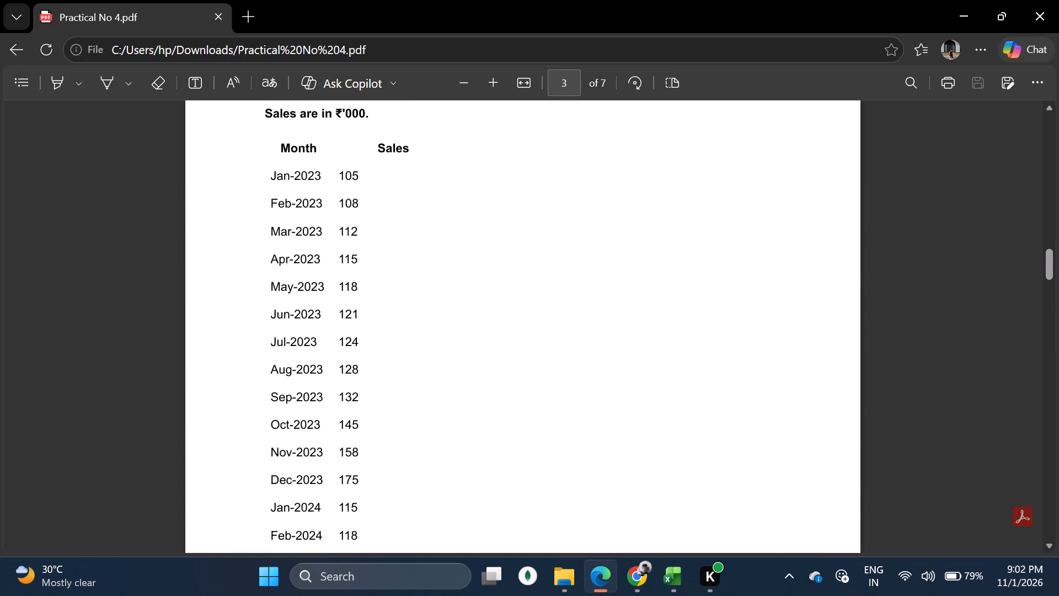
click(626, 583)
text(mo)
text(nths)
key(Return)
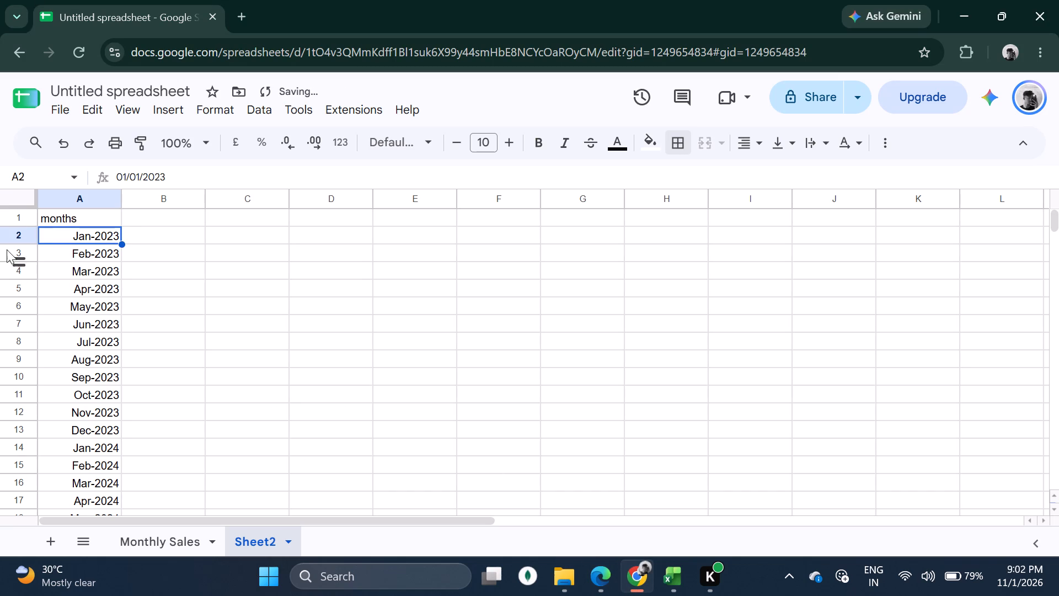
click(160, 216)
text(sales)
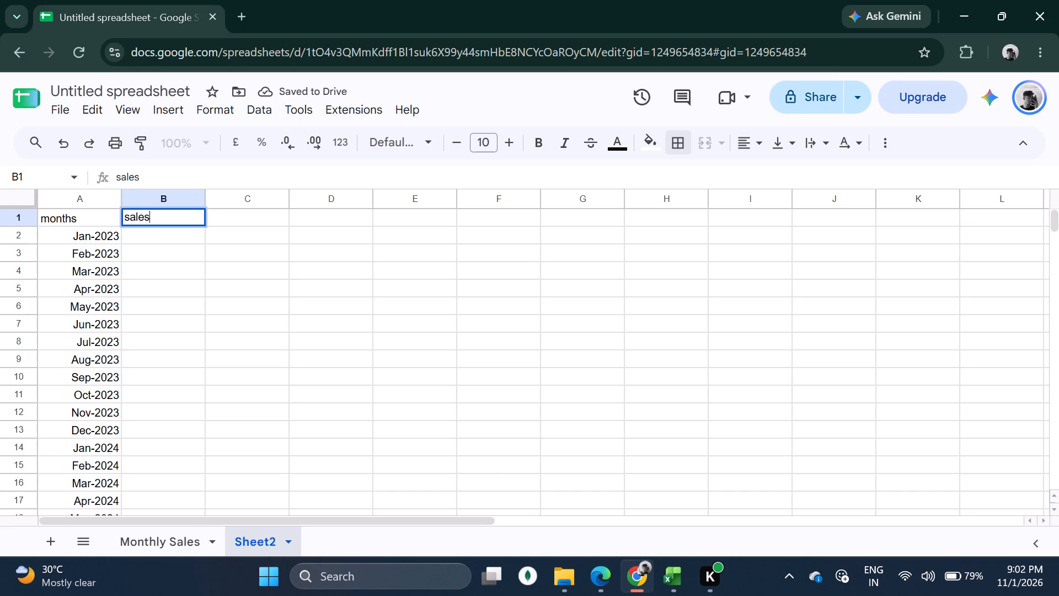
key(Return)
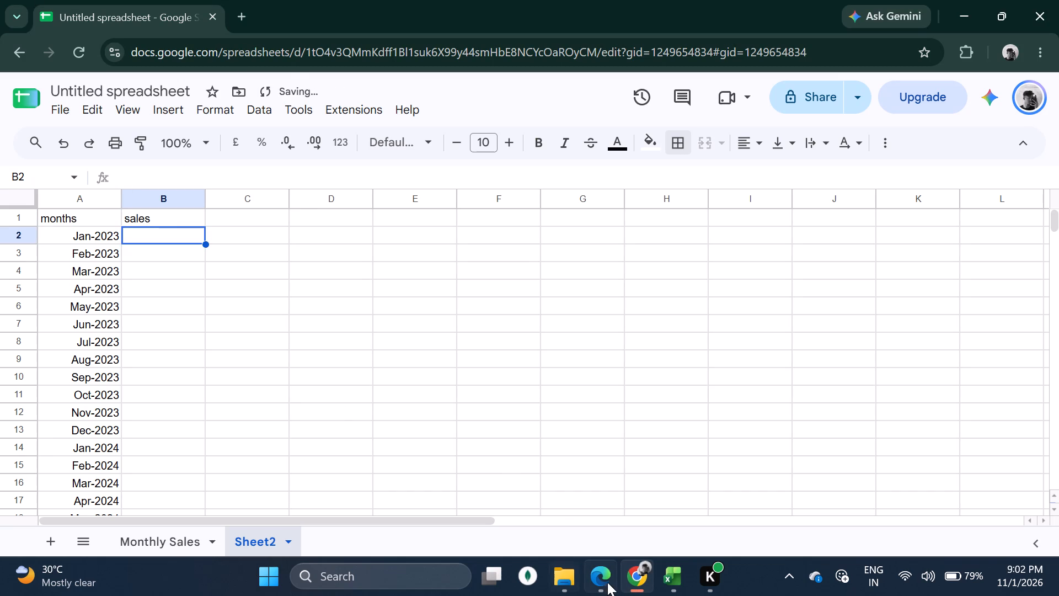
Using the PDF's dataset, enter the Jan-2023 to Mar-2023 sales 105, 108 and 112 in cells B2:B4 of the Google Sheets worksheet.
click(606, 581)
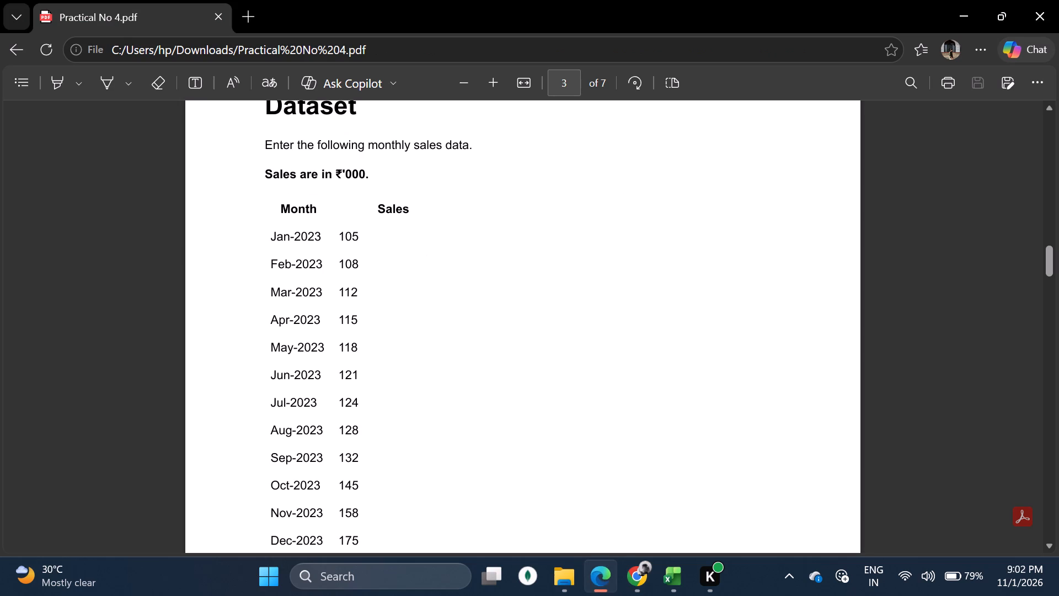
drag(340, 237, 357, 321)
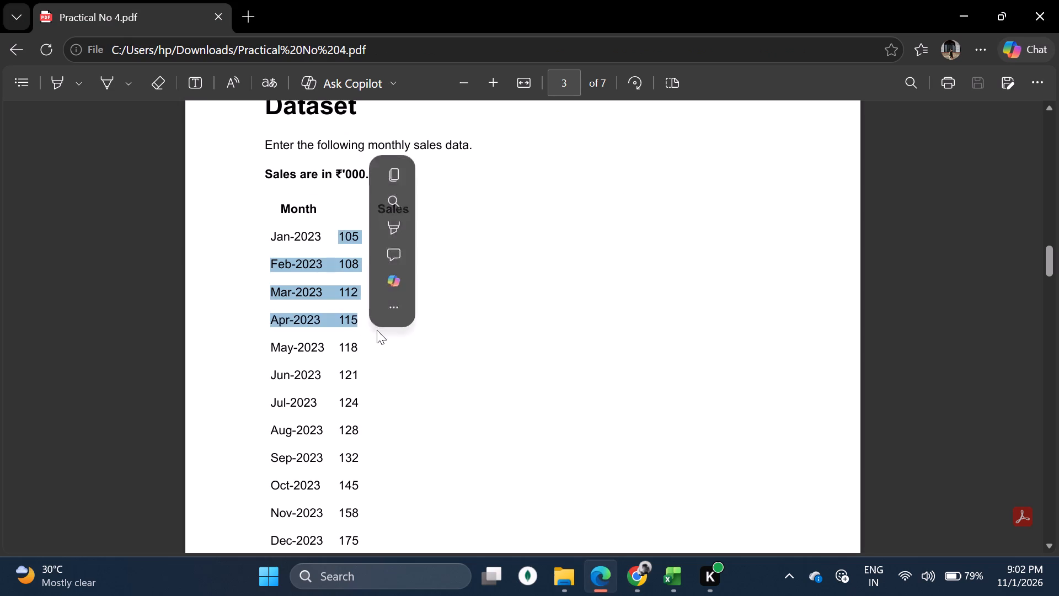
click(377, 330)
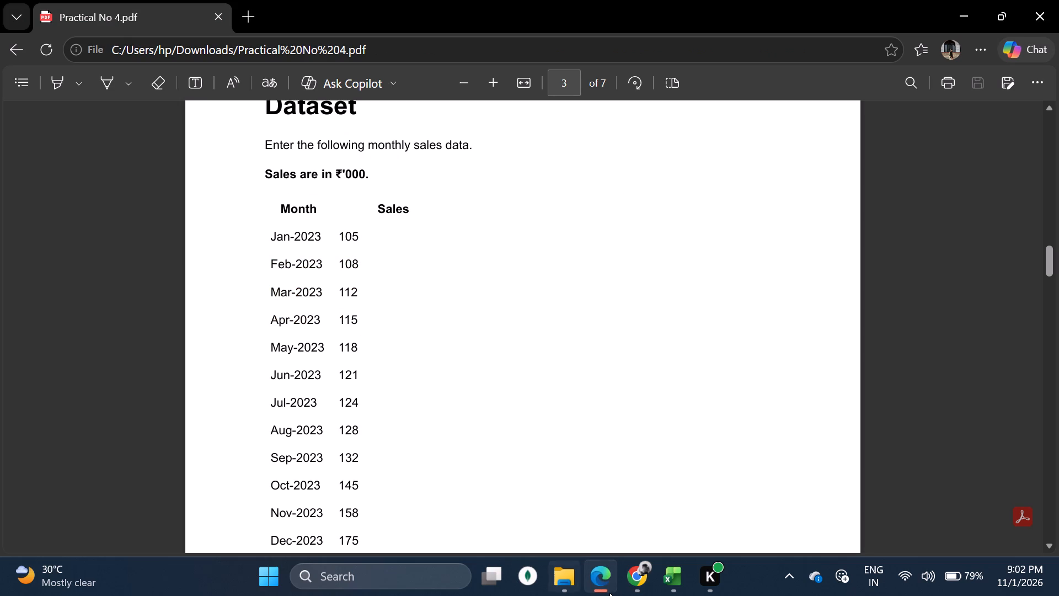
click(630, 577)
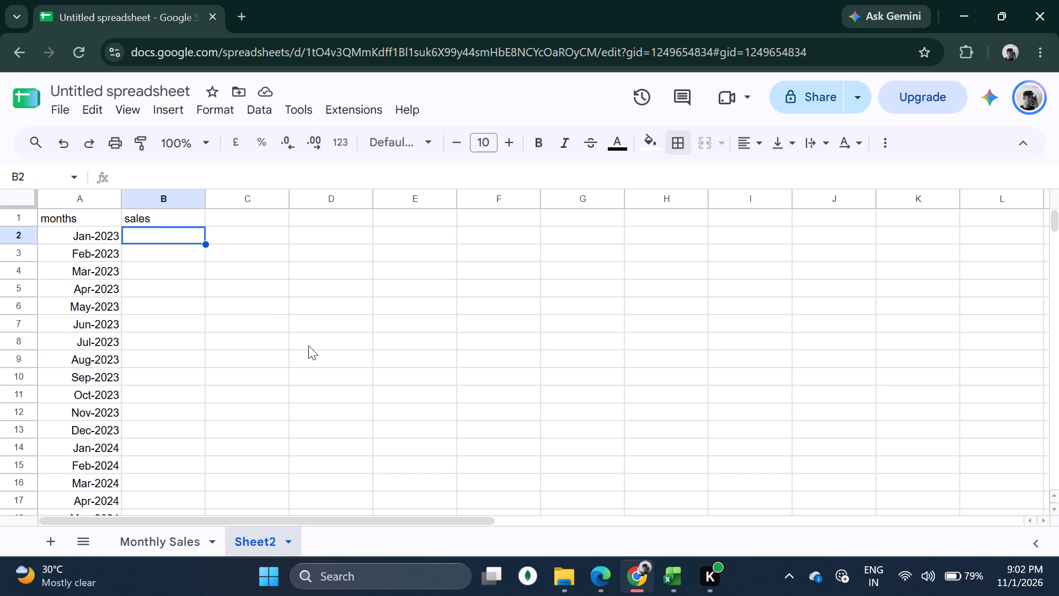
text(105)
key(Return)
text(108)
key(Return)
text(112)
key(Return)
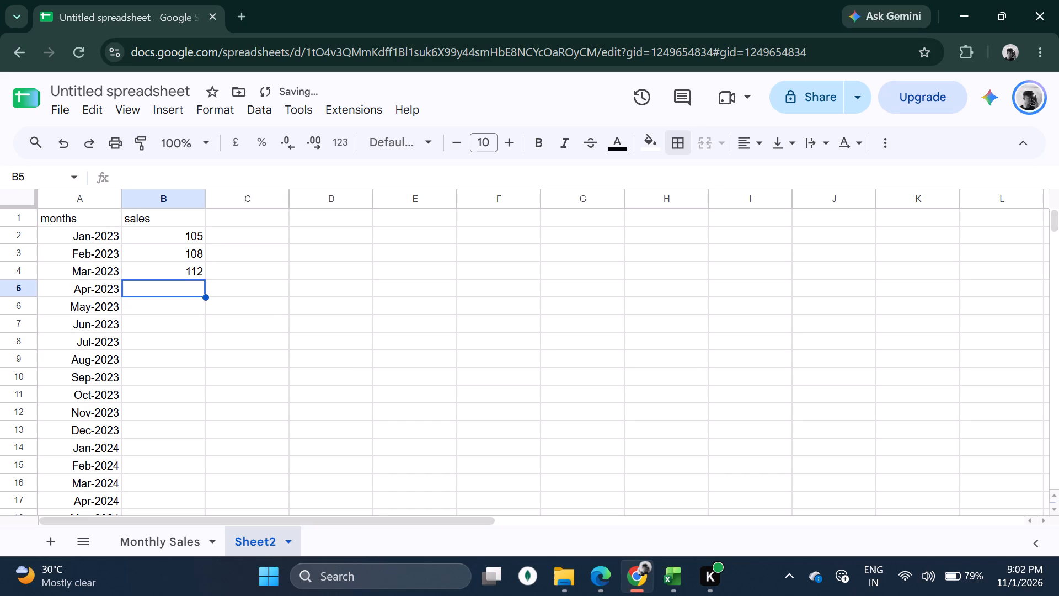
Consult the PDF again and enter the Apr-2023 to Jun-2023 sales 115, 118 and 121 in cells B5:B7.
click(604, 583)
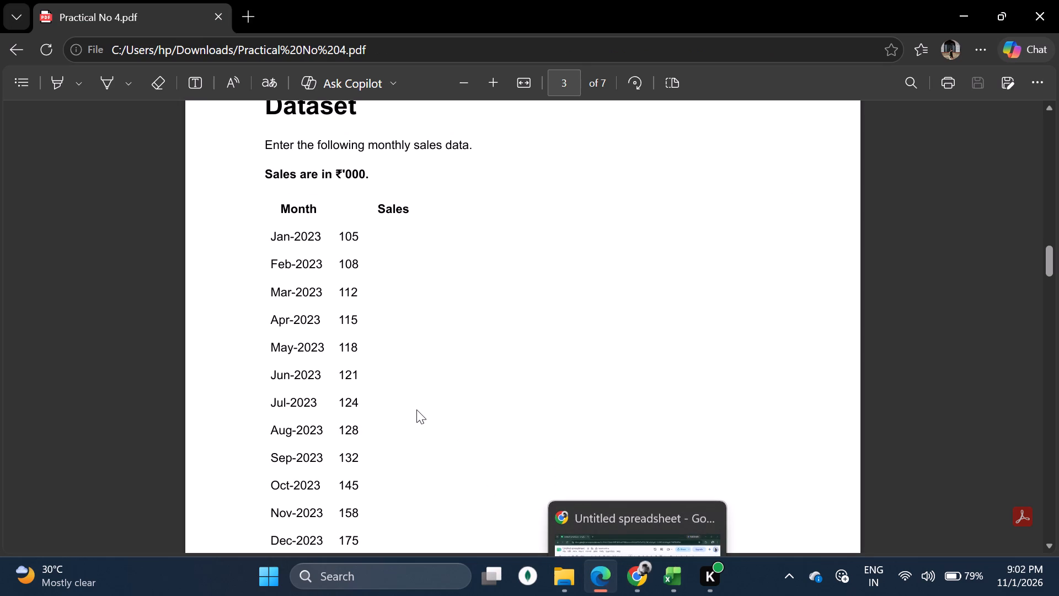
click(641, 586)
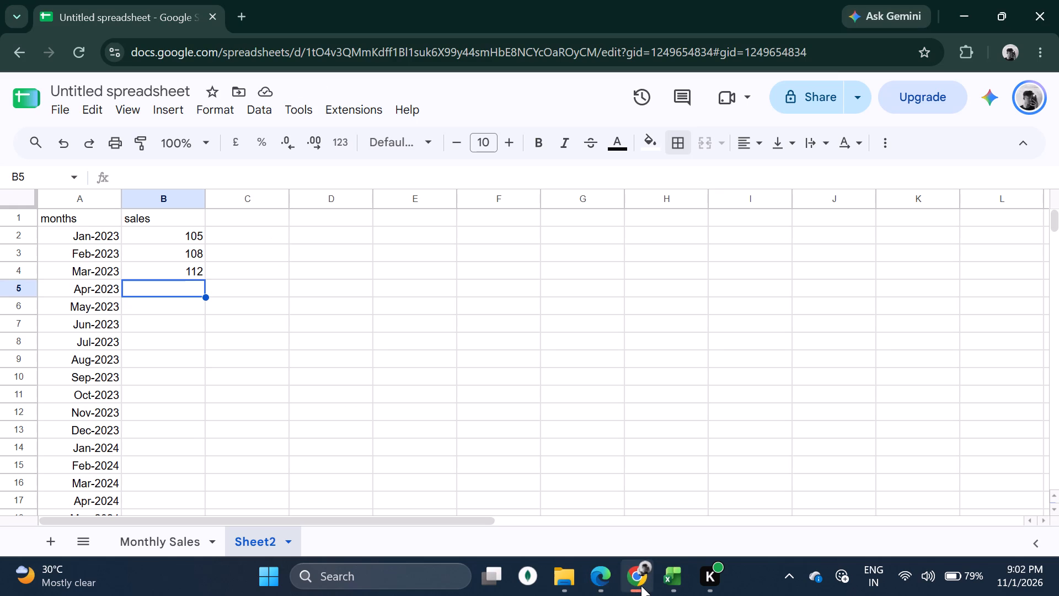
text(115)
key(Return)
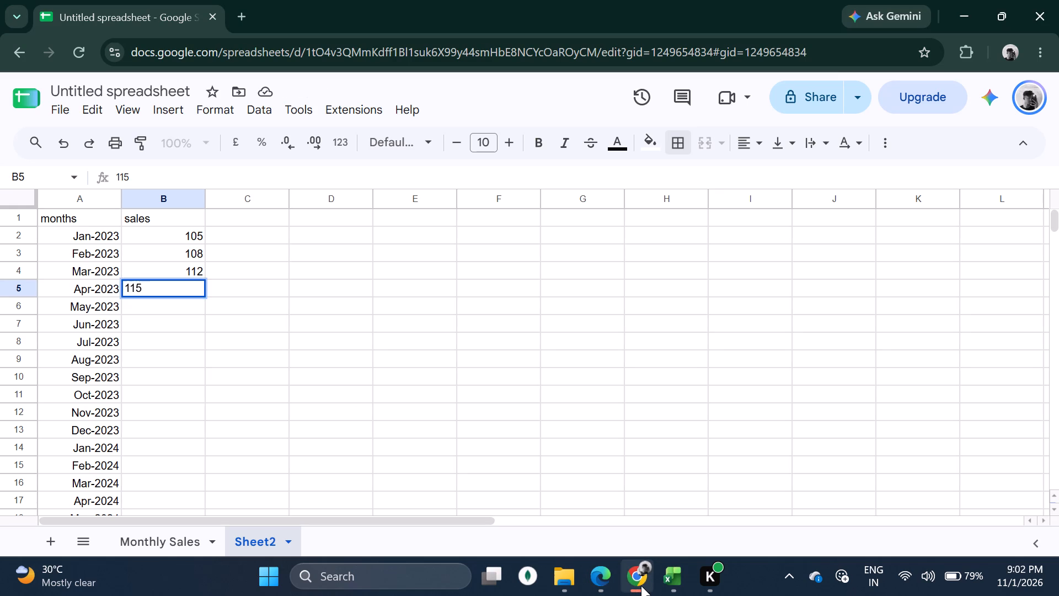
text(118)
key(Return)
text(121)
key(Return)
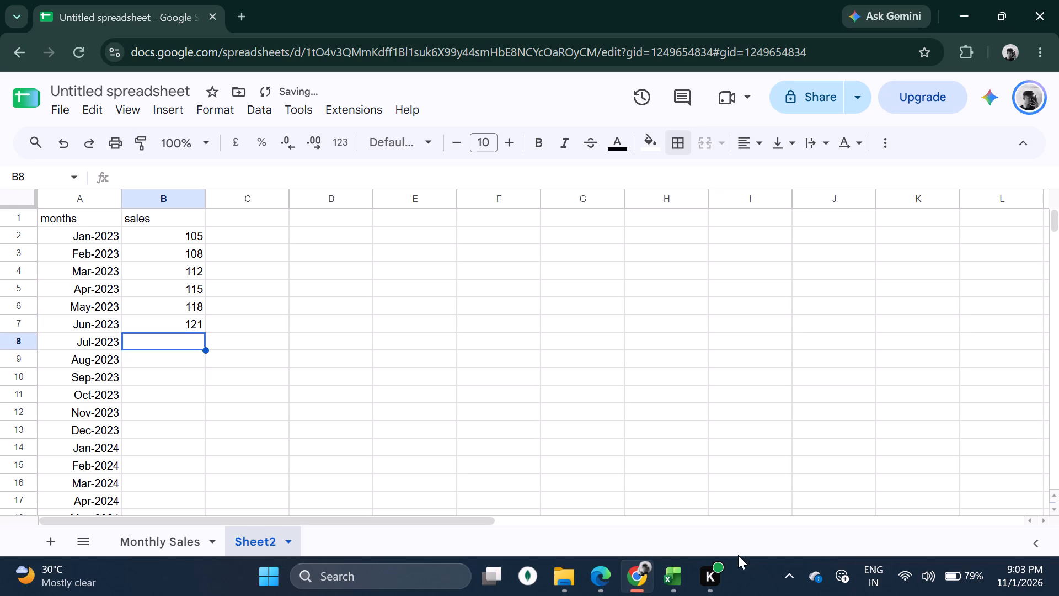
Read the next sales figures in the PDF and enter 124, 128 and 132 for Jul-2023 to Sep-2023 in cells B8:B10.
click(605, 576)
scroll(373, 411, down, 1)
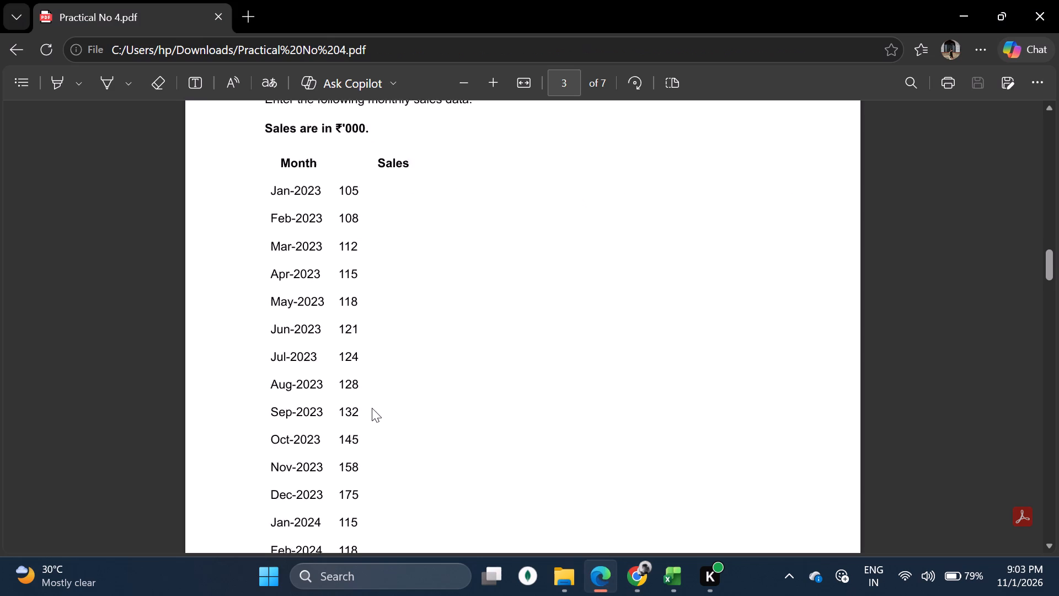
scroll(372, 404, down, 1)
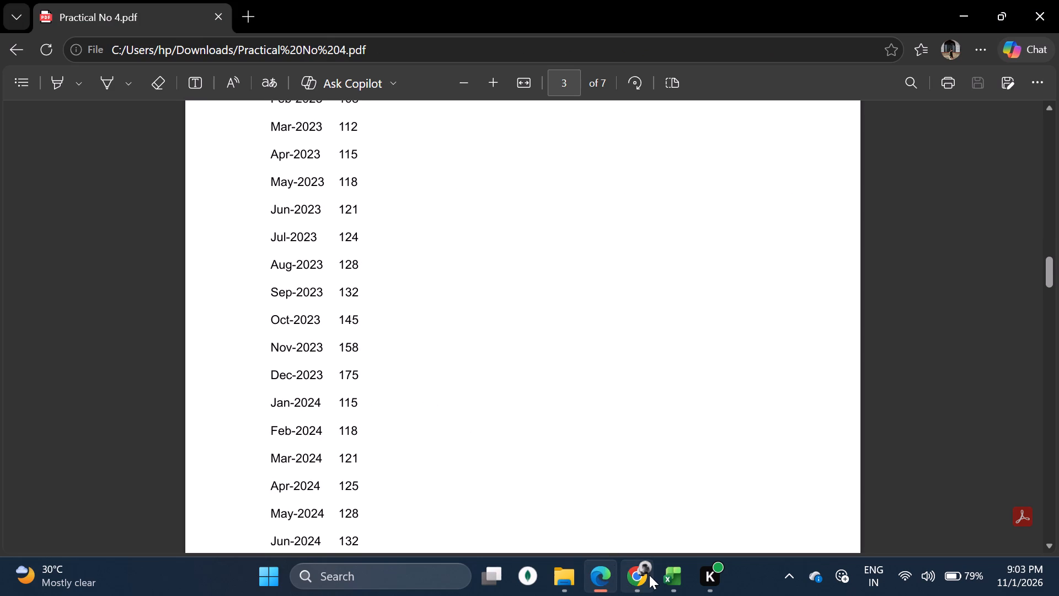
click(642, 576)
text(12)
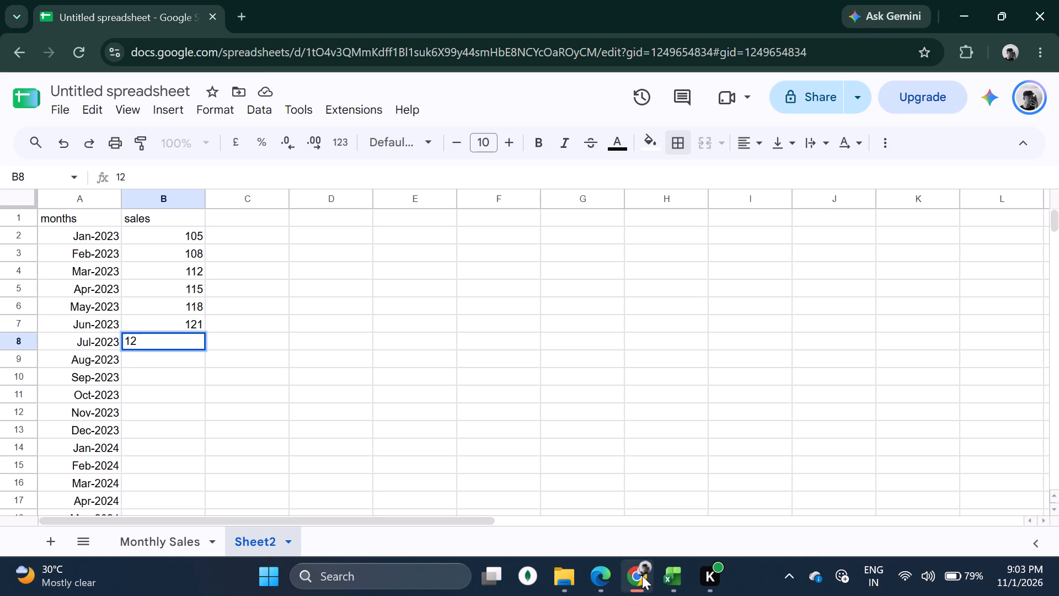
key(4)
key(Return)
text(128)
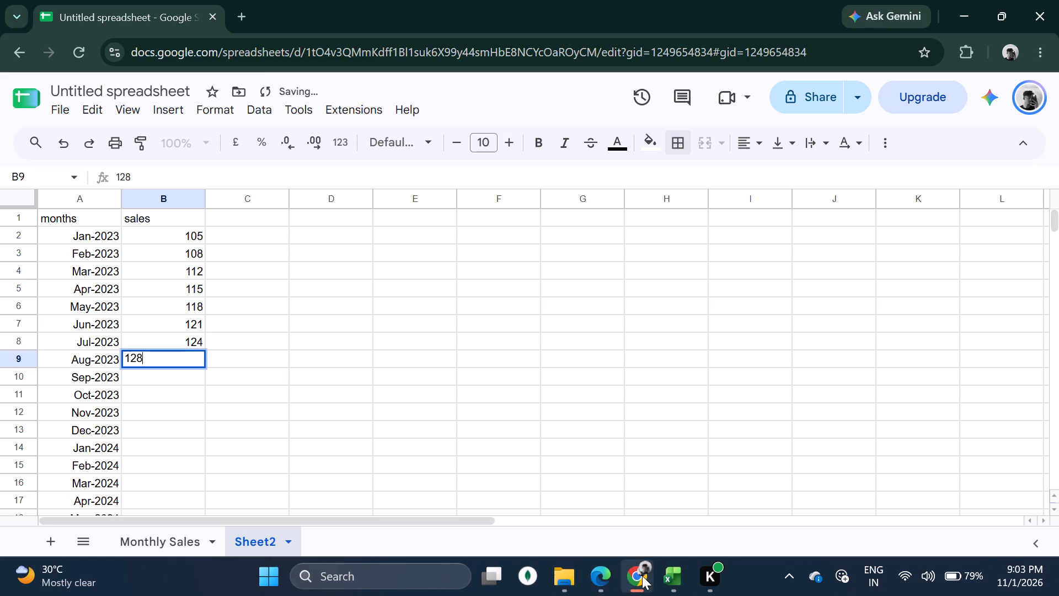
key(Return)
text(132)
key(Return)
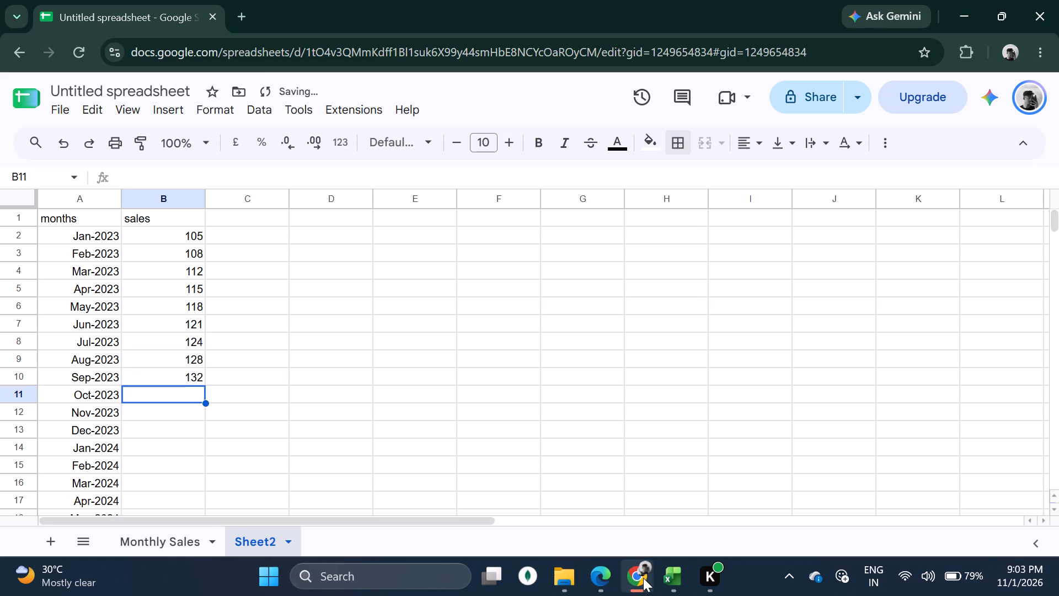
Checking against the PDF, enter the Oct-2023 to Dec-2023 sales 145, 158 and 175 in cells B11:B13.
click(589, 585)
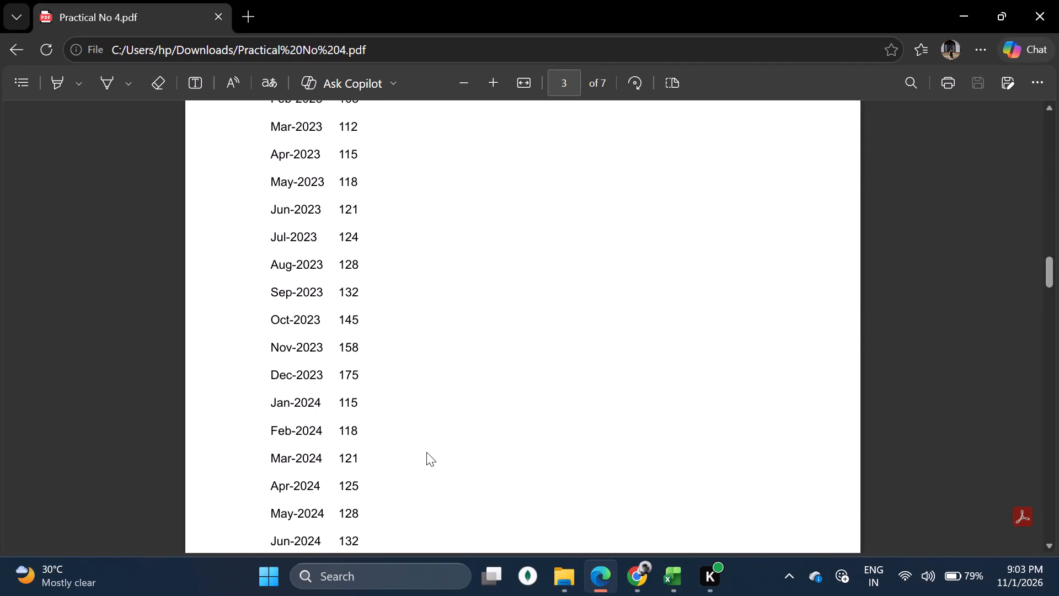
click(641, 586)
text(145)
key(Return)
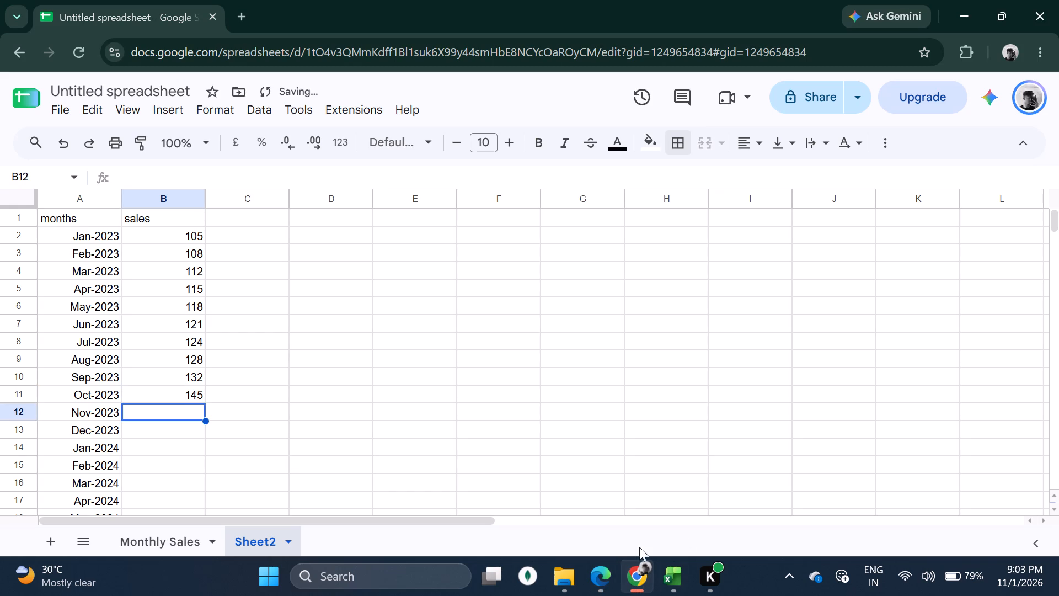
click(595, 581)
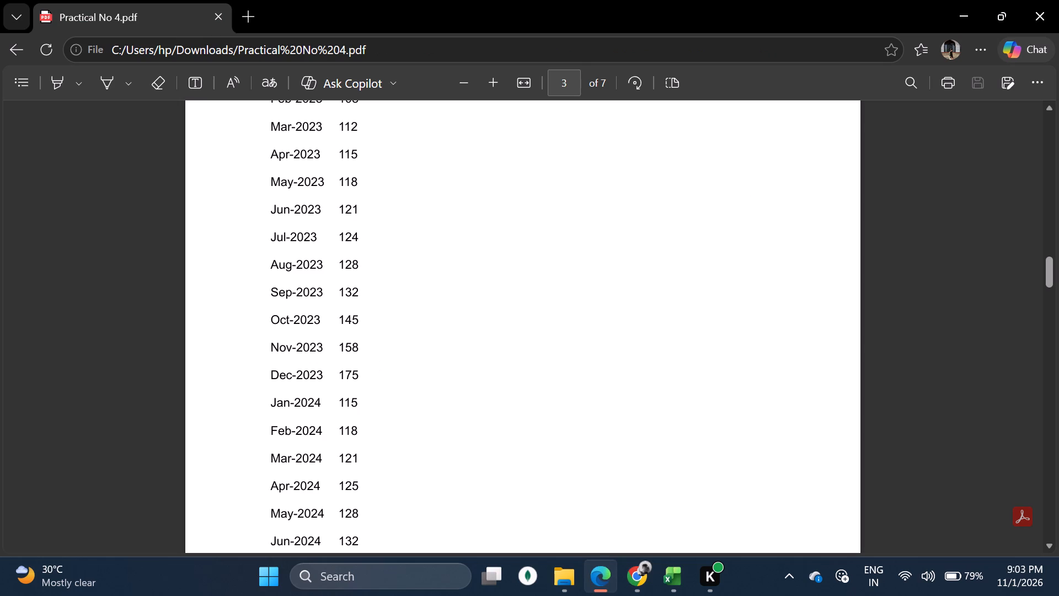
click(639, 578)
text(15)
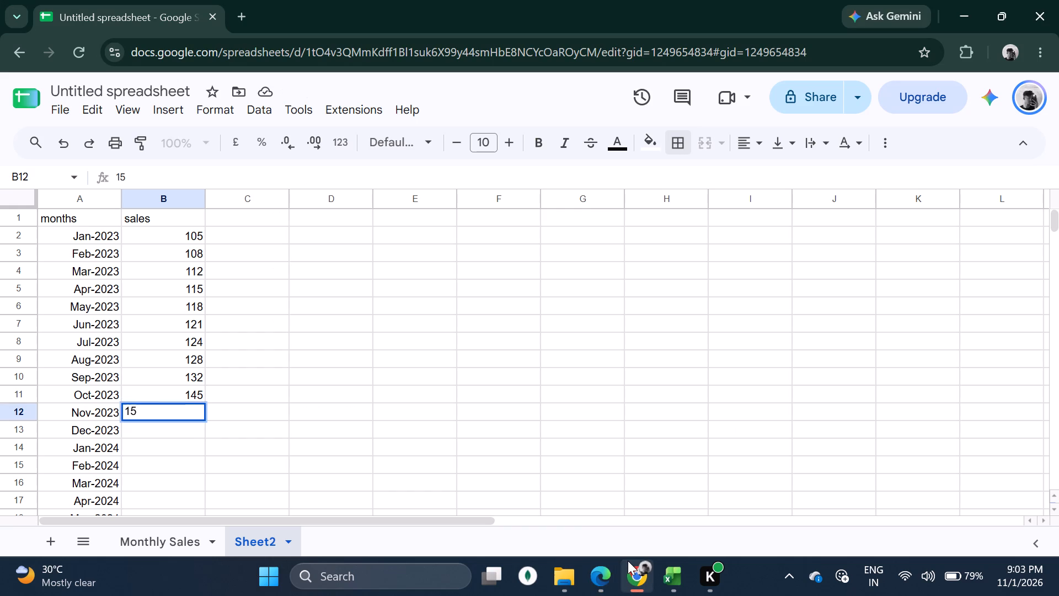
key(8)
key(Return)
text(175)
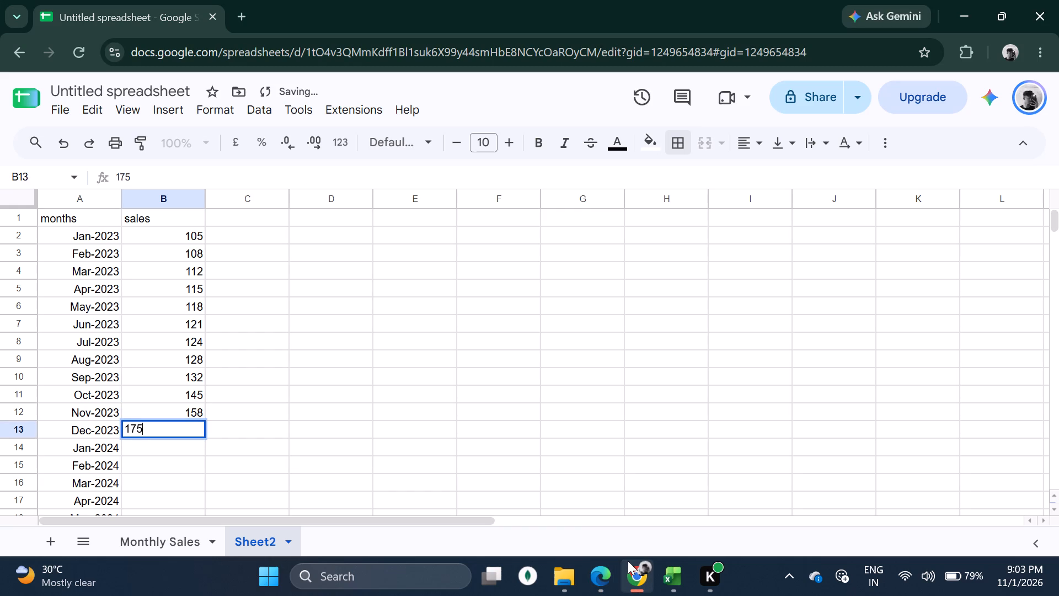
key(Return)
Checking against the PDF, enter the Jan-2024 to Mar-2024 sales 115, 118 and 121 in cells B14:B16.
click(612, 578)
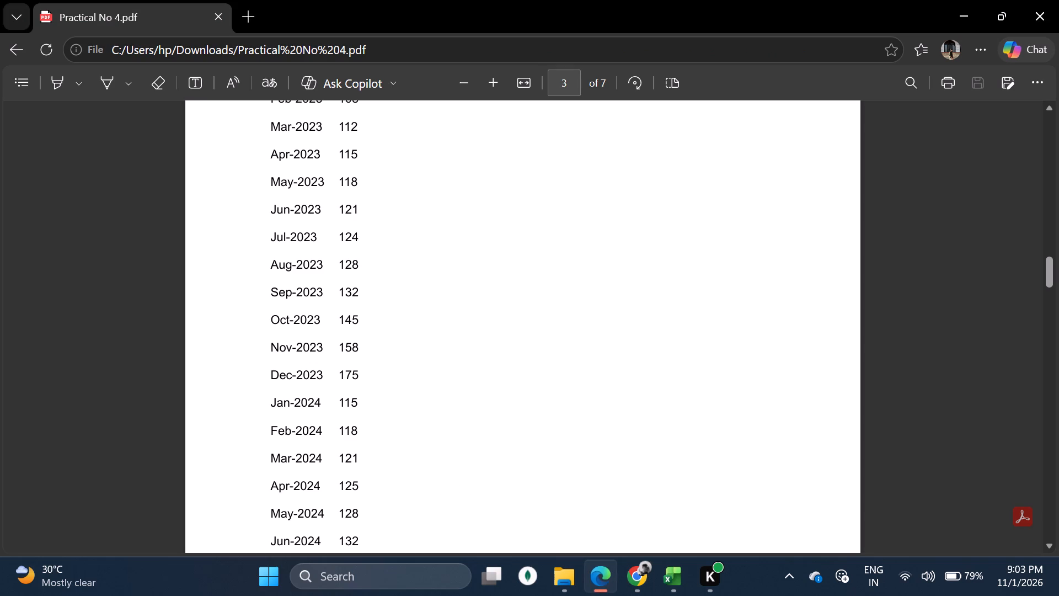
click(637, 572)
text(115)
key(Return)
key(1)
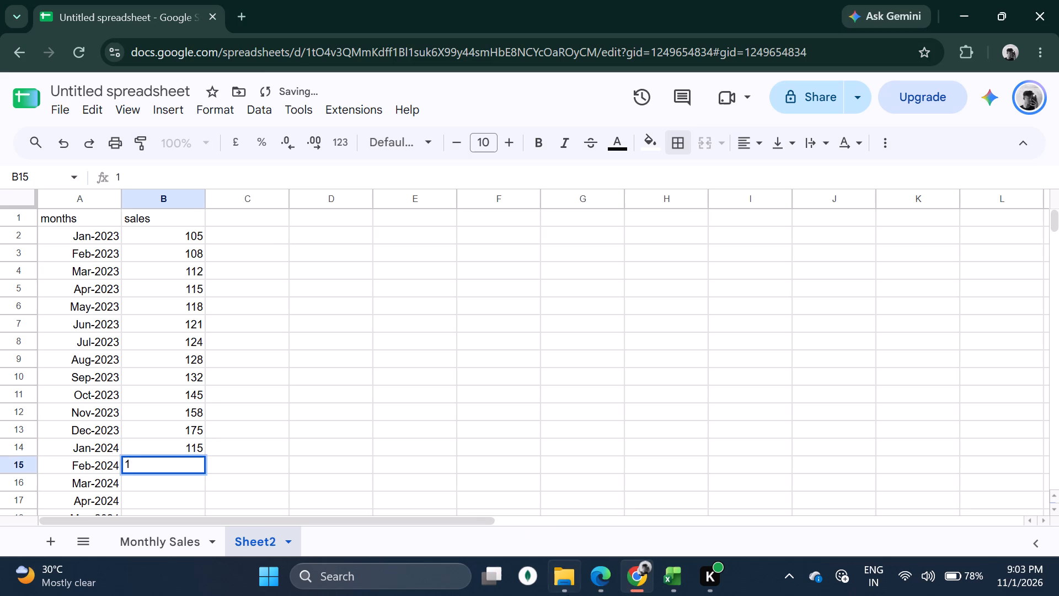
click(587, 582)
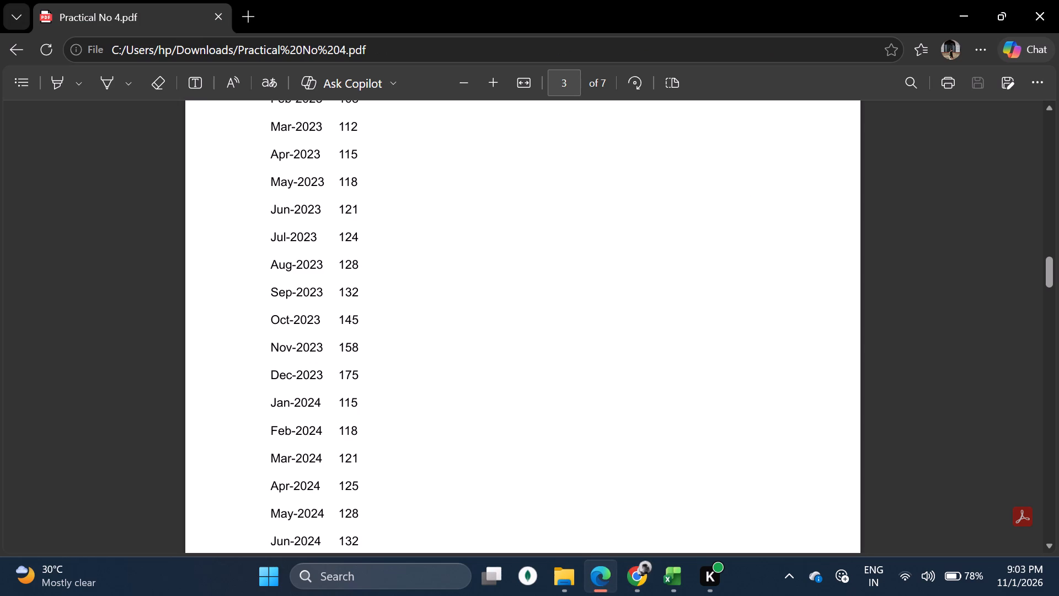
scroll(345, 182, up, 2)
scroll(345, 191, down, 3)
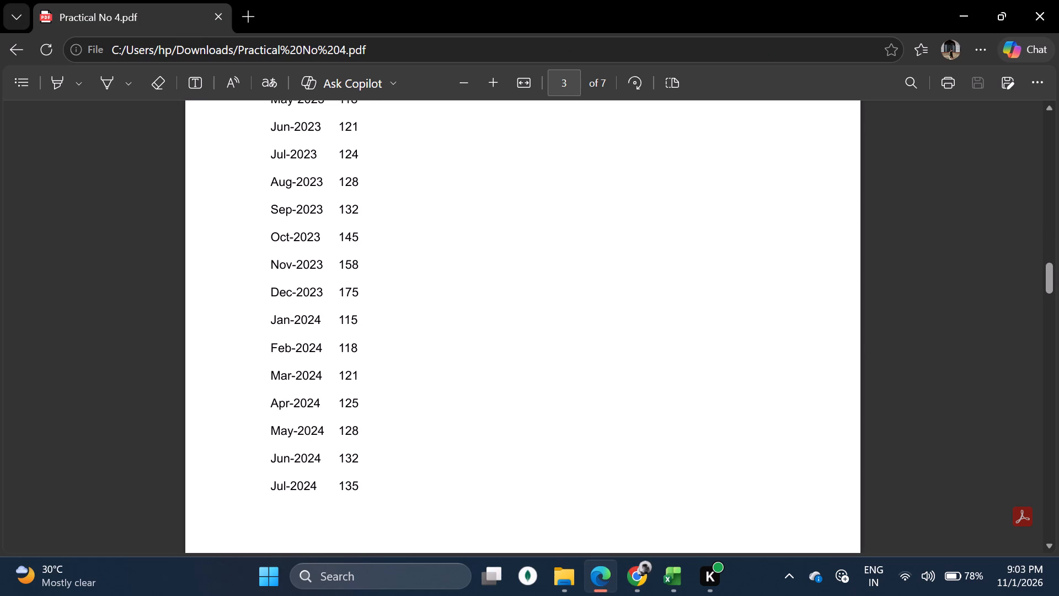
click(634, 573)
key(1)
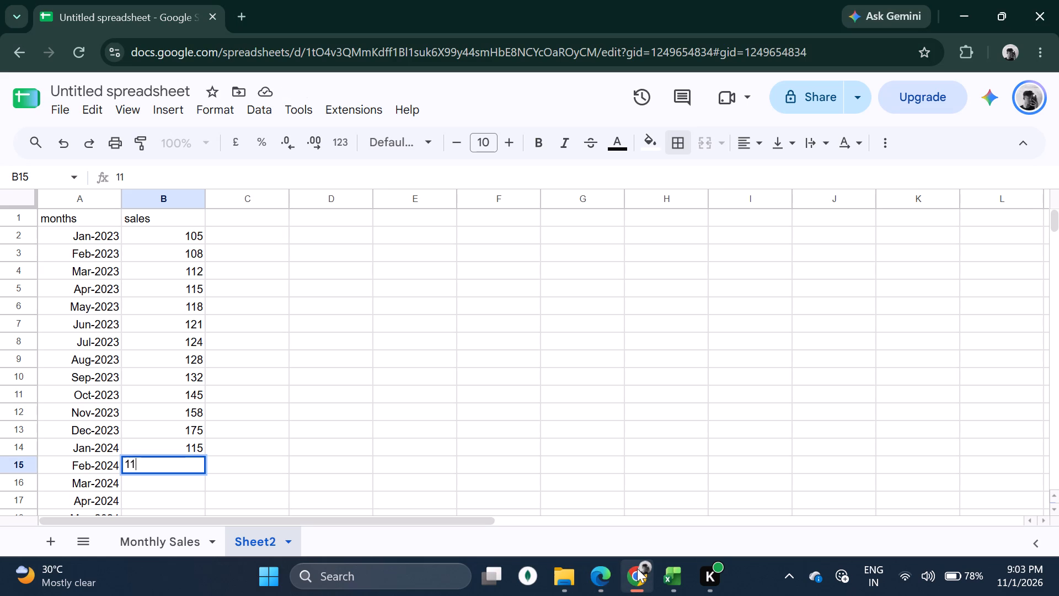
key(8)
key(Return)
text(121)
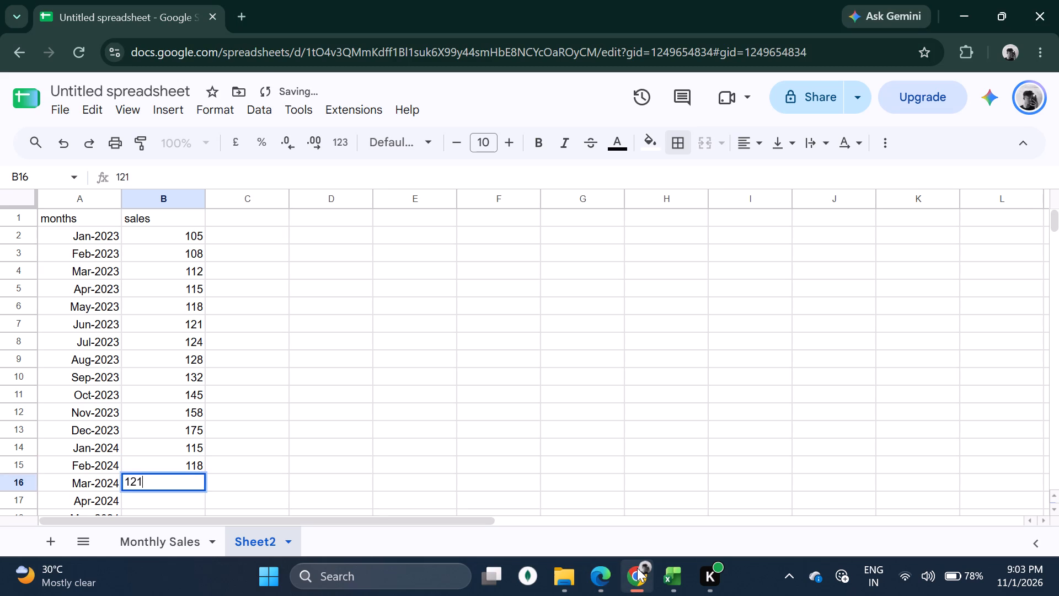
key(Return)
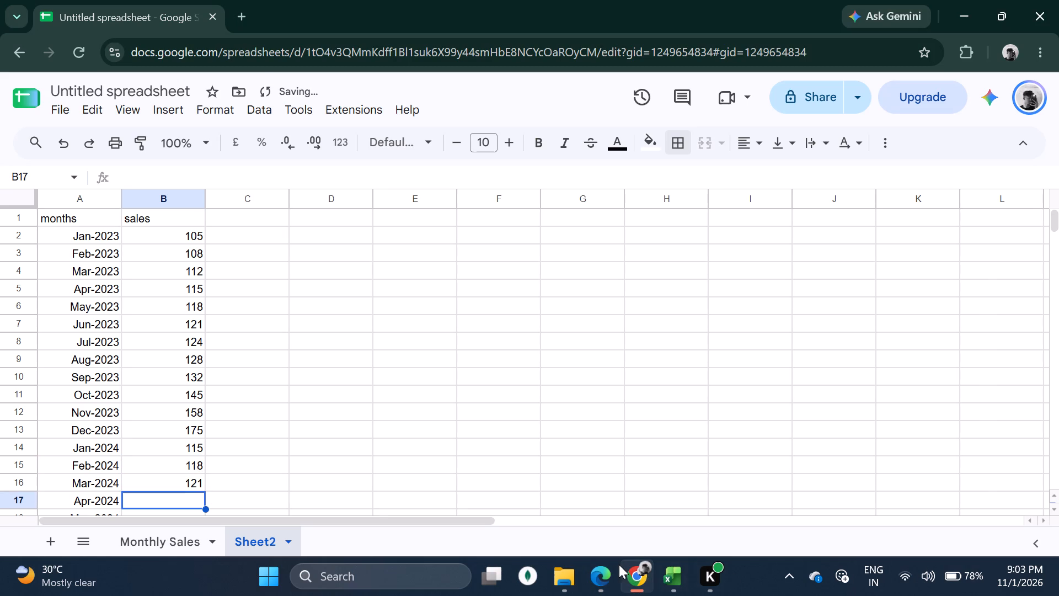
Checking against the PDF, enter the Apr-2024 to Jun-2024 sales 125, 128 and 132 in cells B17:B19.
click(591, 577)
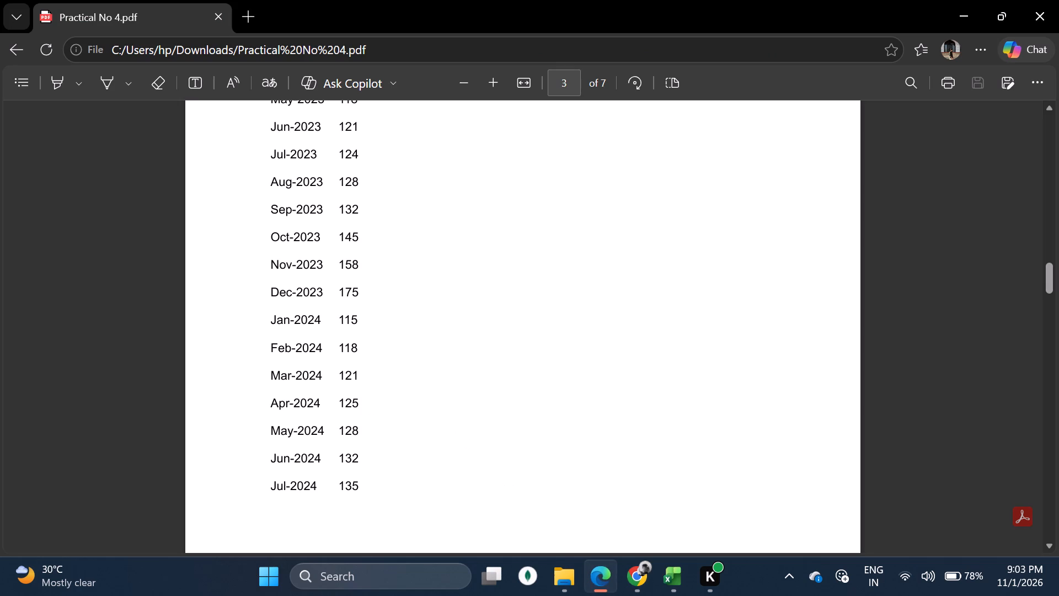
click(631, 584)
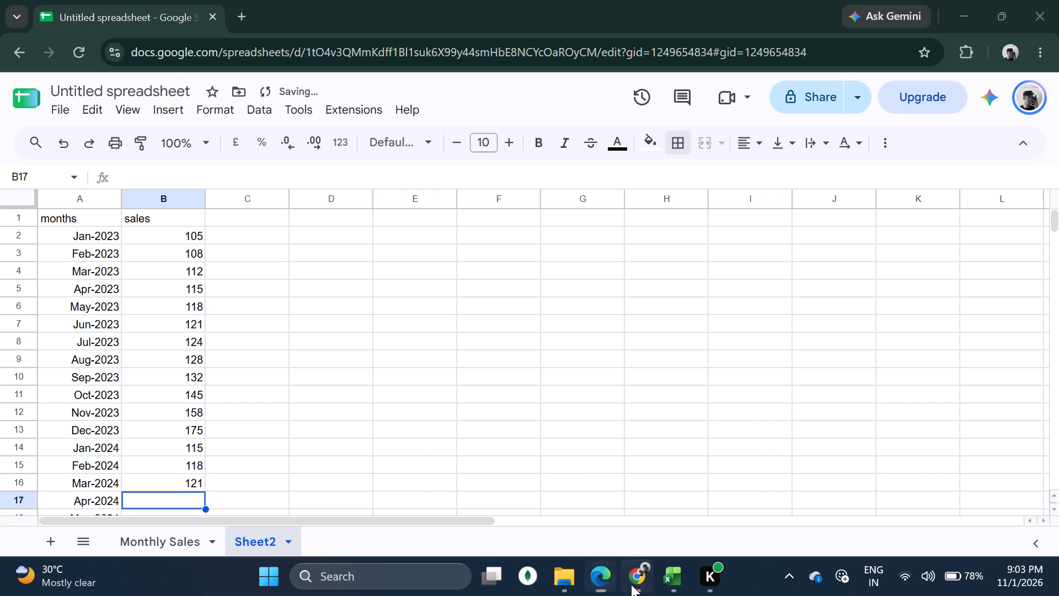
text(125)
key(Return)
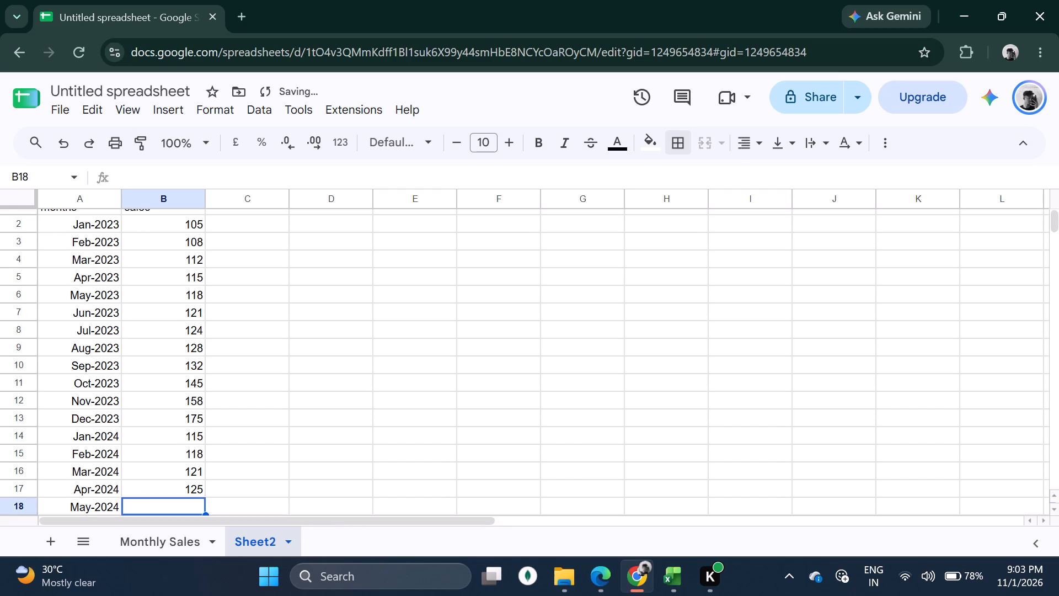
text(128)
key(Return)
text(12)
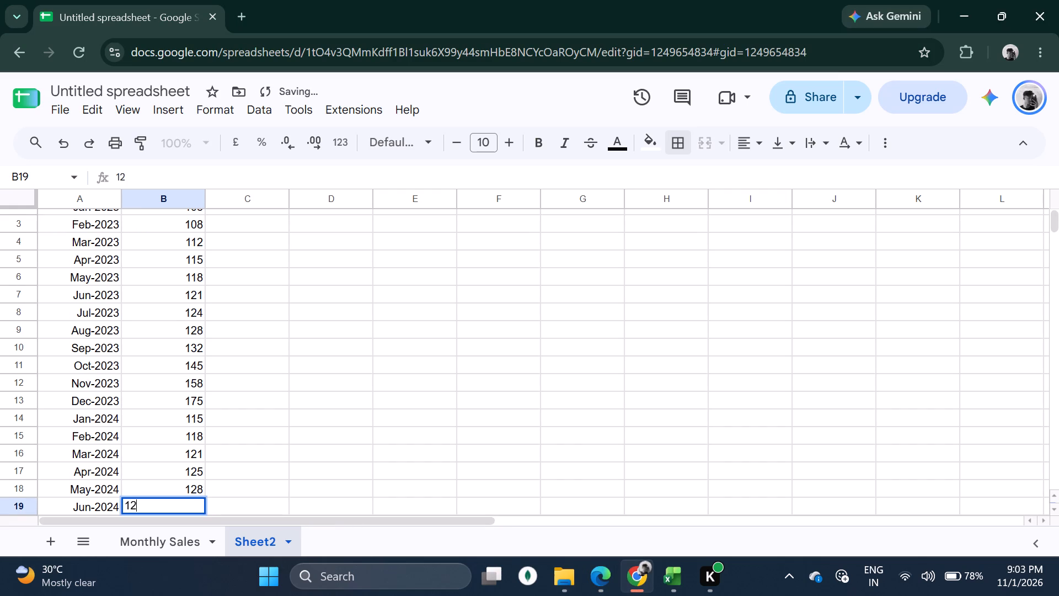
key(BackSpace)
text(32)
key(Return)
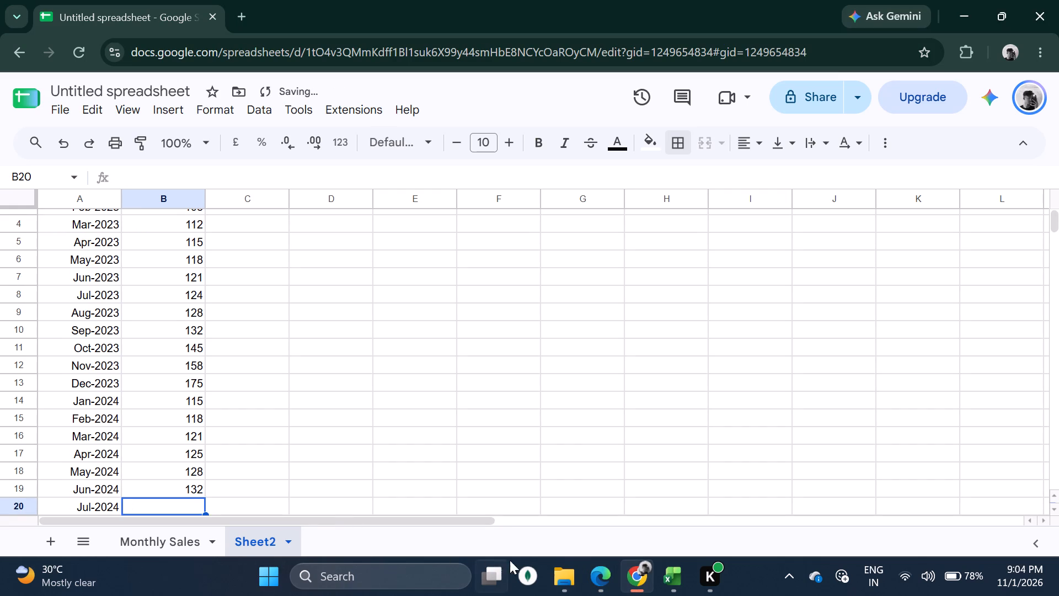
Read the next sales figures in the PDF and enter 135 and 139 for Jul-2024 and Aug-2024 in cells B20:B21.
click(603, 573)
scroll(360, 444, down, 1)
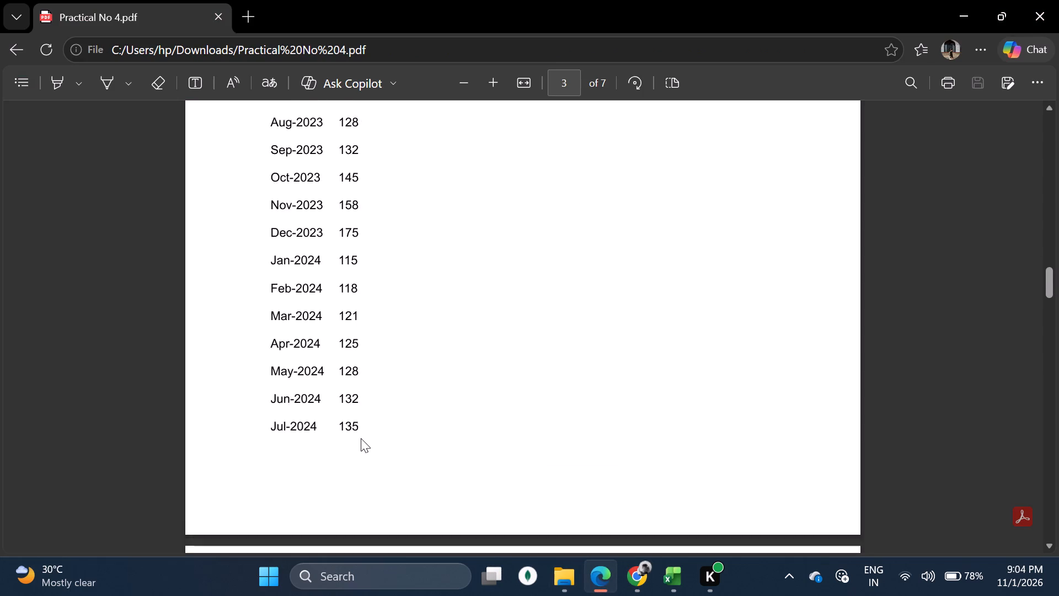
scroll(361, 438, down, 3)
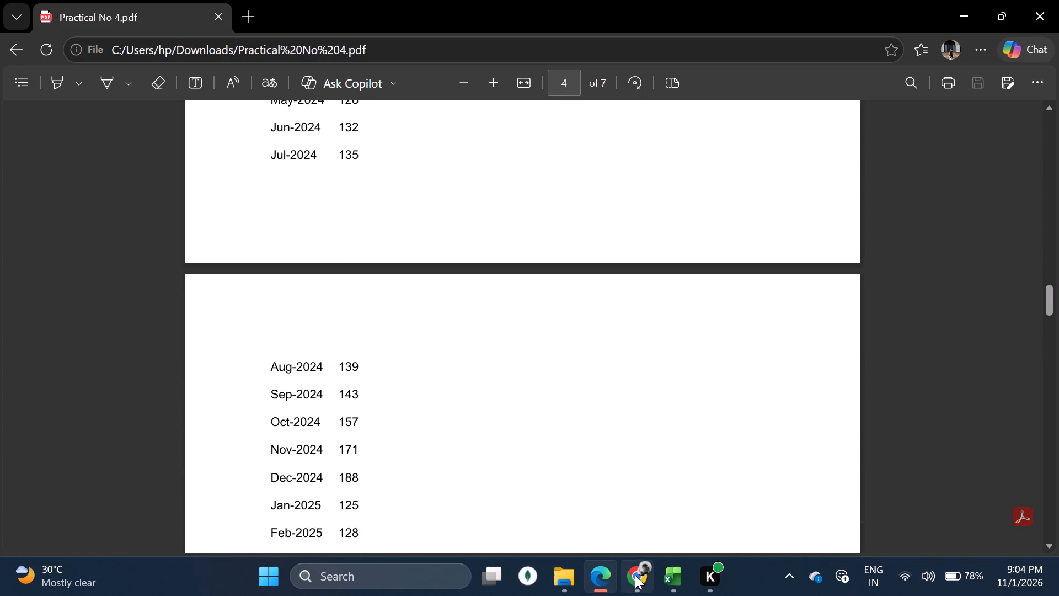
click(635, 575)
key(1)
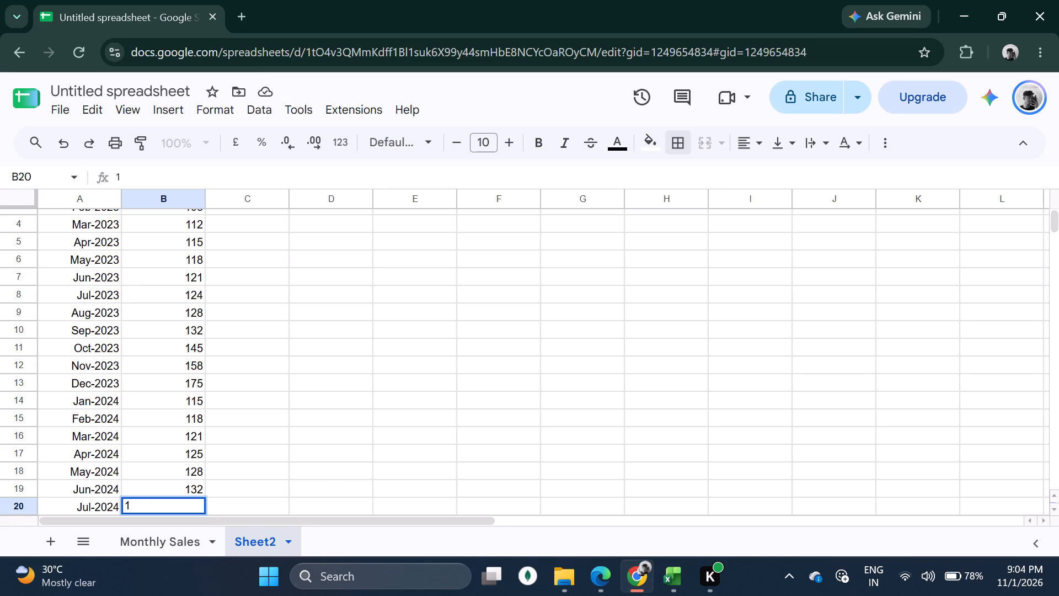
text(35)
key(Return)
key(1)
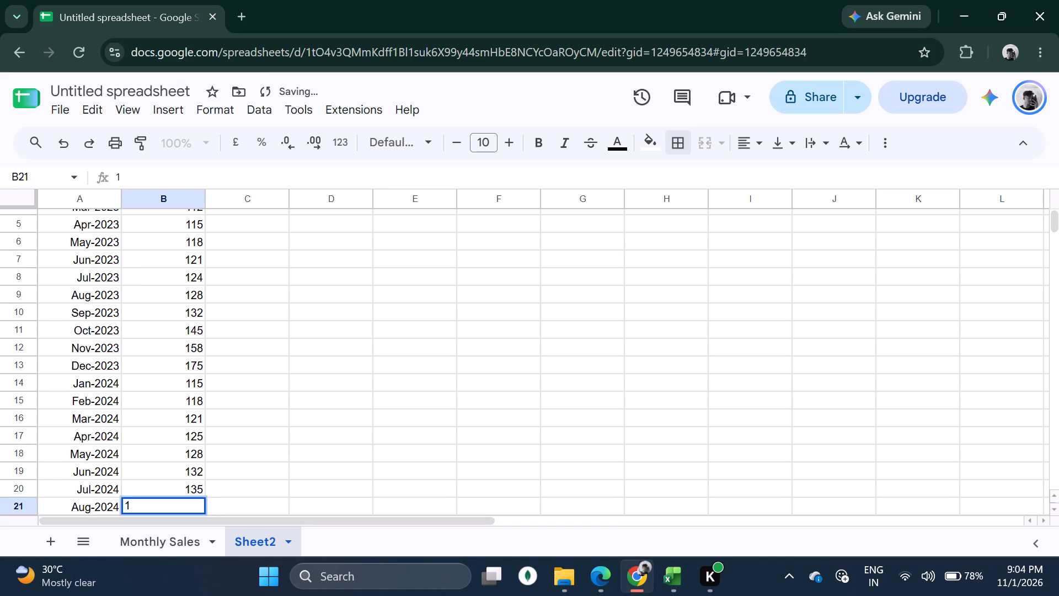
text(39)
key(Return)
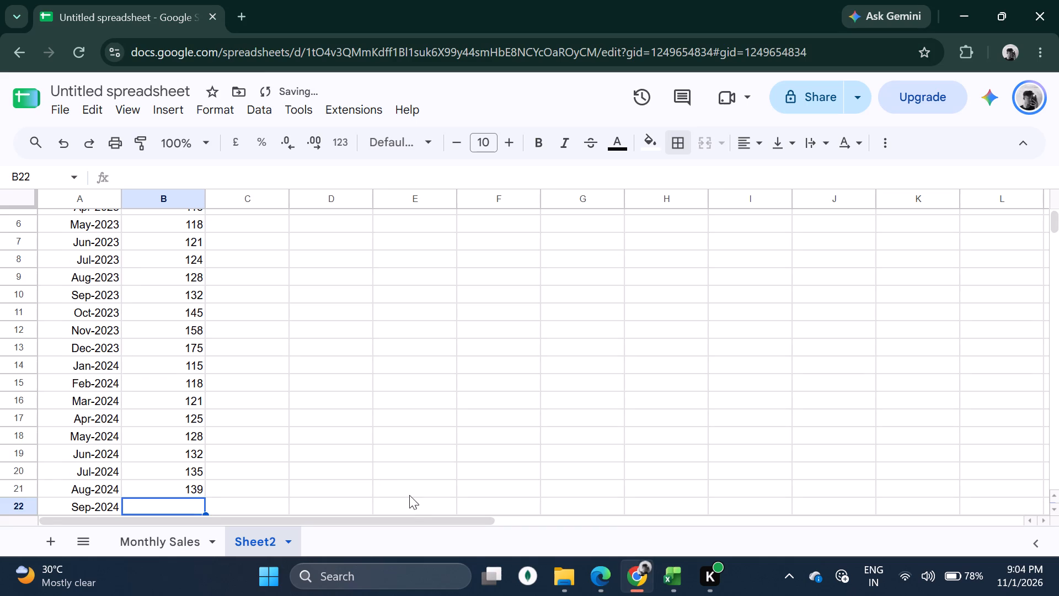
Consult page 4 of the PDF and enter the Sep-2024 and Oct-2024 sales 143 and 157 in cells B22:B23.
click(606, 571)
scroll(355, 443, down, 2)
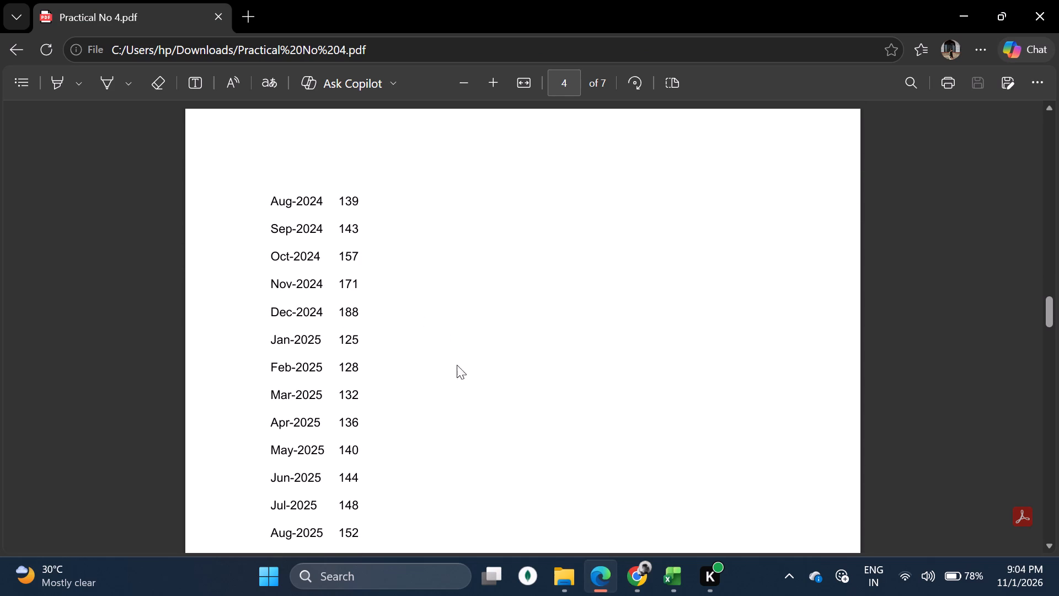
click(645, 576)
text(143)
key(Return)
text(157)
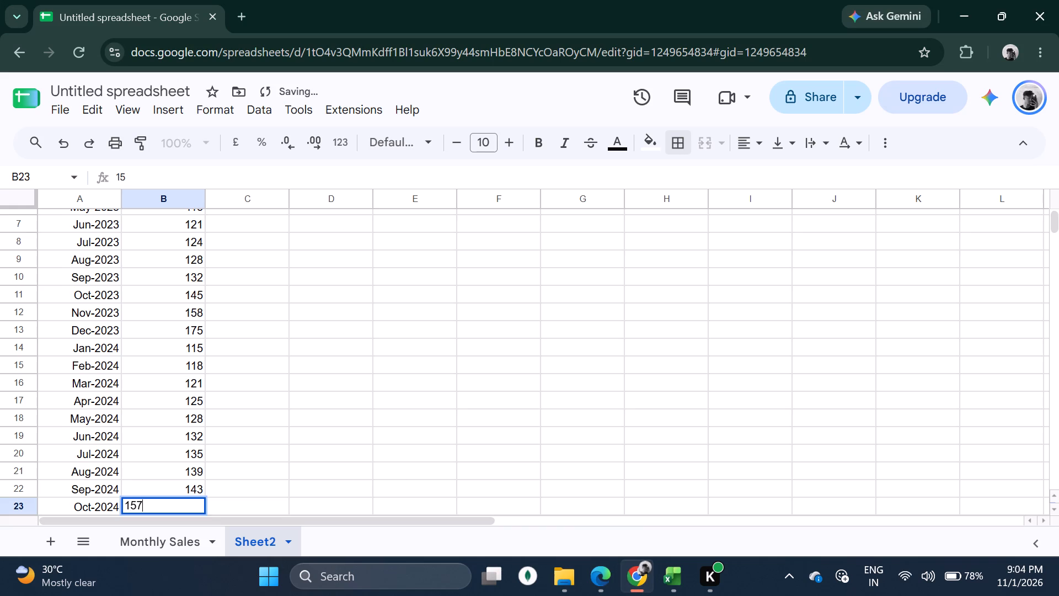
Enter the Nov-2024 sales figure 171 in cell B24.
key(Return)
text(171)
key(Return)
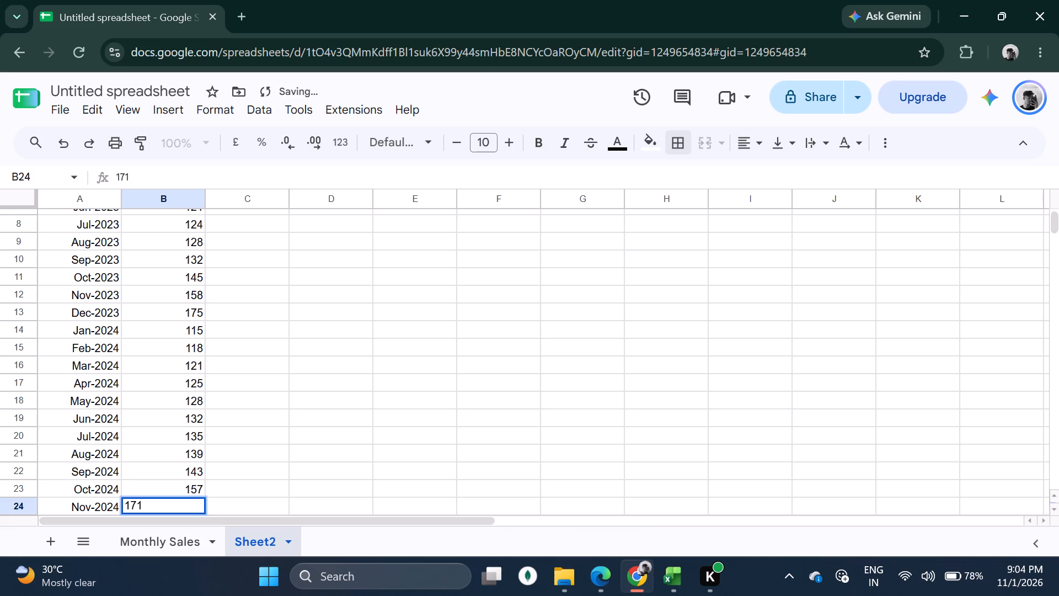
Consult page 4 of the Practical No 4 PDF and enter the Dec-2024 sales 188 in cell B25.
click(608, 575)
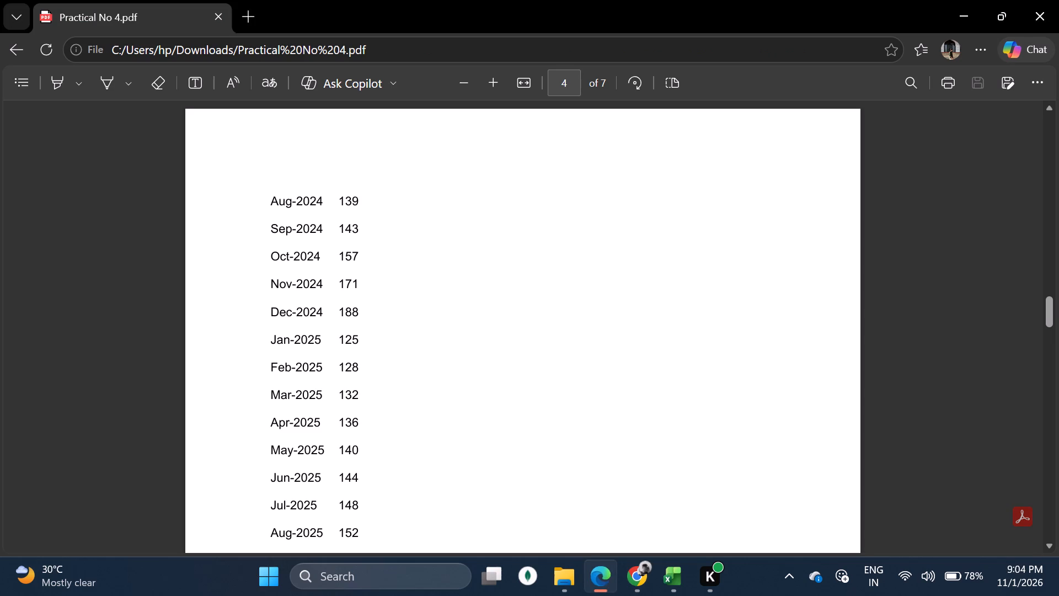
scroll(351, 322, down, 1)
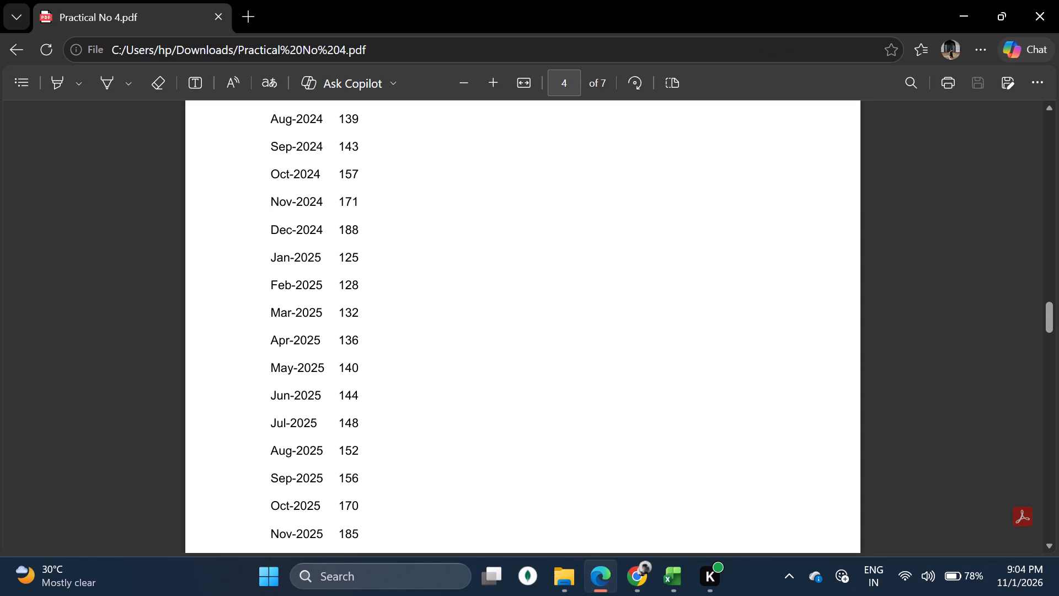
click(641, 577)
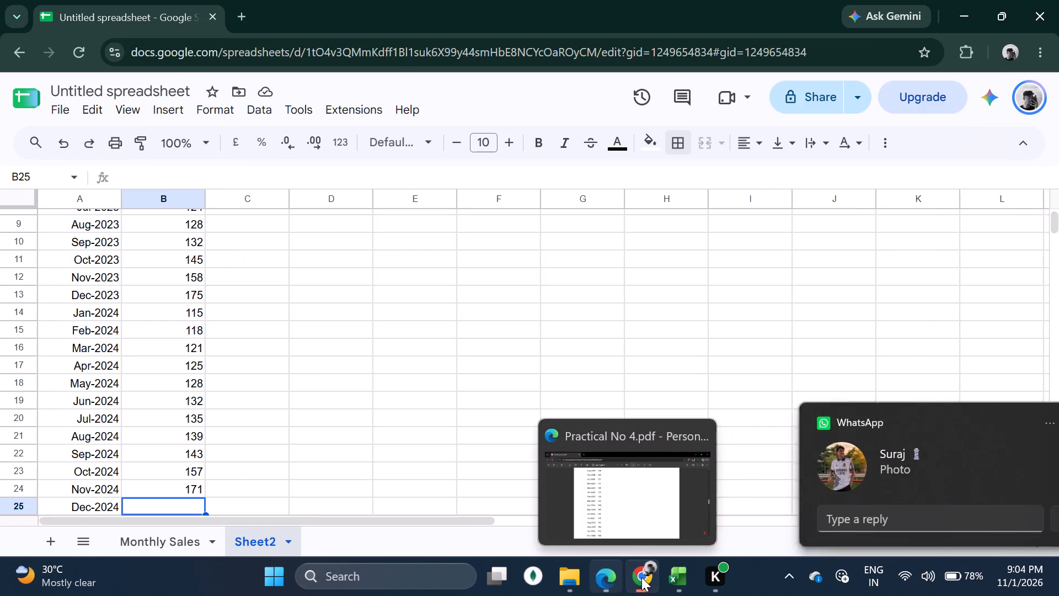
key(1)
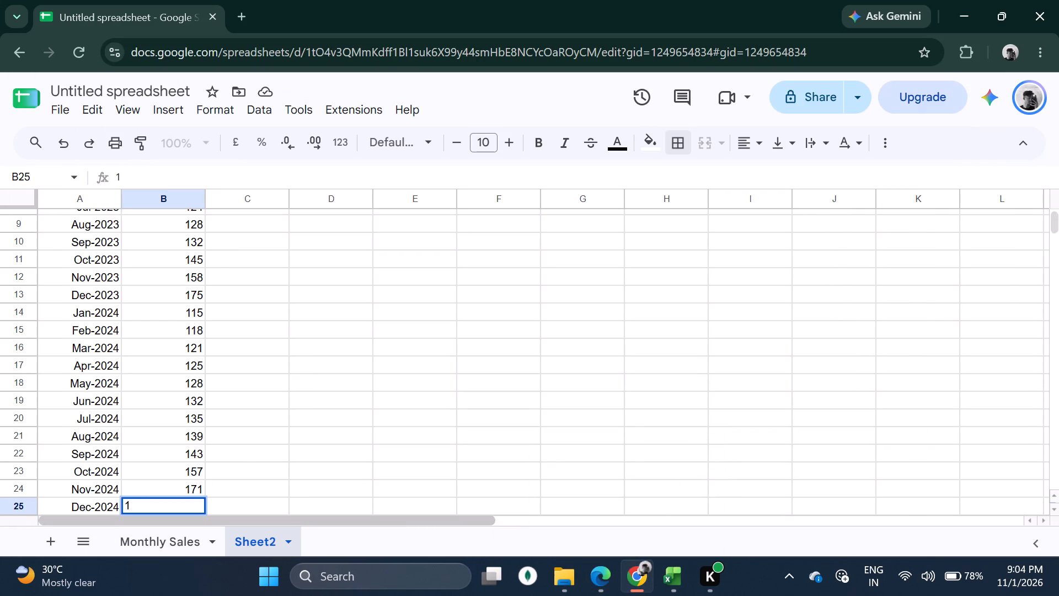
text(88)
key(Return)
Enter the Jan-2025 and Feb-2025 sales 125 and 128 in separate cells B26 and B27, correcting any run-together entry.
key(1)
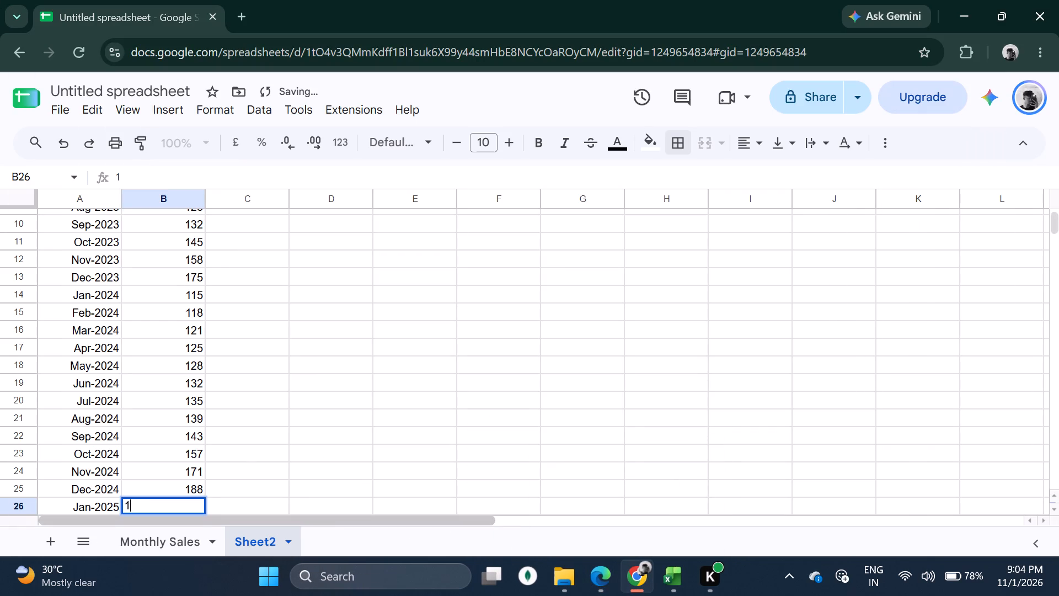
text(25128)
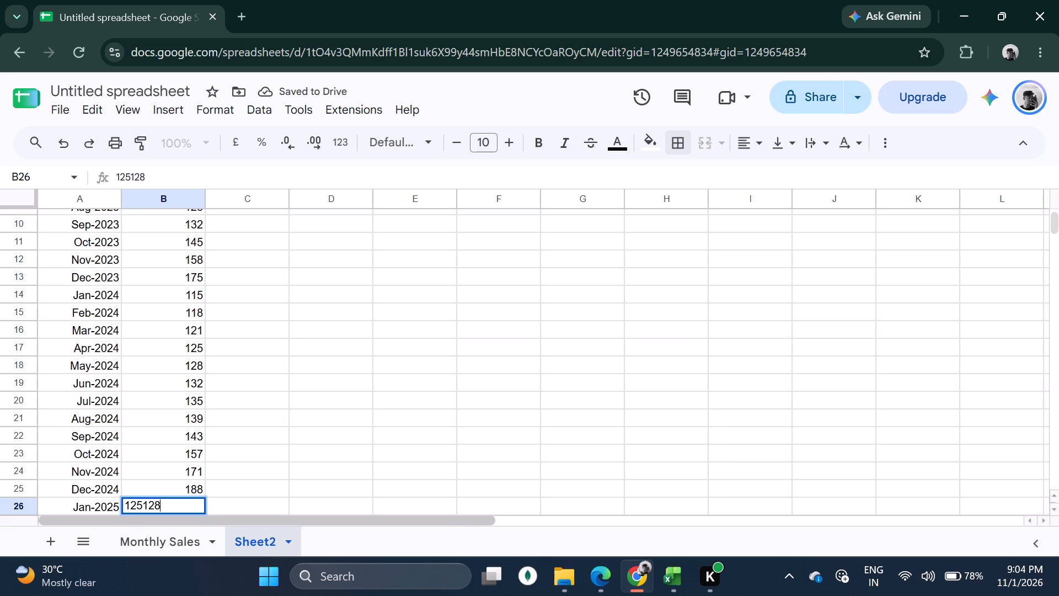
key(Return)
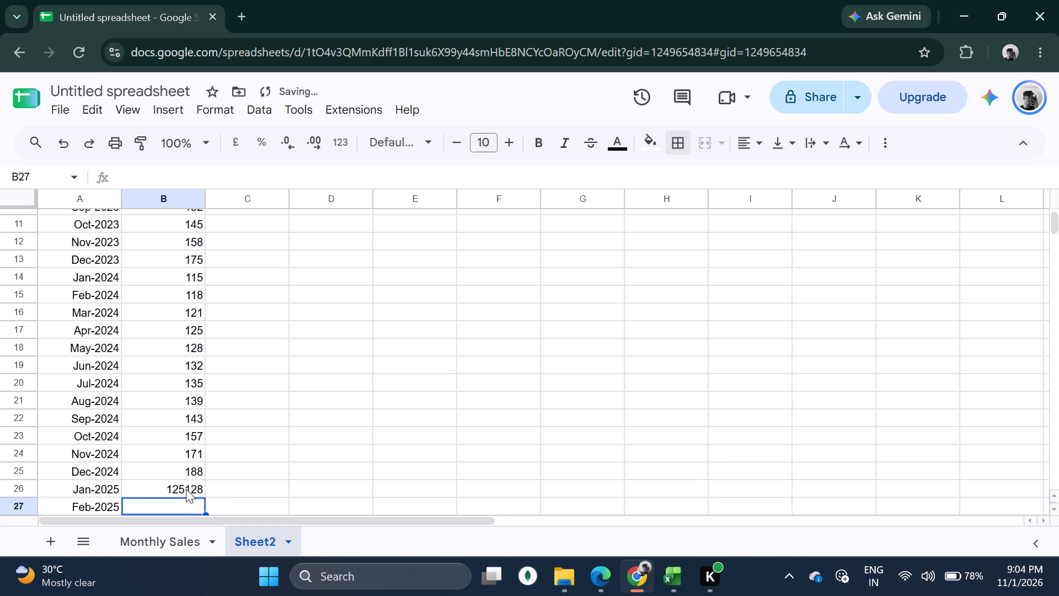
double_click(186, 489)
key(Return)
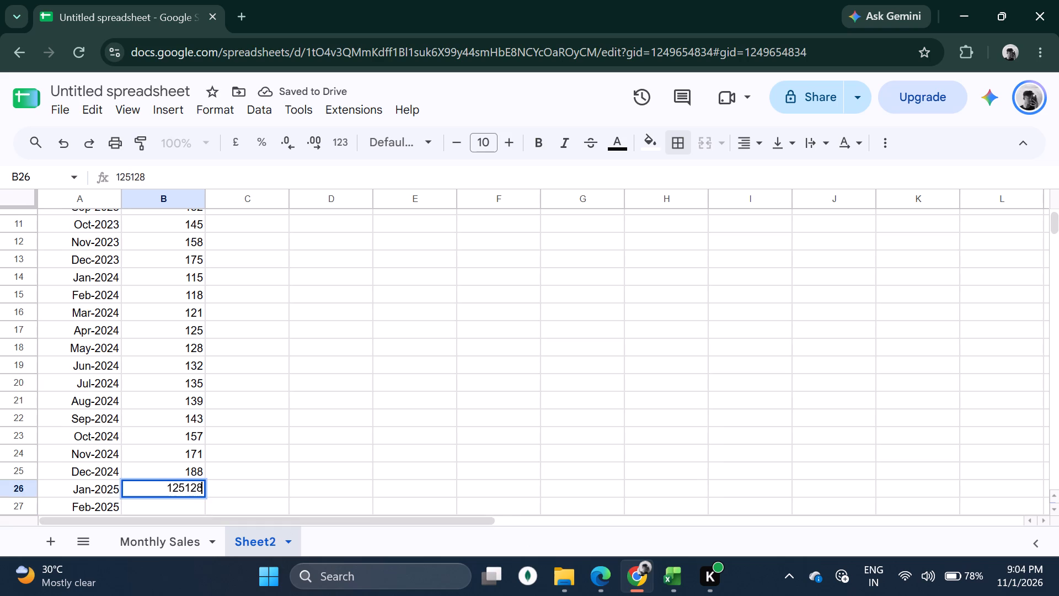
double_click(188, 486)
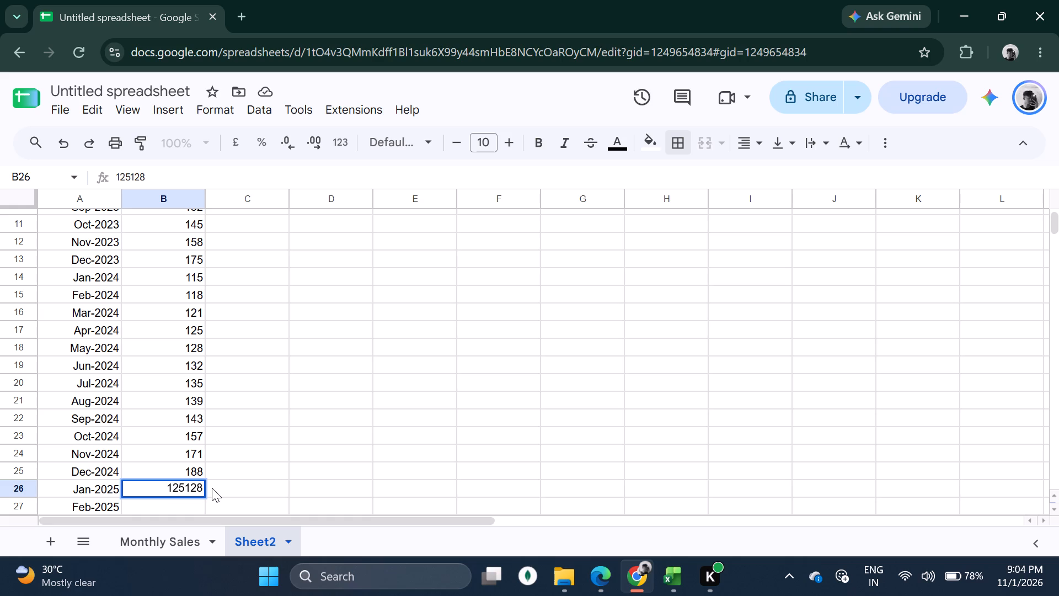
key(BackSpace)
key(BackSpace)
key(BackSpace)
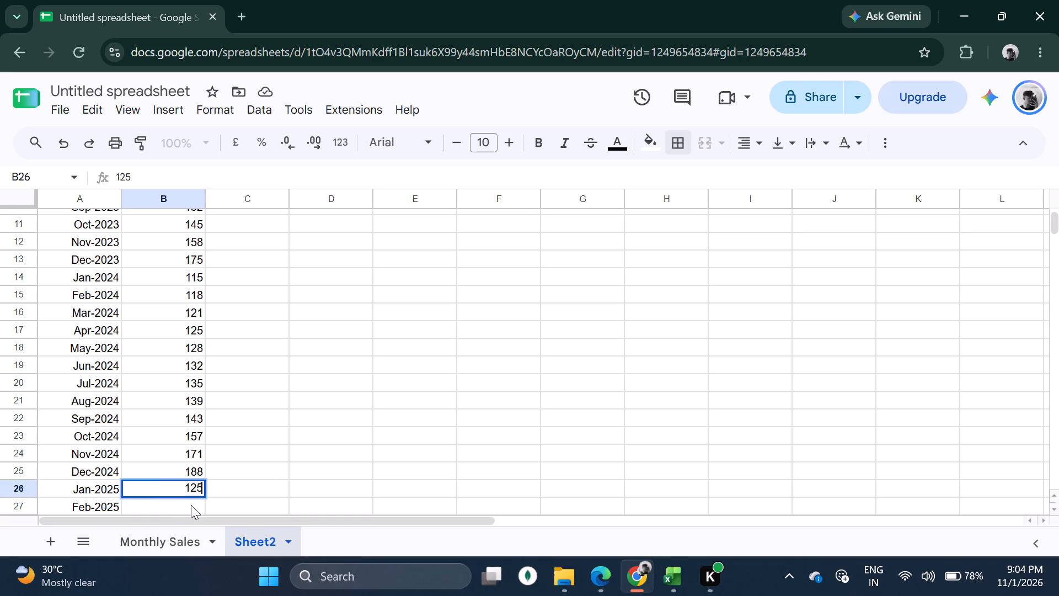
click(191, 505)
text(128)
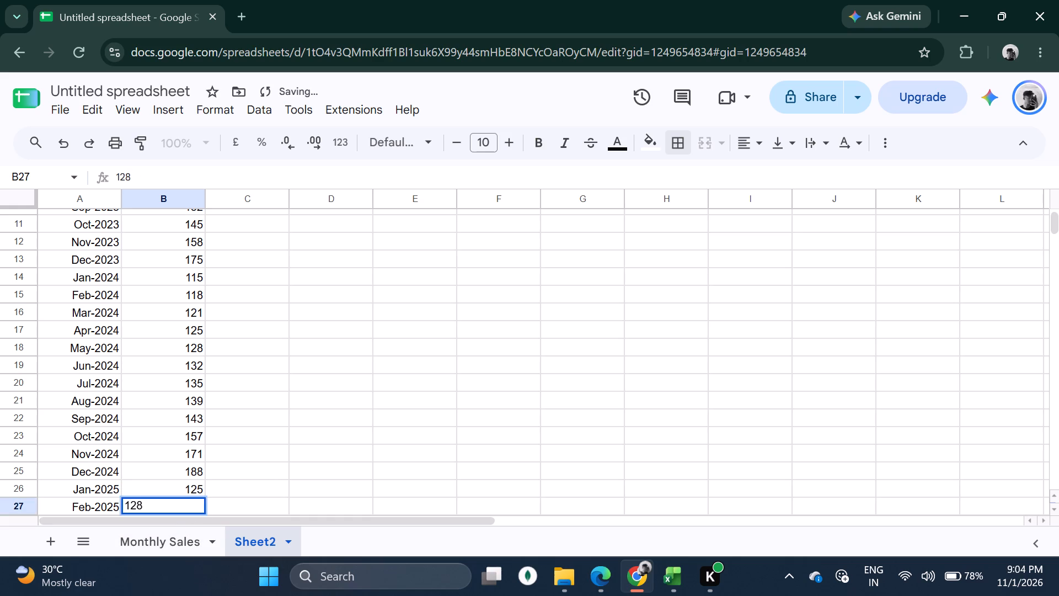
Switch back to the Practical No 4 PDF in Edge to read the sales figures from Mar-2025 onward.
click(595, 574)
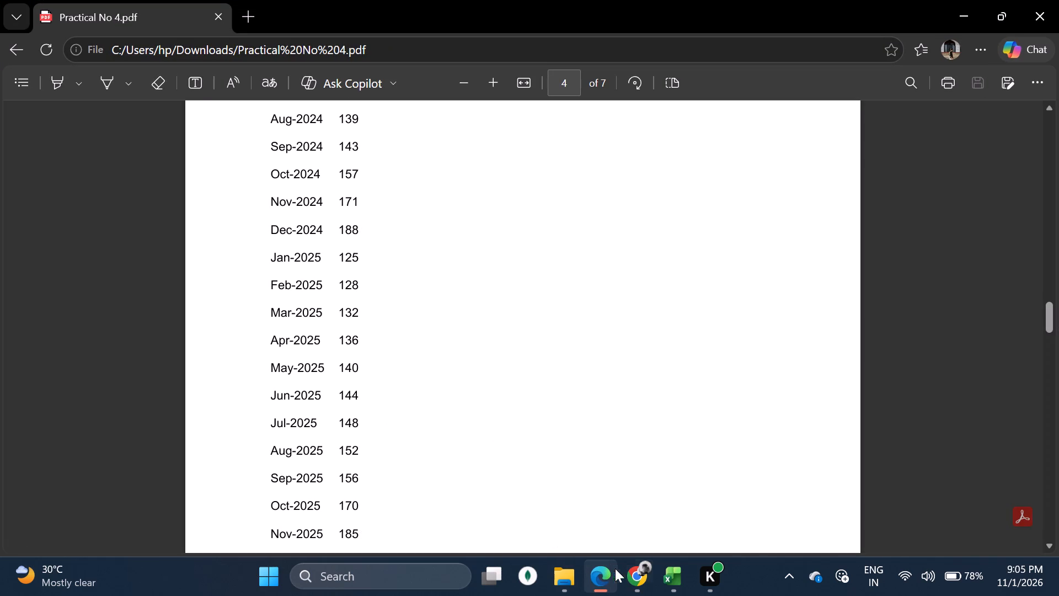
Return from the PDF to the spreadsheet and complete the Feb-2025 sales entry of 128 in cell B27.
click(632, 586)
scroll(308, 428, down, 1)
click(232, 412)
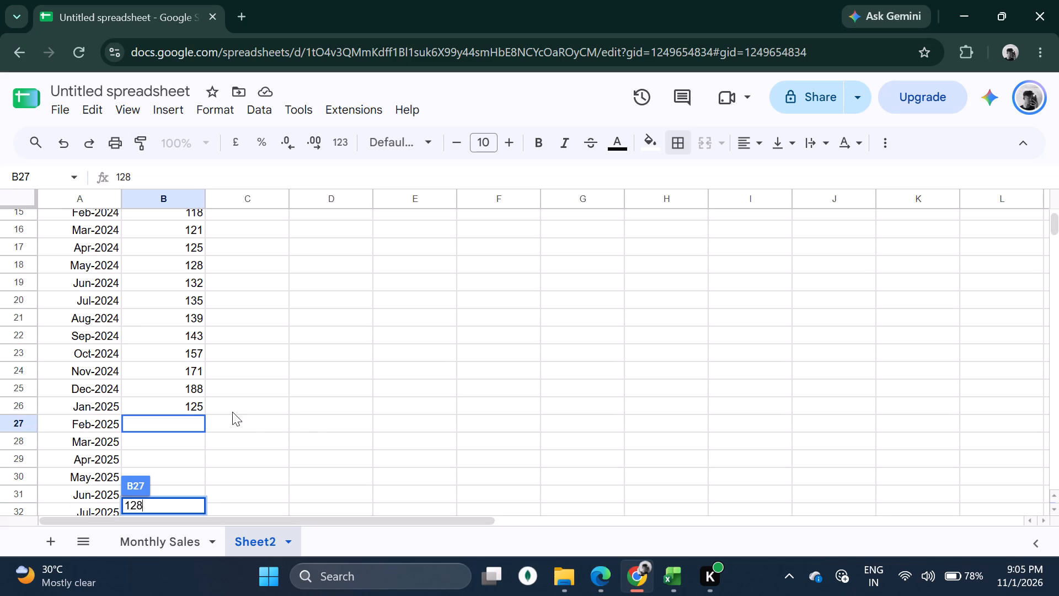
click(191, 439)
scroll(297, 411, down, 2)
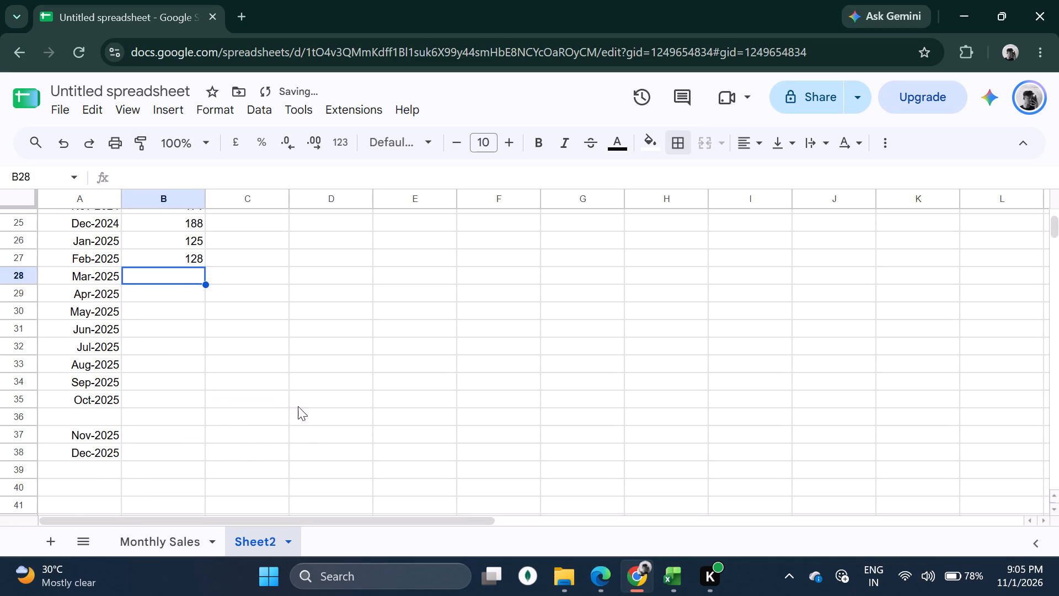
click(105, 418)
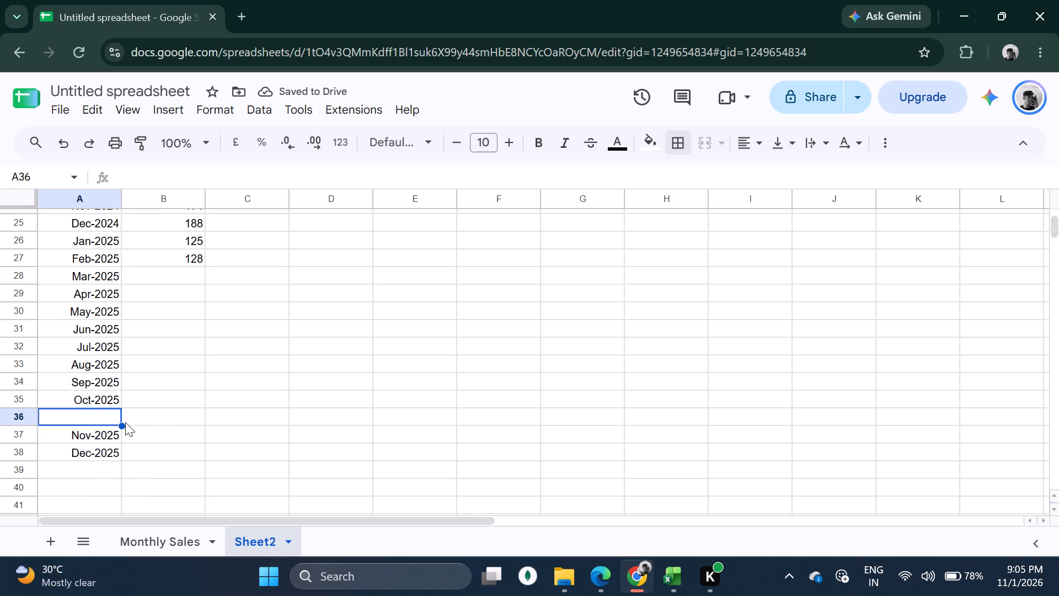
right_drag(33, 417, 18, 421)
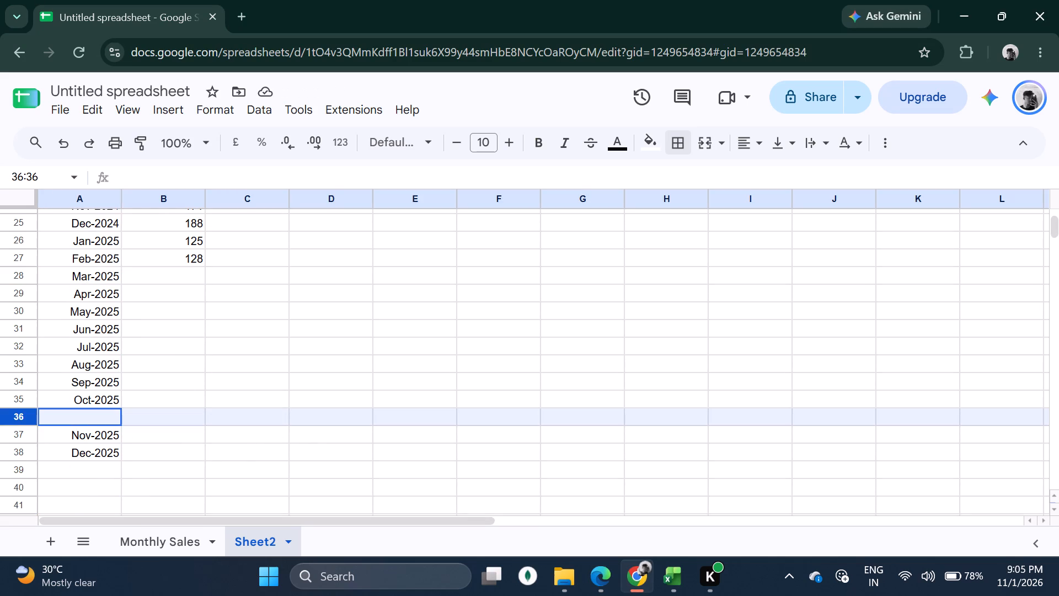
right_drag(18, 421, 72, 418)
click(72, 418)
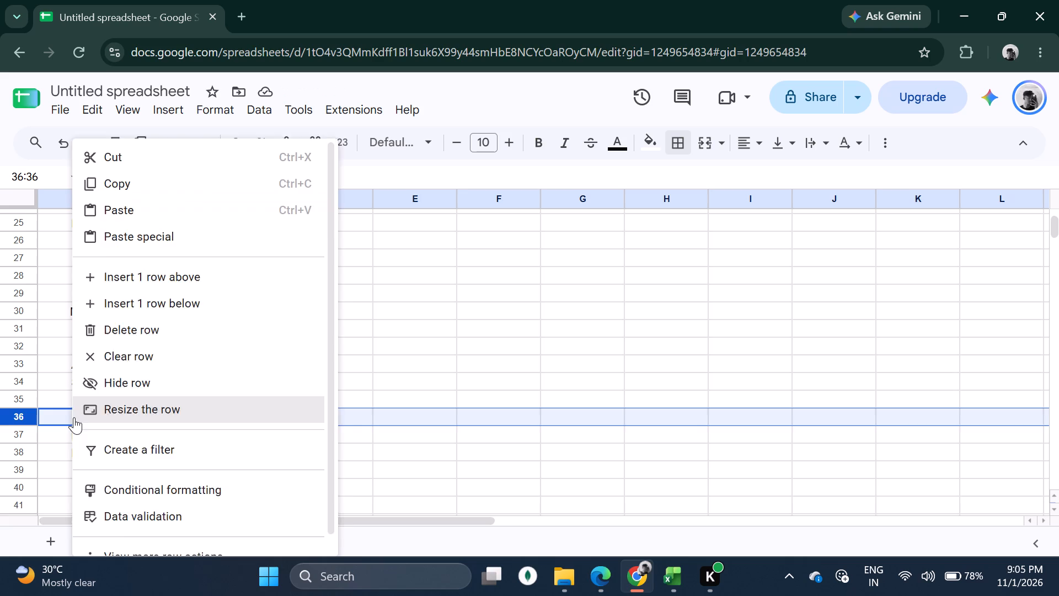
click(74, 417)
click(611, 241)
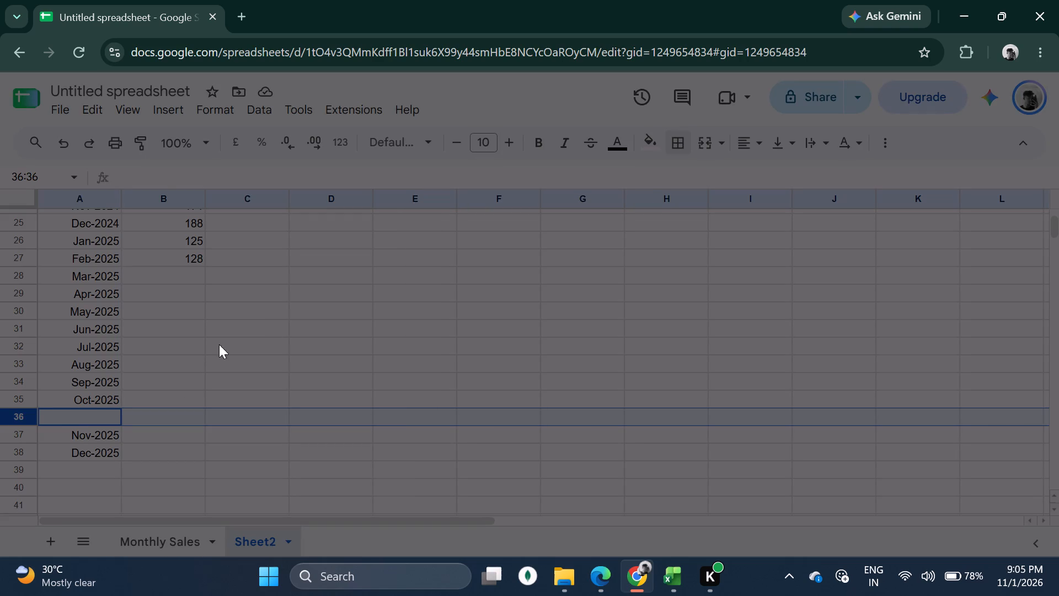
Delete the empty row 36 between Oct-2025 and Nov-2025.
click(69, 420)
click(69, 417)
right_click(69, 417)
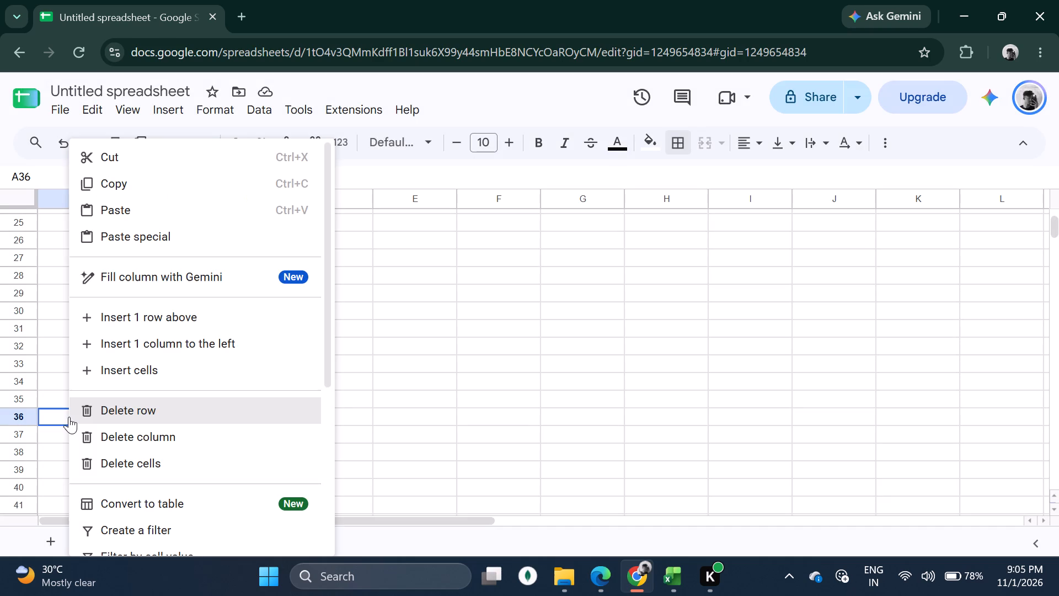
click(108, 405)
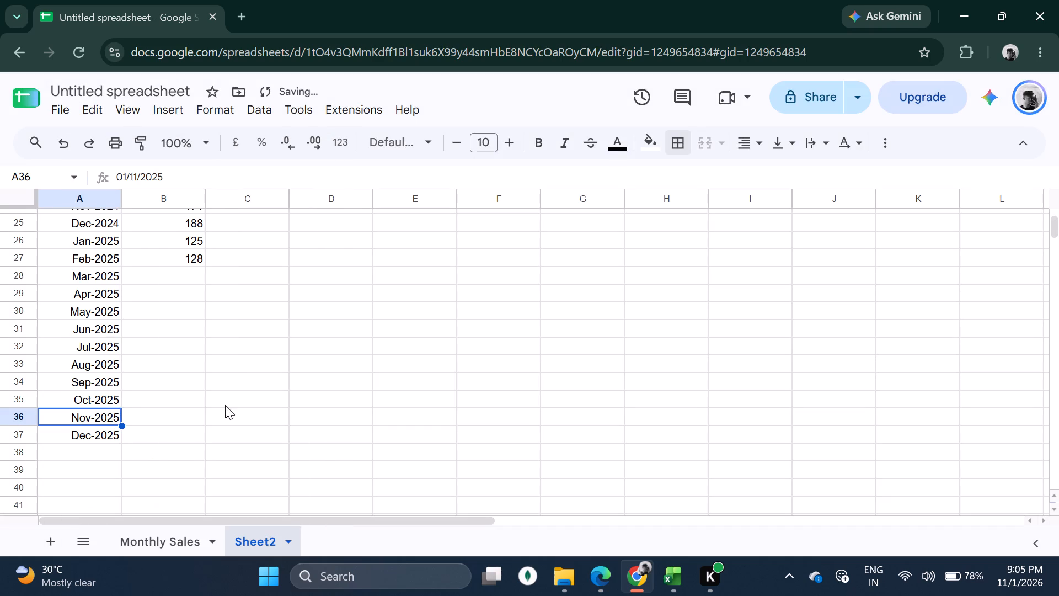
Checking against the PDF, enter the Mar-2025 to May-2025 sales 132, 136 and 140 in cells B28:B30.
click(192, 278)
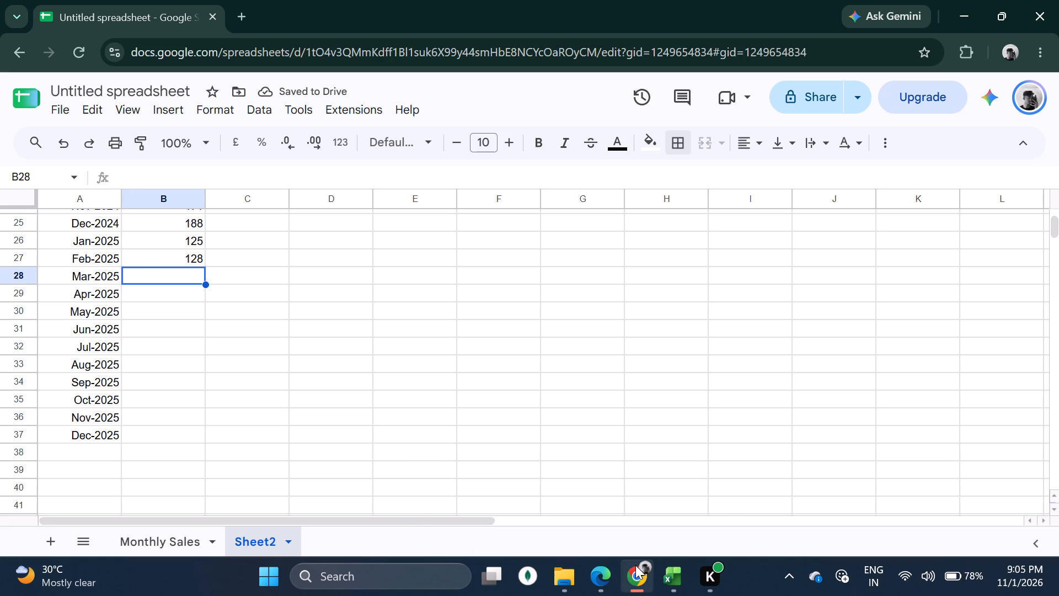
click(598, 575)
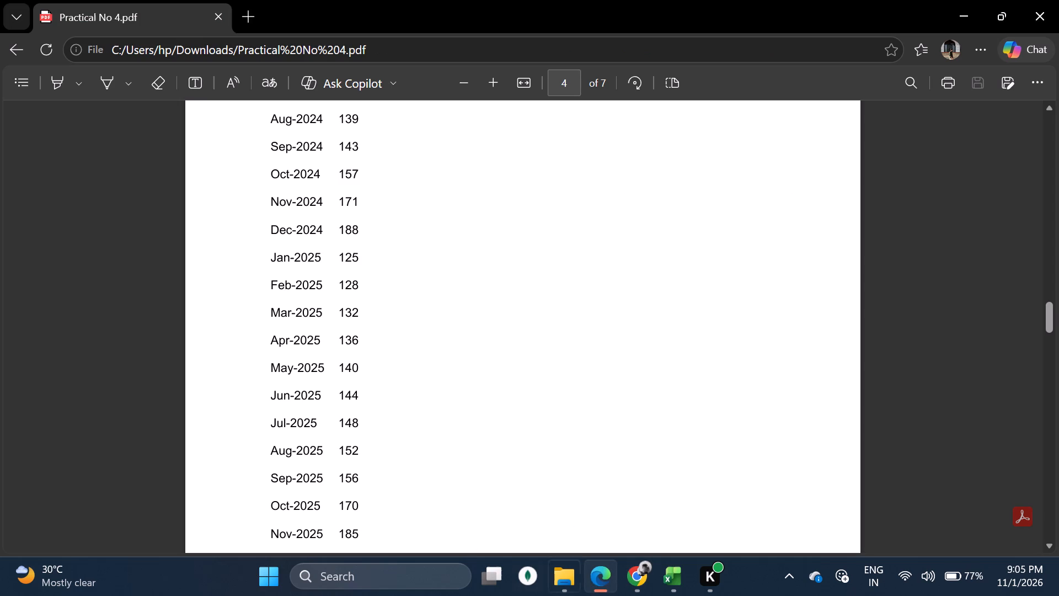
click(628, 564)
text(132)
key(Return)
text(136)
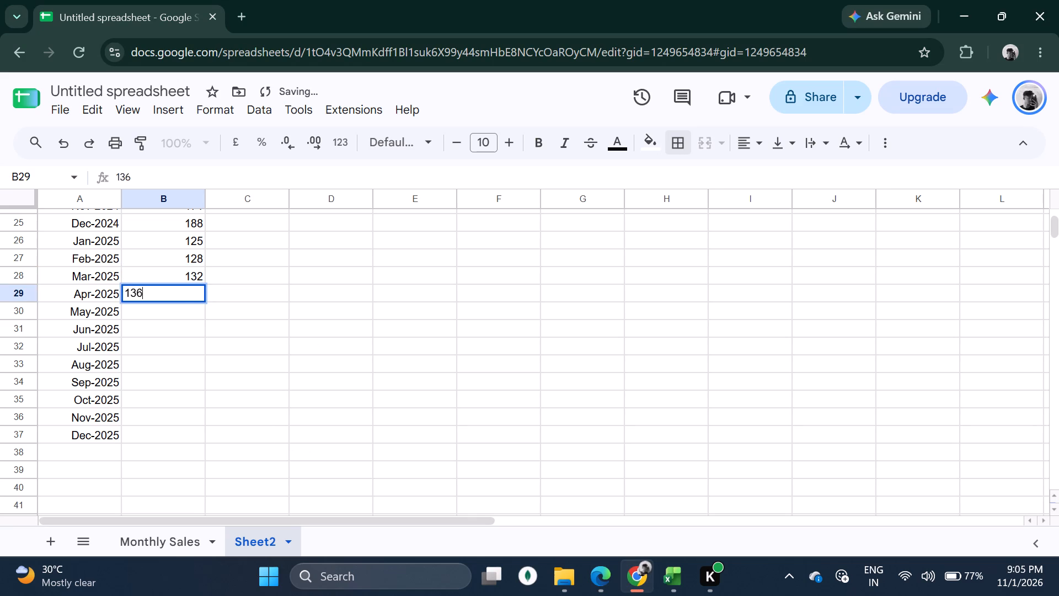
key(Return)
text(140)
key(Return)
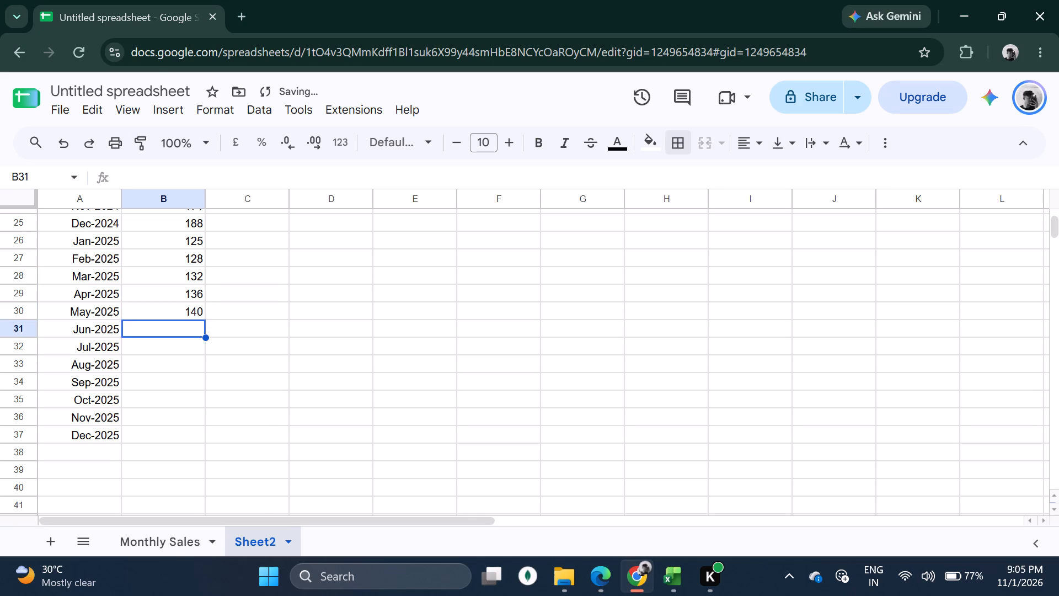
Consult the PDF again and enter the Jun-2025 to Aug-2025 sales 144, 148 and 152 in cells B31:B33.
click(606, 572)
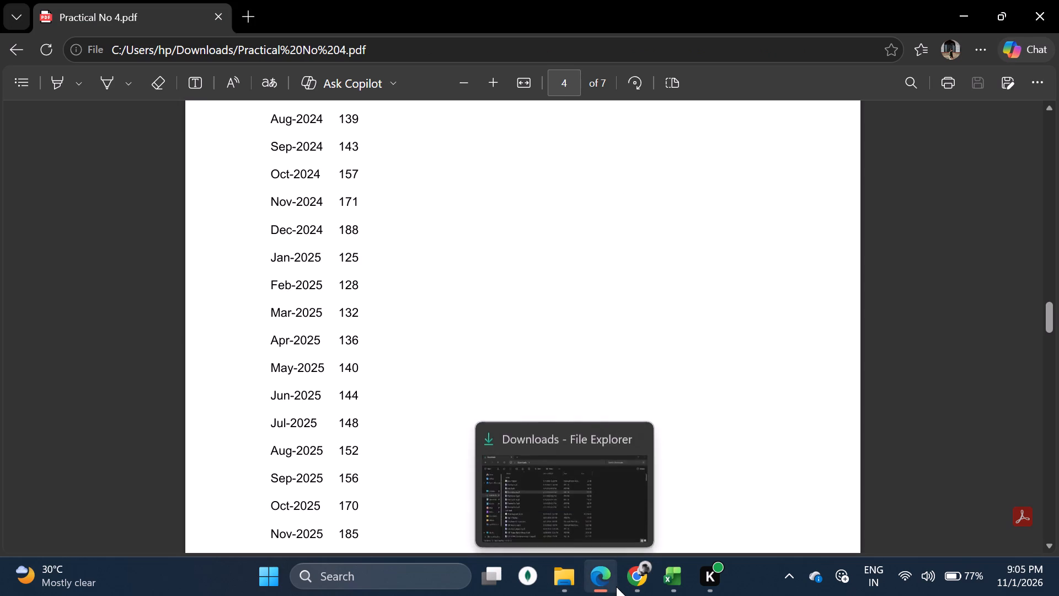
click(640, 580)
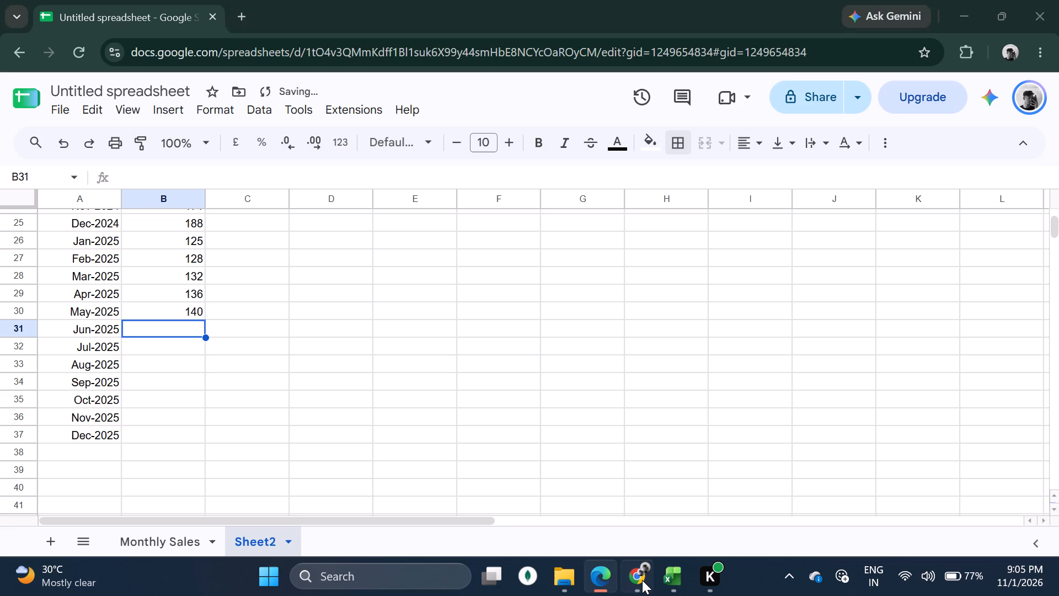
text(144)
key(Return)
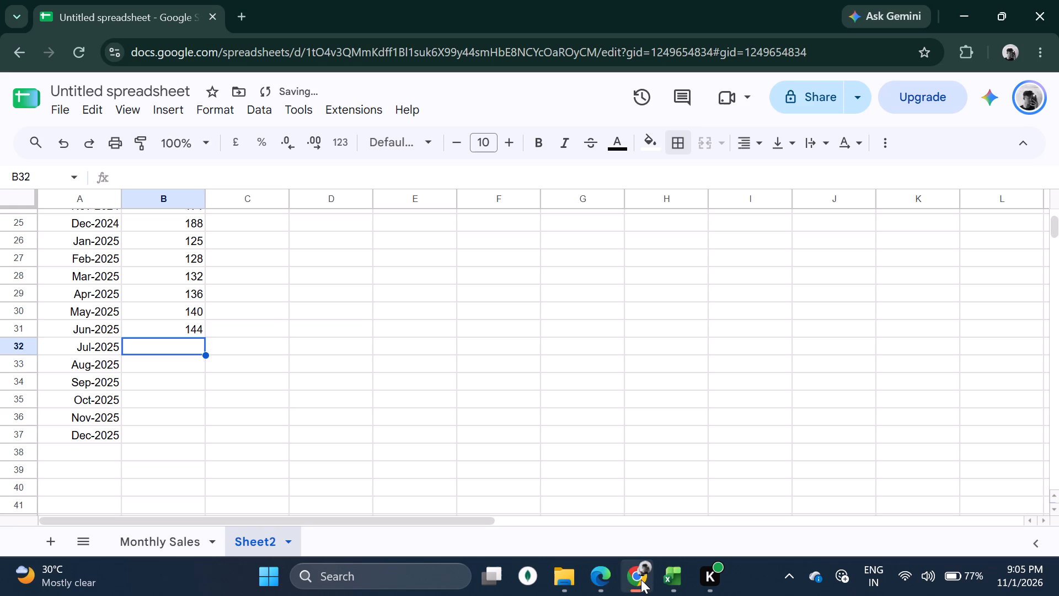
text(14)
key(8)
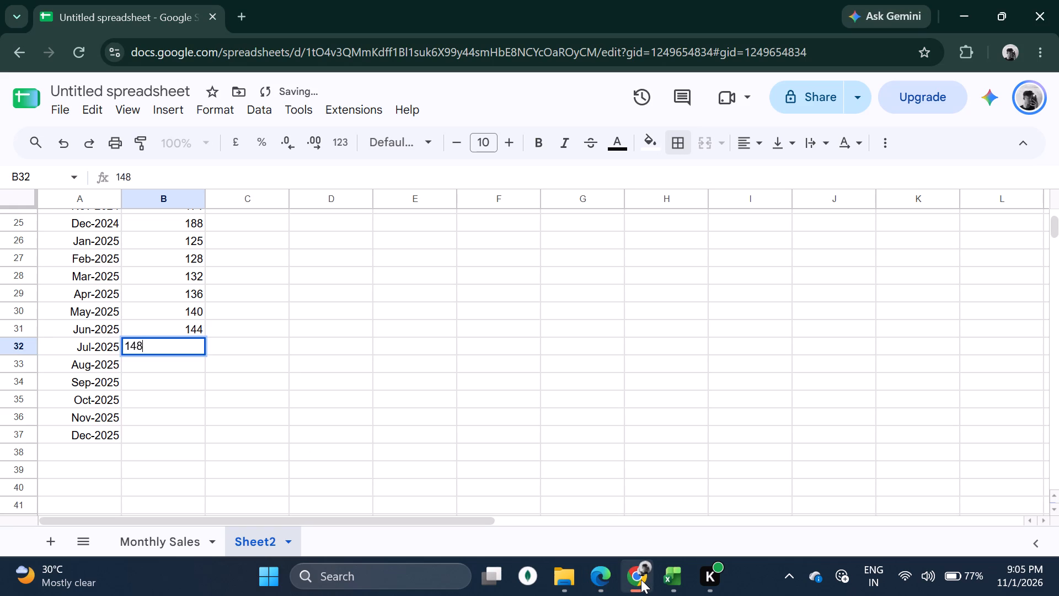
key(Return)
text(153)
key(BackSpace)
key(2)
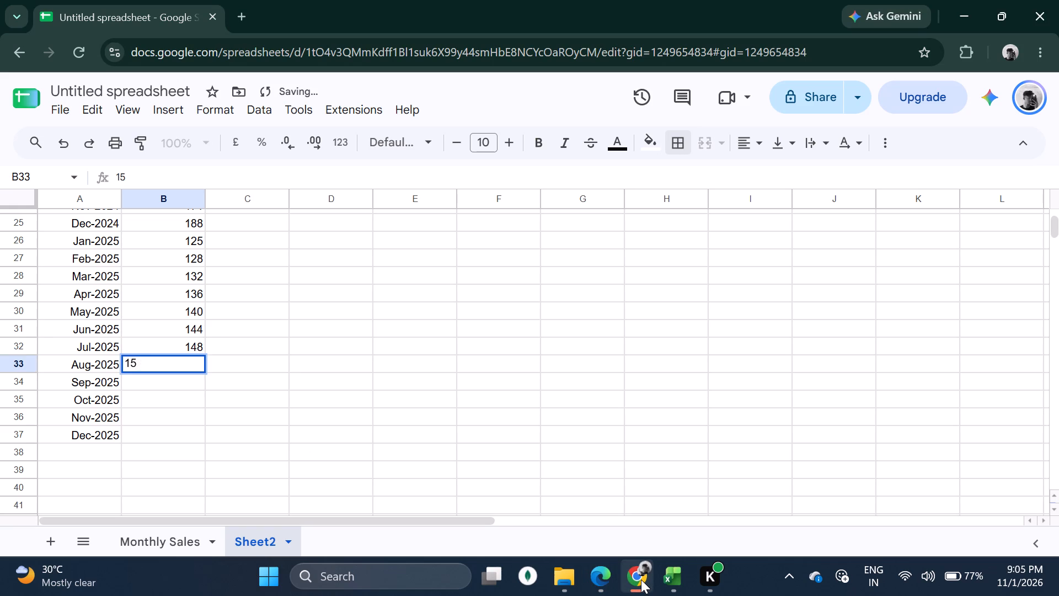
key(Return)
Read the next sales figures in the PDF and enter 156 and 170 for Sep-2025 and Oct-2025 in cells B34:B35.
click(601, 581)
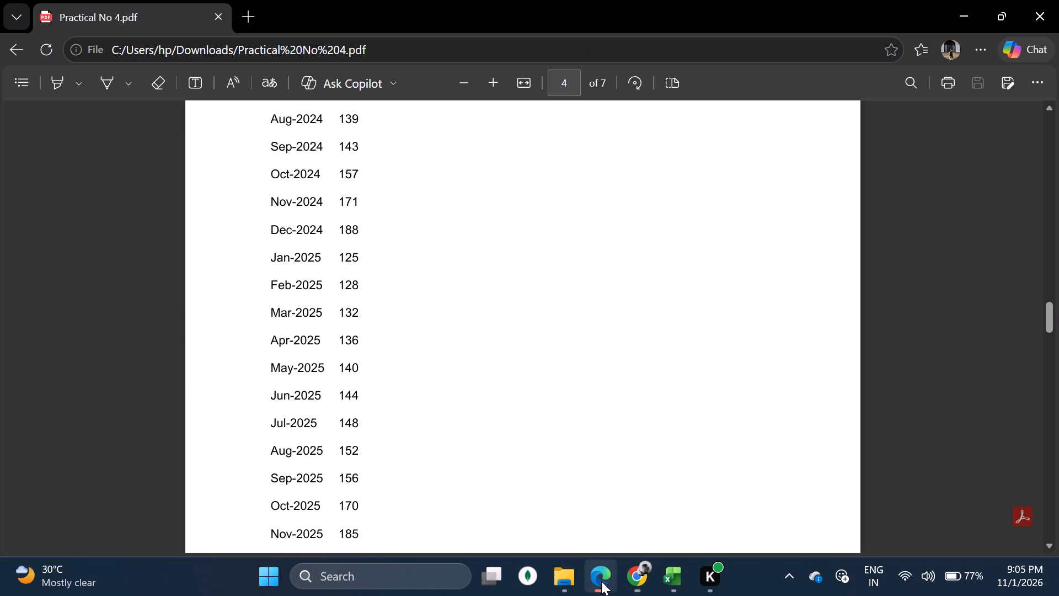
scroll(373, 428, down, 1)
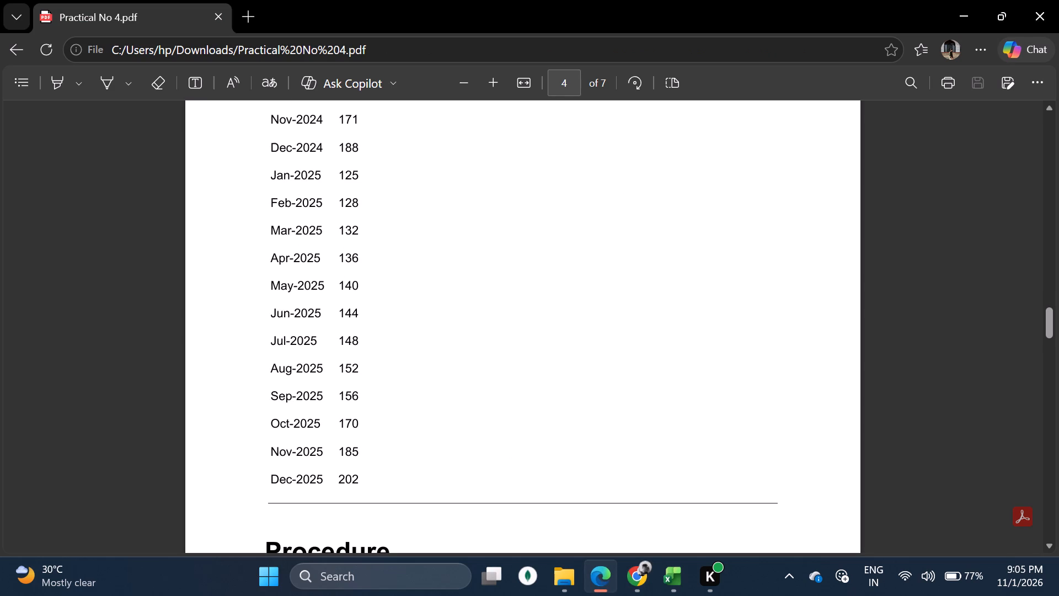
click(643, 577)
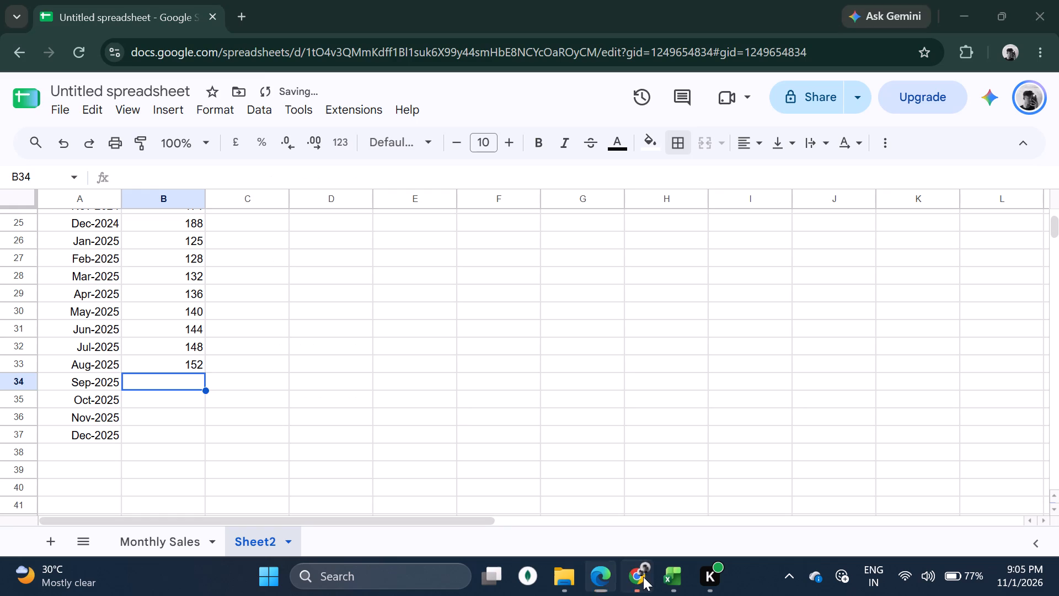
text(156)
key(Return)
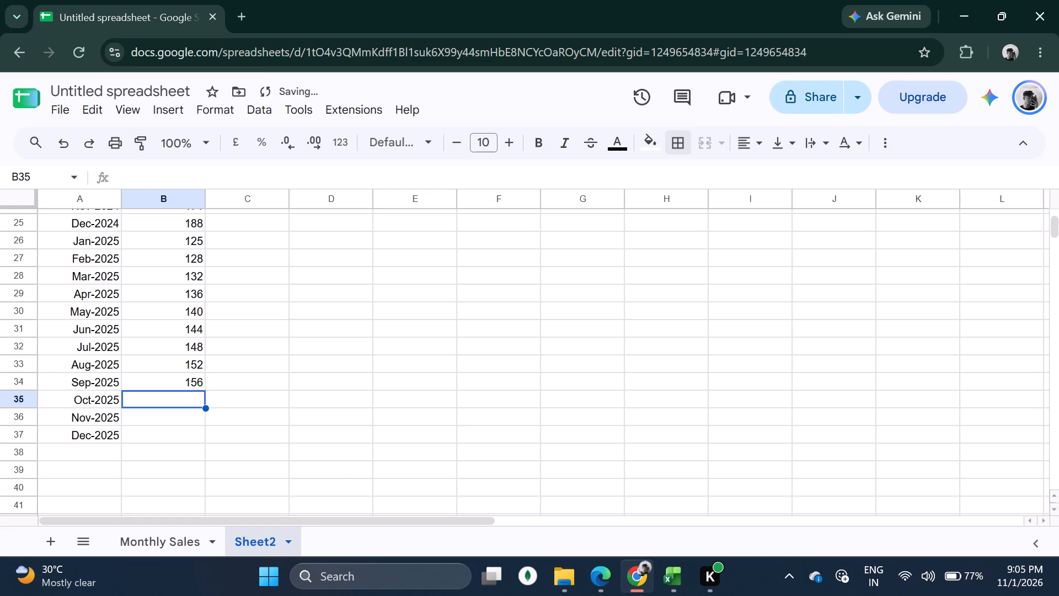
text(170)
key(Return)
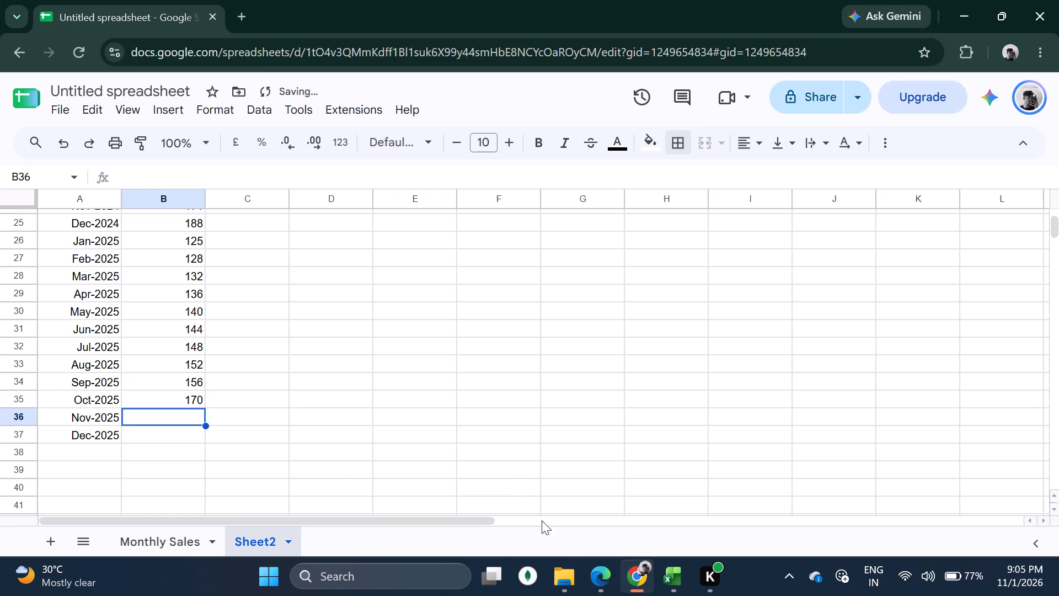
Check the last two figures in the PDF and enter 185 and 202 for Nov-2025 and Dec-2025 in cells B36:B37.
click(598, 575)
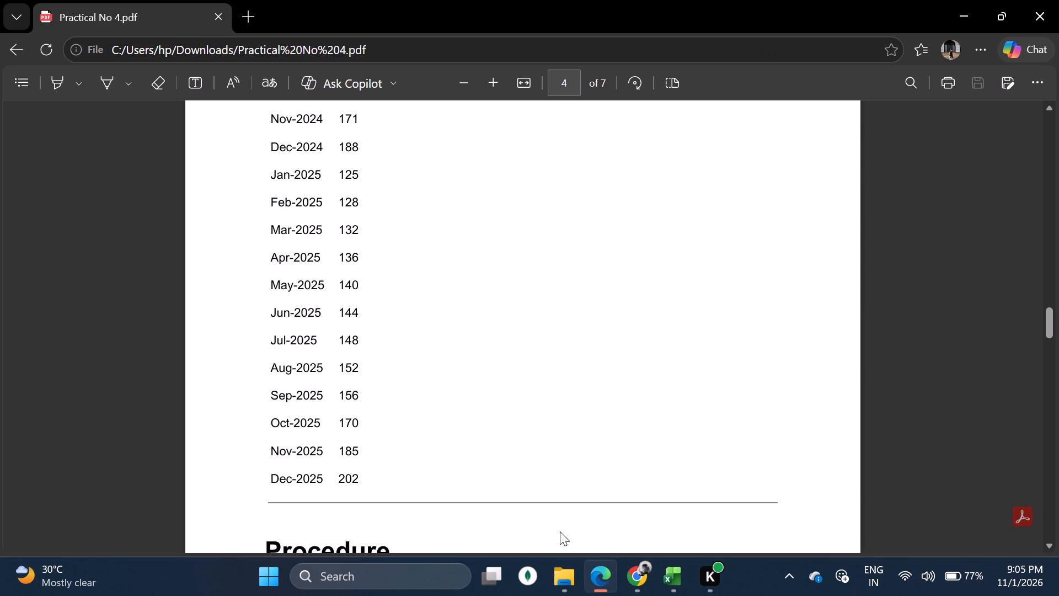
click(632, 578)
text(185)
key(Return)
text(202)
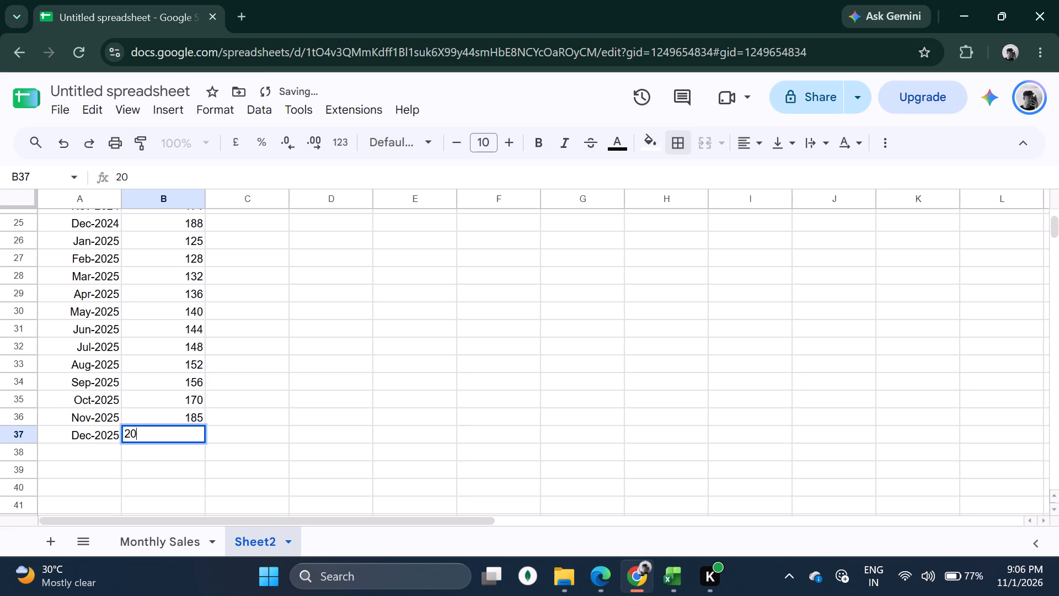
key(Return)
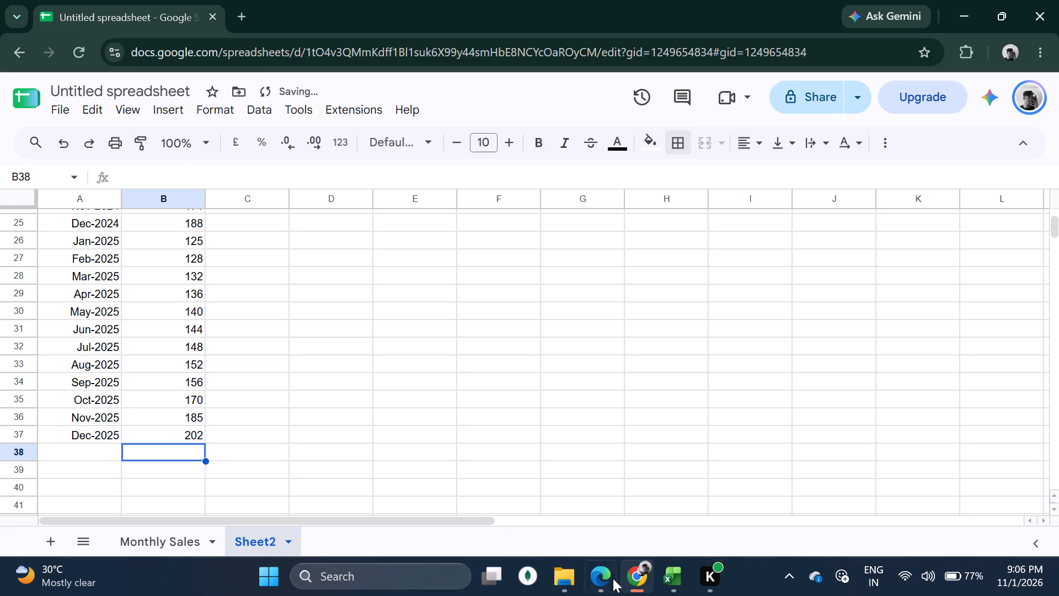
Read the PDF's procedure through Step 6 and insert a line chart from the complete months and sales dataset A1:B37.
click(609, 577)
scroll(337, 312, down, 4)
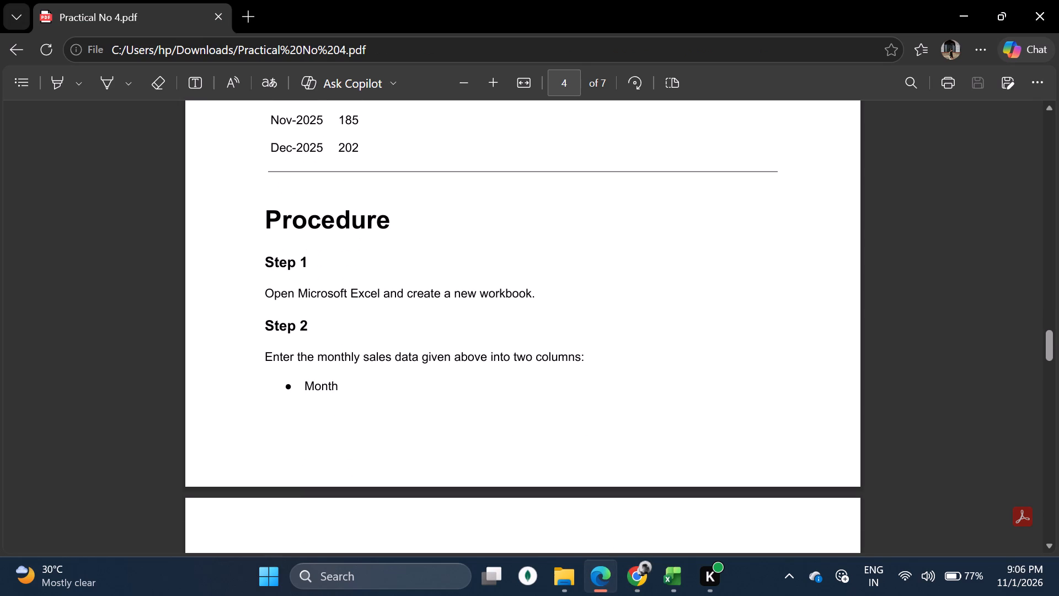
scroll(399, 309, down, 2)
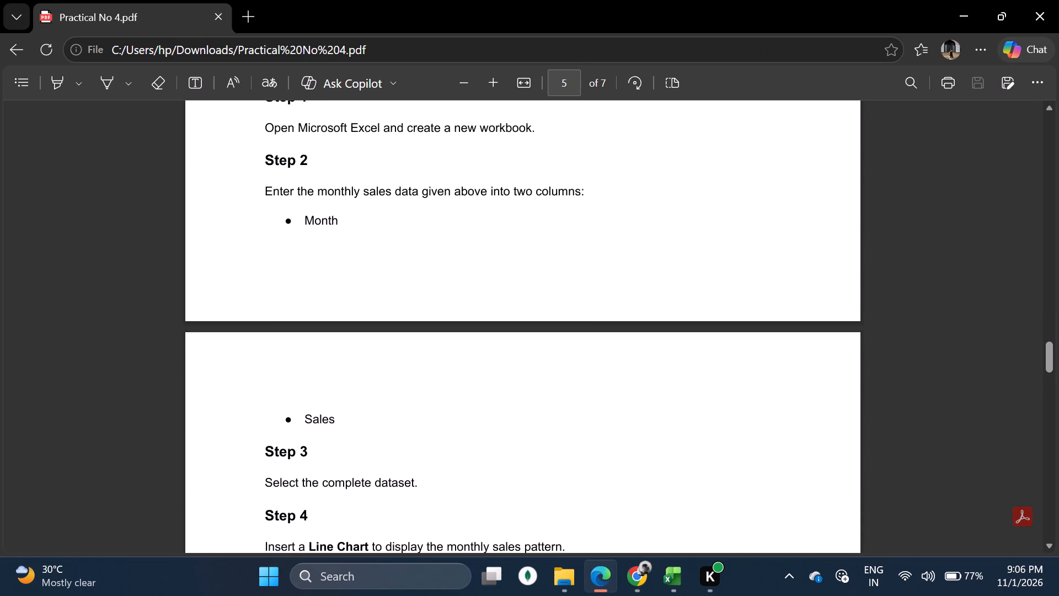
scroll(322, 322, down, 4)
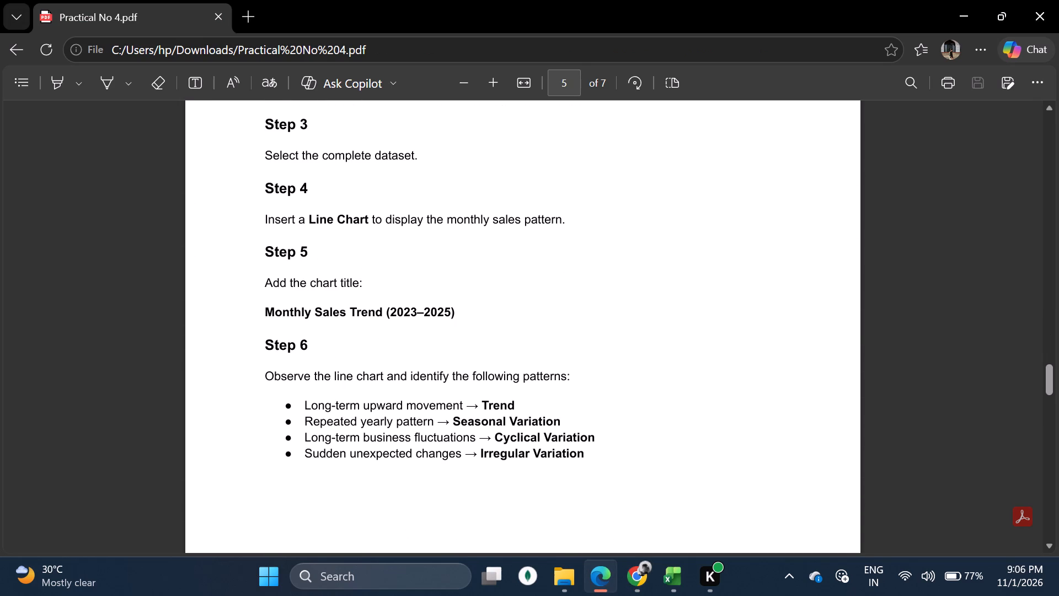
click(625, 565)
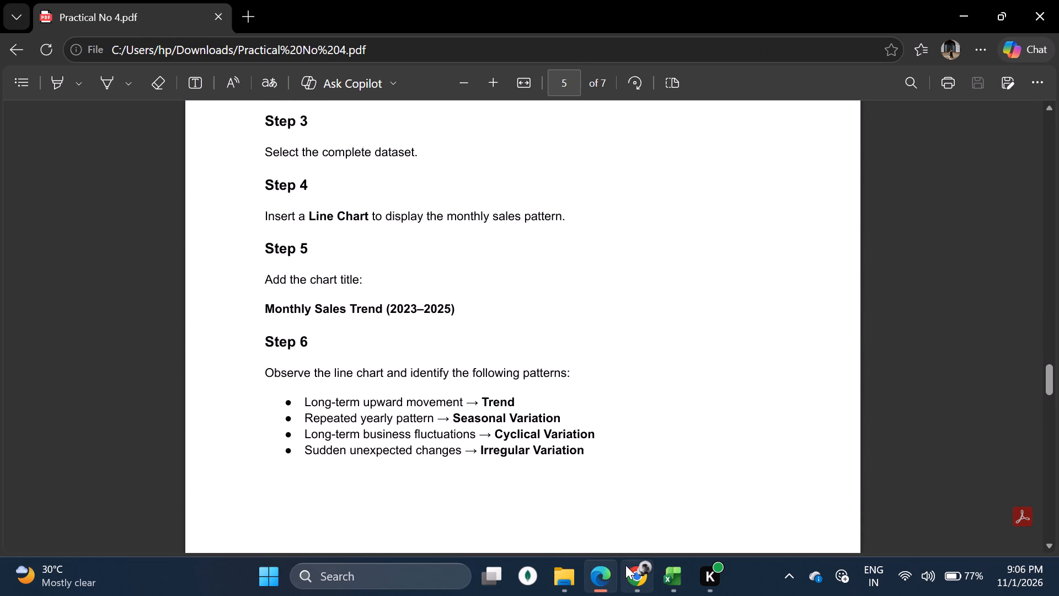
click(148, 302)
key(ctrl+a)
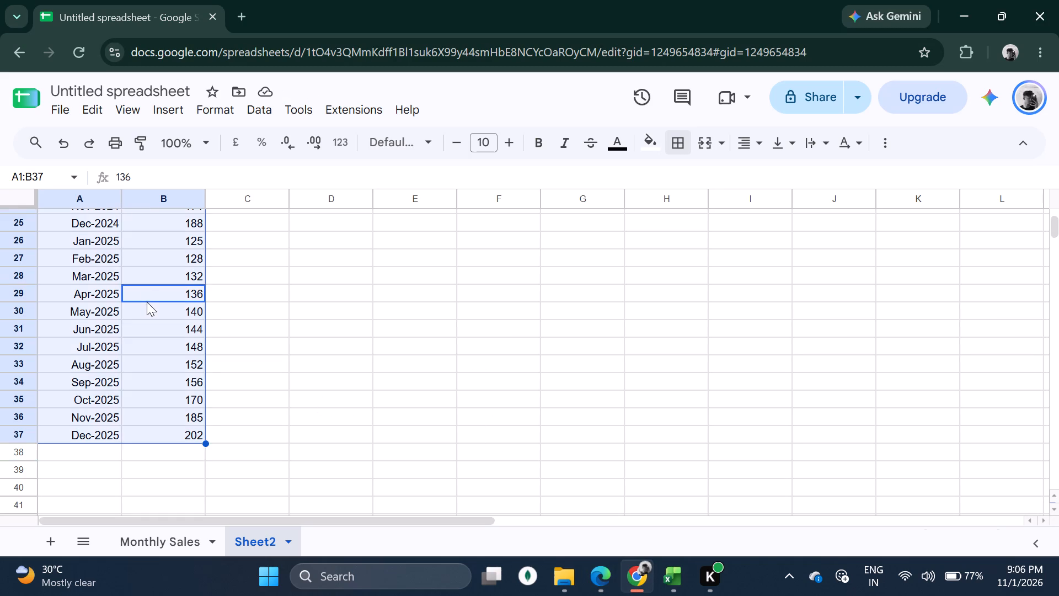
click(186, 110)
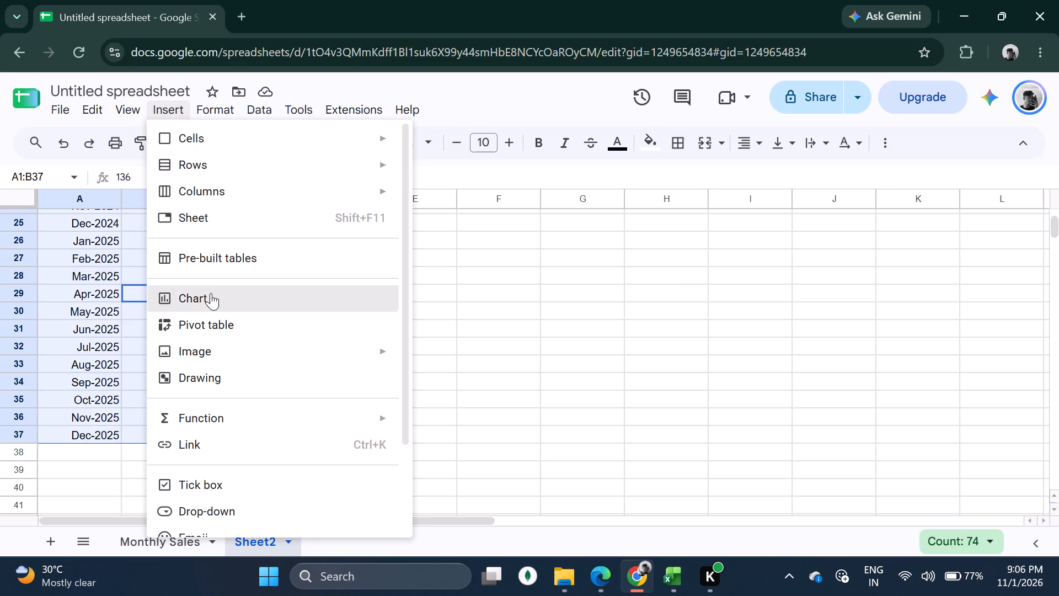
click(211, 295)
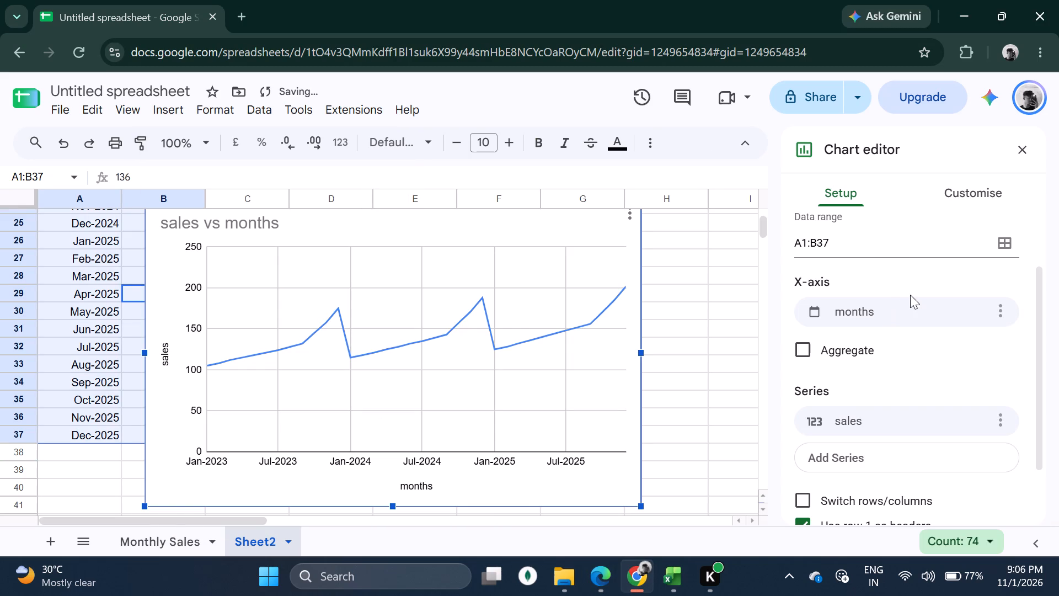
scroll(910, 295, up, 7)
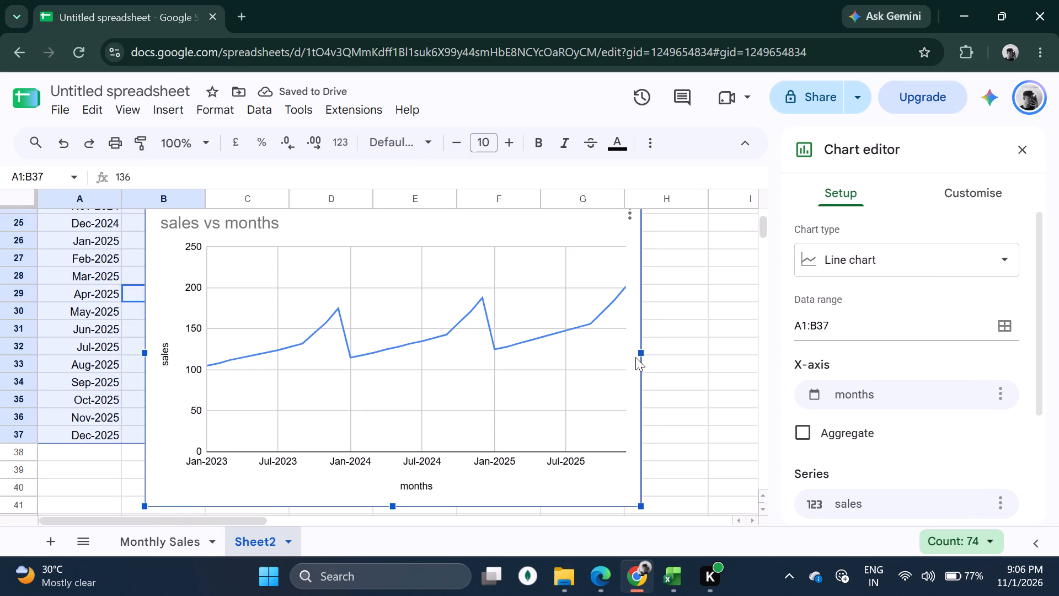
Widen the line chart and move it beside the dataset so that it no longer covers column B.
drag(643, 354, 711, 341)
drag(441, 227, 440, 227)
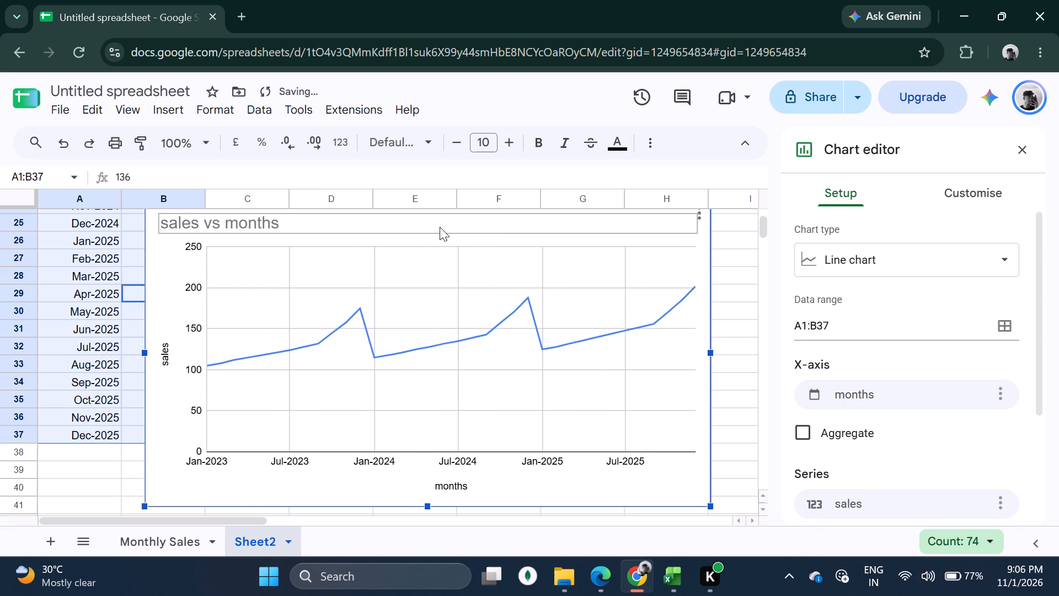
drag(440, 227, 542, 237)
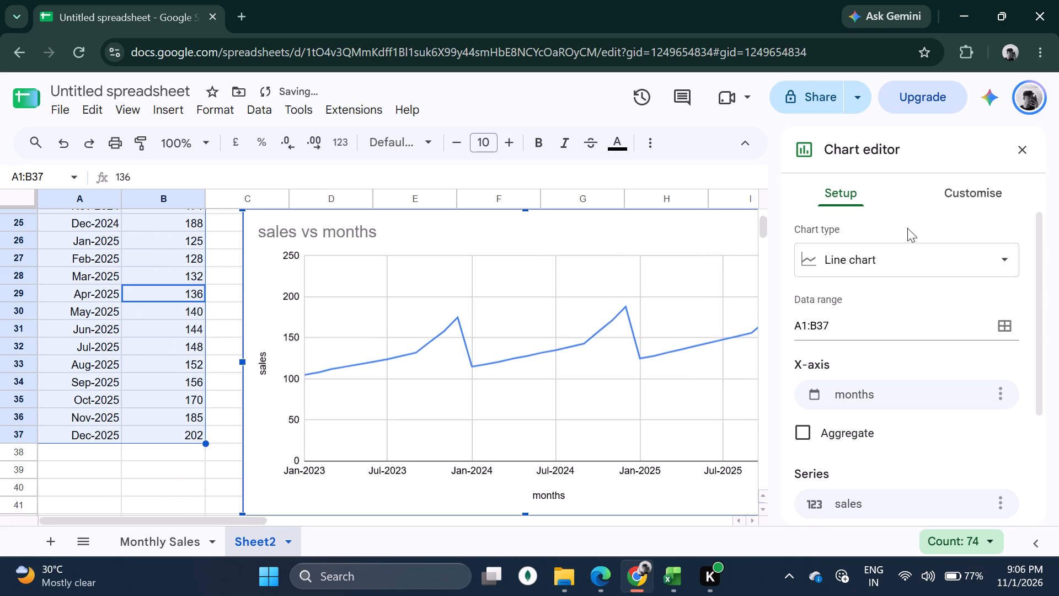
Copy the chart title from Step 5 of the PDF and set it as the line chart's title: "Monthly Sales Trend (2023–2025)".
click(606, 586)
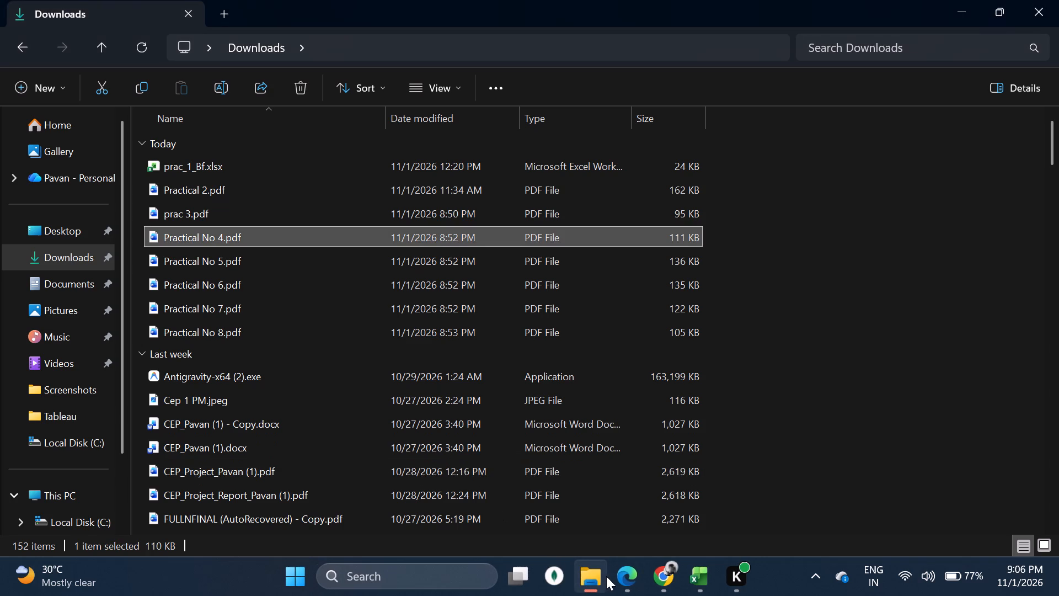
click(605, 574)
click(596, 574)
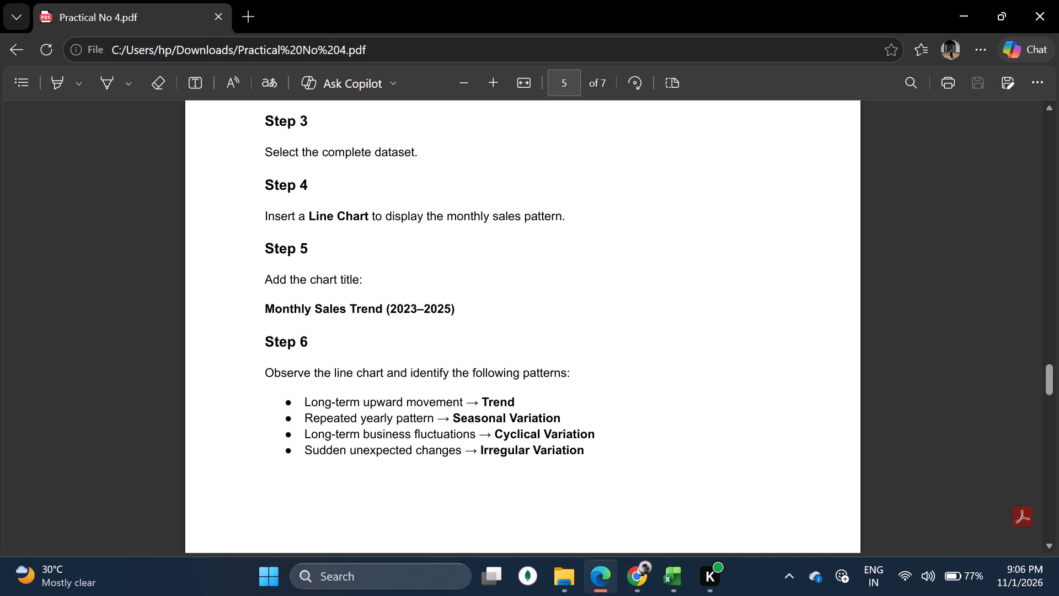
drag(266, 308, 459, 324)
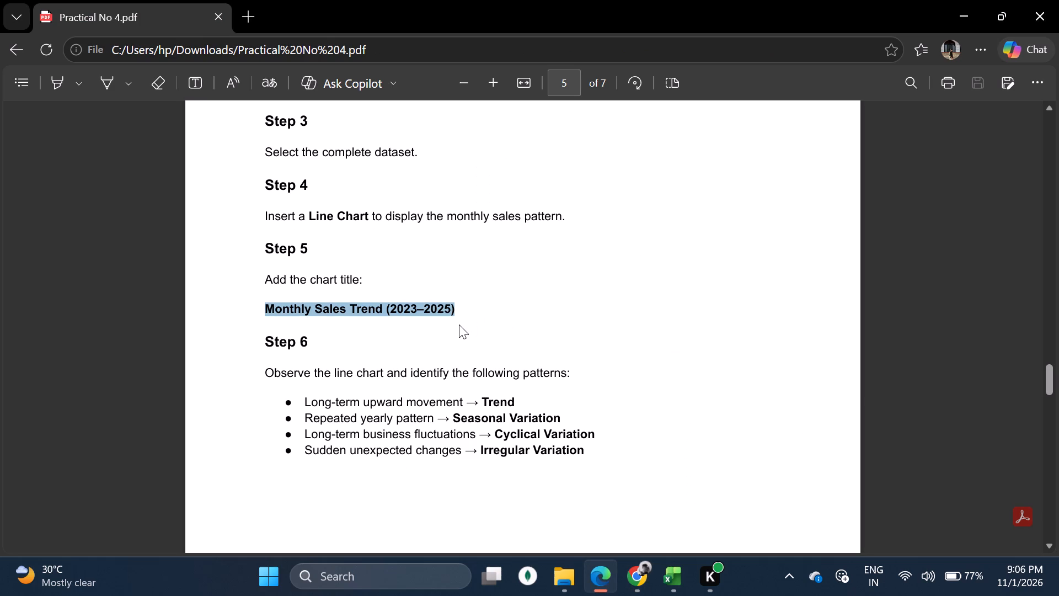
key(ctrl+c)
click(631, 579)
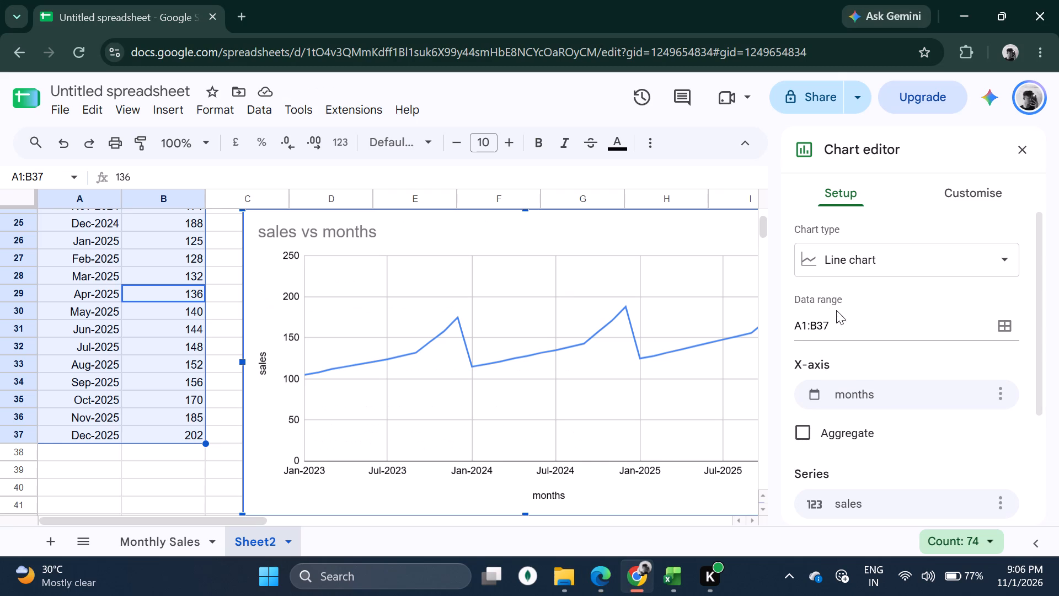
scroll(907, 282, up, 4)
click(991, 197)
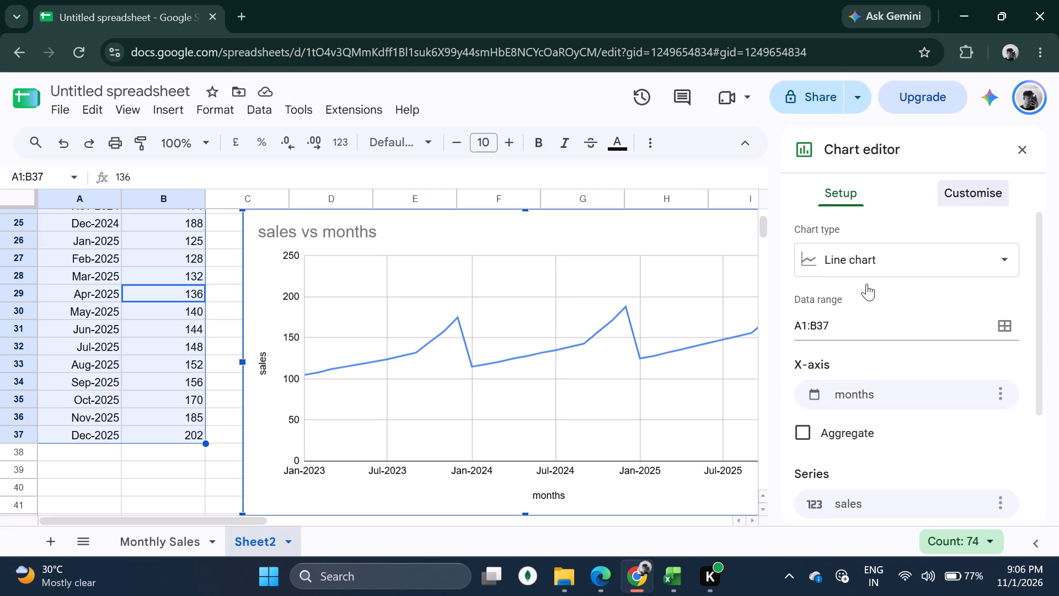
click(867, 284)
drag(906, 413, 760, 426)
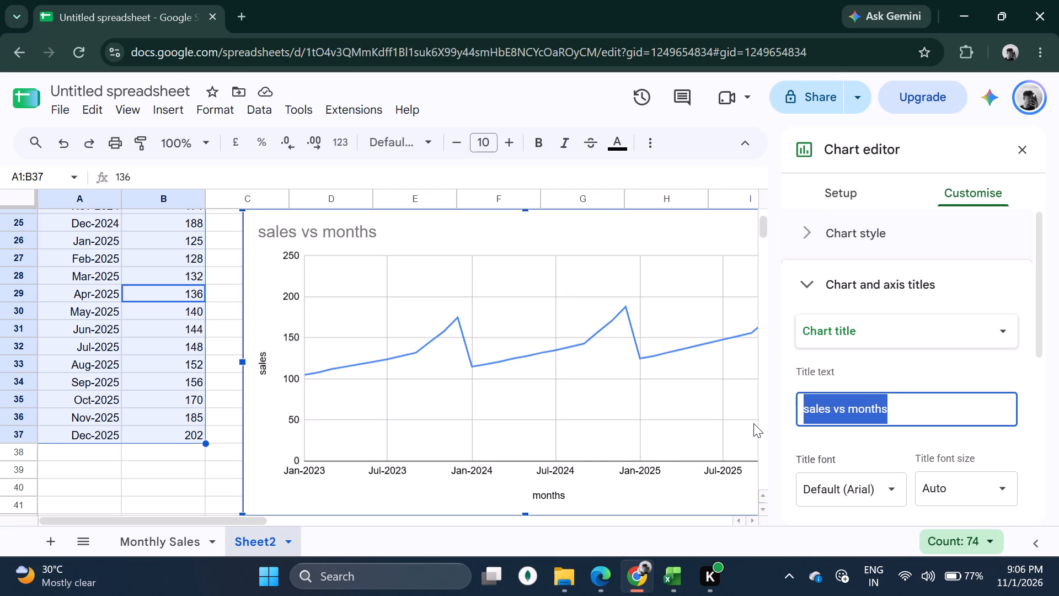
key(ctrl+v)
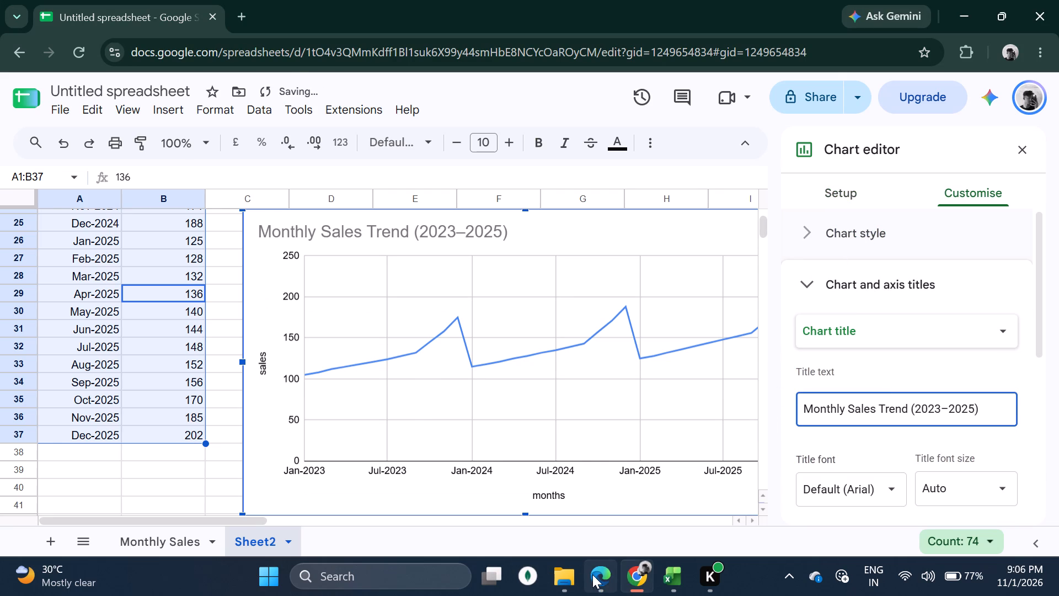
Read Steps 6 and 7 in the PDF, including the observation table of time series components.
click(592, 574)
scroll(458, 421, down, 1)
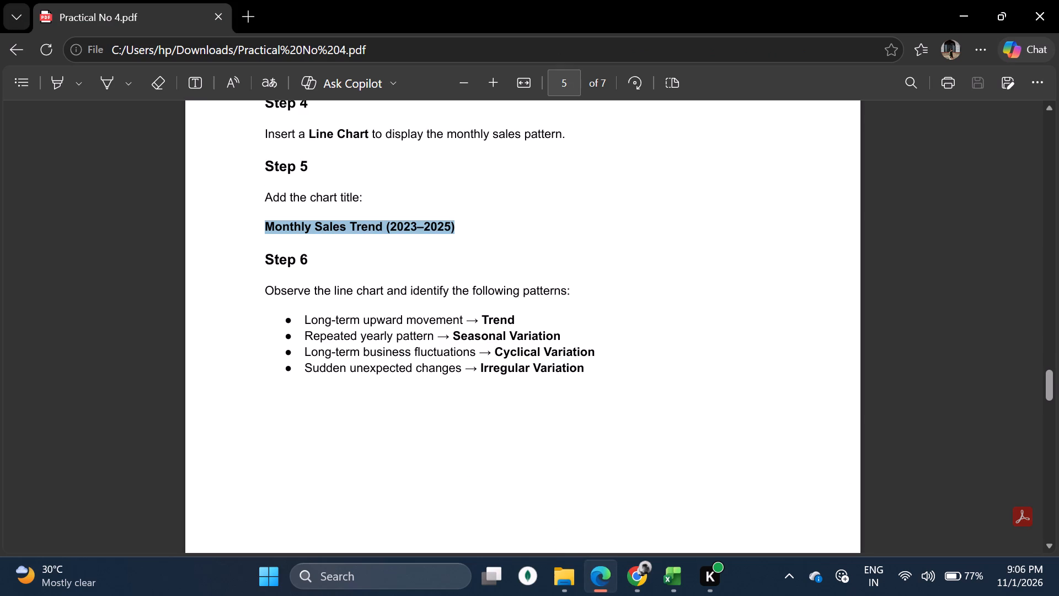
scroll(370, 382, down, 7)
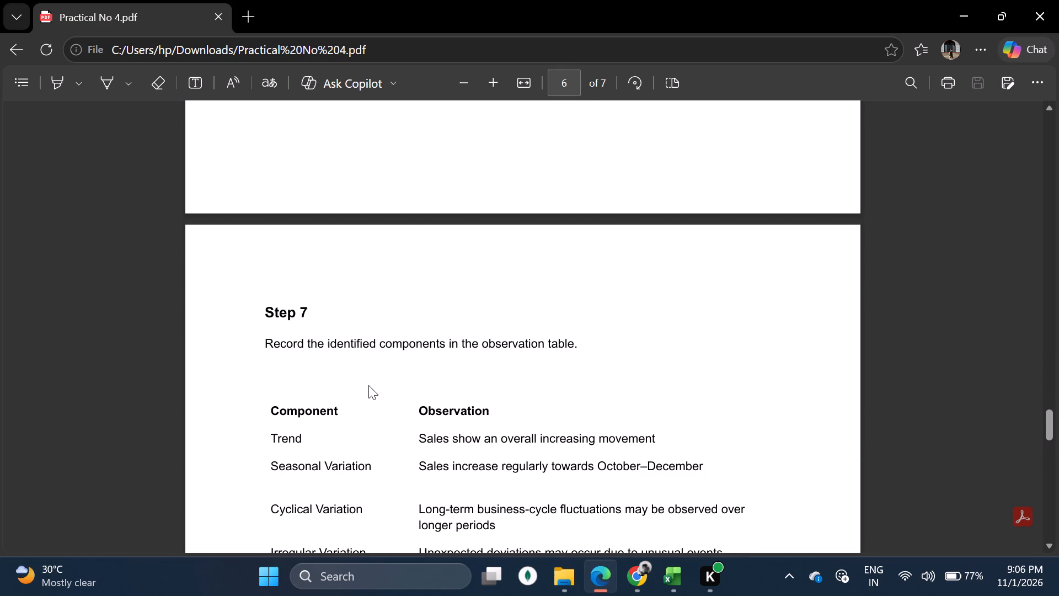
drag(259, 351, 622, 346)
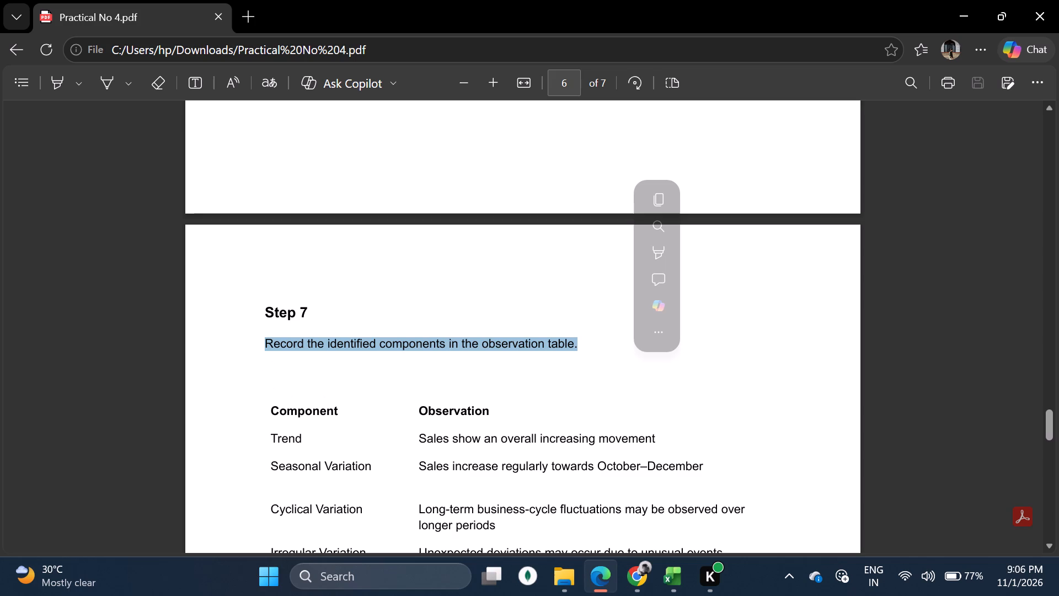
click(377, 409)
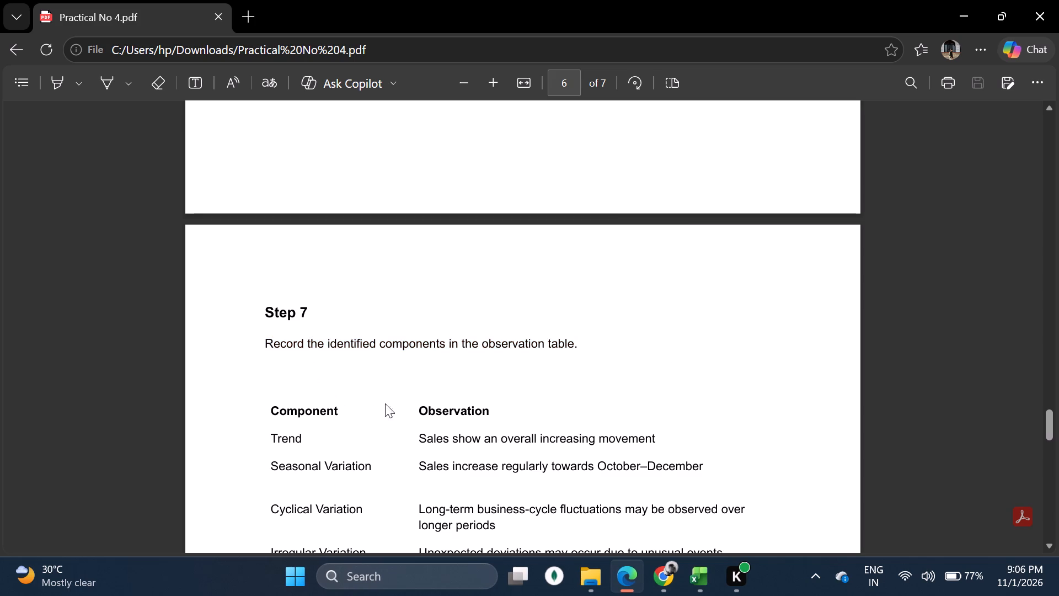
scroll(526, 407, down, 2)
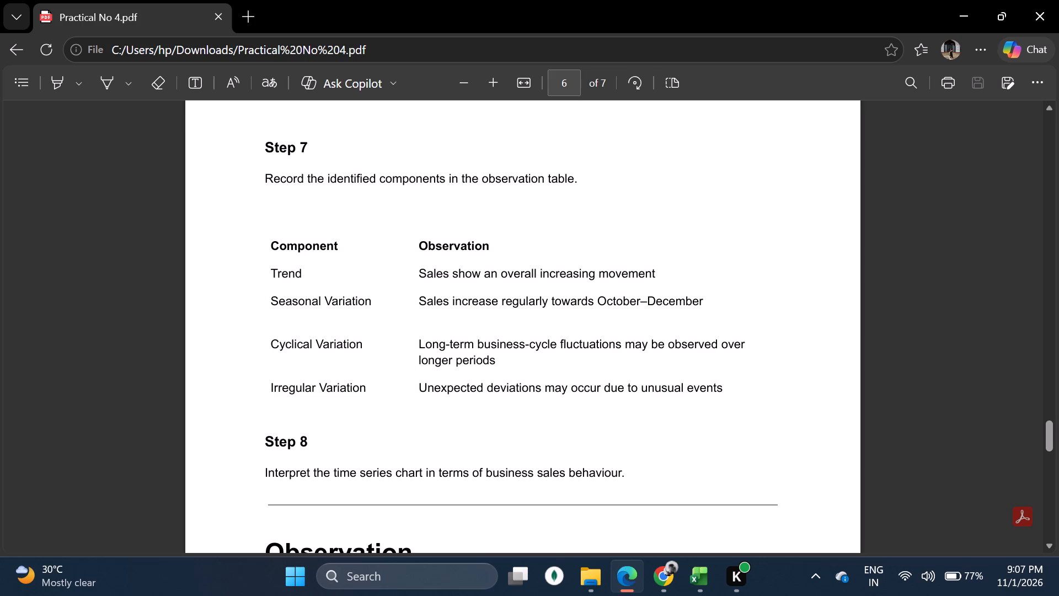
drag(409, 337, 554, 376)
drag(516, 365, 425, 348)
Examine Step 8 of the PDF on interpreting the time series chart and recheck the observation table above it.
scroll(411, 397, down, 2)
drag(268, 299, 410, 301)
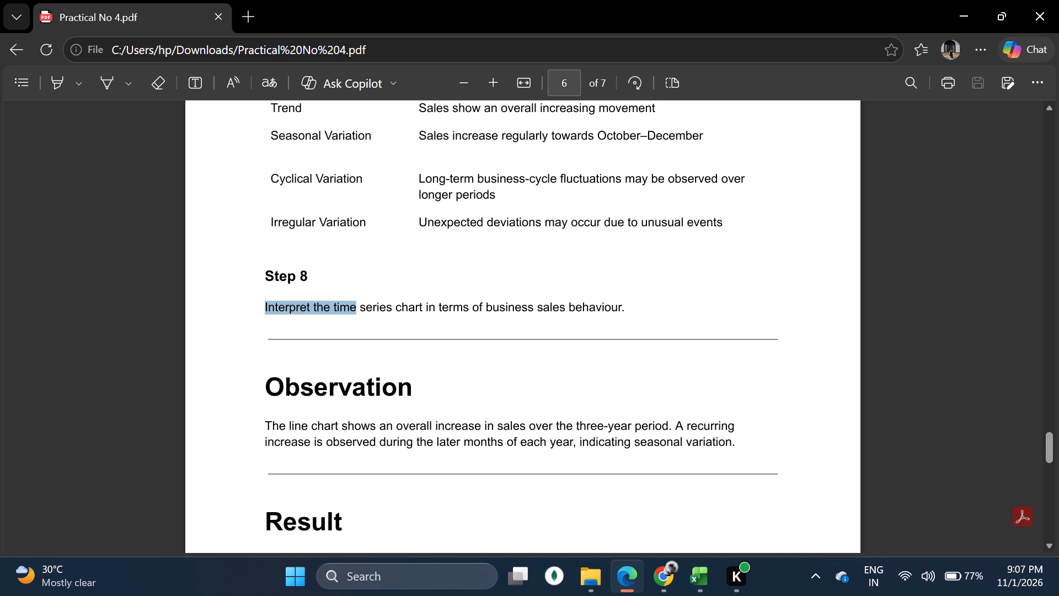
drag(410, 301, 640, 320)
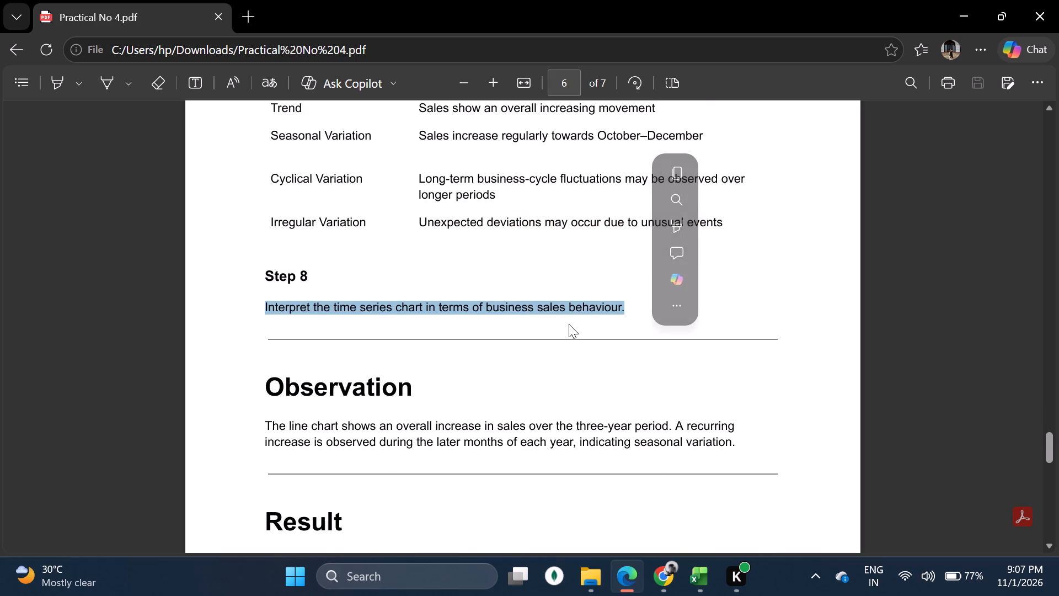
click(569, 324)
drag(263, 308, 607, 317)
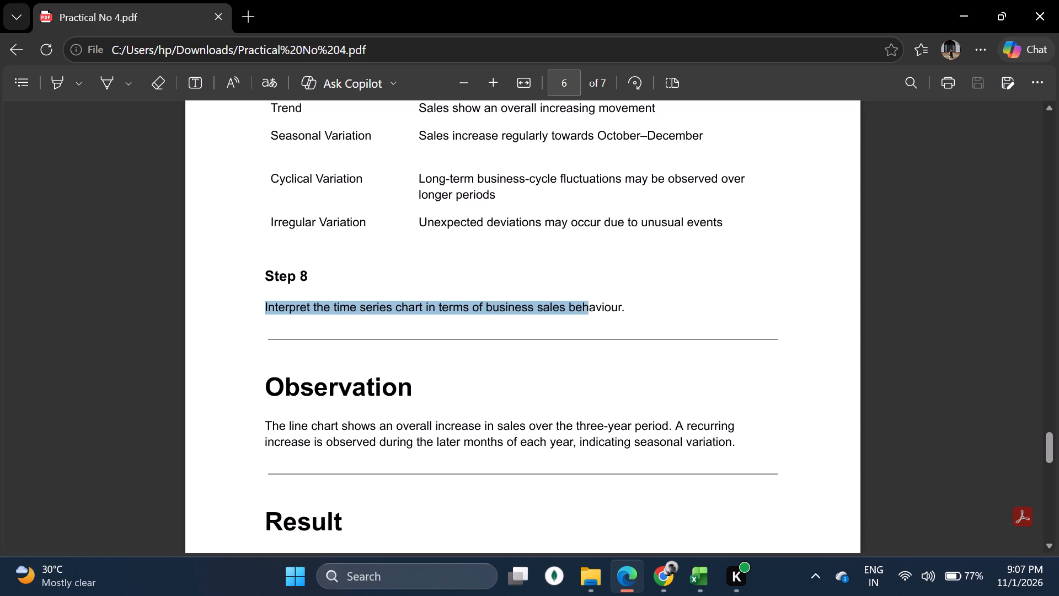
drag(607, 317, 632, 318)
click(515, 346)
scroll(509, 345, up, 3)
scroll(504, 343, down, 1)
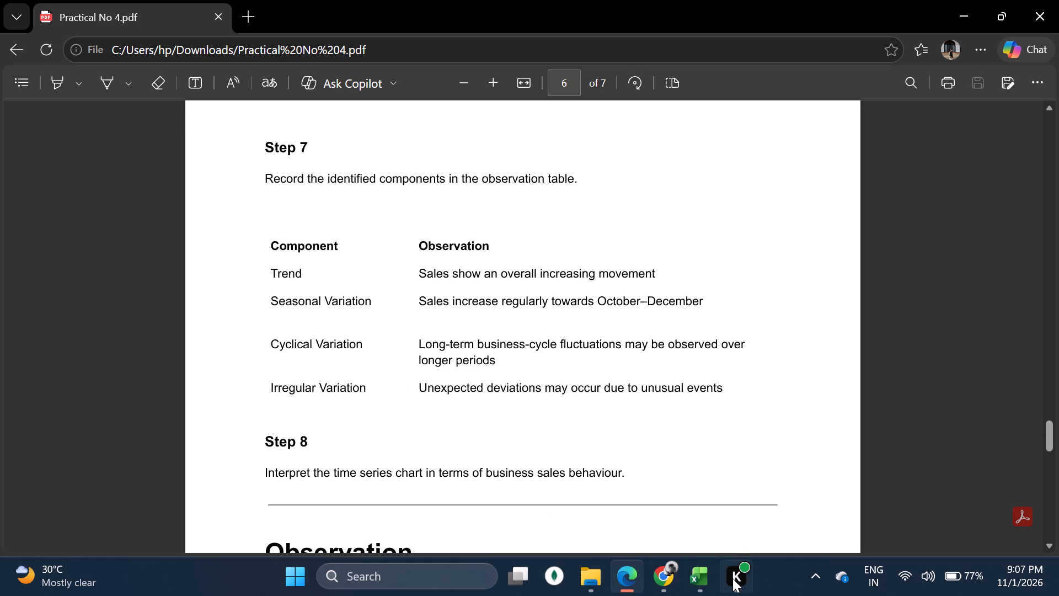
Switch back to the monthly sales spreadsheet in Google Sheets.
click(654, 584)
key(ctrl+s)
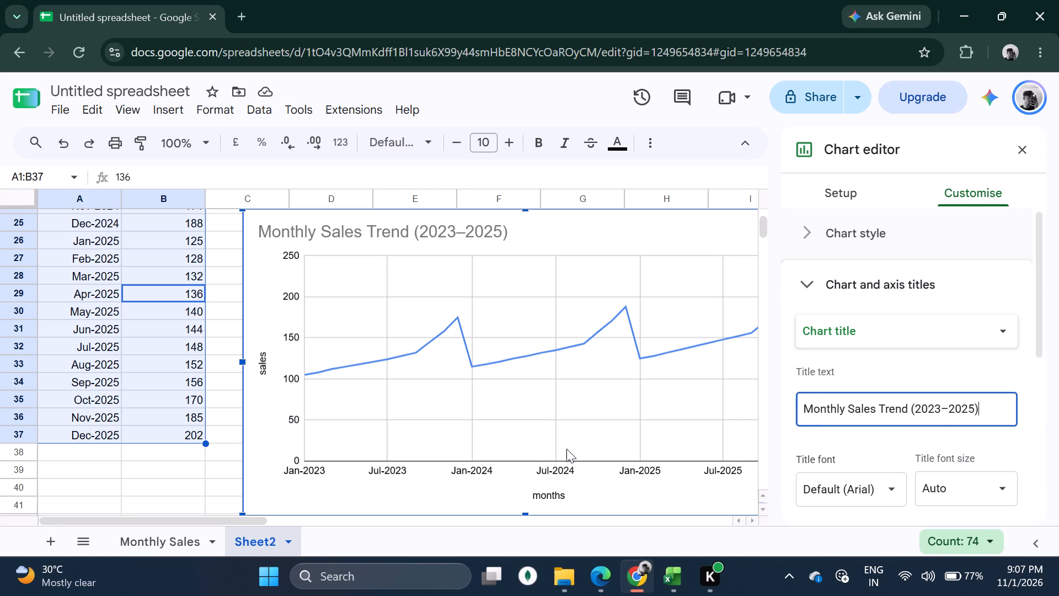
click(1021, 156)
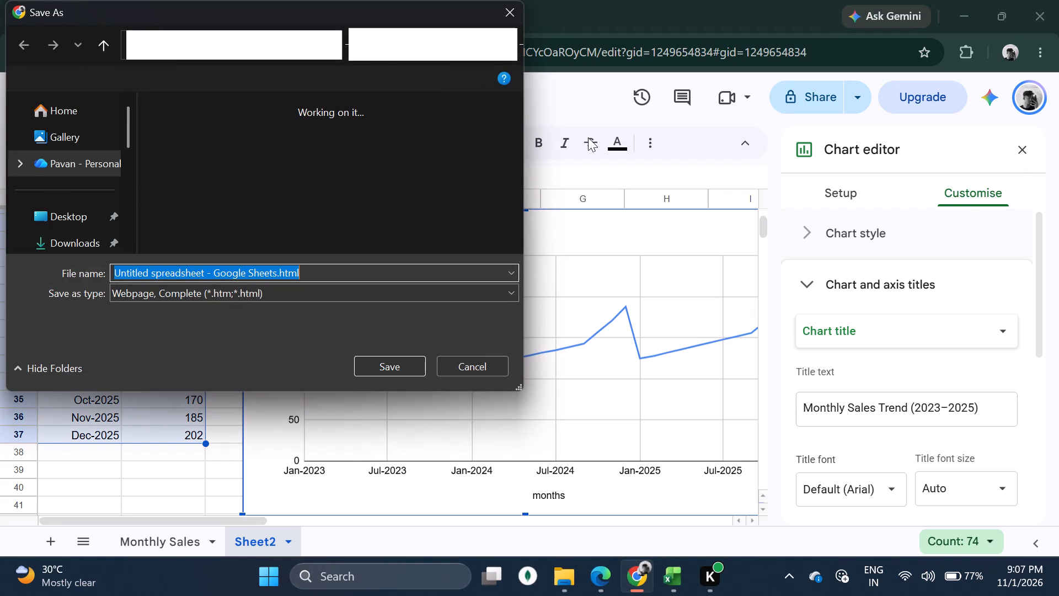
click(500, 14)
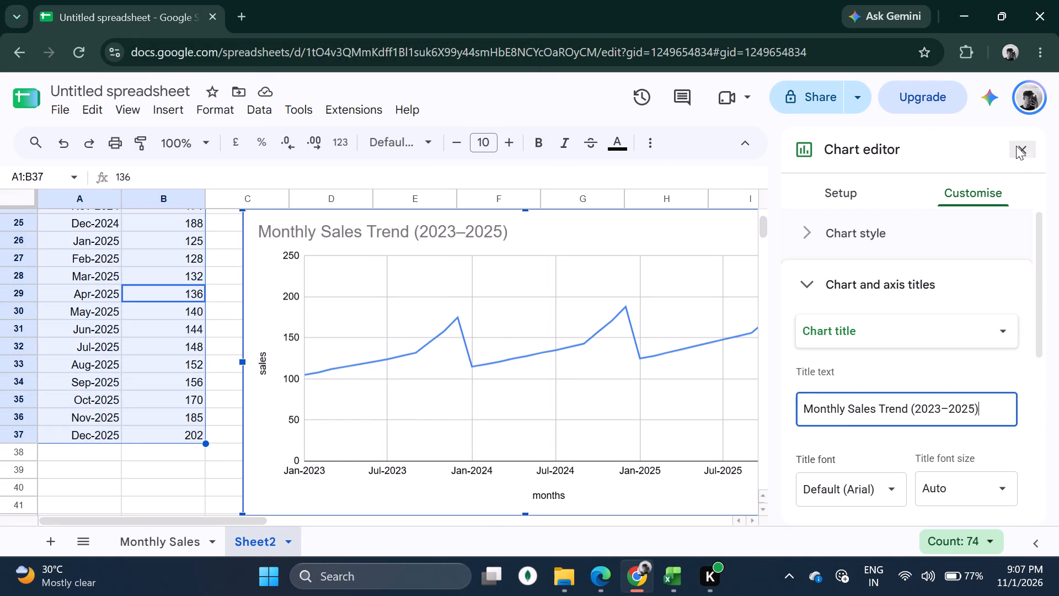
Close the chart editor, deselect the chart and save the spreadsheet.
click(1021, 144)
click(897, 293)
key(ctrl+s)
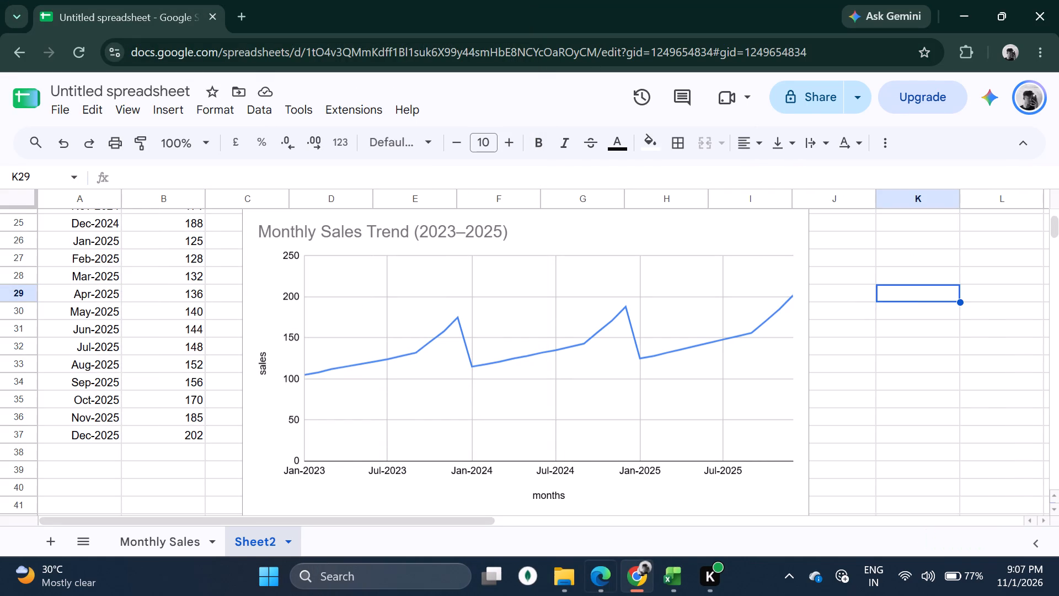
Switch back to the Practical No 4 PDF in Microsoft Edge and read from Step 8 and the Observation through to the last page.
click(585, 569)
scroll(480, 318, down, 2)
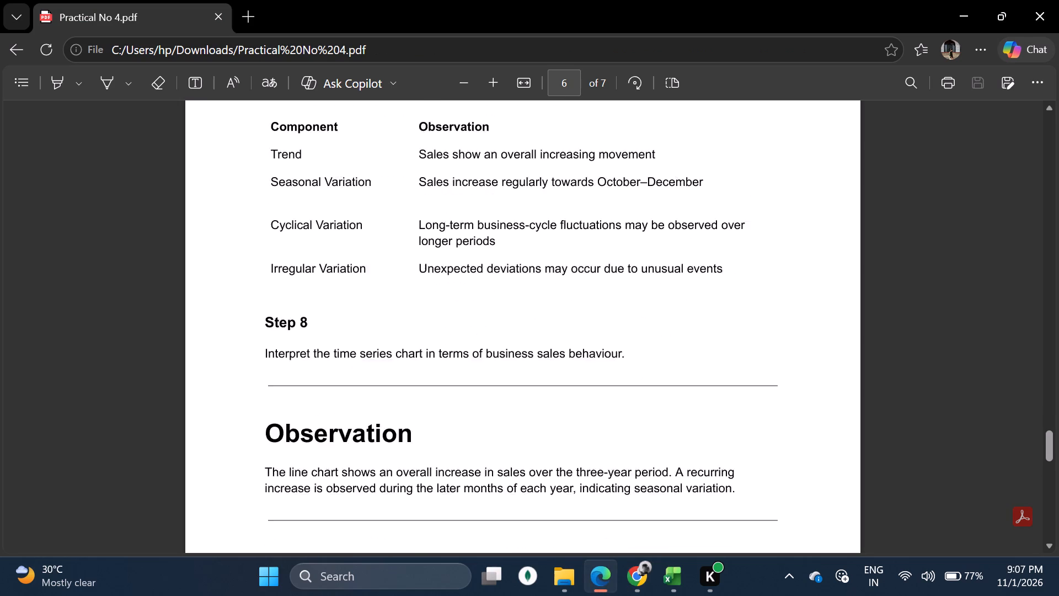
drag(236, 302, 648, 307)
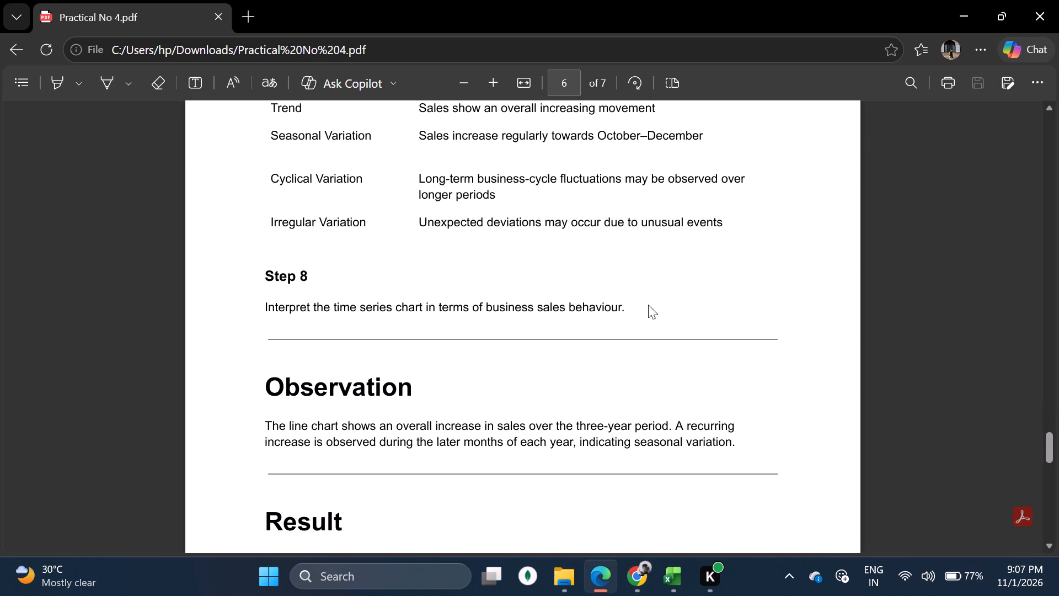
drag(649, 303, 194, 309)
scroll(482, 349, down, 12)
Open Practical No 5.pdf from the Downloads folder in Microsoft Edge and read its heading on simple and weighted moving averages.
click(547, 584)
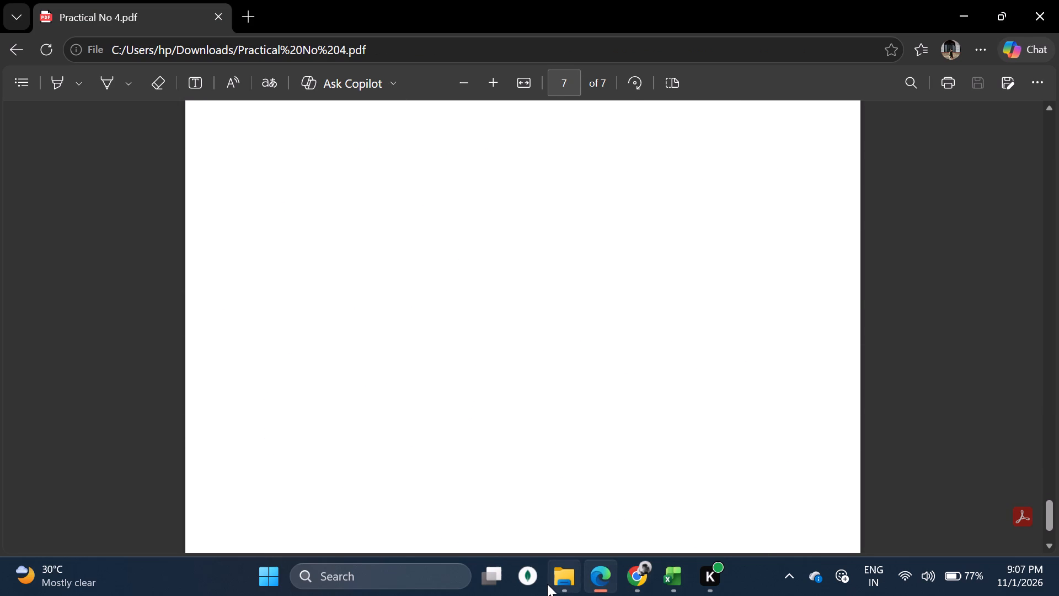
click(241, 253)
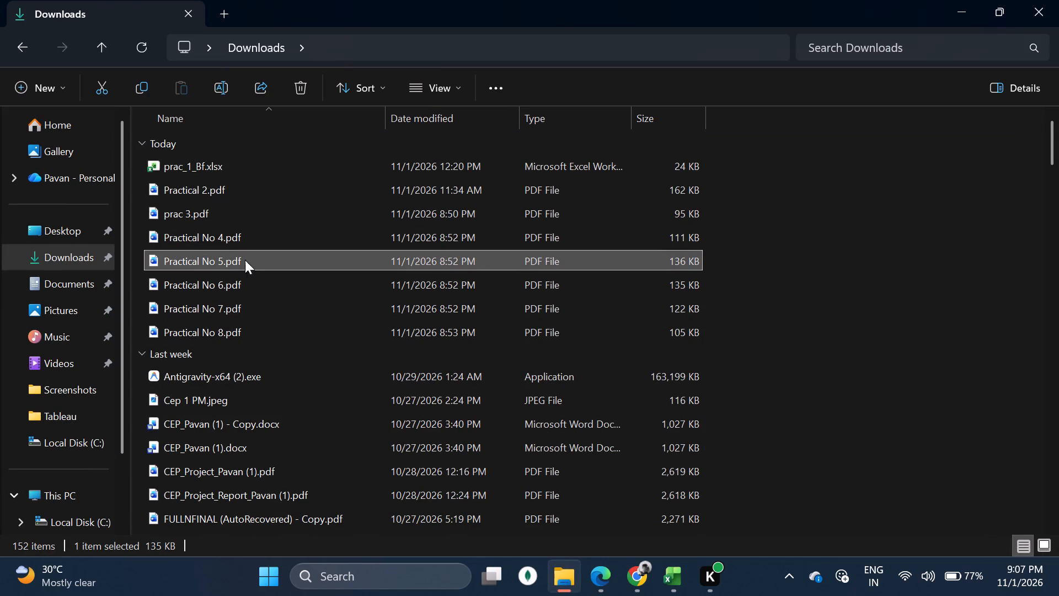
right_click(247, 265)
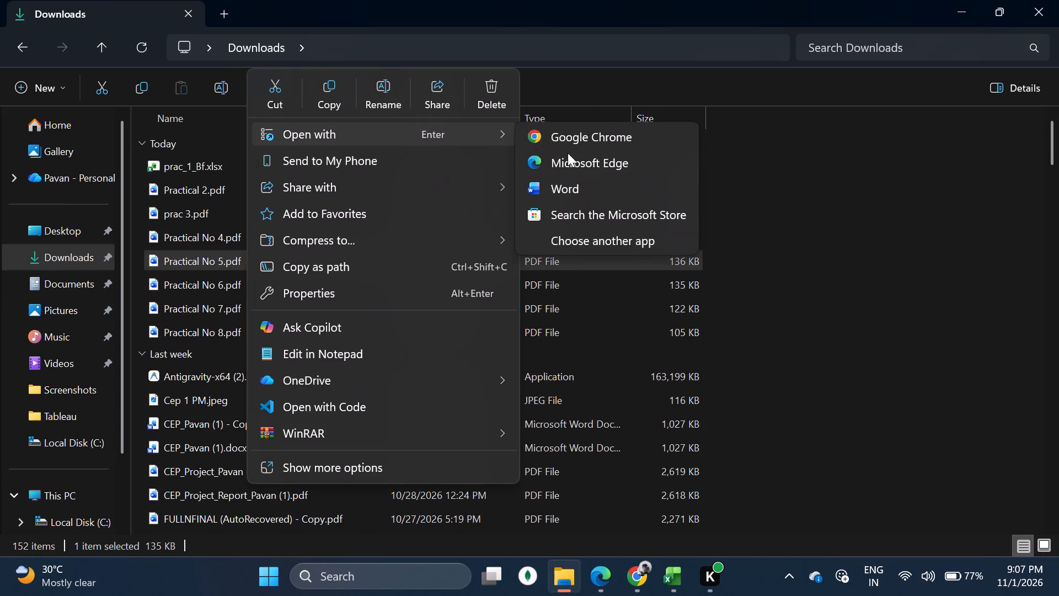
click(584, 159)
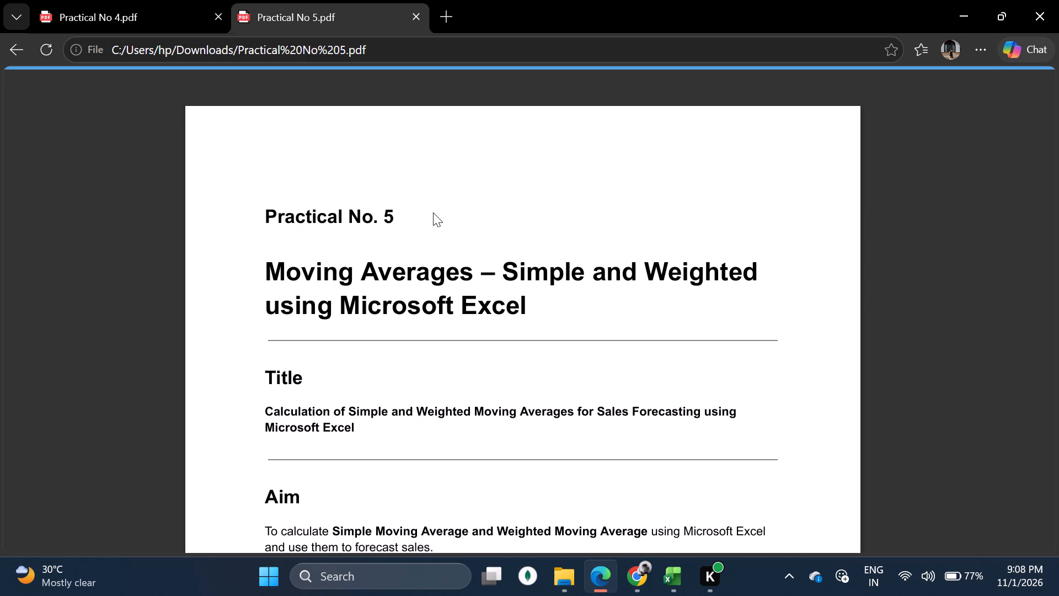
drag(268, 269, 583, 321)
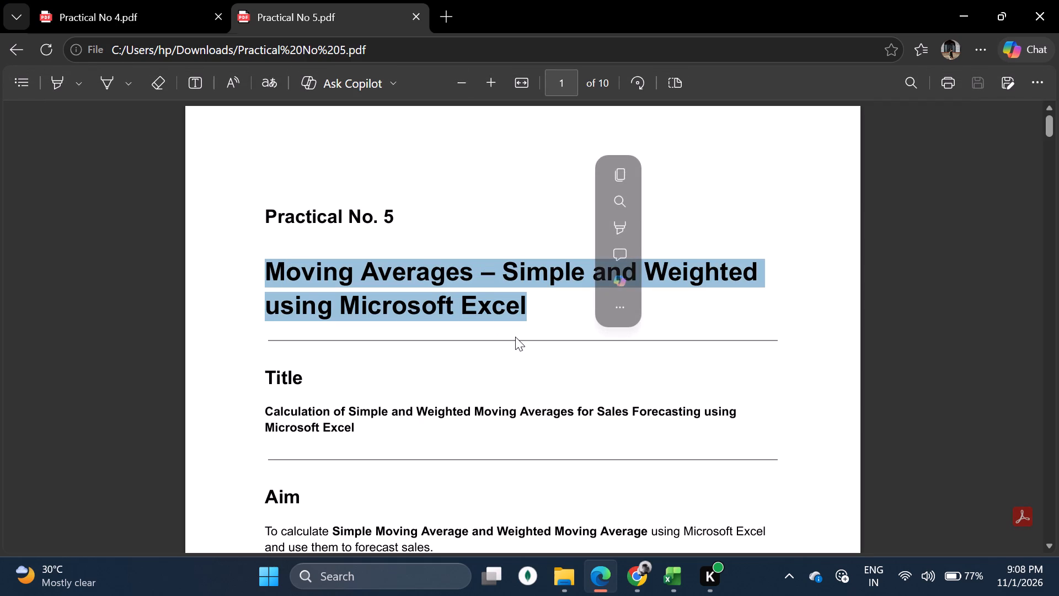
click(557, 319)
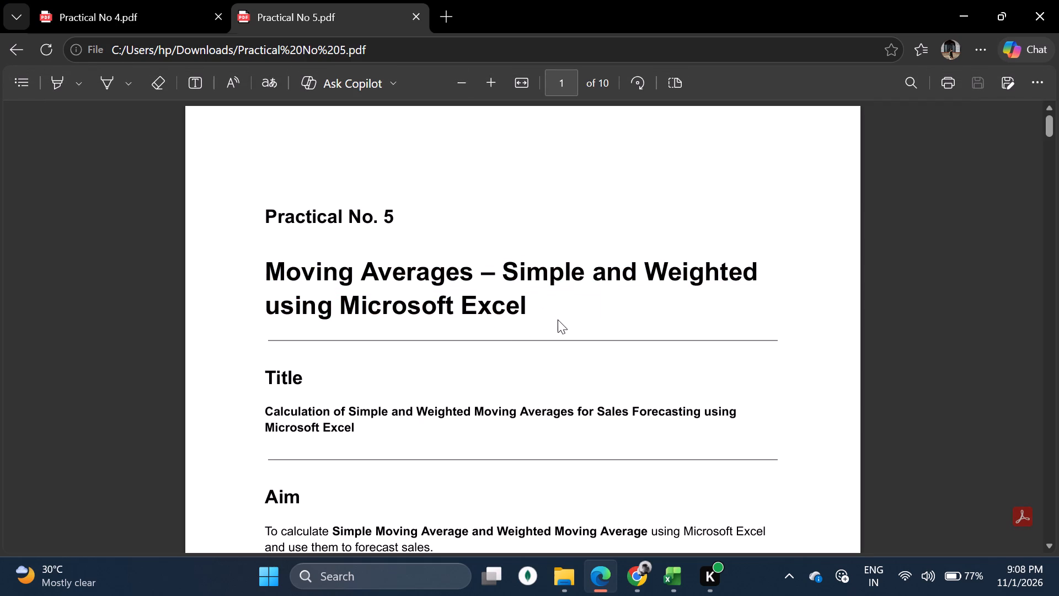
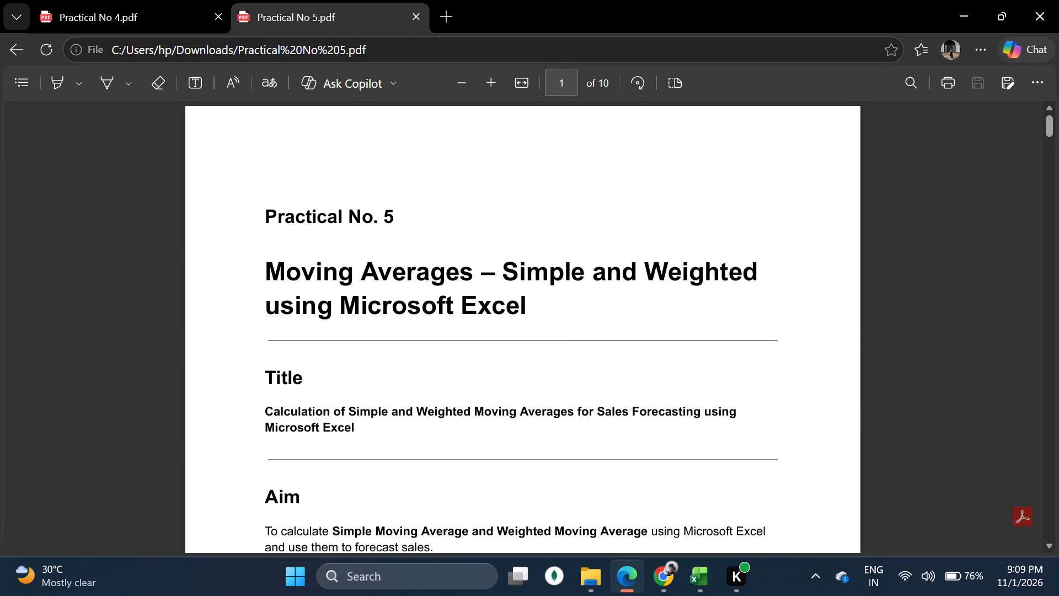
Read the Aim and the Moving Average theory, including the 3-month example, in the Practical No 5 PDF.
scroll(389, 422, down, 2)
drag(265, 364, 404, 393)
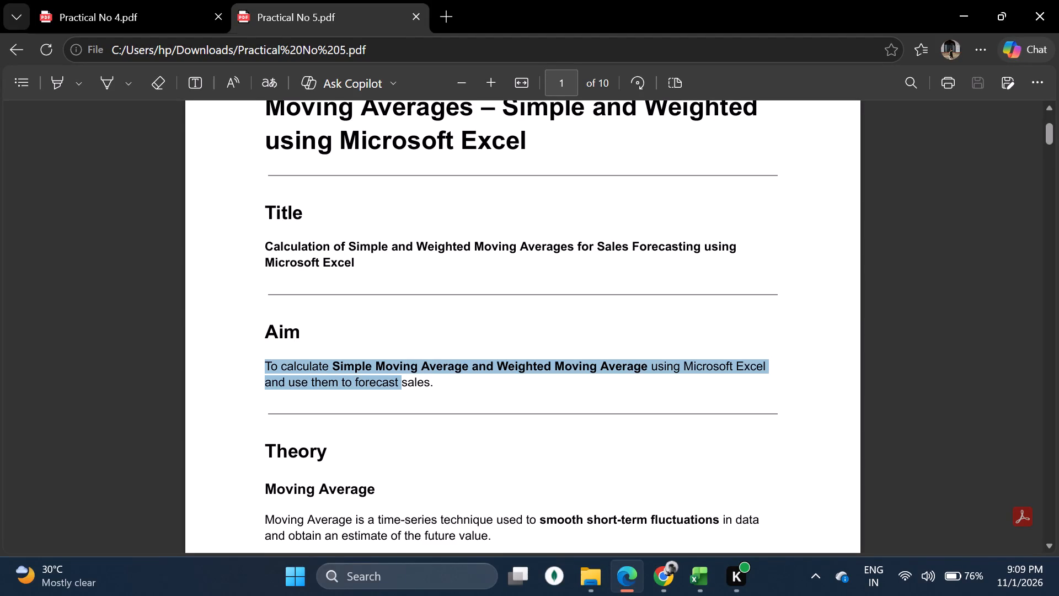
drag(404, 393, 436, 401)
click(598, 402)
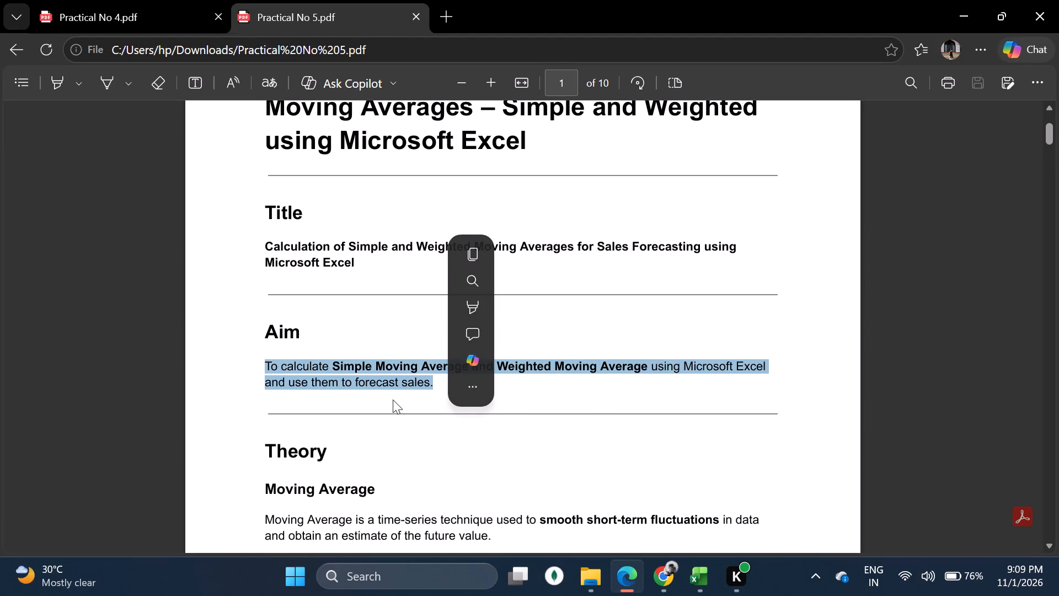
click(393, 400)
scroll(376, 391, down, 3)
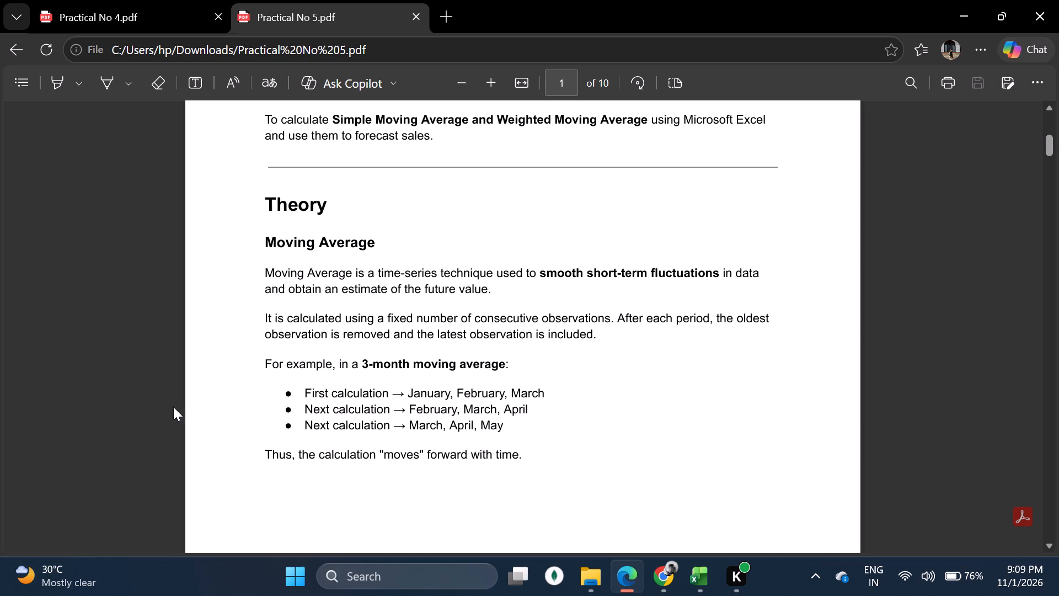
Read the Simple Moving Average section on page 2, covering its definition and the 3-month SMA formula.
scroll(382, 479, down, 4)
scroll(391, 321, down, 1)
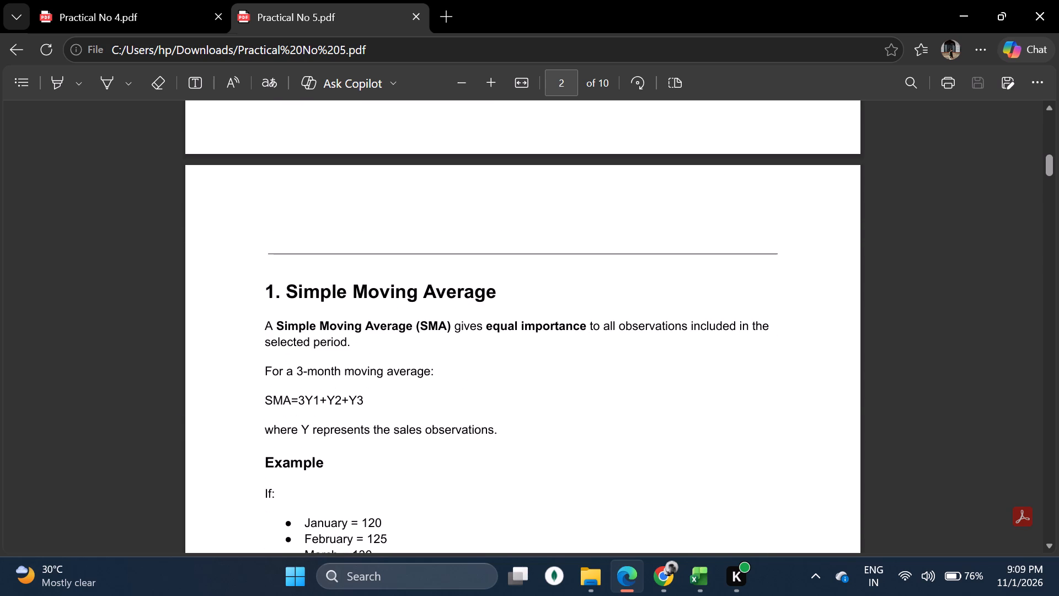
drag(279, 291, 558, 289)
click(325, 342)
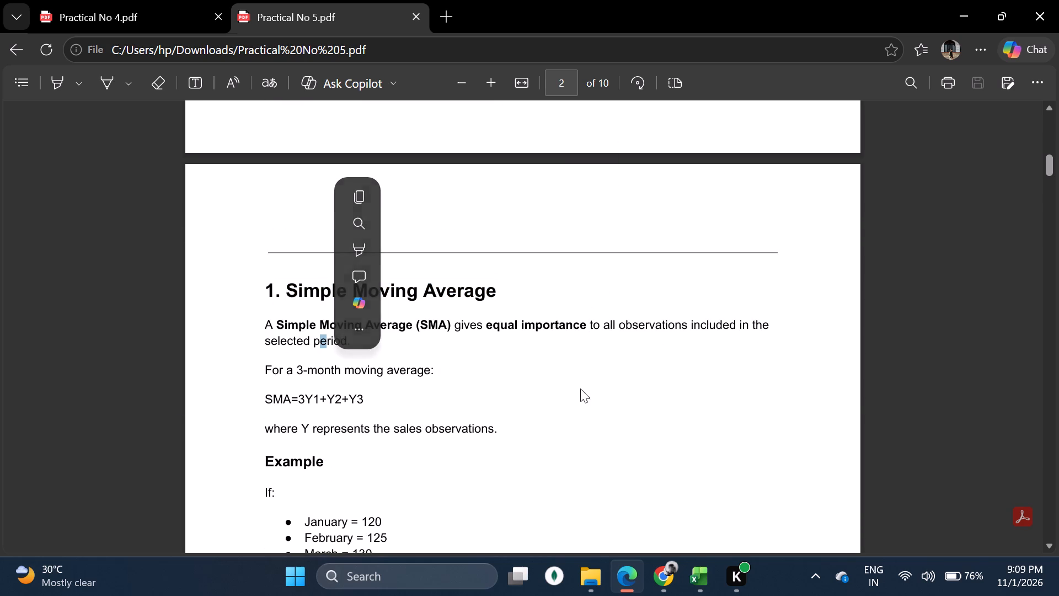
drag(580, 389, 528, 393)
drag(425, 328, 434, 327)
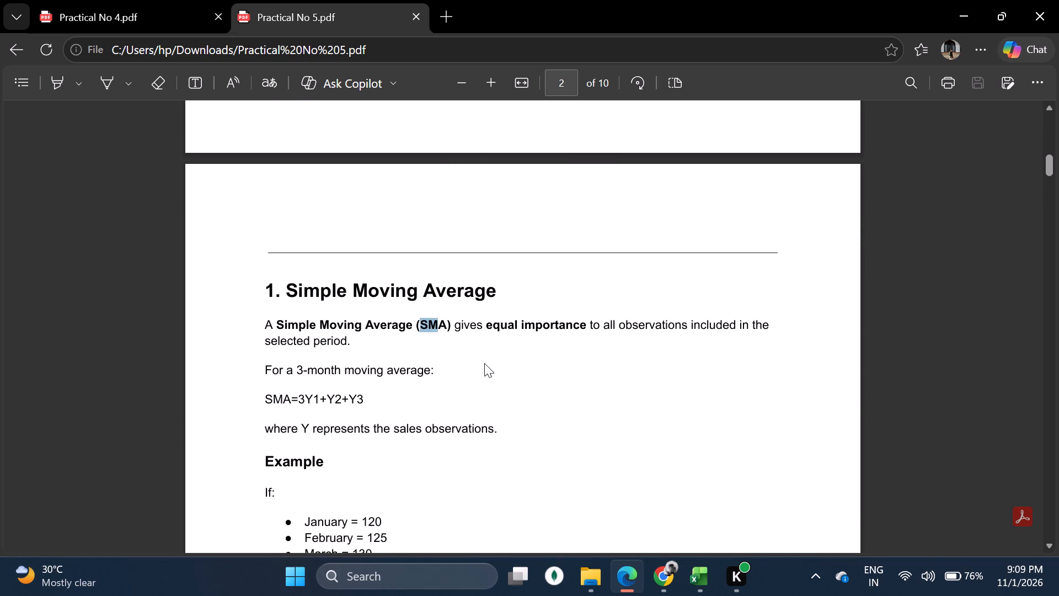
click(484, 363)
drag(489, 328, 747, 330)
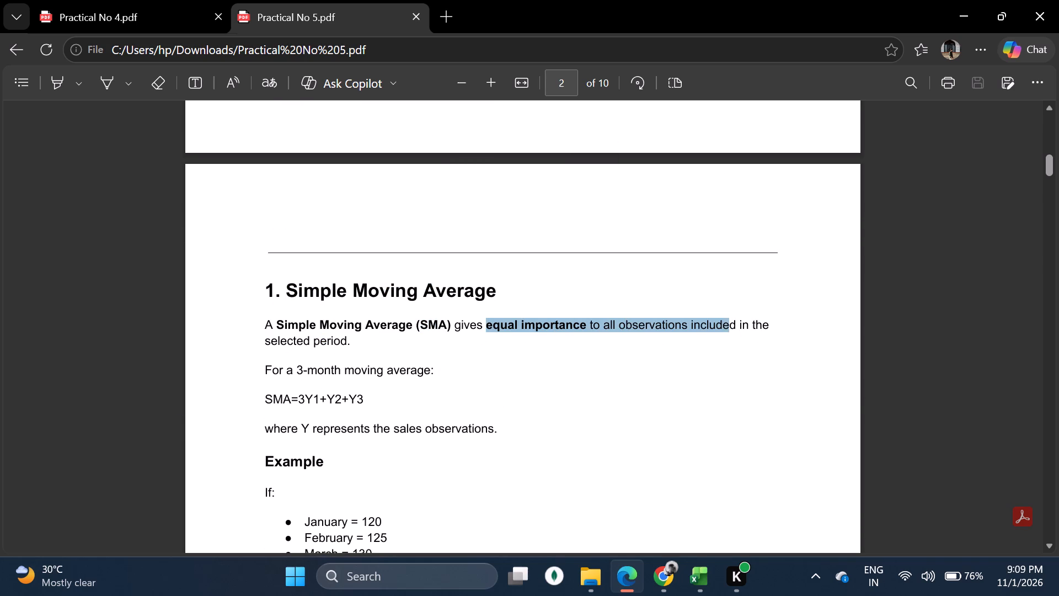
drag(747, 330, 777, 331)
click(345, 372)
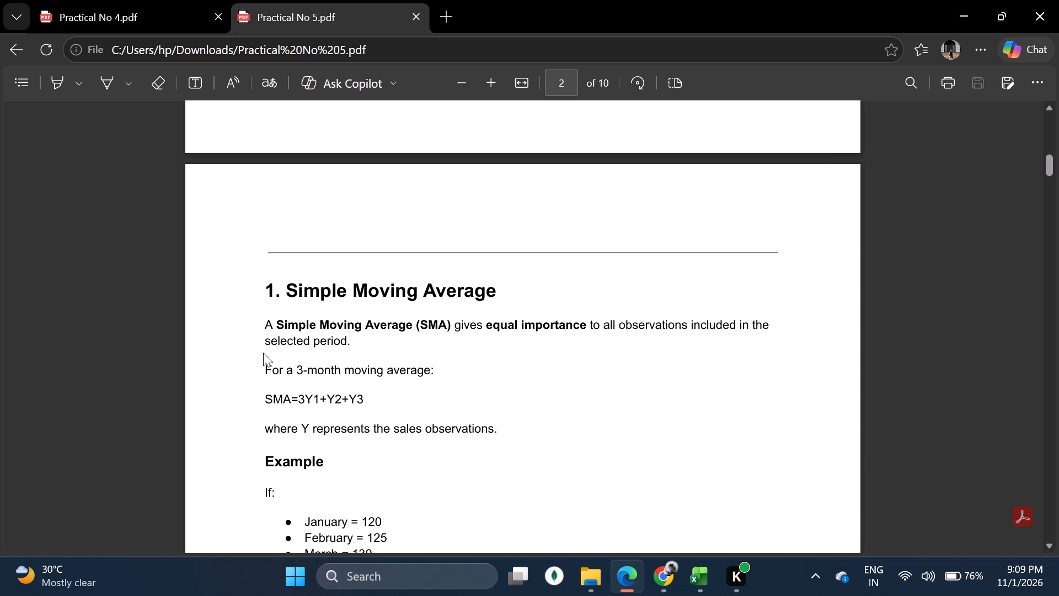
scroll(346, 373, down, 1)
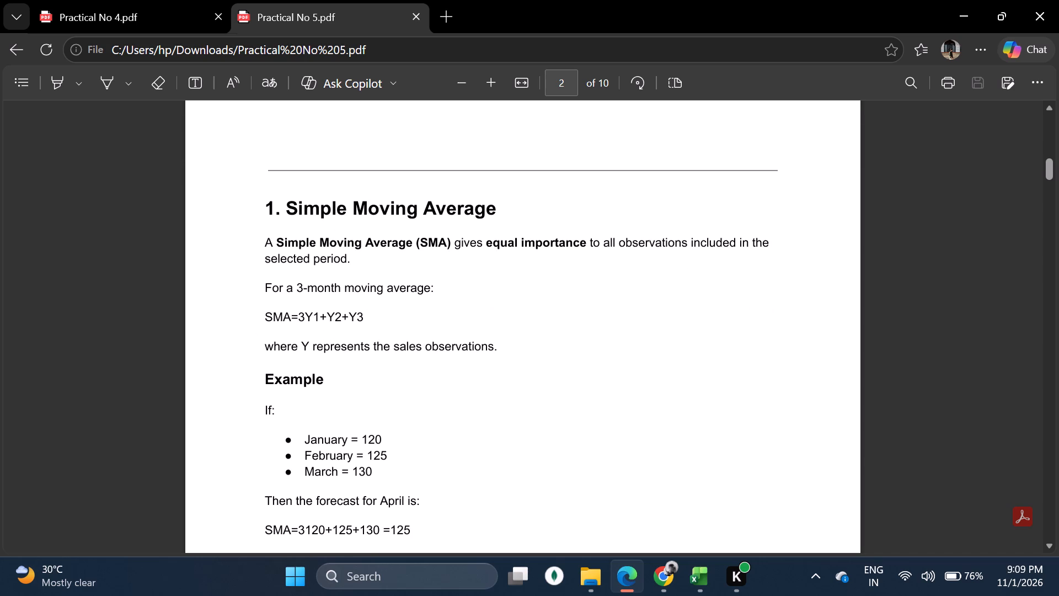
drag(256, 322, 313, 322)
Study the worked SMA example forecasting April from January to March sales, and recheck it against the SMA formula.
scroll(414, 357, down, 2)
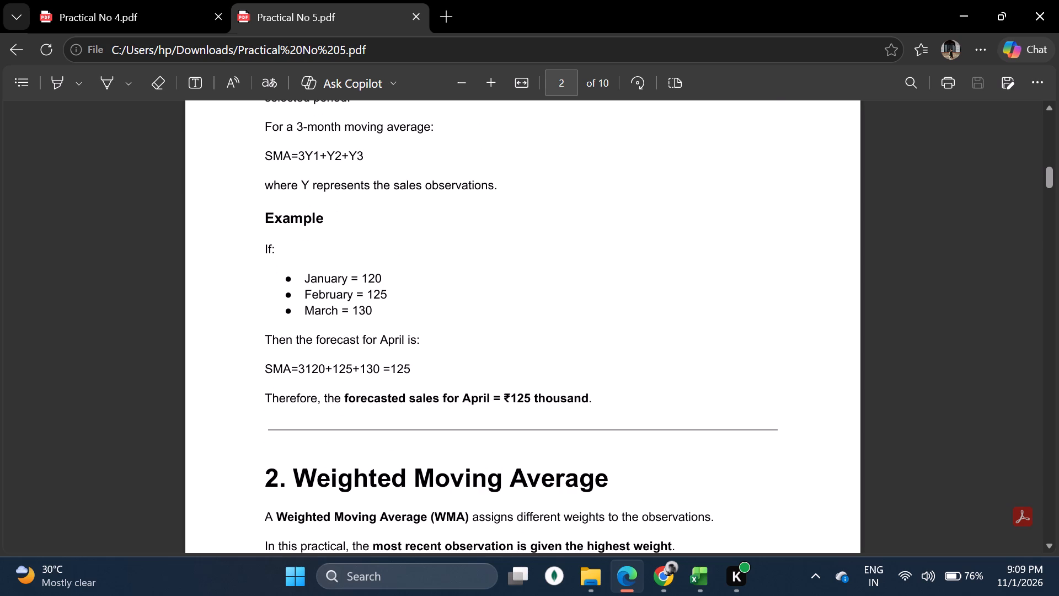
drag(302, 274, 405, 274)
click(392, 308)
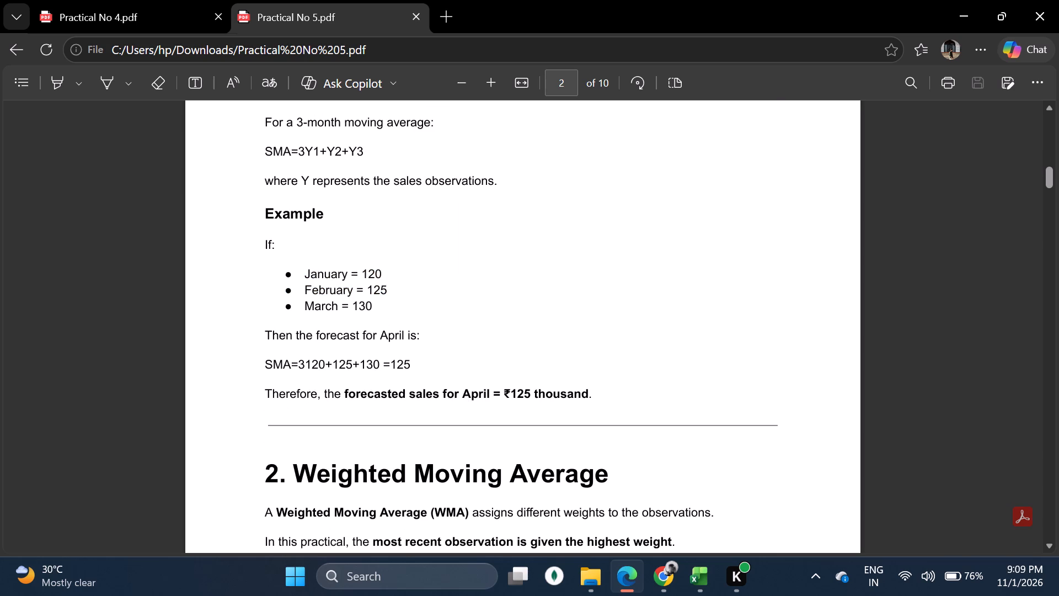
drag(270, 343, 432, 344)
click(413, 350)
drag(504, 395, 601, 395)
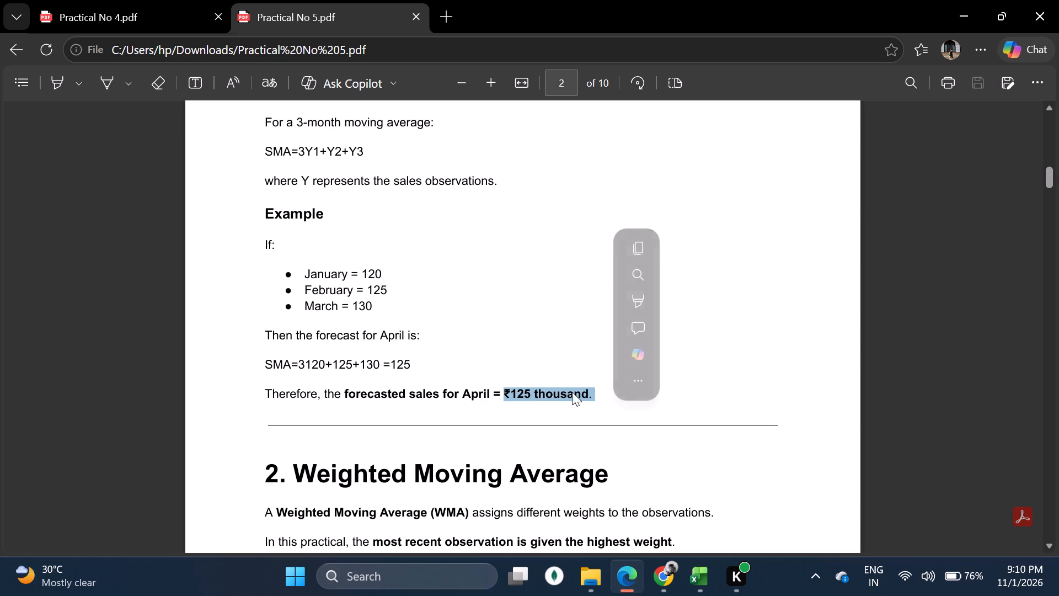
click(471, 348)
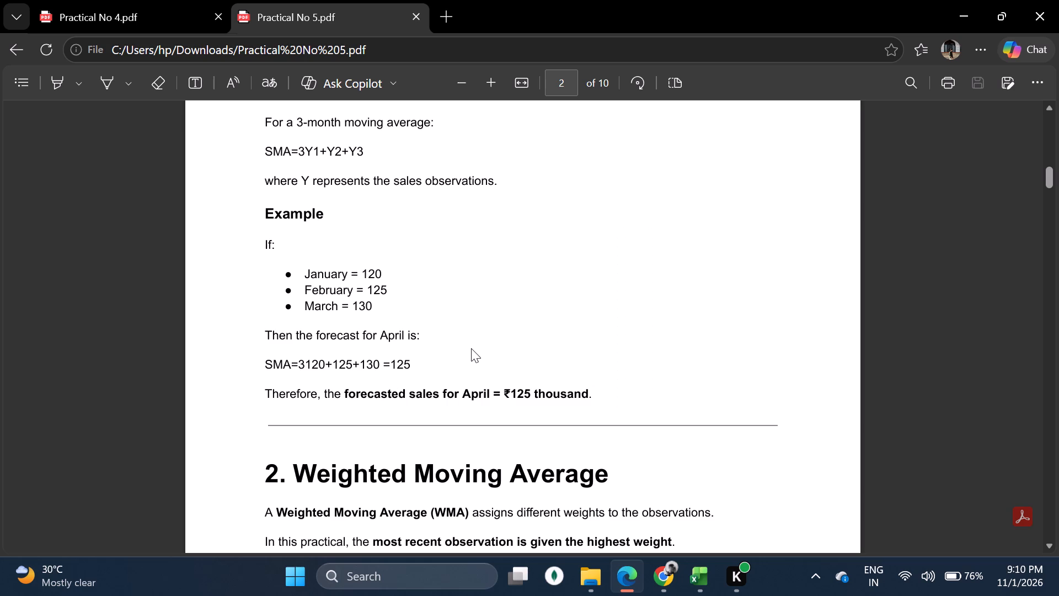
scroll(471, 348, up, 2)
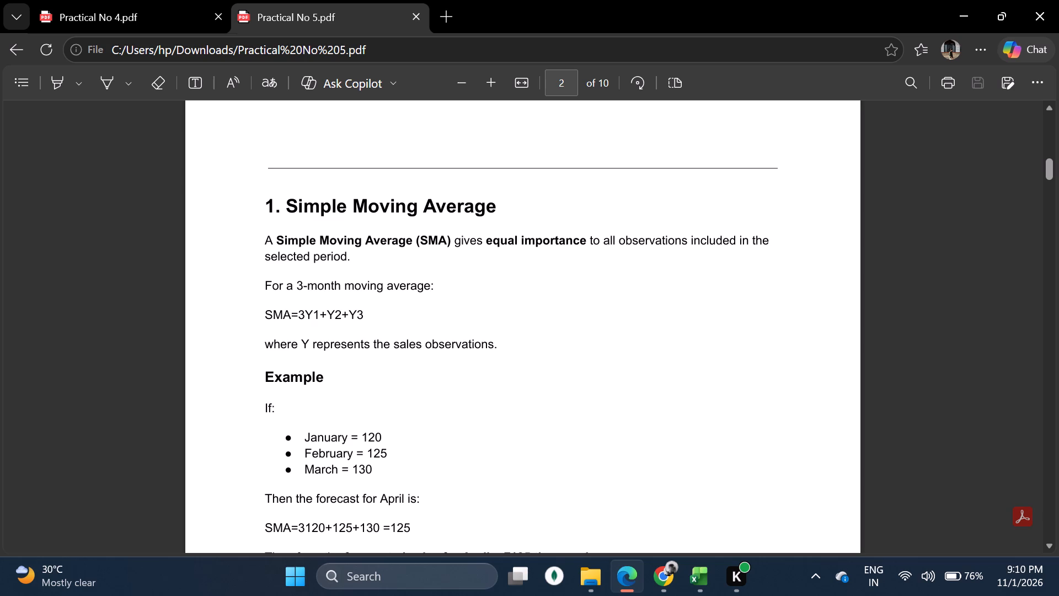
scroll(300, 315, down, 1)
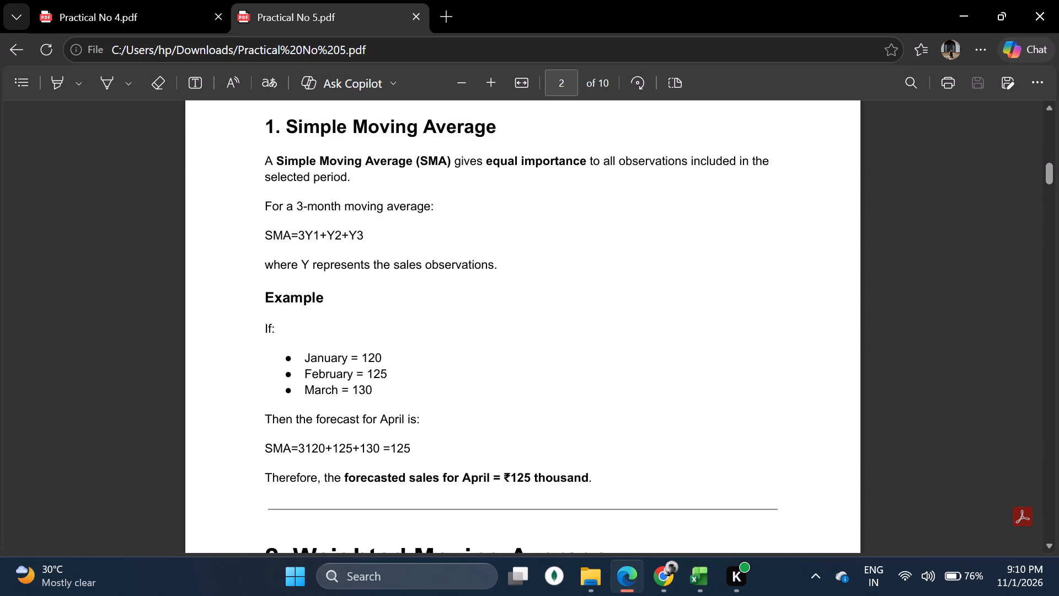
drag(292, 231, 397, 231)
click(354, 273)
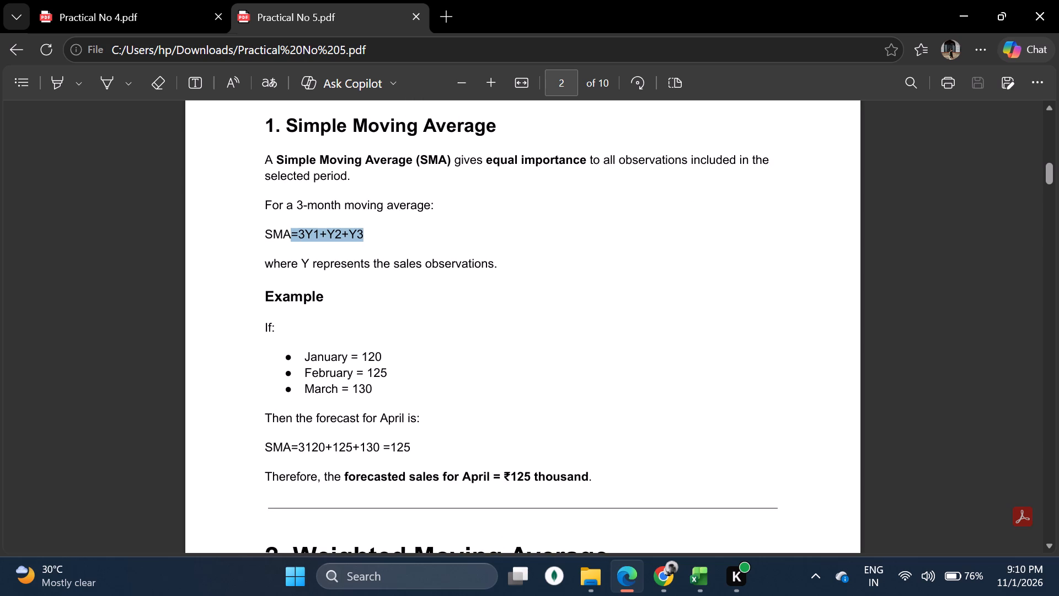
drag(266, 270, 474, 272)
click(405, 304)
Read the Weighted Moving Average section, covering the weights for oldest, middle and most recent months and the WMA formula.
scroll(320, 304, down, 2)
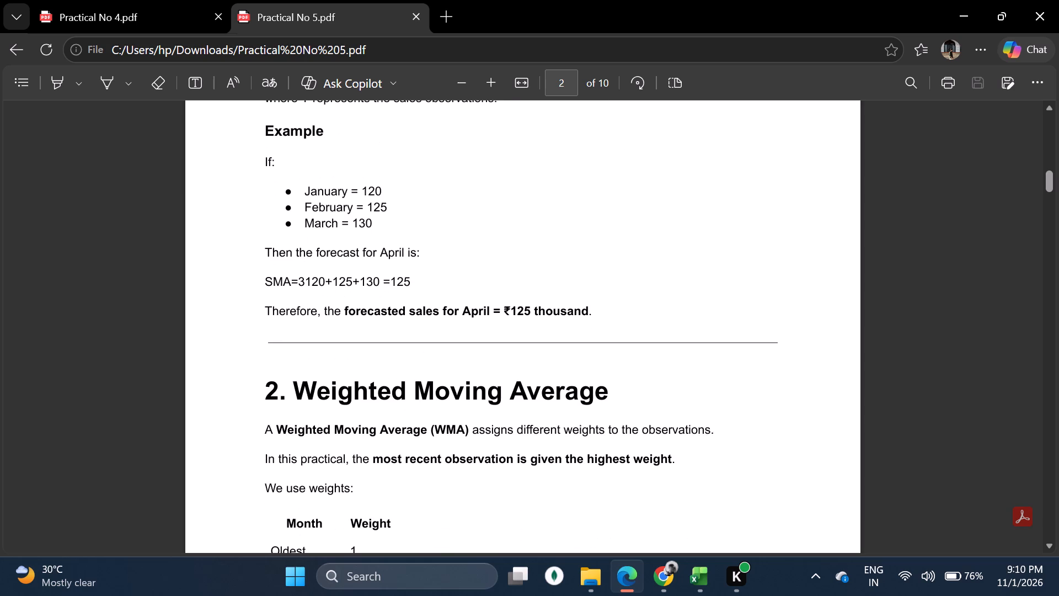
scroll(355, 325, down, 1)
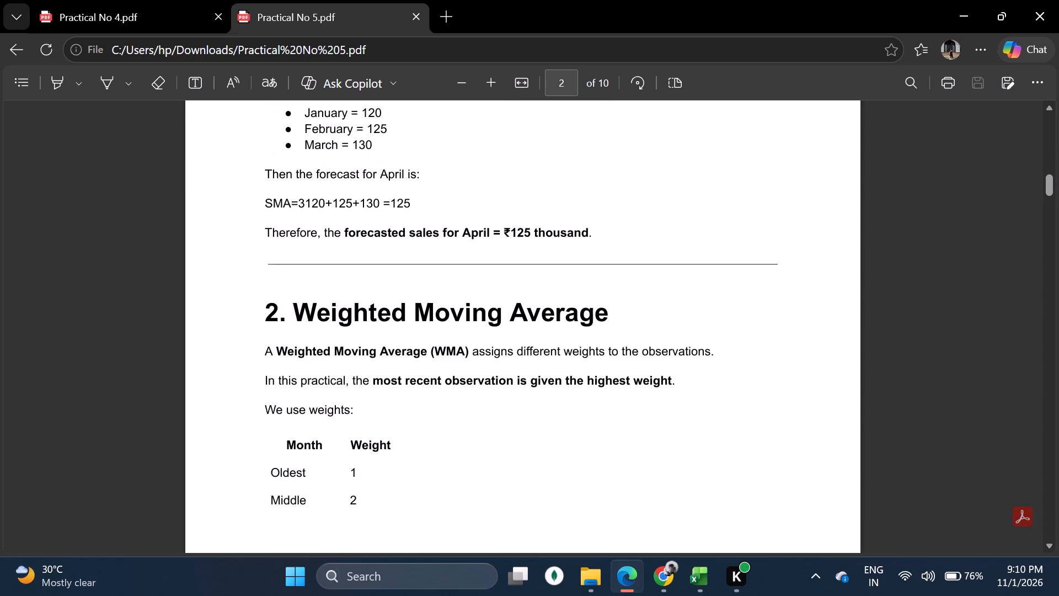
scroll(355, 325, down, 1)
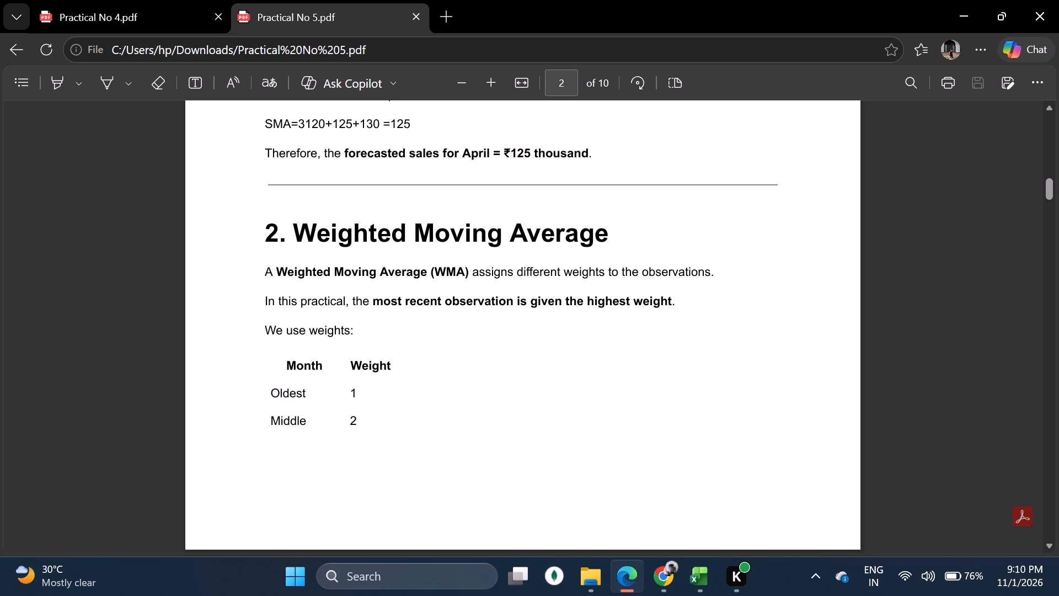
scroll(437, 343, down, 2)
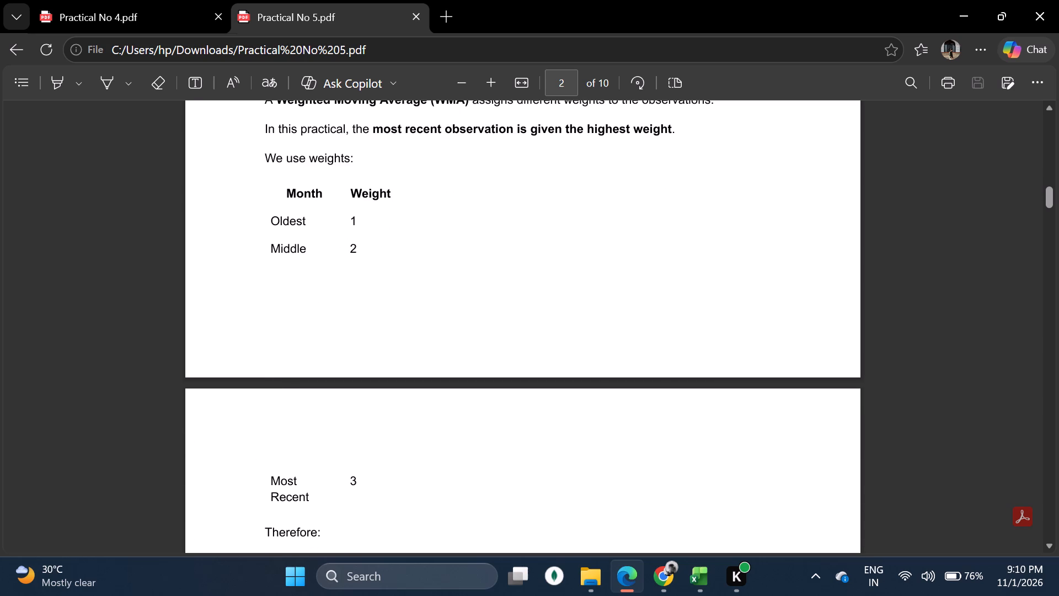
scroll(365, 301, down, 2)
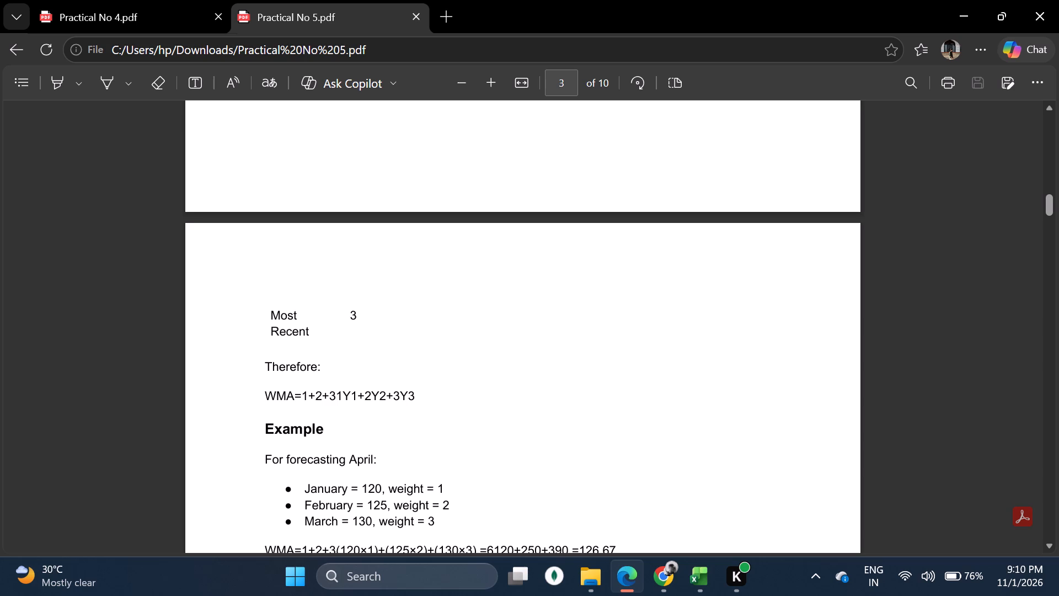
scroll(365, 366, up, 3)
scroll(365, 365, down, 4)
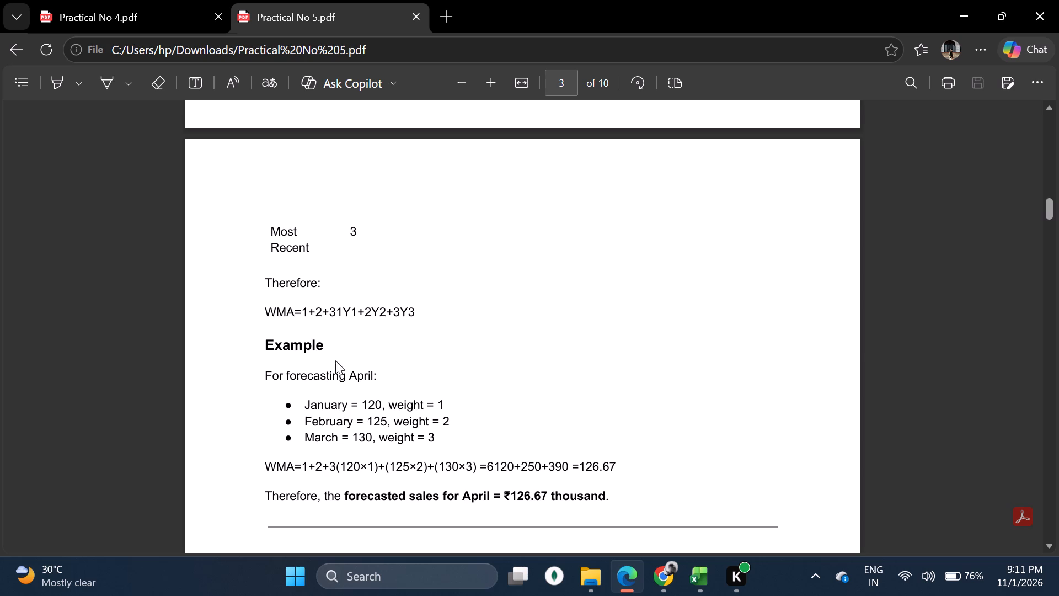
Study the worked WMA example for forecasting April, checking the monthly sales values and their weights.
drag(265, 371, 375, 383)
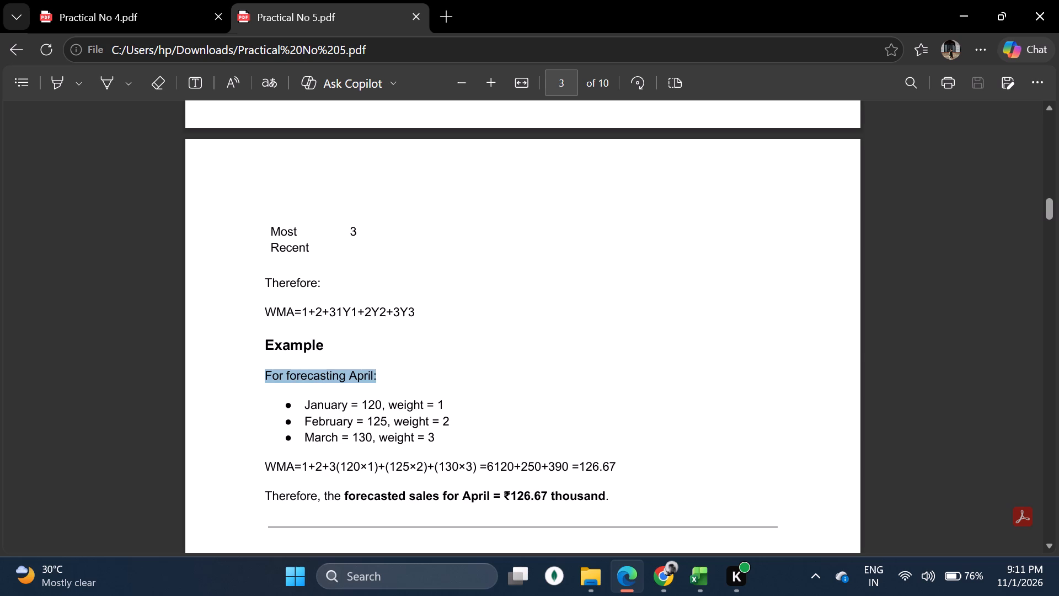
drag(375, 383, 381, 385)
click(372, 396)
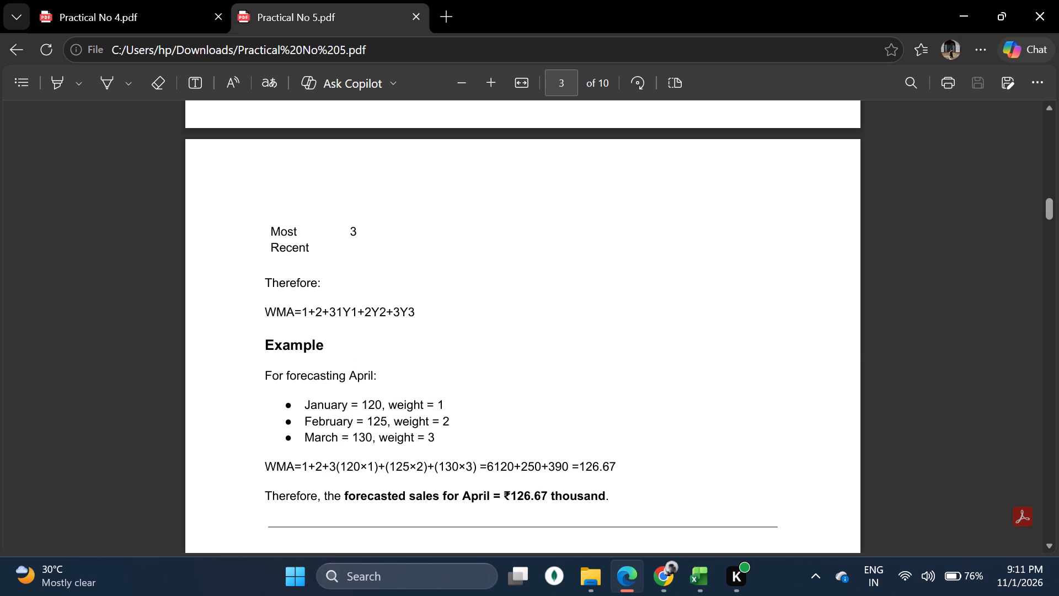
drag(301, 405, 366, 404)
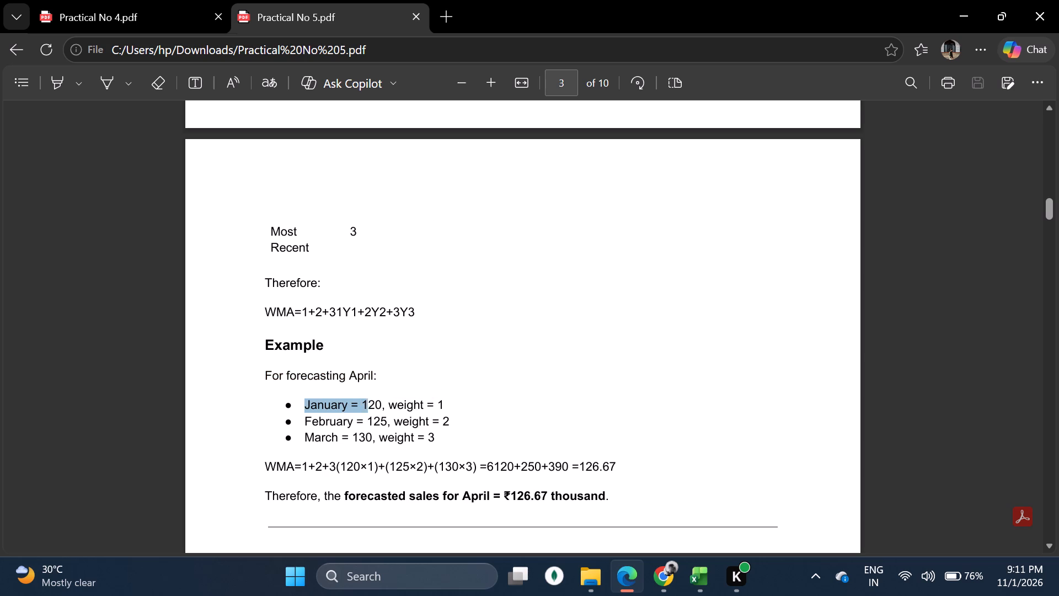
drag(366, 404, 384, 406)
click(377, 381)
drag(388, 405, 437, 396)
click(373, 338)
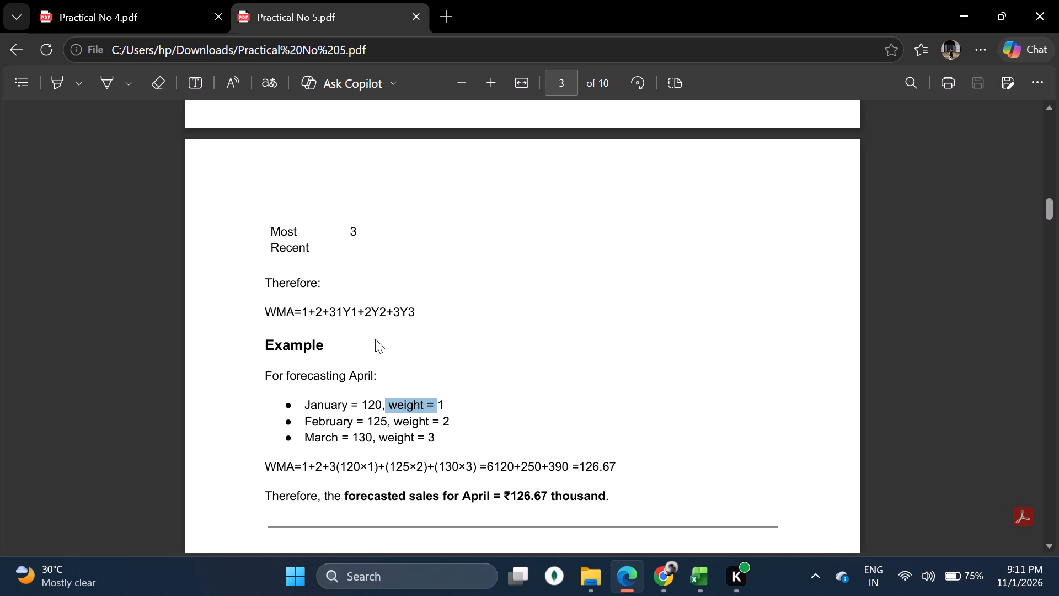
Read the Software Required section, the January to December Actual Sales dataset and Step 1 of the Procedure.
scroll(470, 231, down, 4)
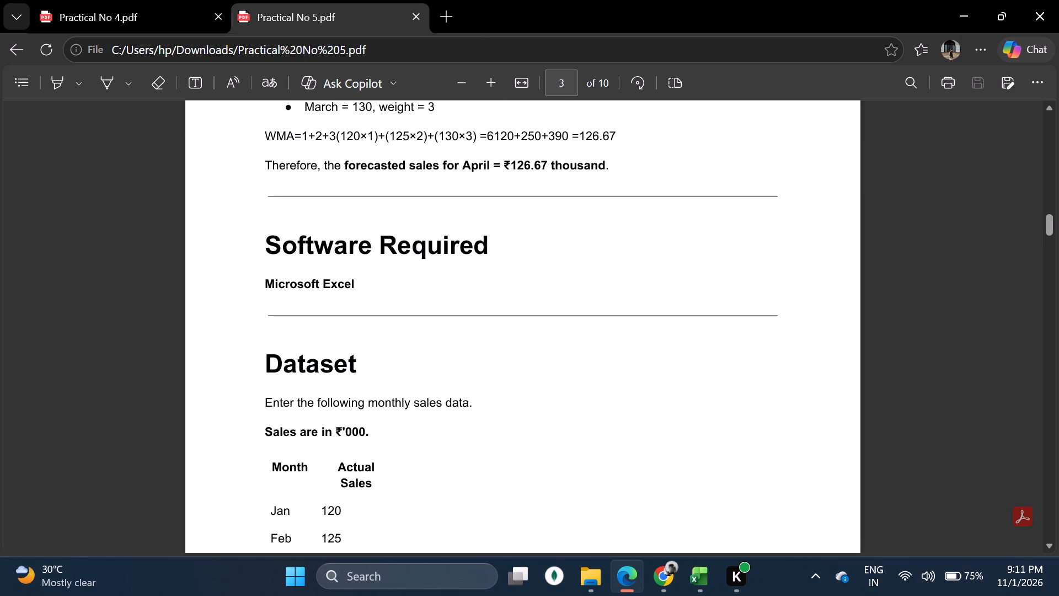
drag(260, 254, 464, 259)
click(252, 300)
scroll(309, 305, down, 2)
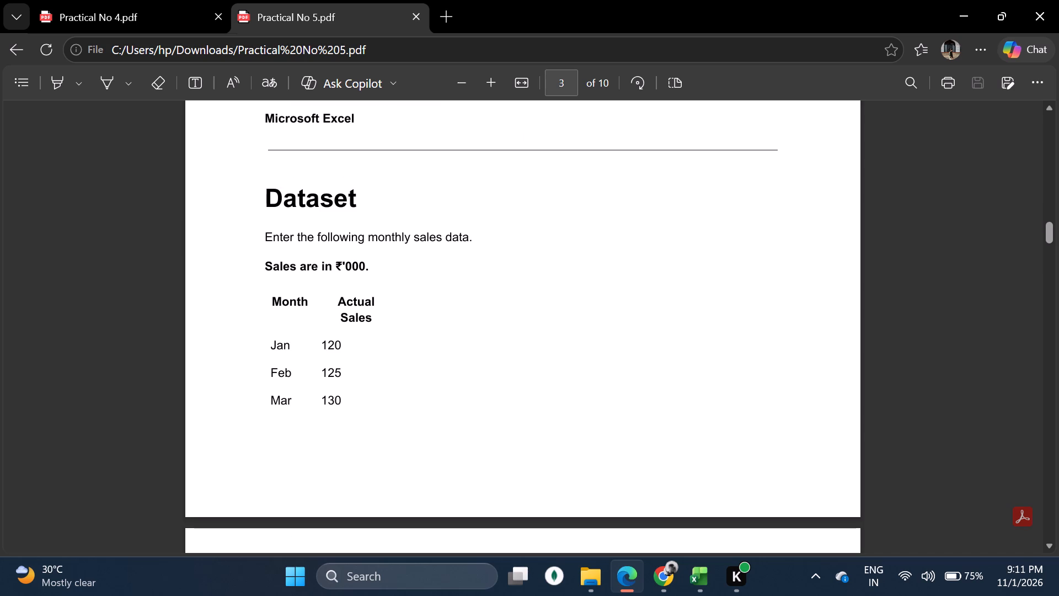
scroll(342, 290, down, 3)
scroll(370, 211, up, 1)
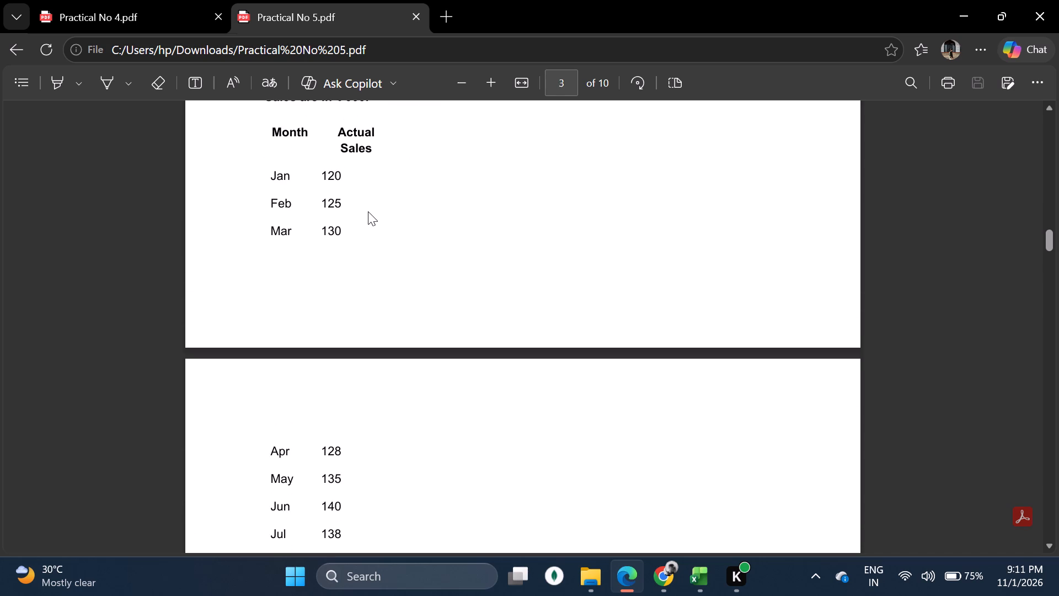
scroll(368, 211, down, 4)
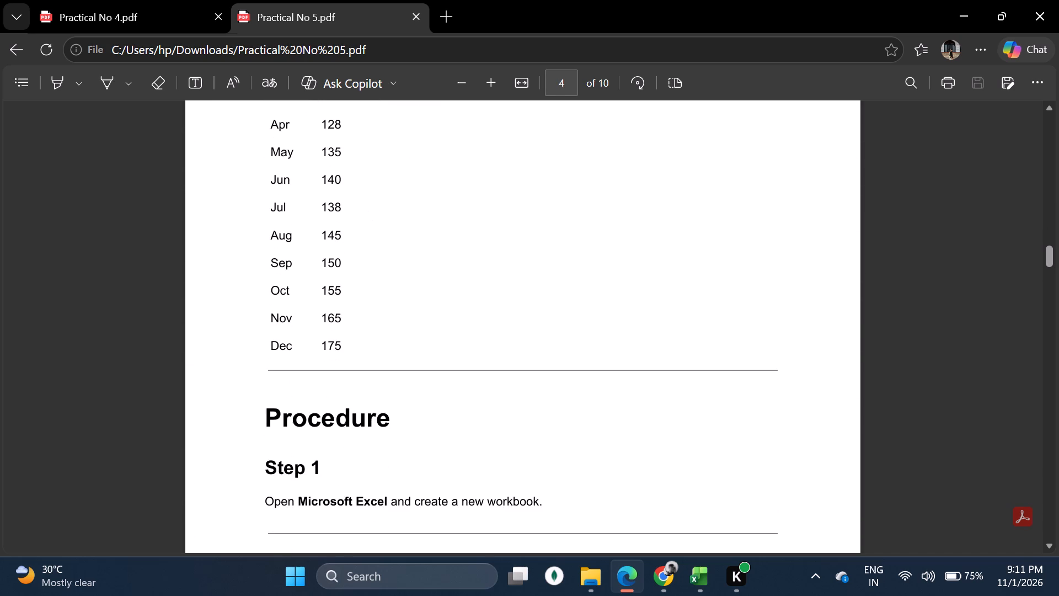
Switch to the sales spreadsheet in Google Sheets.
click(667, 580)
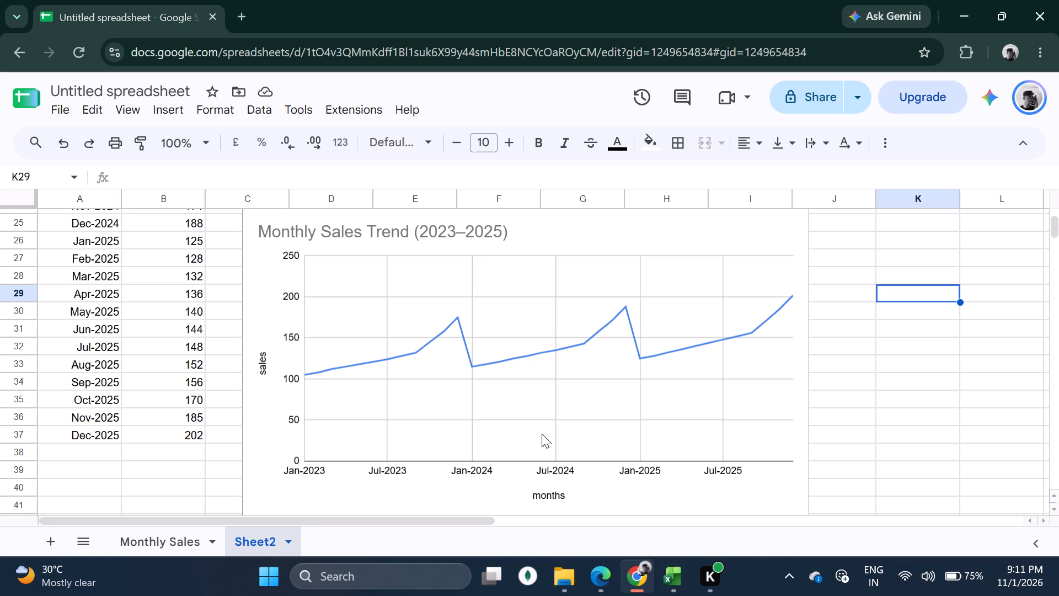
Check the Monthly Sales sheet, and switch to Excel to open and examine the earlier workbook prac_1_Bf.xlsx.
click(147, 547)
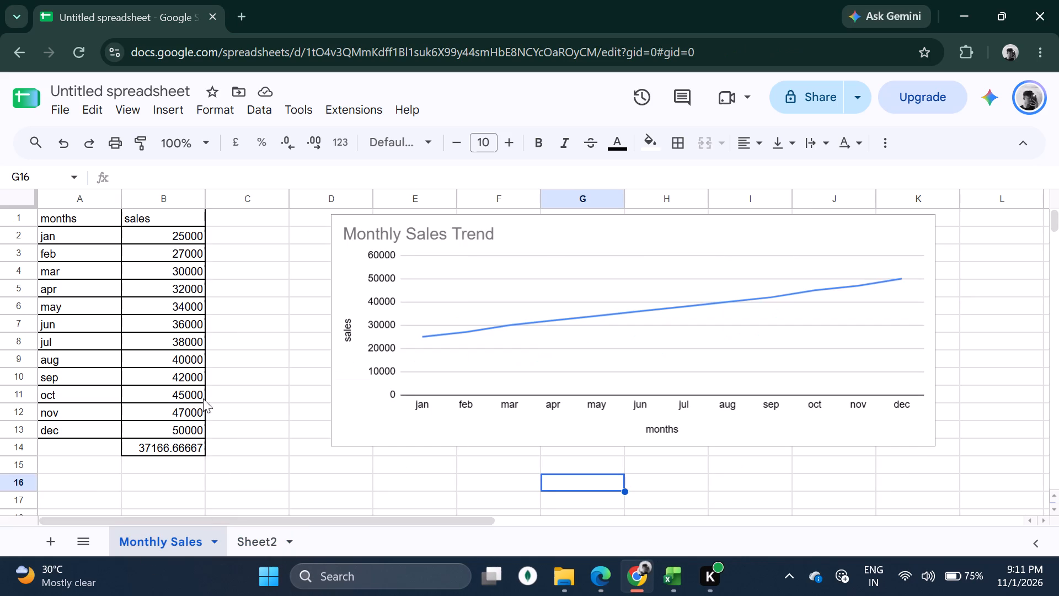
click(671, 577)
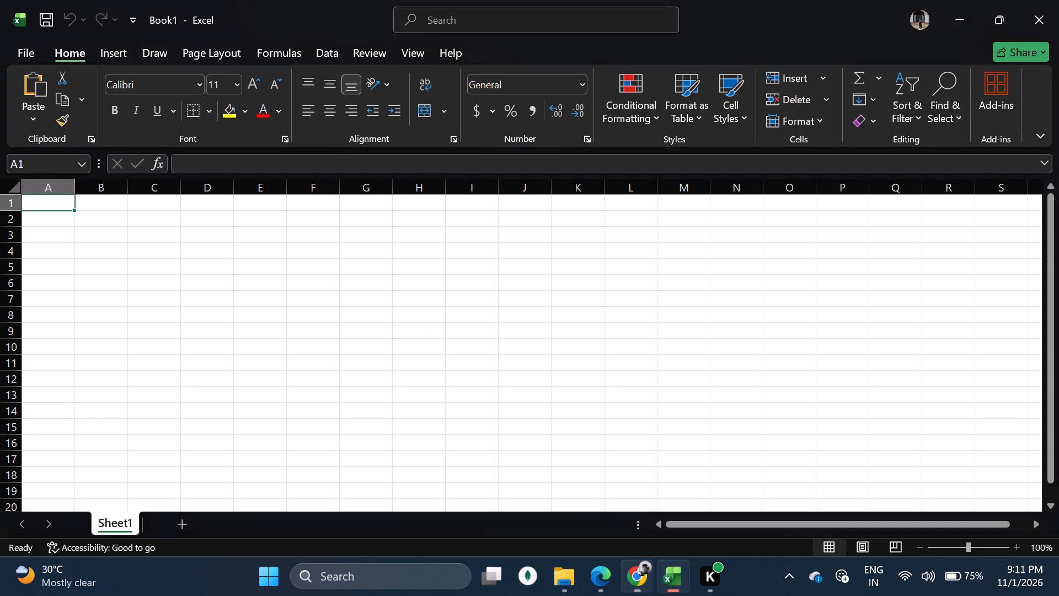
scroll(234, 379, up, 3)
scroll(131, 382, up, 11)
scroll(131, 382, down, 6)
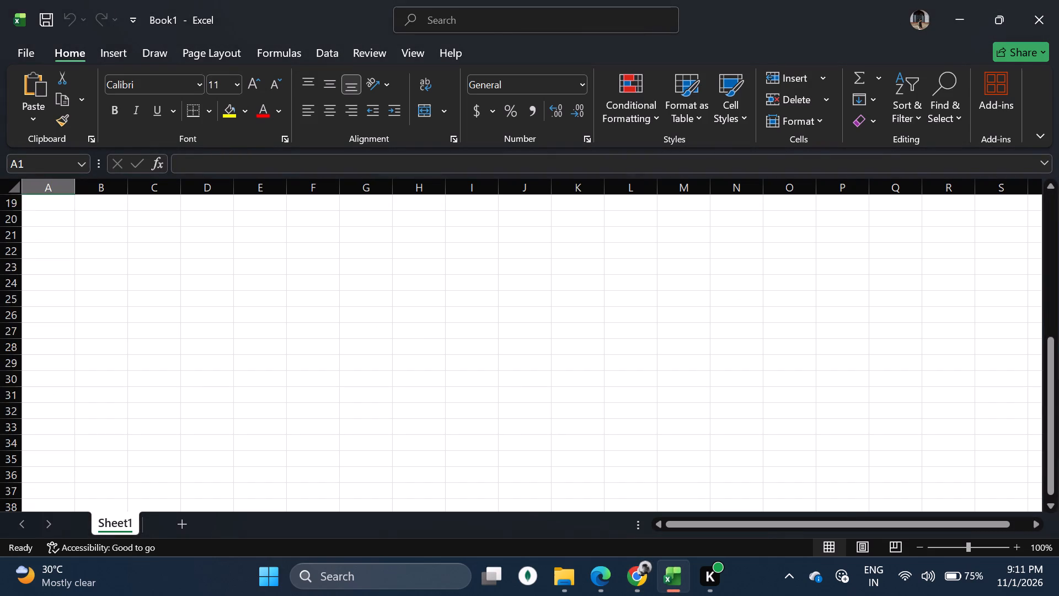
scroll(131, 382, up, 12)
click(0, 54)
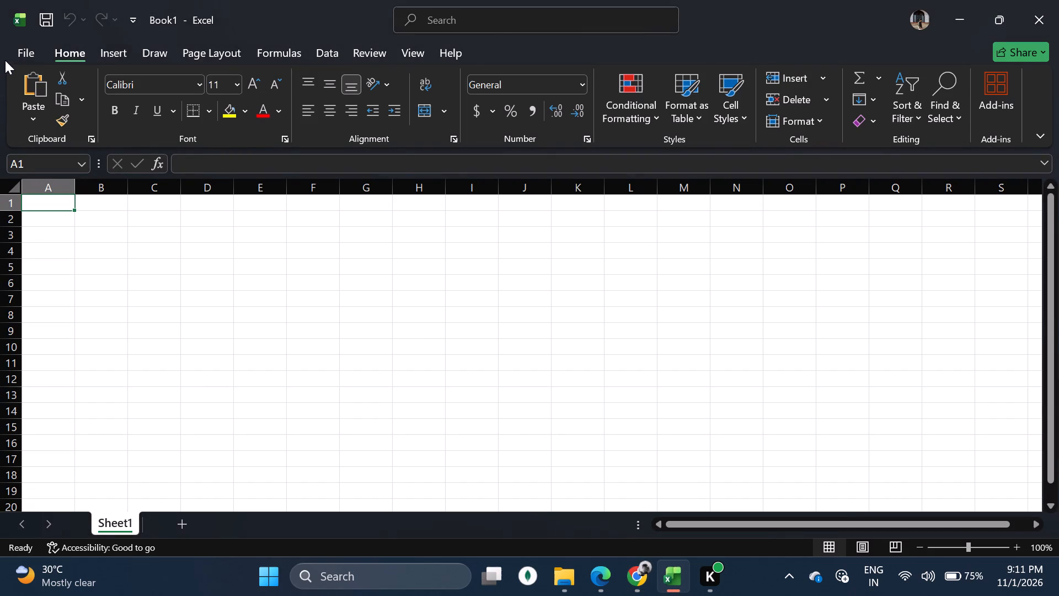
click(35, 51)
click(258, 405)
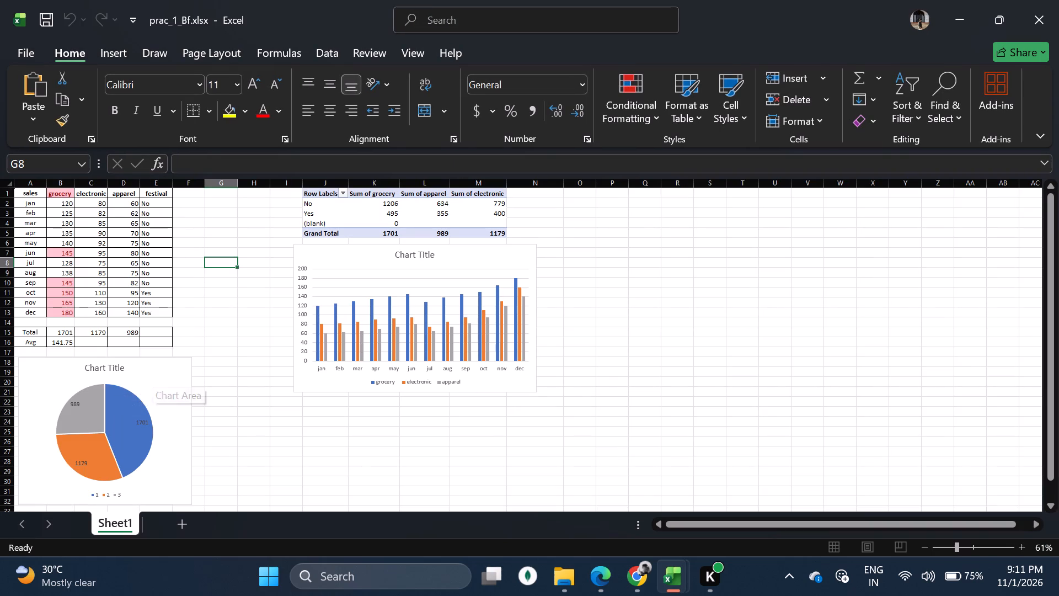
click(428, 445)
click(301, 430)
click(246, 427)
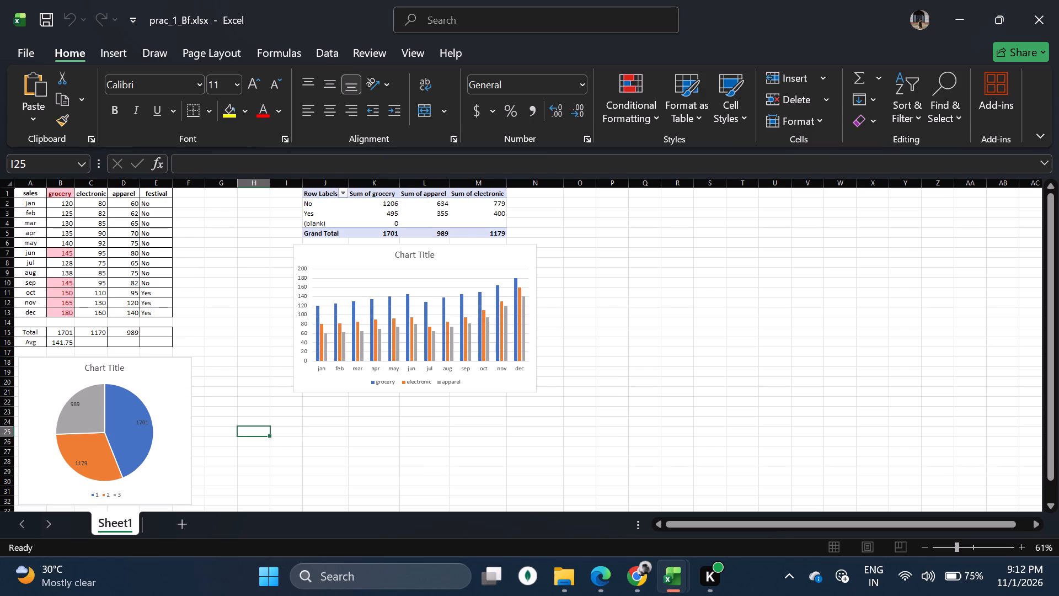
Switch back to the Google Sheets spreadsheet and rename Sheet2 as M1_prac_4.
click(625, 589)
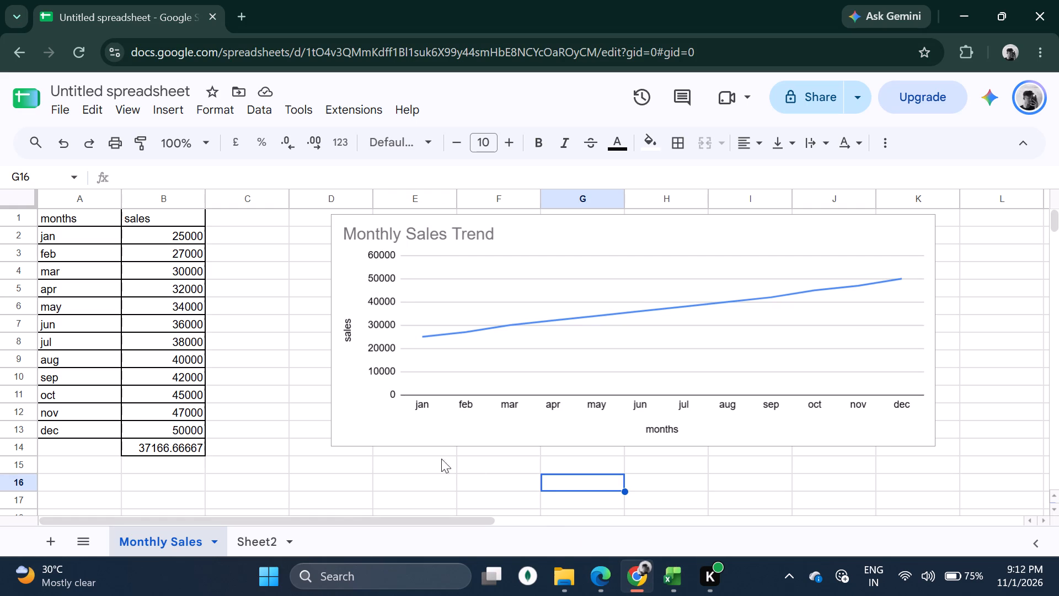
click(269, 531)
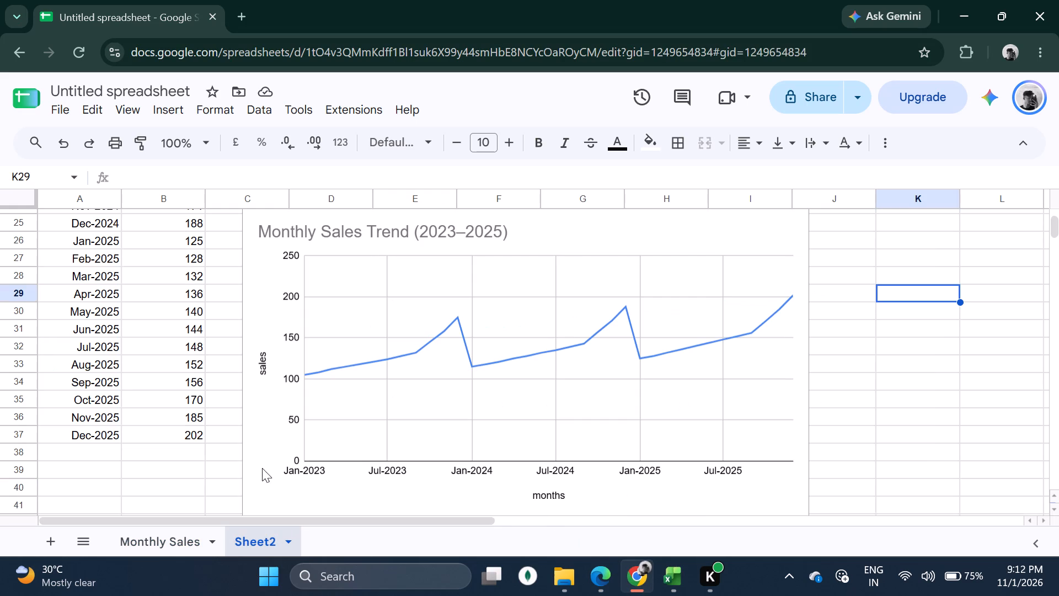
scroll(261, 461, up, 14)
scroll(240, 366, down, 2)
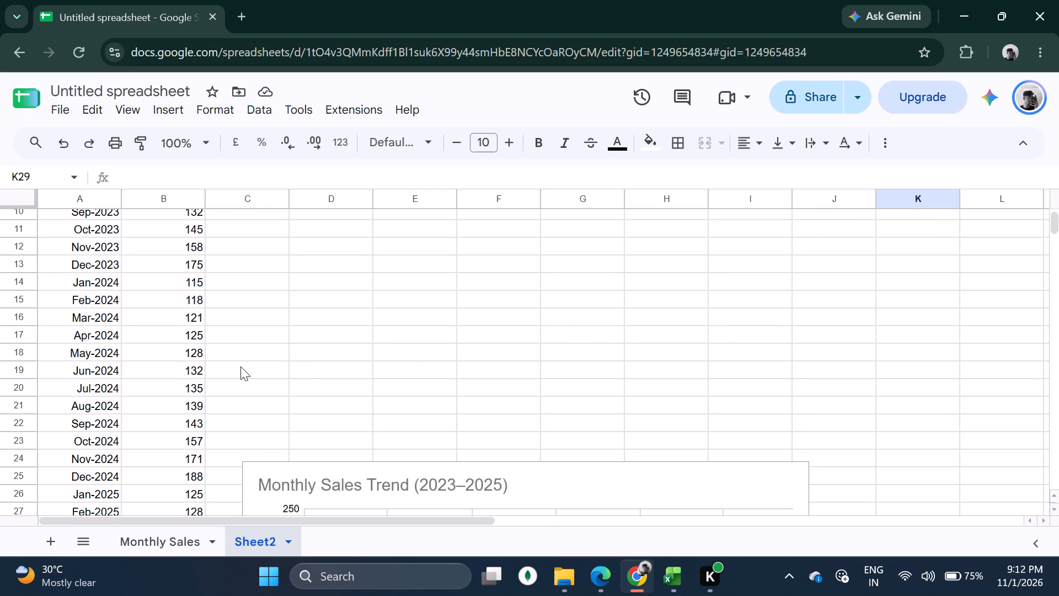
scroll(240, 366, down, 3)
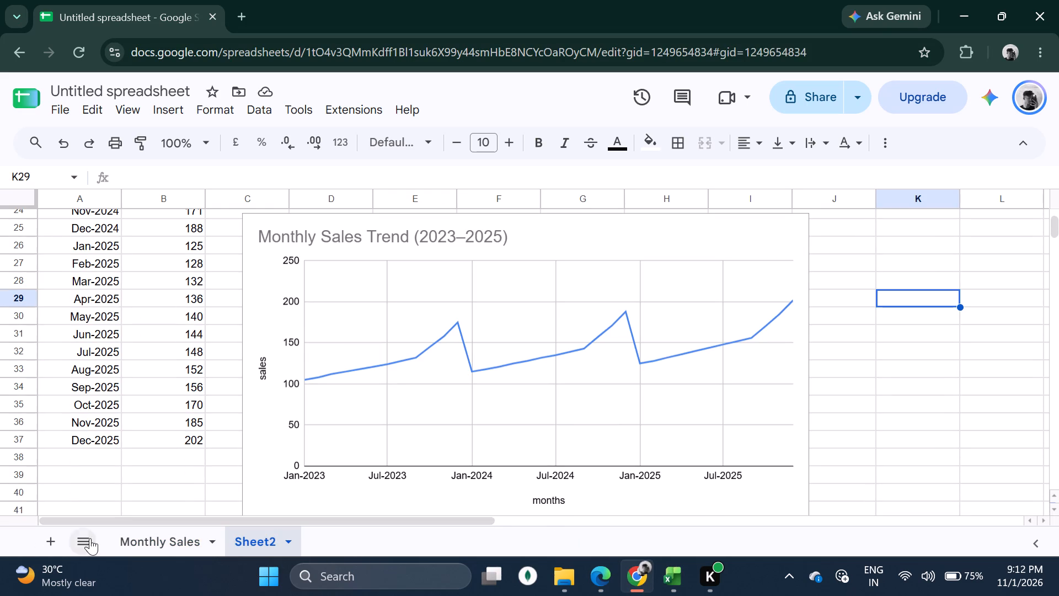
double_click(268, 540)
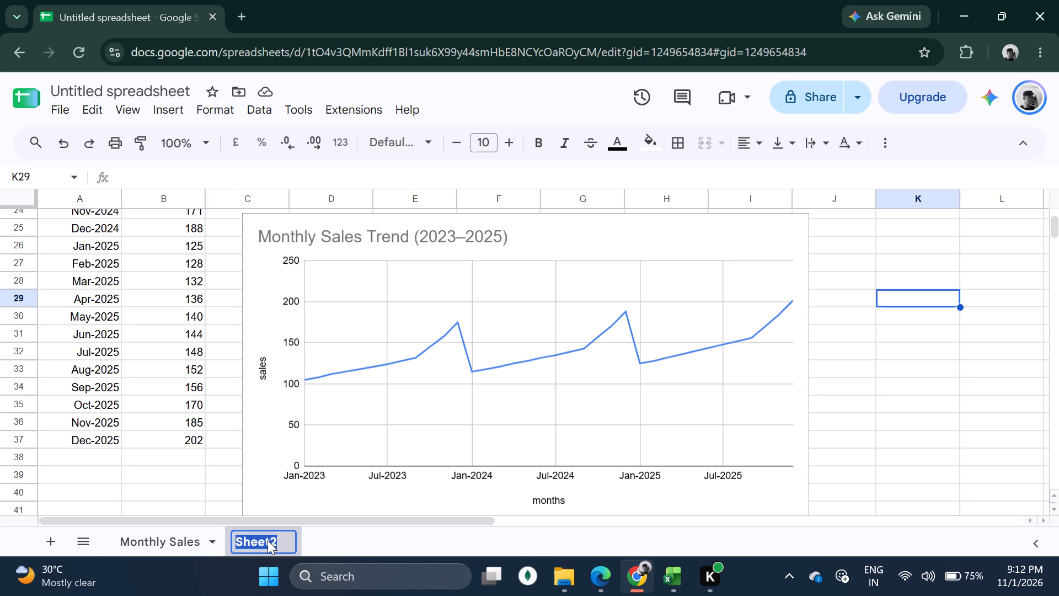
text(prac)
key(BackSpace)
key(BackSpace)
key(BackSpace)
key(BackSpace)
key(BackSpace)
key(BackSpace)
key(BackSpace)
key(BackSpace)
key(BackSpace)
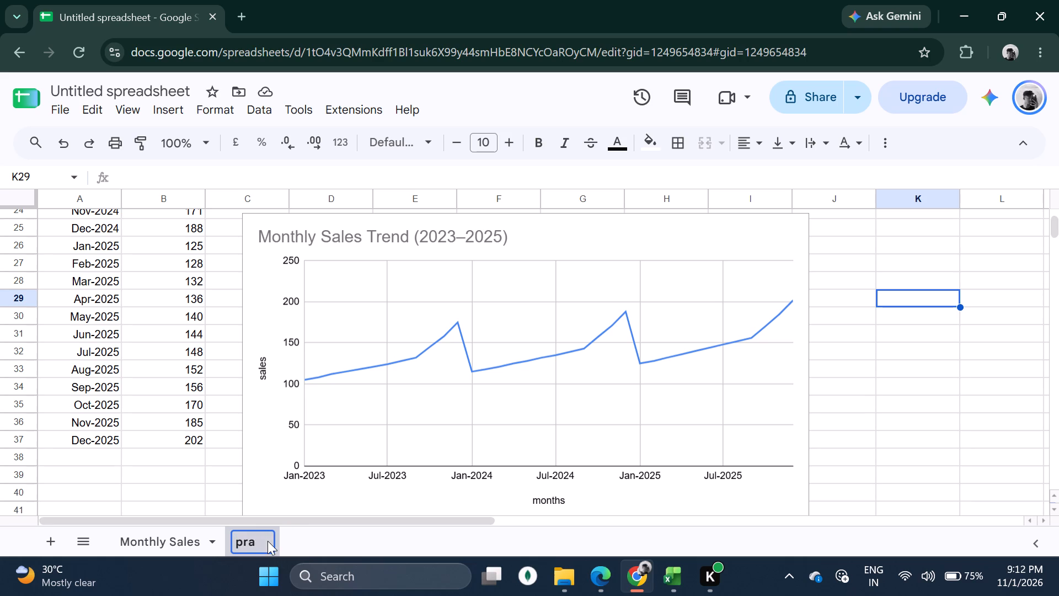
key(shift+m)
key(shift+exclam)
key(BackSpace)
text(1_prac)
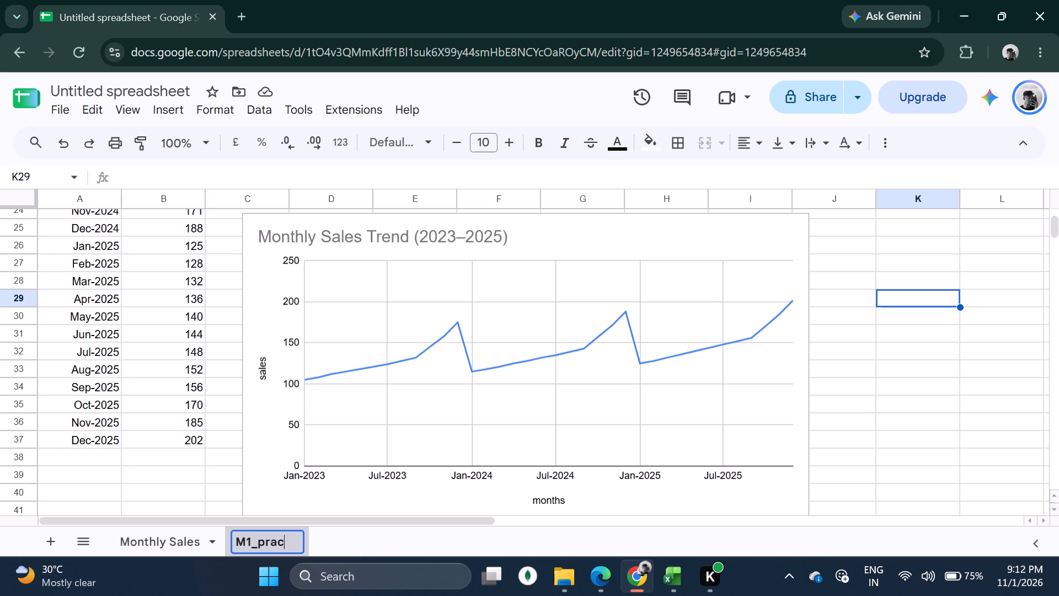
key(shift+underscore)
Rename the sheet holding the Monthly Sales Trend chart as M1_prac_4.
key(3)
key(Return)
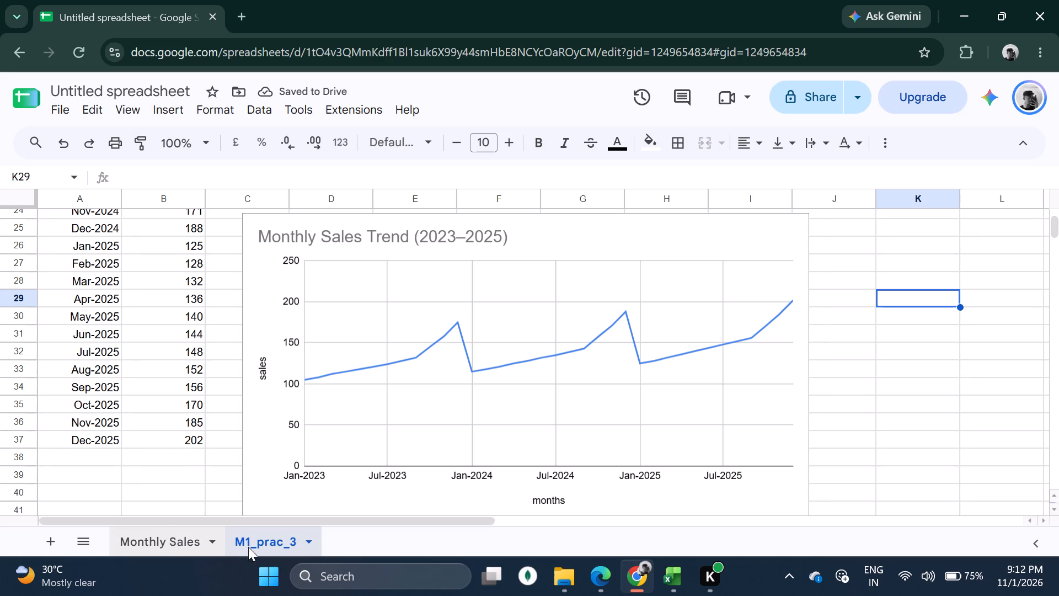
double_click(271, 536)
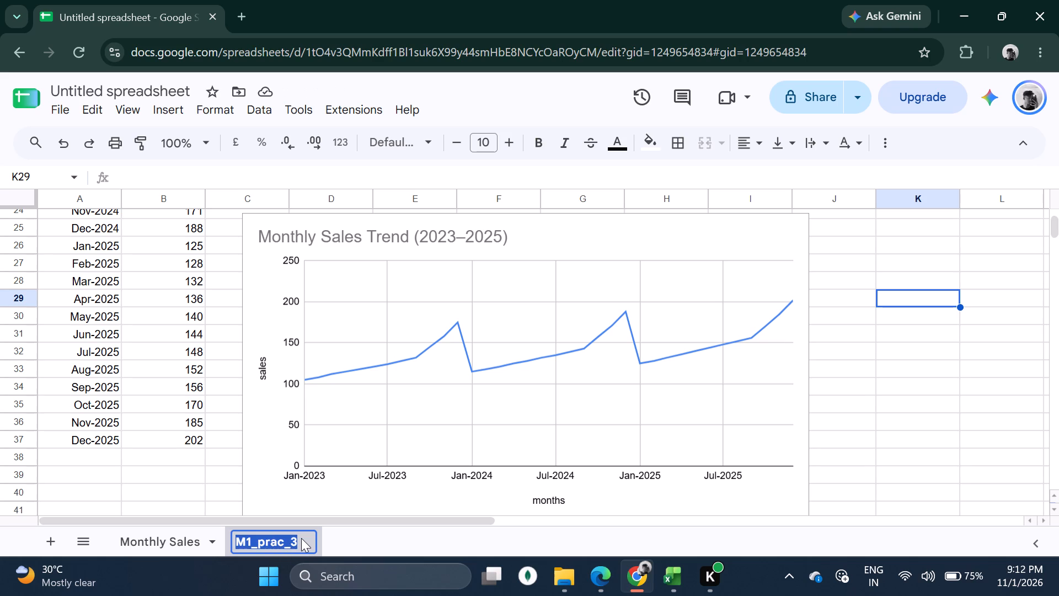
click(301, 538)
key(BackSpace)
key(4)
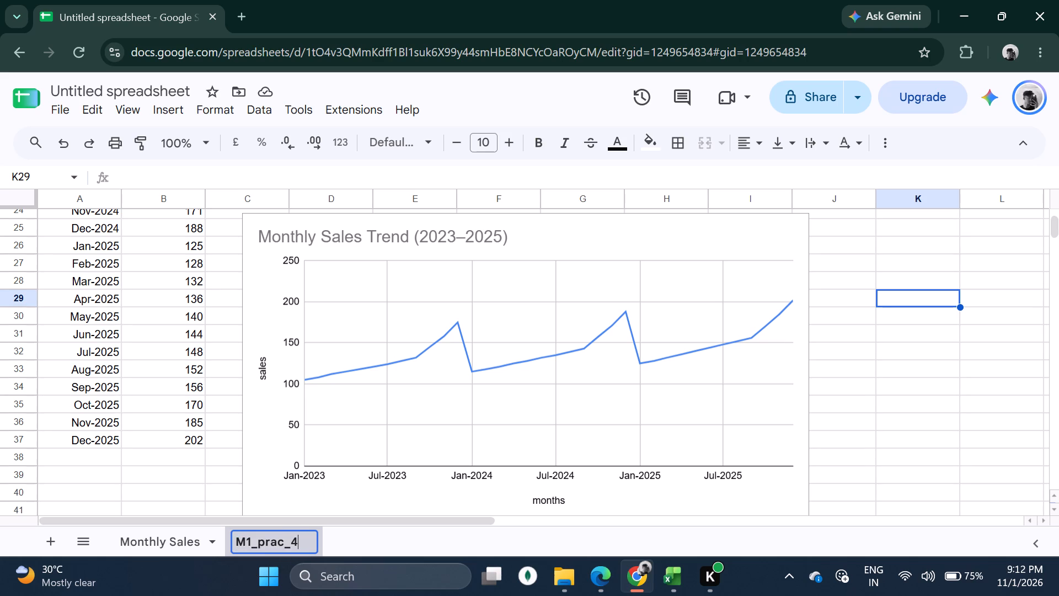
key(Return)
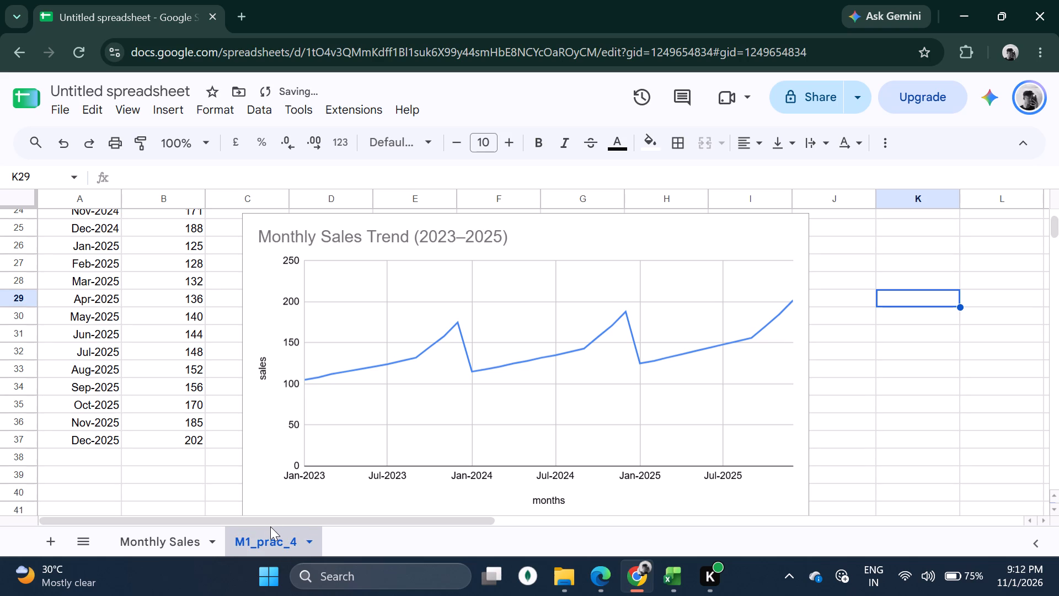
Add a new blank sheet after M1_prac_4, leaving its default name.
click(56, 538)
double_click(334, 542)
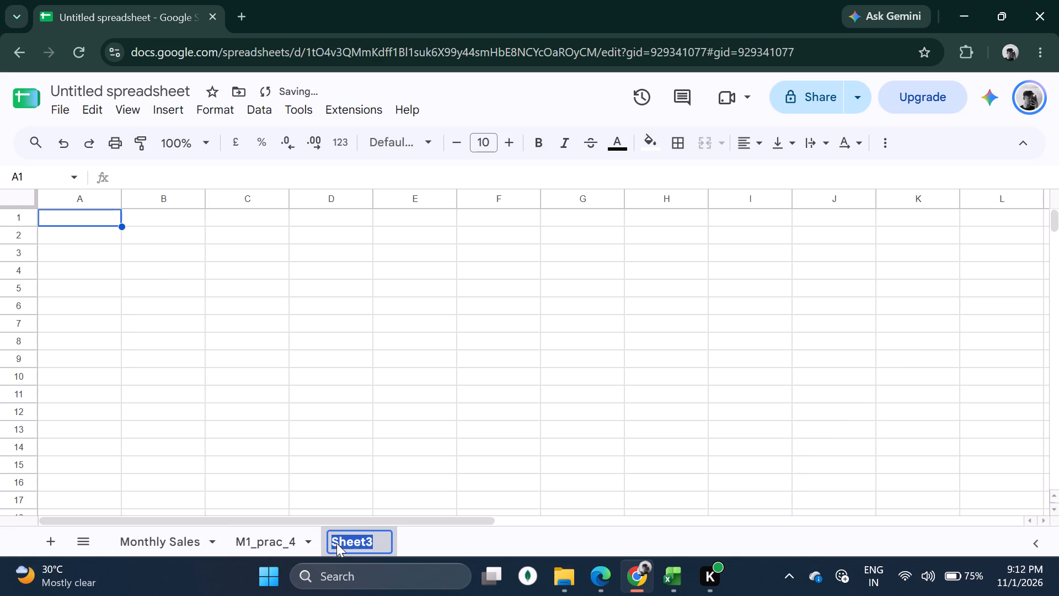
click(372, 534)
click(441, 539)
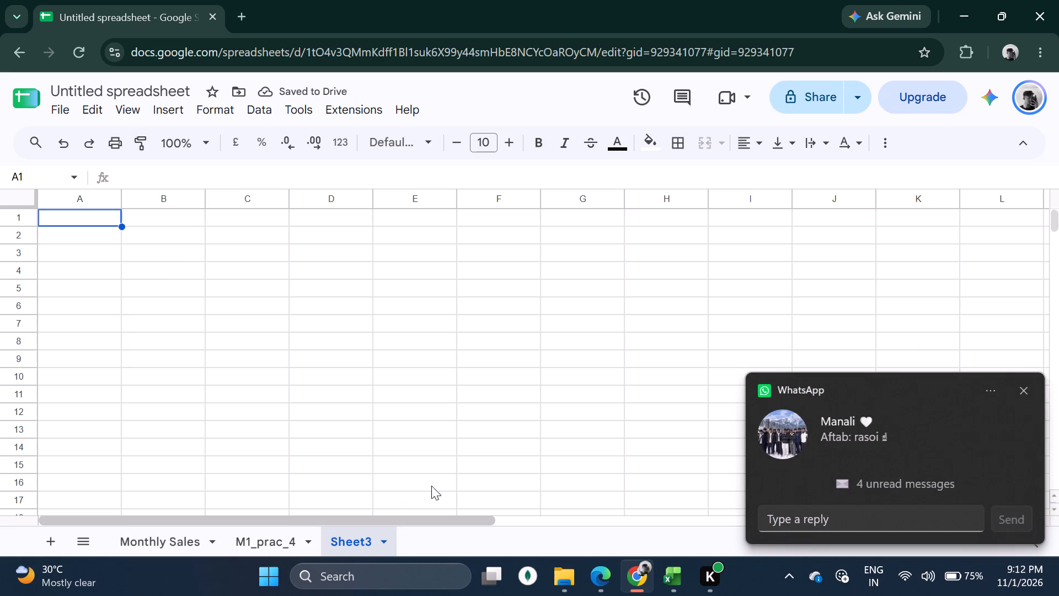
Switch to Practical No 5.pdf in Edge to read the Dataset section's Month and Actual Sales table, and return to the Google Sheets spreadsheet.
click(593, 574)
scroll(378, 368, up, 4)
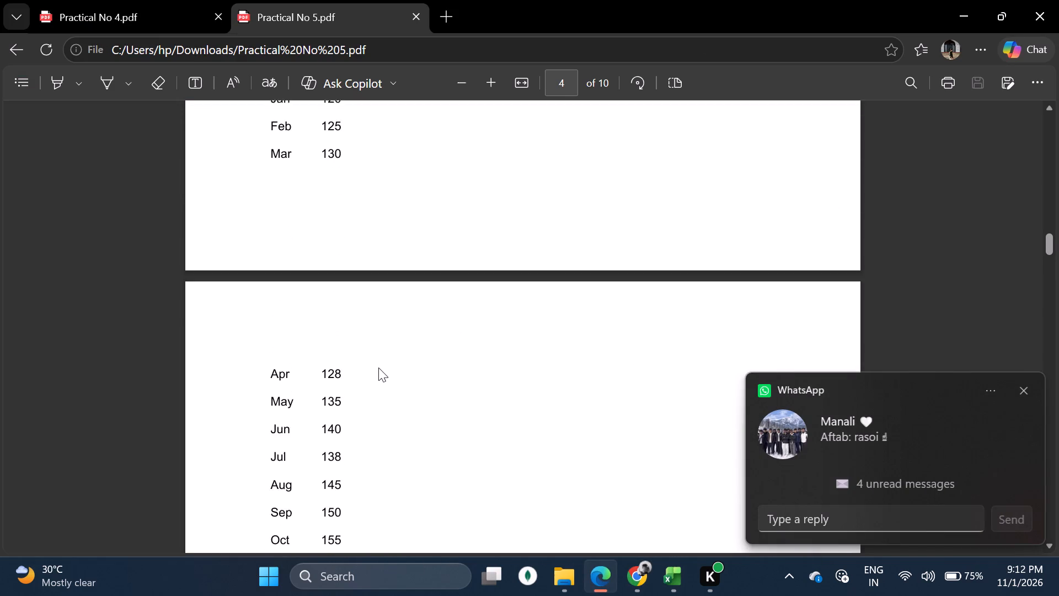
scroll(378, 368, up, 2)
drag(254, 229, 489, 257)
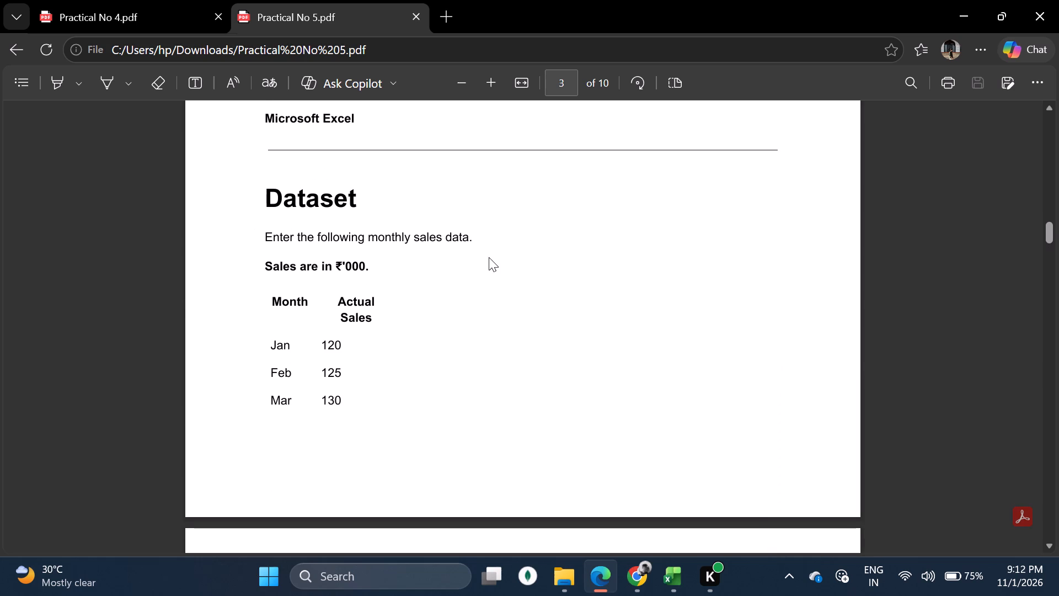
scroll(429, 313, down, 1)
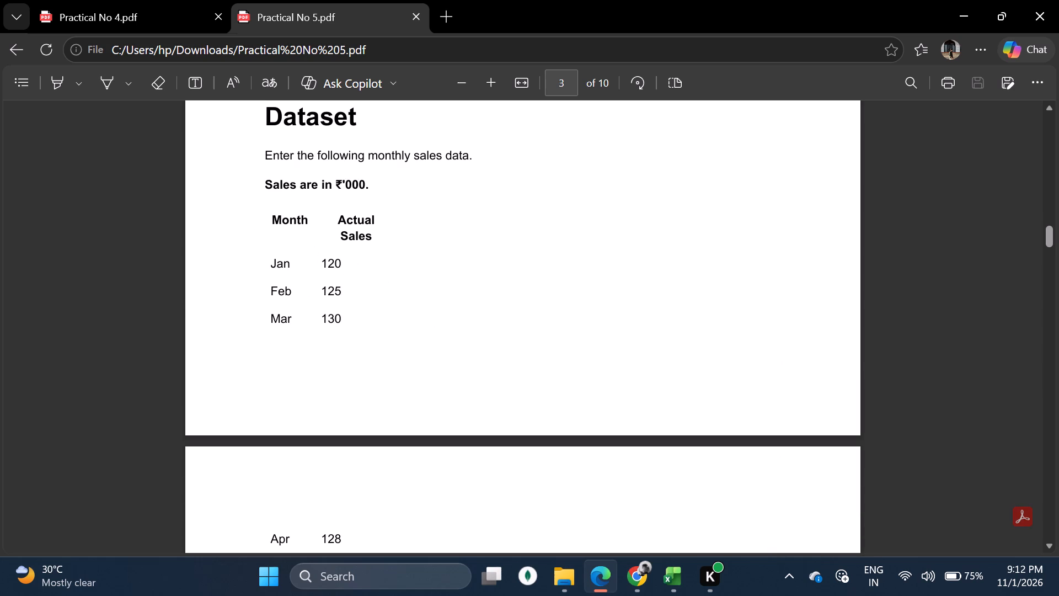
scroll(305, 363, down, 5)
scroll(305, 363, up, 5)
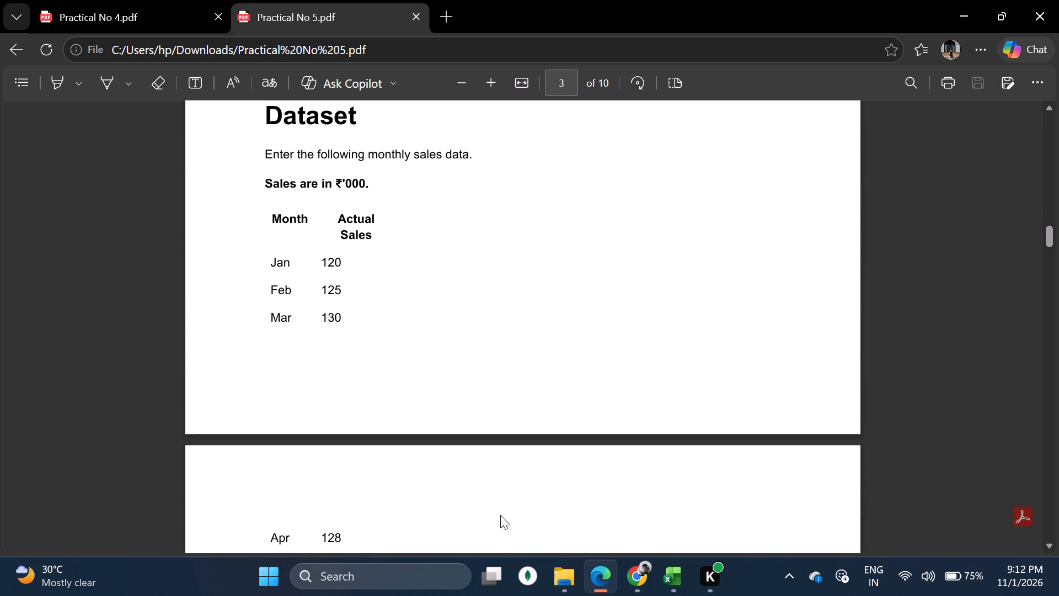
click(649, 583)
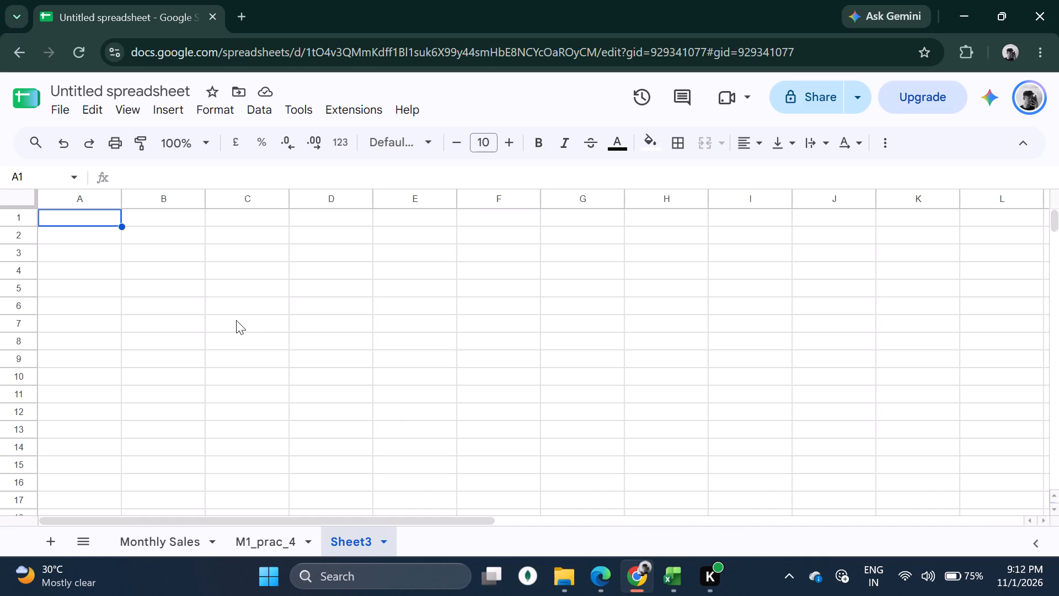
On the new blank Sheet3, enter the column headers months in A1 and actual sales in B1.
text(months)
key(Return)
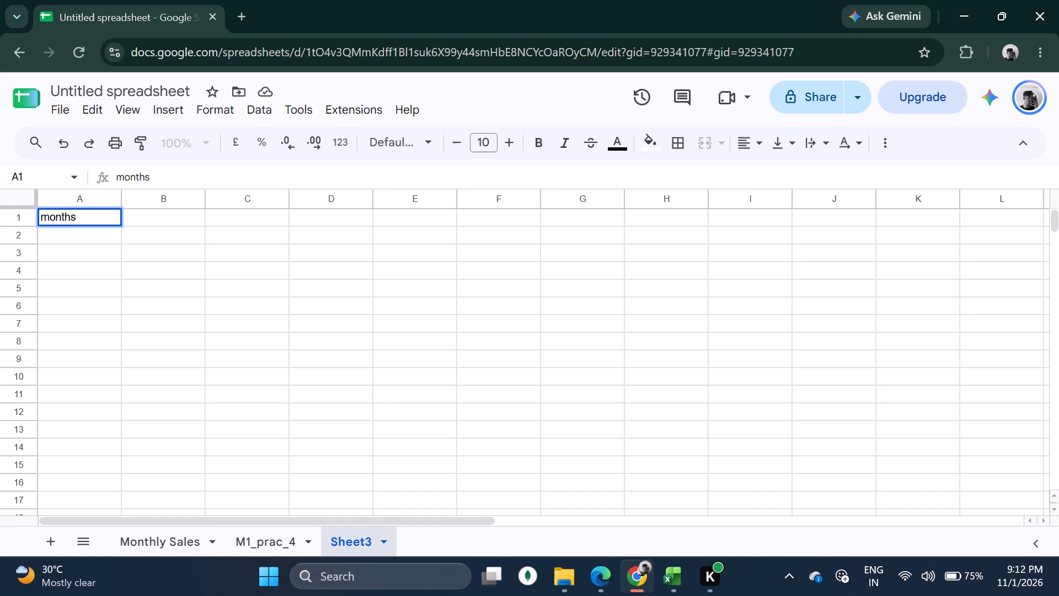
click(165, 220)
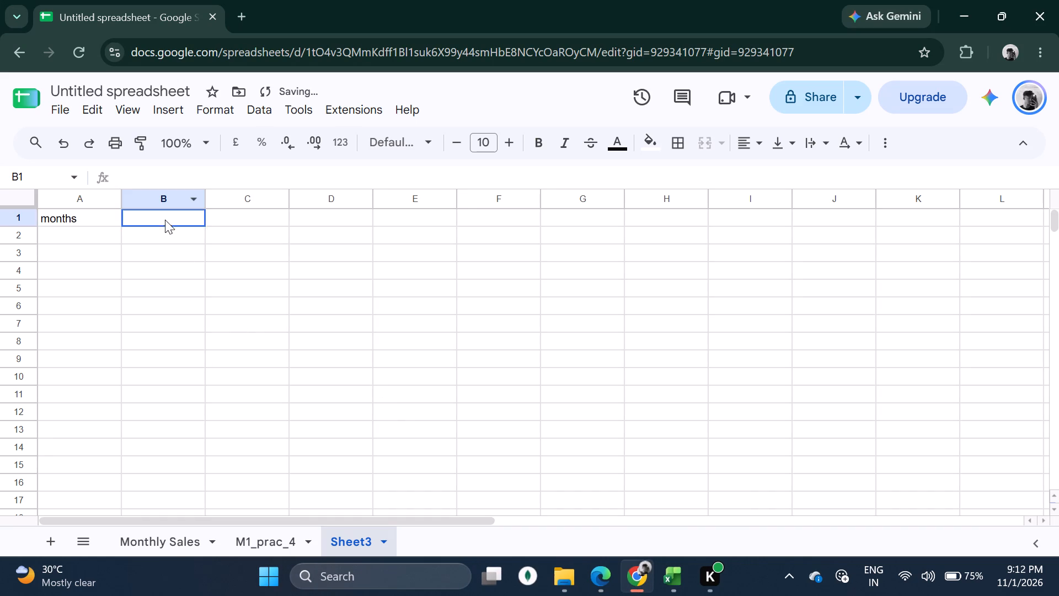
text(actual sales)
key(Return)
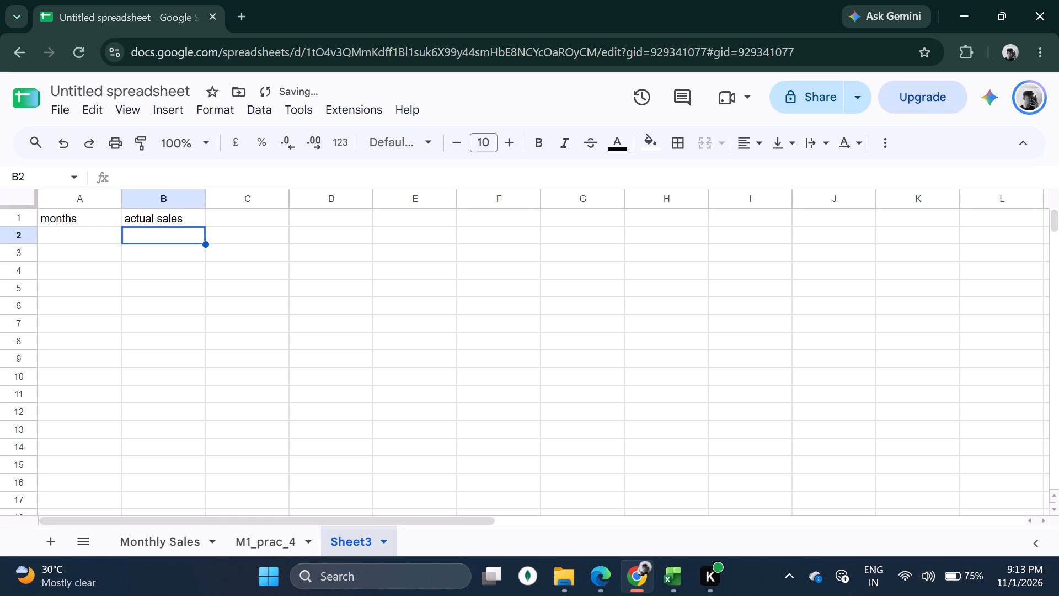
Enter the first three months, jan, feb and mar, in A2:A4 under the months header.
click(86, 229)
text(jan)
key(Return)
text(fren)
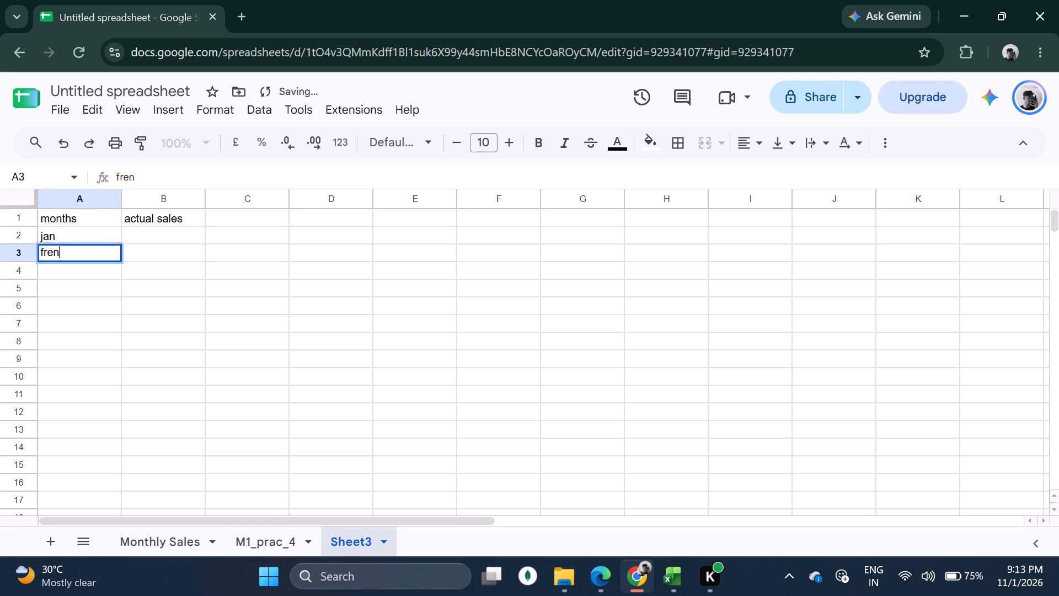
key(BackSpace)
key(BackSpace)
key(BackSpace)
text(eb)
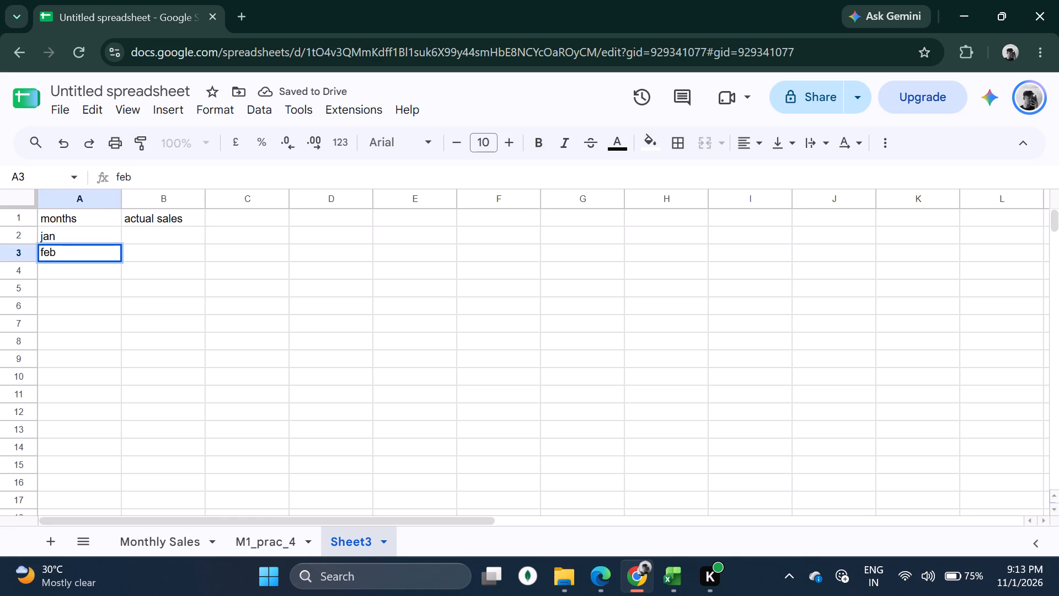
key(Return)
text(ma)
key(r)
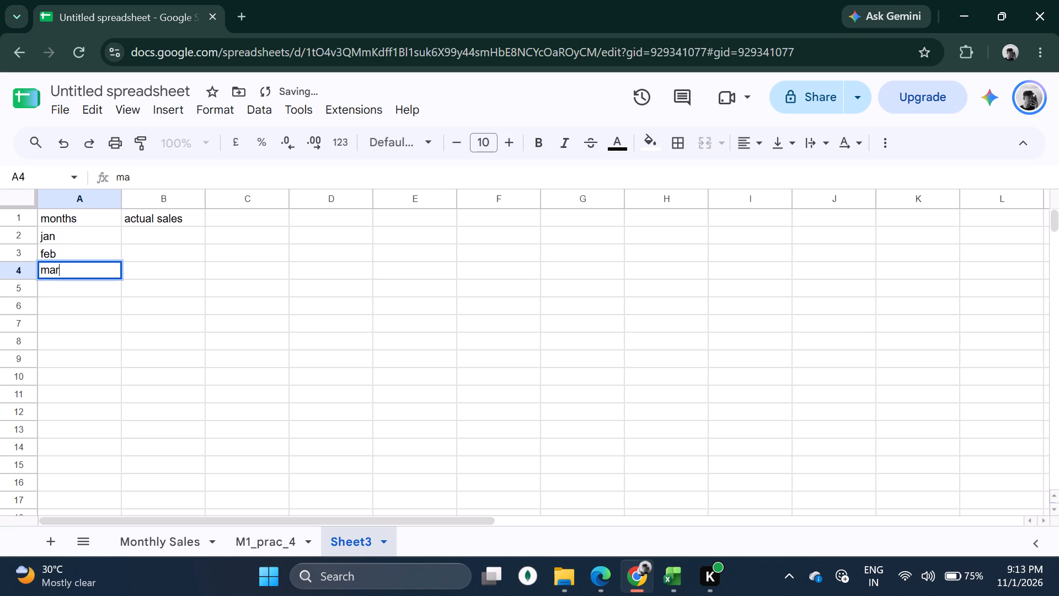
key(Return)
Extend the month series from A2:A4 down to A13 so the column runs through dec.
click(89, 243)
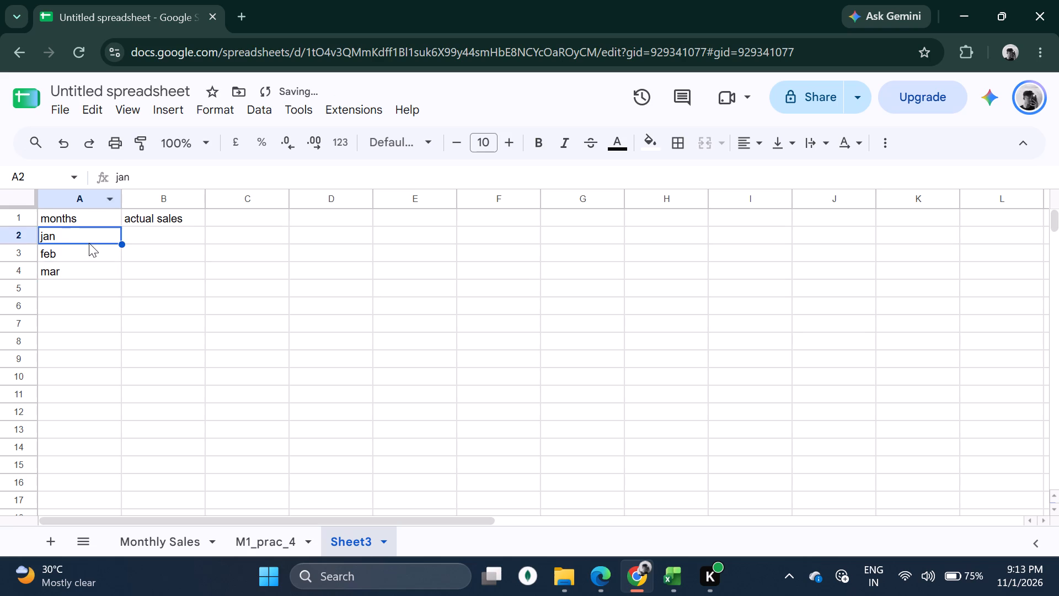
drag(79, 231, 81, 268)
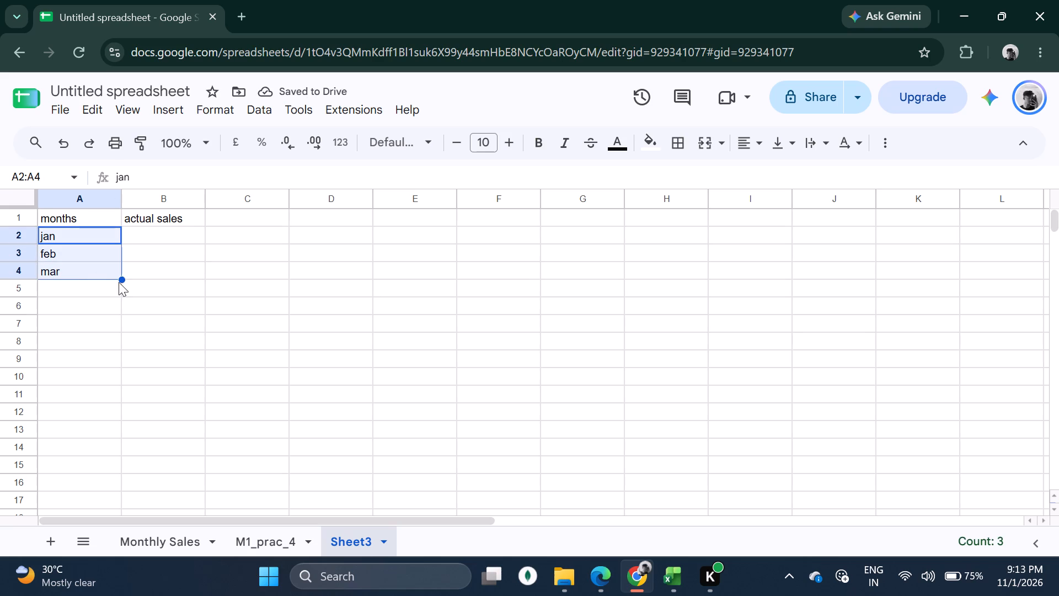
drag(122, 280, 119, 450)
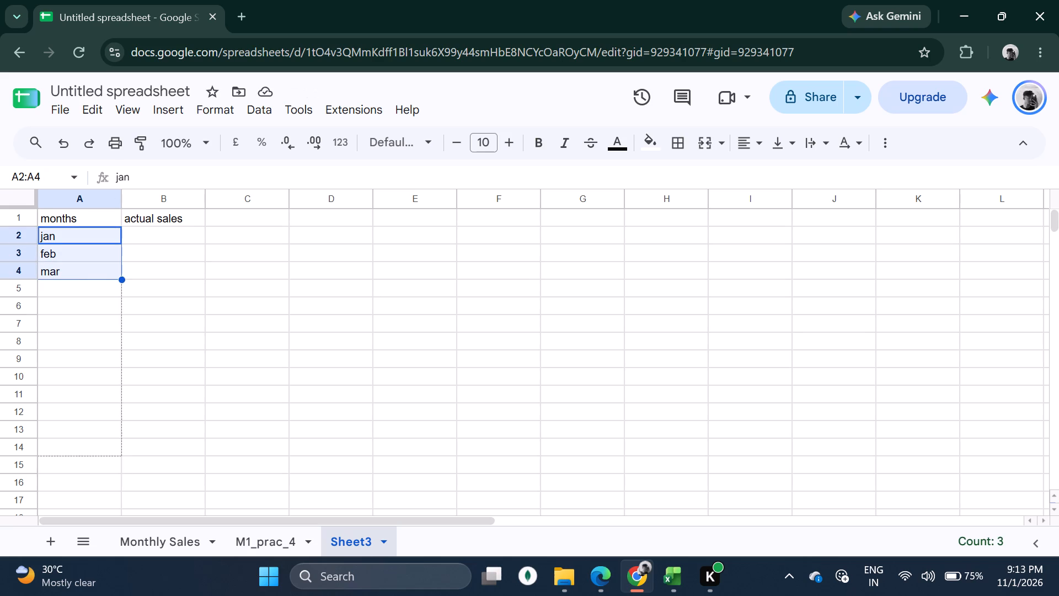
drag(119, 450, 119, 437)
click(158, 395)
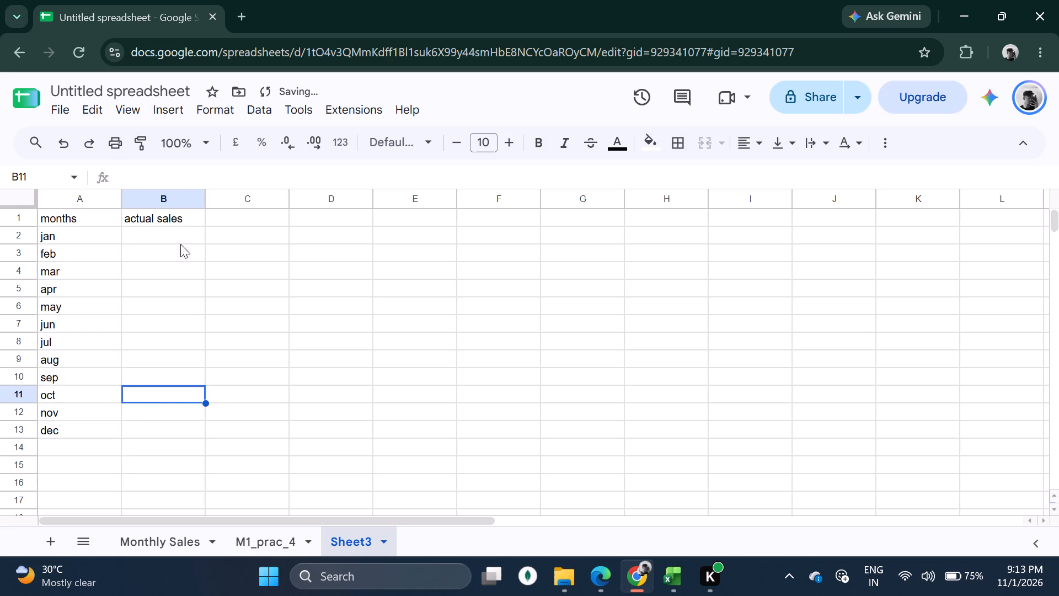
Check the dataset in the Practical No 5 PDF and enter 120 as the actual sales for jan in B2.
click(180, 244)
click(607, 578)
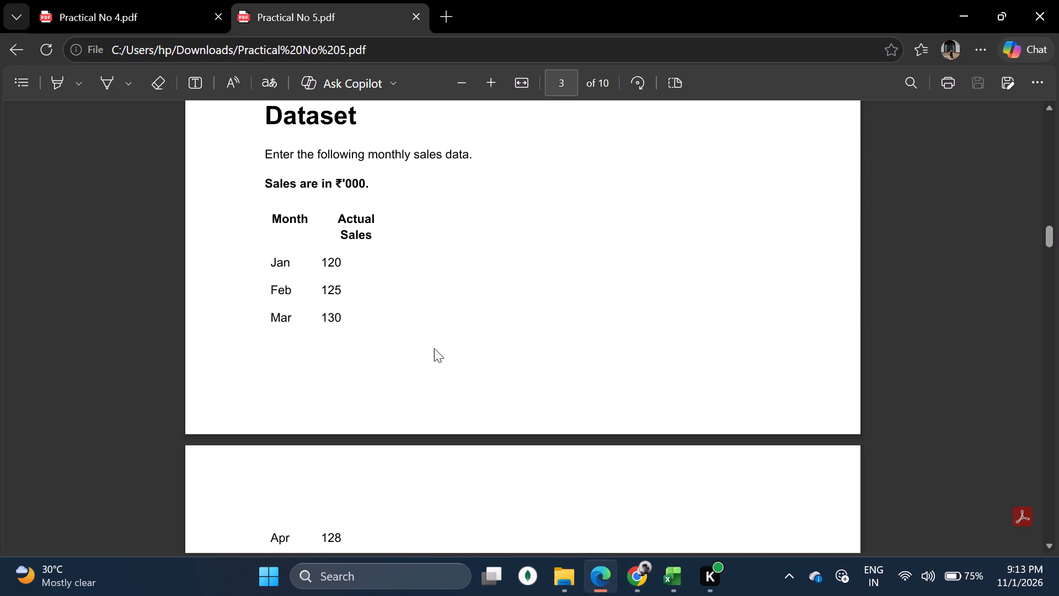
scroll(349, 366, down, 3)
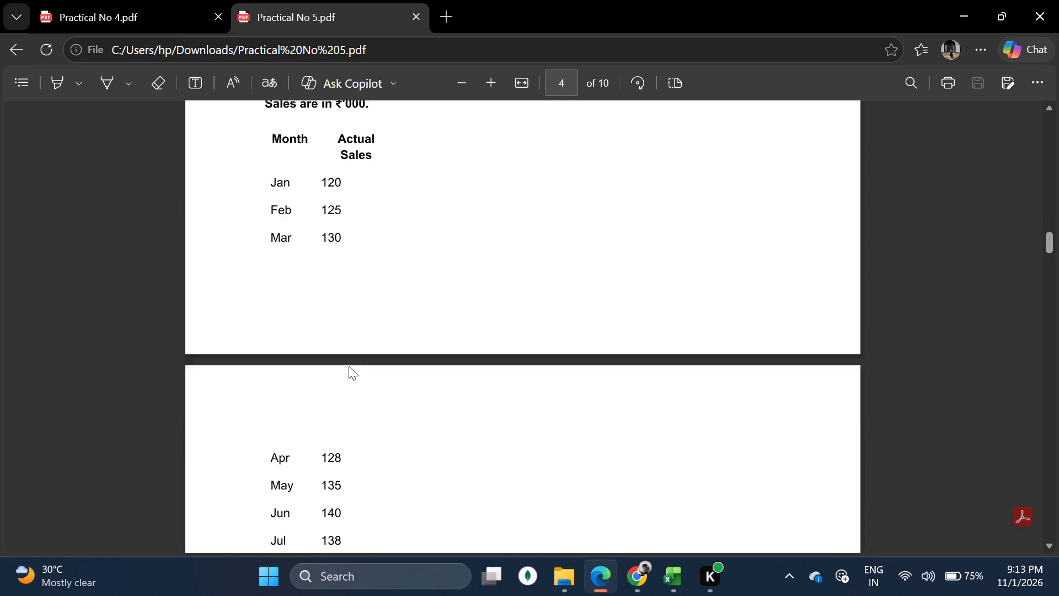
click(634, 586)
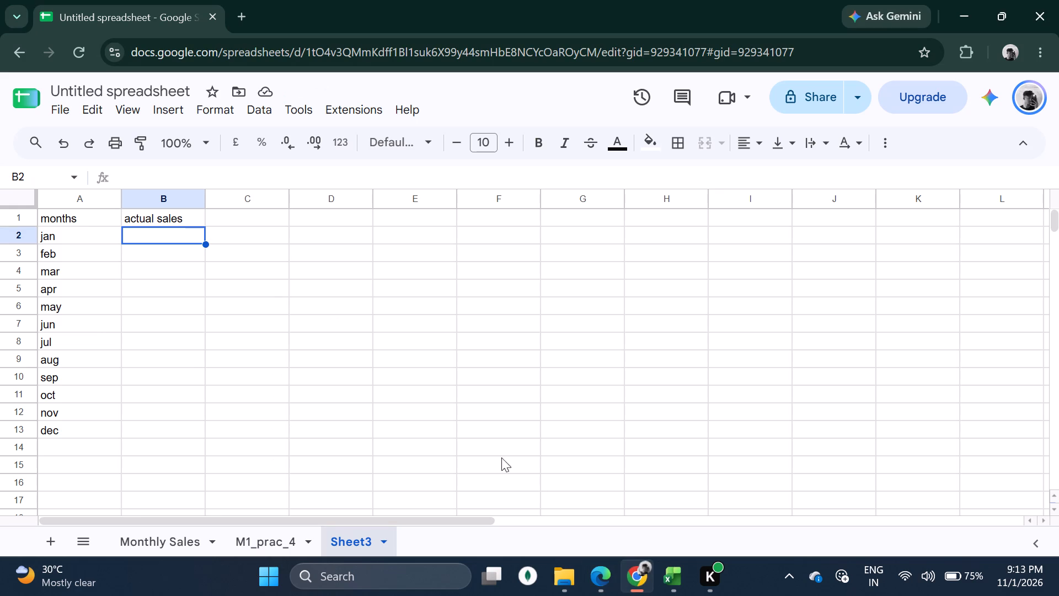
text(125)
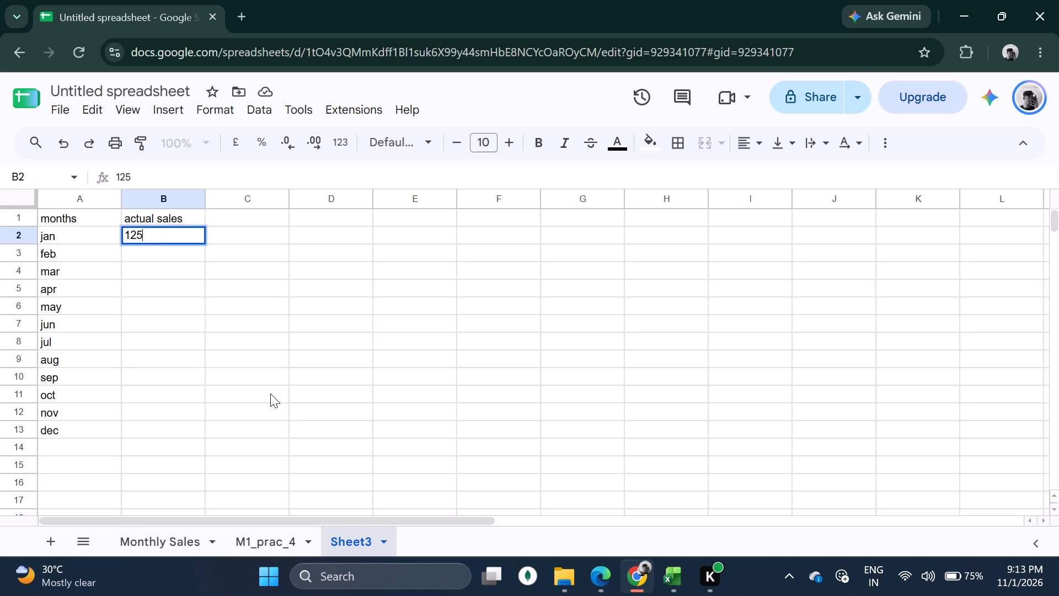
click(590, 581)
scroll(577, 515, up, 3)
click(645, 577)
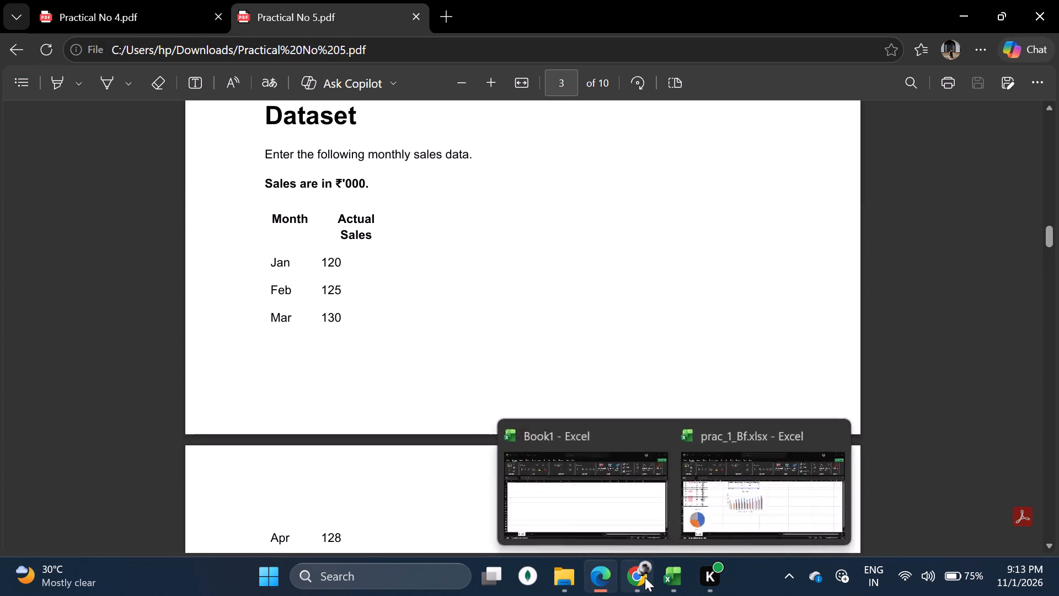
key(BackSpace)
key(0)
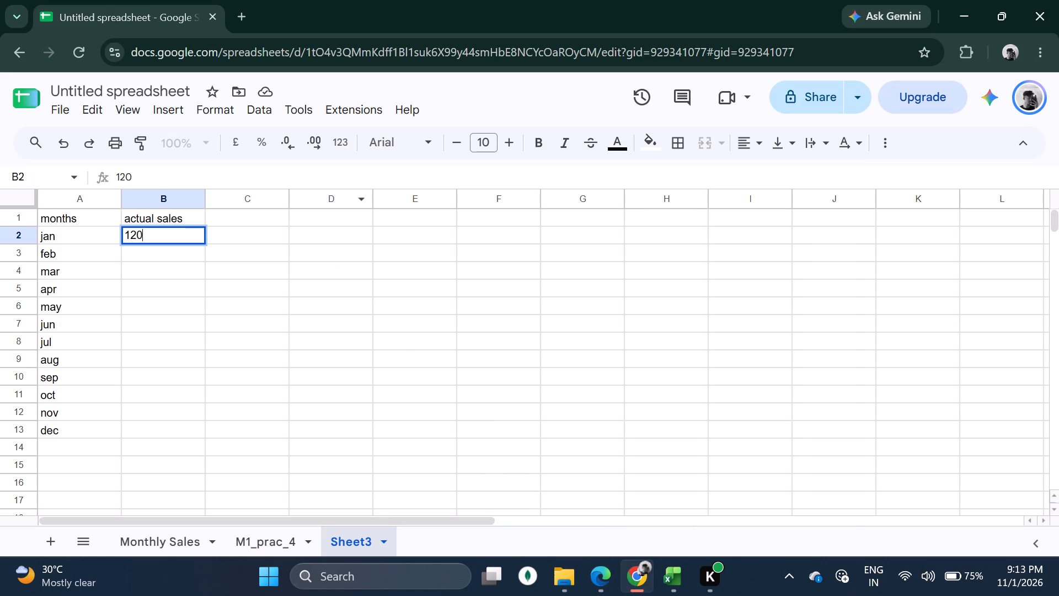
key(Return)
Enter the actual sales values 125 for feb, 130 for mar and 128 for apr.
text(125)
key(Return)
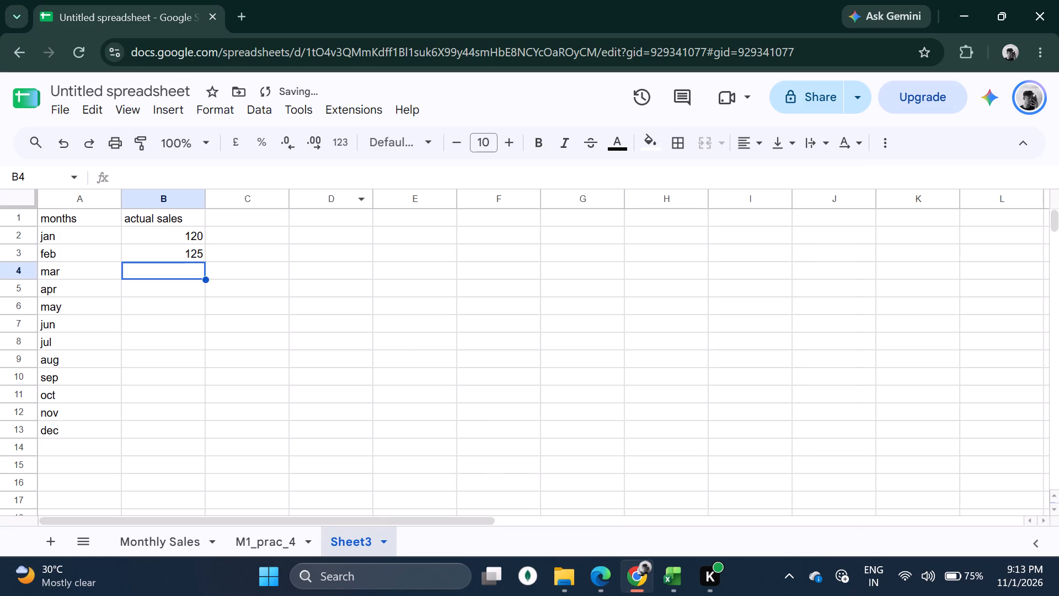
key(1)
text(30)
key(Return)
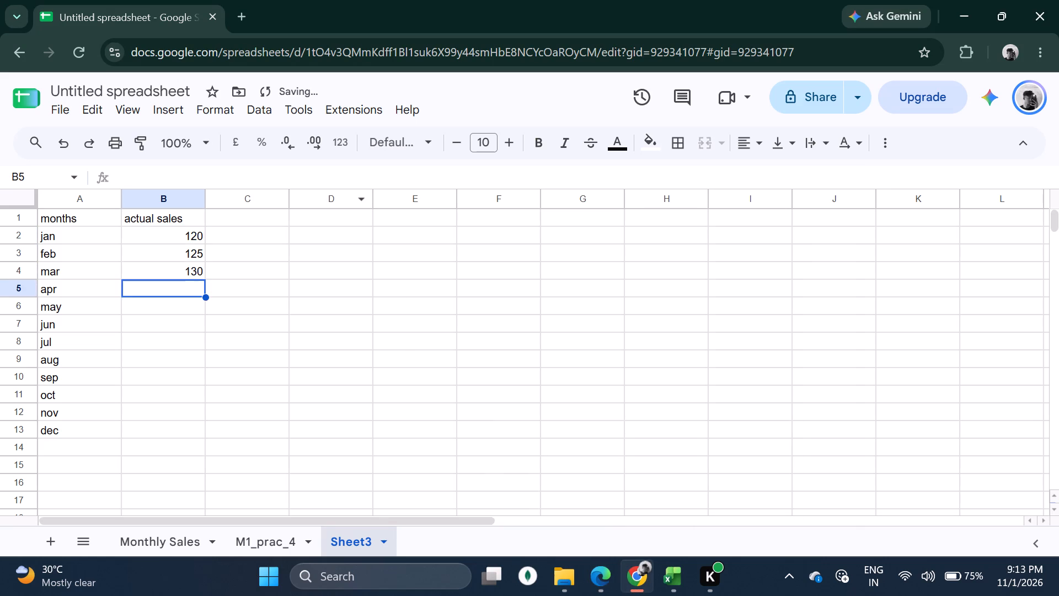
text(128)
key(Return)
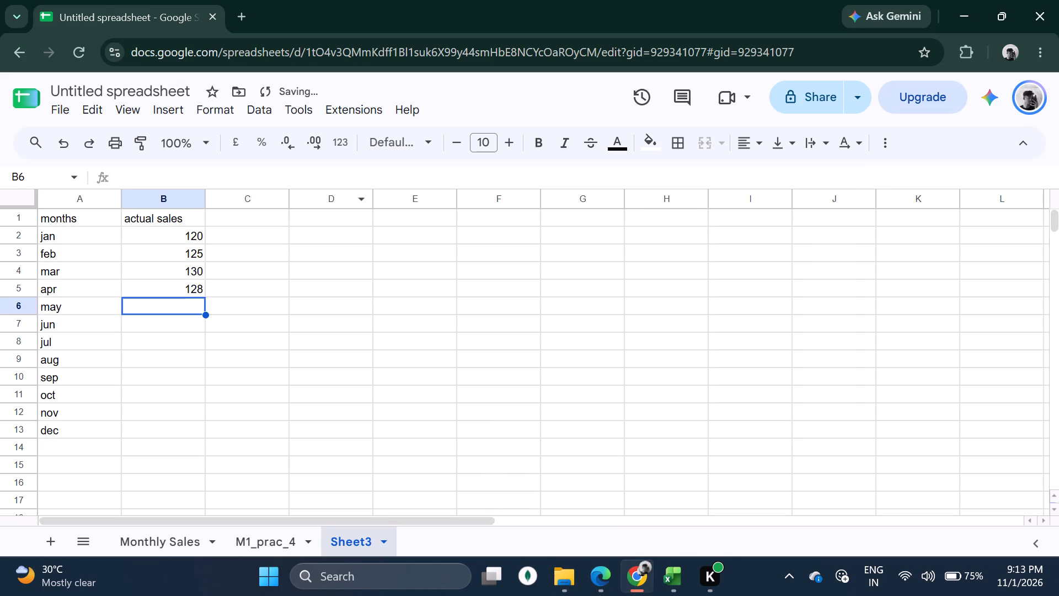
Check the dataset in the Practical No 5 PDF and enter actual sales of 135 for may, 140 for jun and 138 for jul.
click(608, 586)
scroll(360, 302, down, 2)
scroll(368, 386, down, 2)
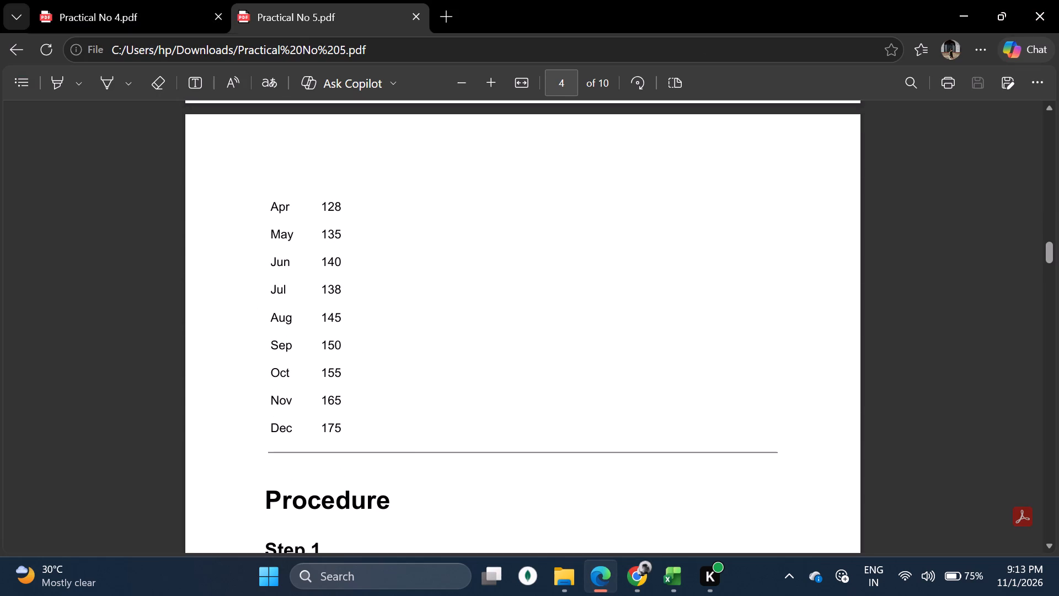
click(644, 582)
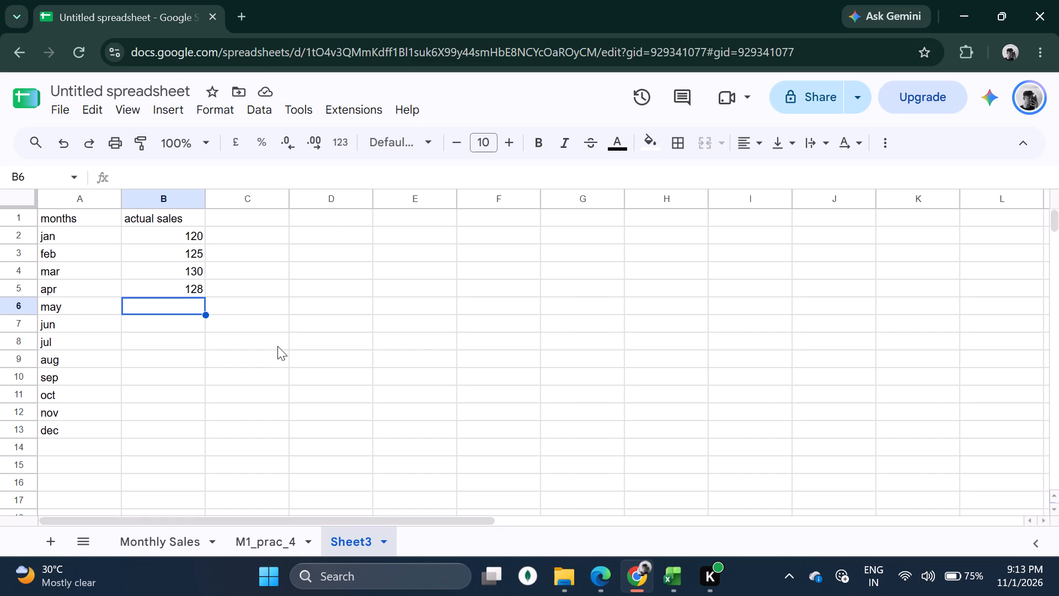
text(13)
key(5)
key(Return)
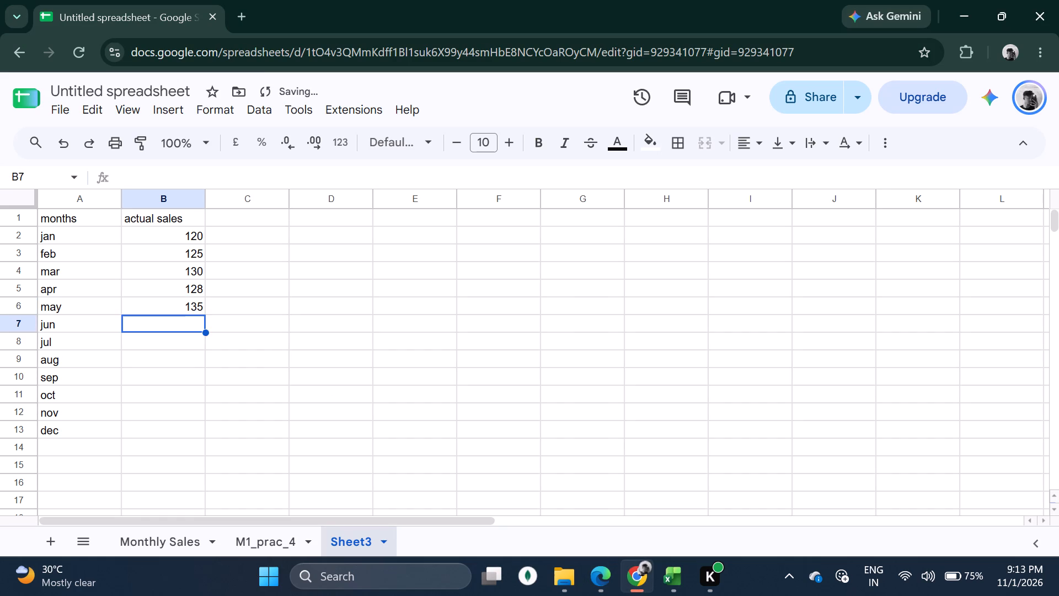
text(140)
key(Return)
text(138)
key(Return)
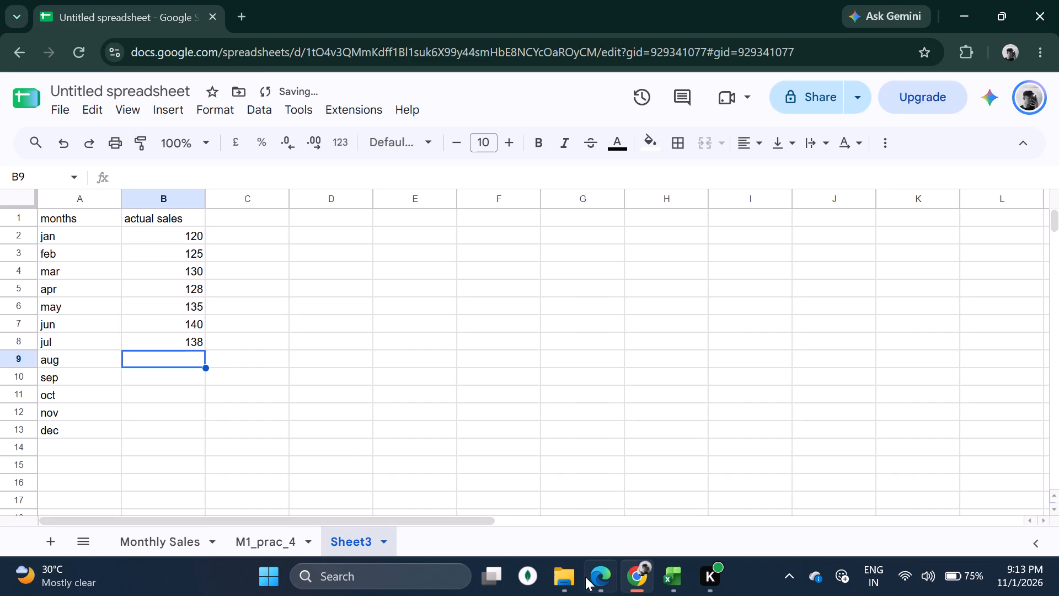
Recheck the PDF dataset and enter actual sales of 145 for aug, 150 for sep, 155 for oct and 165 for nov.
click(597, 576)
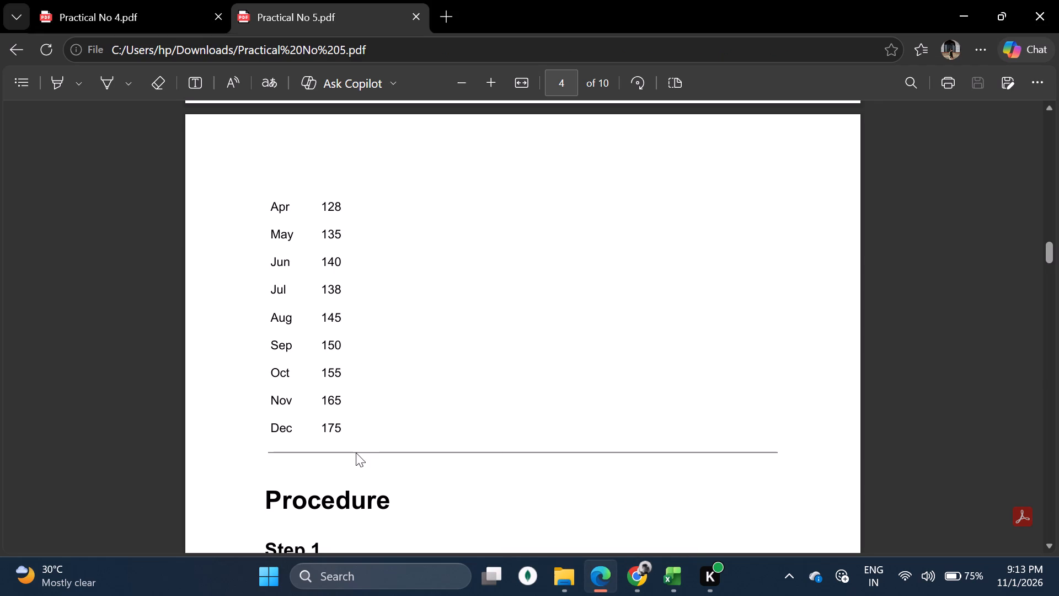
click(629, 586)
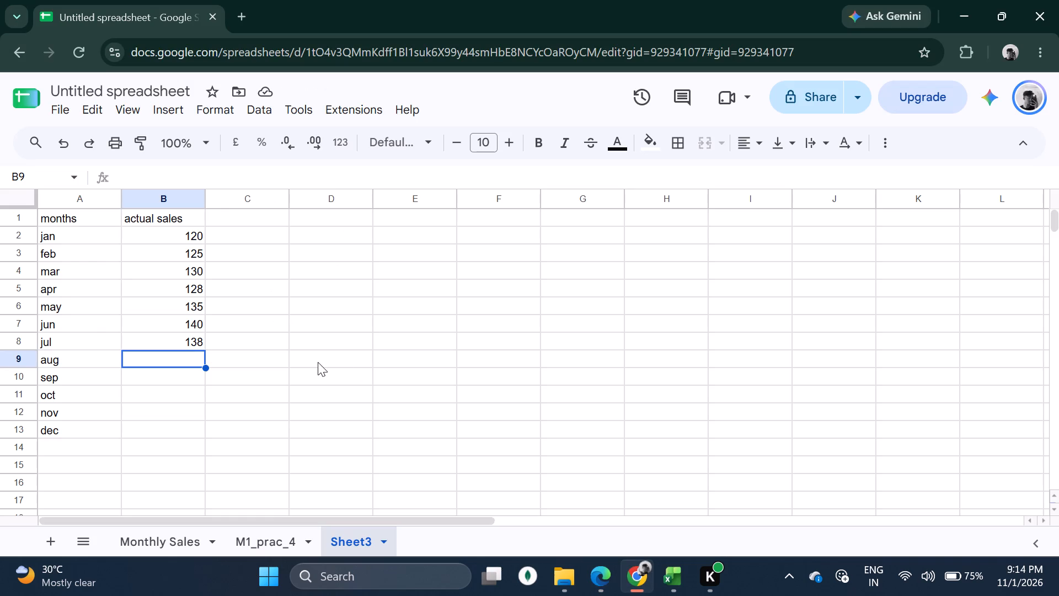
text(145)
key(Return)
key(1)
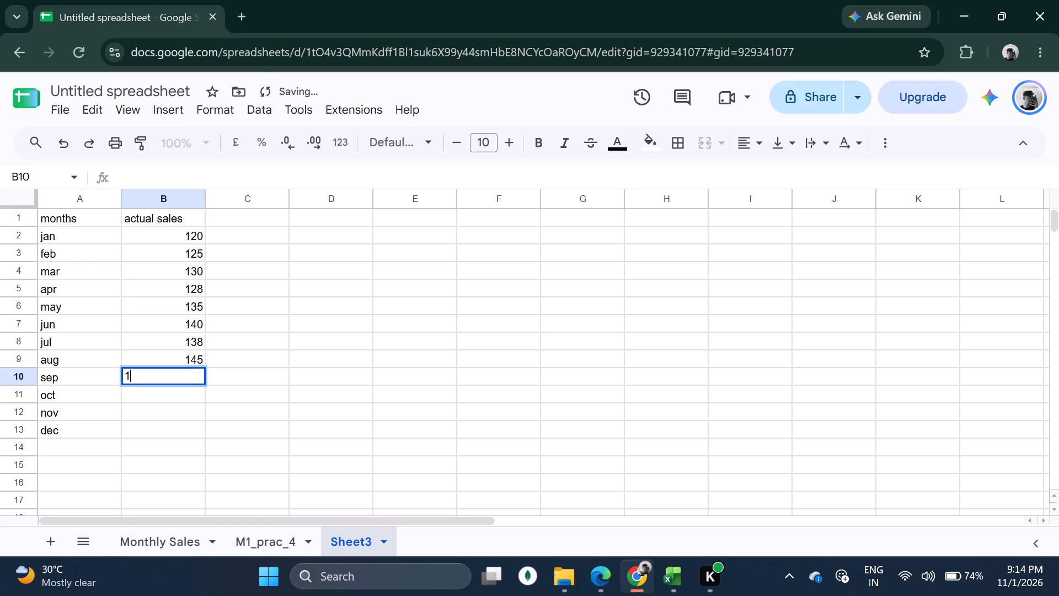
text(50)
key(Return)
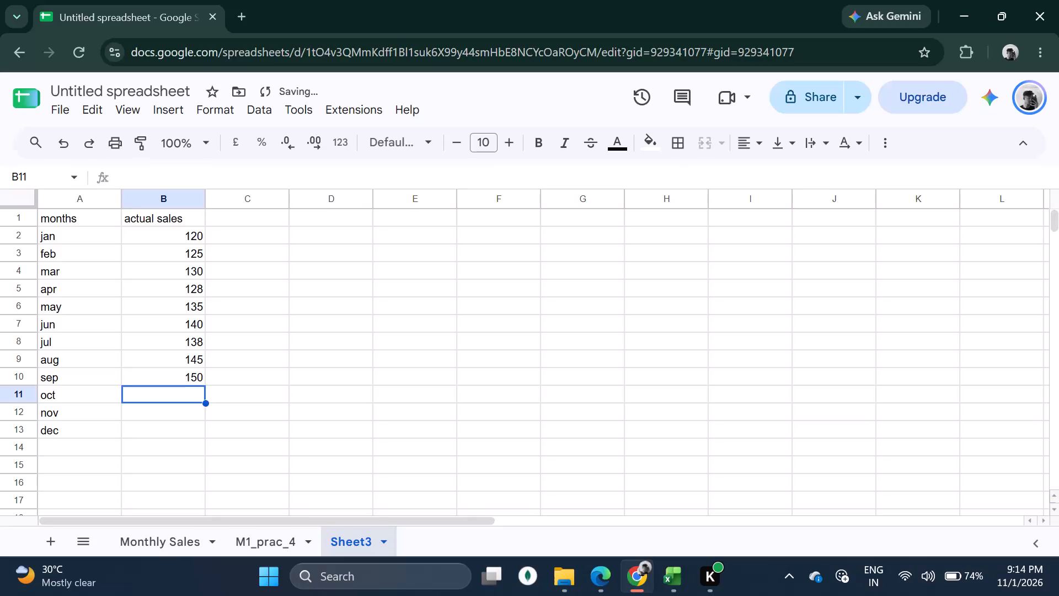
text(155)
key(Return)
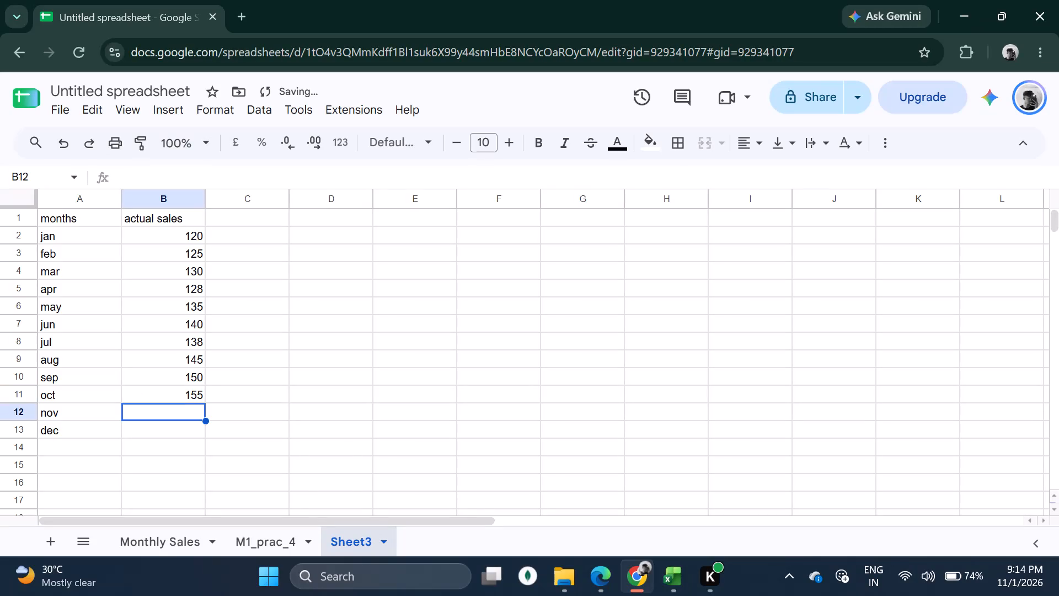
text(16)
key(5)
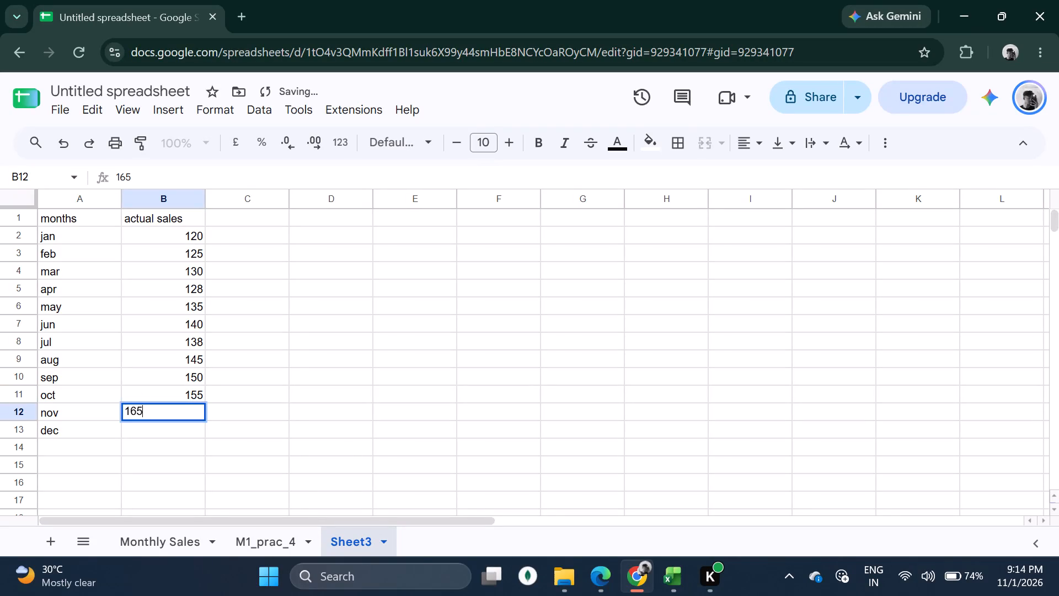
key(Return)
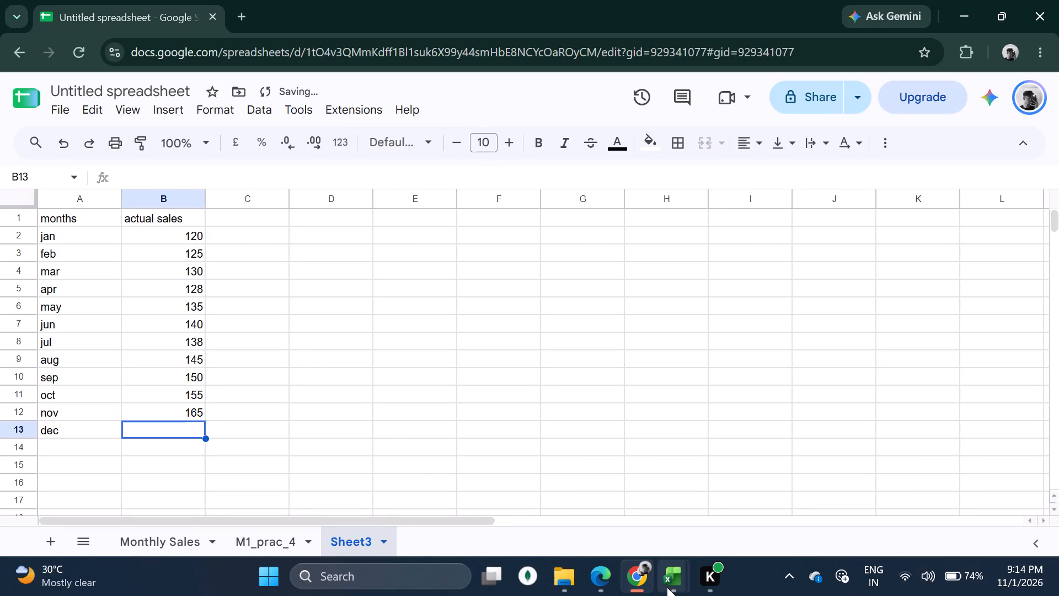
Look up the December figure in the PDF and enter 175 as the actual sales for dec in B13.
click(609, 575)
drag(322, 432, 336, 432)
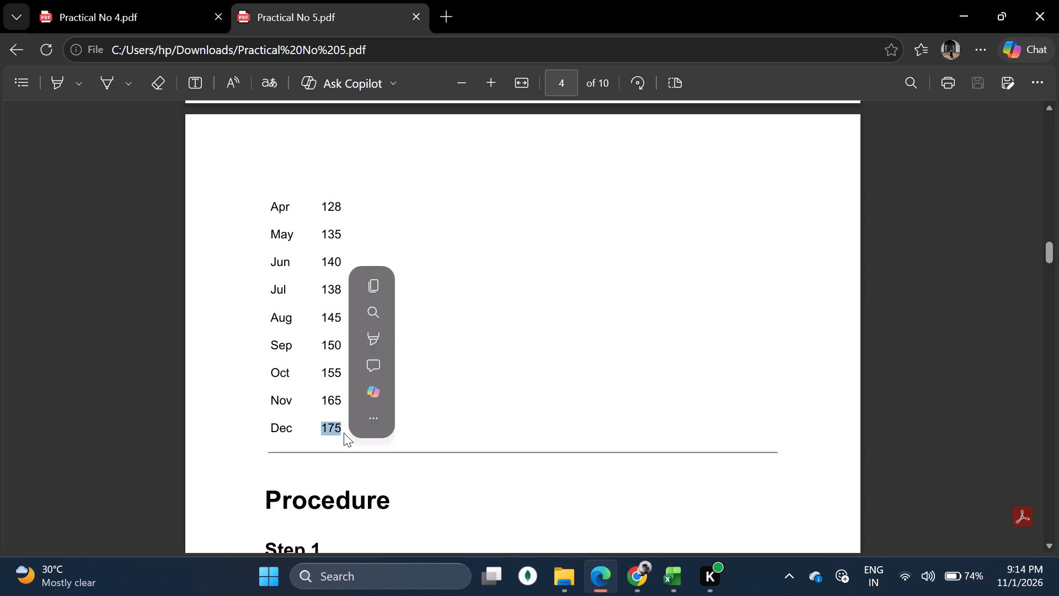
click(460, 480)
click(629, 591)
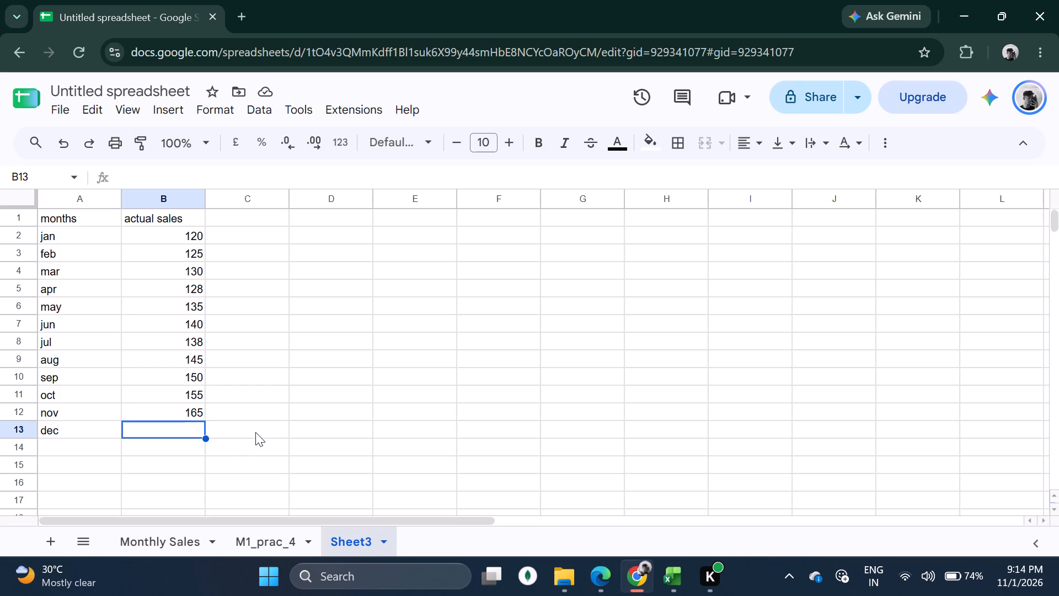
text(175)
key(Return)
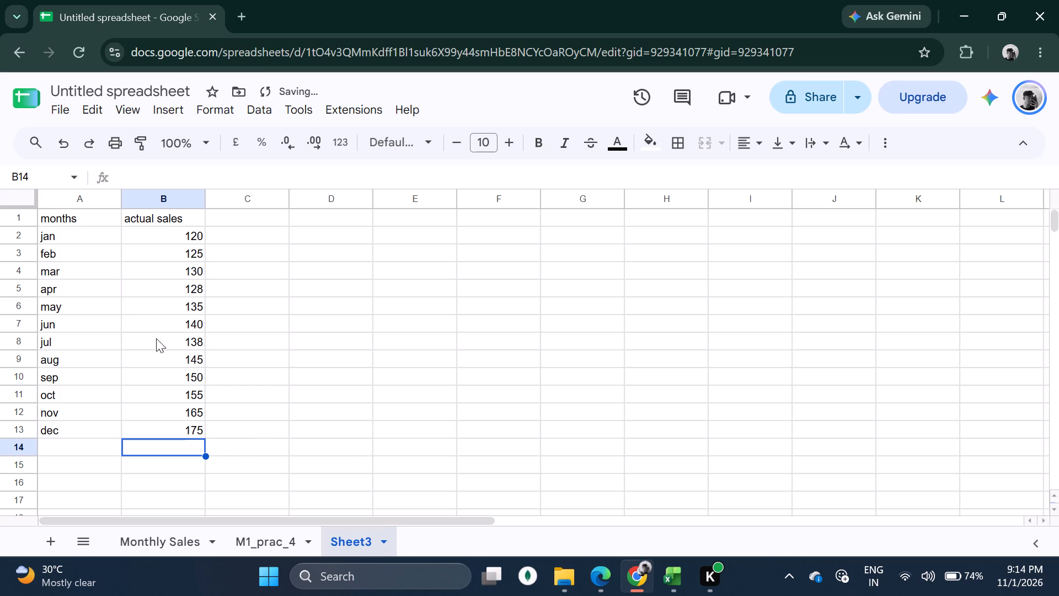
Apply all borders to the months and actual sales table in A1:B13.
drag(53, 220, 187, 434)
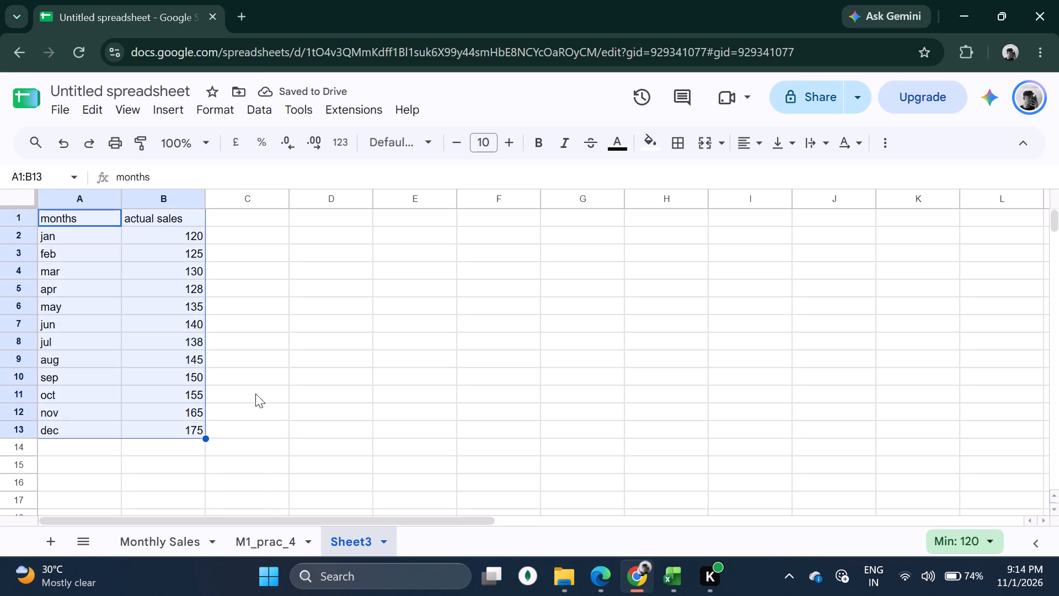
click(688, 148)
click(678, 173)
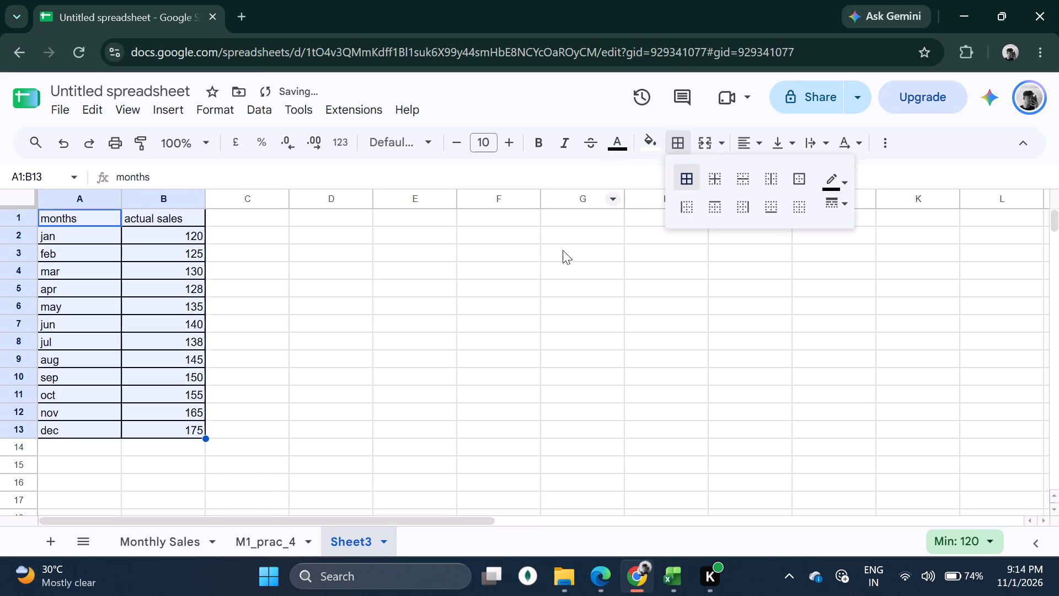
click(545, 259)
Read on to Step 3 of the procedure in the PDF and copy the column name 3-Month Simple Moving Average Forecast.
click(613, 591)
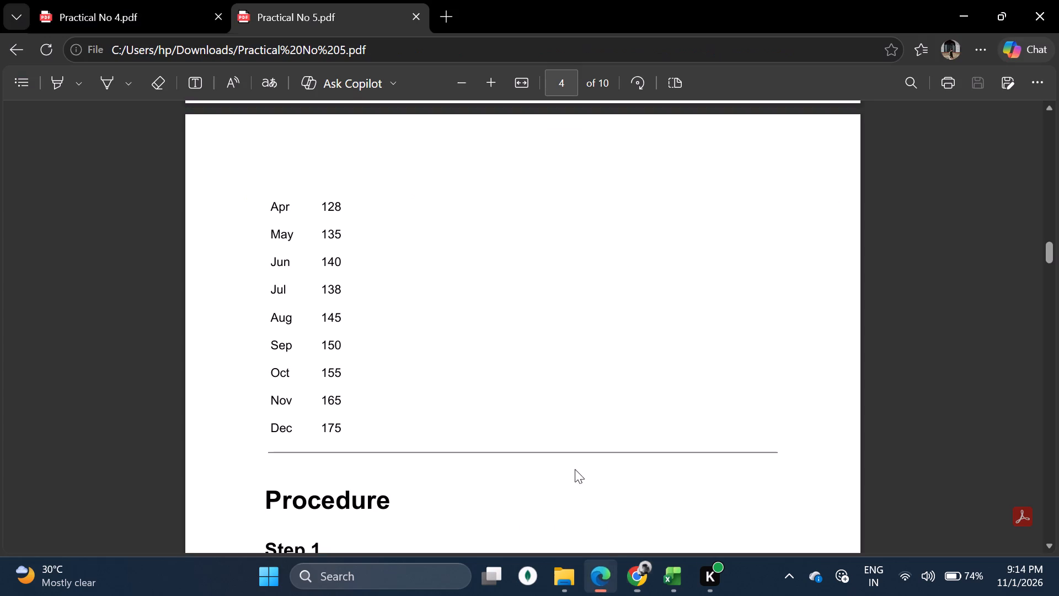
scroll(451, 385, down, 5)
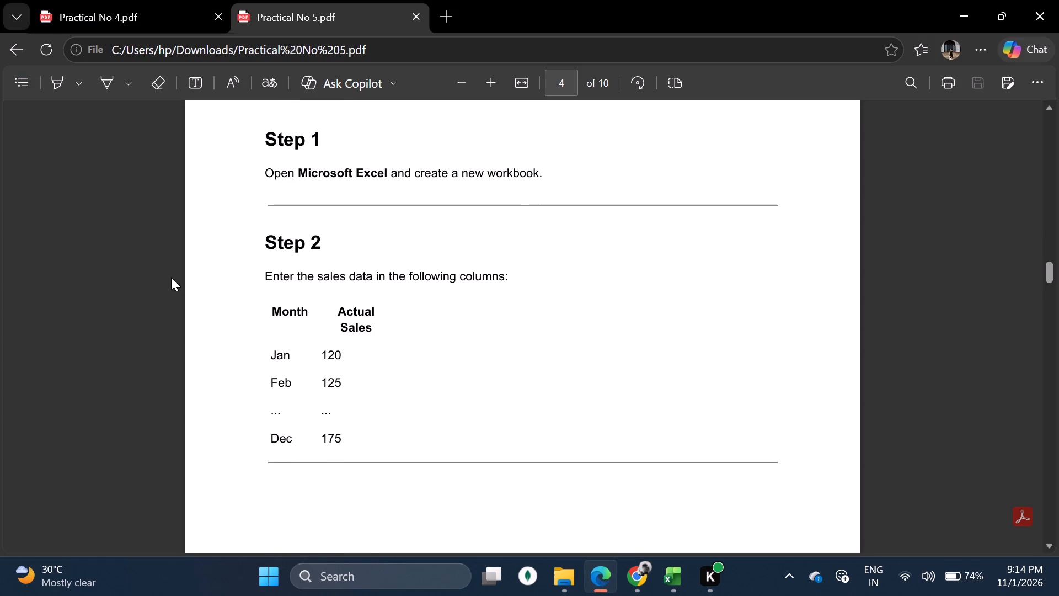
scroll(287, 312, down, 1)
scroll(392, 227, down, 5)
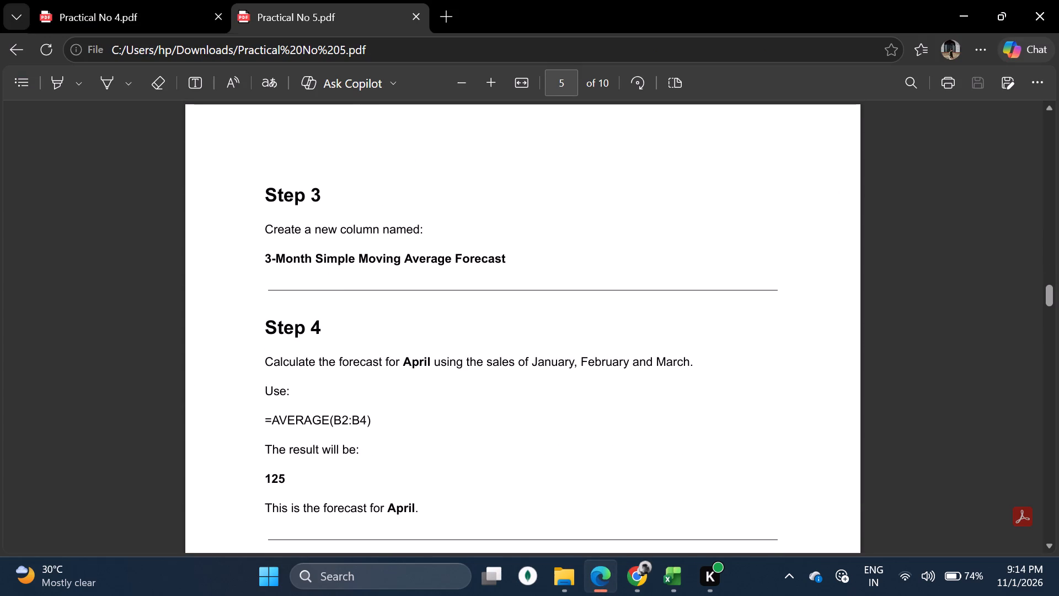
drag(266, 245, 522, 249)
key(ctrl+c)
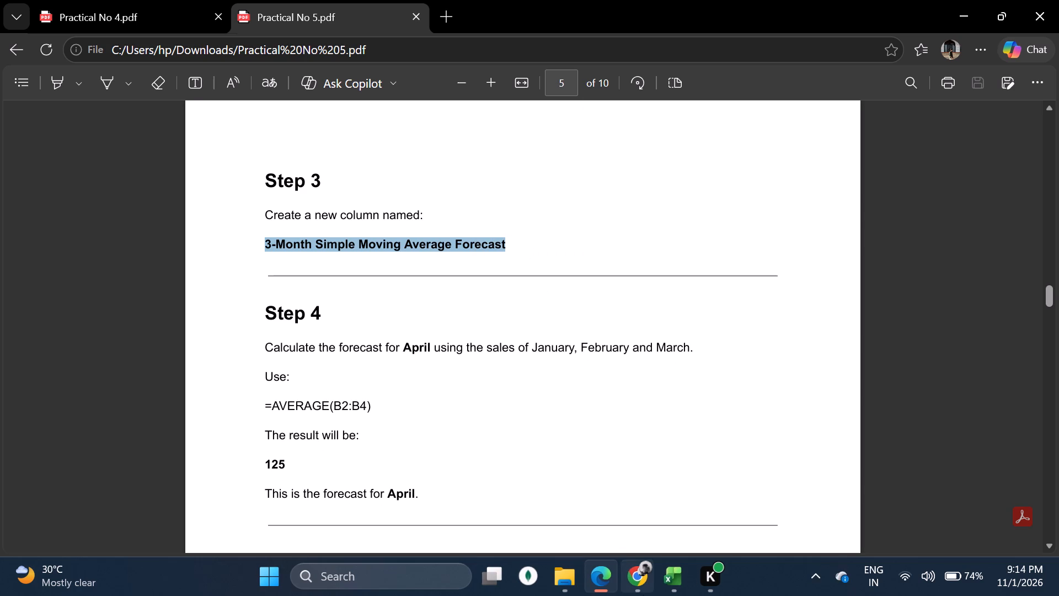
Paste 3-Month Simple Moving Average Forecast as the header in C1 of the spreadsheet and fit column C to the text.
click(643, 595)
click(233, 207)
click(242, 221)
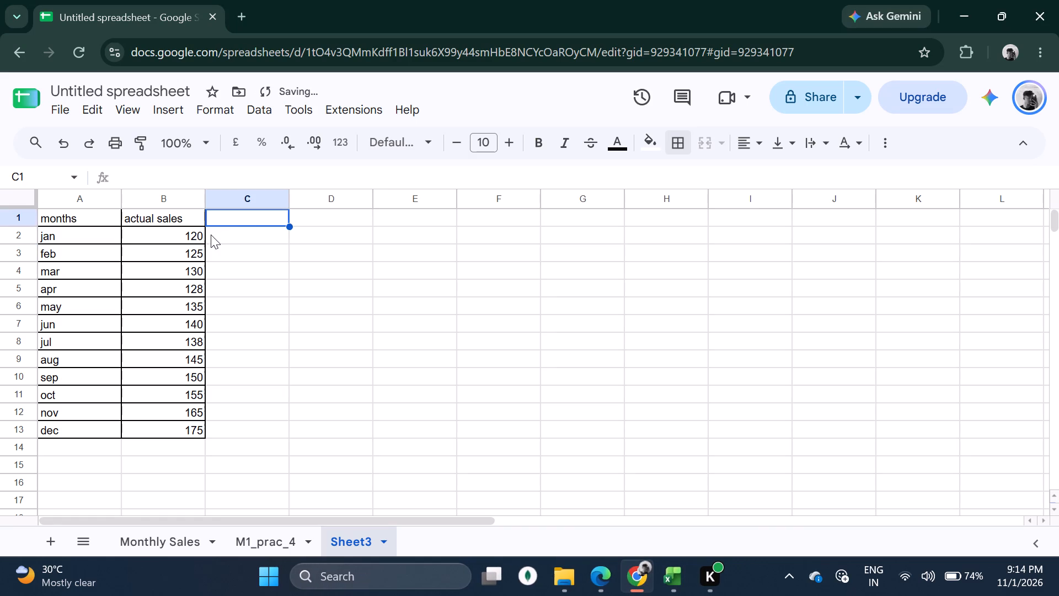
ctrl+drag(211, 237, 220, 241)
key(ctrl+v)
click(314, 265)
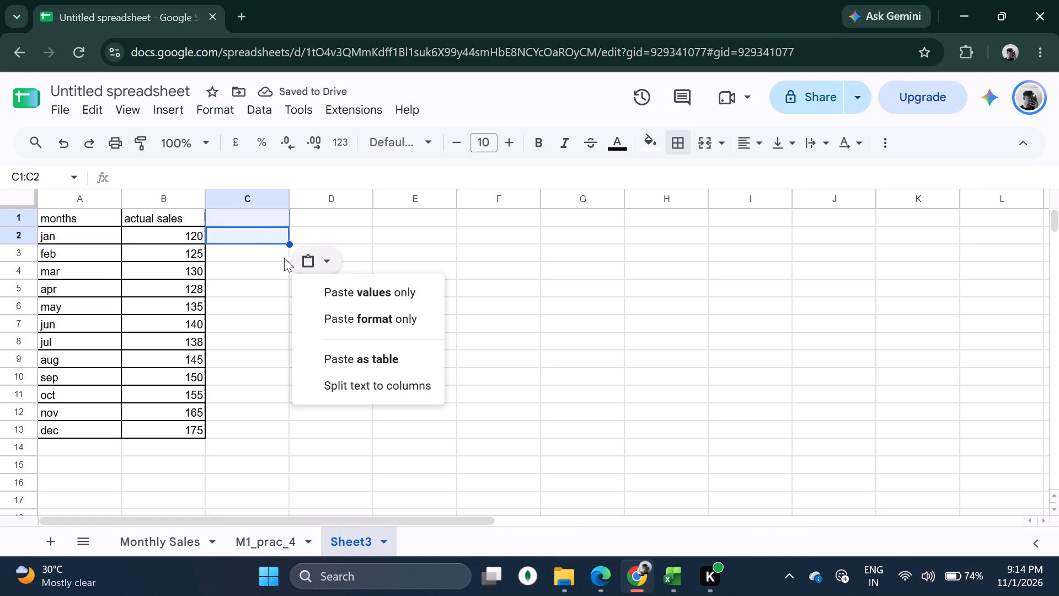
click(243, 270)
click(264, 211)
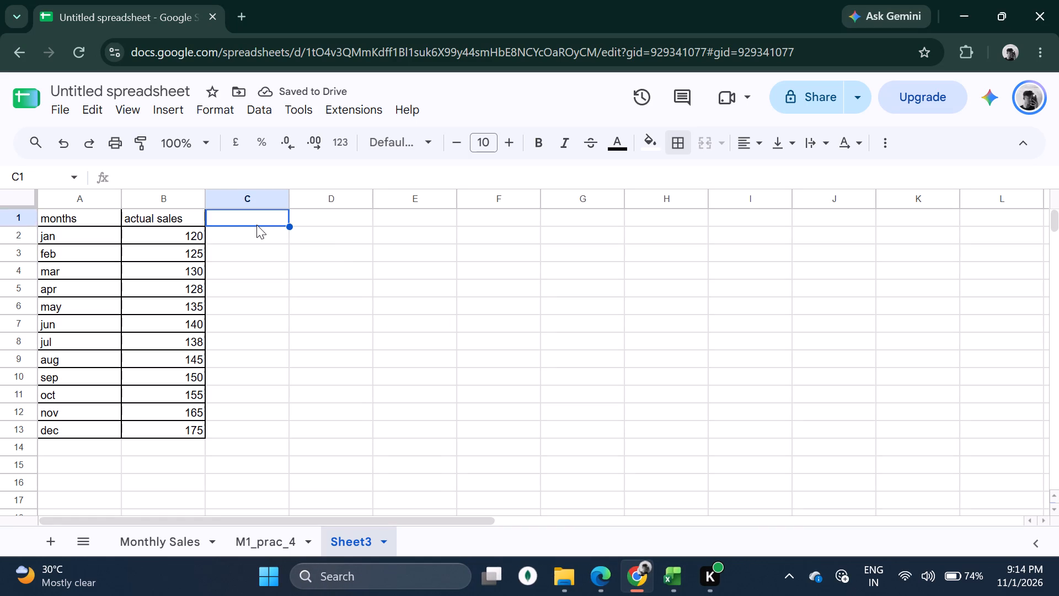
key(ctrl+v)
double_click(293, 205)
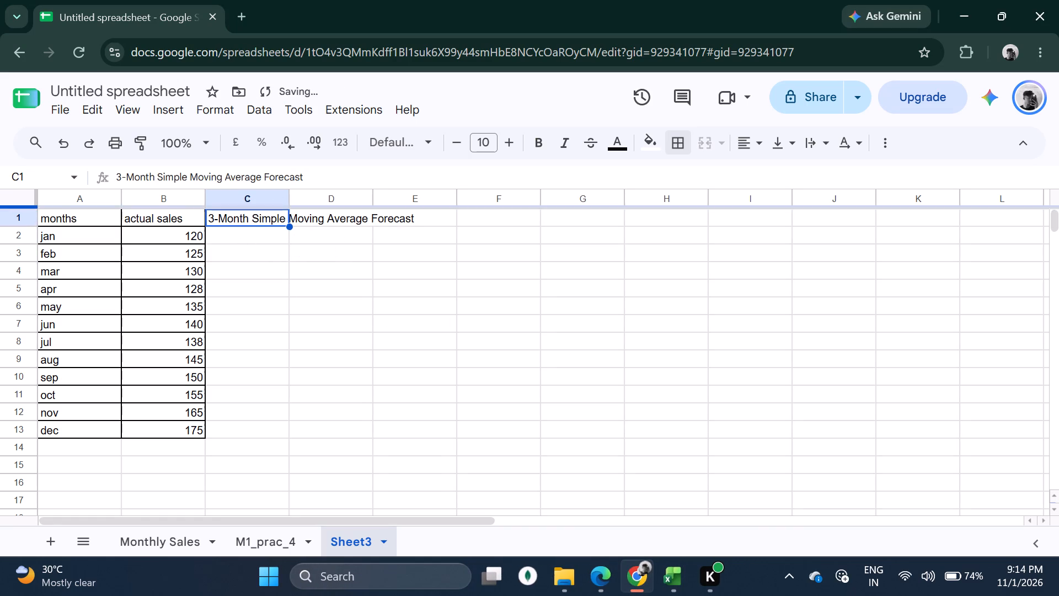
double_click(293, 199)
Make the months and actual sales headers in A1 and B1 bold and centre-aligned.
click(167, 217)
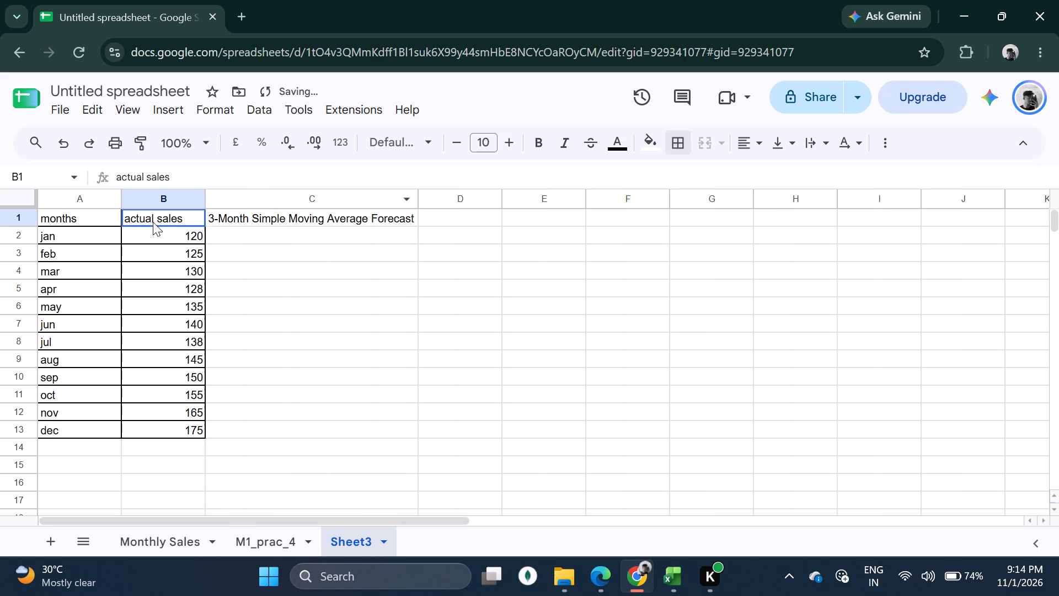
click(101, 222)
click(536, 148)
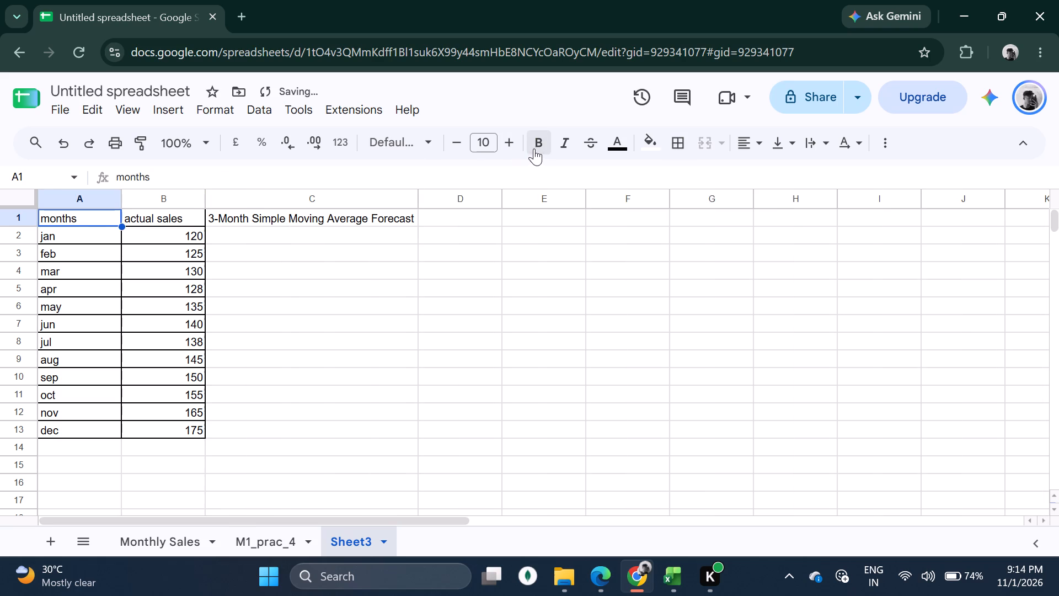
click(184, 215)
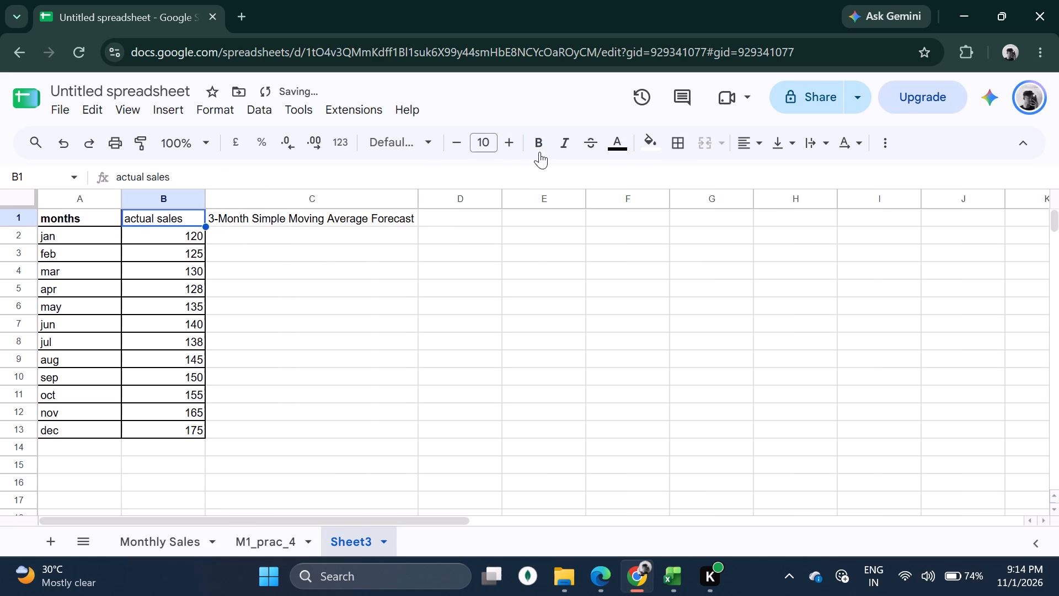
click(539, 151)
click(746, 148)
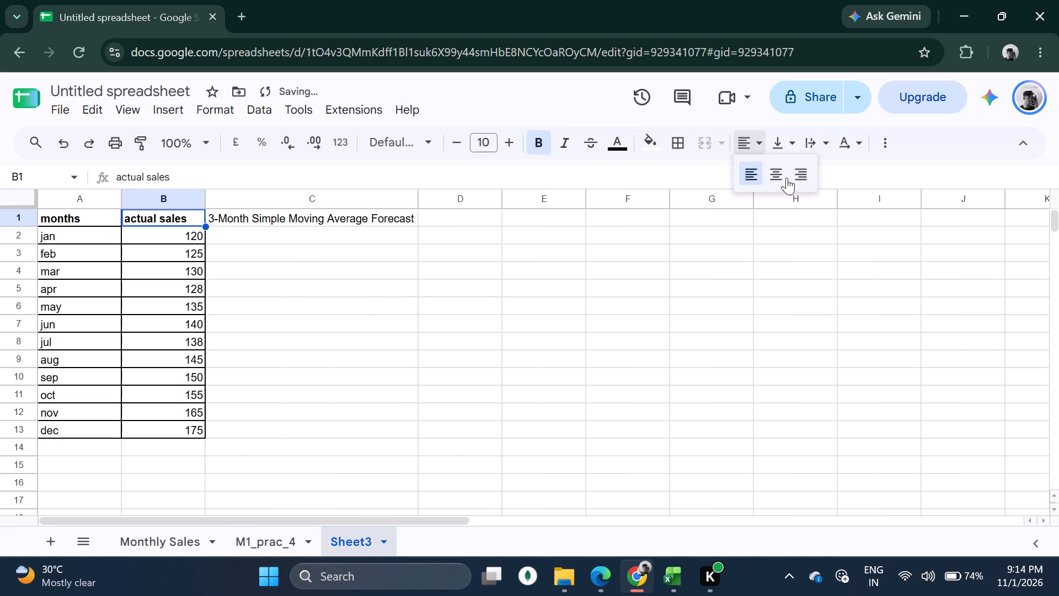
click(780, 175)
click(93, 221)
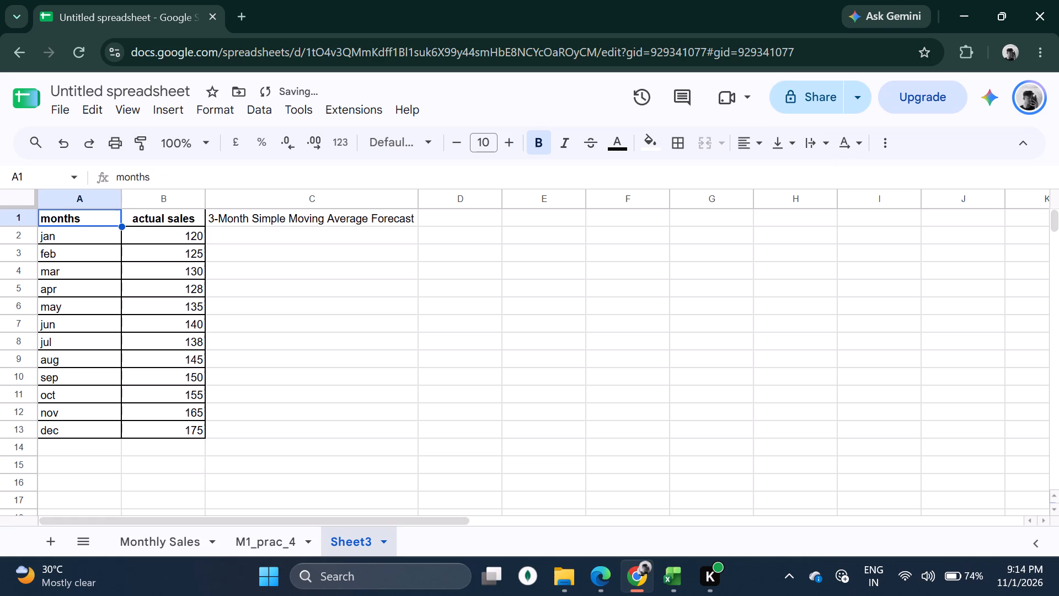
click(734, 140)
click(777, 175)
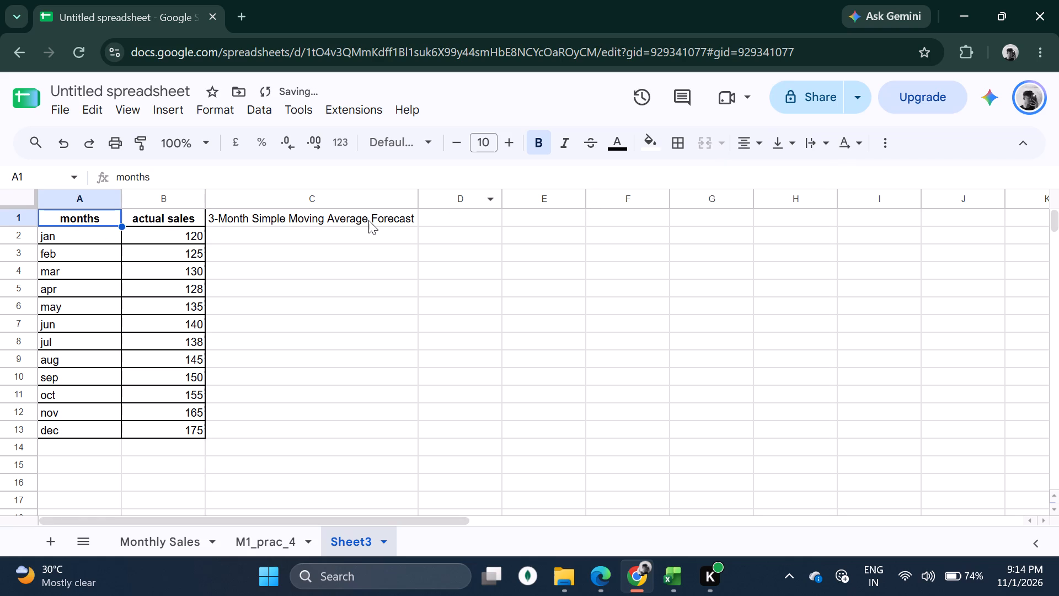
Make the 3-Month Simple Moving Average Forecast header in C1 bold and refit column C to its width.
triple_click(368, 220)
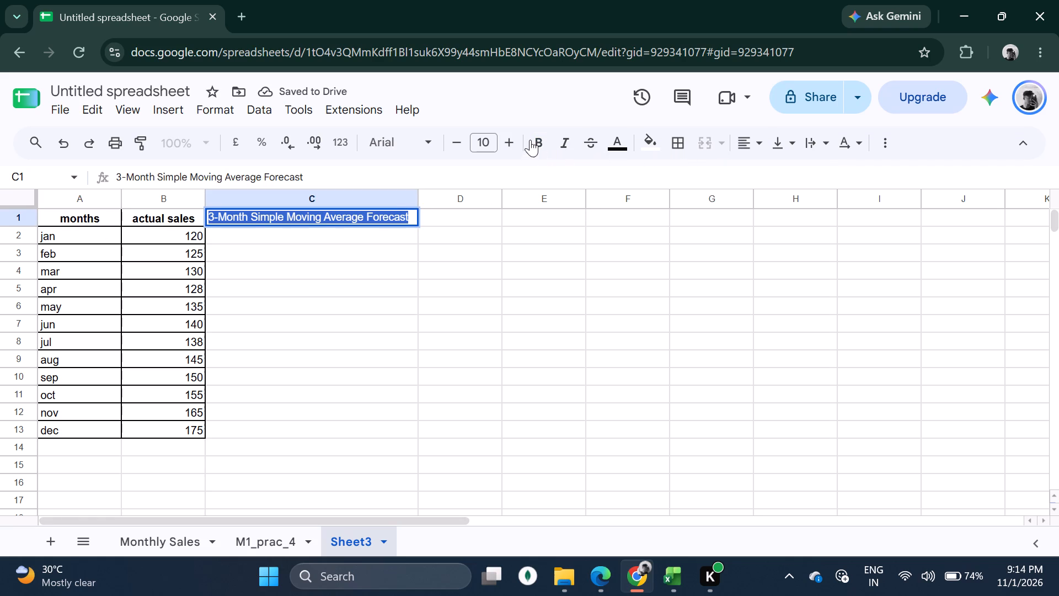
click(530, 140)
click(403, 278)
click(360, 245)
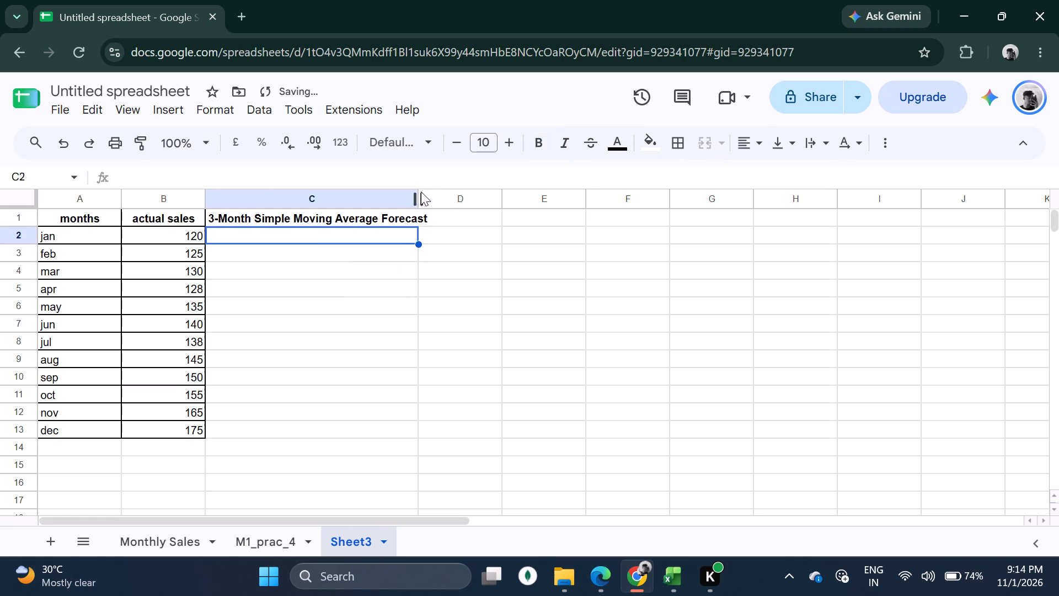
double_click(418, 191)
double_click(418, 198)
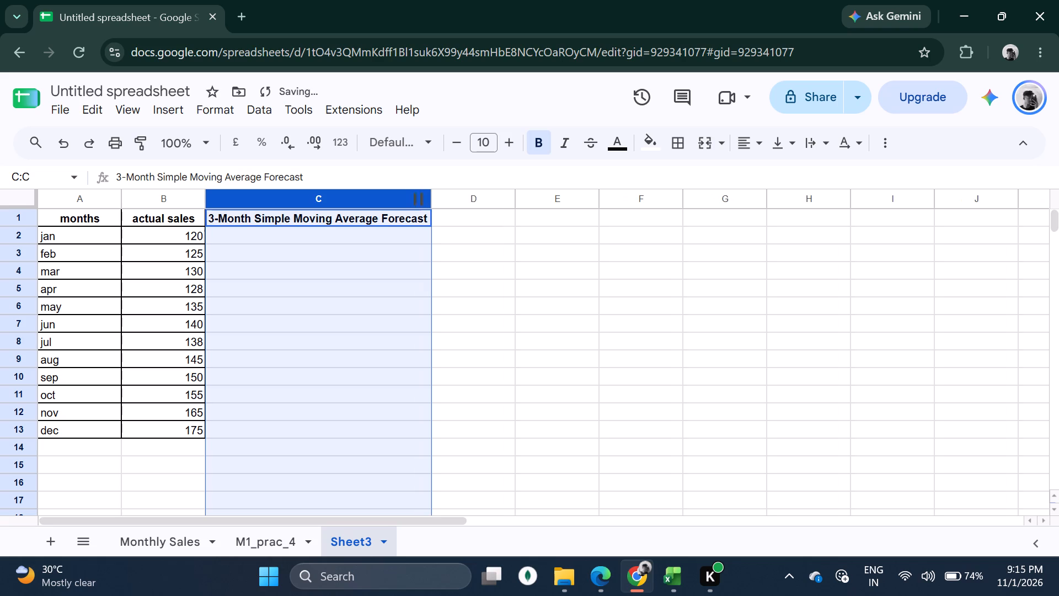
click(374, 238)
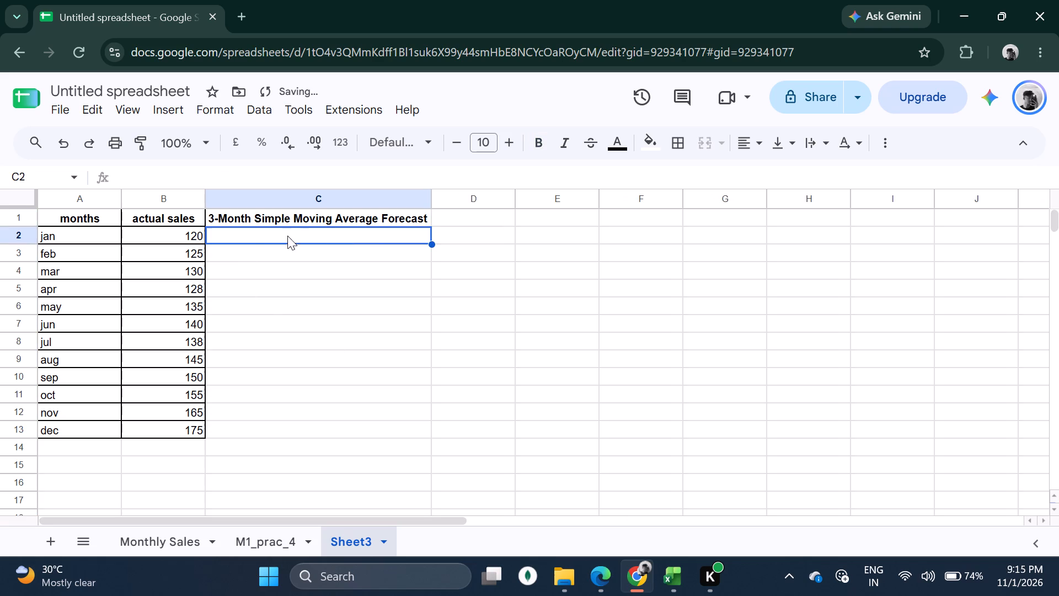
Apply all borders to the 3-Month Simple Moving Average Forecast column, C1:C13.
drag(328, 216, 332, 428)
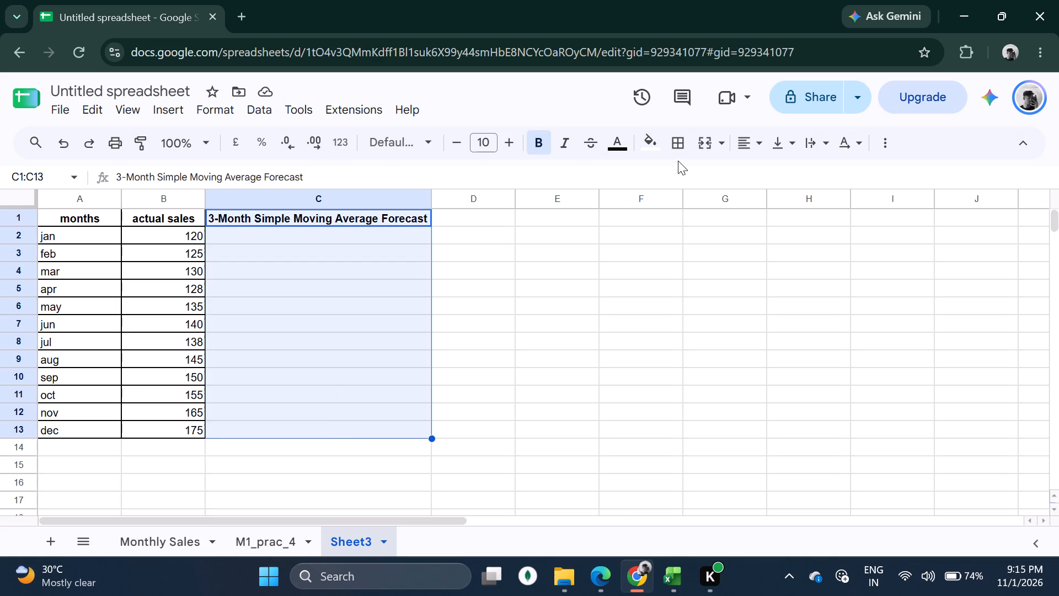
click(688, 144)
click(686, 180)
click(553, 269)
click(370, 244)
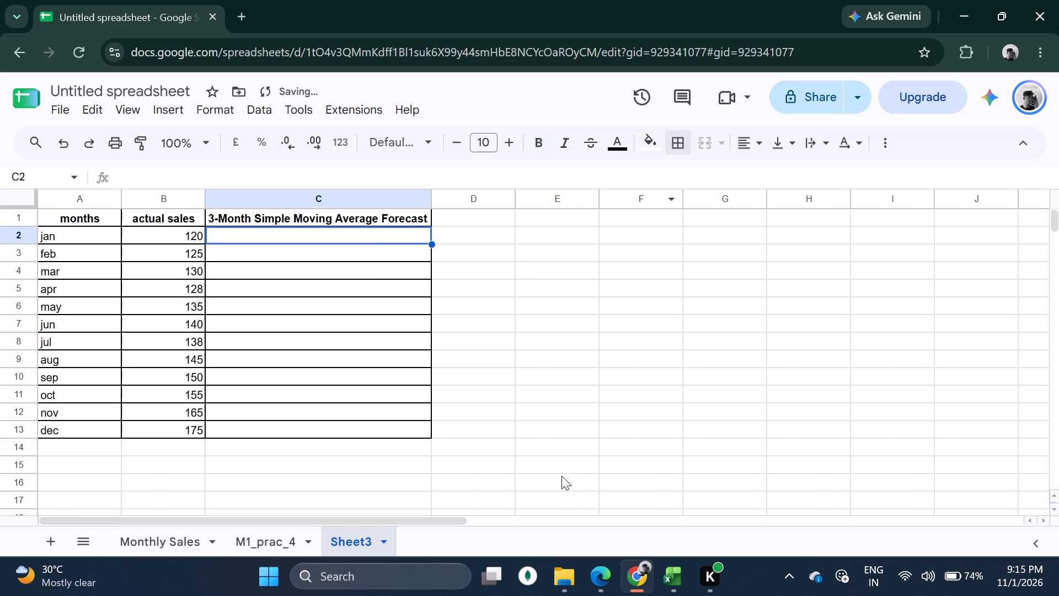
Read Step 4 in the Practical No 5 PDF and enter the April forecast formula =AVERAGE(B2:B4) in C5 of the spreadsheet.
click(576, 584)
click(606, 580)
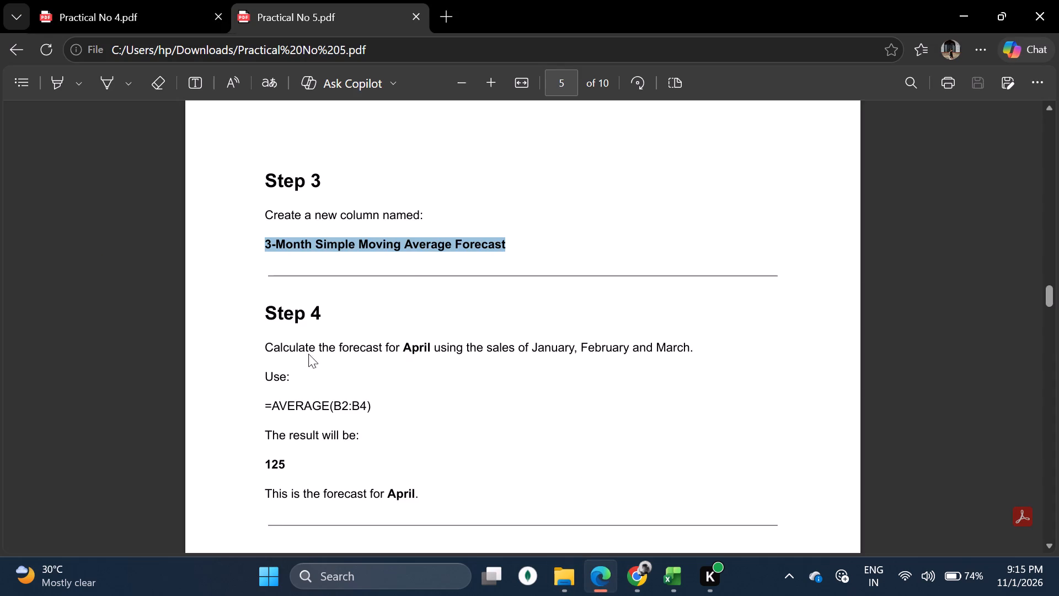
scroll(317, 342, down, 1)
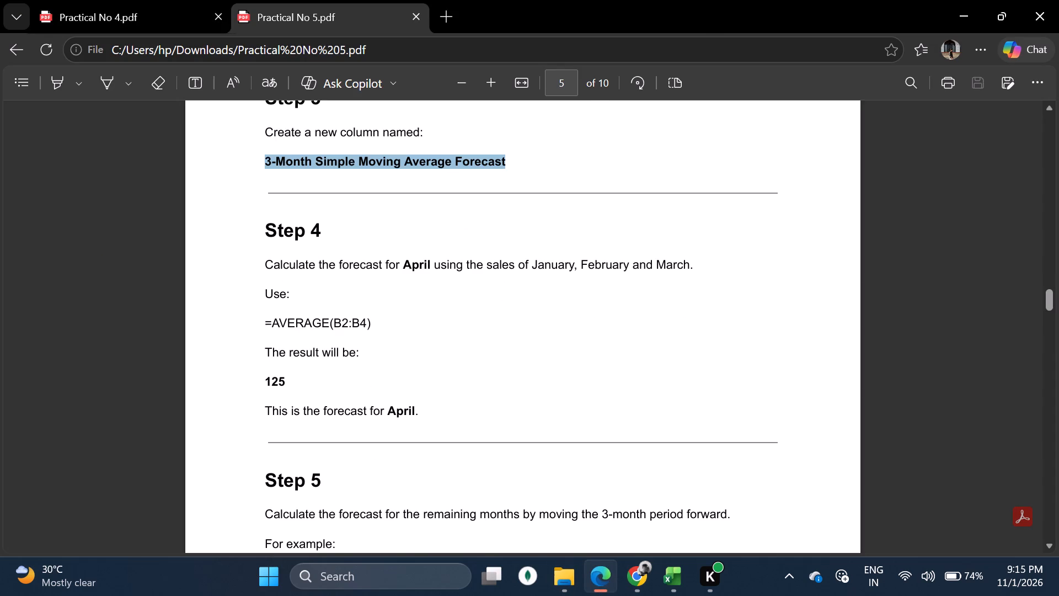
click(642, 581)
click(634, 582)
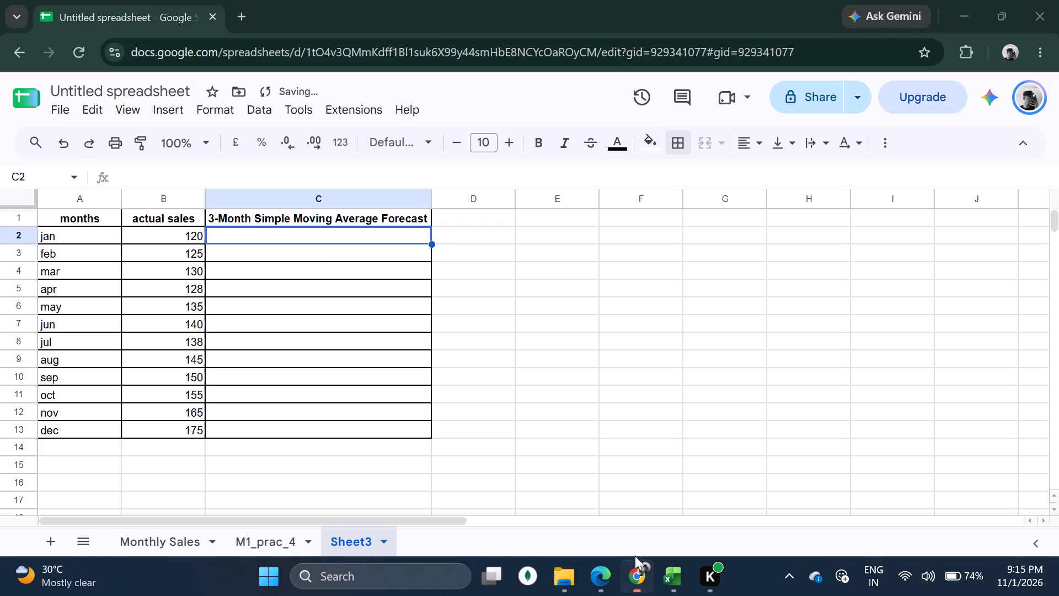
click(270, 292)
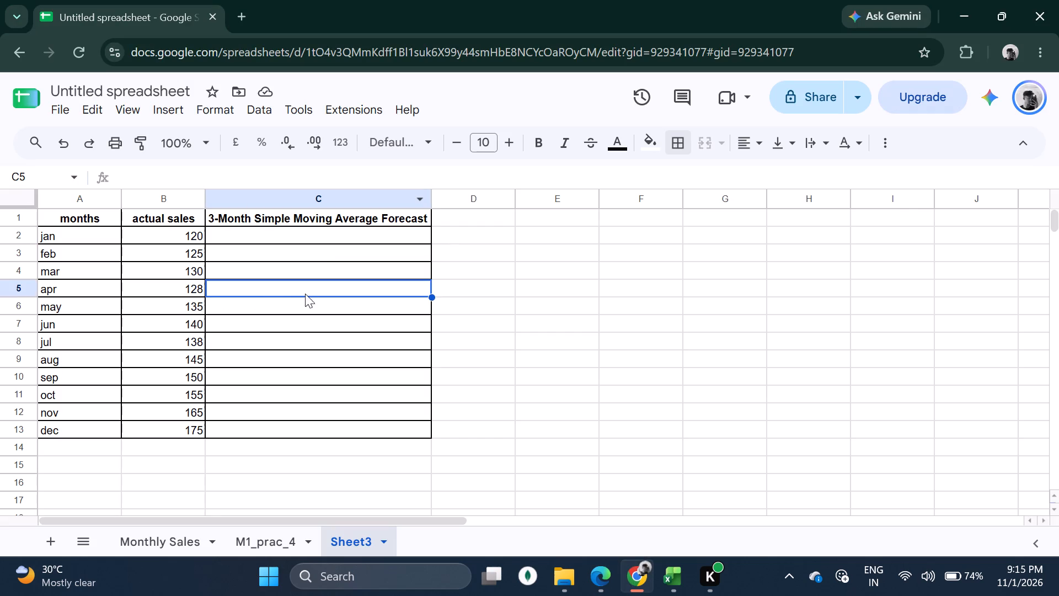
key(equal)
key(a)
key(v)
key(e)
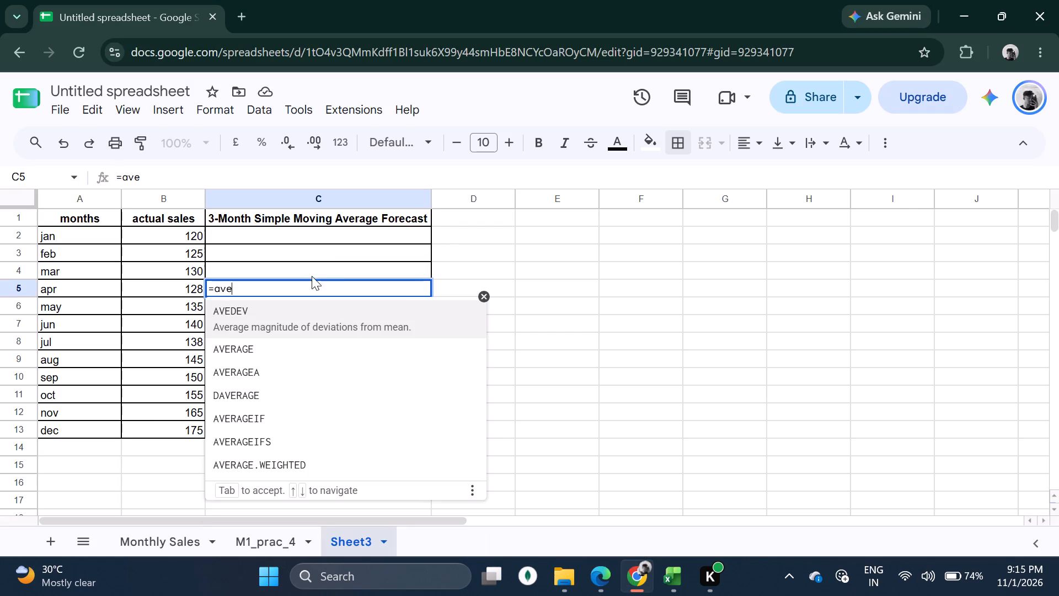
click(284, 339)
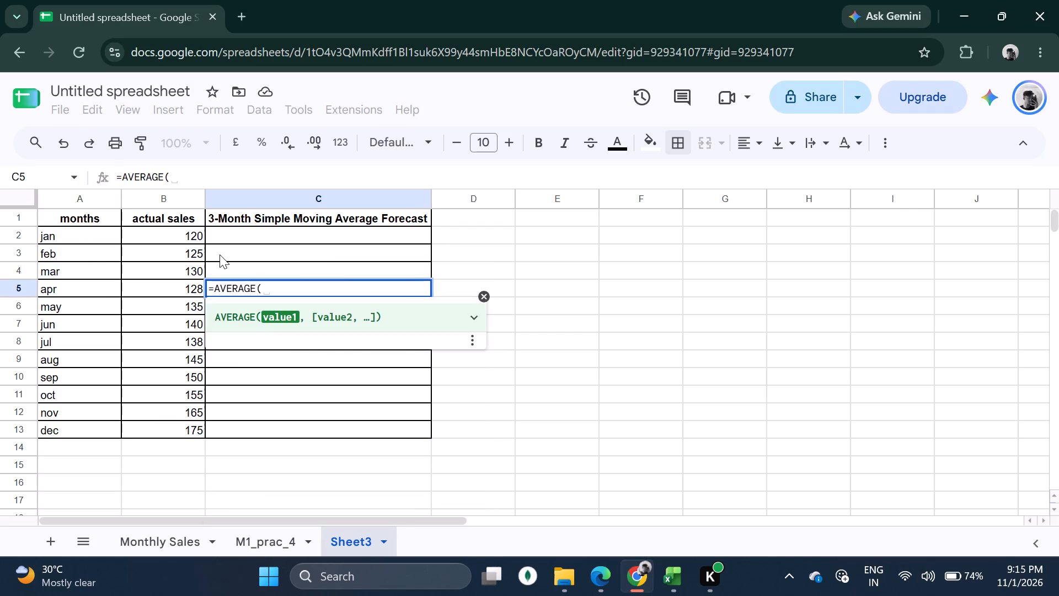
drag(181, 232, 180, 278)
key(Return)
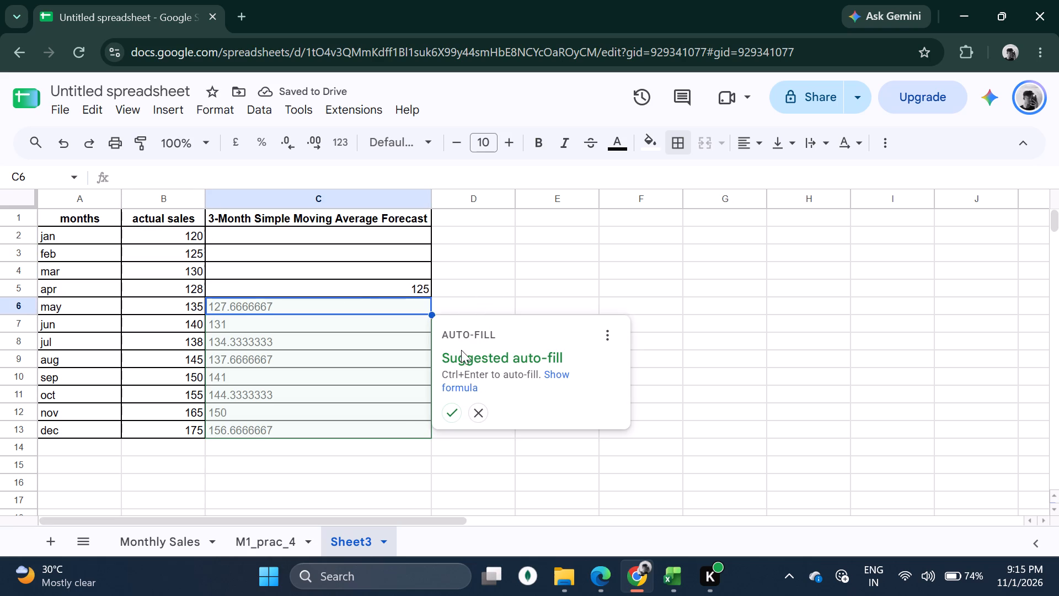
Accept the suggested auto-fill to extend the moving average formula to the May to December forecasts in C6:C13.
click(458, 408)
click(493, 339)
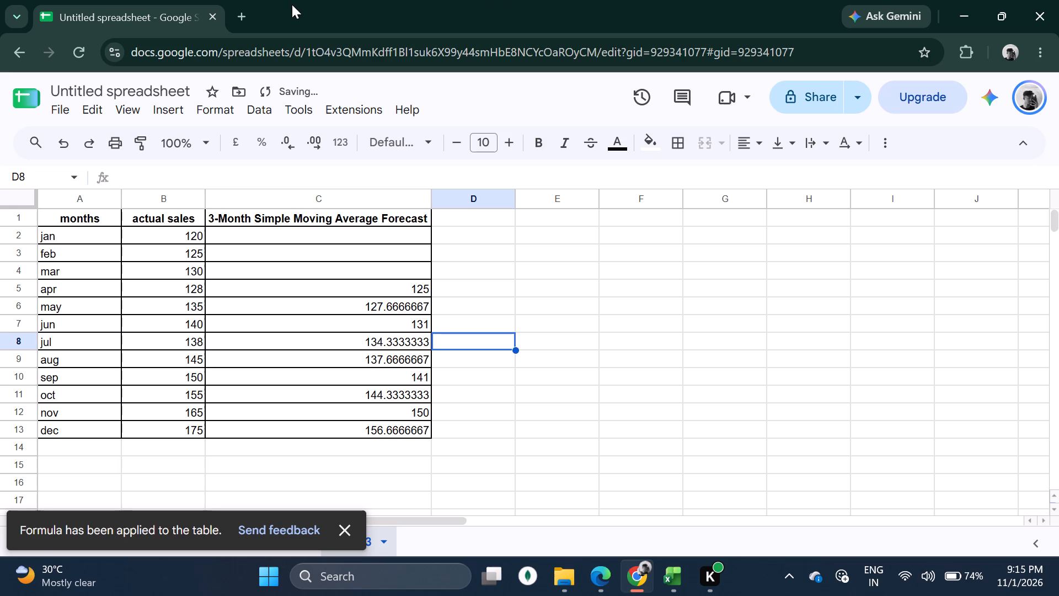
Compare the PDF's Step 4 with the spreadsheet and read Step 5's example formulas for the May and June forecasts.
click(675, 577)
click(598, 578)
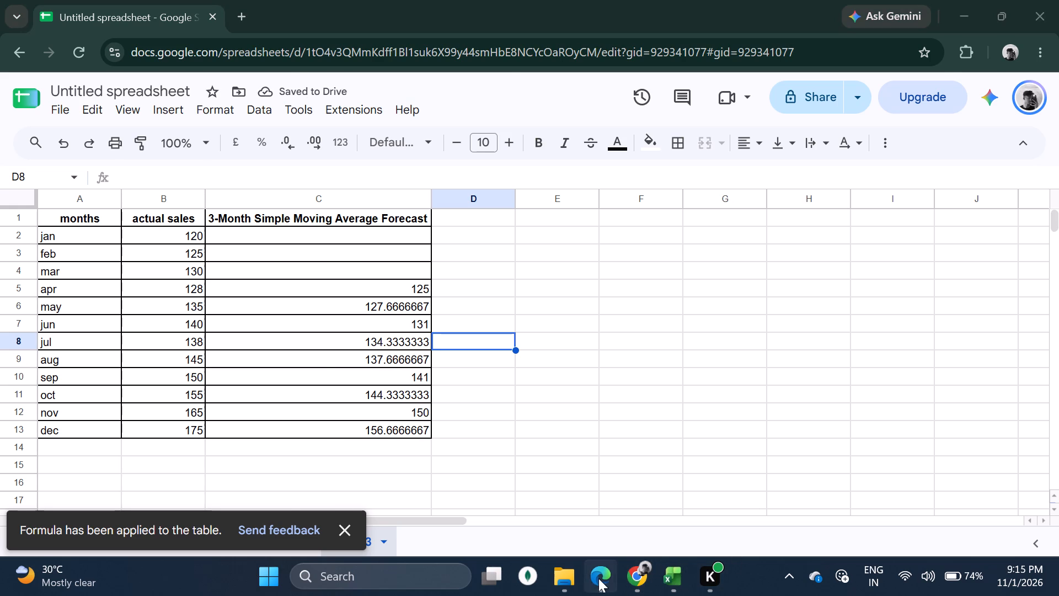
scroll(391, 316, down, 1)
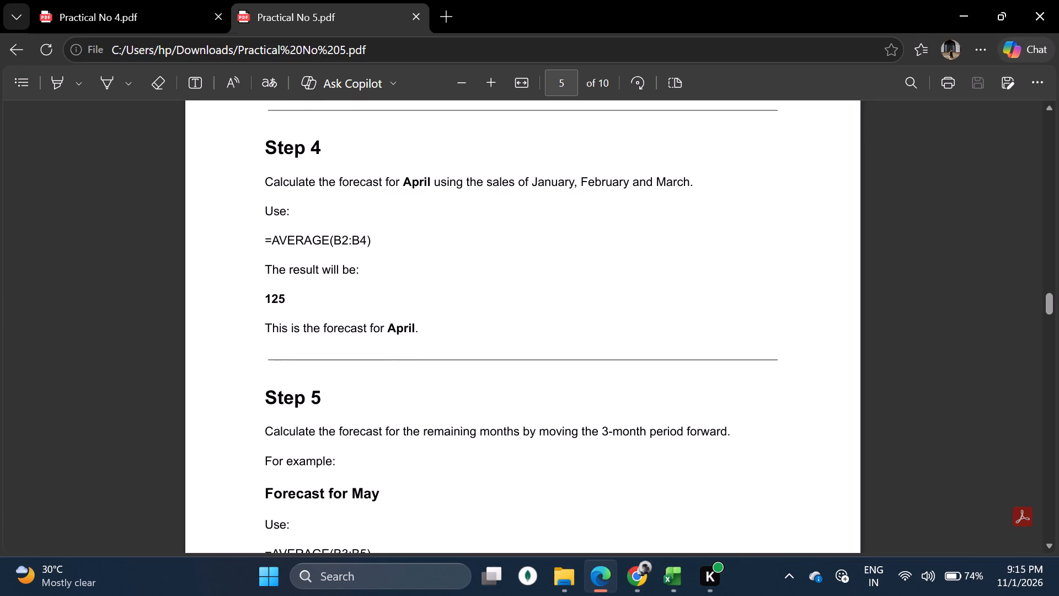
drag(379, 276, 385, 276)
drag(270, 328, 422, 342)
drag(515, 361, 518, 368)
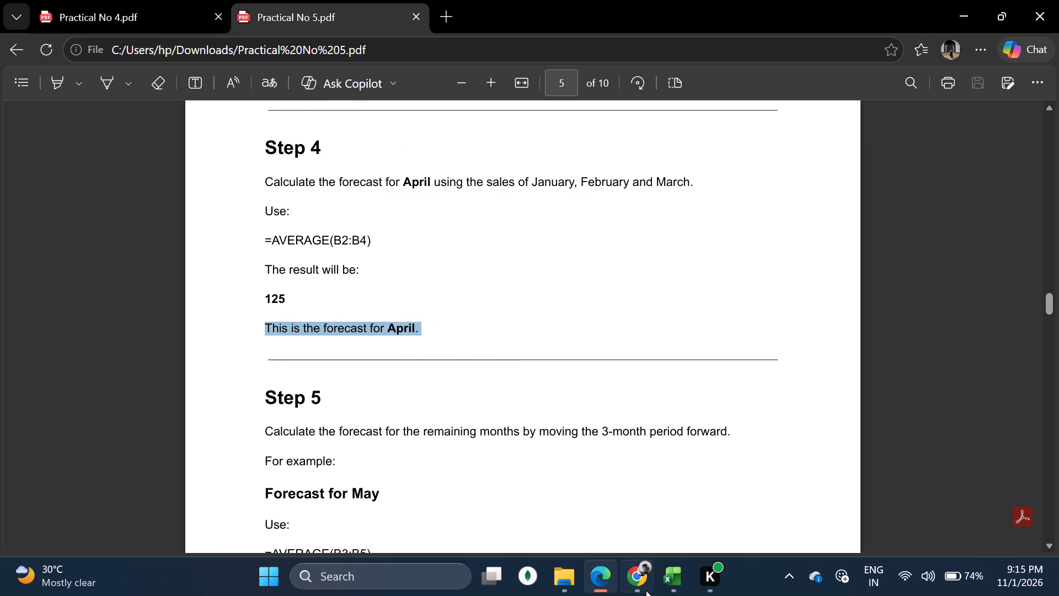
click(642, 572)
click(640, 582)
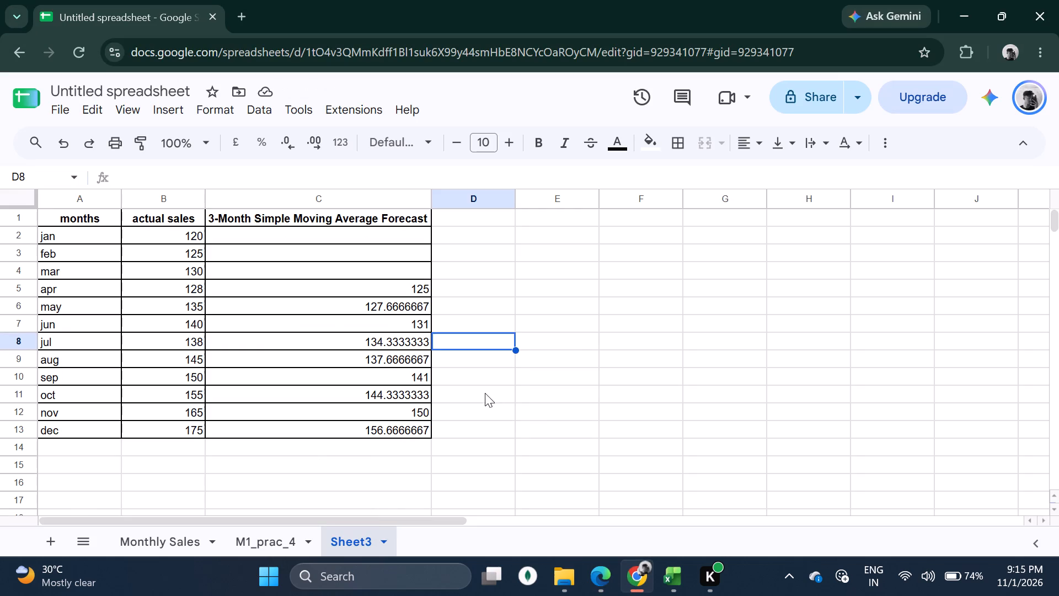
click(616, 573)
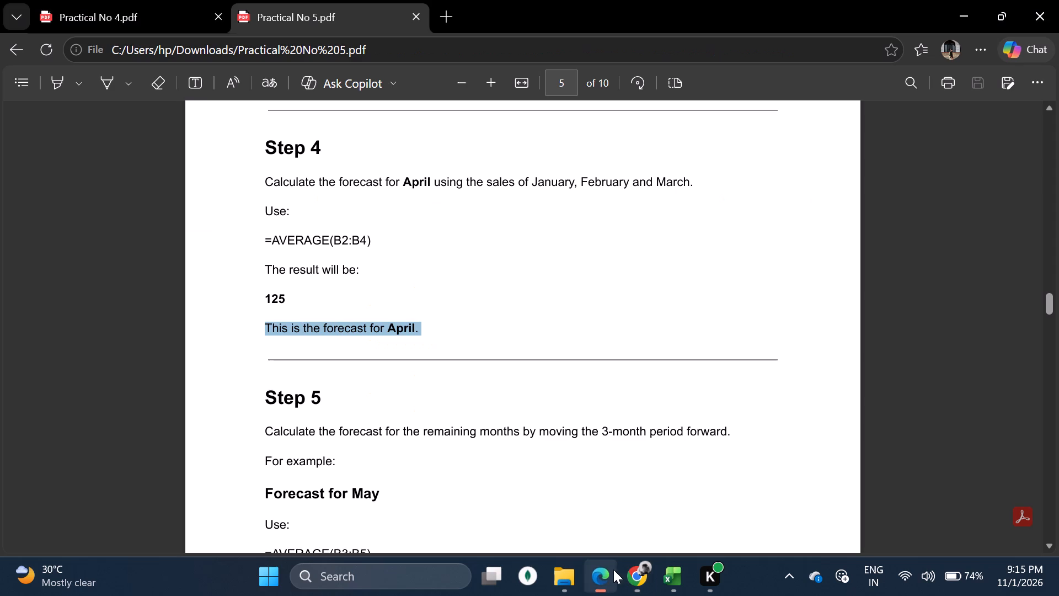
scroll(472, 430, down, 2)
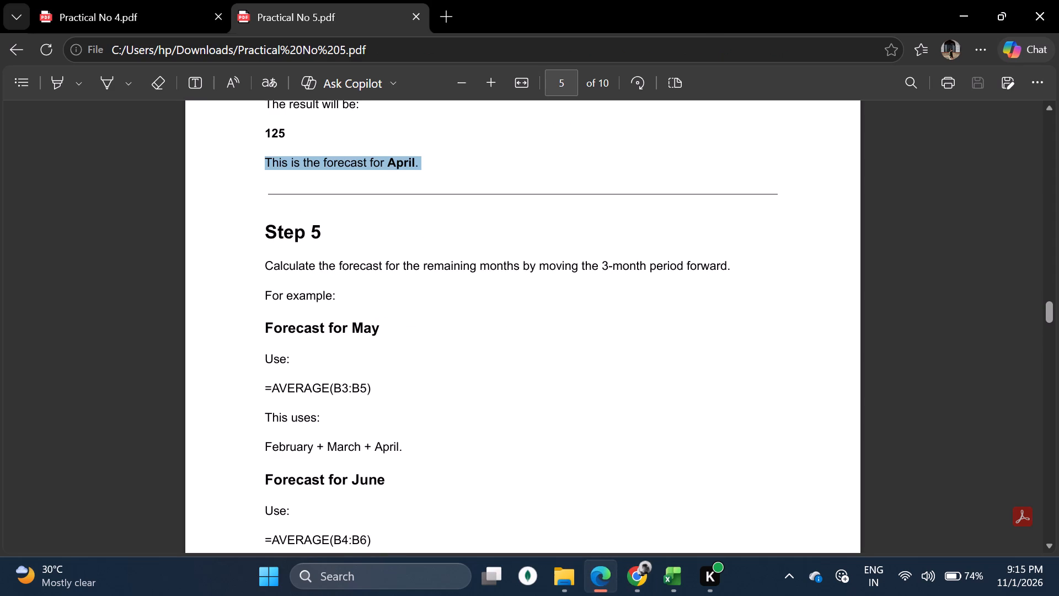
scroll(346, 299, down, 2)
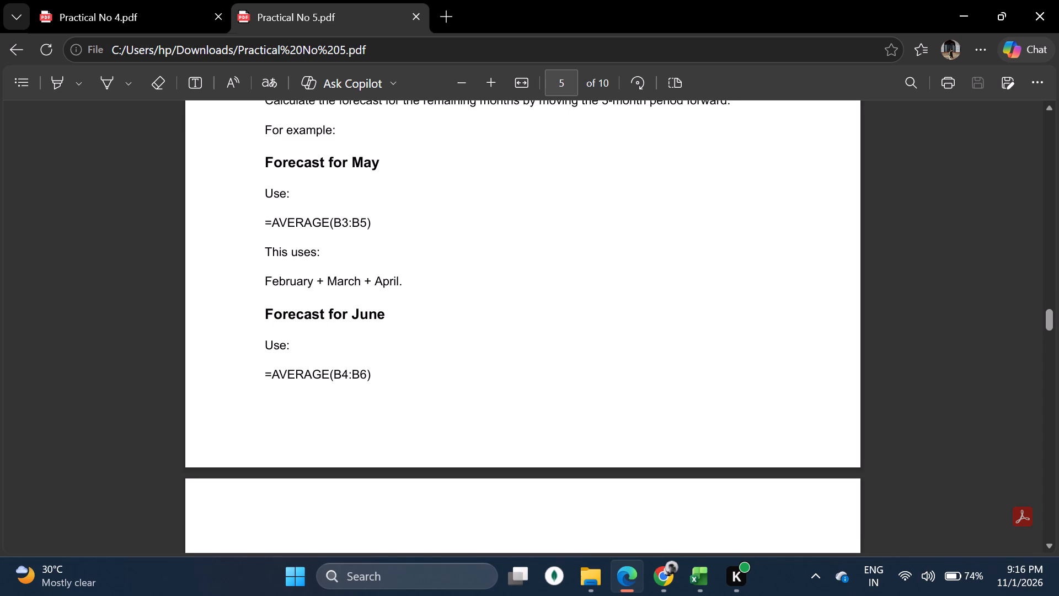
scroll(357, 309, down, 2)
Check the May and June forecast formulas in C6 and C7 of the spreadsheet against the PDF's Step 5.
click(668, 578)
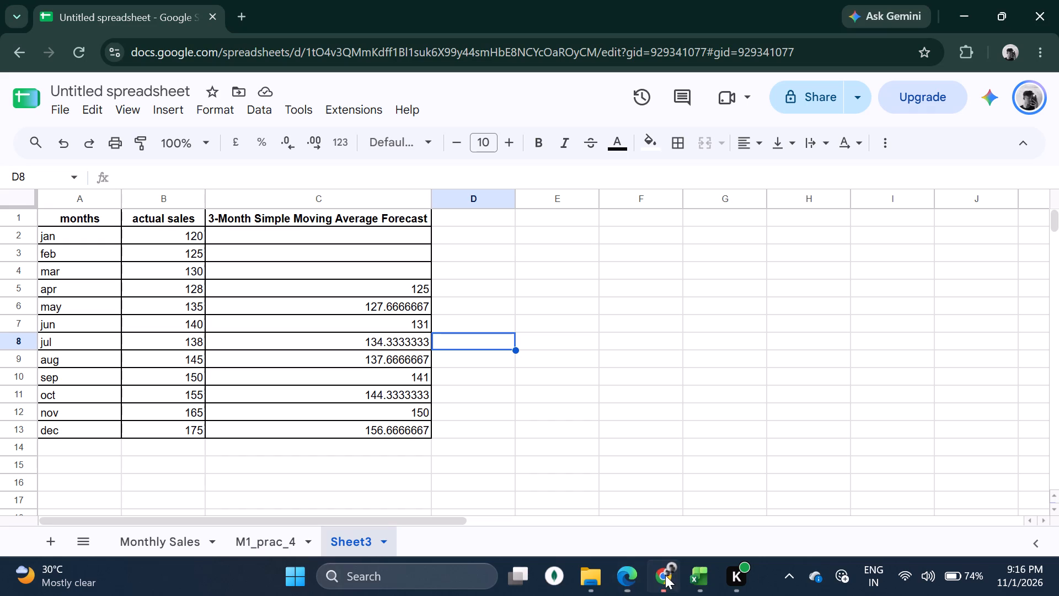
click(391, 305)
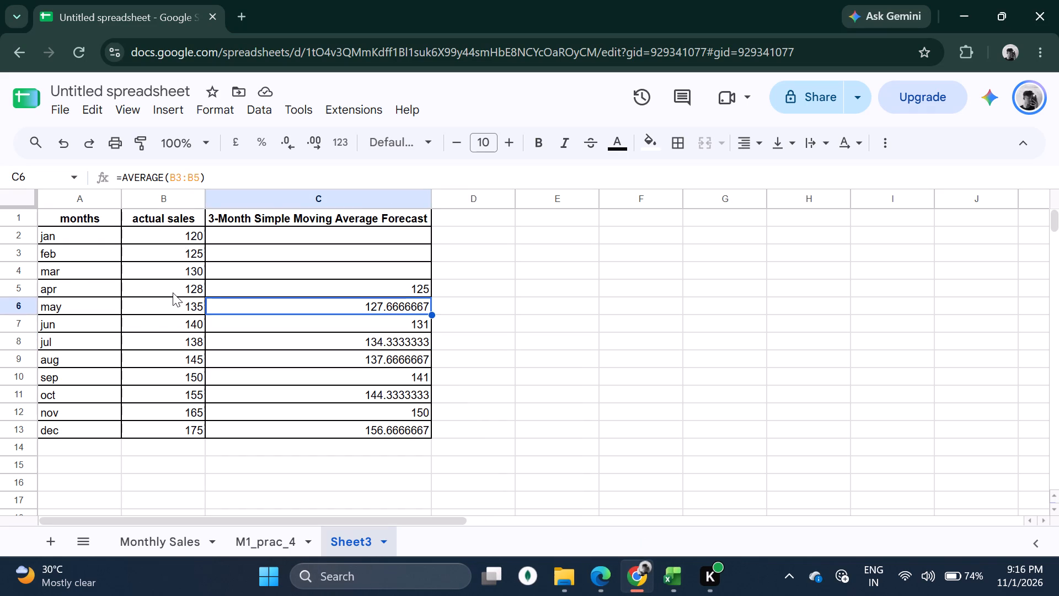
click(338, 330)
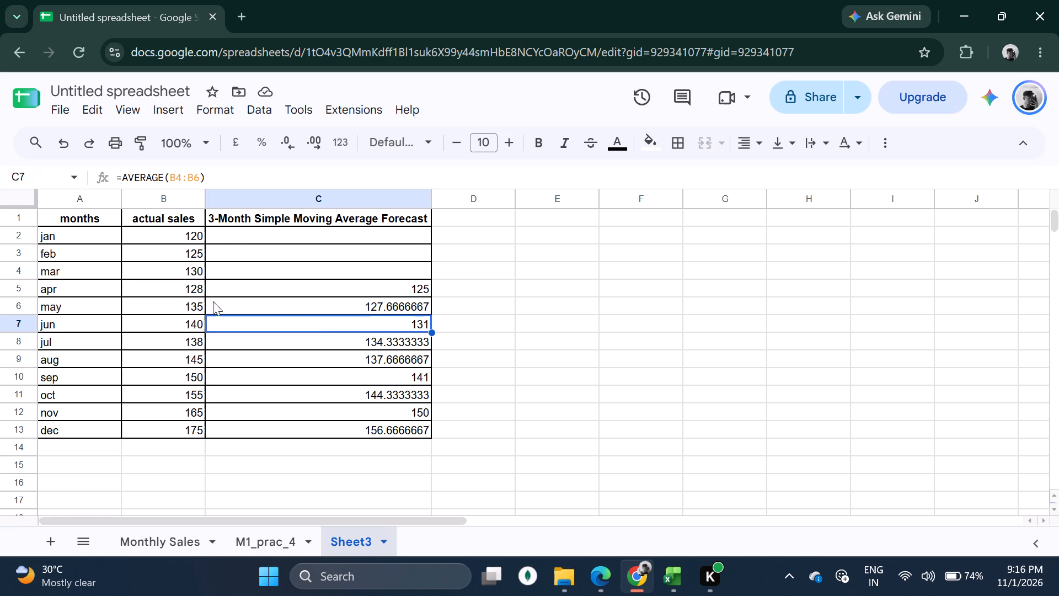
drag(433, 376, 468, 389)
click(509, 392)
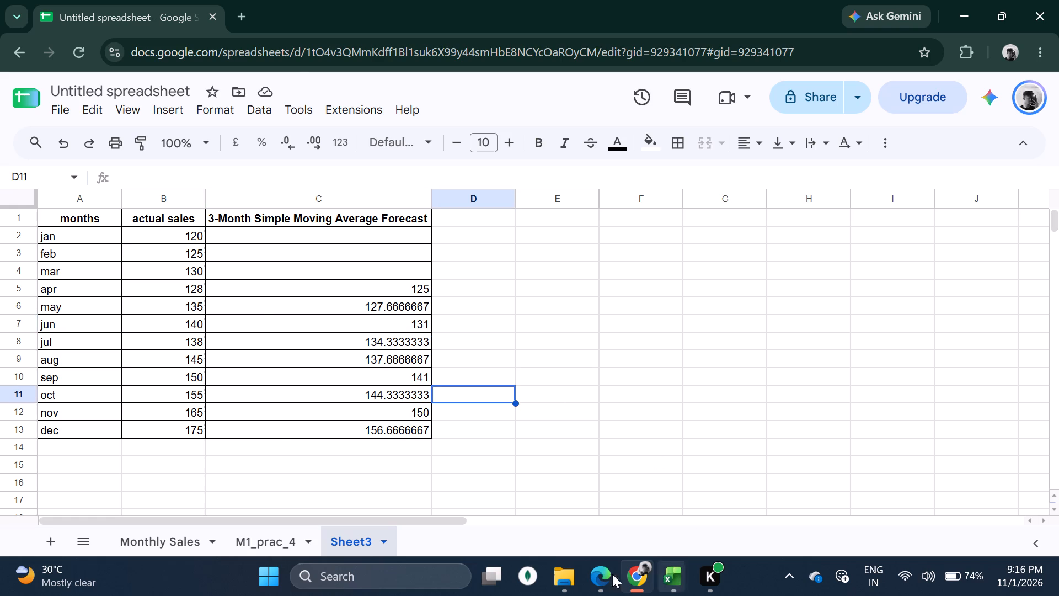
Go to Step 6 in the PDF and copy the column name 3-Month Weighted Moving Average Forecast.
click(607, 573)
scroll(436, 322, down, 5)
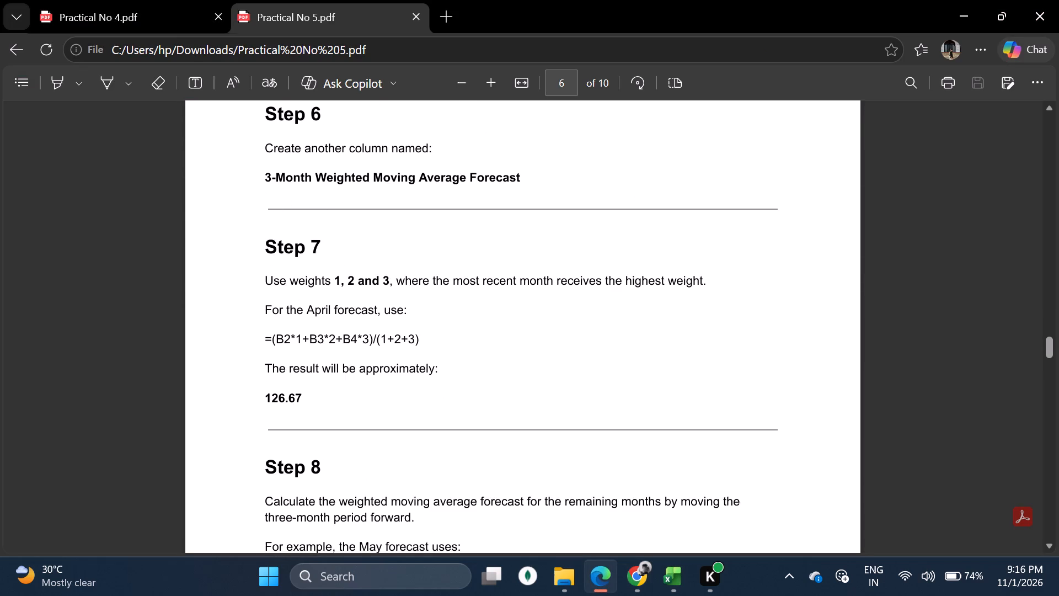
drag(264, 183, 528, 188)
key(ctrl+c)
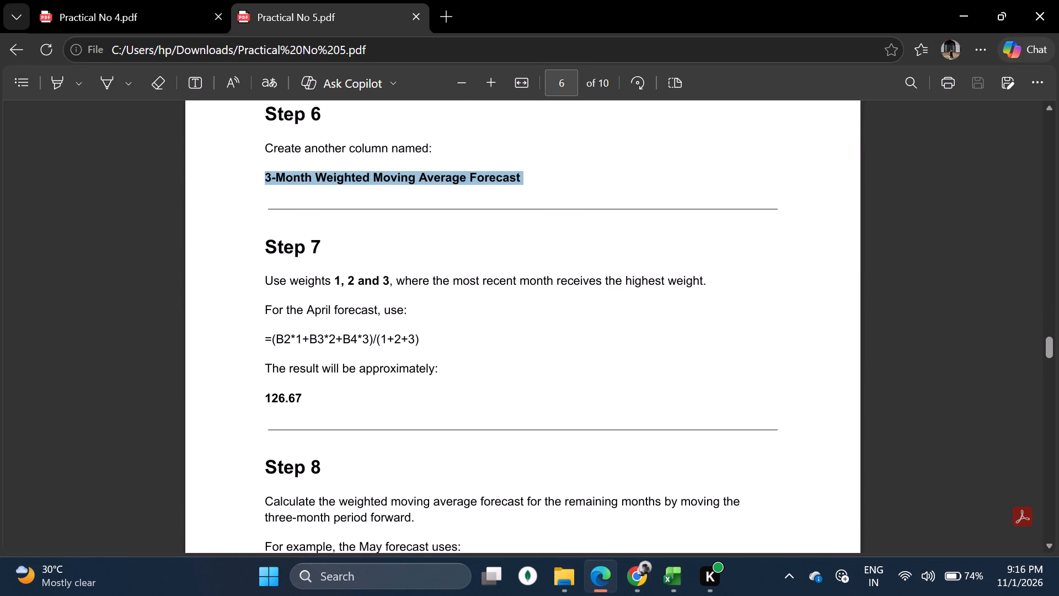
Paste 3-Month Weighted Moving Average Forecast as the header in D1 of the spreadsheet and fit column D to the text.
click(638, 576)
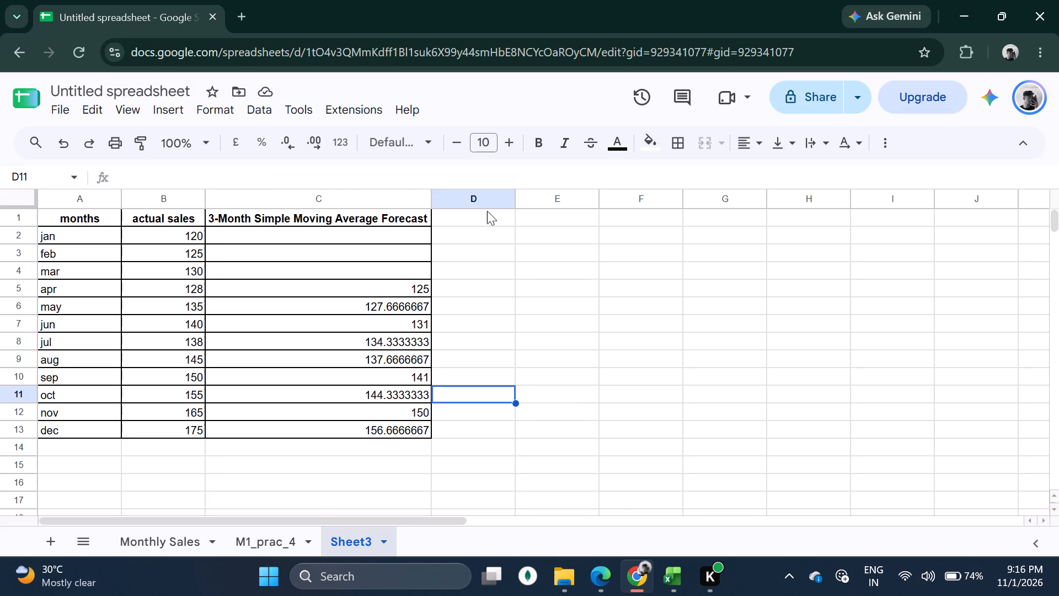
click(487, 211)
key(ctrl+v)
double_click(517, 205)
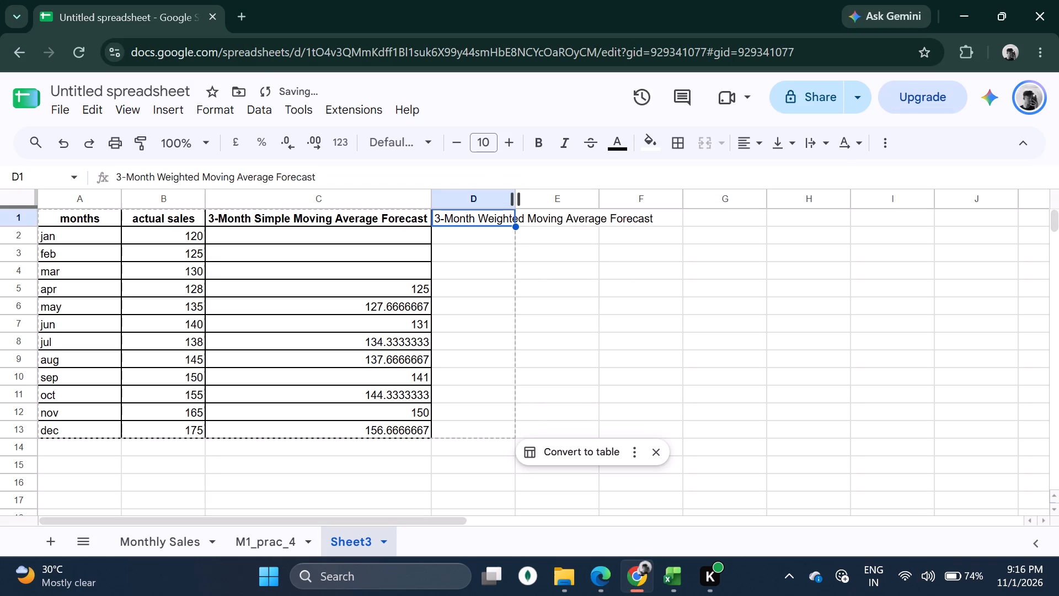
double_click(516, 200)
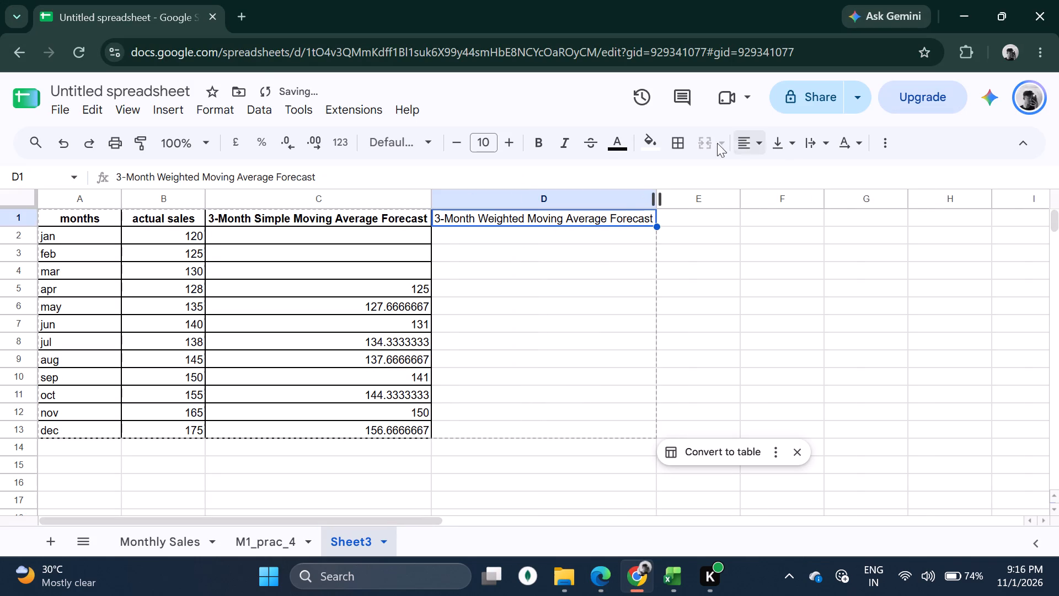
Make the 3-Month Weighted Moving Average Forecast header in D1 bold and refit column D to its width.
click(542, 137)
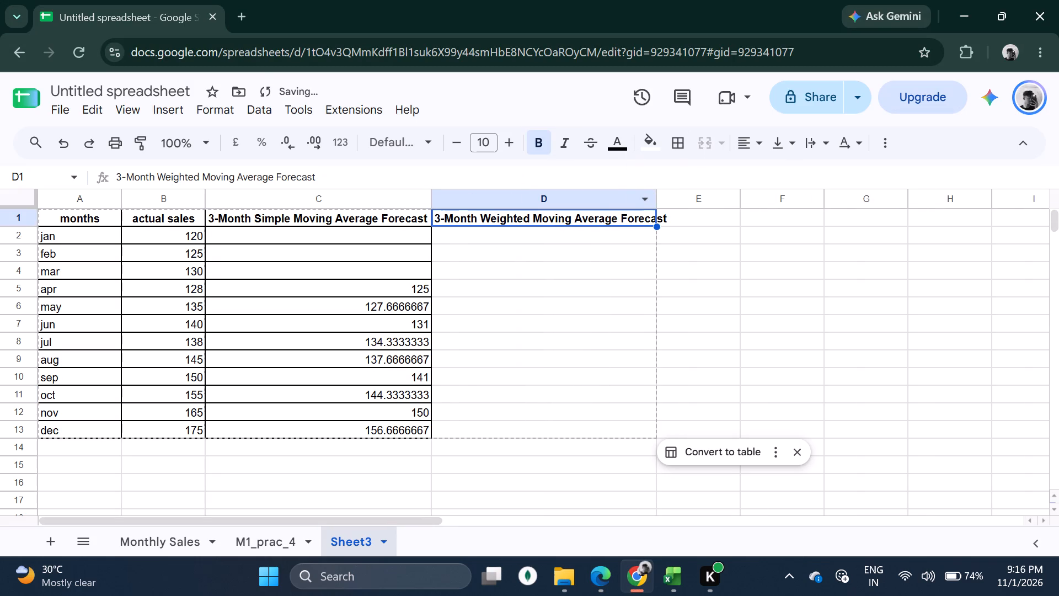
double_click(657, 198)
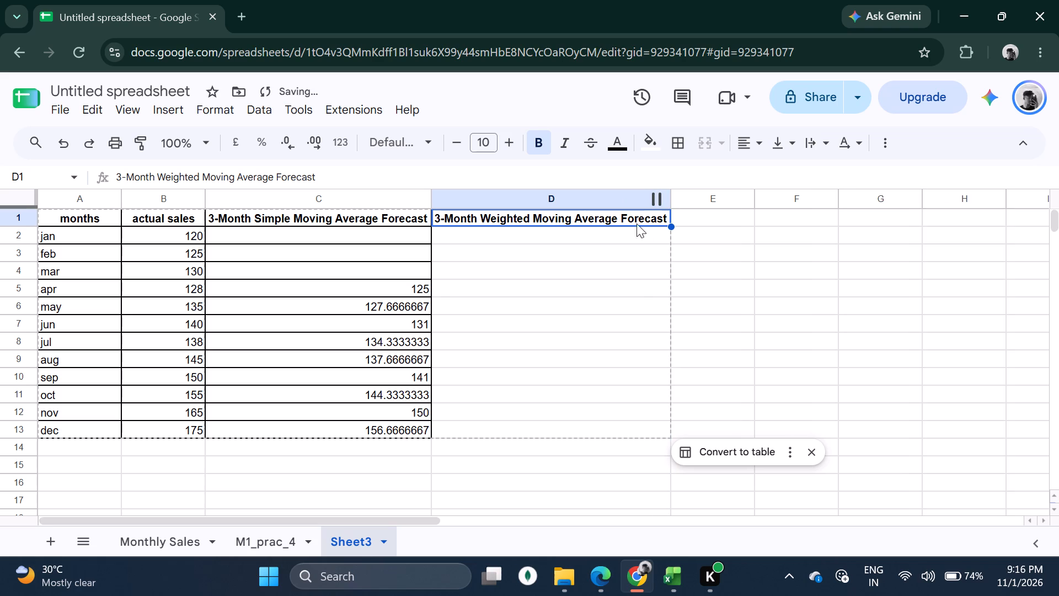
Apply all borders to the 3-Month Weighted Moving Average Forecast column, D1:D13.
drag(605, 216, 596, 425)
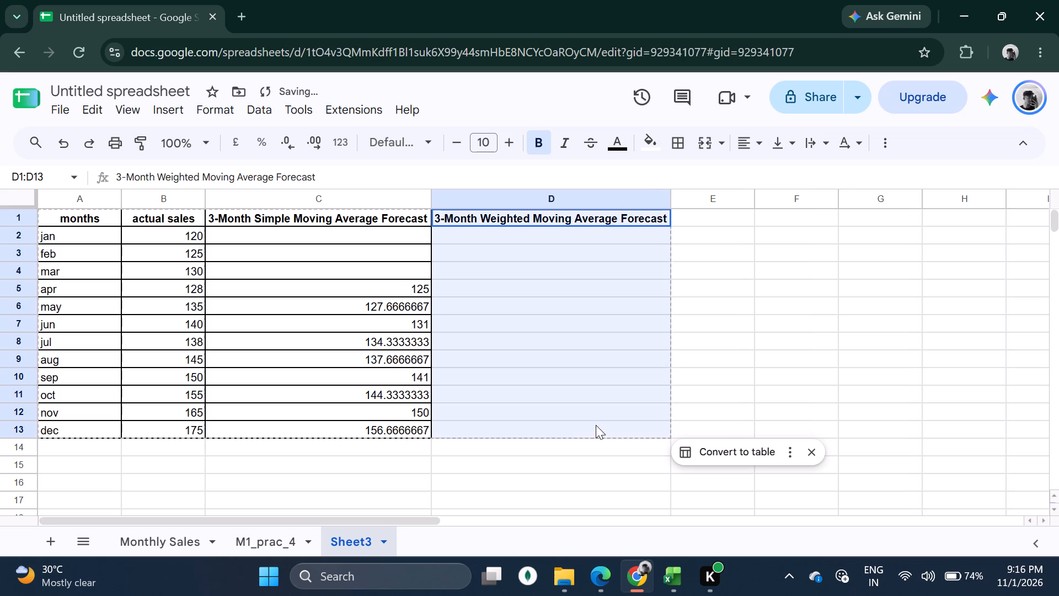
drag(596, 425, 596, 423)
click(684, 155)
click(681, 146)
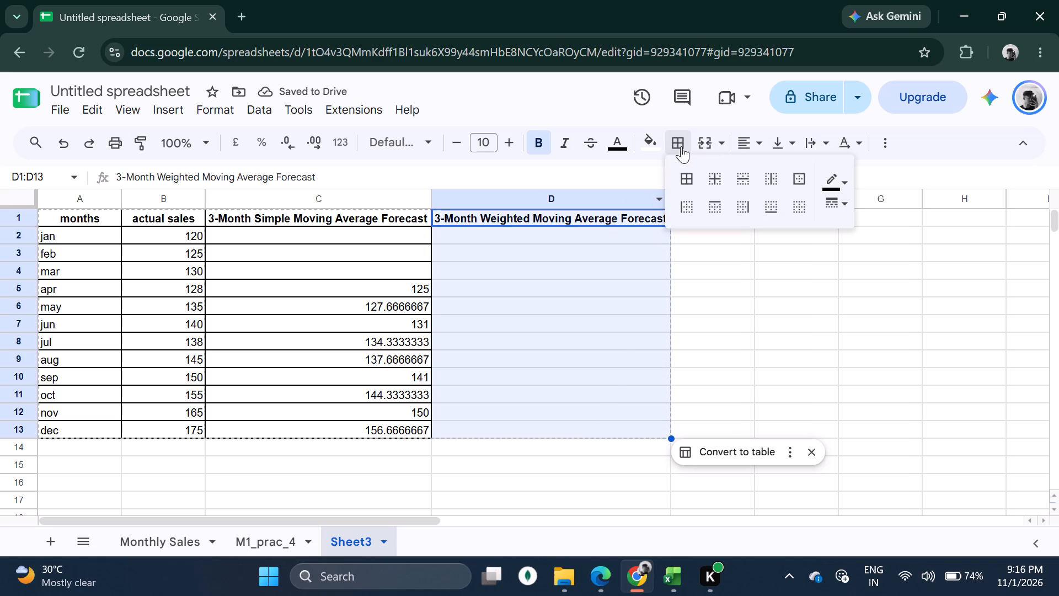
click(676, 180)
click(674, 275)
click(578, 239)
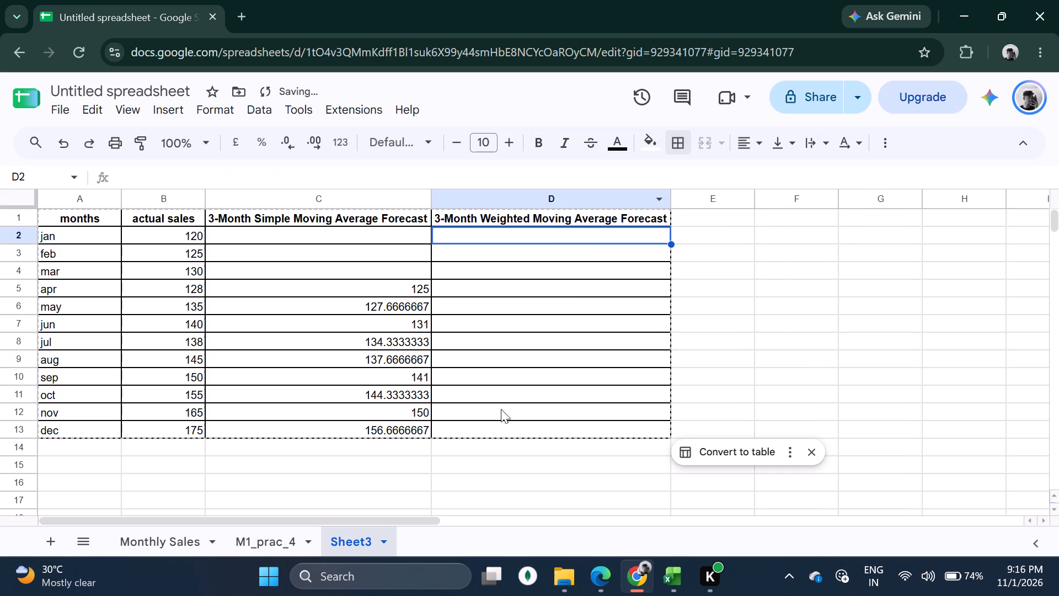
Switch to the Practical No 5 PDF and read Step 7's weights, April forecast formula and expected result, moving on to Step 8.
click(597, 581)
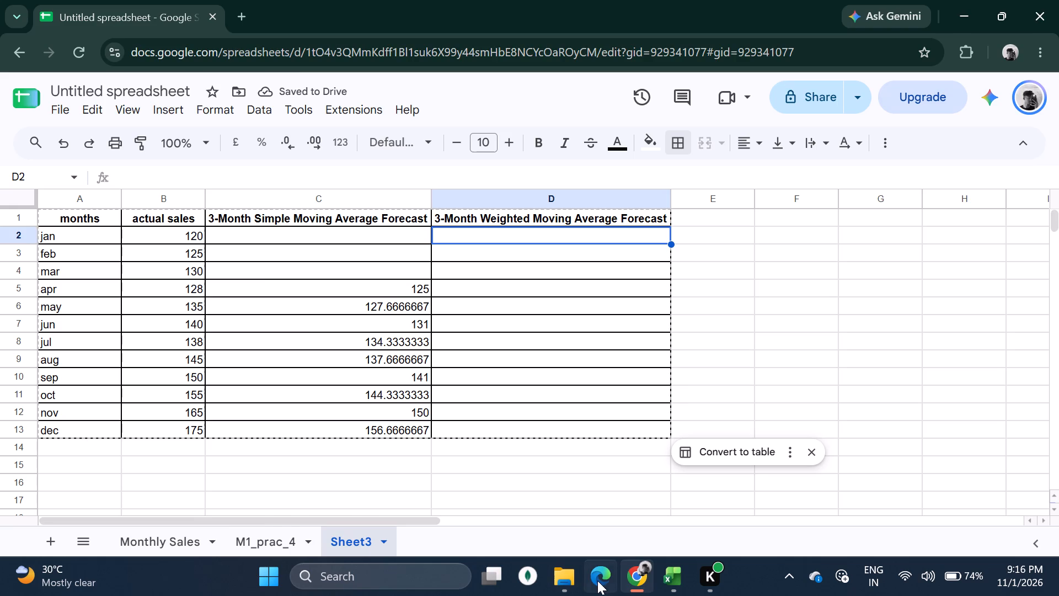
scroll(424, 359, down, 1)
scroll(329, 231, up, 1)
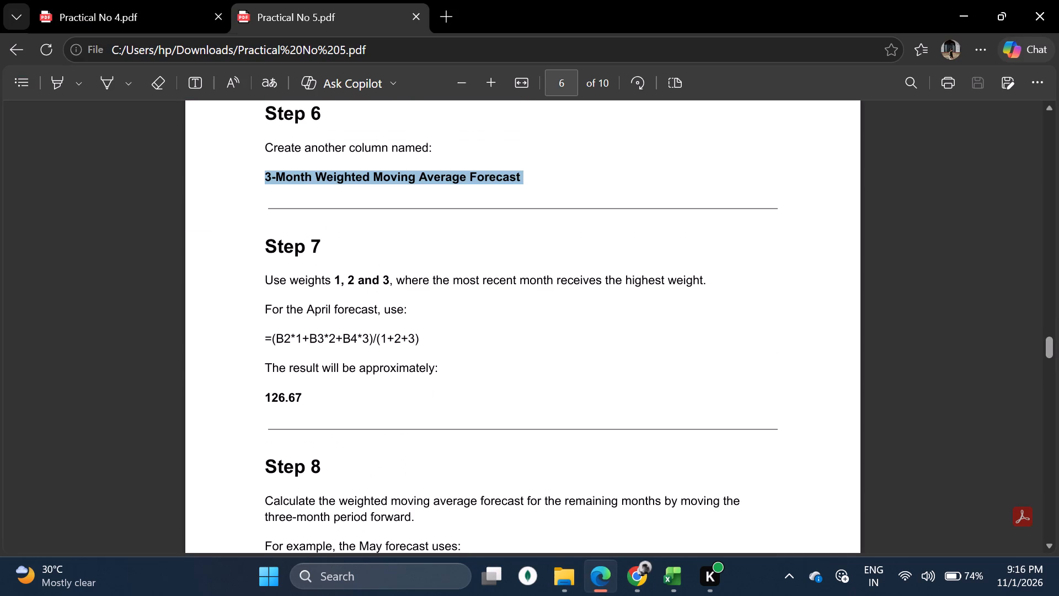
scroll(213, 227, down, 1)
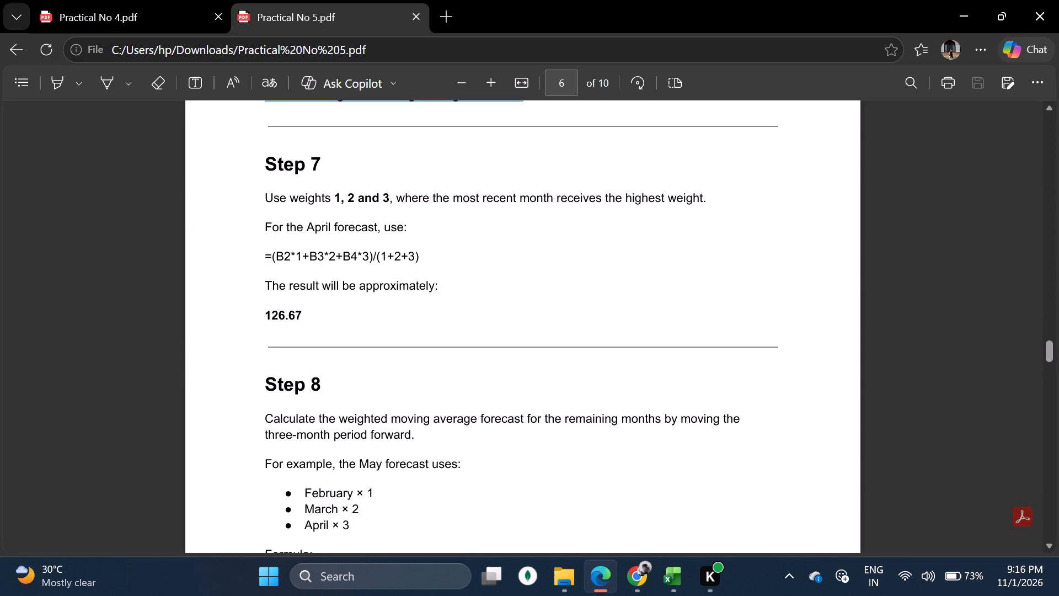
drag(708, 202, 245, 198)
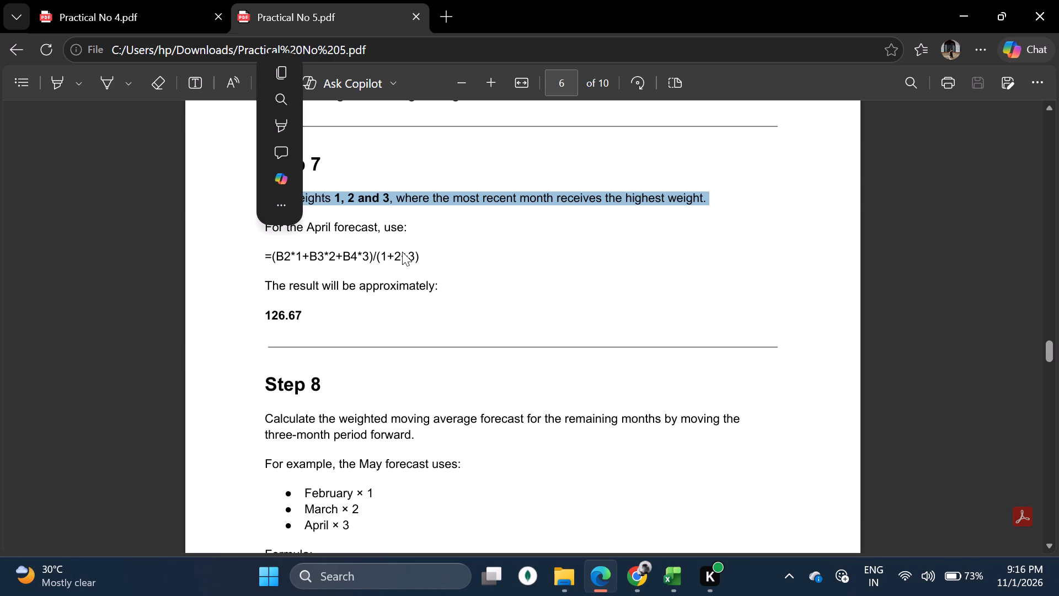
click(458, 254)
drag(259, 238, 447, 242)
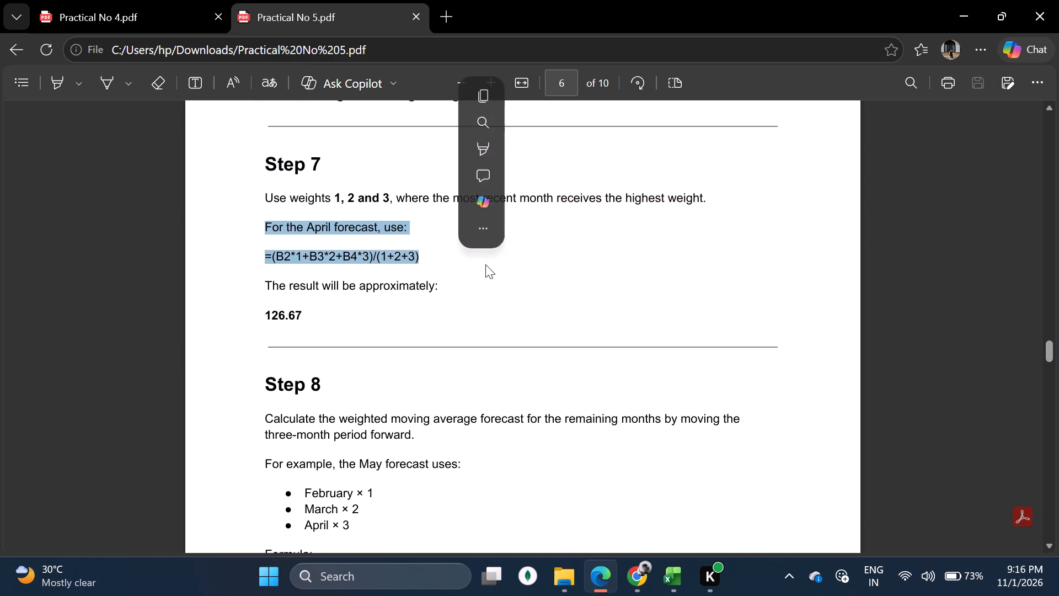
click(485, 264)
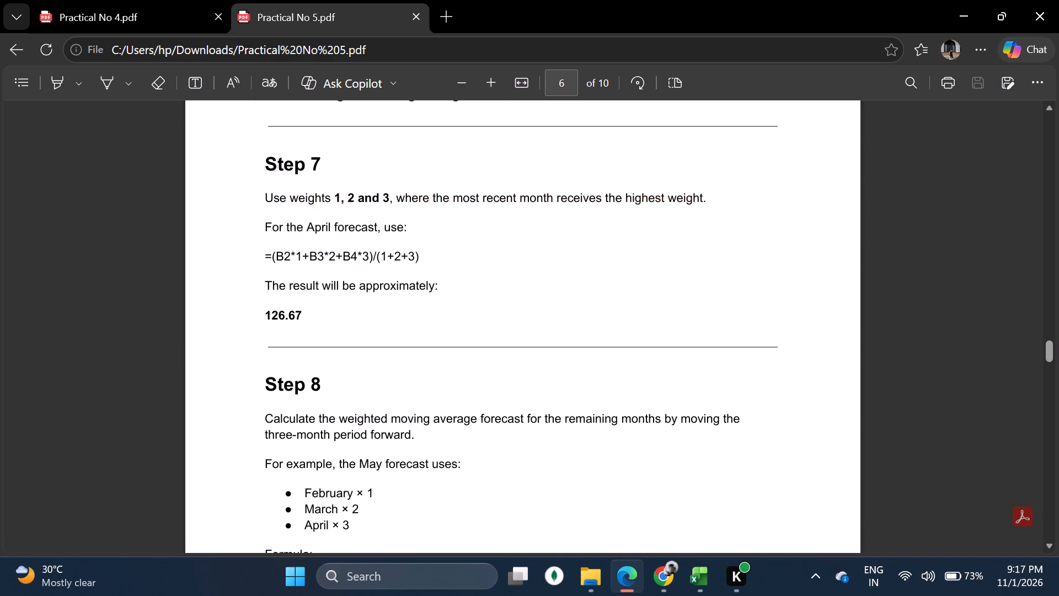
drag(260, 292, 442, 289)
drag(327, 313, 259, 317)
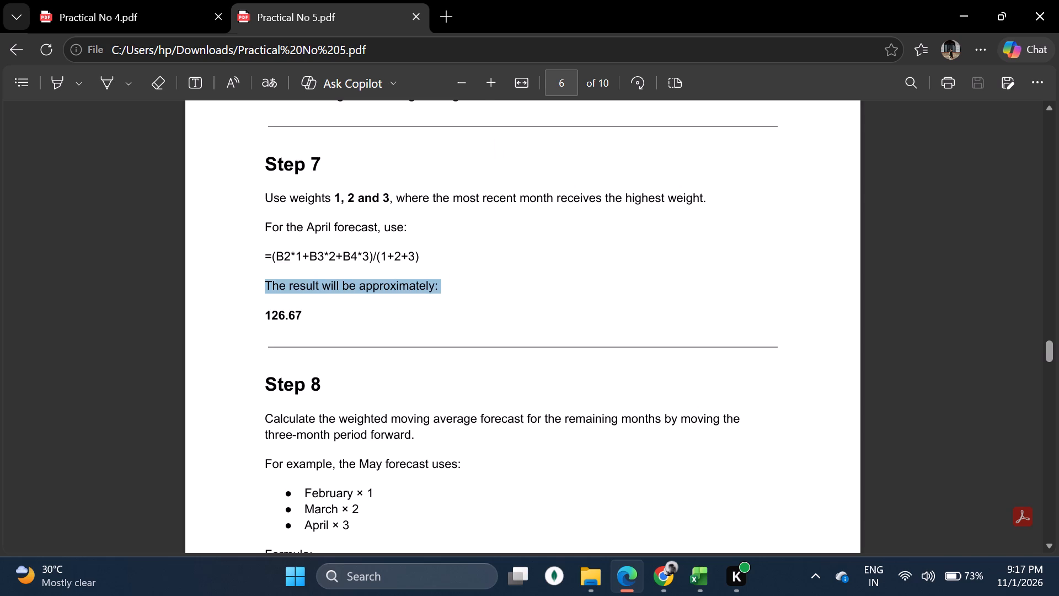
drag(316, 316, 266, 310)
click(265, 311)
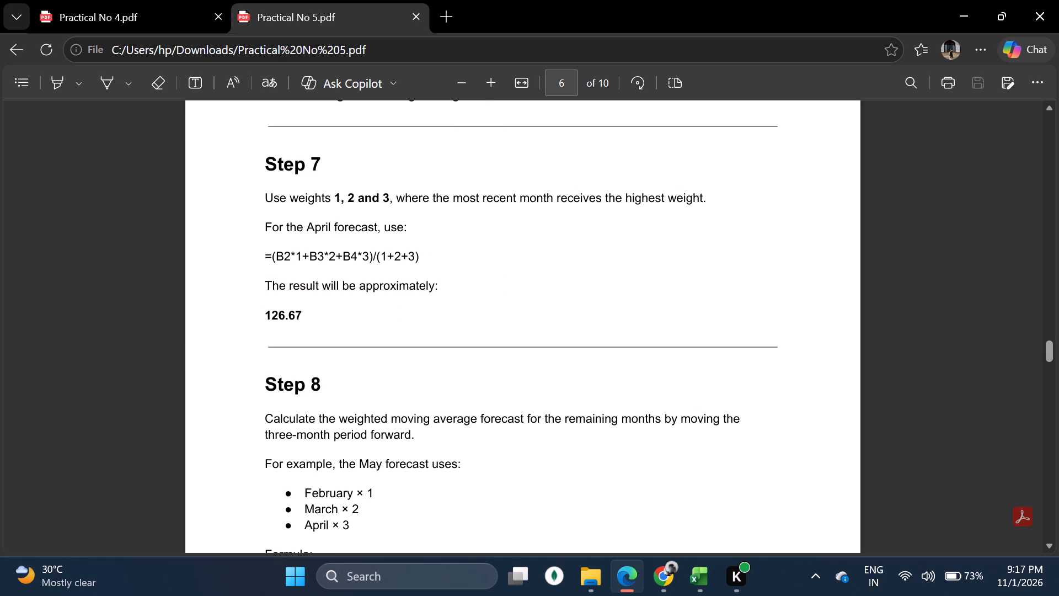
drag(263, 254, 421, 263)
click(337, 297)
scroll(392, 279, down, 1)
Return to the spreadsheet and enter =(B2*1,B3*2,B4*3)/(1+2+3) in D5 as the April weighted moving average forecast.
click(668, 579)
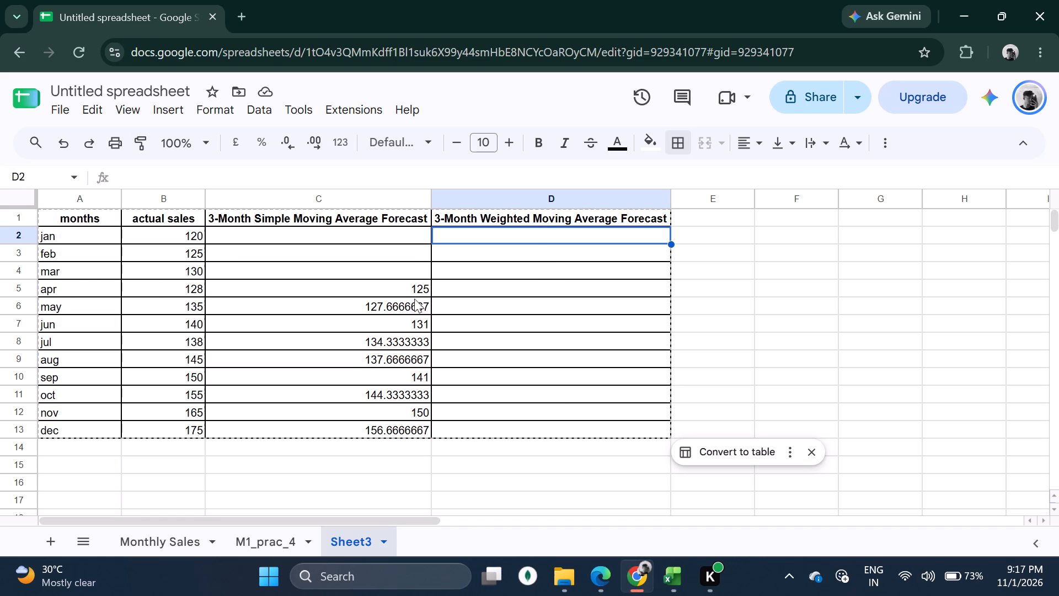
click(520, 295)
key(equal)
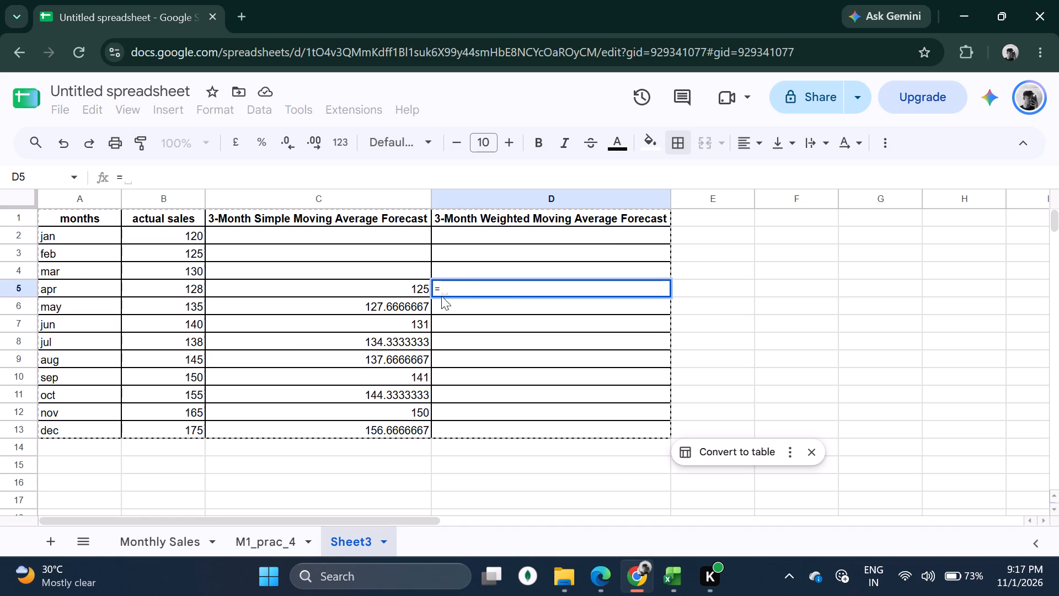
click(174, 239)
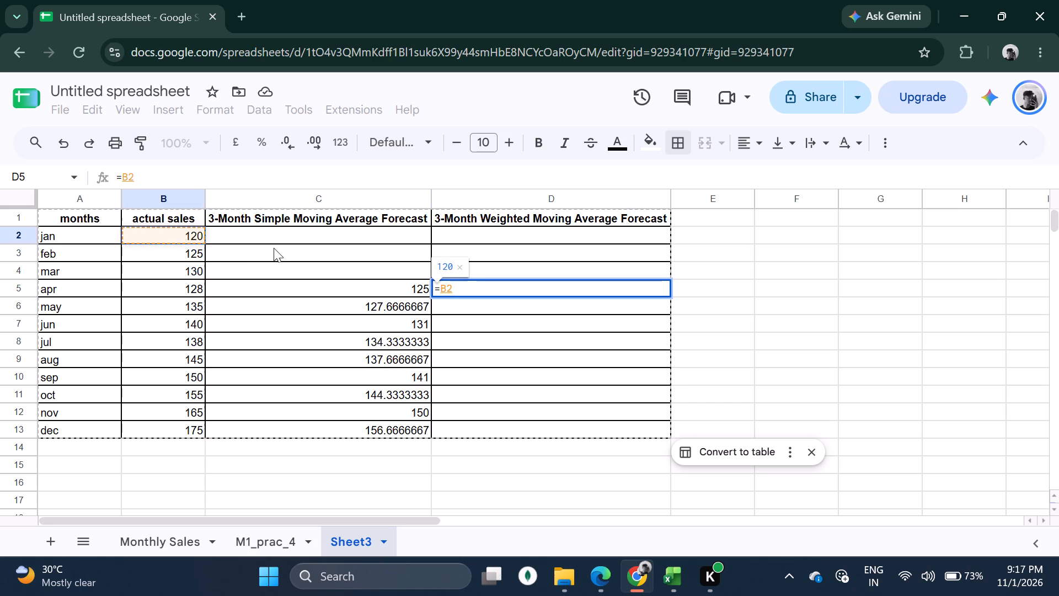
key(BackSpace)
key(shift+parenleft)
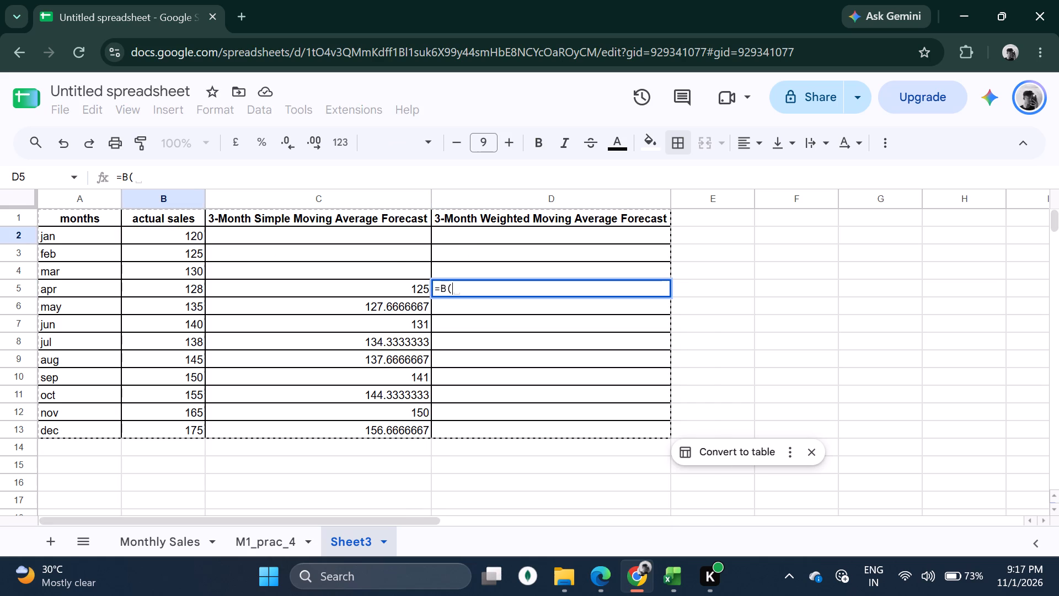
key(BackSpace)
key(BackSpace)
key(shift+parenleft)
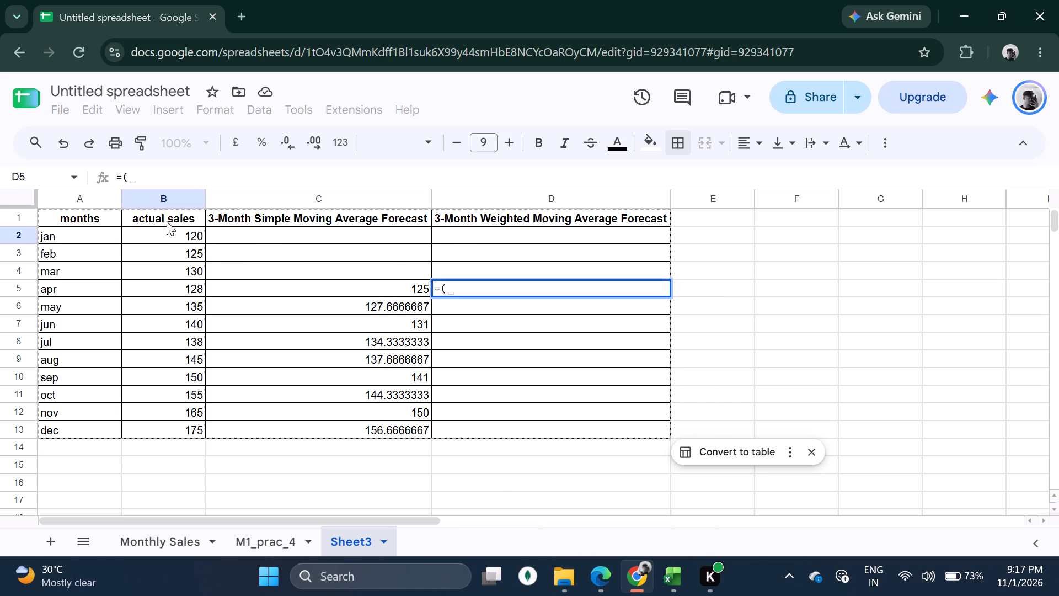
click(158, 232)
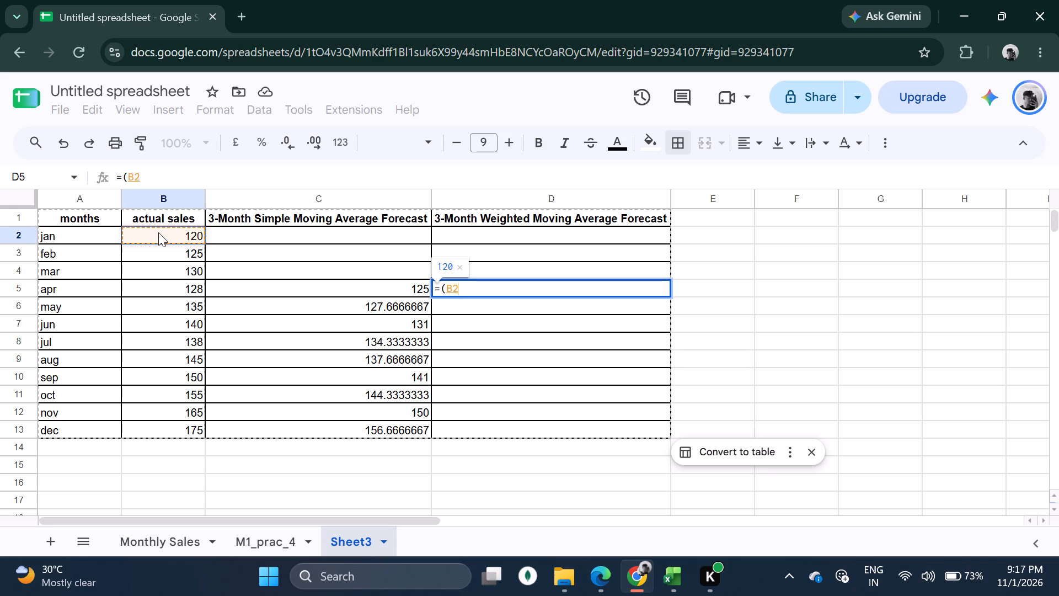
text(*1)
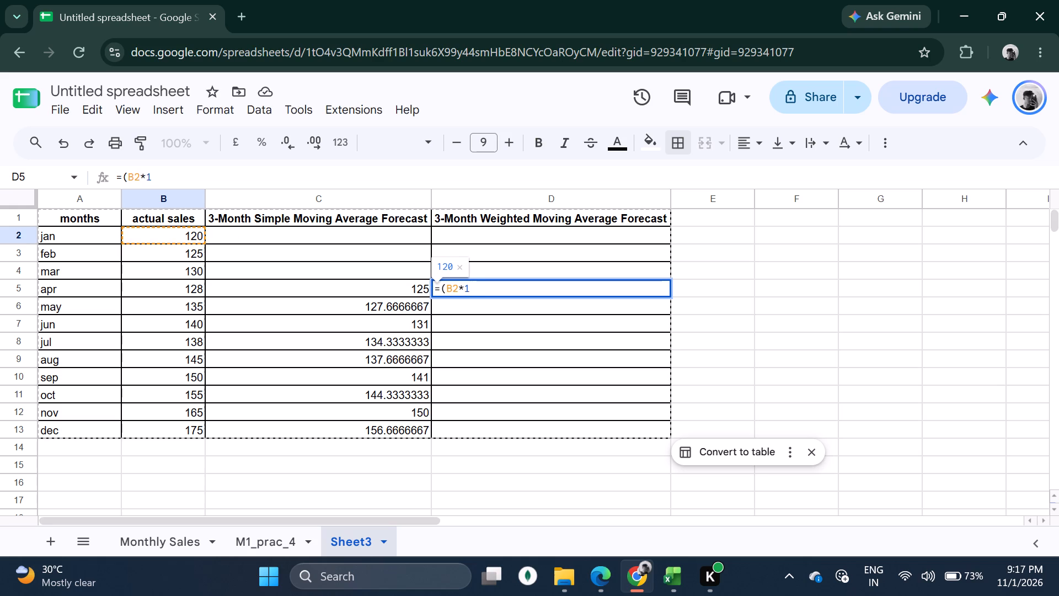
key(comma)
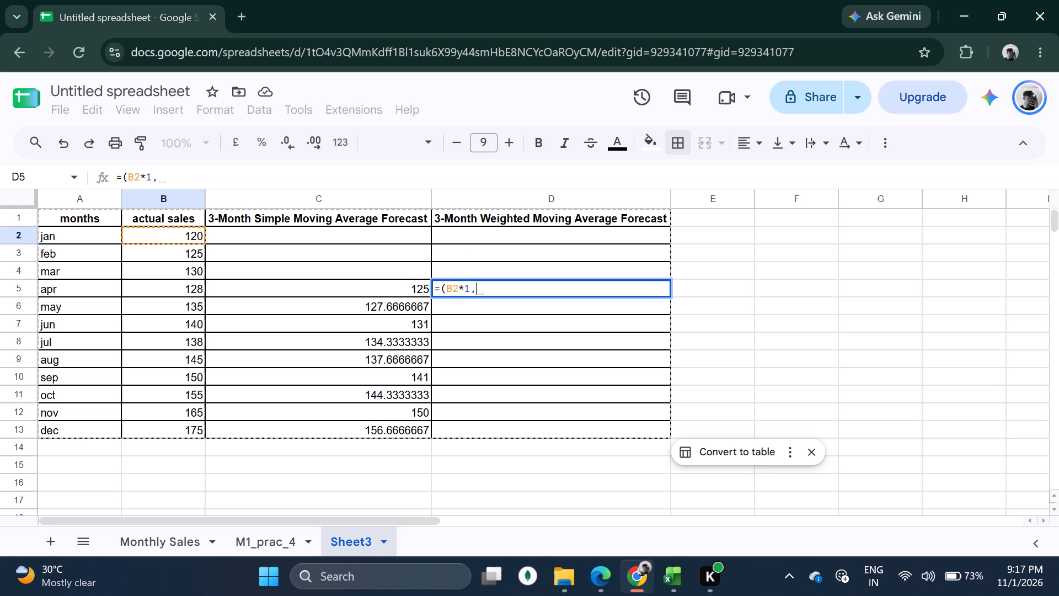
click(180, 252)
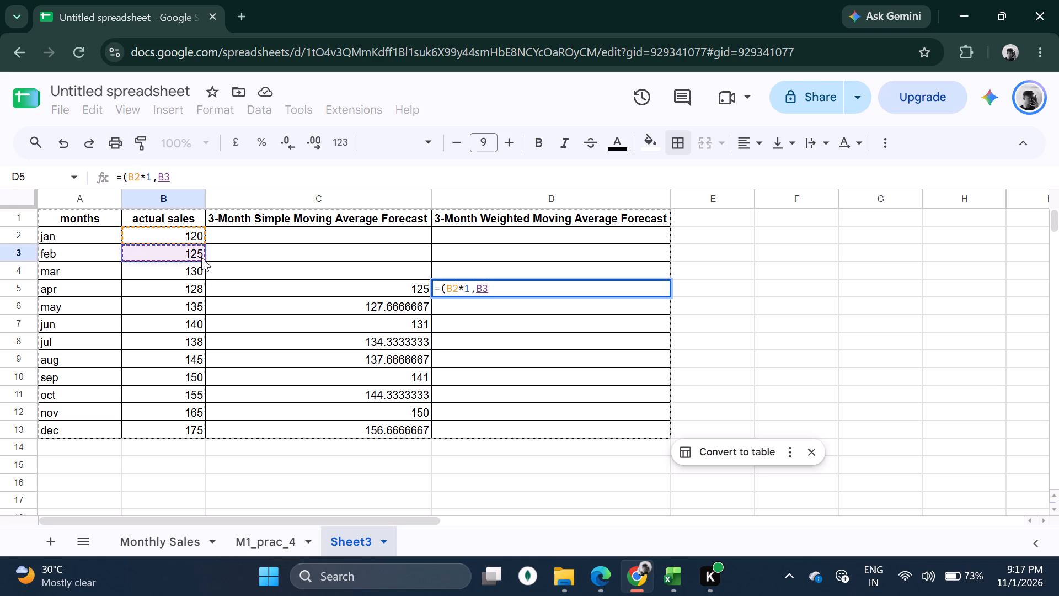
text(*2)
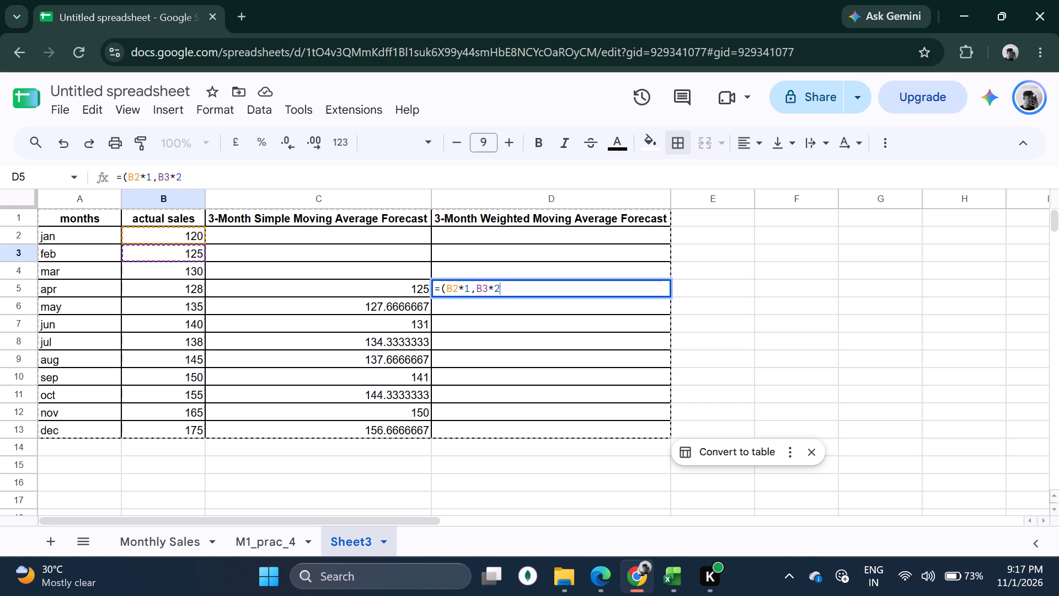
key(comma)
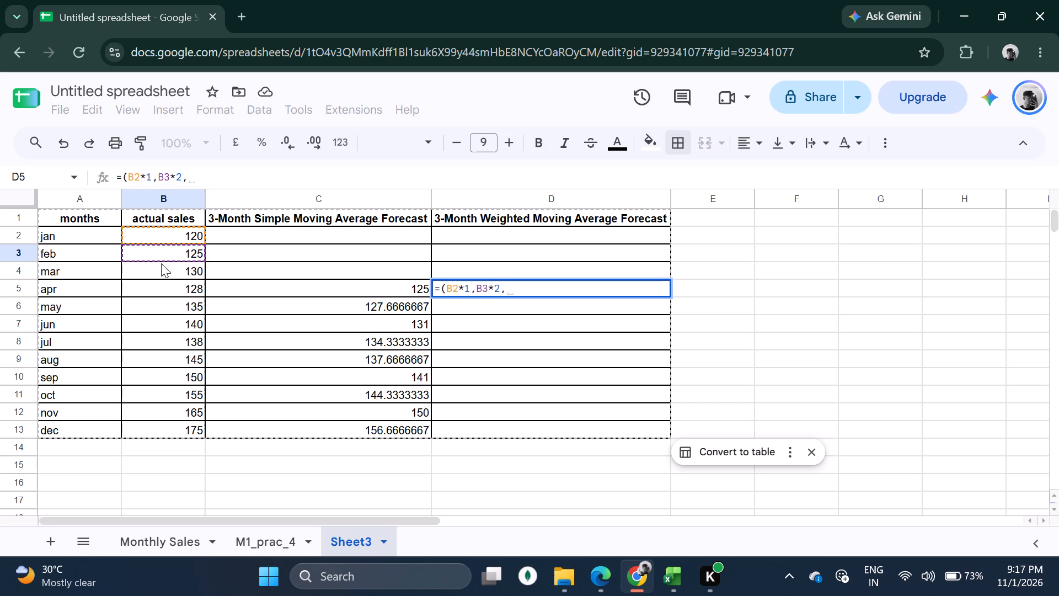
click(184, 275)
text(*3)
key(shift+parenright)
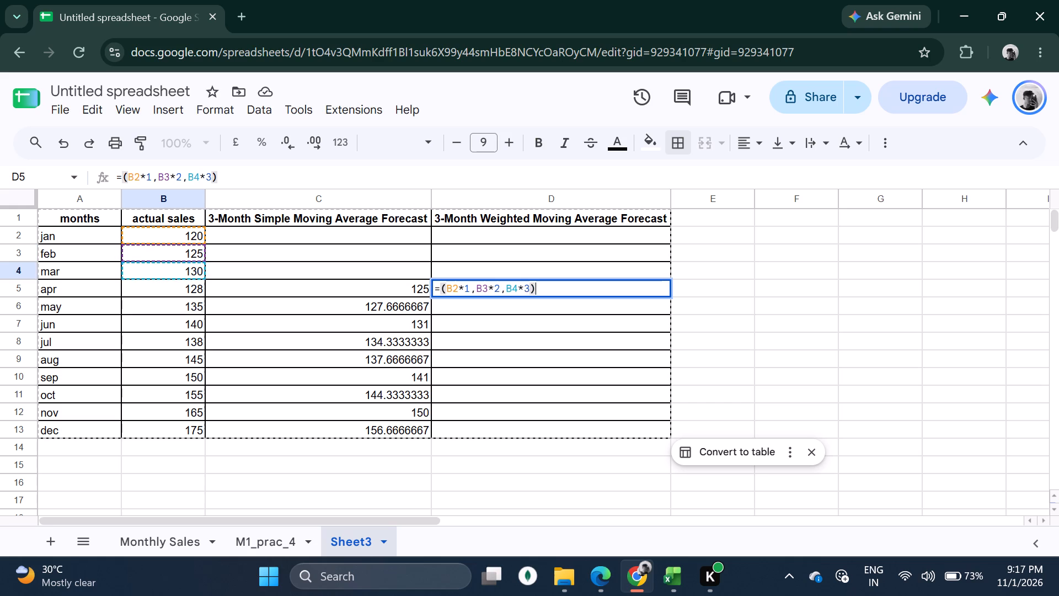
key(slash)
key(shift+parenleft)
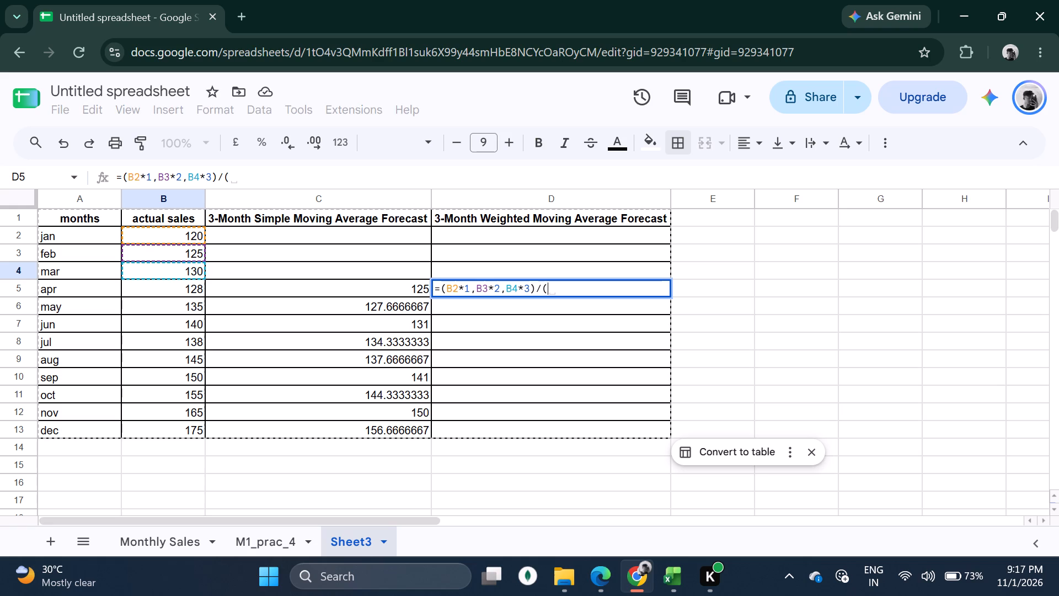
key(1)
text(+2+3)
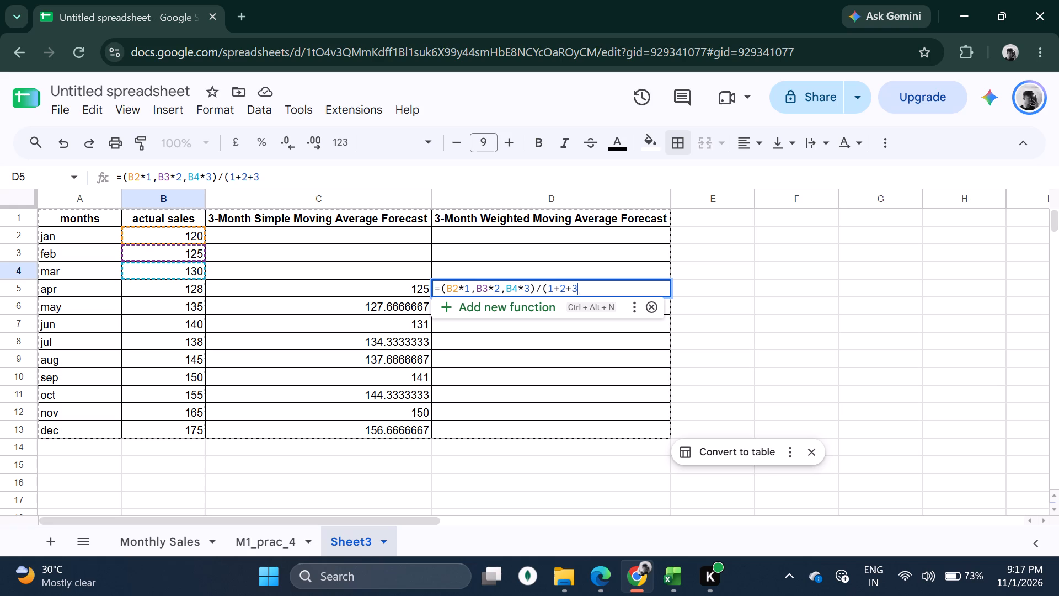
key(shift+parenright)
key(Return)
Compare the formula in D5 with the April forecast formula given in Step 7 of the PDF.
click(570, 286)
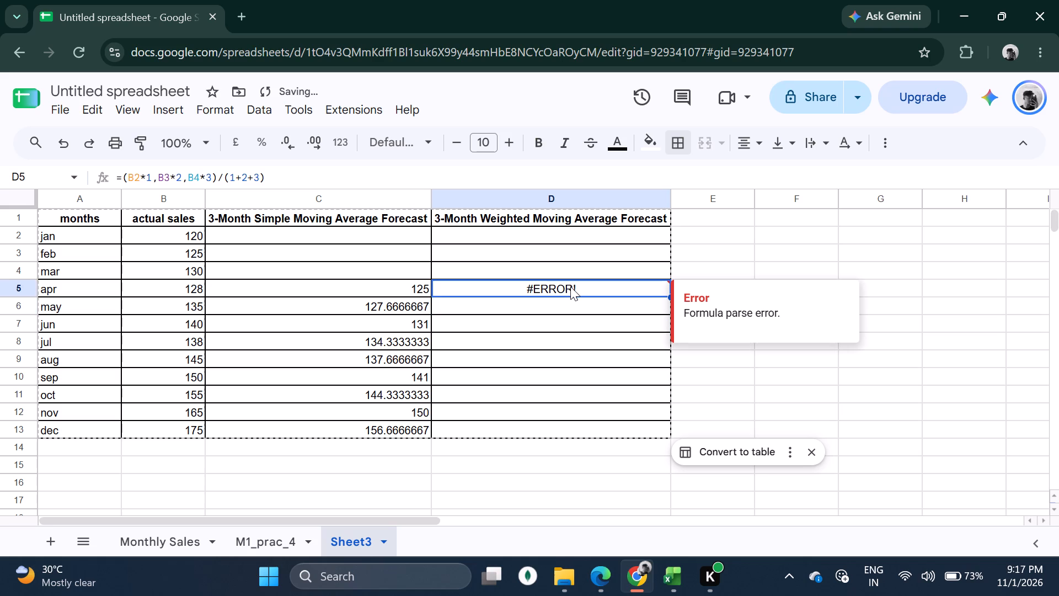
click(609, 576)
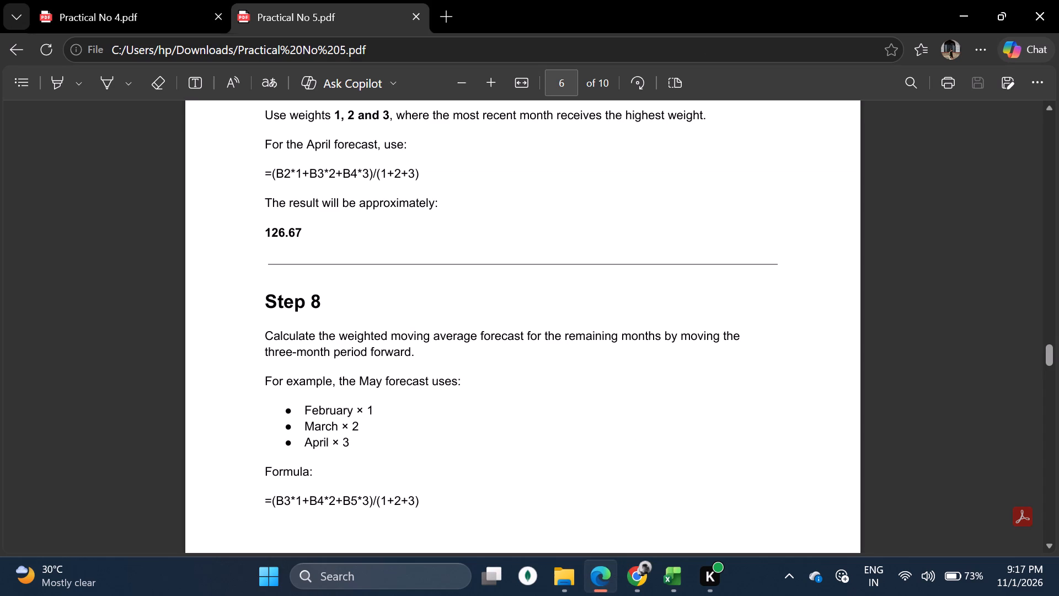
click(634, 574)
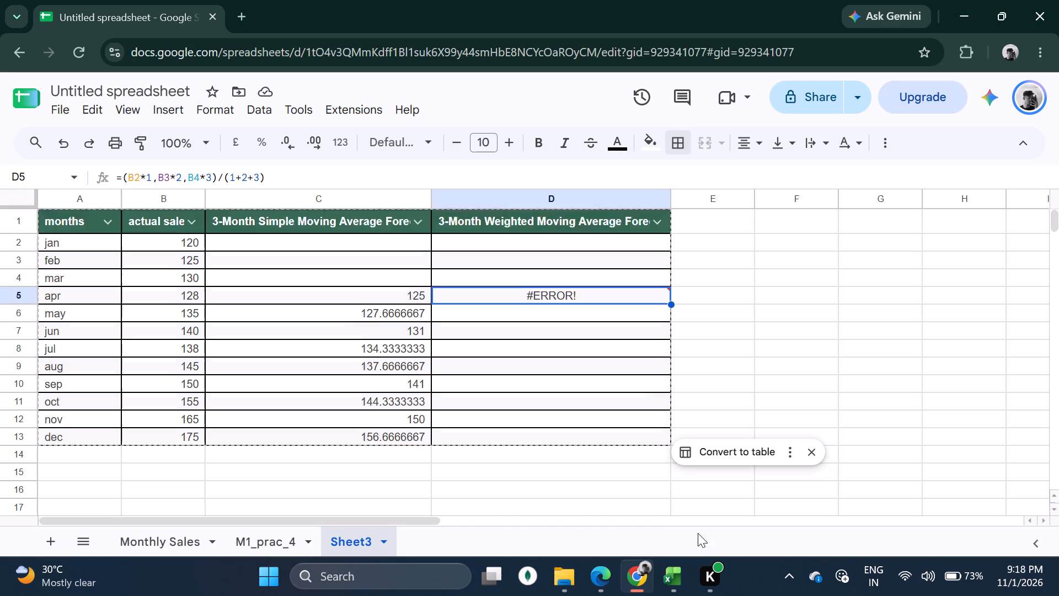
click(595, 578)
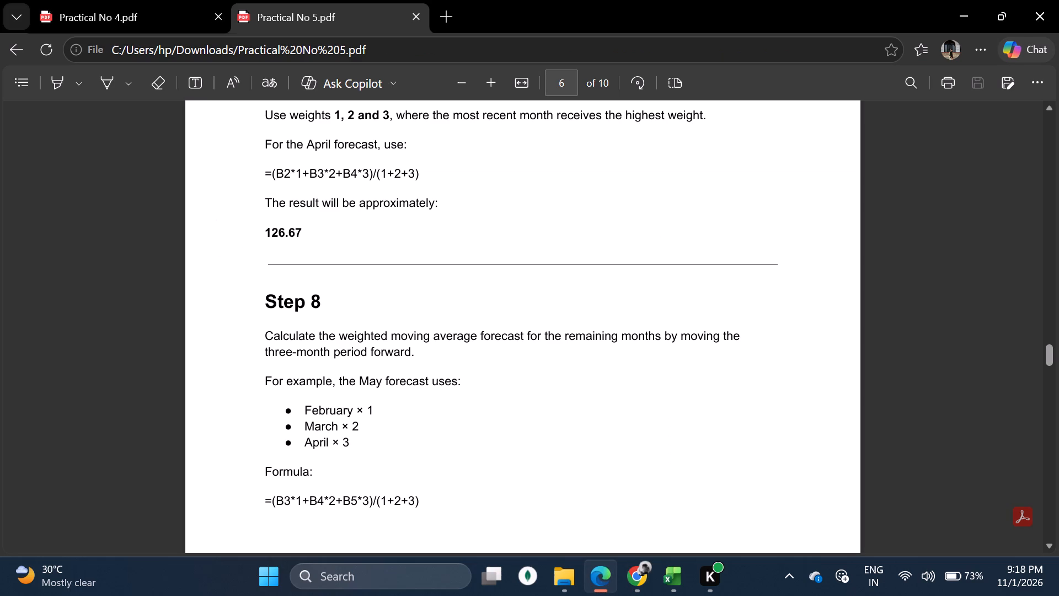
click(652, 589)
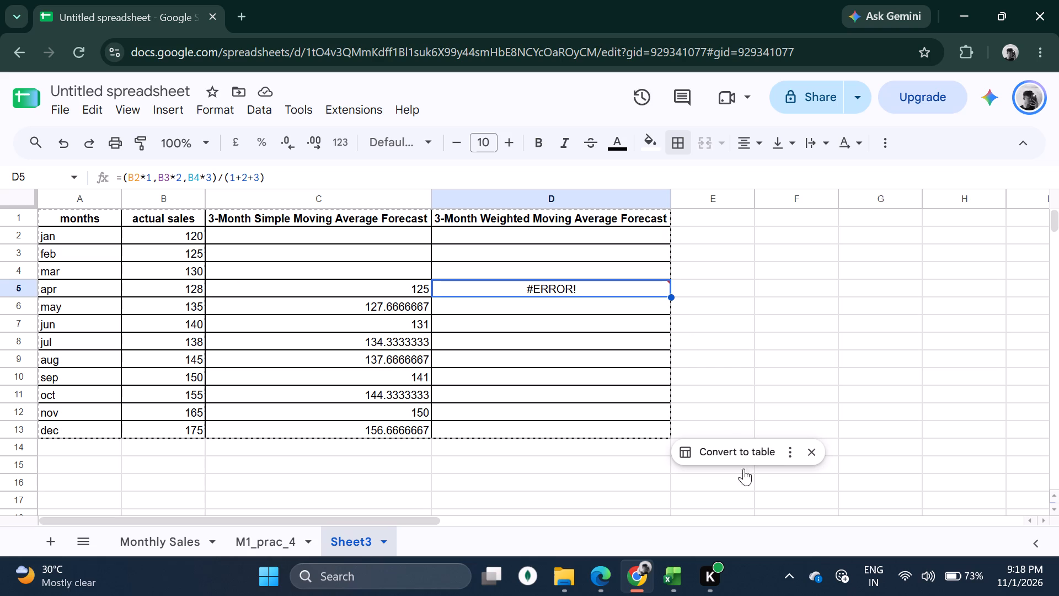
click(603, 582)
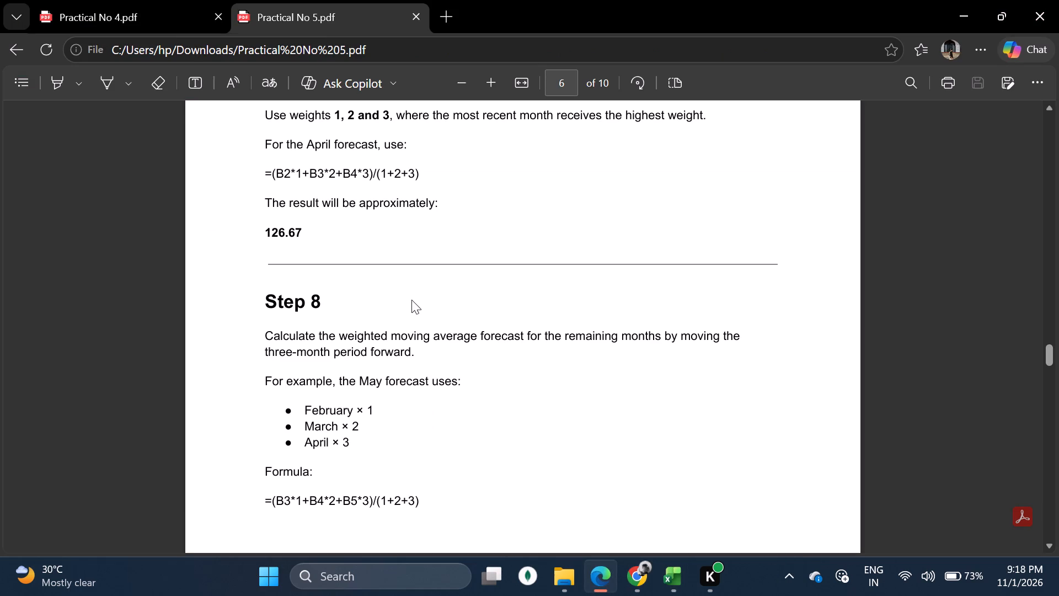
click(639, 588)
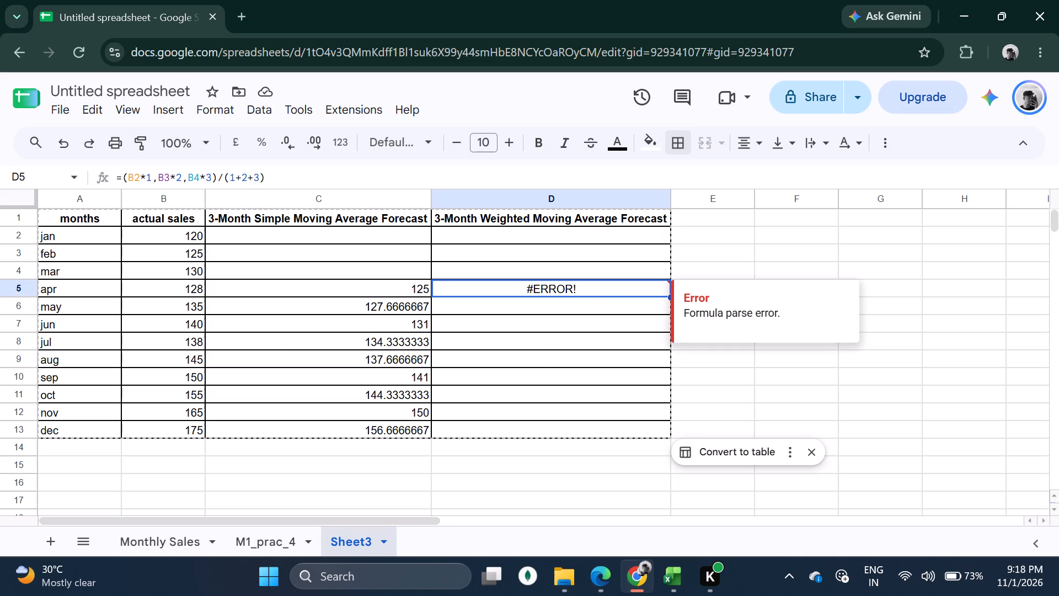
Recheck the April weighted forecast formula in D5 against Step 7 of the Practical No 5 PDF.
click(281, 177)
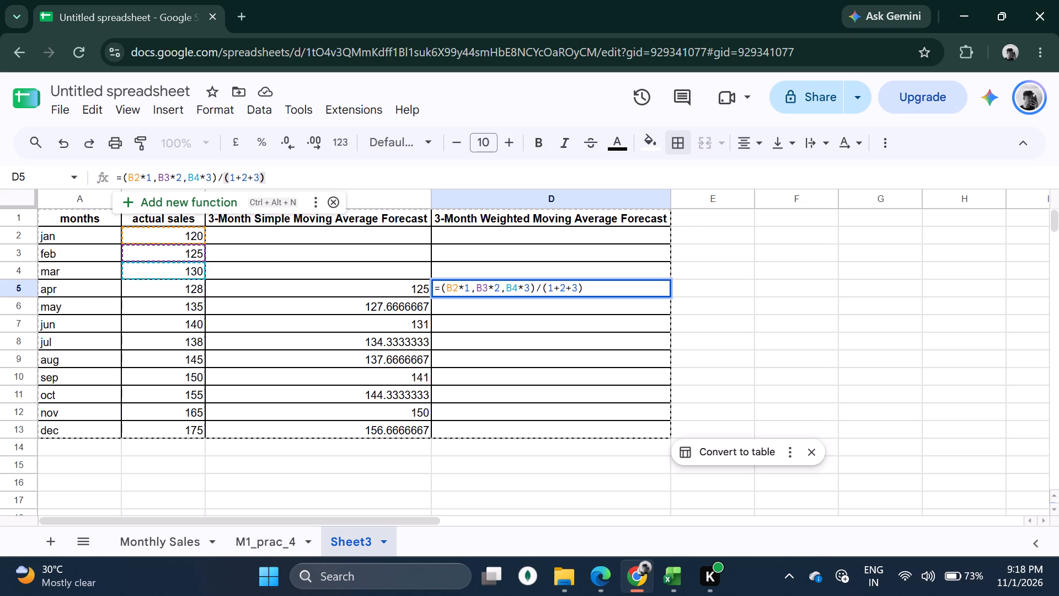
click(601, 579)
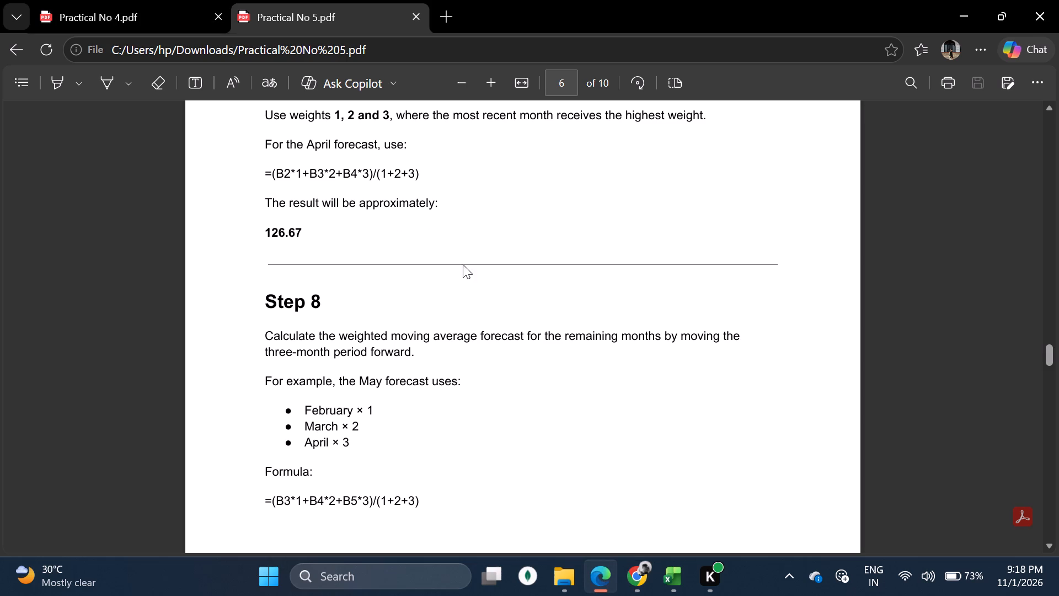
click(649, 579)
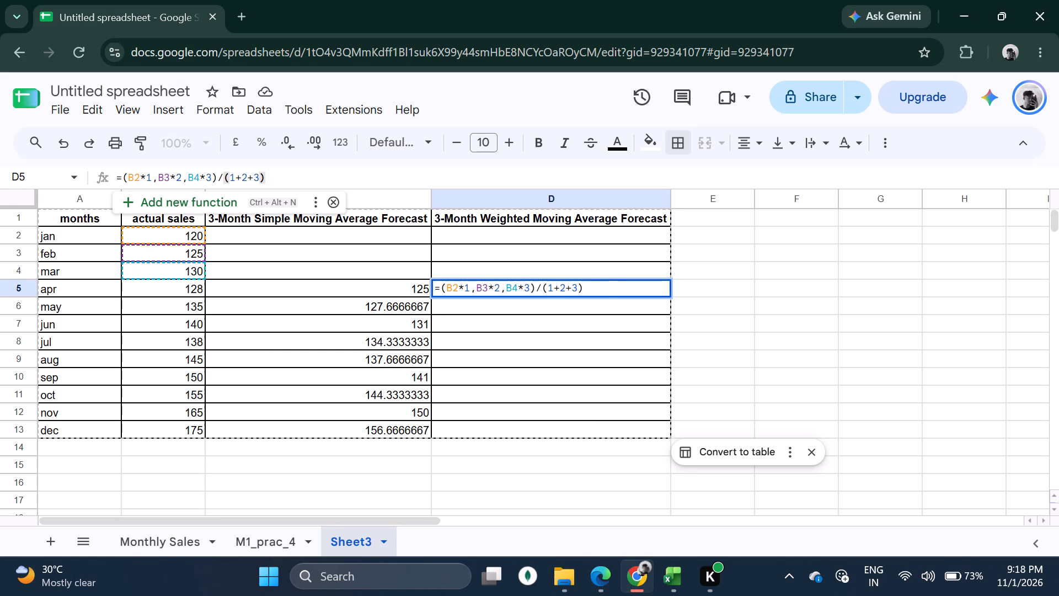
click(608, 292)
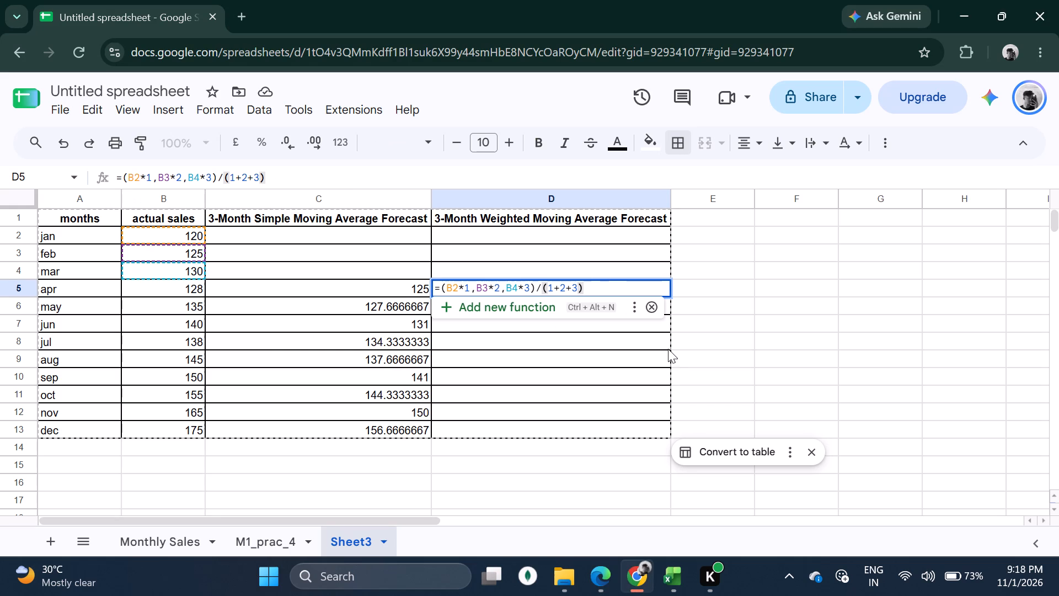
key(Return)
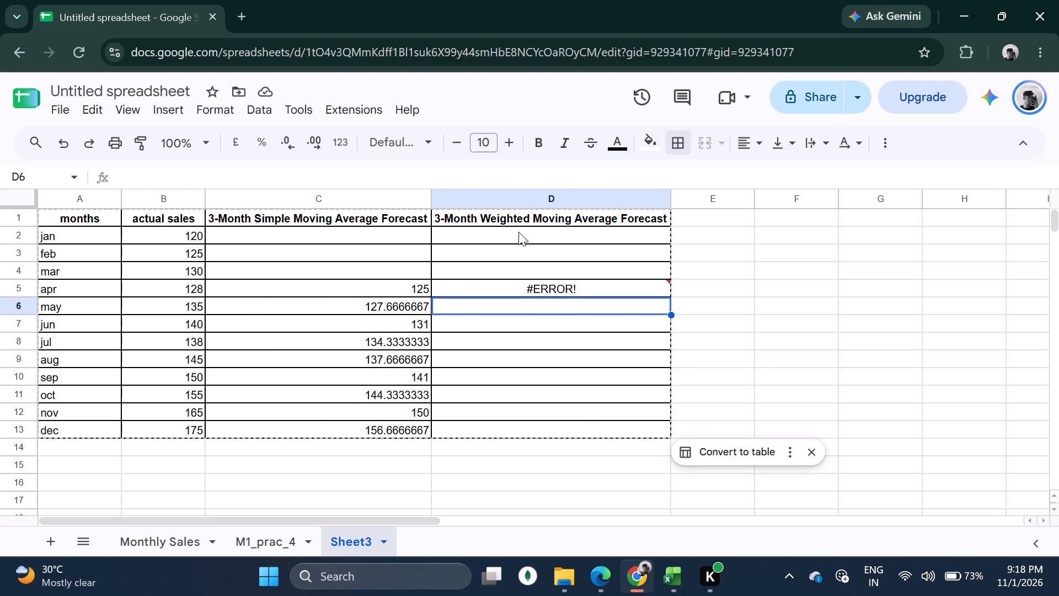
click(536, 290)
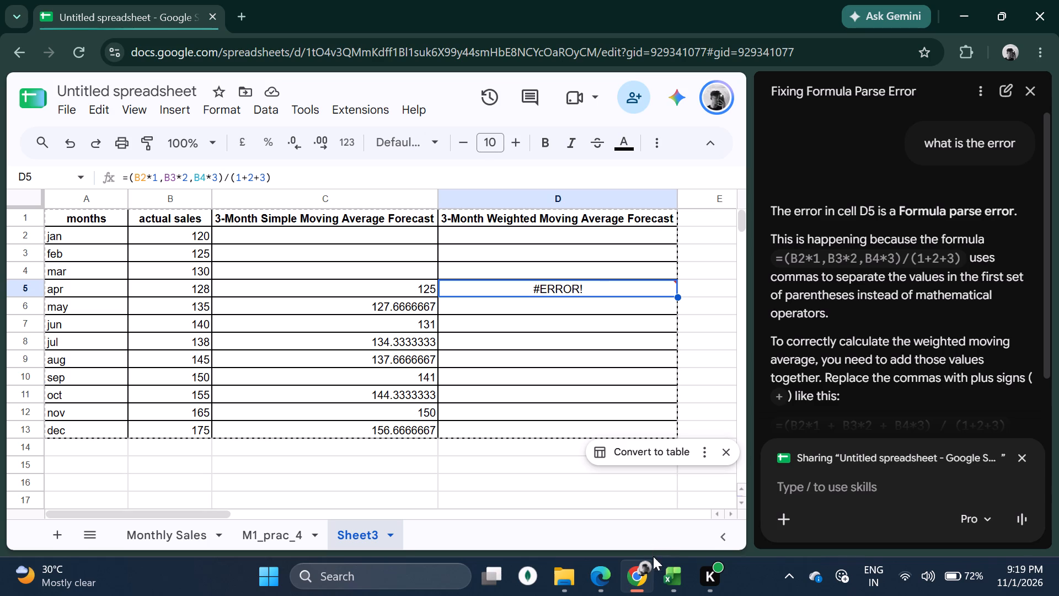
Check Step 7's formula in the PDF again, correct D5 to =(B2*1+B3*2+B4*3)/(1+2+3), and close Gemini.
click(603, 576)
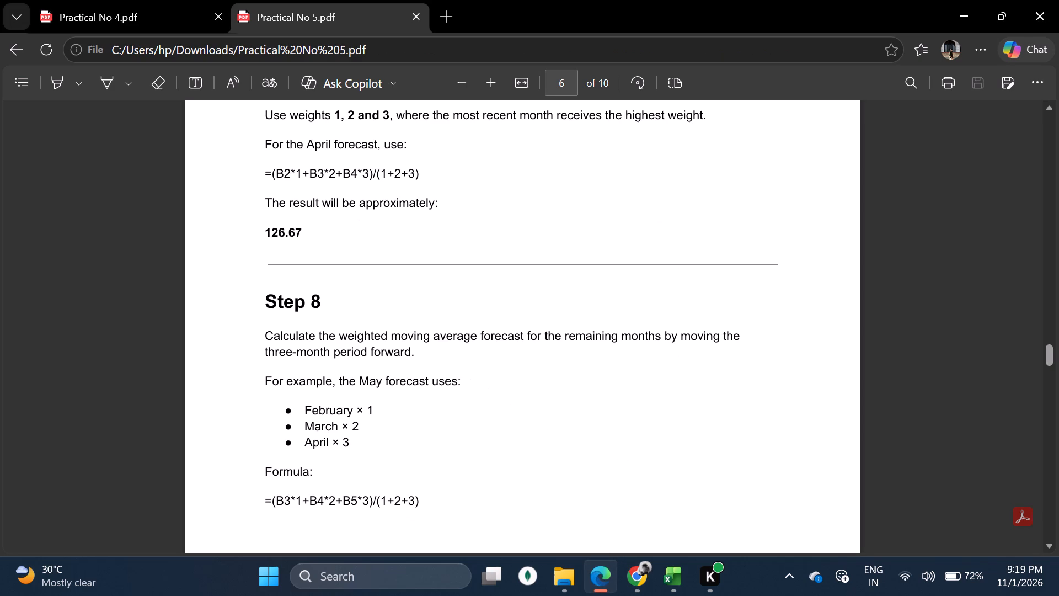
click(635, 588)
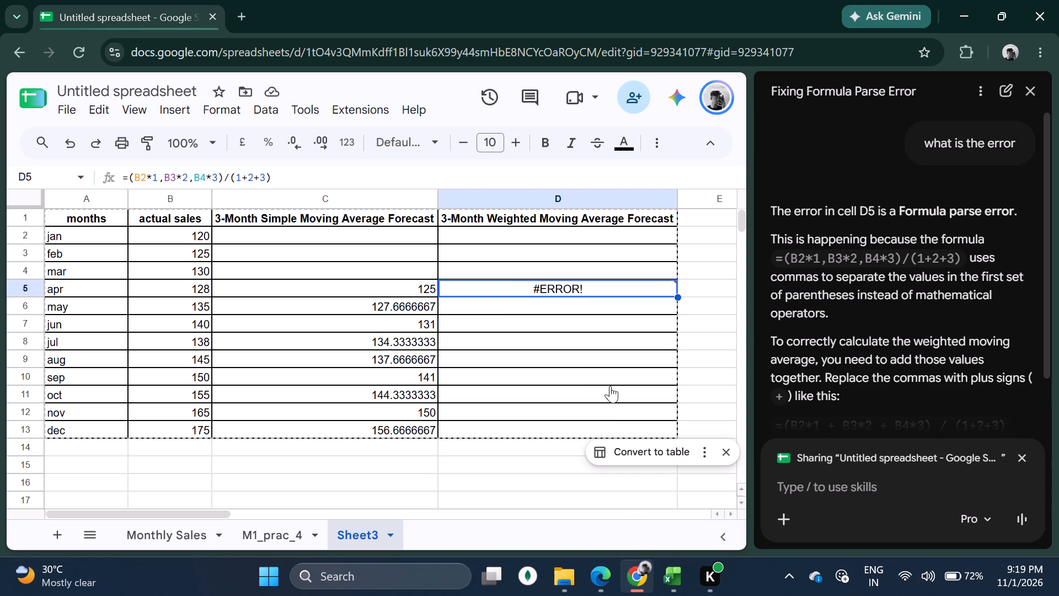
click(213, 177)
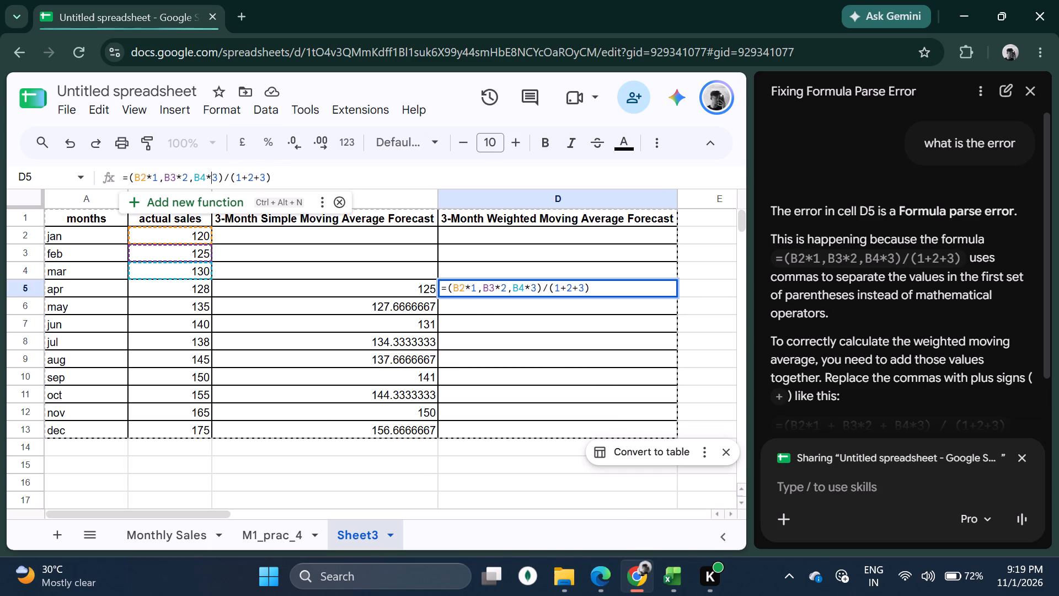
click(197, 179)
key(Left)
key(BackSpace)
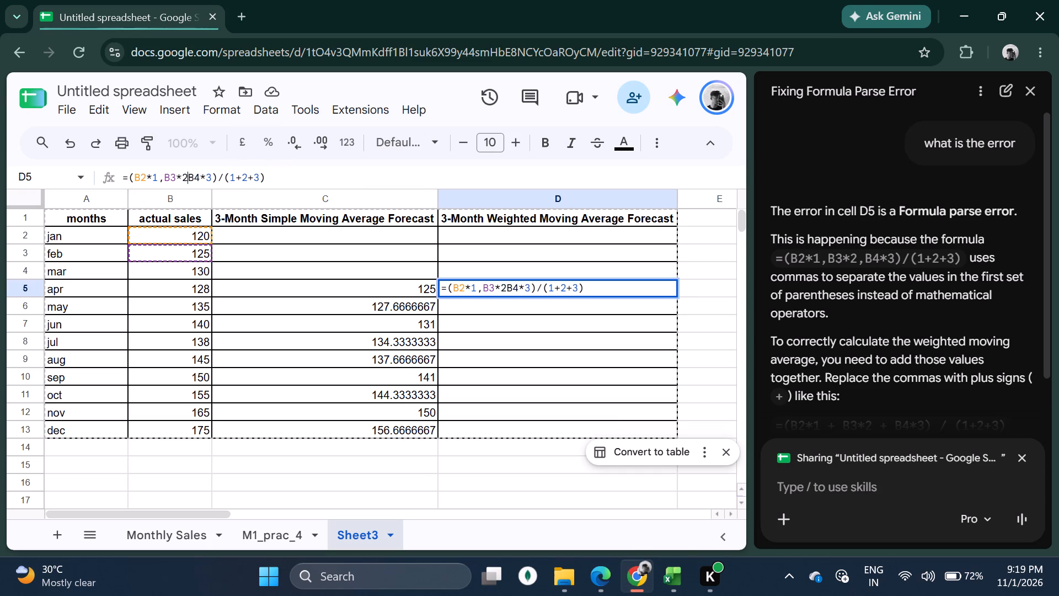
key(shift+plus)
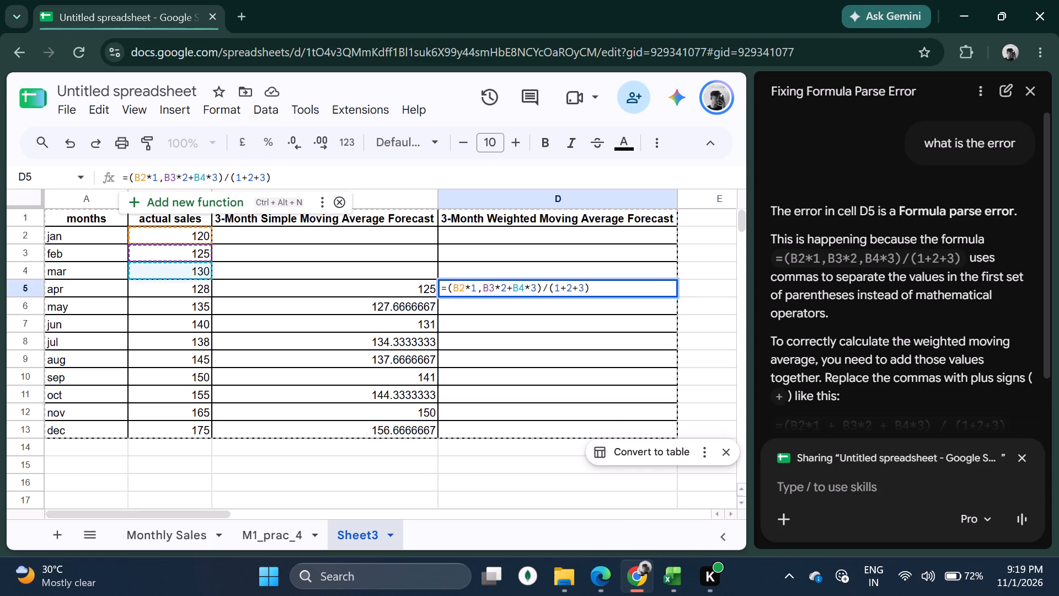
click(161, 180)
key(Right)
key(BackSpace)
key(shift+plus)
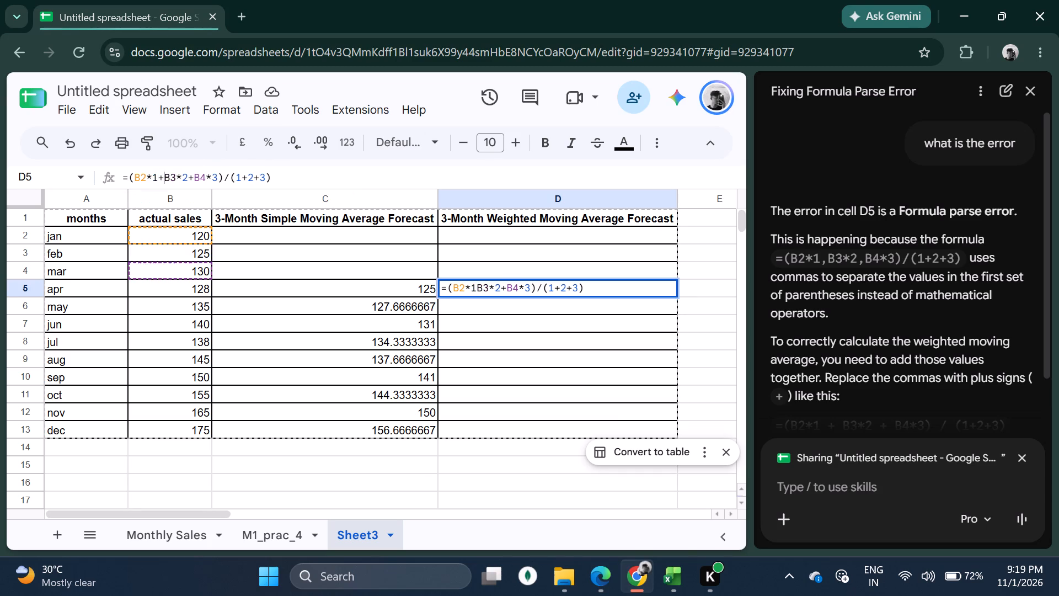
key(Return)
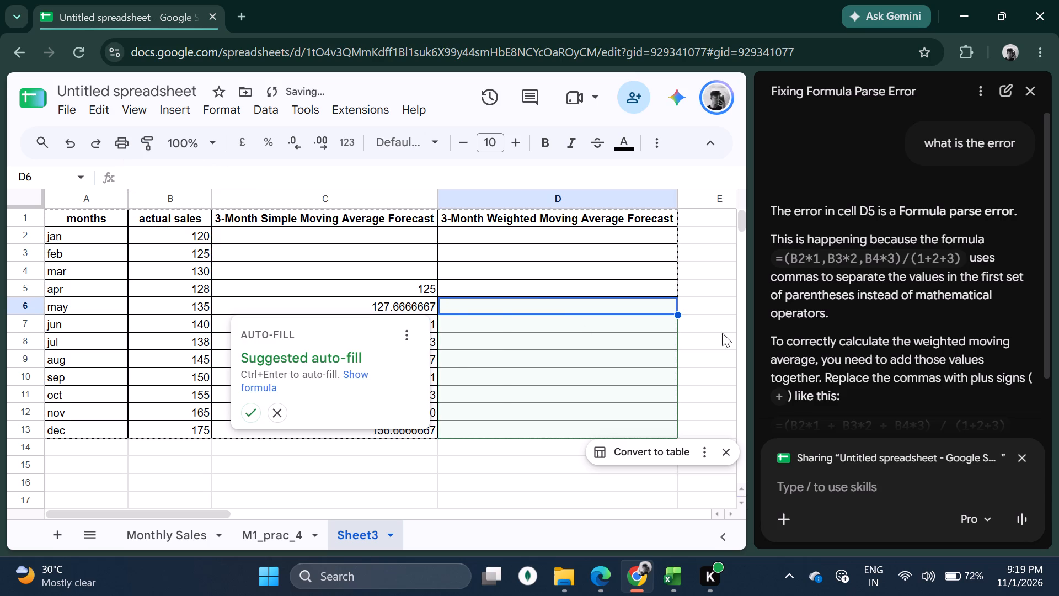
click(1032, 84)
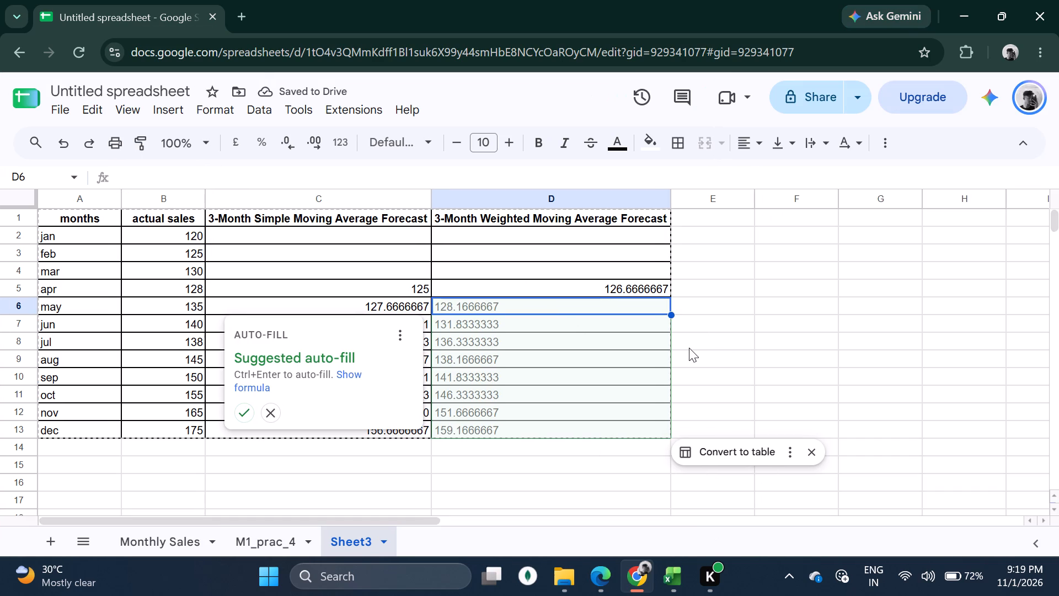
Fill the weighted moving average formula from D5 down to D13 for May through December, checking the May formula.
key(Tab)
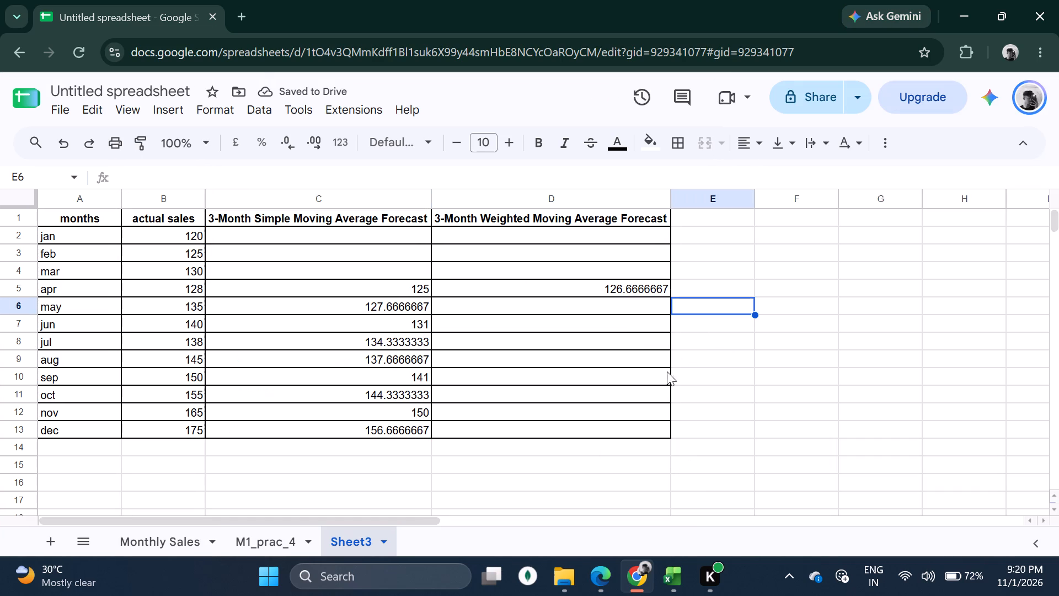
click(593, 284)
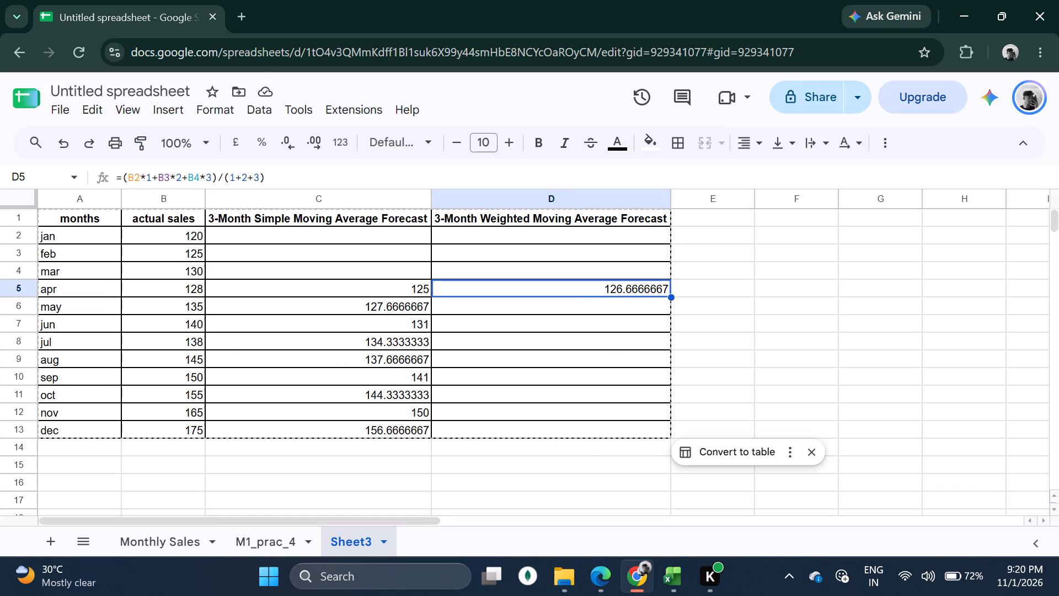
drag(672, 296, 668, 434)
click(714, 391)
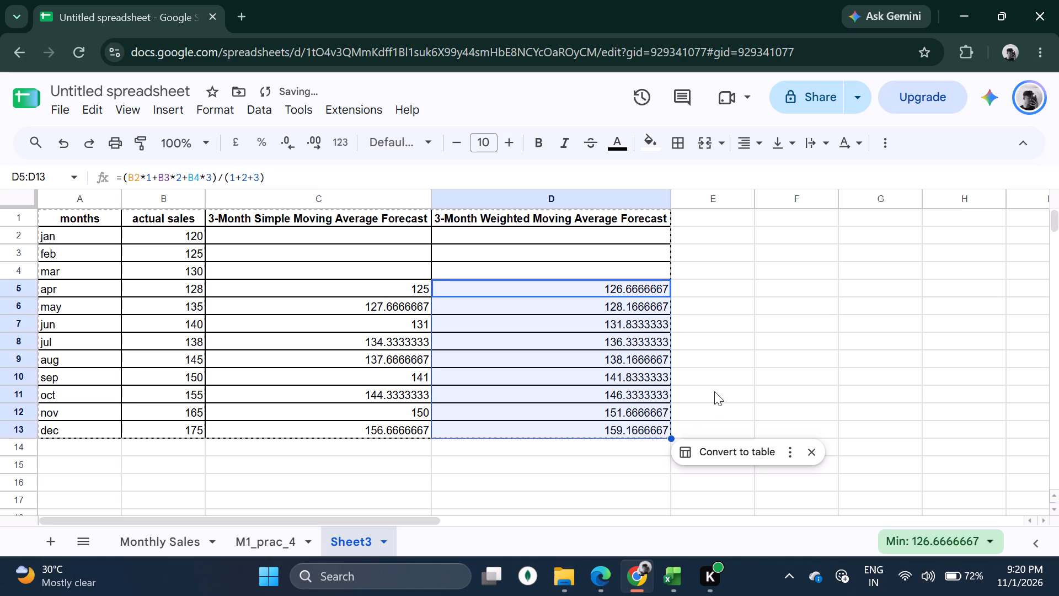
click(608, 311)
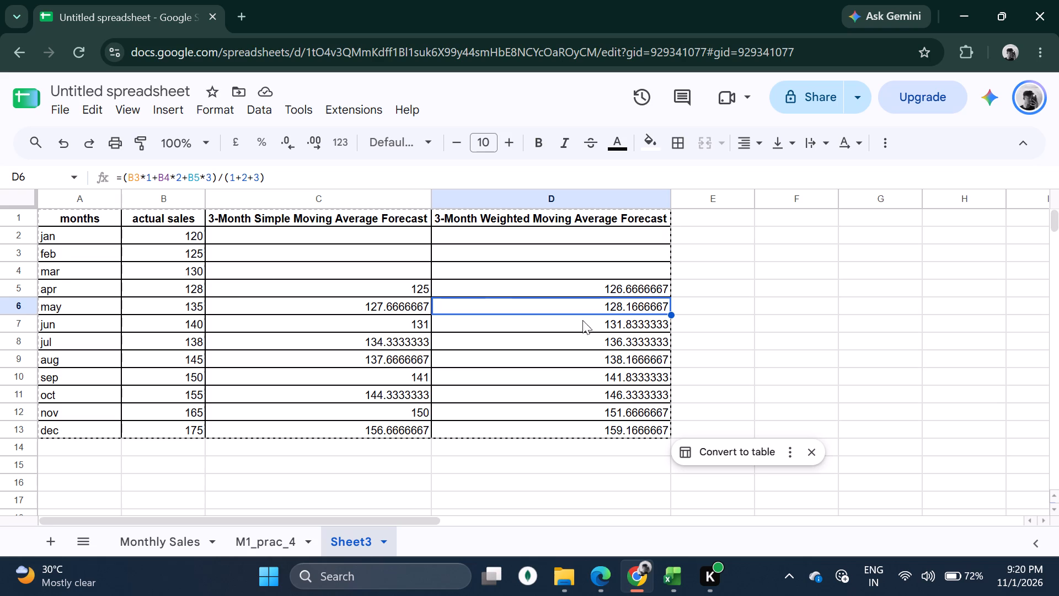
click(838, 320)
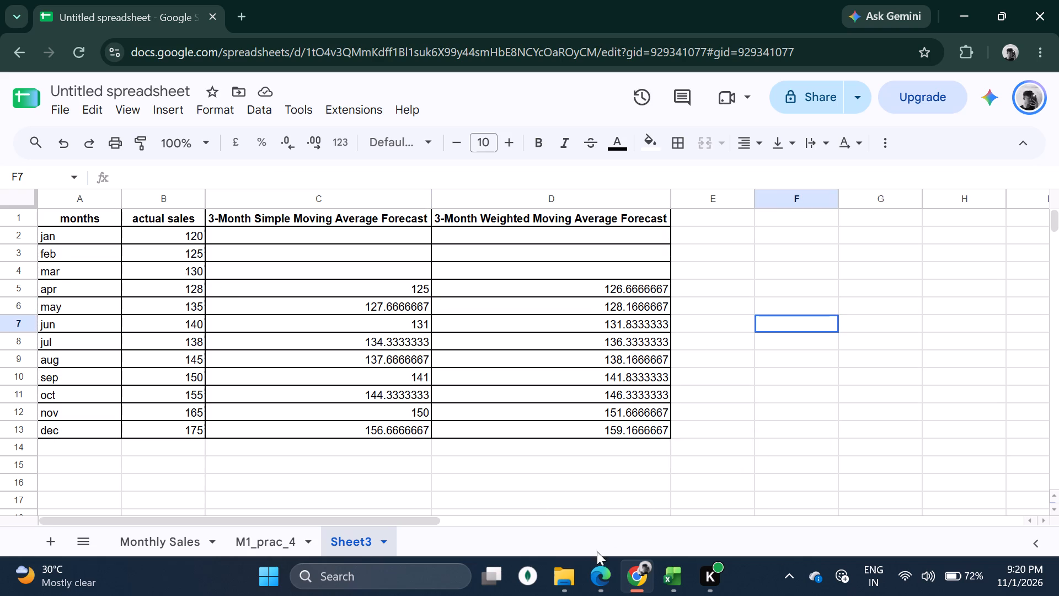
Review Steps 8 and 9 of the Practical No 5 PDF, comparing its final forecast table with the spreadsheet's values.
click(672, 575)
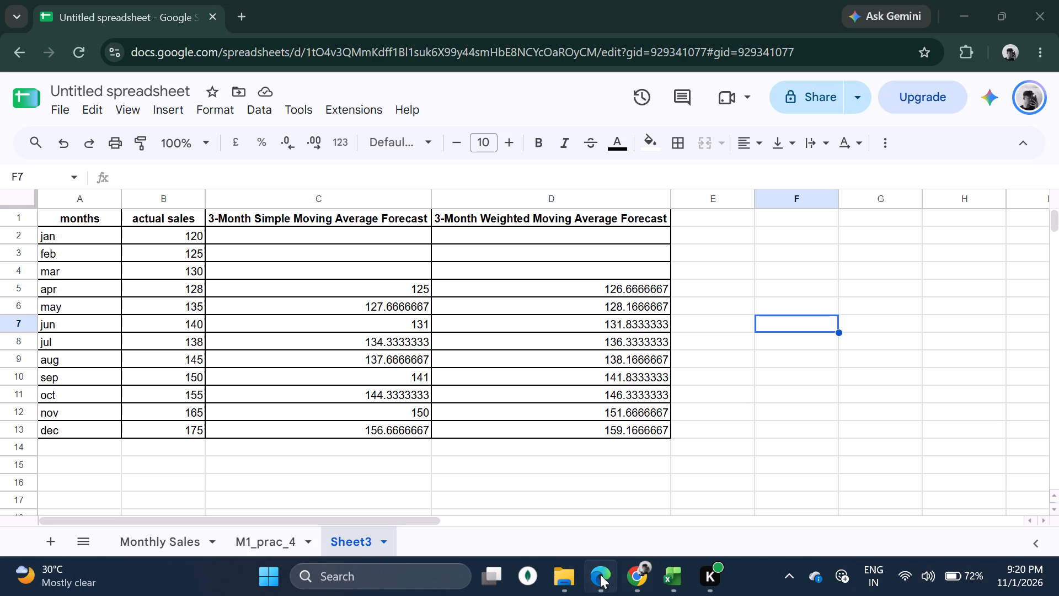
click(600, 574)
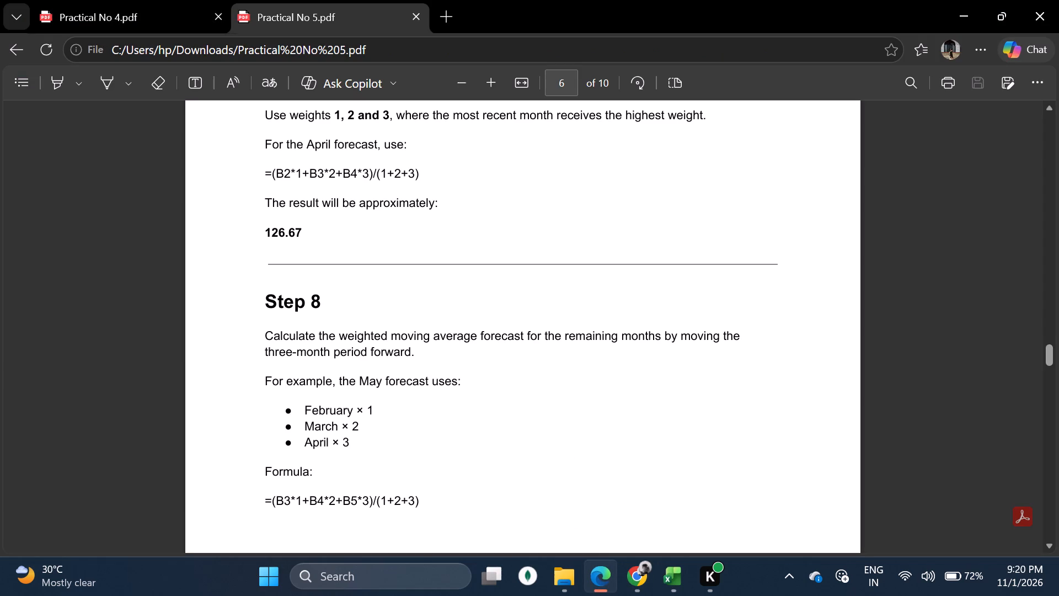
scroll(294, 321, down, 1)
drag(257, 249, 440, 273)
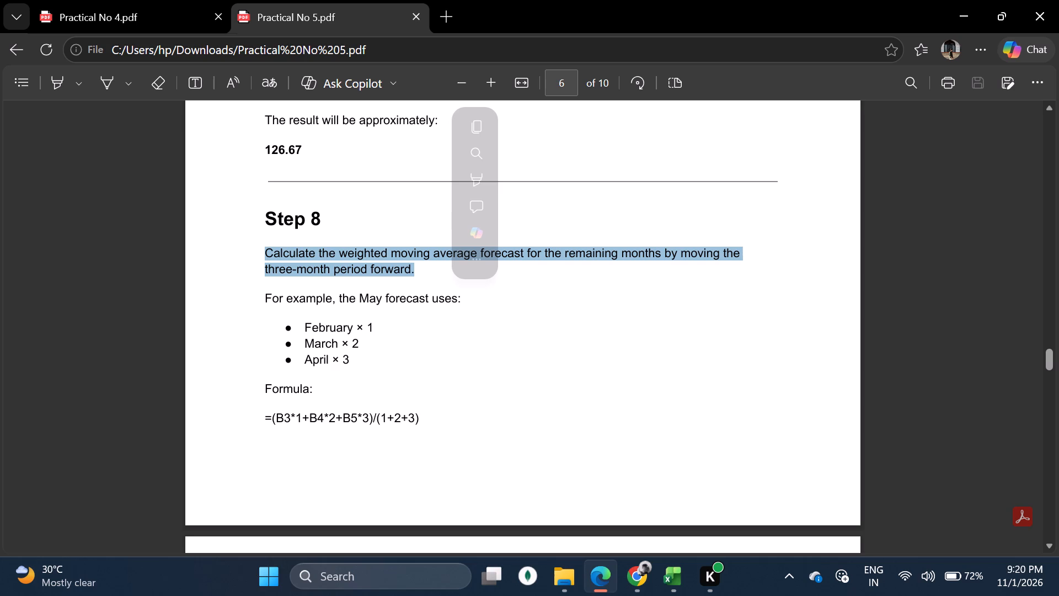
scroll(314, 279, up, 2)
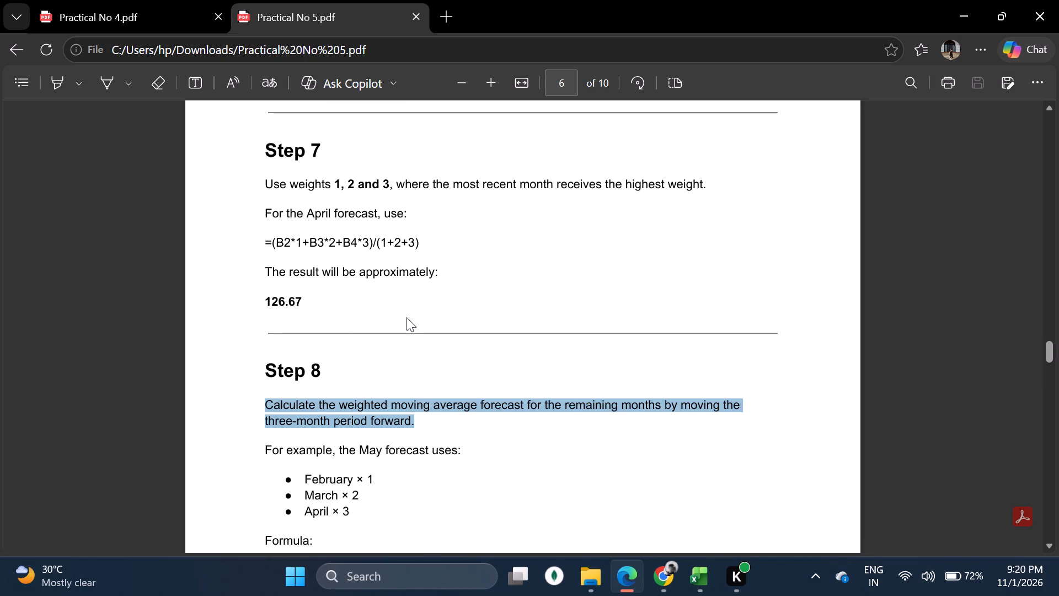
scroll(407, 317, down, 2)
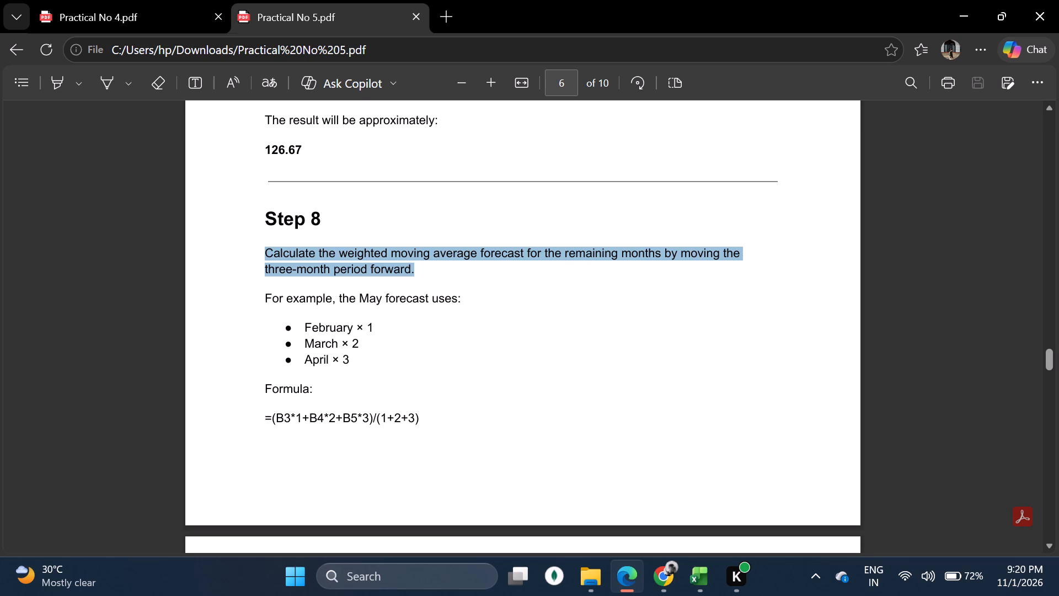
scroll(347, 335, down, 1)
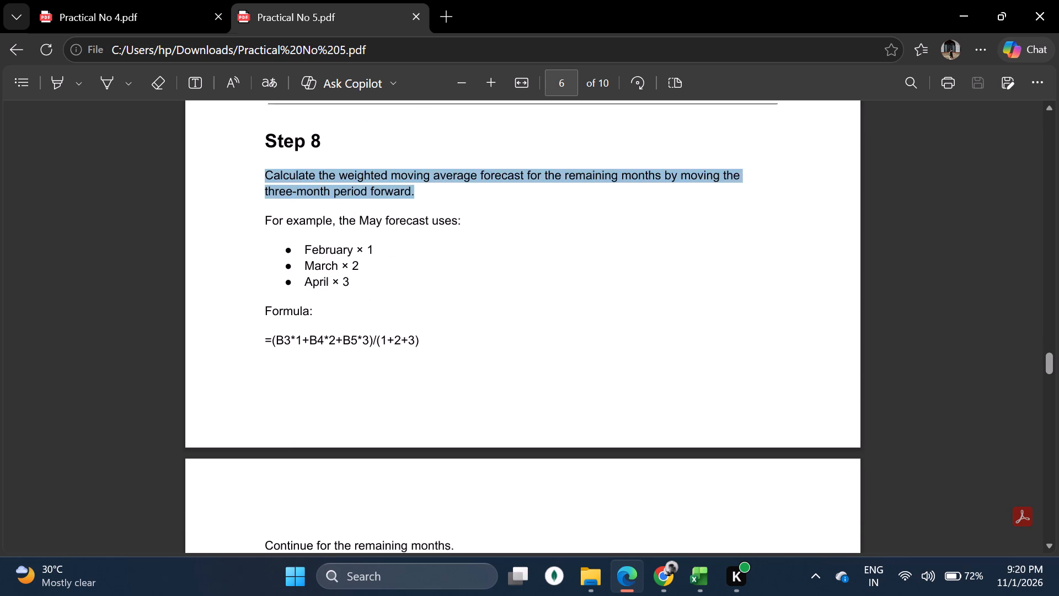
scroll(349, 331, down, 3)
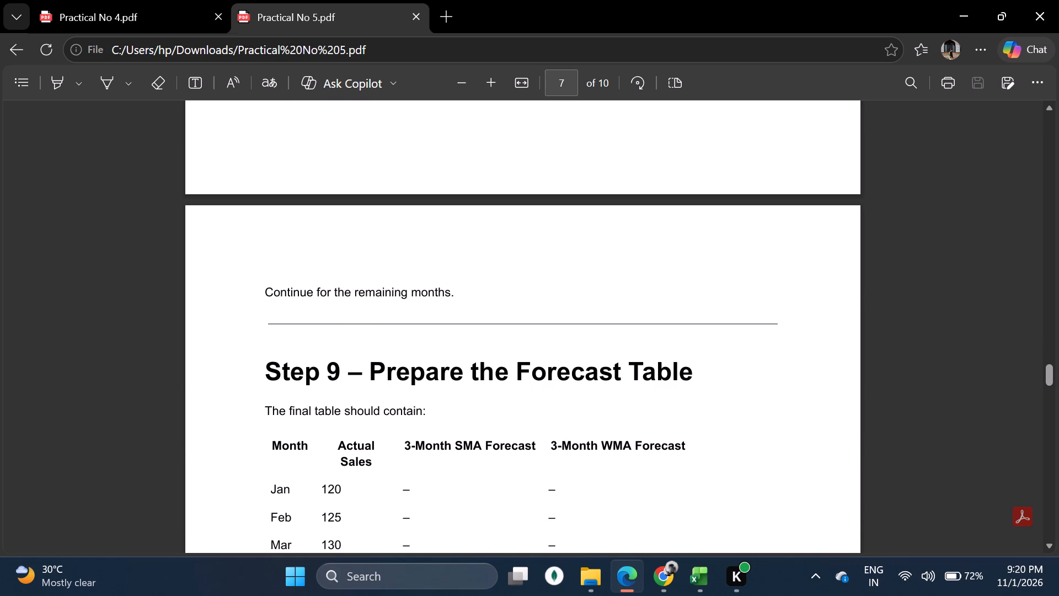
scroll(425, 297, down, 2)
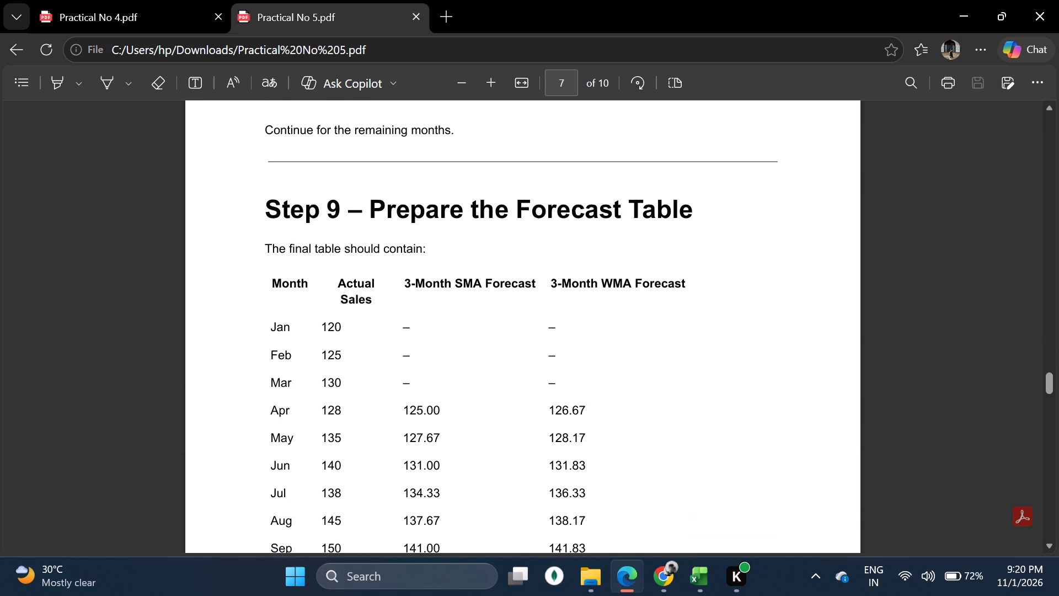
scroll(425, 297, down, 1)
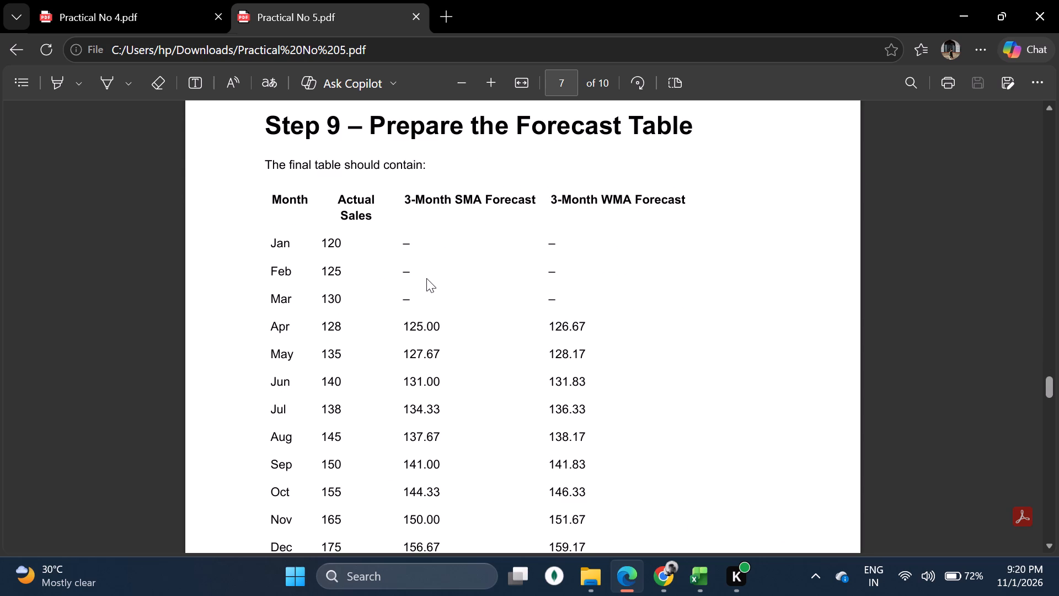
scroll(426, 275, down, 2)
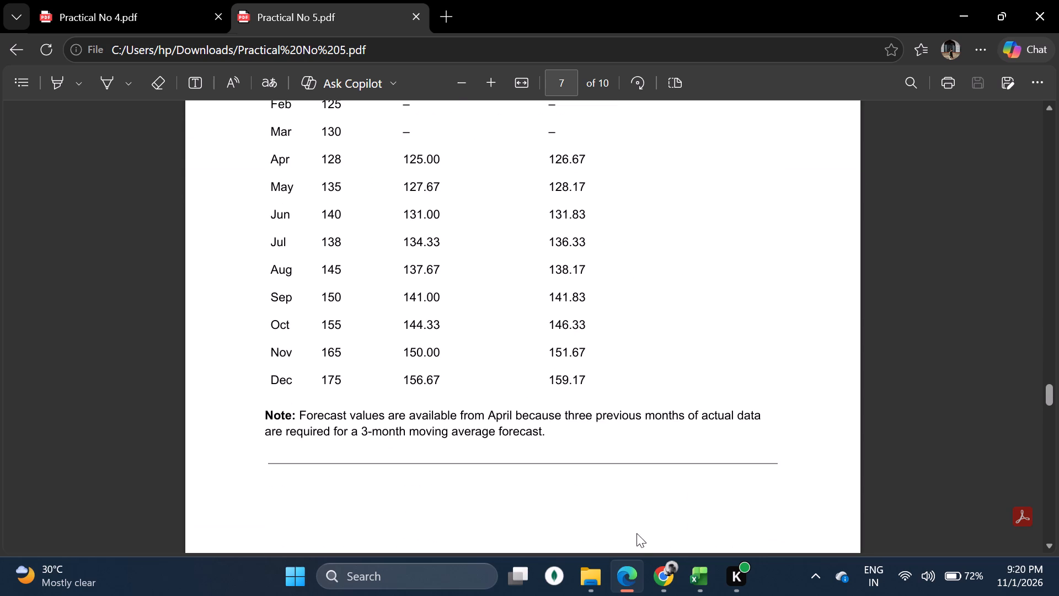
click(648, 574)
Copy the chart title "Actual Sales and Moving Average Forecast" from Step 10 of the Practical No 5 PDF.
click(605, 575)
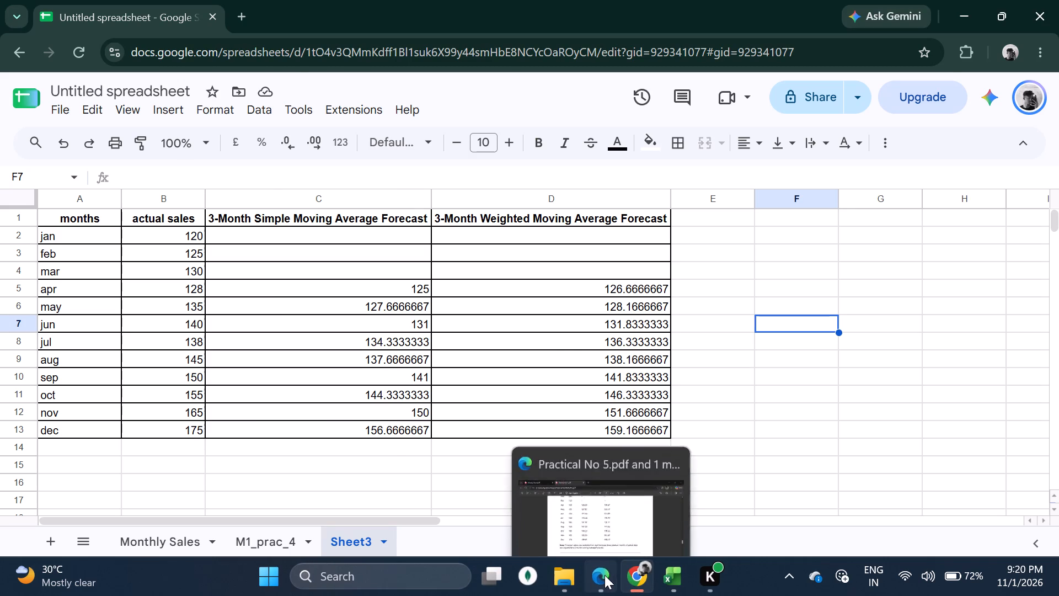
scroll(461, 390, down, 1)
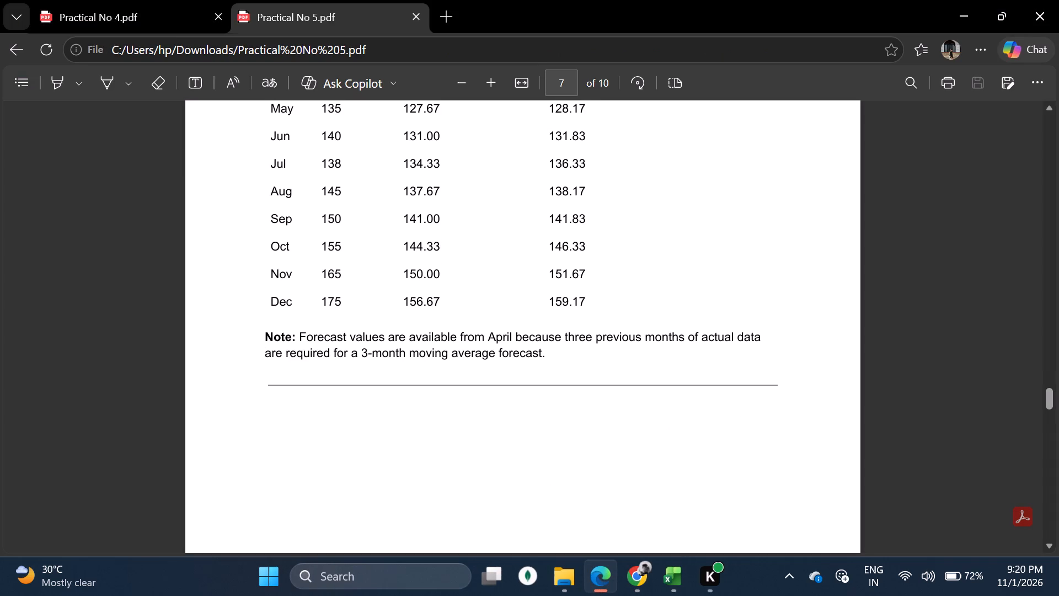
scroll(518, 344, down, 6)
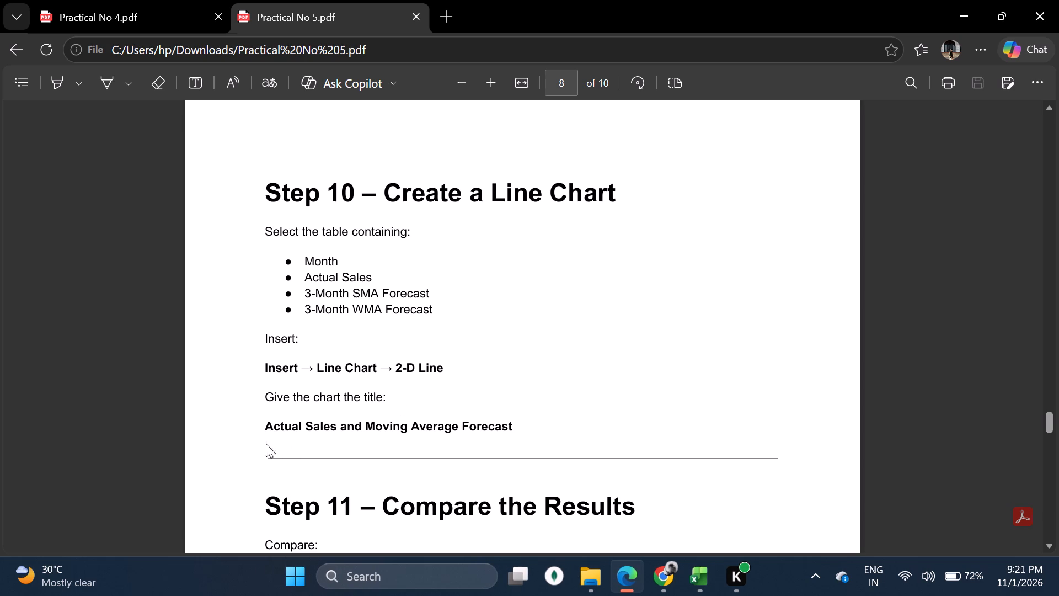
drag(263, 433, 538, 452)
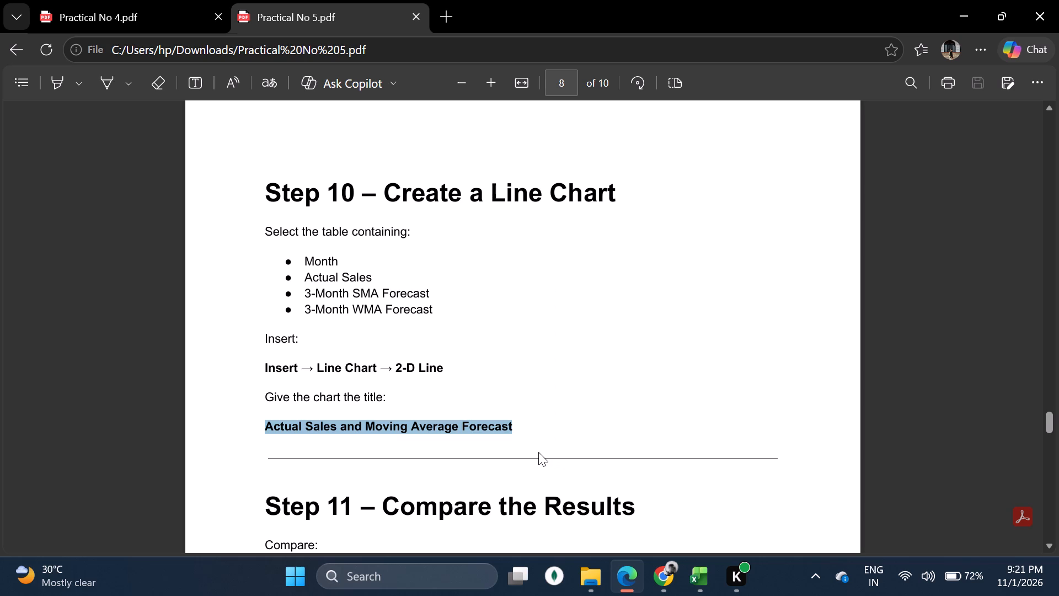
key(ctrl+c)
Insert a line chart in Sheet3 of the spreadsheet from the whole forecast table, A1:D13.
click(656, 578)
click(194, 334)
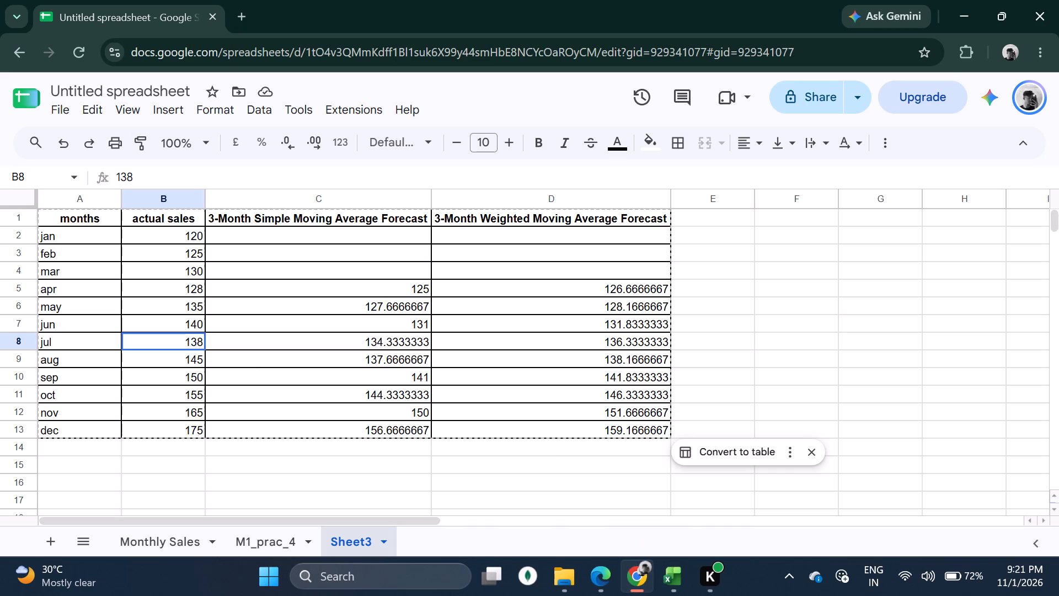
key(ctrl+a)
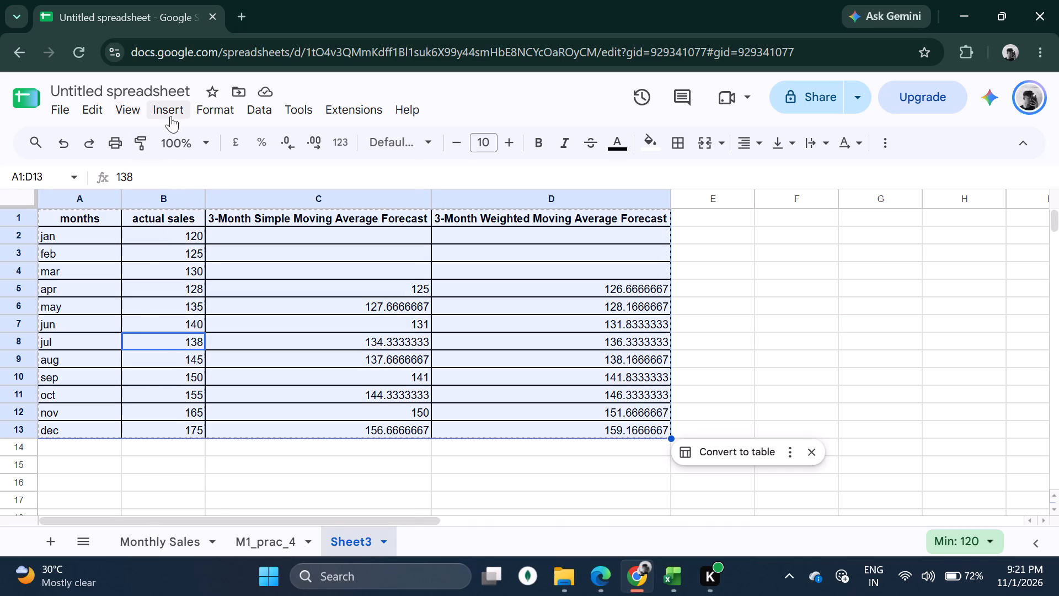
click(172, 116)
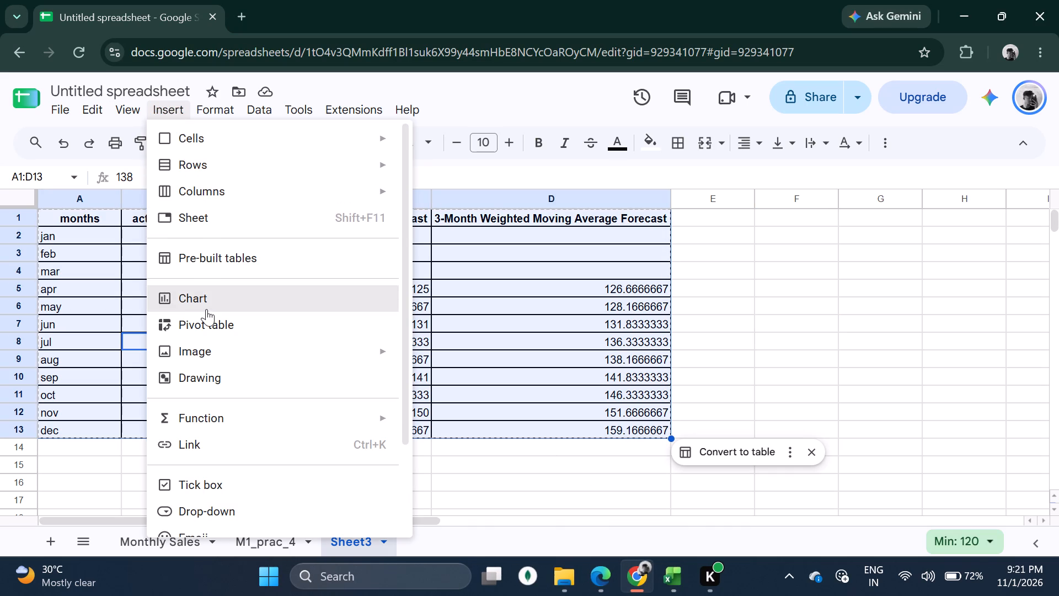
click(207, 308)
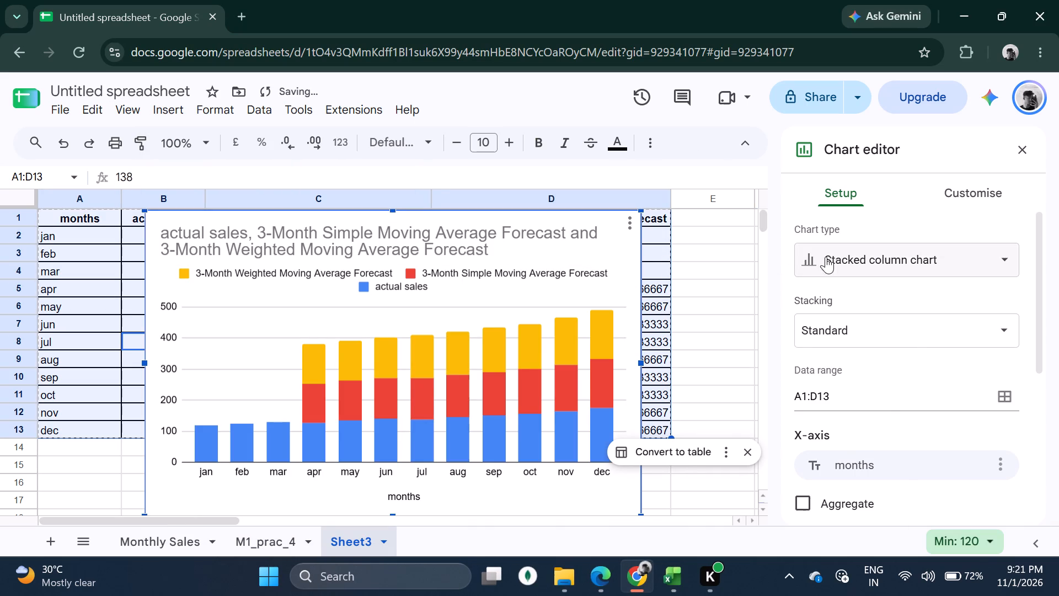
click(835, 260)
scroll(881, 387, down, 4)
scroll(880, 372, up, 1)
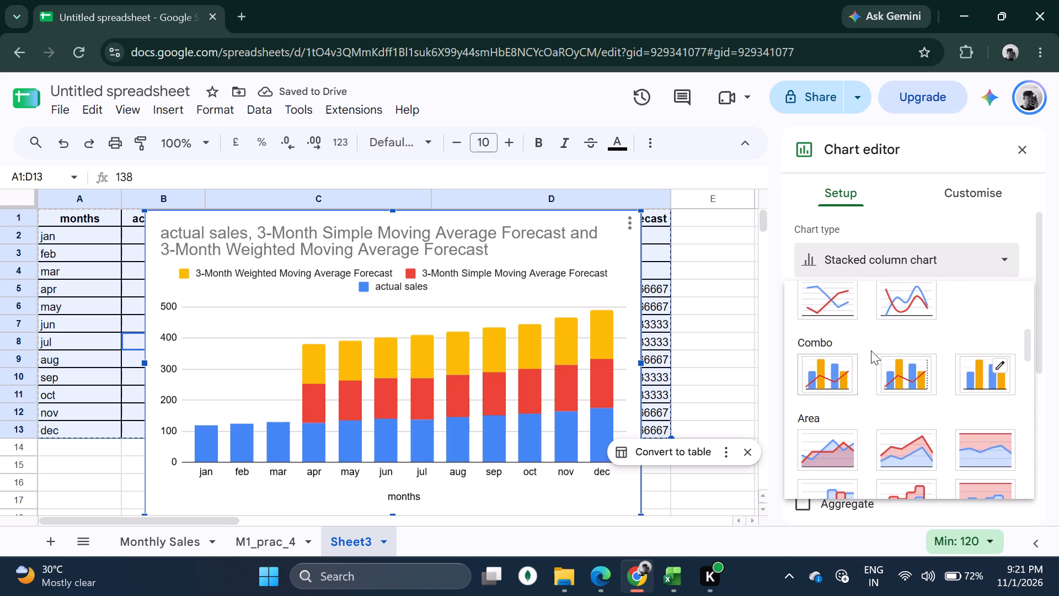
click(847, 308)
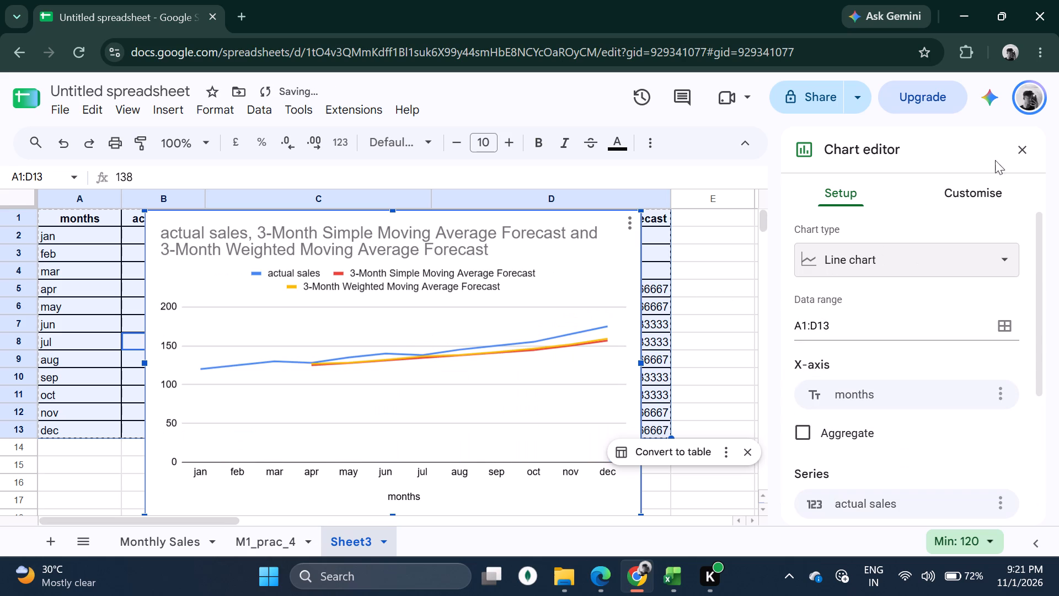
Replace the chart's title text with the copied "Actual Sales and Moving Average Forecast" and close the chart editor.
click(981, 180)
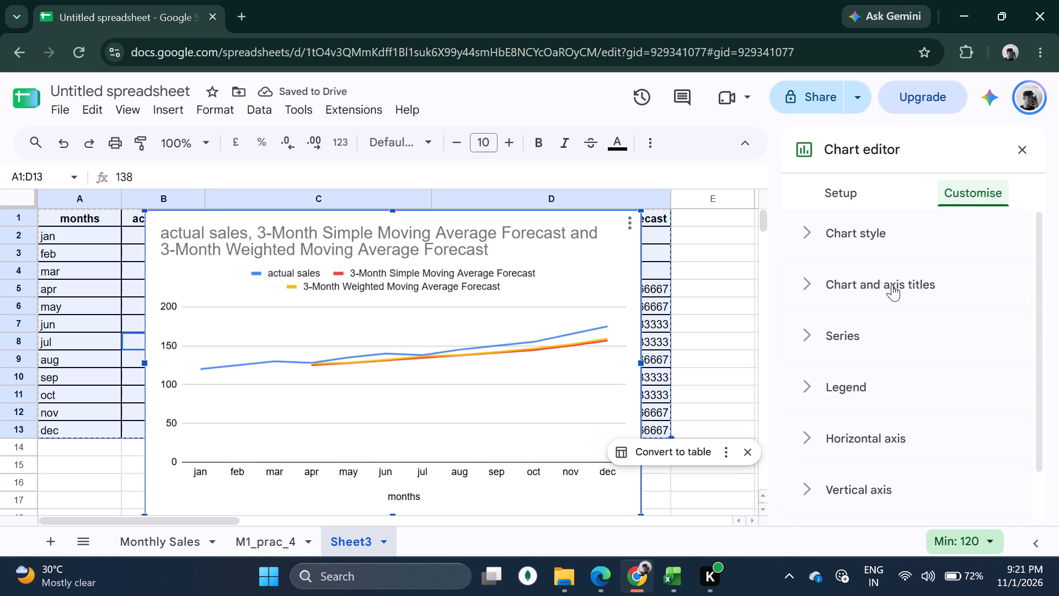
click(893, 284)
click(917, 413)
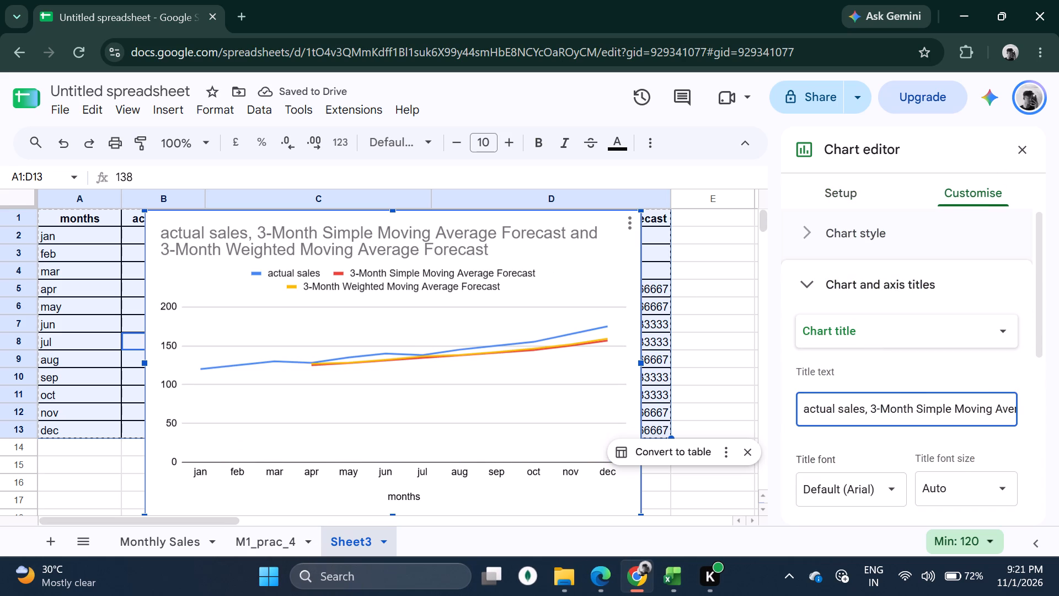
drag(800, 412, 1058, 416)
key(BackSpace)
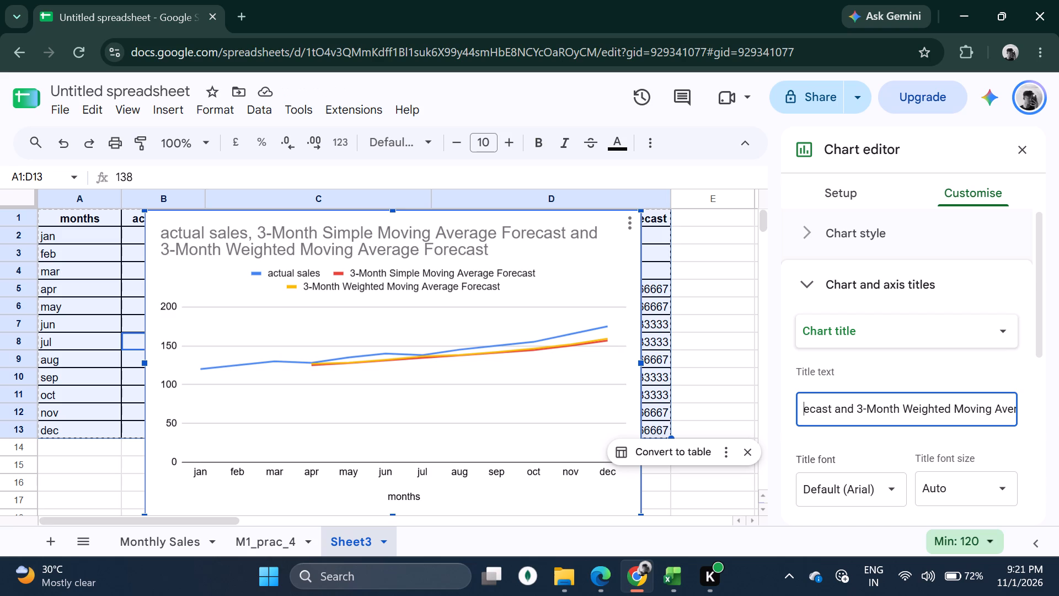
key(ctrl+v)
key(ctrl+BackSpace)
key(ctrl+BackSpace)
key(ctrl+BackSpace)
key(ctrl+BackSpace)
key(ctrl+BackSpace)
key(ctrl+BackSpace)
key(ctrl+BackSpace)
key(ctrl+BackSpace)
key(ctrl+BackSpace)
key(ctrl+BackSpace)
key(ctrl+BackSpace)
key(ctrl+BackSpace)
key(ctrl+BackSpace)
key(ctrl+BackSpace)
key(ctrl+BackSpace)
key(ctrl+BackSpace)
key(ctrl+BackSpace)
key(ctrl+BackSpace)
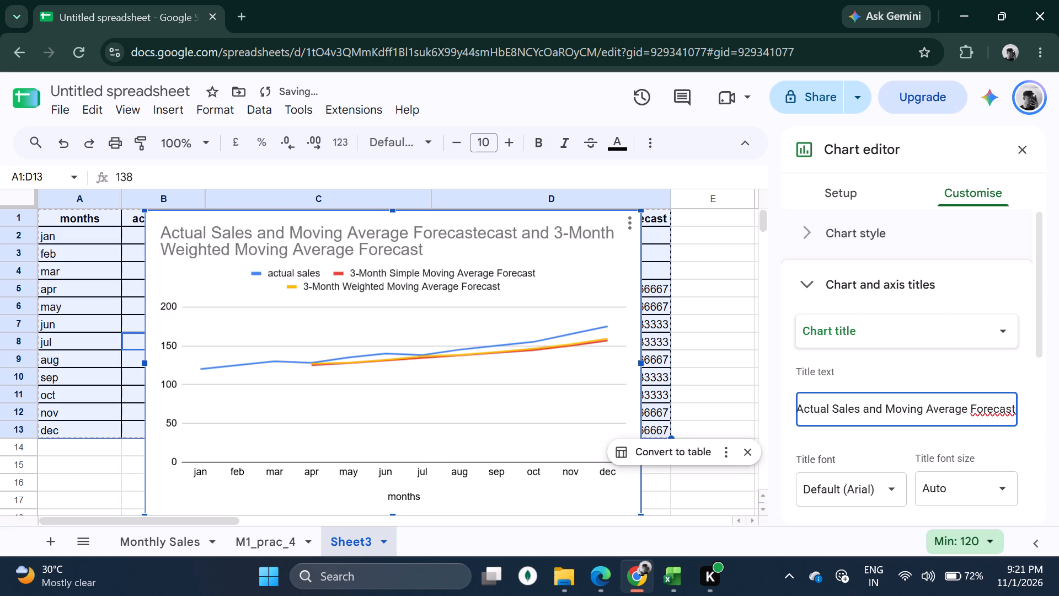
key(ctrl+Right)
key(ctrl+Right)
key(ctrl+Right)
key(ctrl+Right)
key(ctrl+Right)
key(ctrl+Right)
key(ctrl+Right)
key(ctrl+Right)
key(ctrl+Right)
key(ctrl+Right)
key(ctrl+Right)
key(ctrl+Right)
key(ctrl+Right)
key(ctrl+Right)
key(ctrl+Right)
key(ctrl+Right)
key(ctrl+Right)
key(ctrl+Right)
key(ctrl+Right)
key(ctrl+Right)
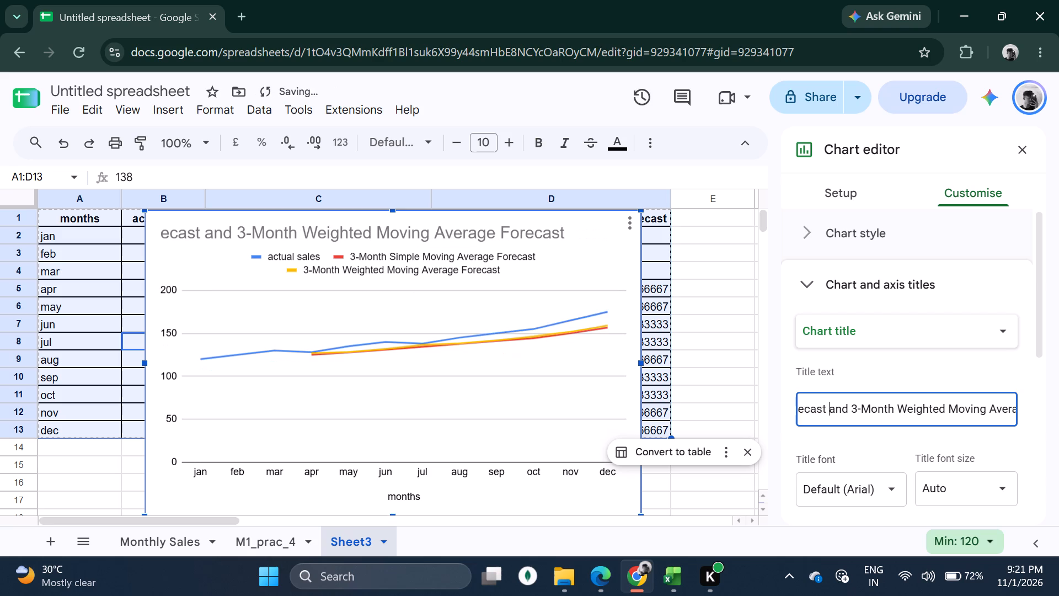
key(ctrl+a)
key(BackSpace)
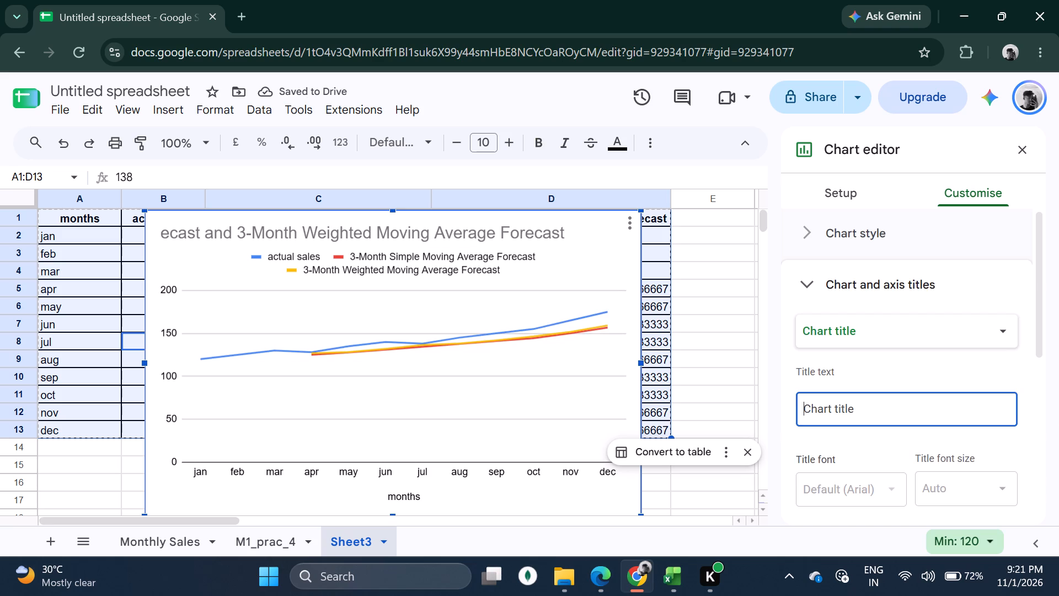
key(ctrl+v)
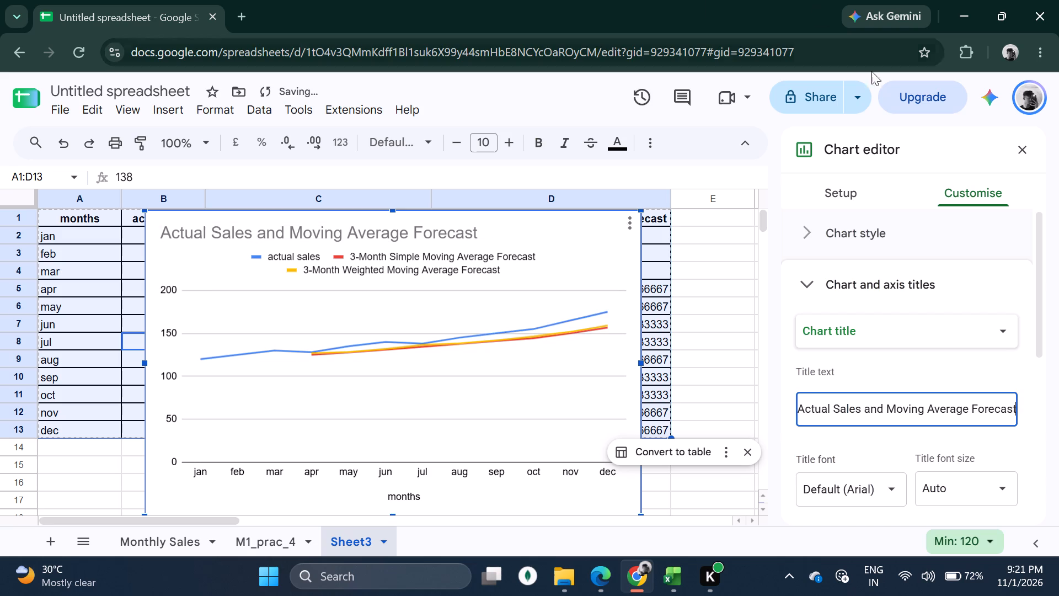
click(1028, 150)
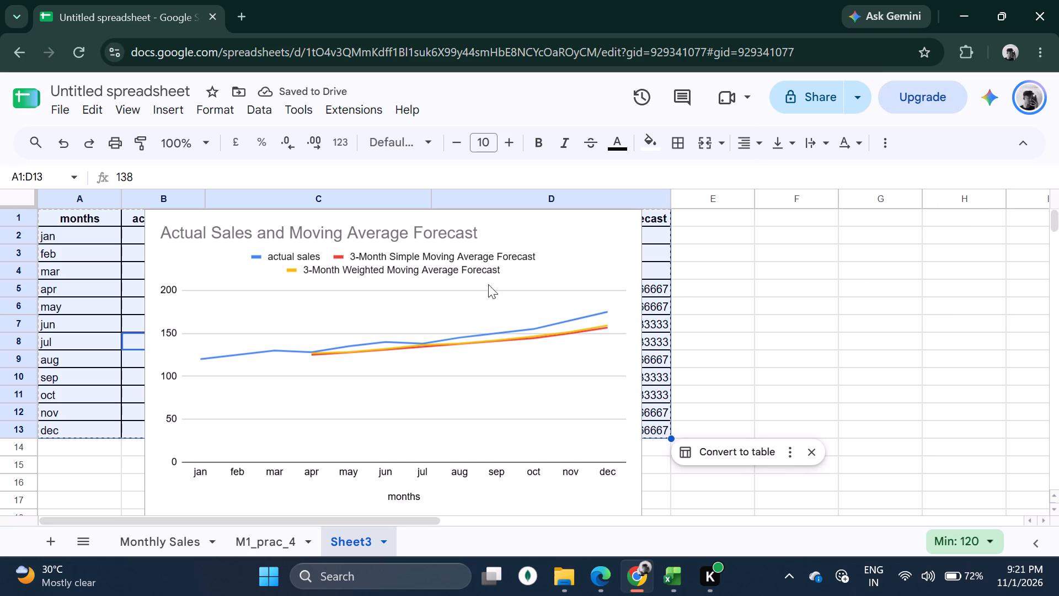
Move the line chart clear of the forecast table, beside column D with its edge in column E.
click(581, 216)
drag(518, 229, 1034, 236)
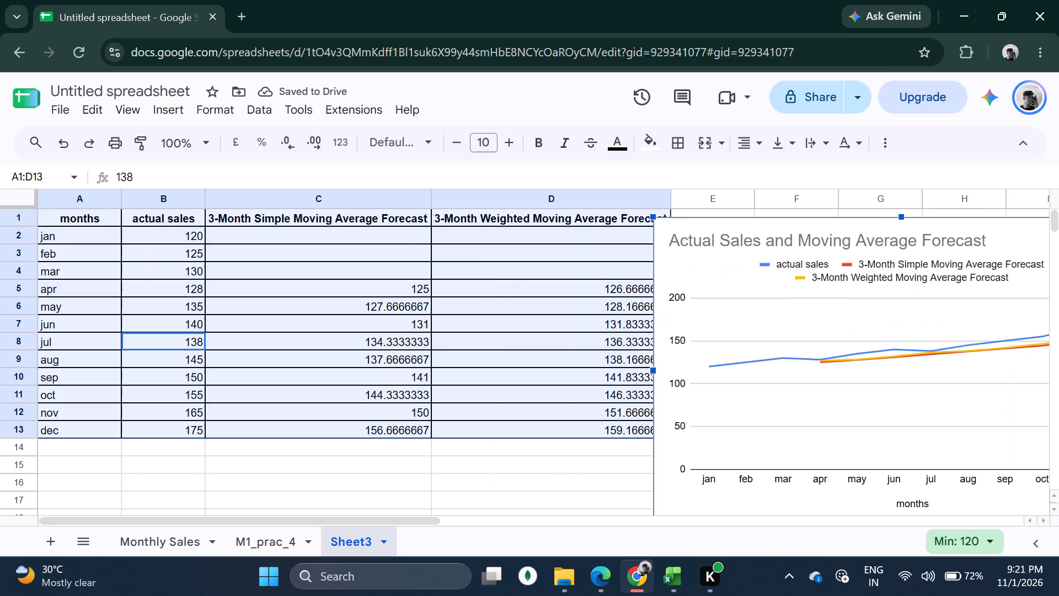
drag(1034, 236, 1058, 232)
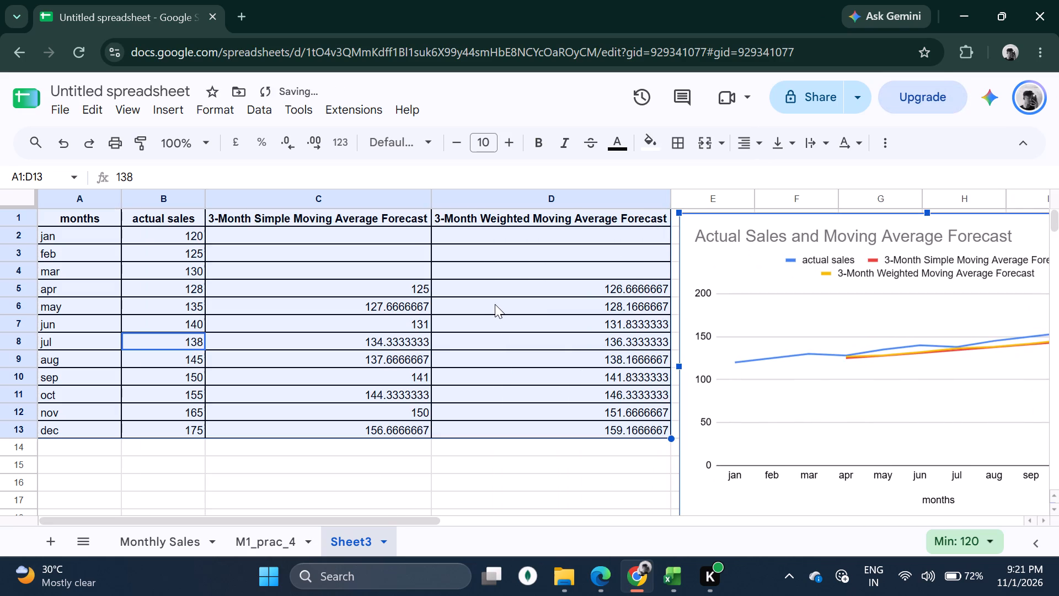
Examine the whole line chart next to the forecast table, dismissing the shortcut notice.
key(ctrl+minus)
key(ctrl+minus)
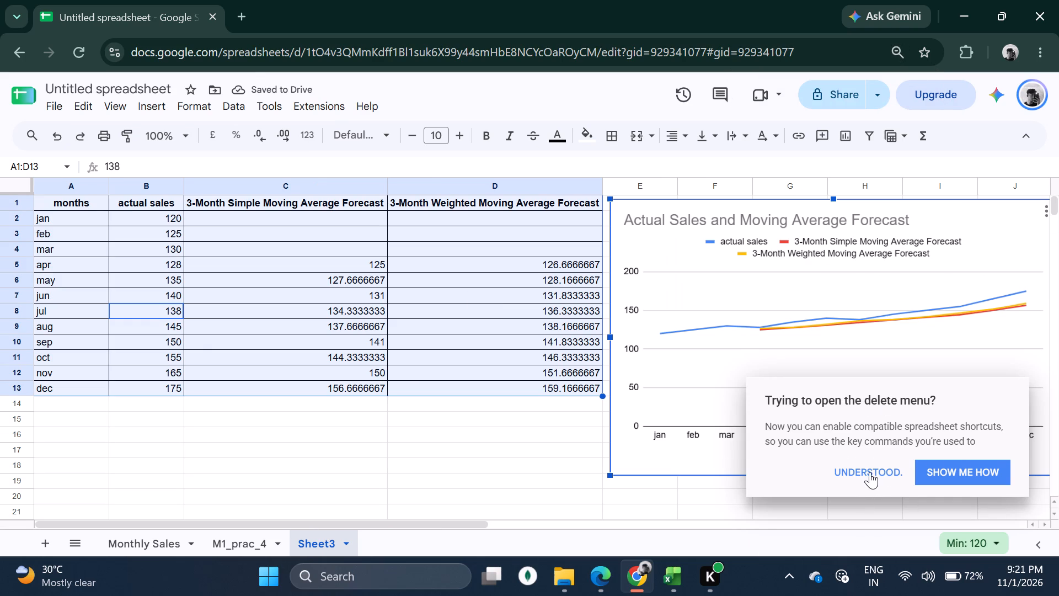
click(870, 472)
scroll(462, 443, up, 2)
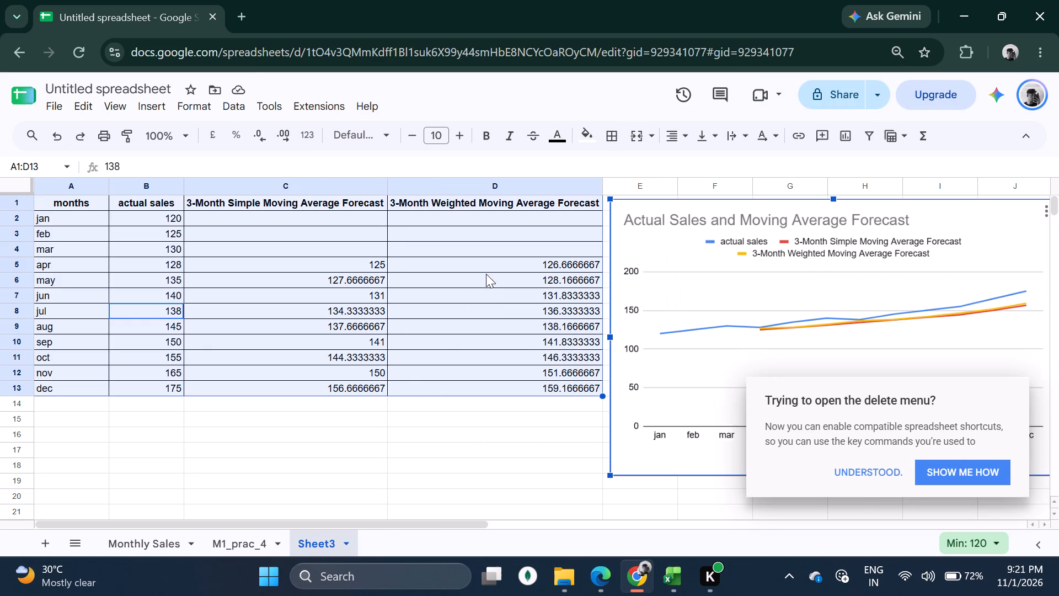
click(486, 274)
click(325, 485)
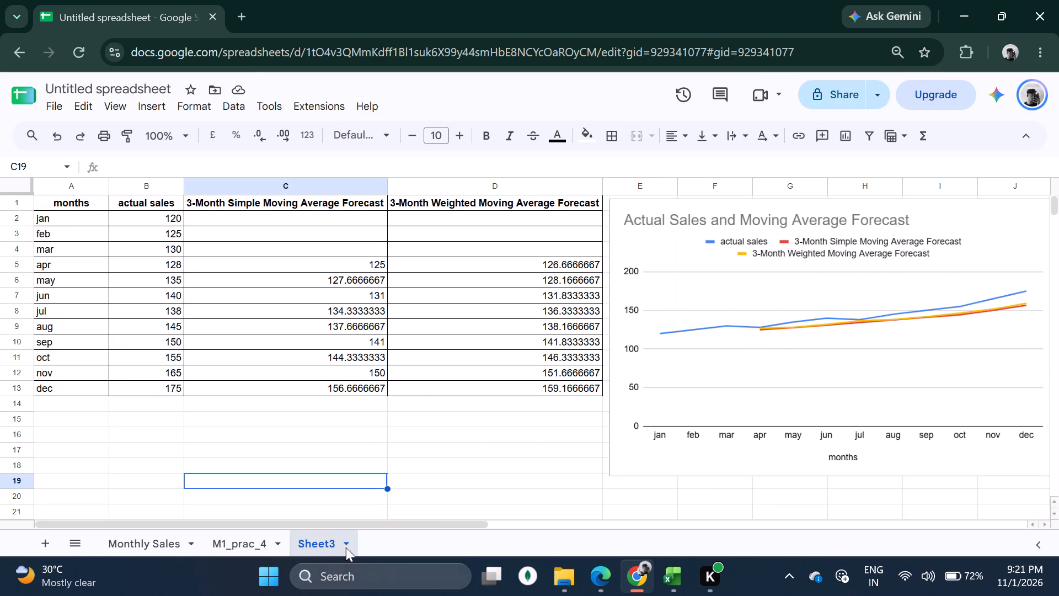
drag(359, 524, 462, 525)
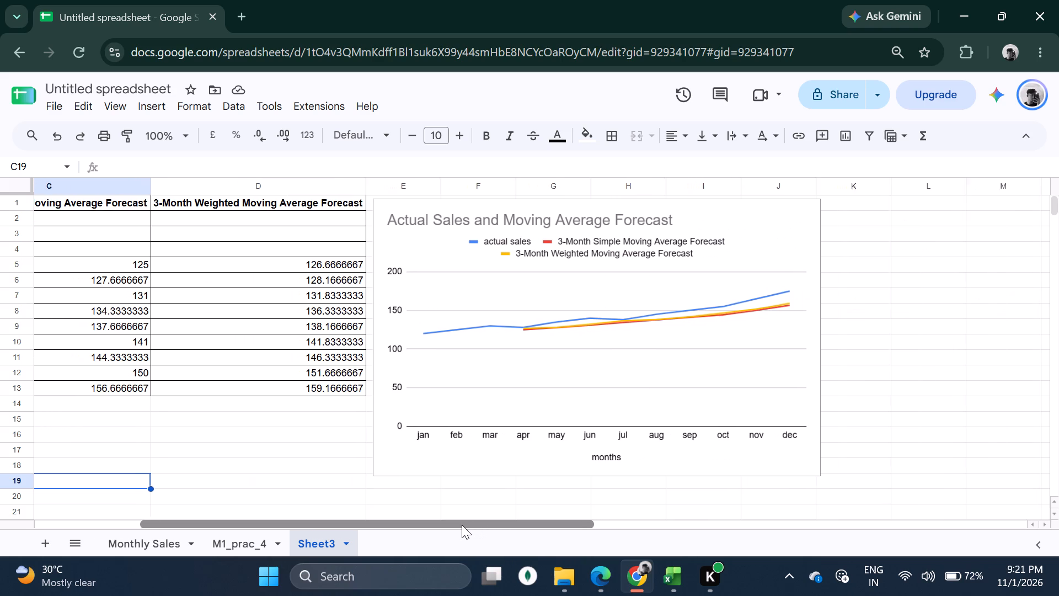
drag(462, 525, 442, 525)
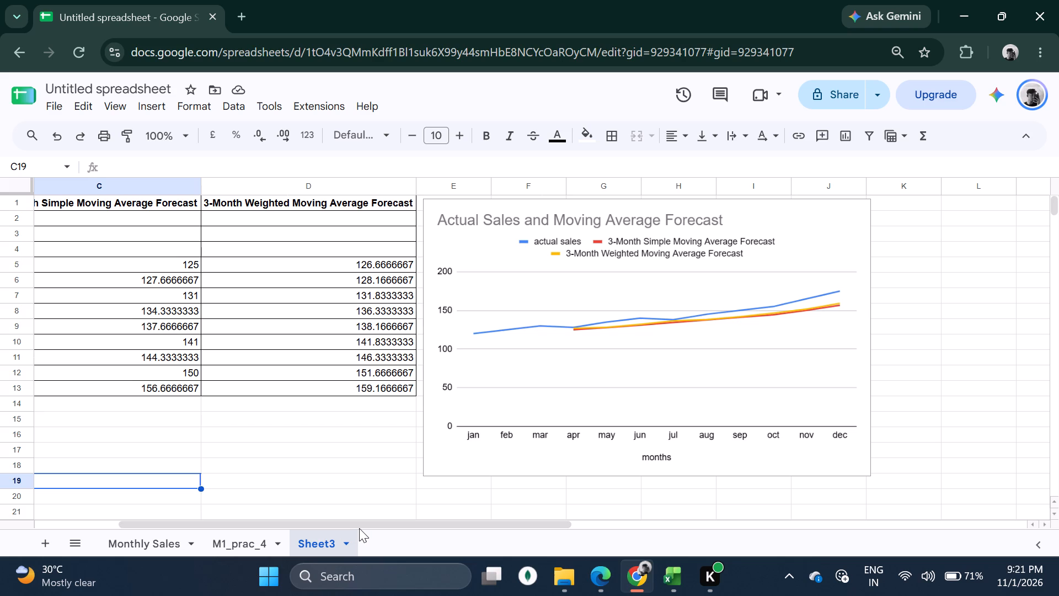
Switch to Practical No 5.pdf in Microsoft Edge and read Step 11 and the Simple and Weighted Moving Average formulas.
drag(359, 528, 215, 522)
drag(266, 523, 131, 528)
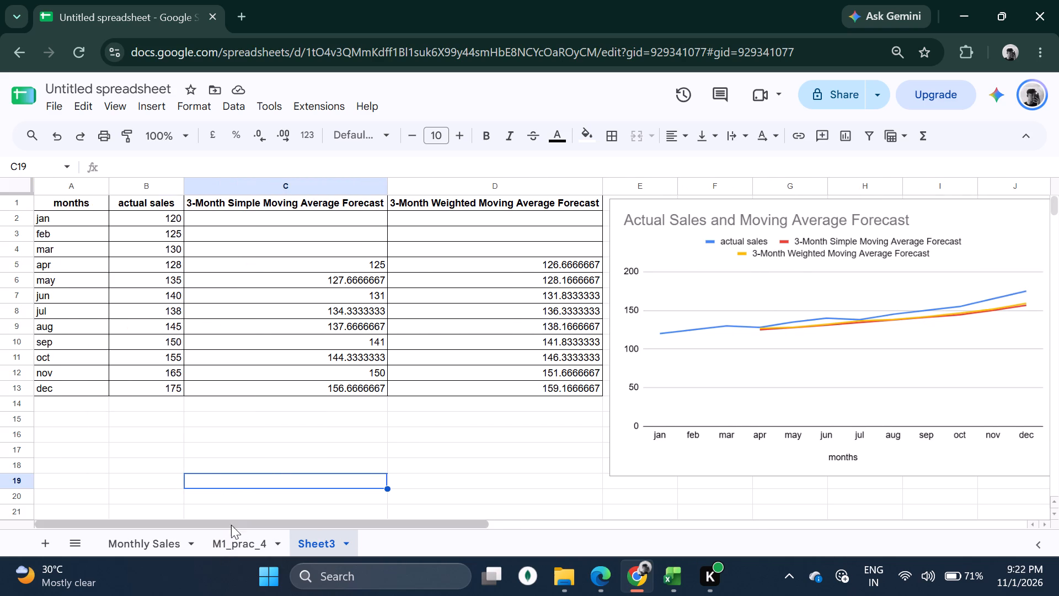
drag(232, 524, 166, 523)
click(607, 574)
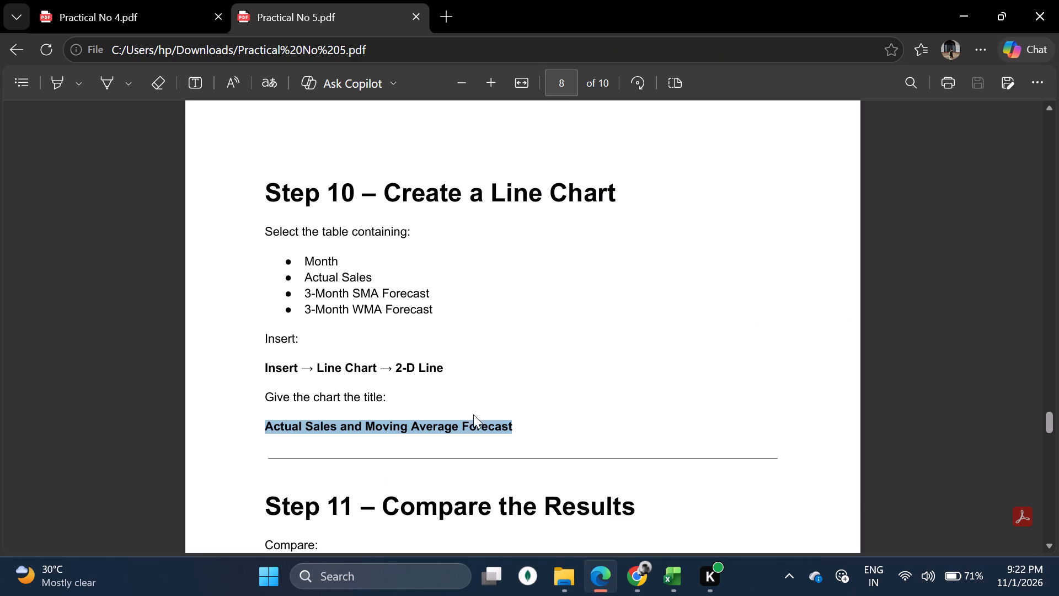
scroll(514, 440, down, 4)
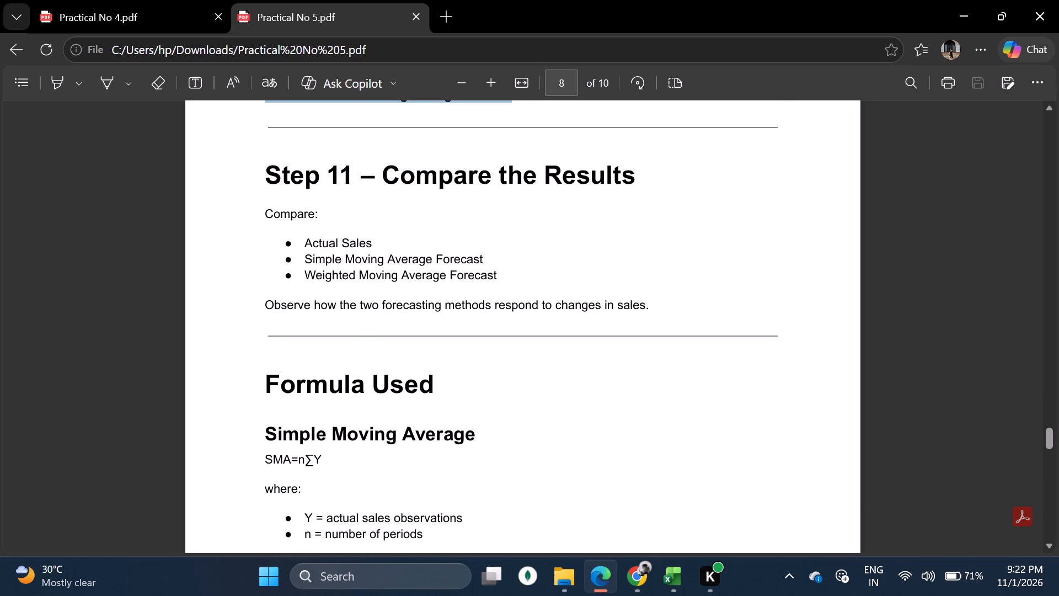
scroll(458, 344, down, 1)
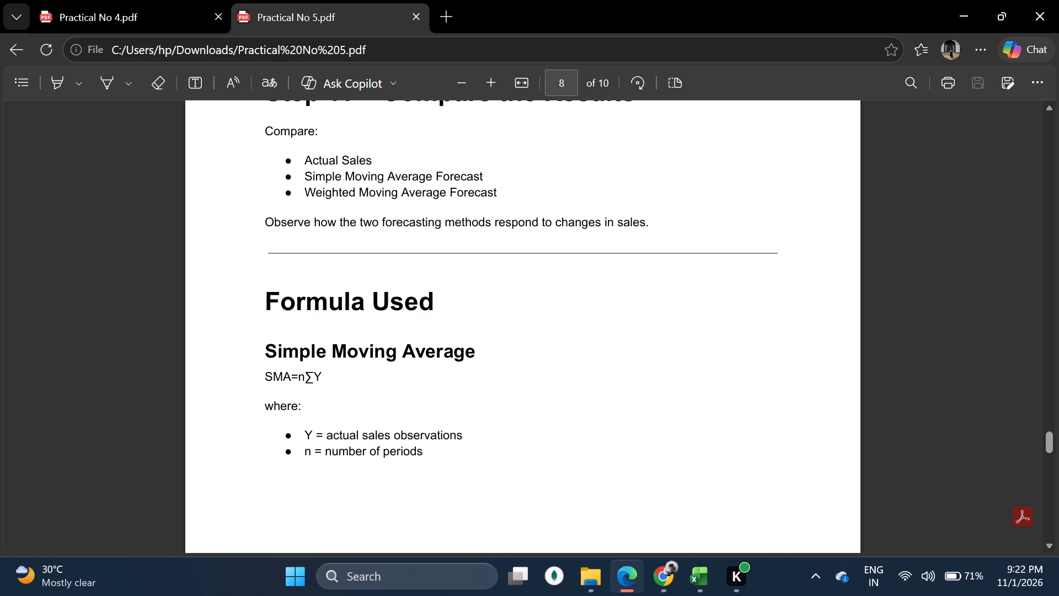
scroll(342, 440, down, 3)
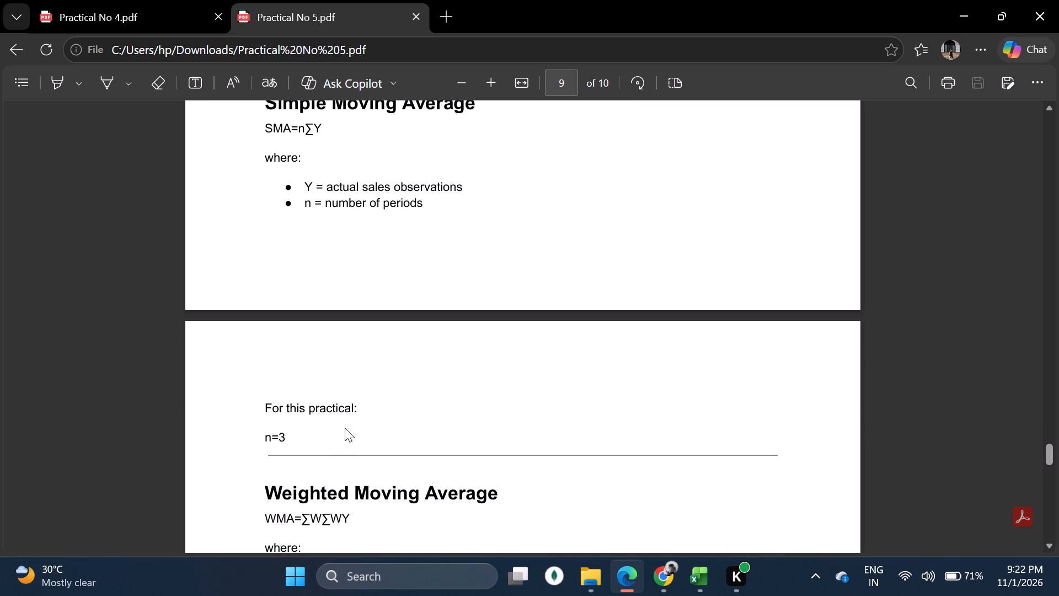
drag(281, 438, 262, 434)
click(385, 434)
scroll(387, 434, down, 2)
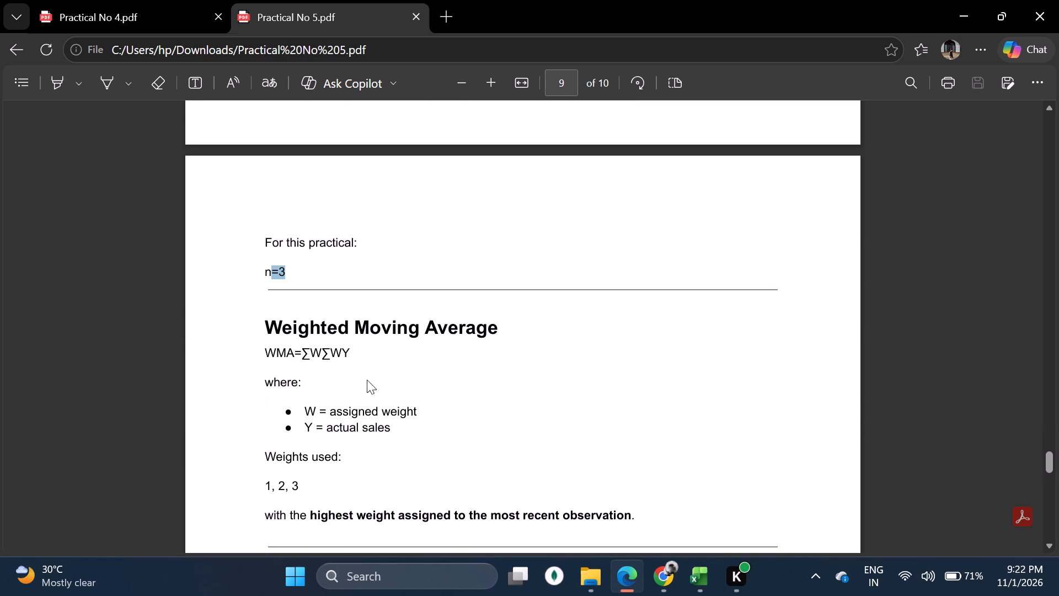
click(373, 374)
scroll(356, 368, down, 1)
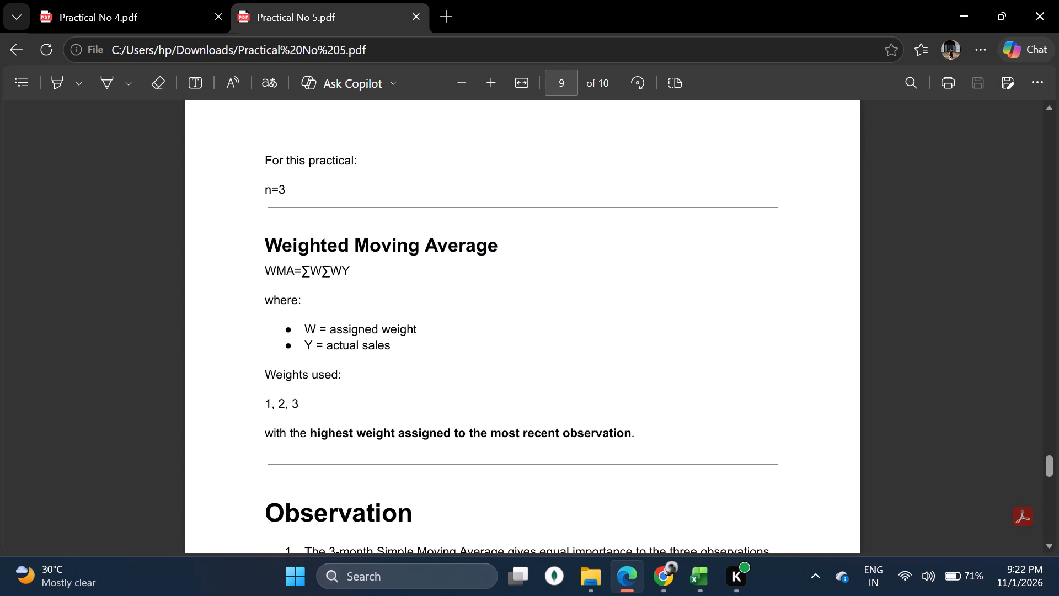
scroll(386, 349, down, 1)
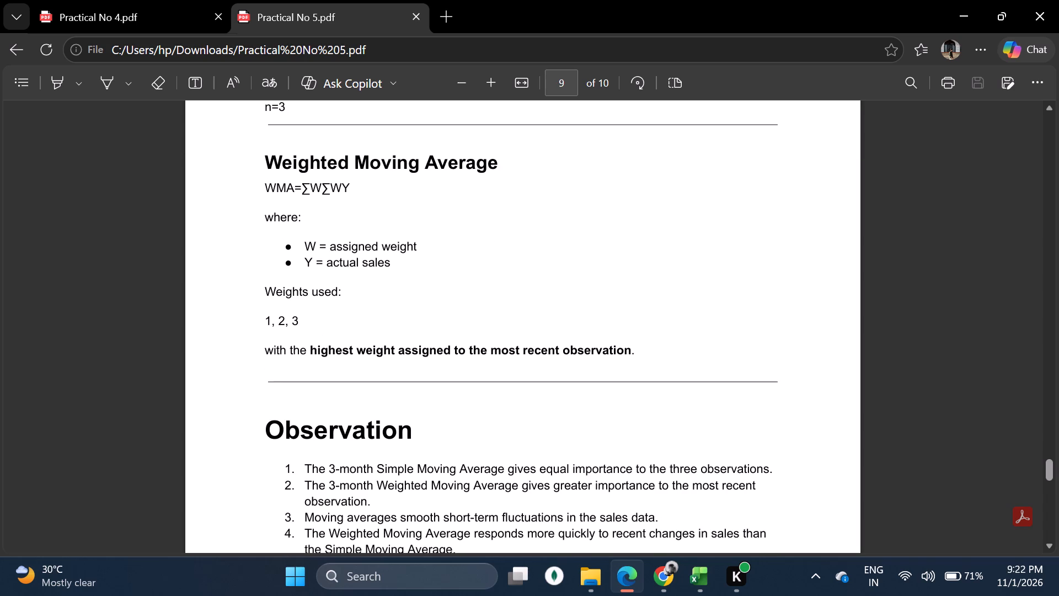
drag(266, 353, 518, 361)
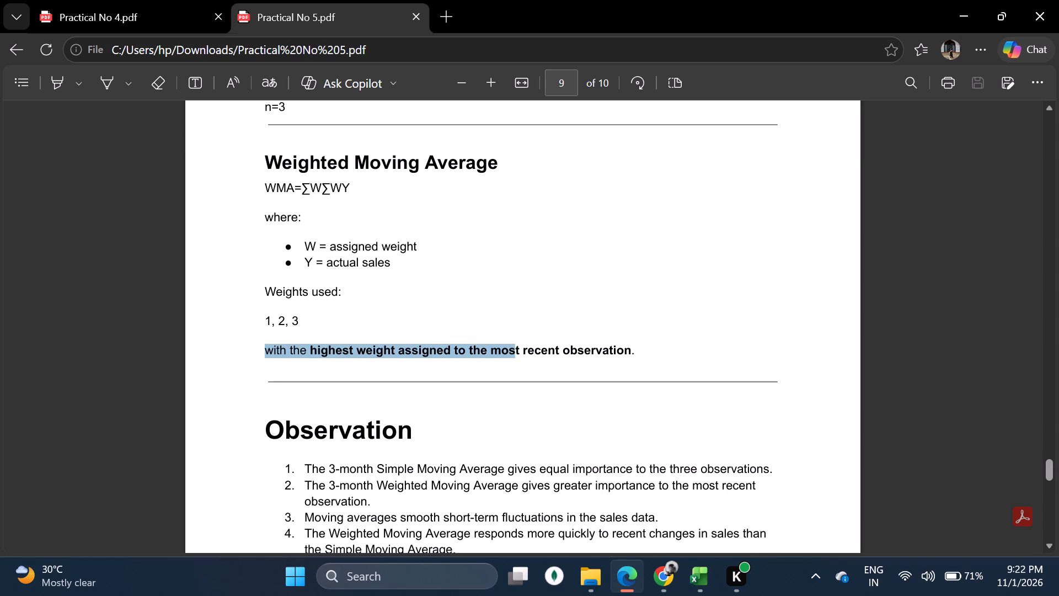
drag(518, 361, 632, 370)
click(451, 368)
Read the Observation, Result and Conclusion sections at the end of Practical No 5.pdf.
scroll(451, 368, down, 3)
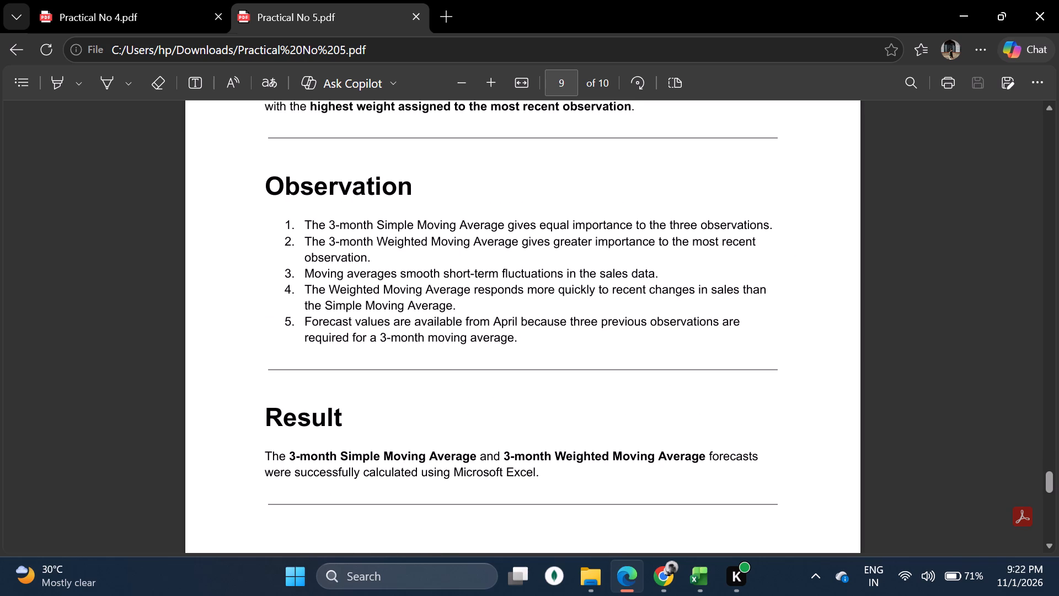
scroll(334, 349, down, 2)
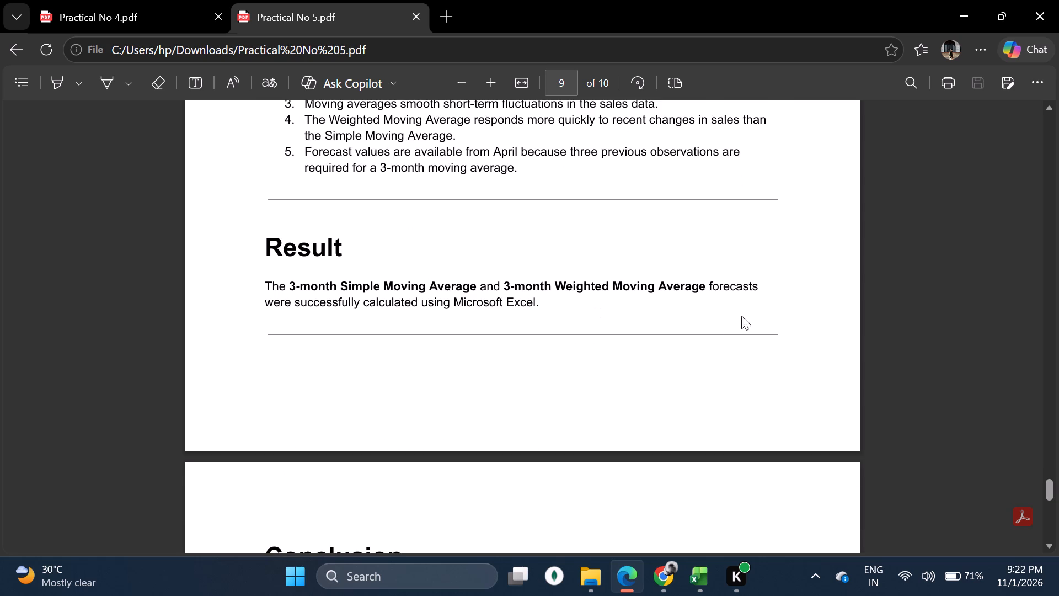
scroll(394, 331, down, 5)
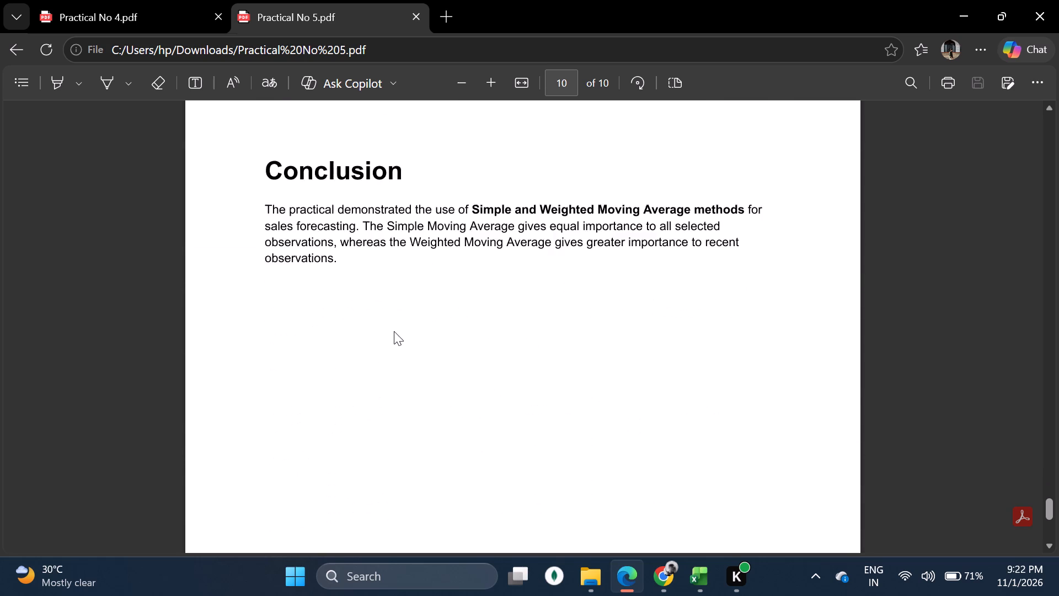
scroll(394, 331, down, 3)
scroll(393, 328, up, 20)
scroll(393, 328, up, 4)
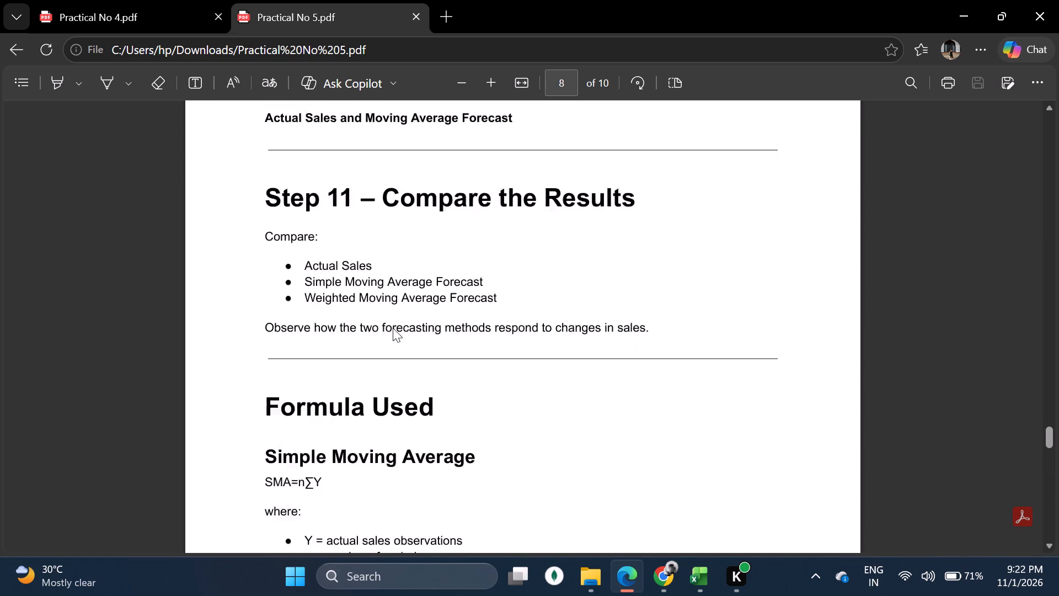
scroll(393, 328, up, 20)
scroll(393, 328, up, 5)
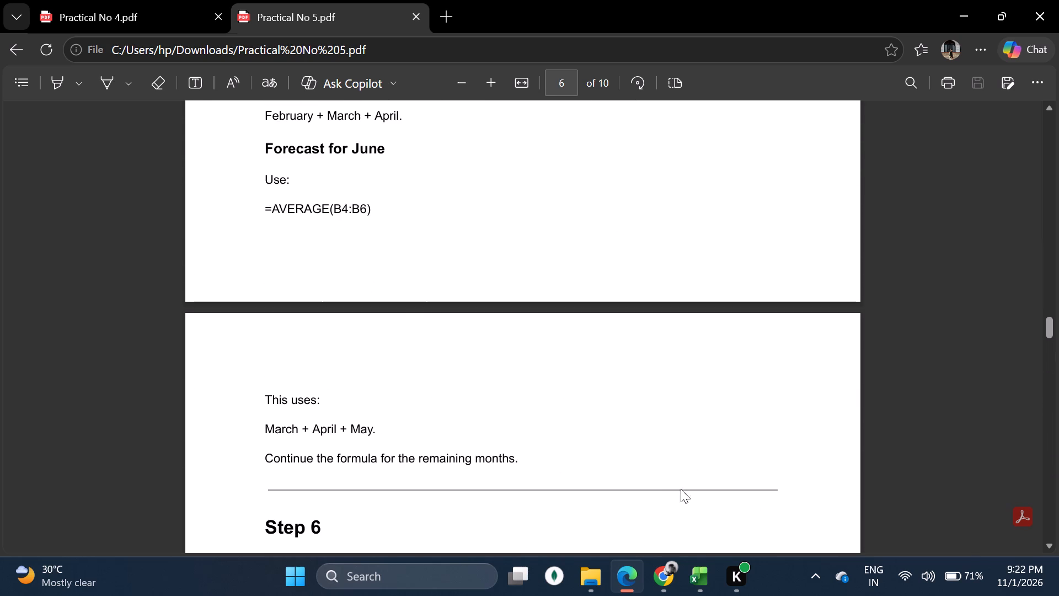
Switch back to Google Sheets in Chrome and review the April simple moving average formula in C5 and the line chart.
click(657, 595)
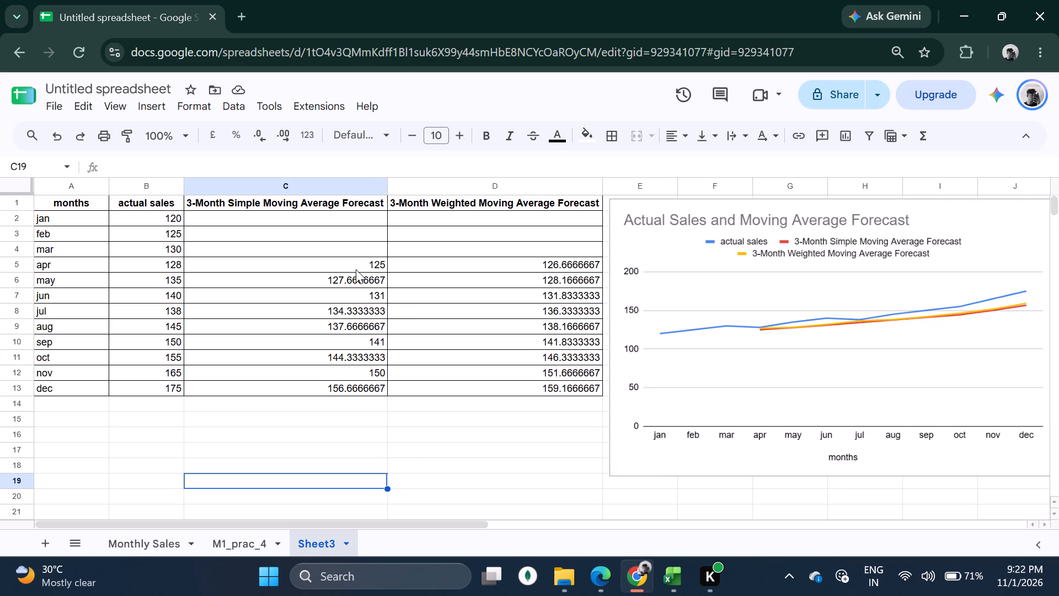
click(356, 269)
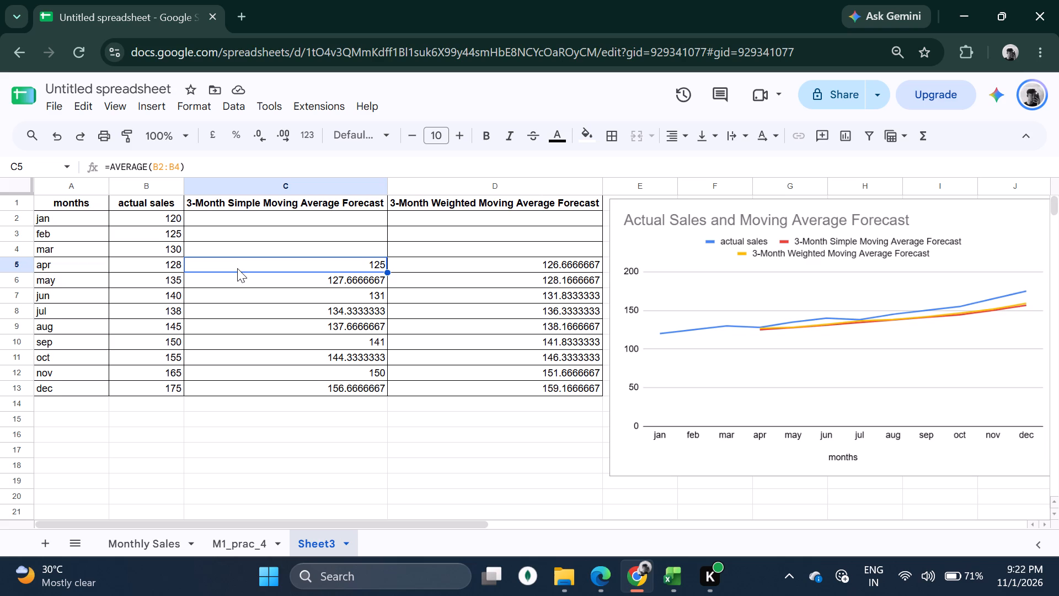
click(293, 428)
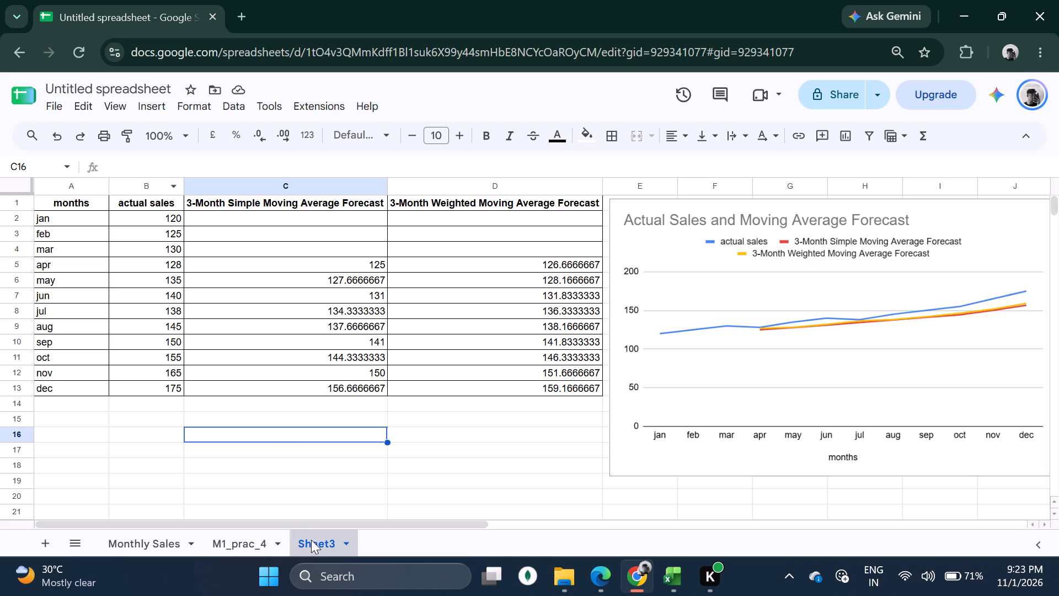
drag(330, 526, 426, 517)
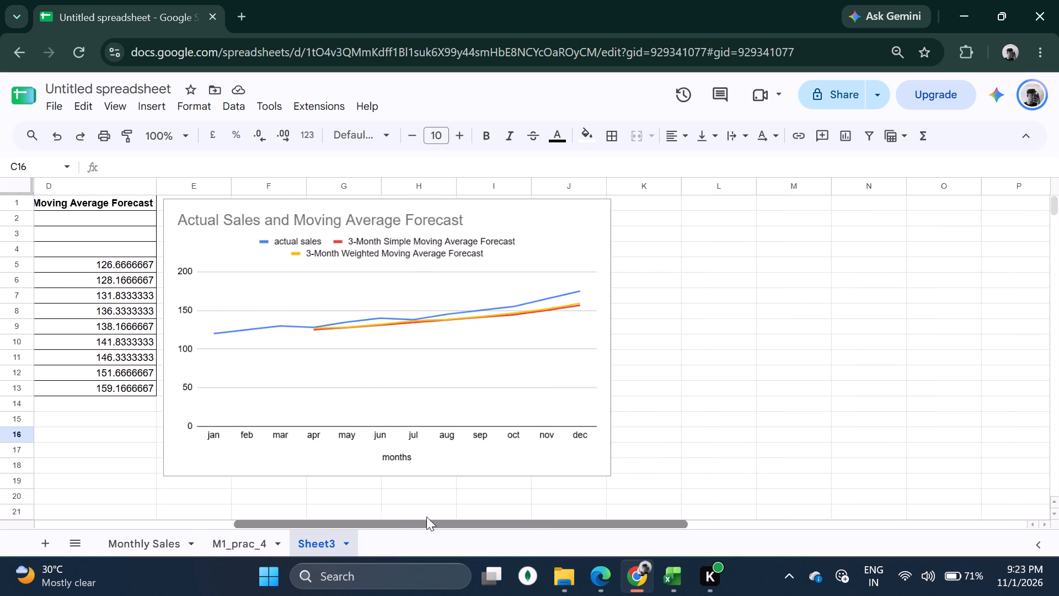
drag(426, 517, 276, 517)
click(215, 475)
click(120, 449)
click(19, 441)
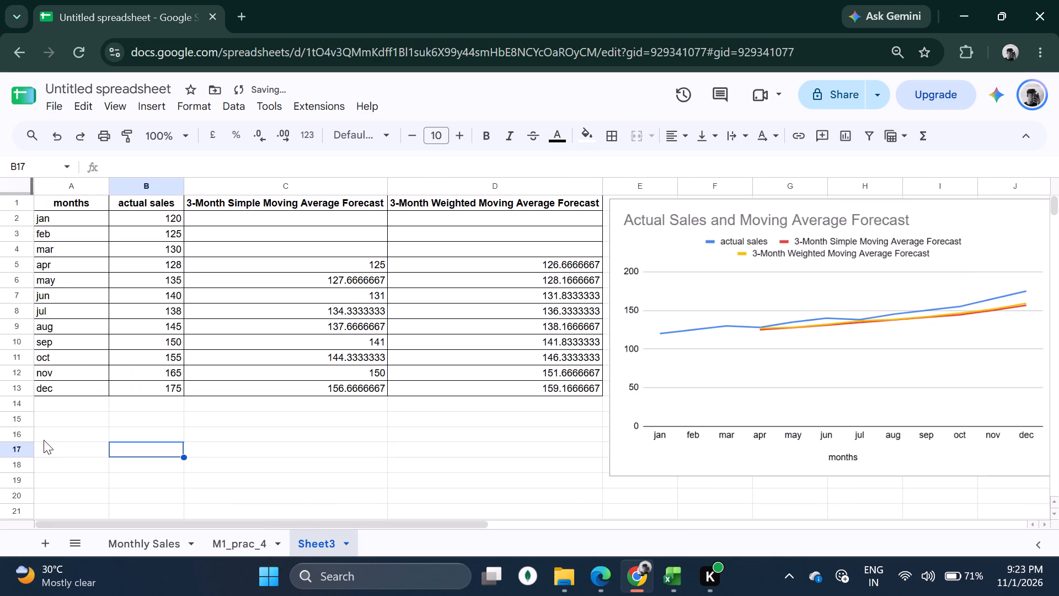
click(46, 439)
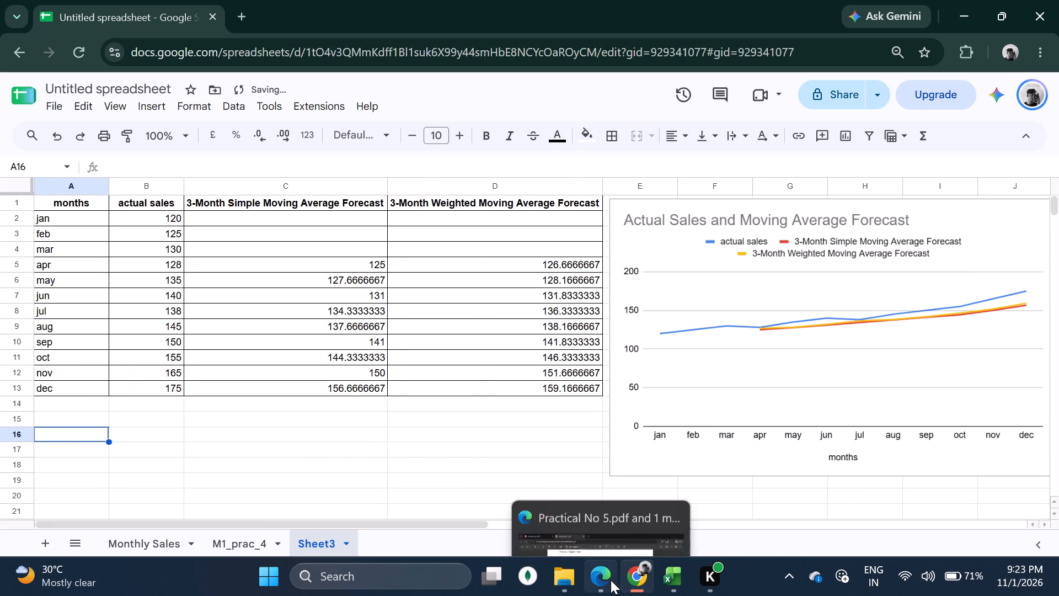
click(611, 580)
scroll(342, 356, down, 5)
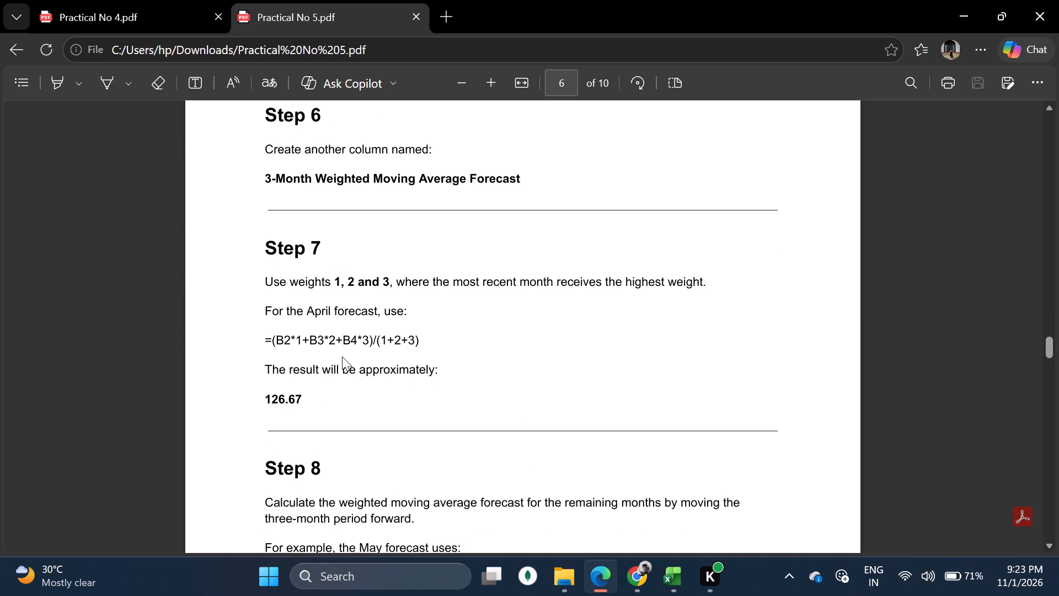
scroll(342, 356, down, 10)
Switch to File Explorer and open Practical No 6.pdf from the Downloads folder with Microsoft Edge.
click(558, 577)
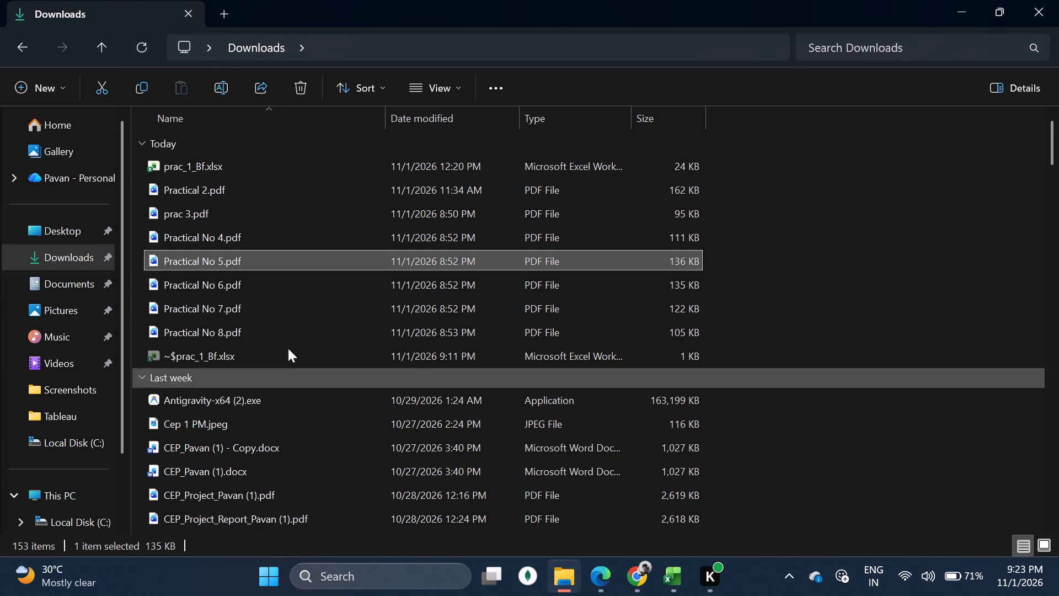
click(240, 285)
right_click(240, 285)
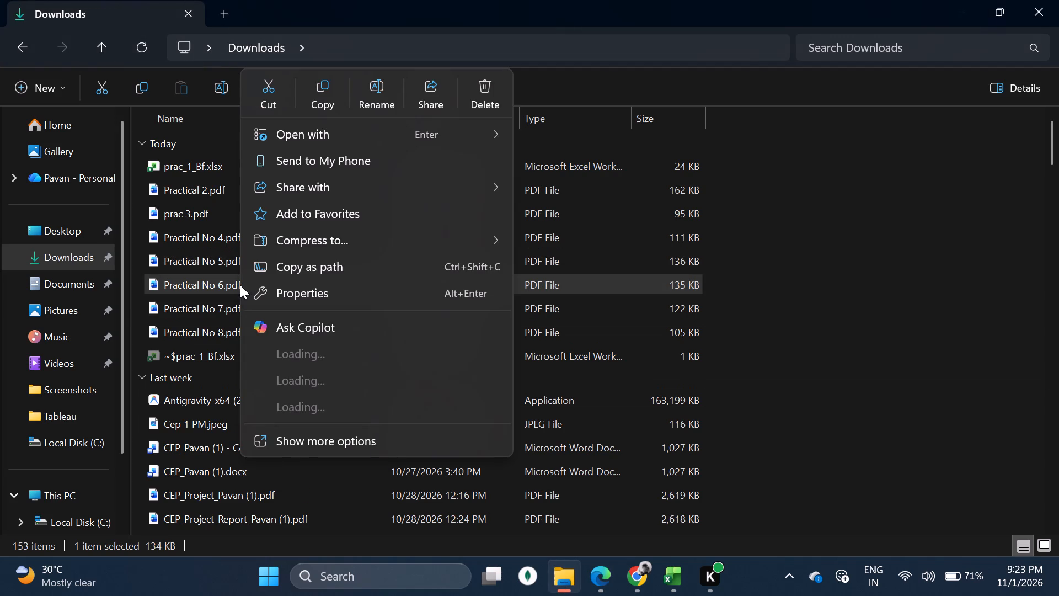
click(601, 167)
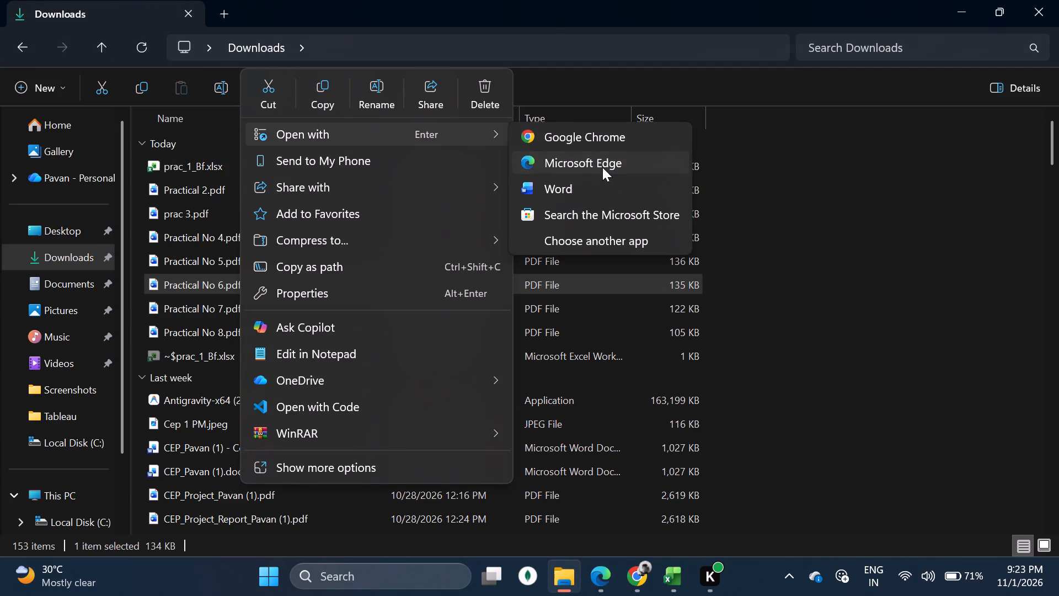
Read the title and aim of Practical No. 6 on the first page of the PDF.
scroll(467, 265, down, 1)
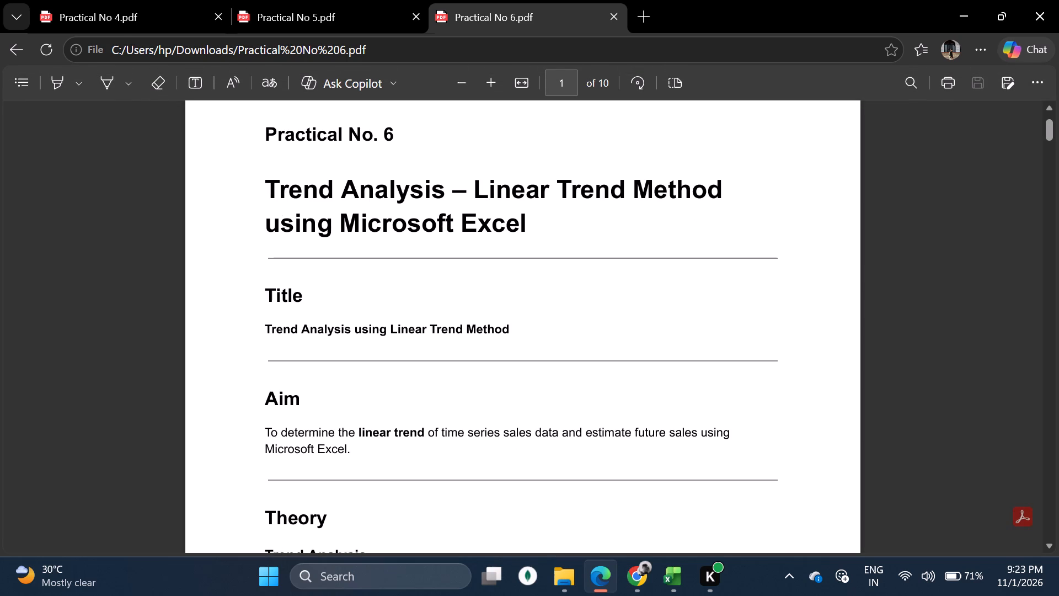
scroll(431, 235, down, 2)
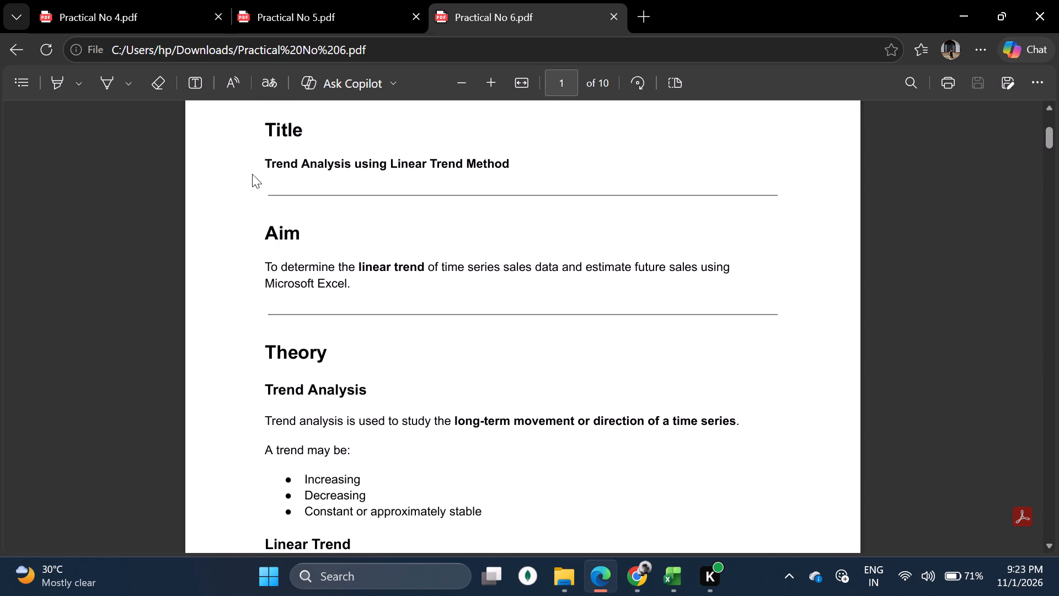
drag(258, 169, 510, 176)
click(426, 203)
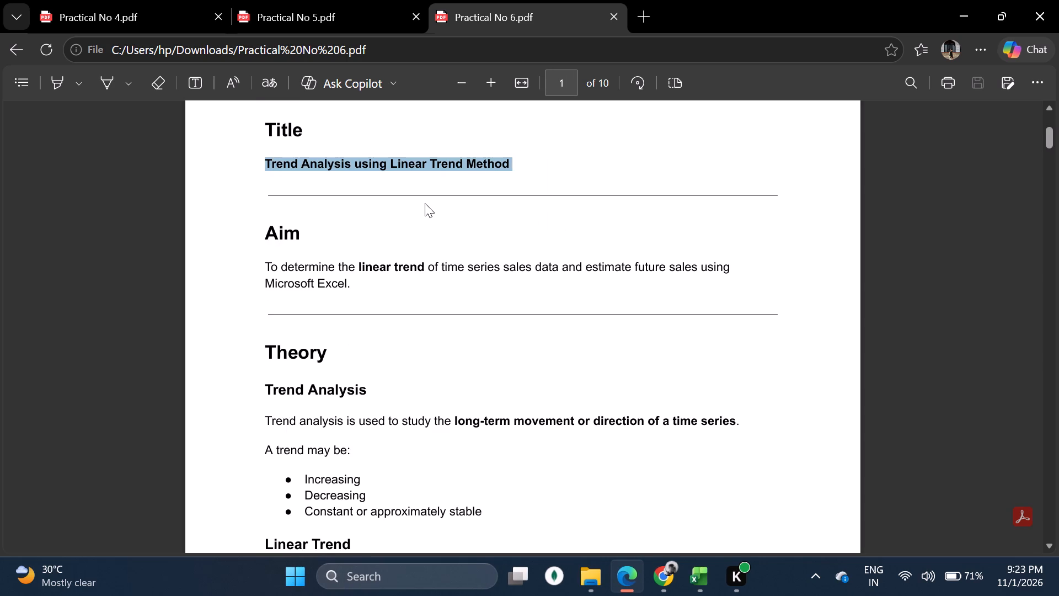
scroll(339, 242, down, 1)
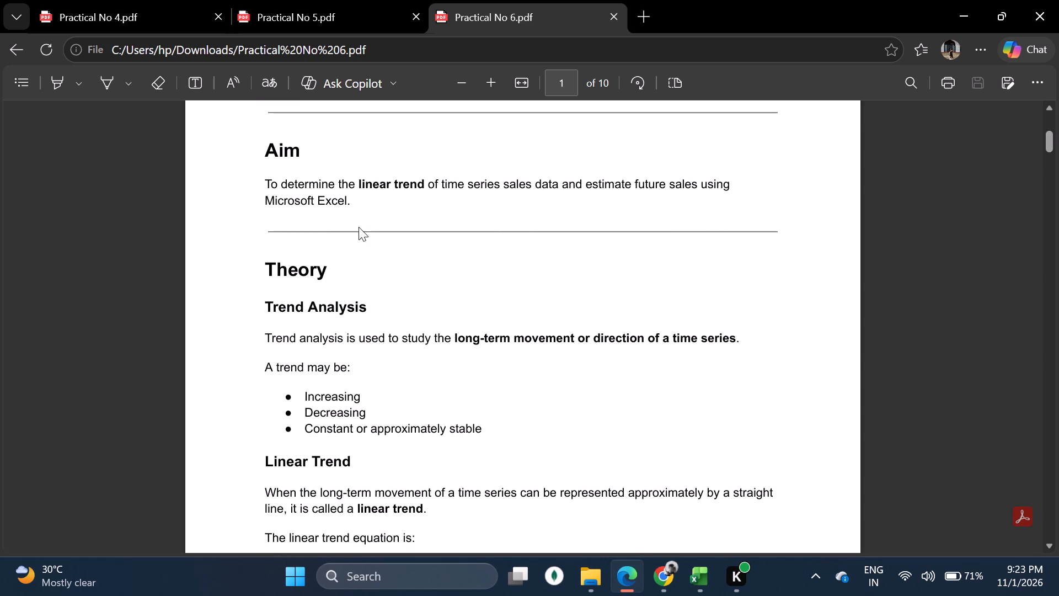
drag(356, 203, 251, 185)
click(290, 303)
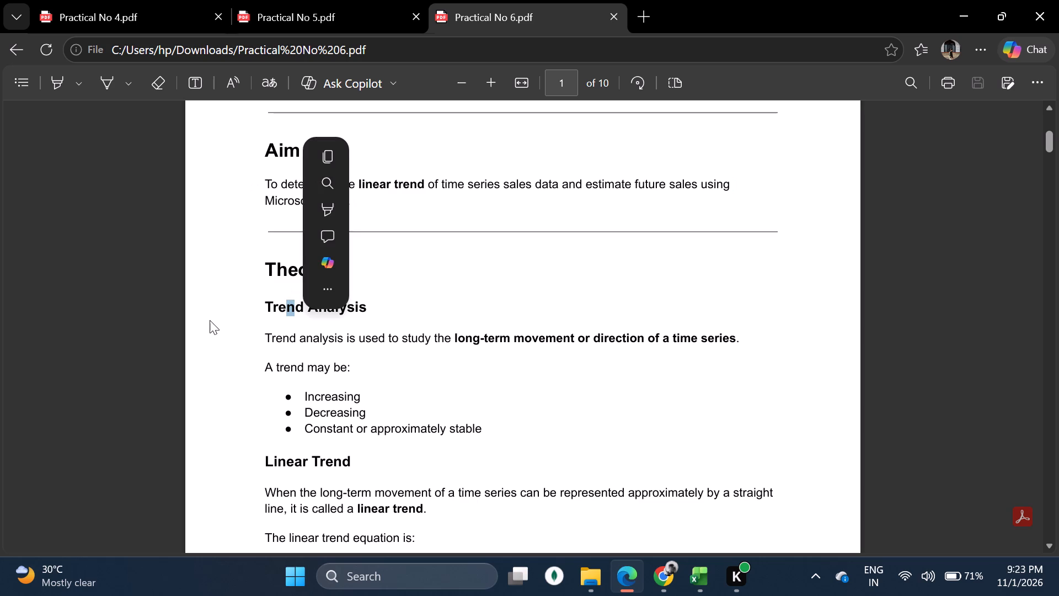
Read the Trend Analysis theory in Practical No 6.pdf, including the list of possible trend types.
click(210, 314)
drag(264, 304, 390, 315)
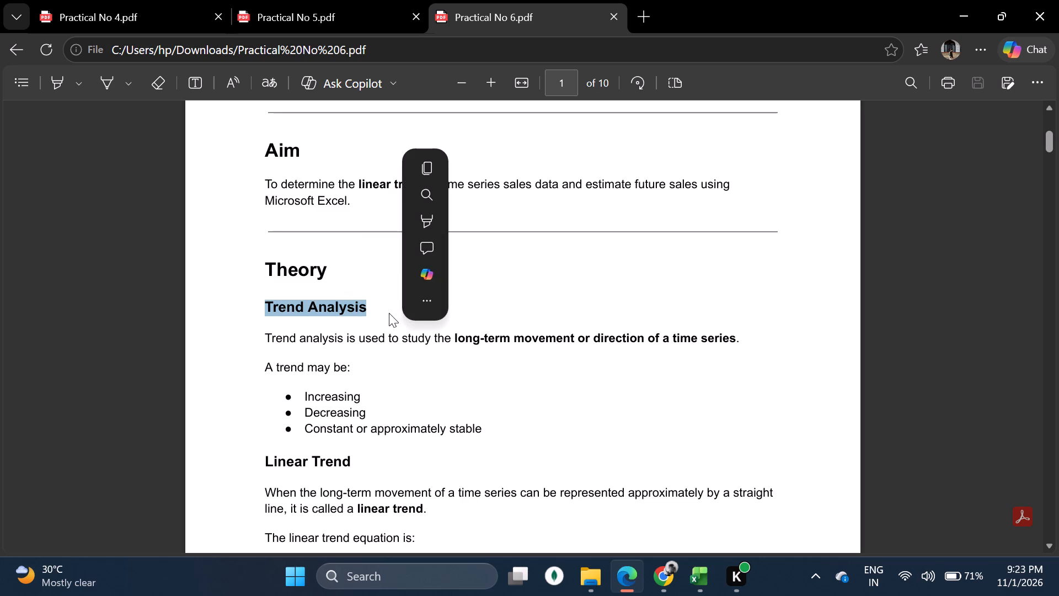
click(270, 332)
drag(320, 348, 367, 358)
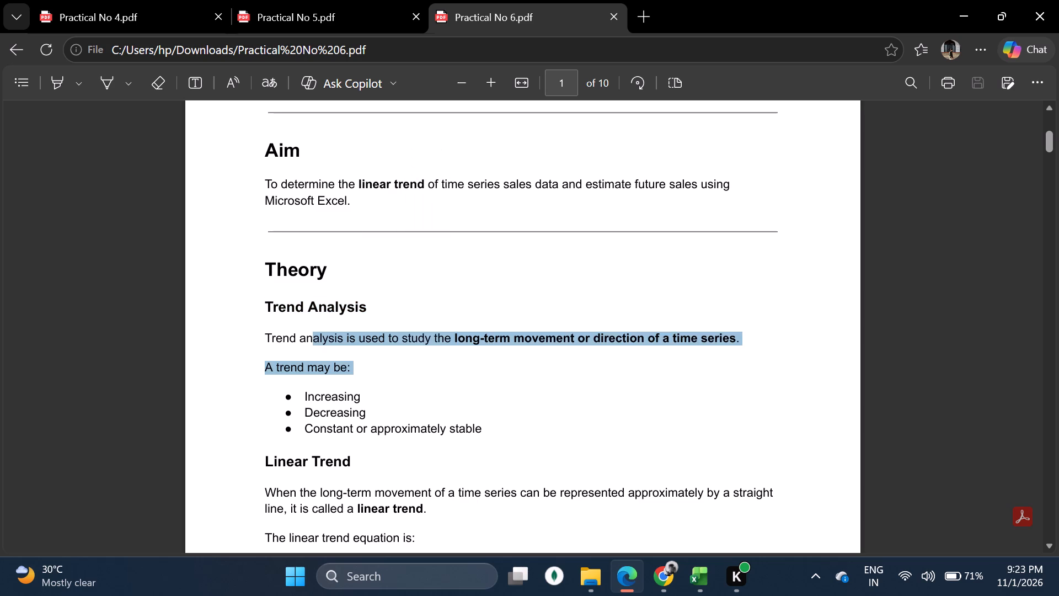
drag(367, 358, 383, 362)
click(386, 368)
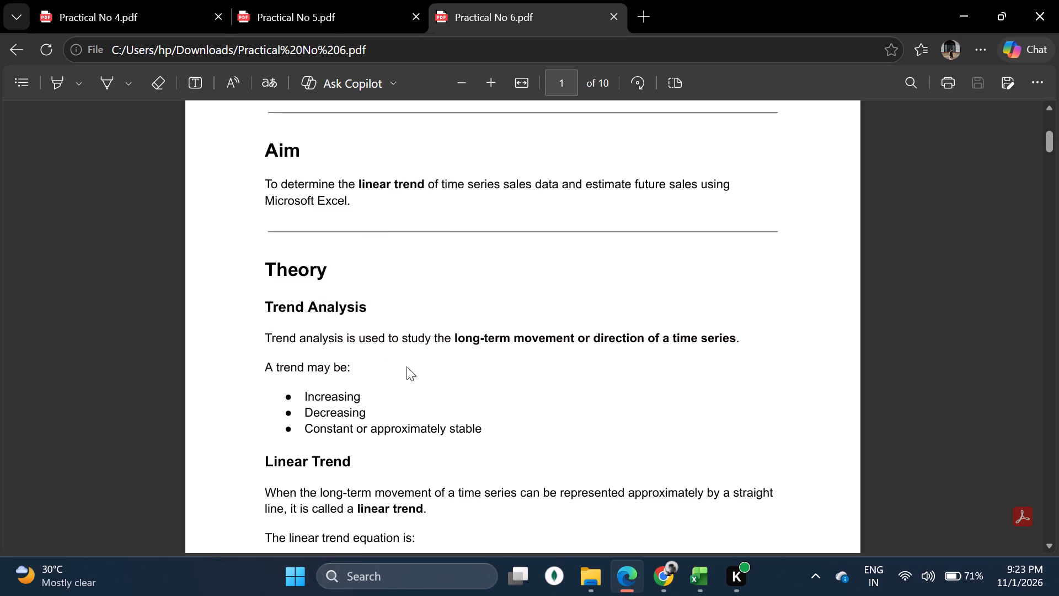
scroll(508, 359, down, 2)
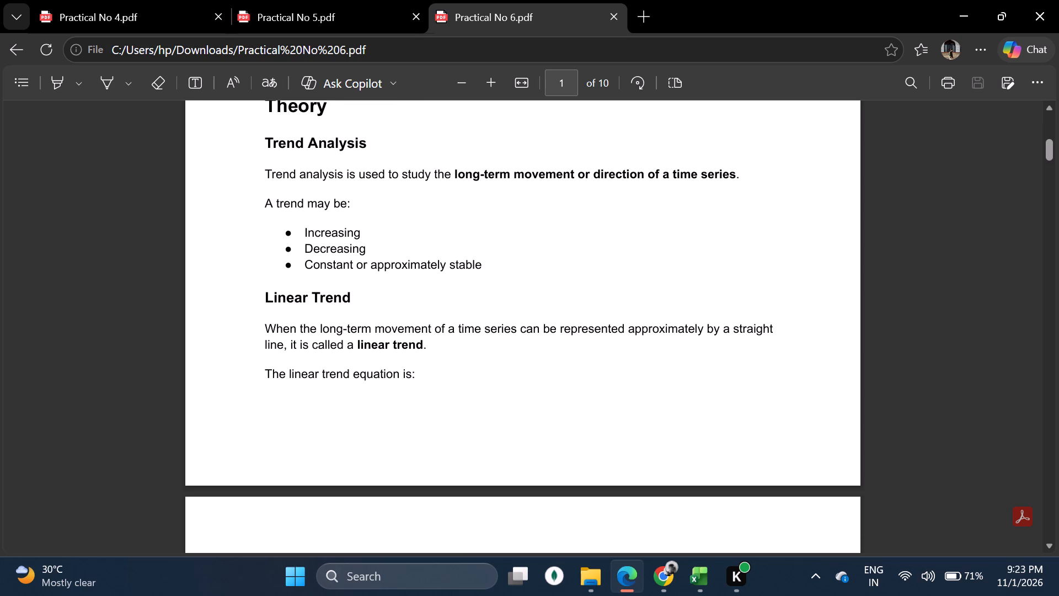
drag(265, 201, 351, 216)
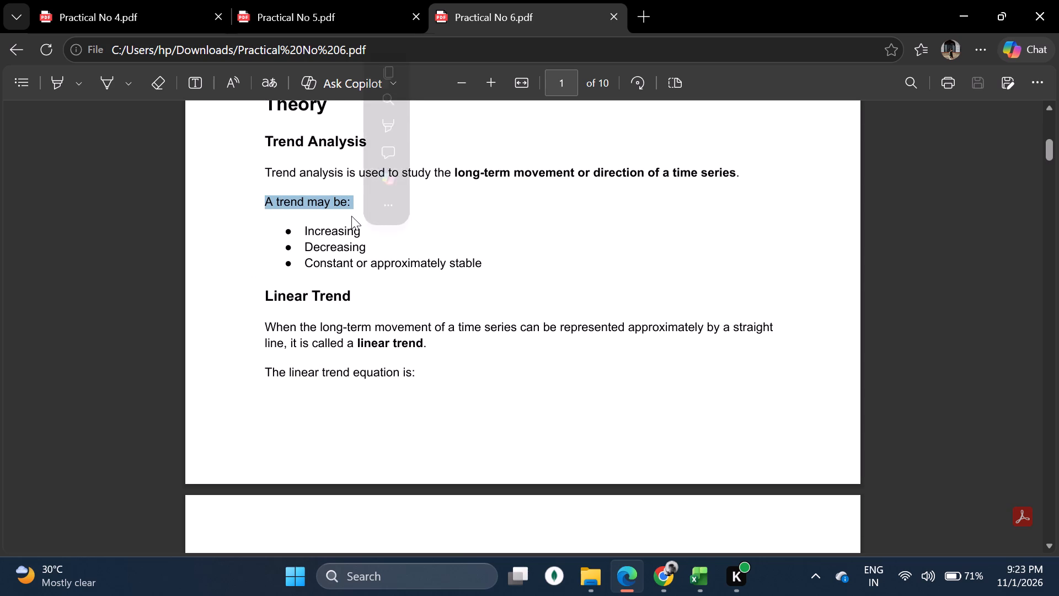
click(334, 226)
drag(302, 229, 393, 255)
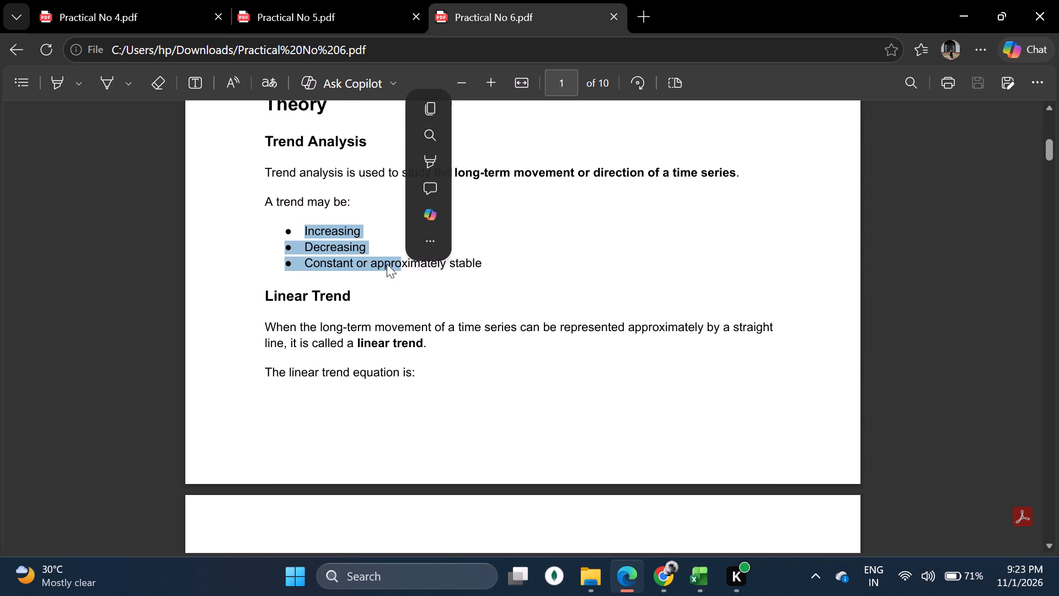
click(351, 286)
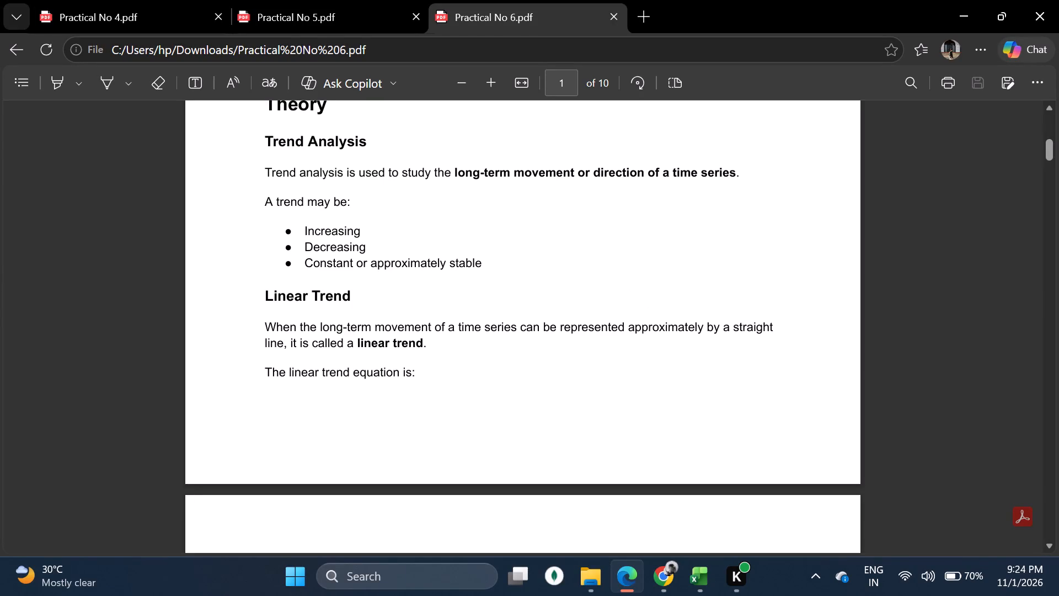
Read the Linear Trend definition and study the equation Yc=a+bX with the meaning of each term.
scroll(451, 328, down, 1)
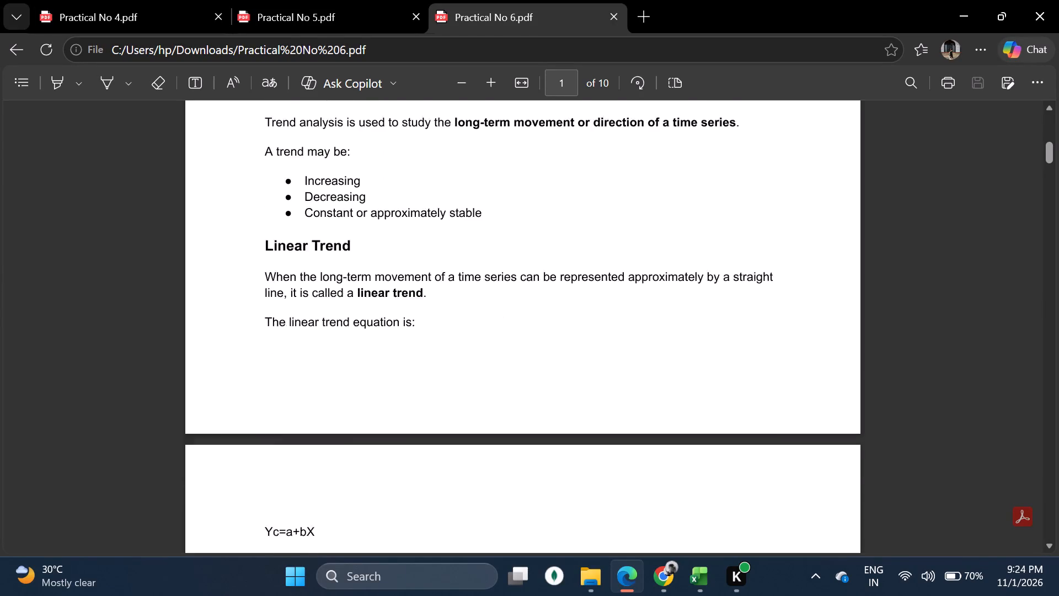
drag(250, 292, 504, 284)
drag(453, 289, 296, 285)
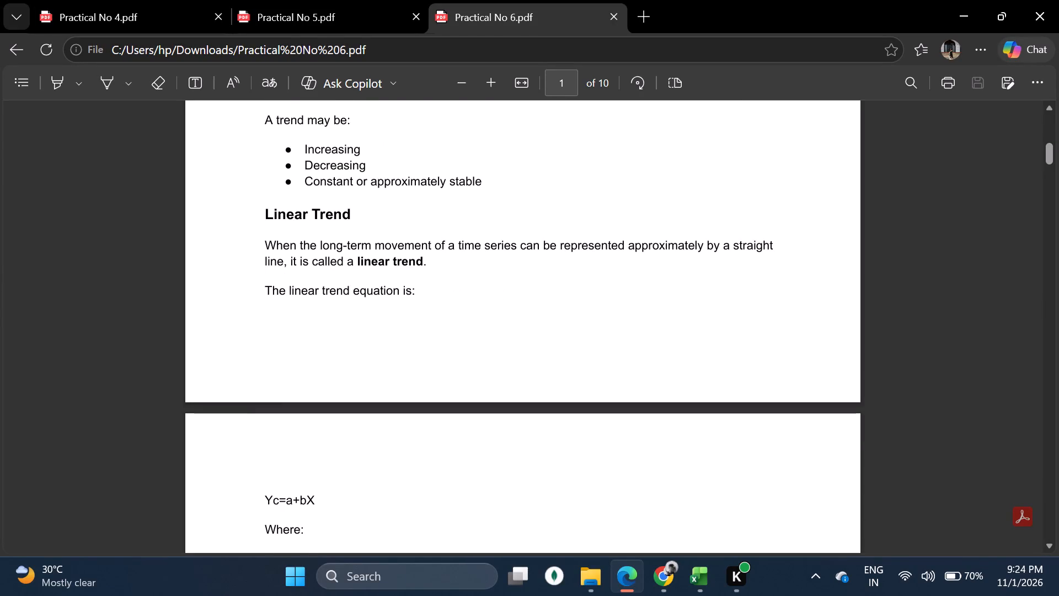
drag(296, 285, 255, 285)
scroll(329, 294, down, 3)
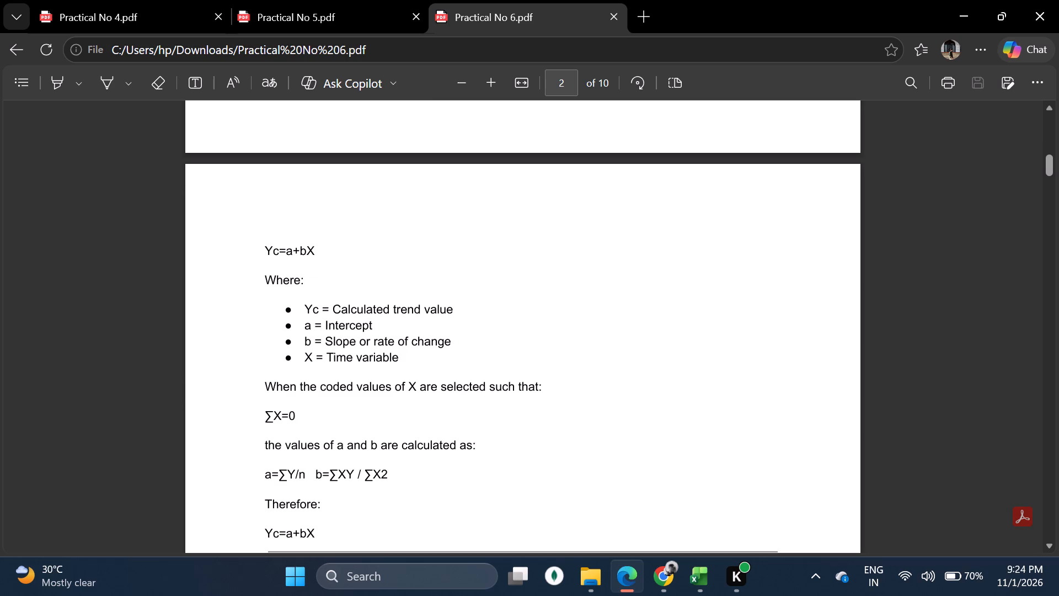
drag(268, 248, 371, 262)
click(290, 296)
drag(317, 255, 251, 254)
click(270, 273)
drag(274, 245, 263, 249)
drag(308, 249, 315, 253)
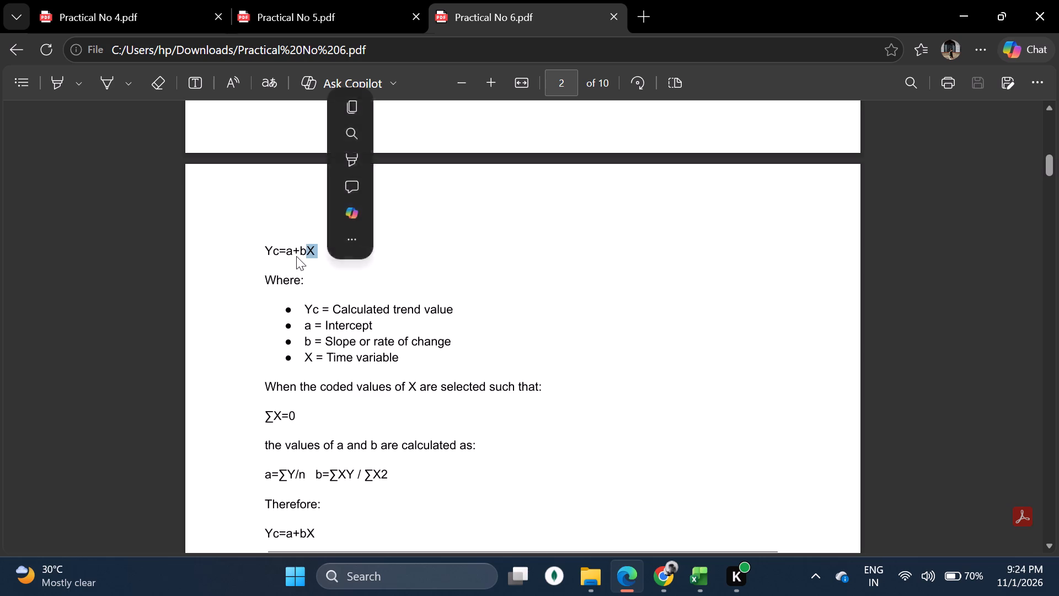
click(296, 256)
drag(298, 251, 291, 248)
click(305, 252)
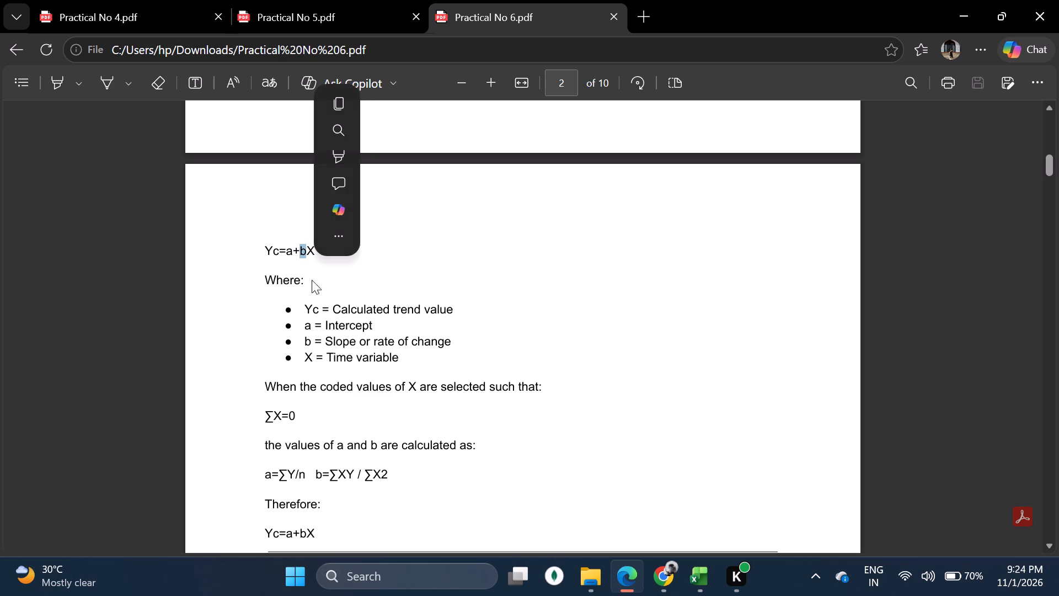
click(342, 315)
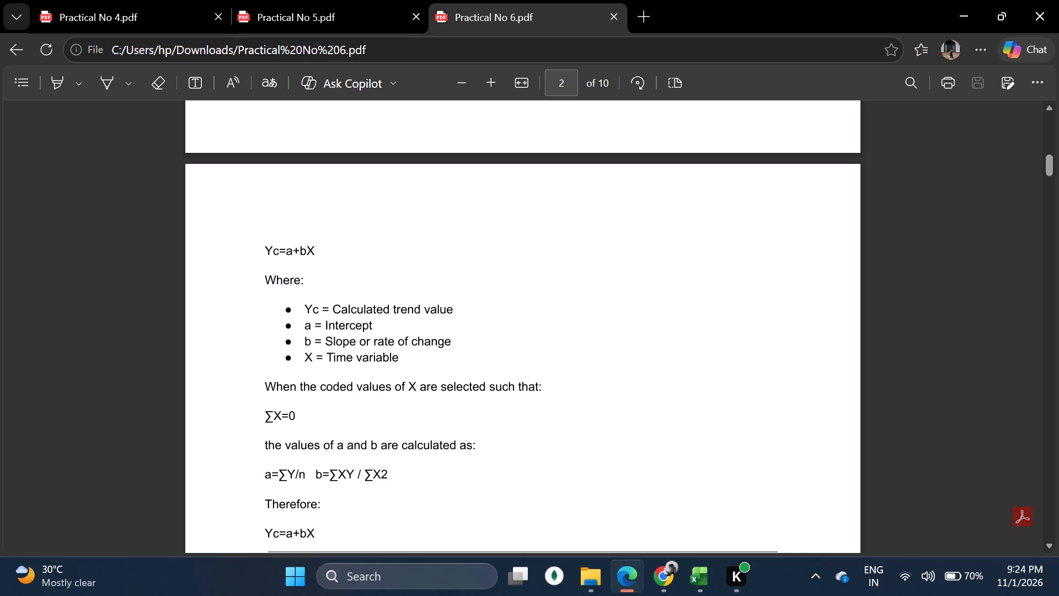
Review the formulas for a and b, the annual sales dataset and the start of the Procedure section.
scroll(383, 450, down, 2)
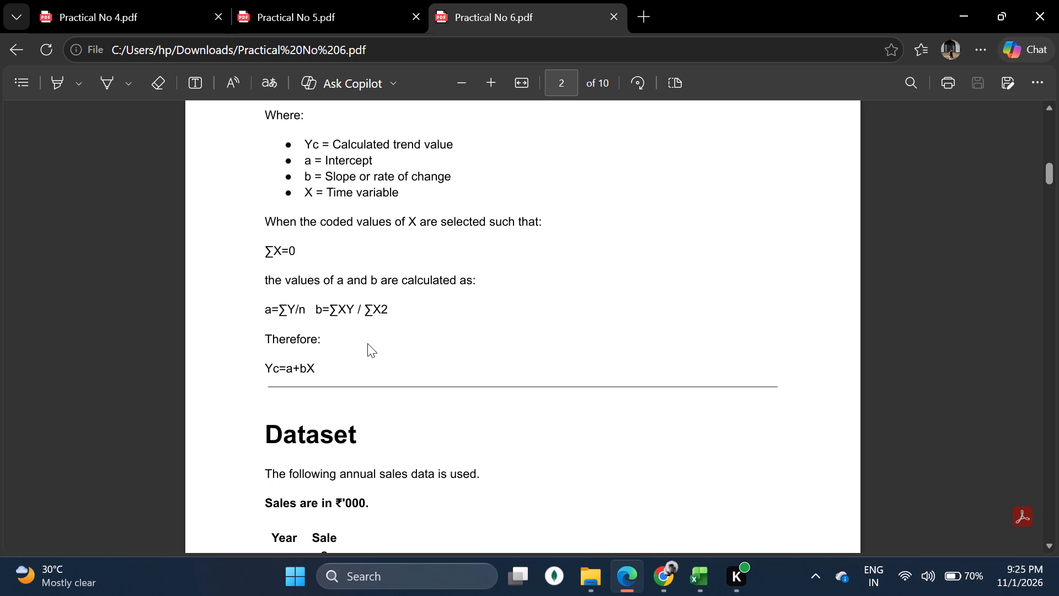
scroll(365, 345, down, 4)
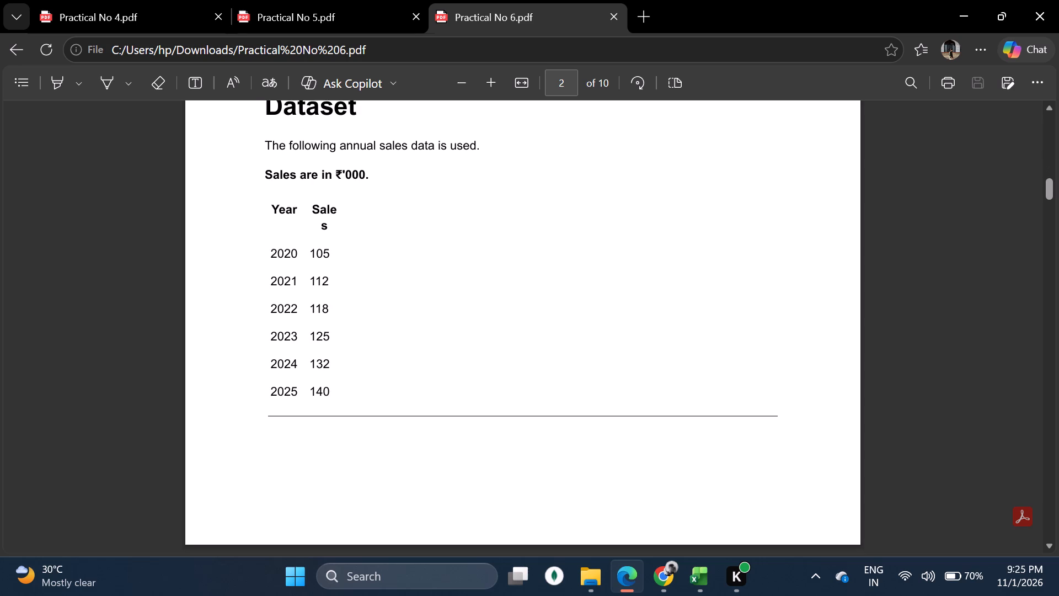
drag(270, 248, 323, 406)
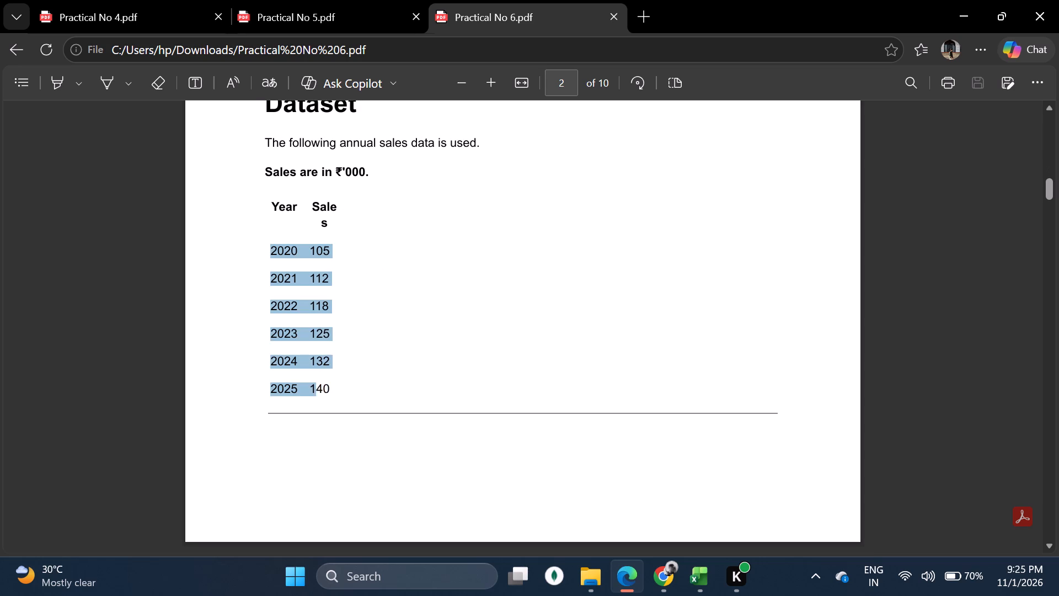
drag(323, 406, 341, 401)
click(624, 249)
scroll(624, 249, down, 4)
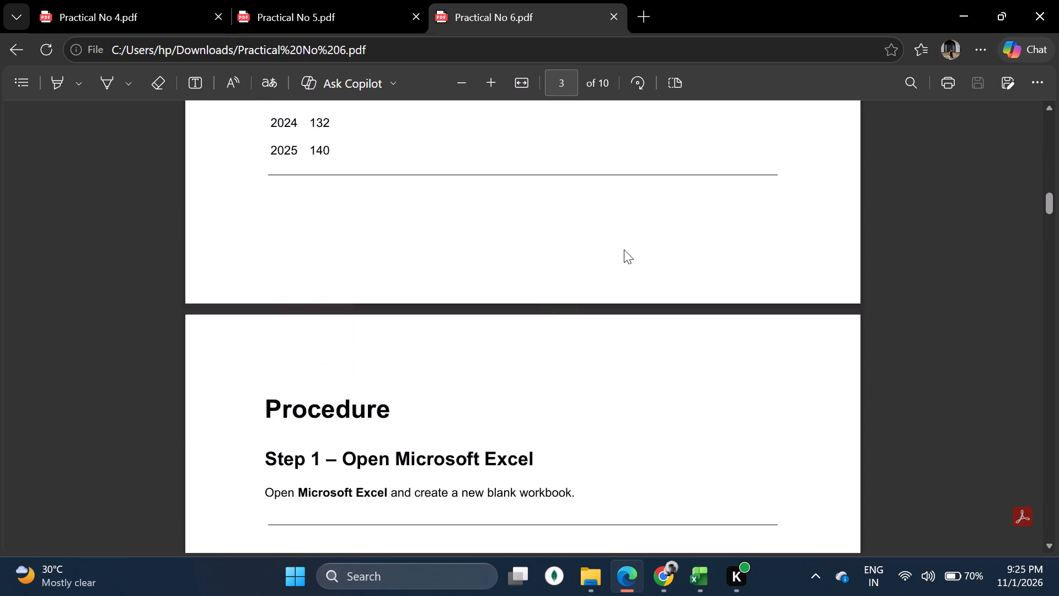
scroll(624, 249, down, 2)
scroll(624, 249, up, 6)
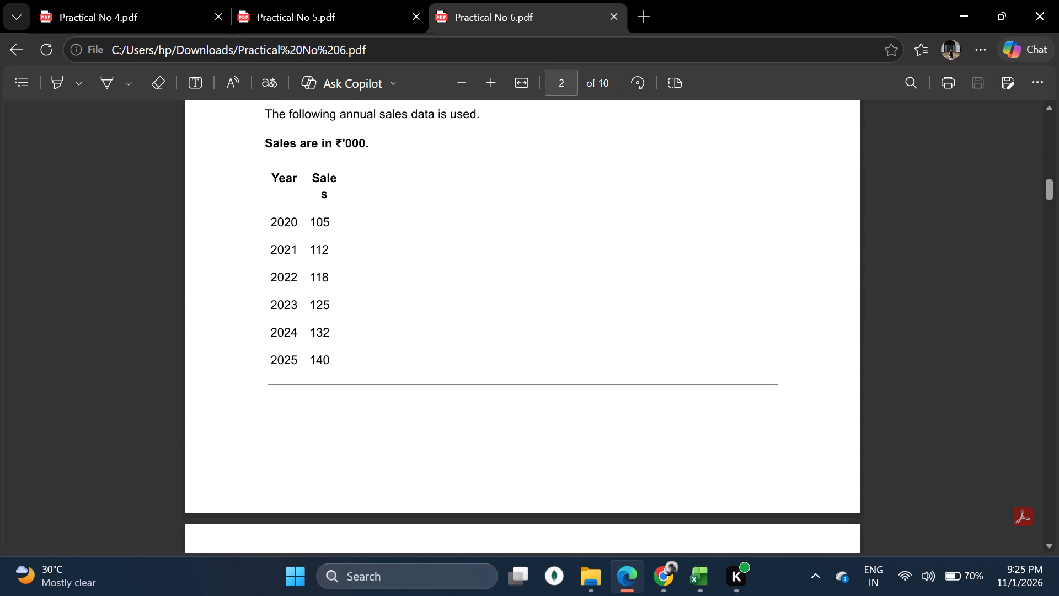
Copy the year and sales figures for 2020 to 2025 from the Dataset table in the PDF.
drag(270, 249, 337, 385)
key(ctrl+c)
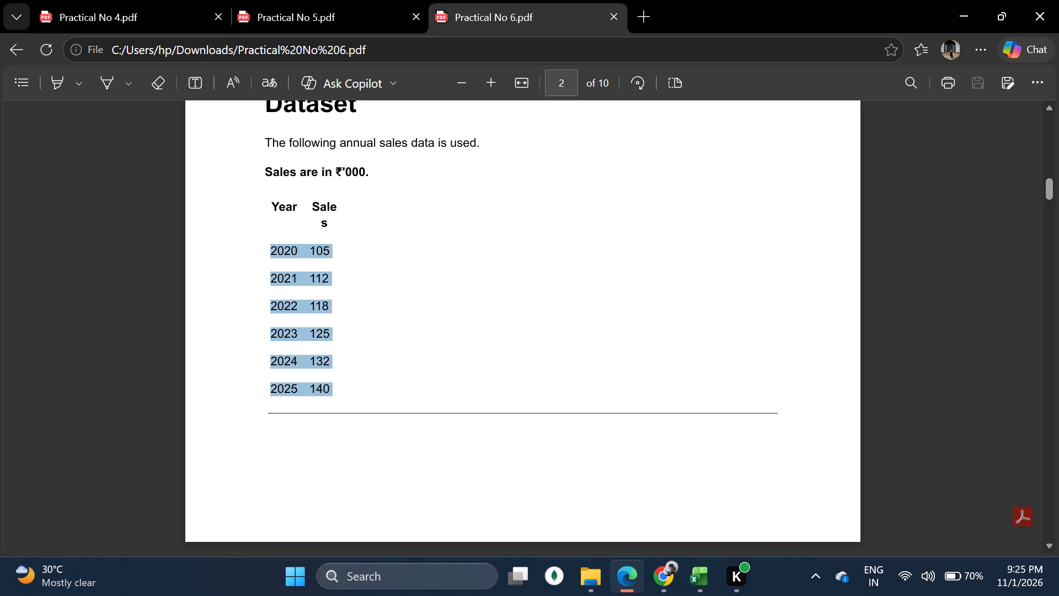
Switch to Google Sheets in Chrome and rename the moving average sheet, Sheet3, as M1_prac_5.
click(668, 573)
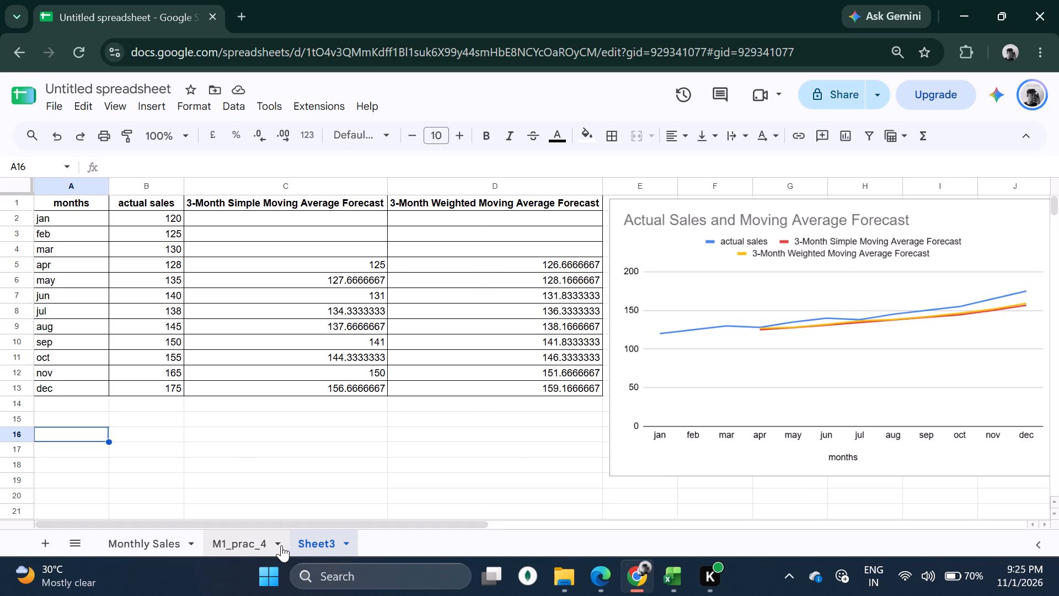
double_click(328, 547)
key(BackSpace)
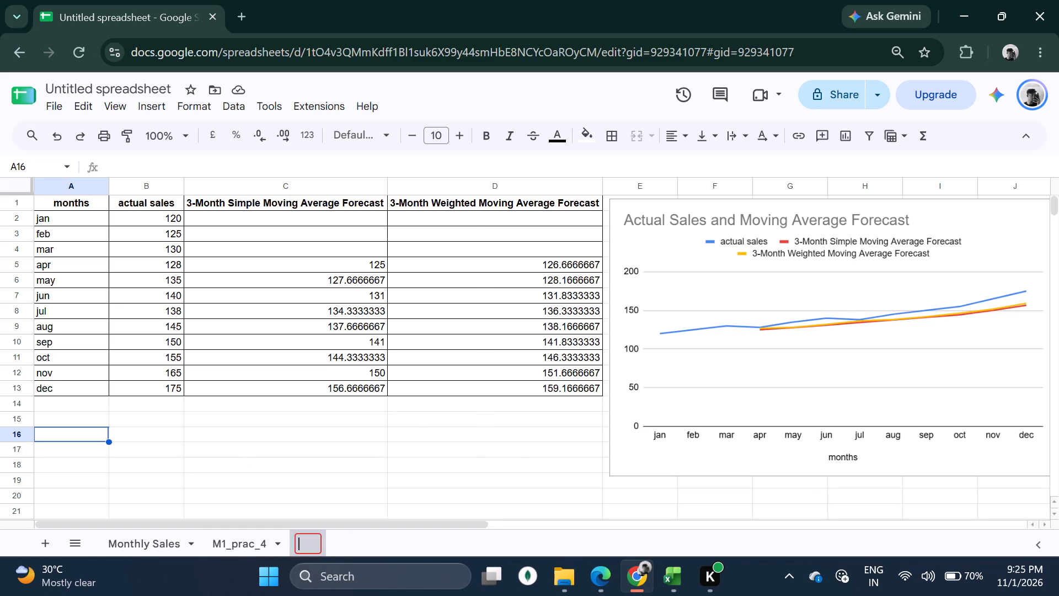
text(M1)
text(_pra_)
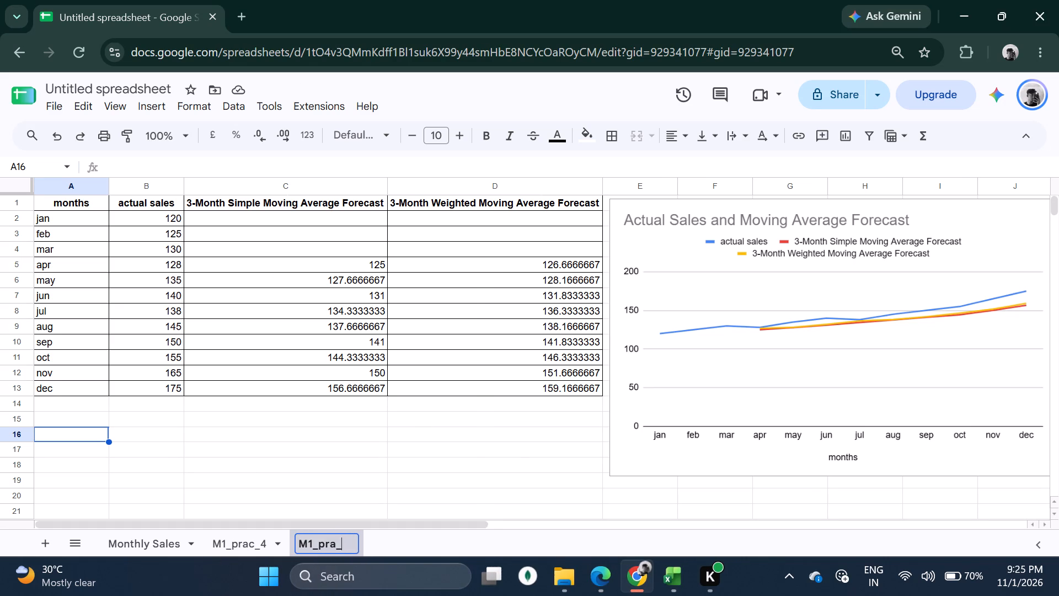
key(BackSpace)
text(c_)
key(5)
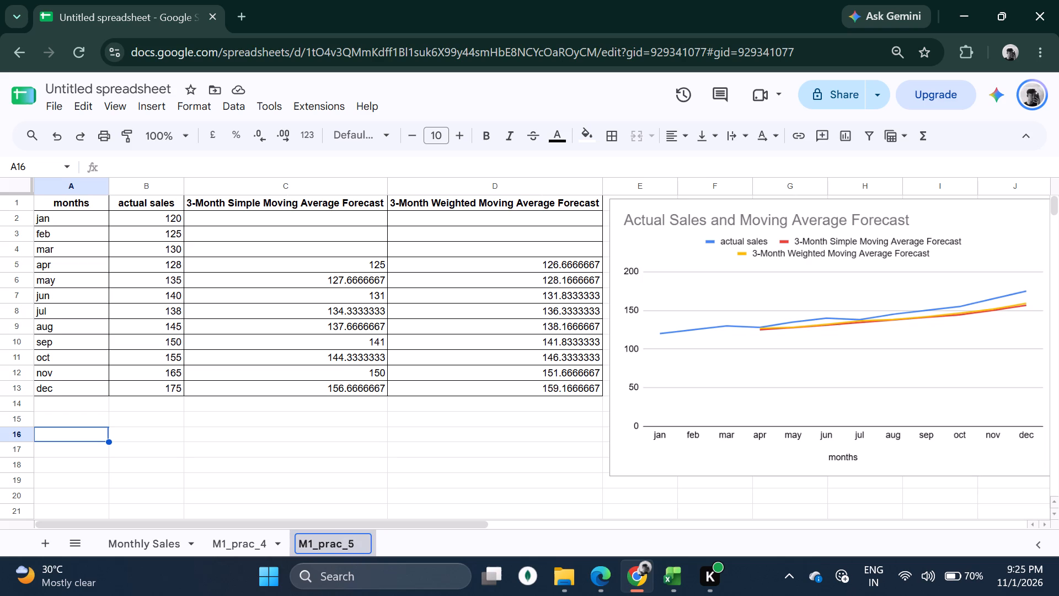
key(Return)
Add a new sheet to the spreadsheet and name it M1_prac_6.
click(49, 539)
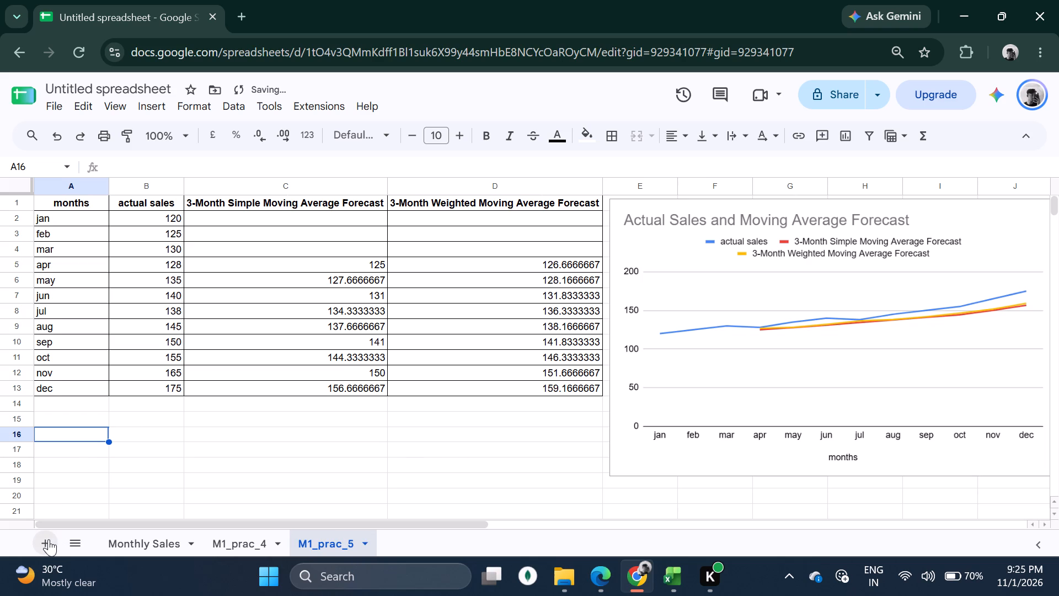
double_click(401, 545)
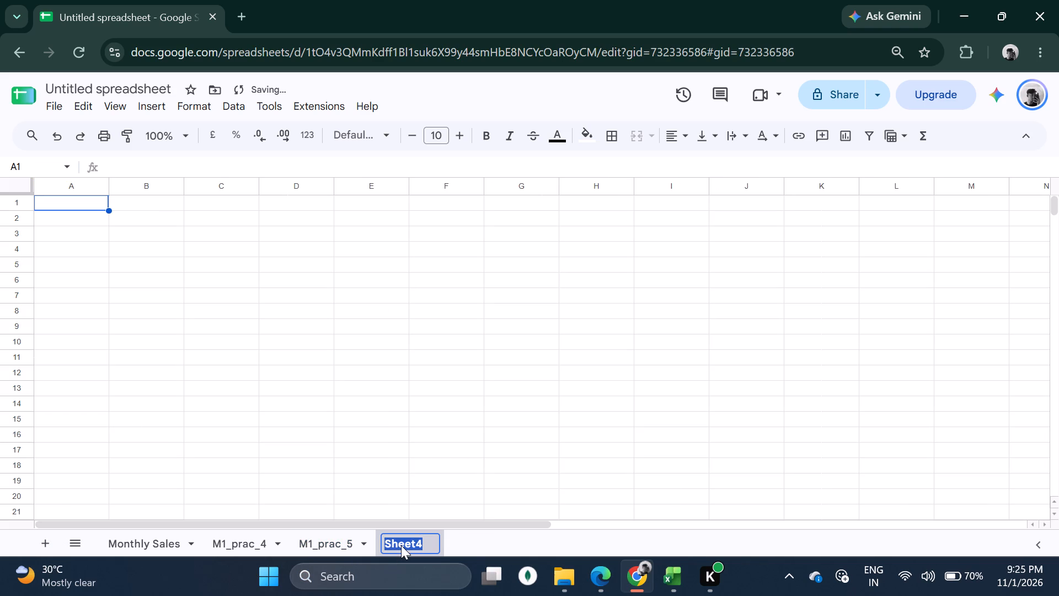
key(shift+m)
key(1)
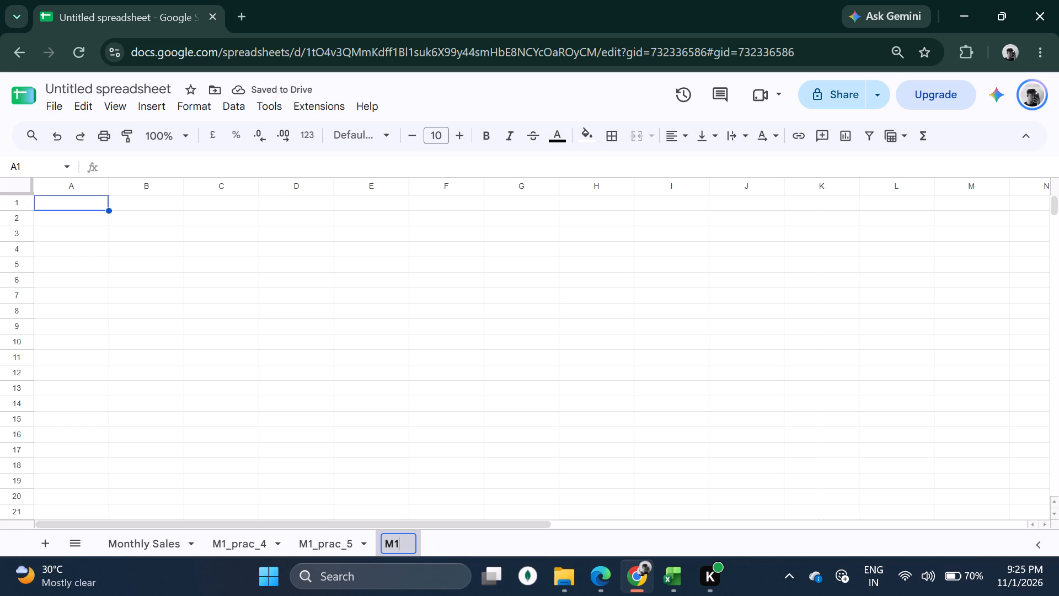
key(shift+underscore)
key(shift+m)
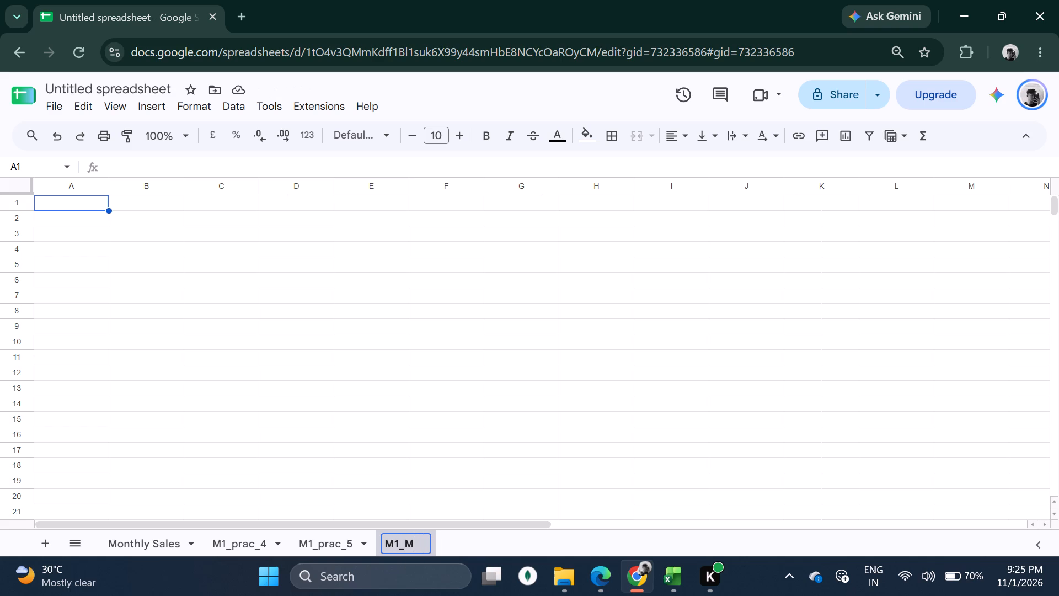
key(BackSpace)
text(prac)
text(_6)
key(Return)
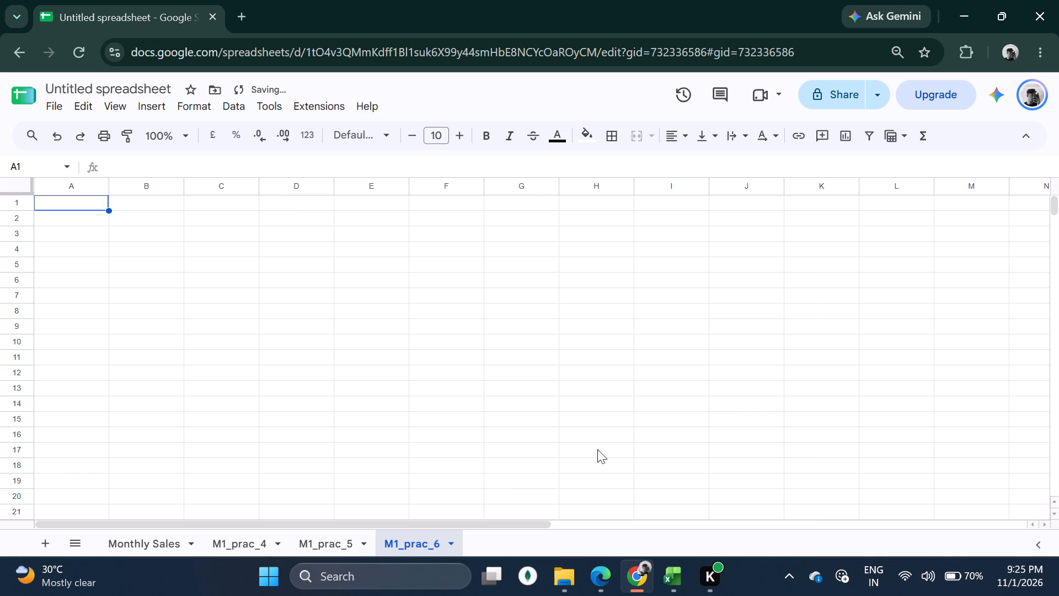
Paste the copied year and sales figures into cell J9 of the M1_prac_6 sheet.
click(758, 321)
key(ctrl+v)
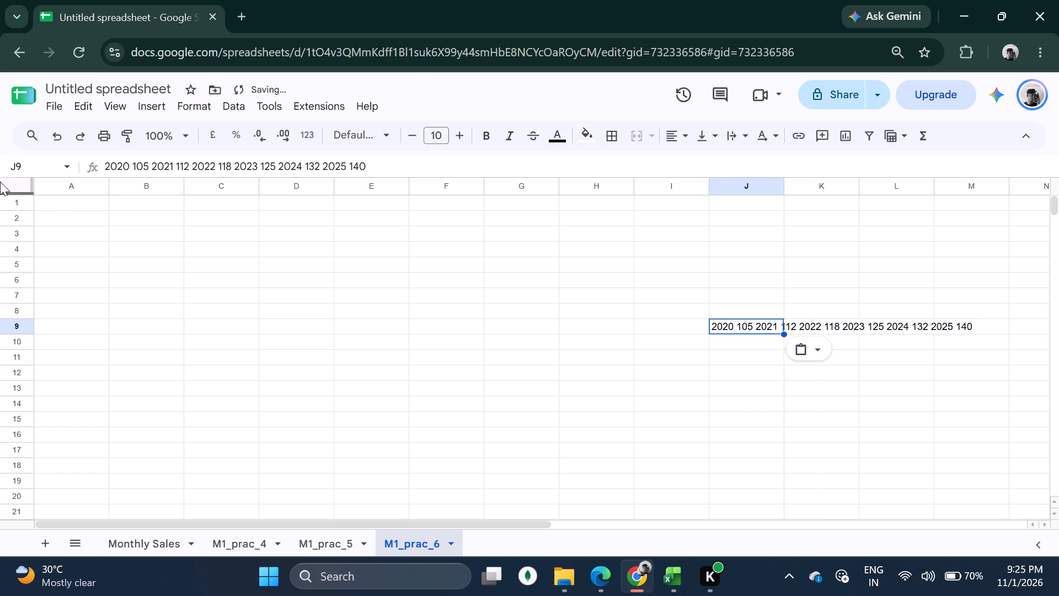
Enter the column headers year in cell A1 and sales in cell B1.
click(67, 207)
text(year)
key(Return)
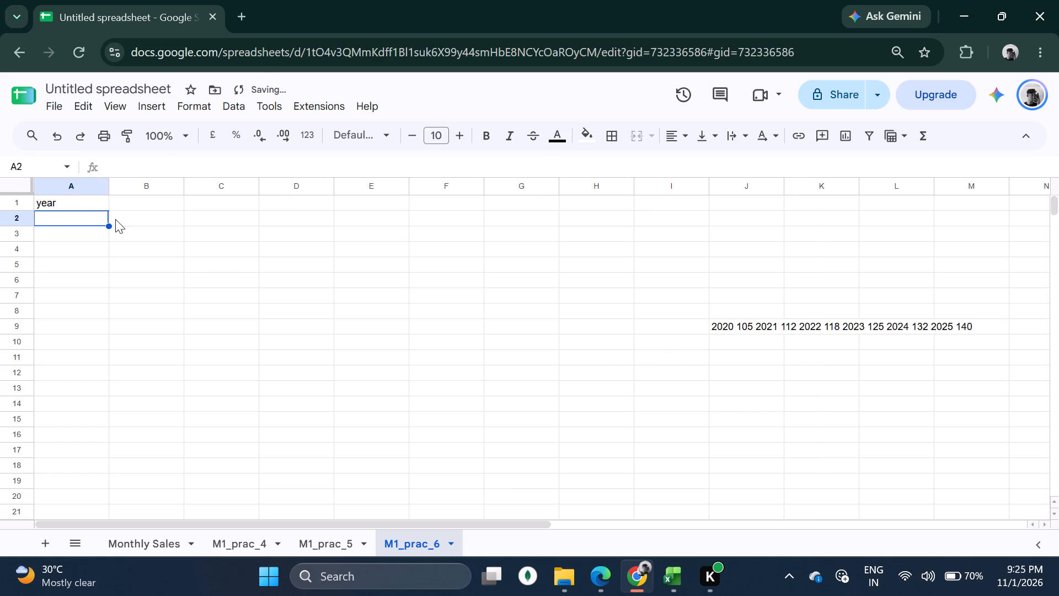
click(167, 196)
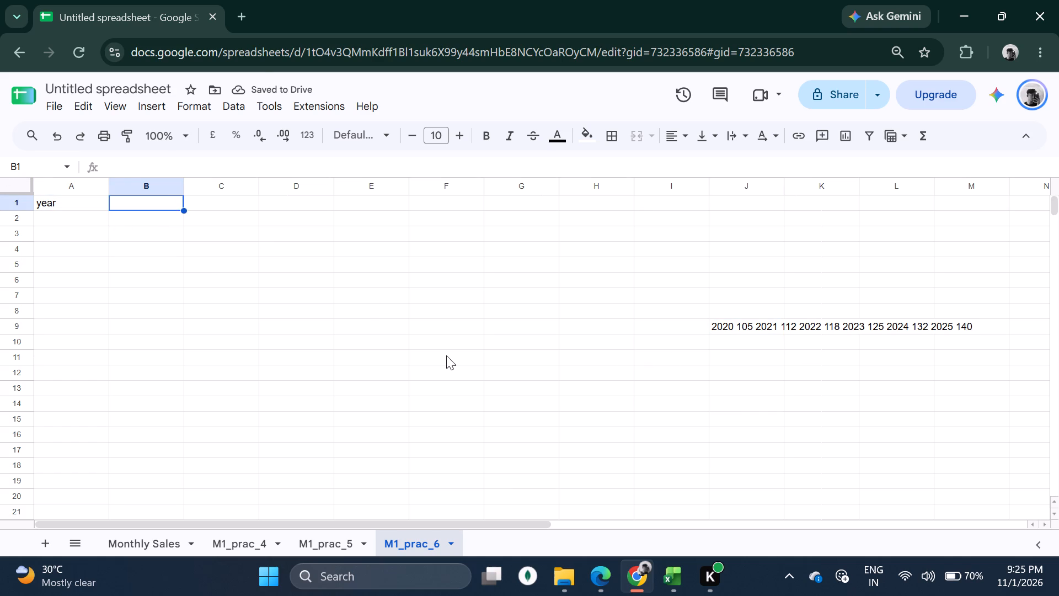
text(sa)
text(les)
key(Return)
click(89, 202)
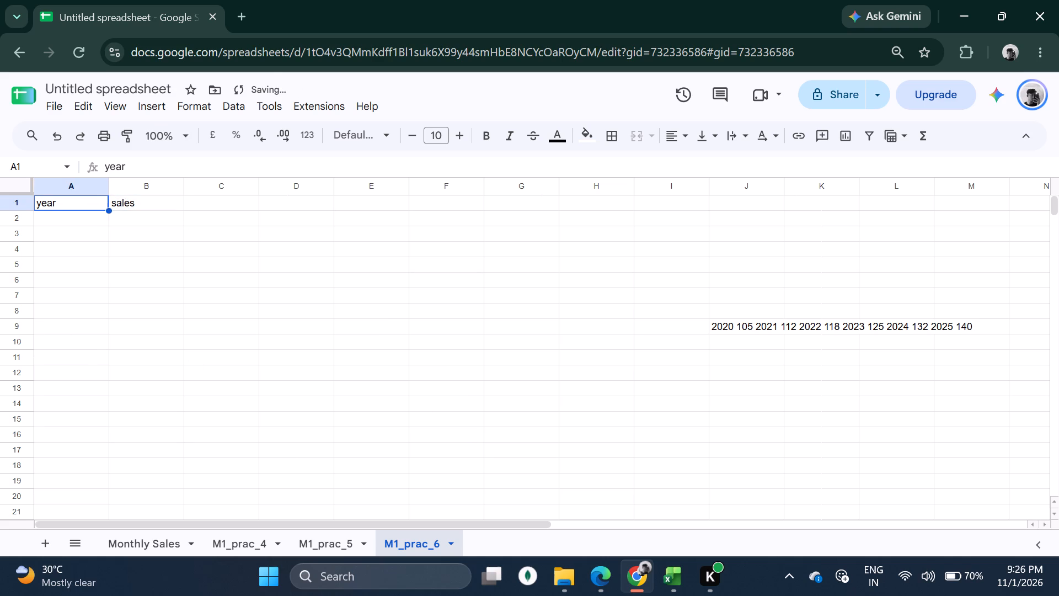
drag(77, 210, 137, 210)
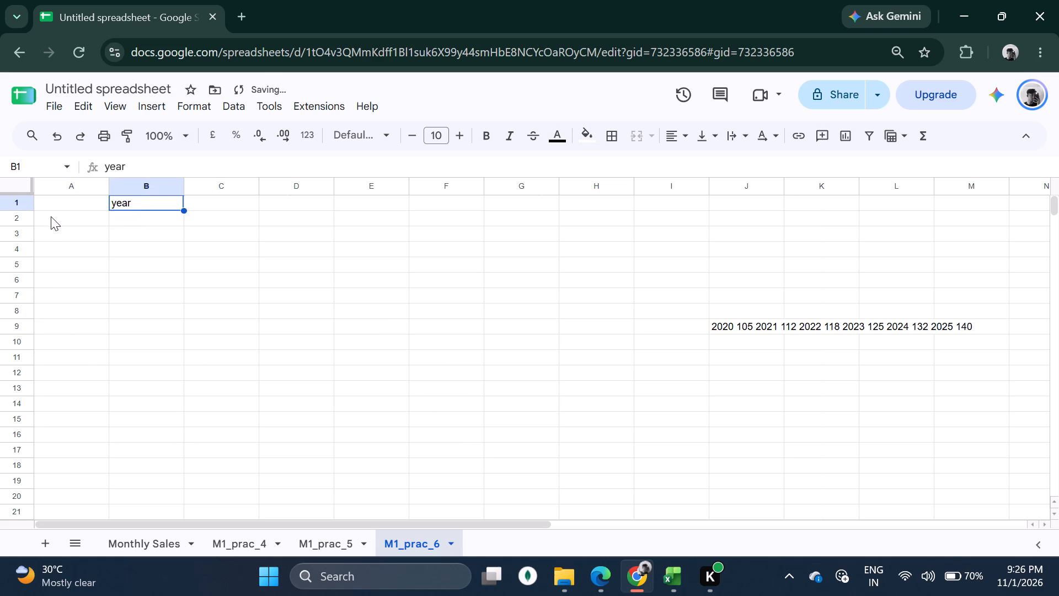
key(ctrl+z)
Format the header cells A1:B1 as centred and bold, with borders on all sides.
click(68, 201)
drag(60, 206, 132, 205)
click(687, 137)
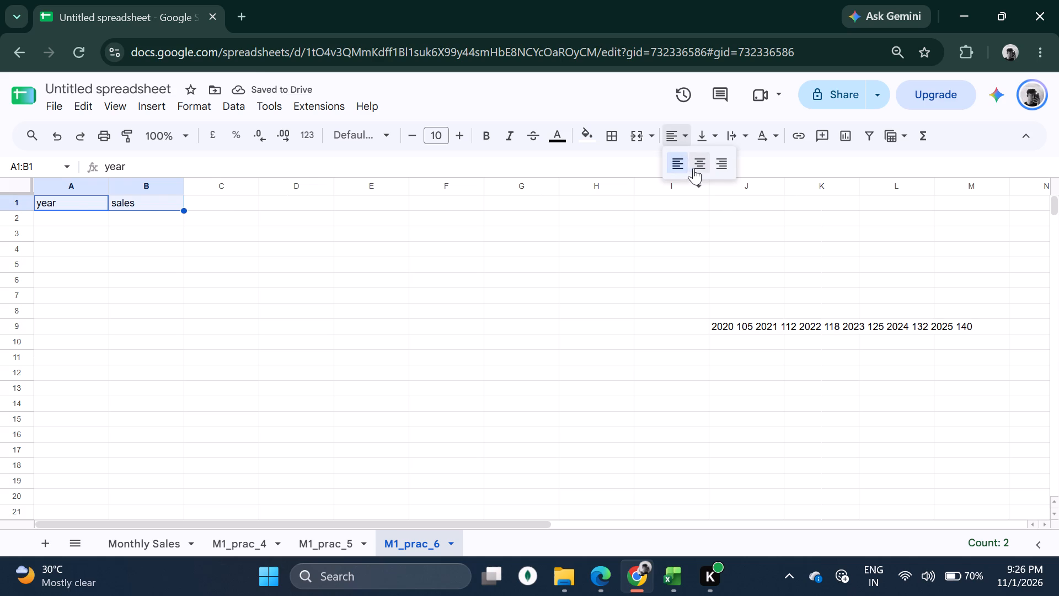
click(699, 163)
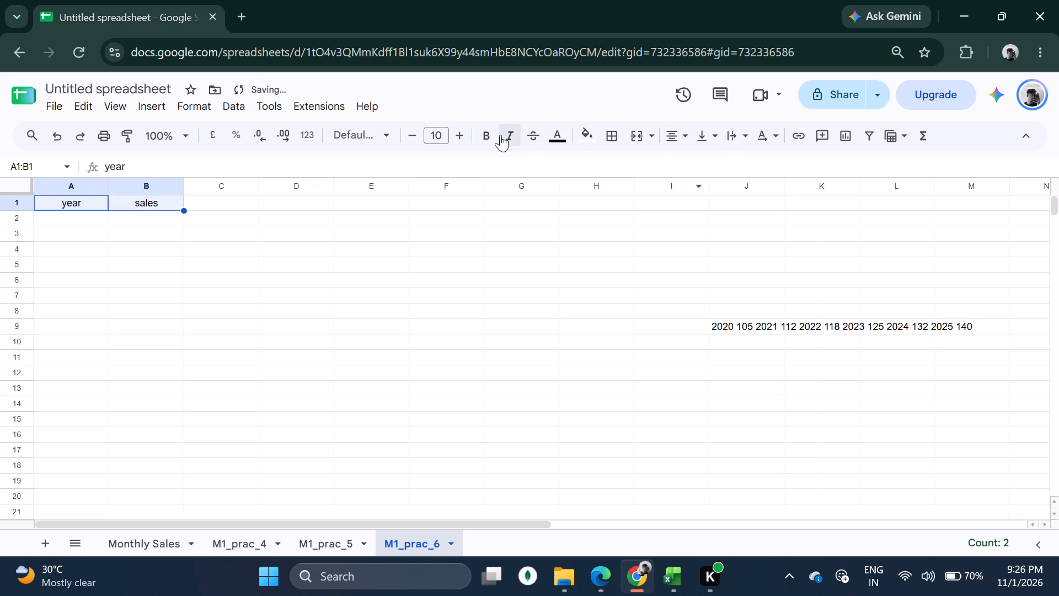
click(484, 127)
click(614, 134)
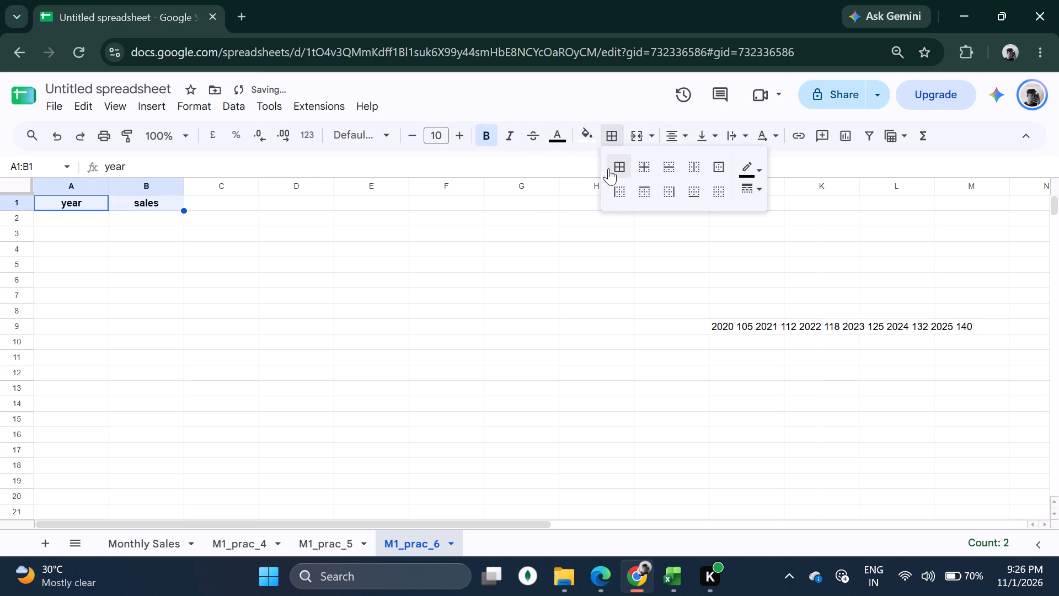
click(608, 168)
Enter 2020 and 2021 under the year header and fill the series down to 2025 in A7.
click(78, 220)
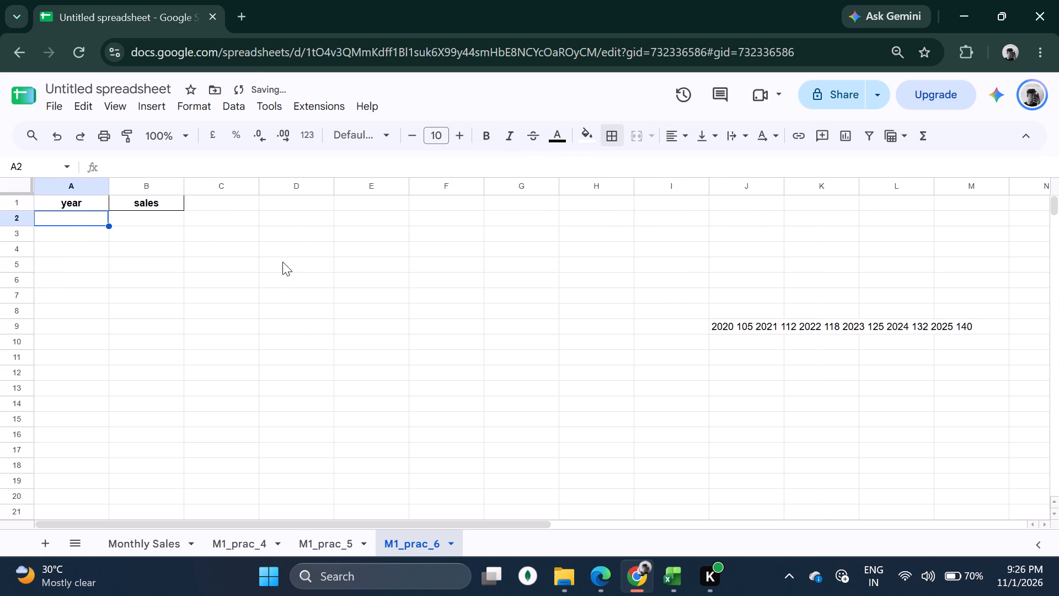
text(2020)
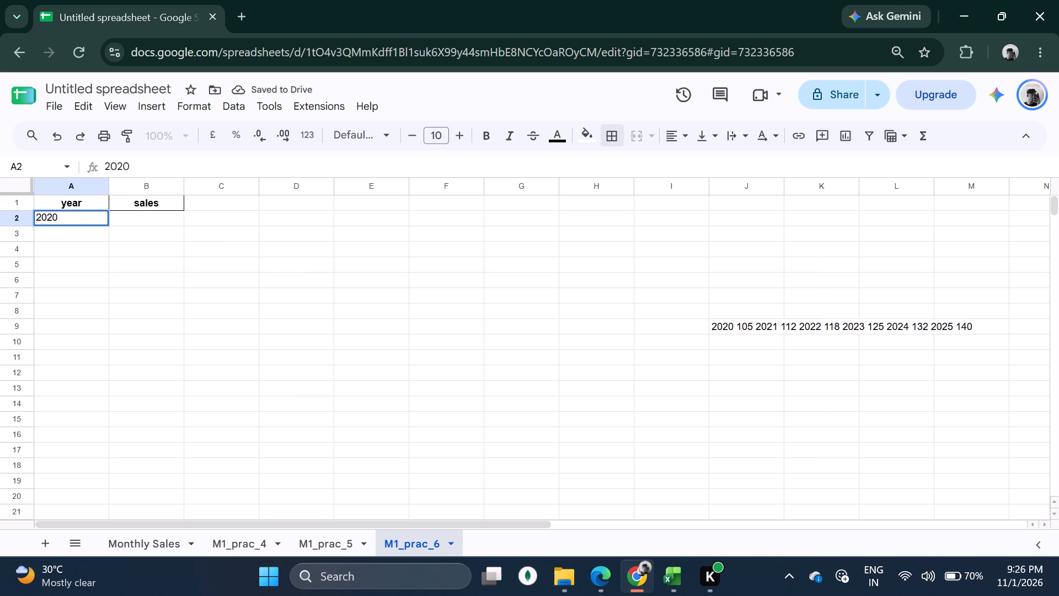
key(Return)
text(2021)
click(196, 267)
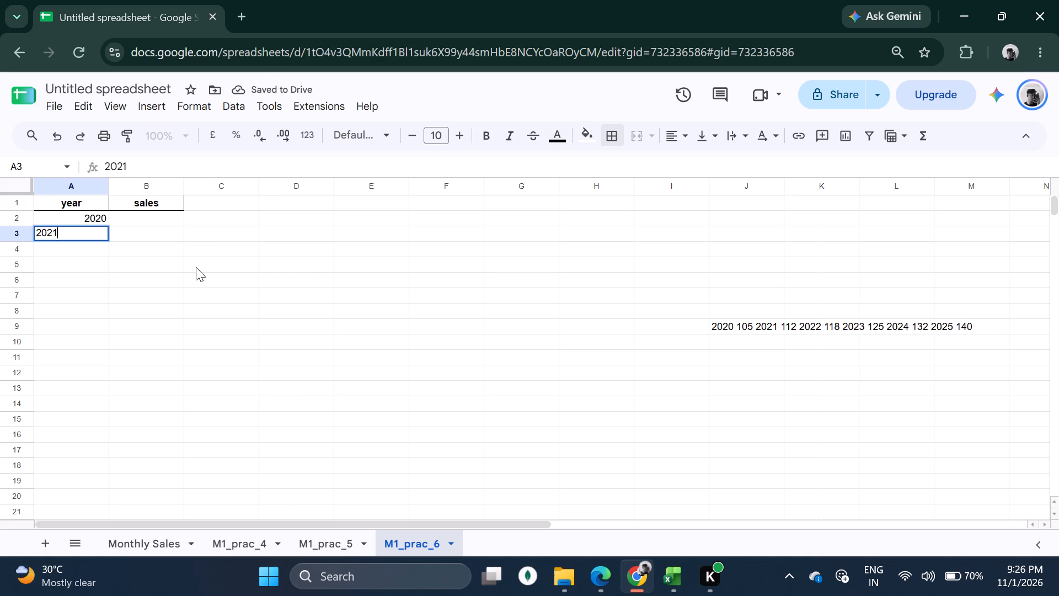
click(87, 214)
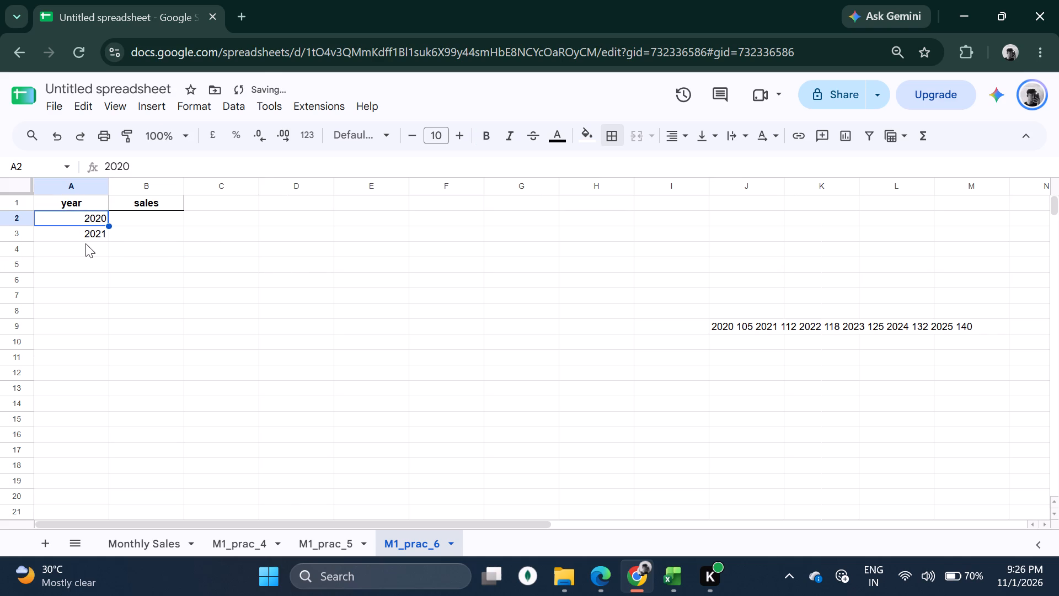
drag(87, 217, 90, 241)
drag(107, 242, 106, 290)
click(158, 303)
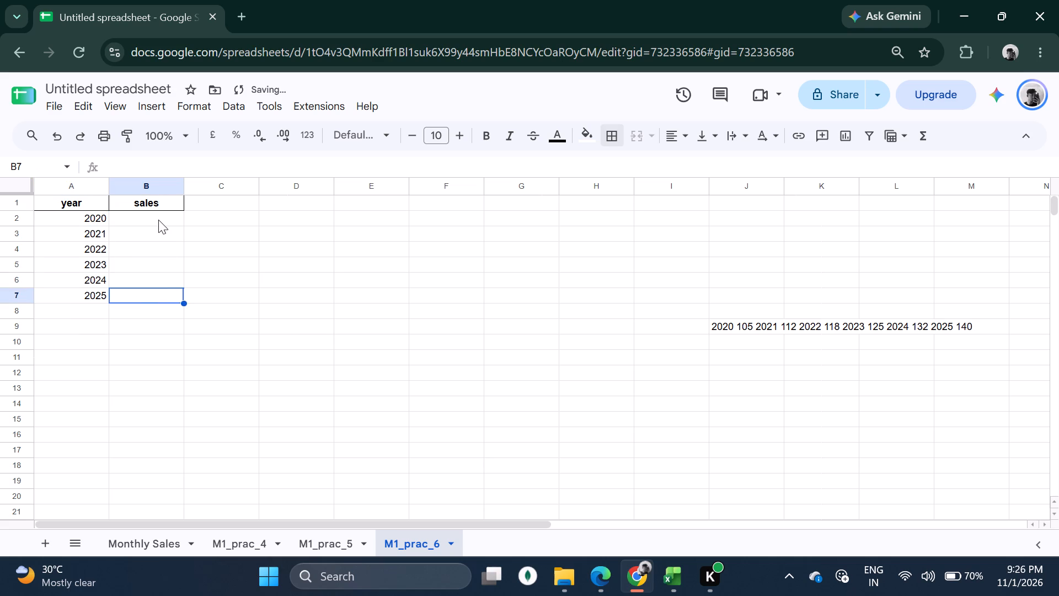
Enter the sales figures 105, 112, 118, 125, 132 and 140 in cells B2 to B7.
click(158, 220)
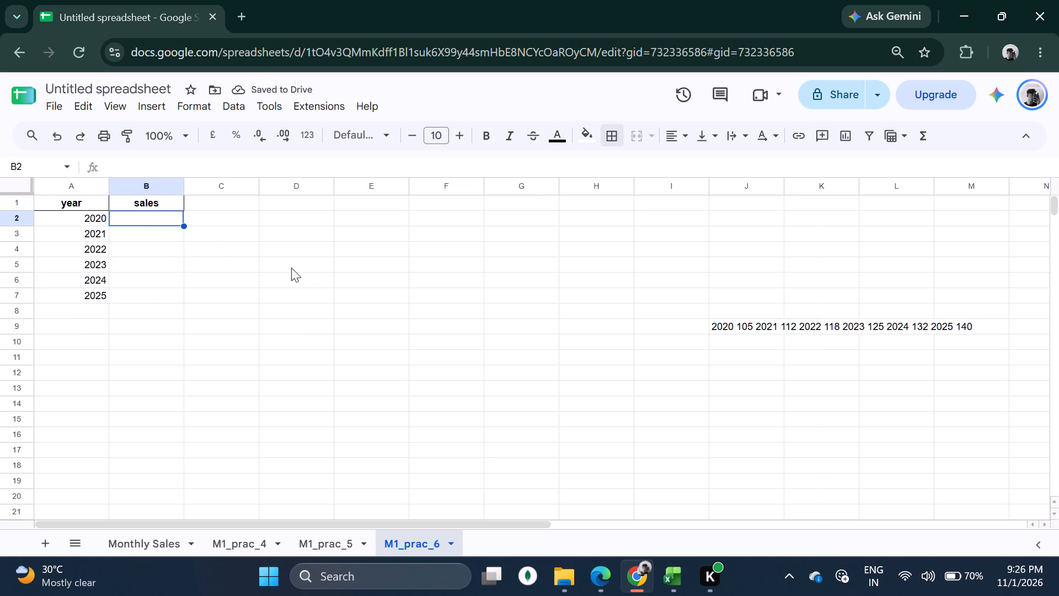
text(105)
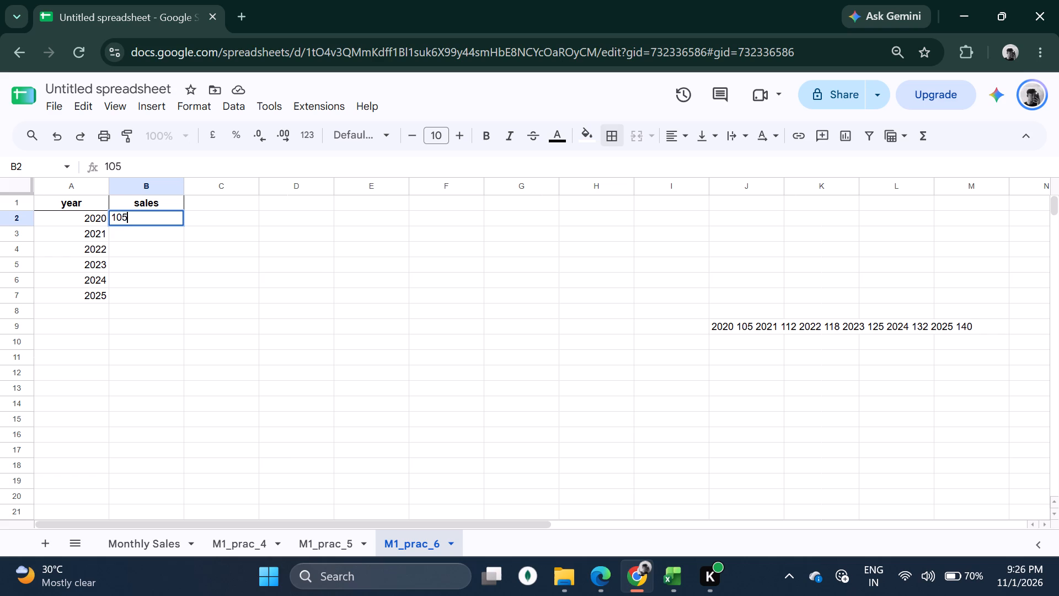
key(Return)
text(112)
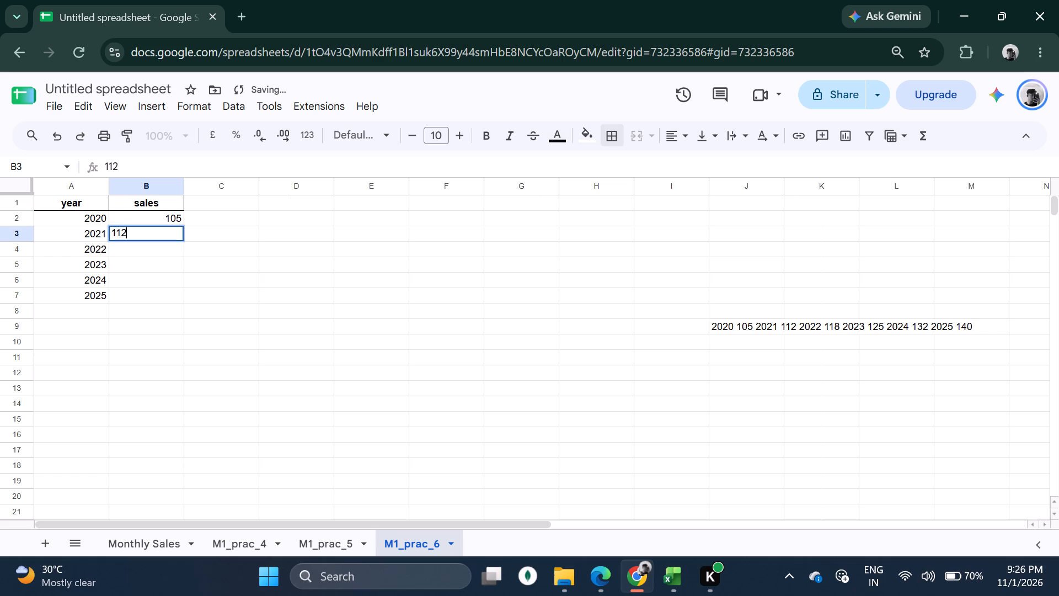
key(Return)
text(118)
key(Return)
text(125)
key(Return)
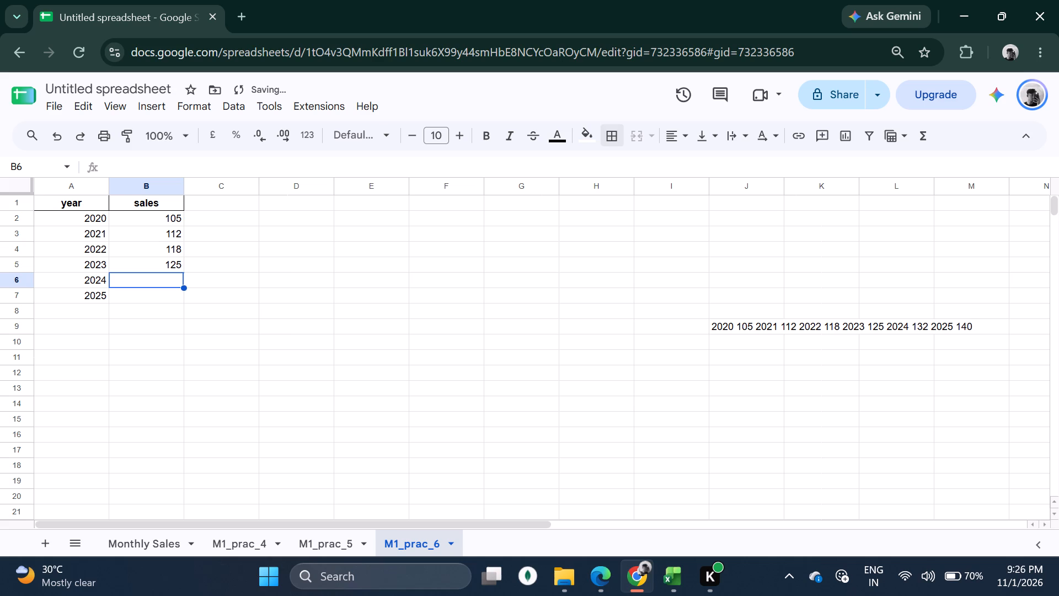
text(132)
key(Return)
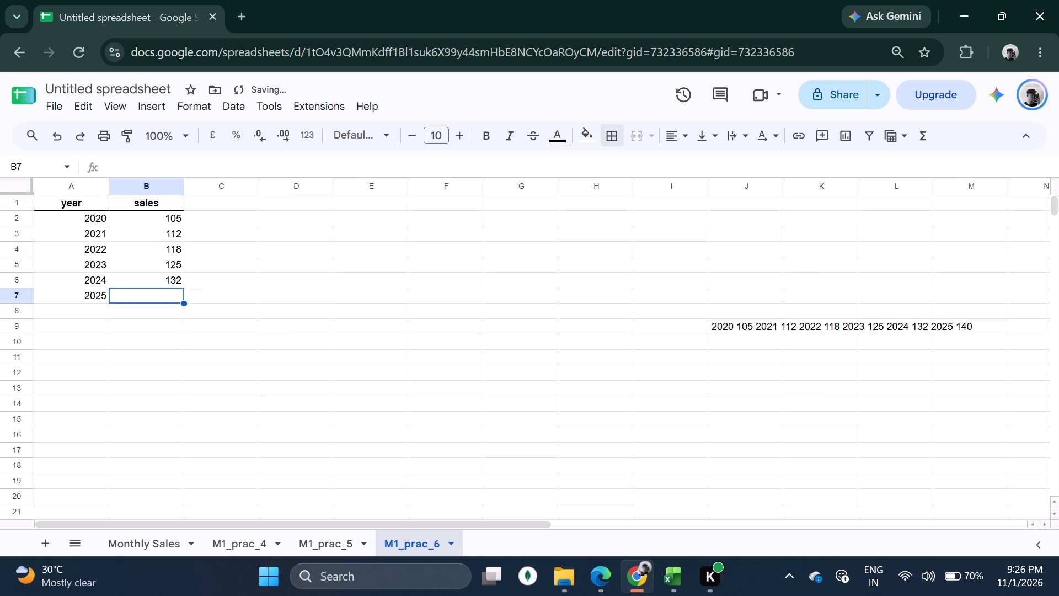
key(grave)
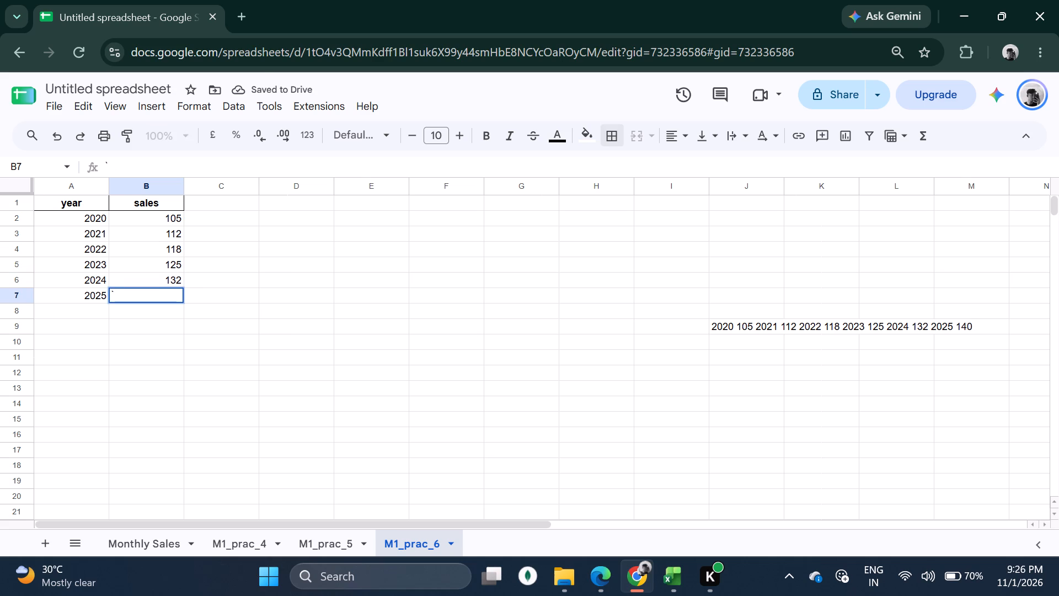
key(BackSpace)
text(140)
key(Return)
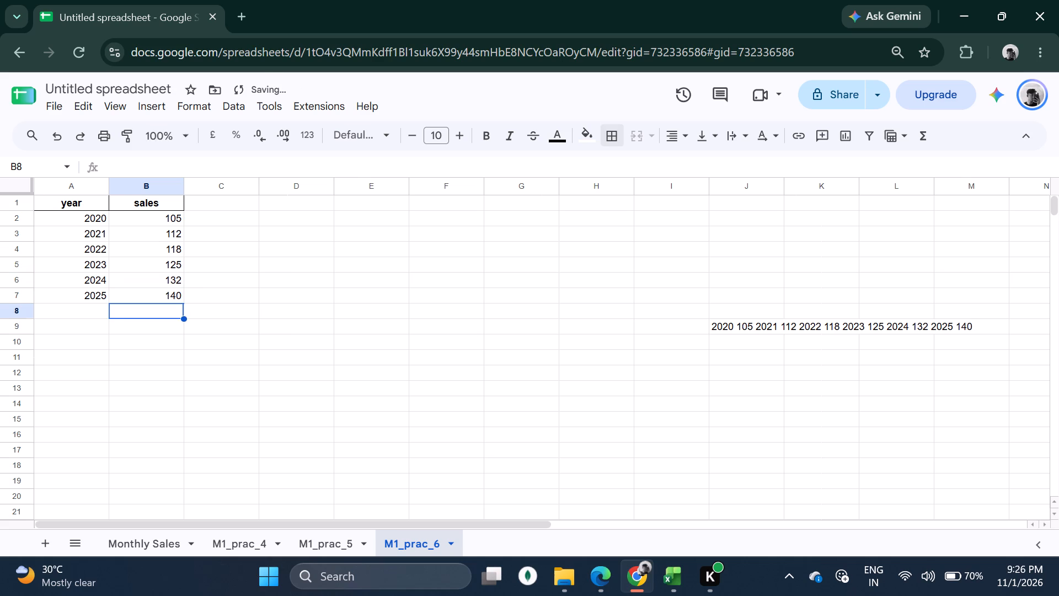
Apply all borders to the year and sales values in A2:B7.
drag(55, 214, 157, 293)
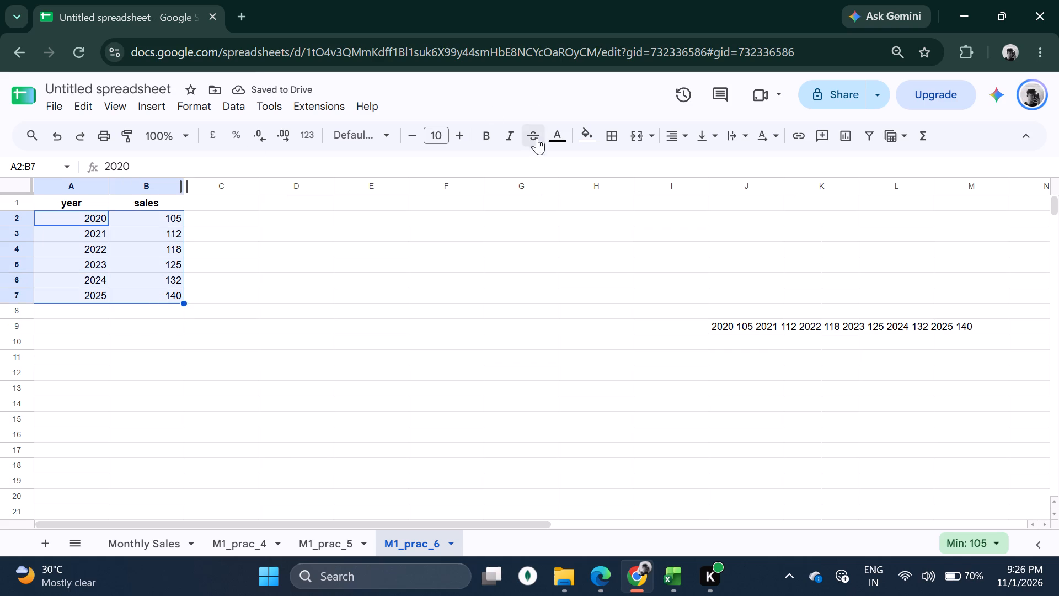
click(618, 135)
click(620, 163)
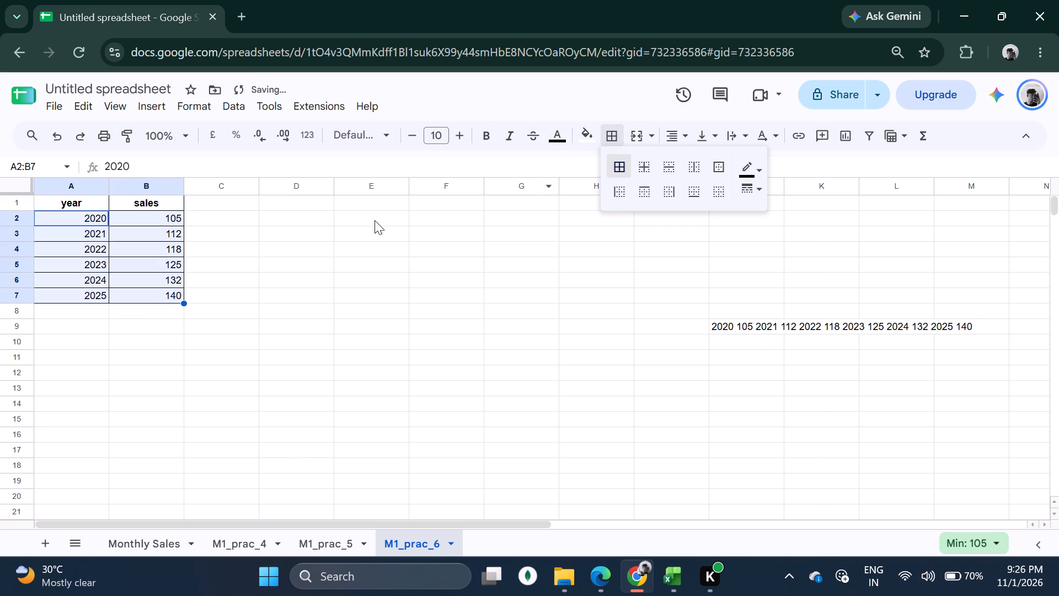
click(352, 220)
click(222, 236)
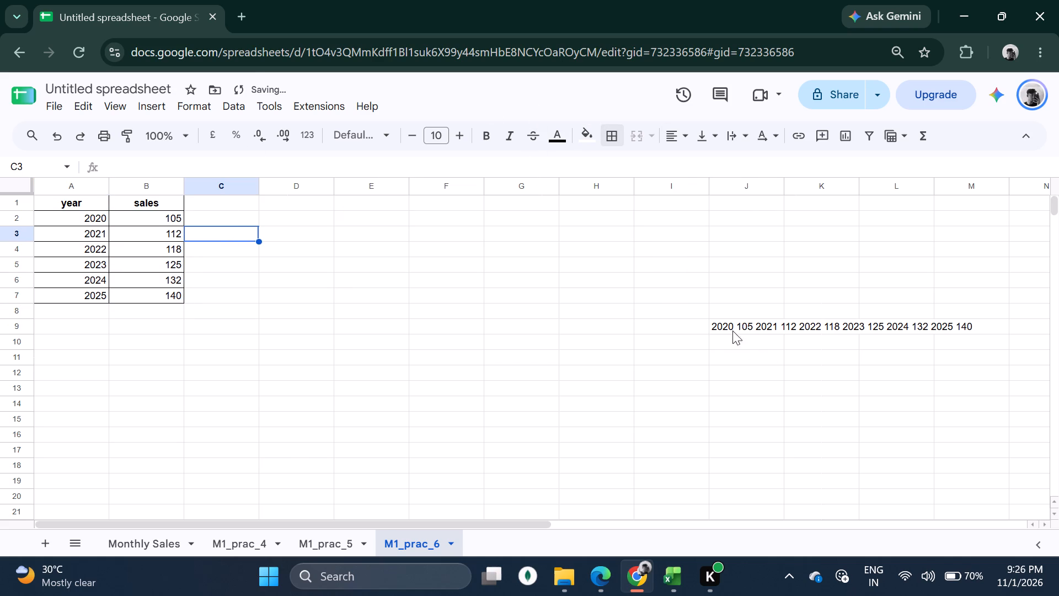
Delete cell J9 containing the pasted raw data, shifting the remaining cells left.
click(729, 327)
right_click(736, 328)
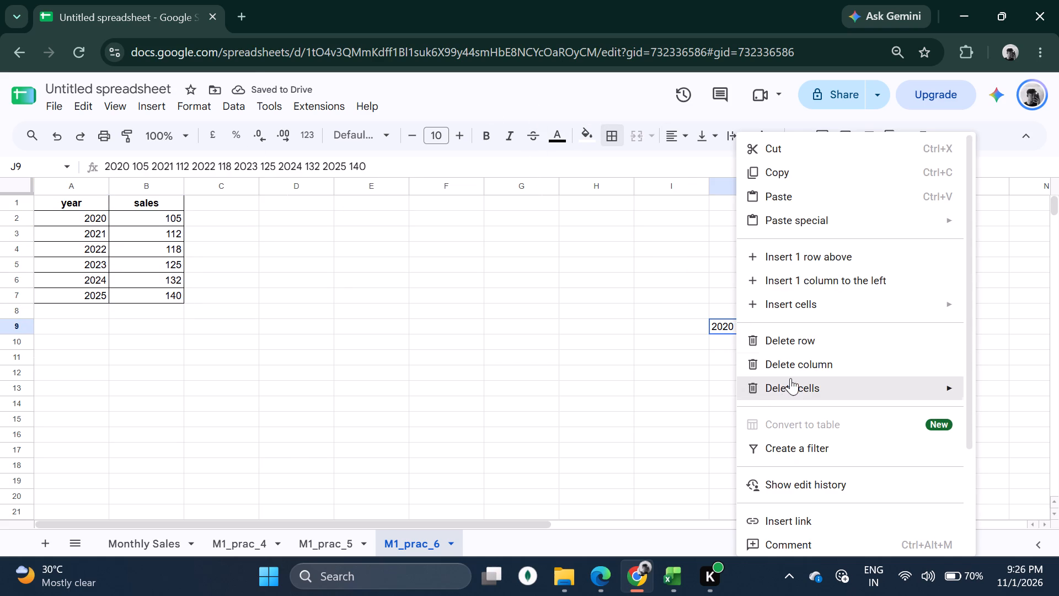
click(790, 378)
click(671, 400)
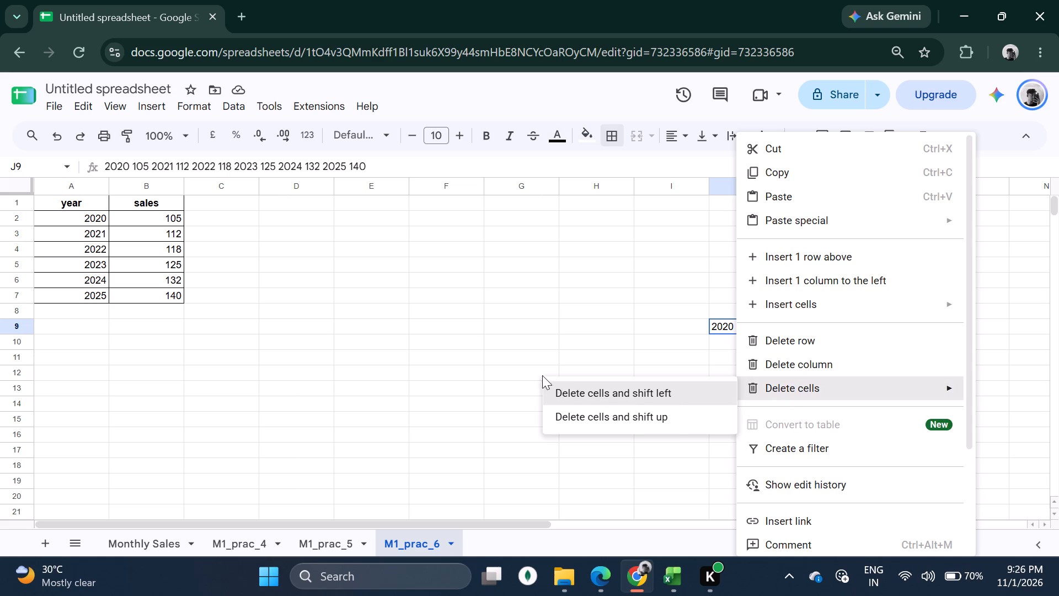
click(542, 375)
click(169, 298)
click(195, 222)
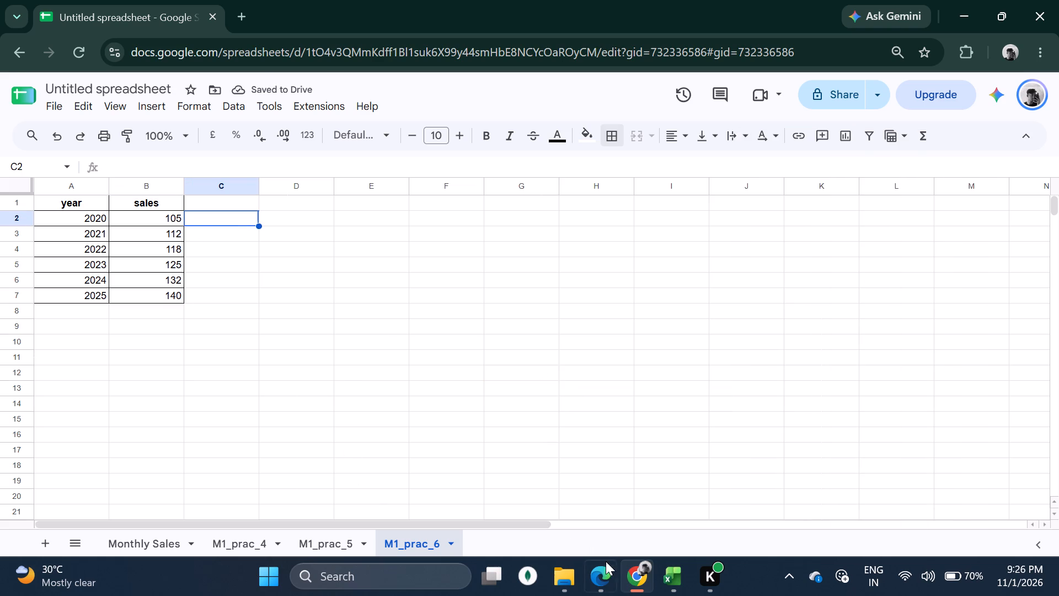
Switch to the Practical No 6 PDF in Edge and read which columns Step 2 of the procedure requires.
click(607, 562)
scroll(459, 400, down, 1)
scroll(377, 380, down, 4)
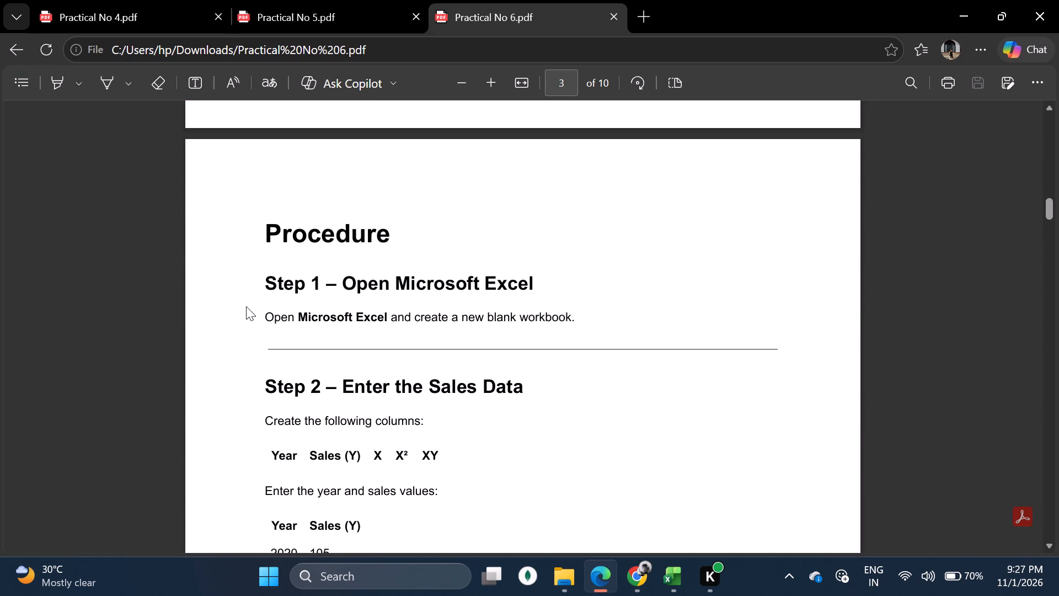
scroll(282, 344, down, 2)
drag(260, 229, 547, 250)
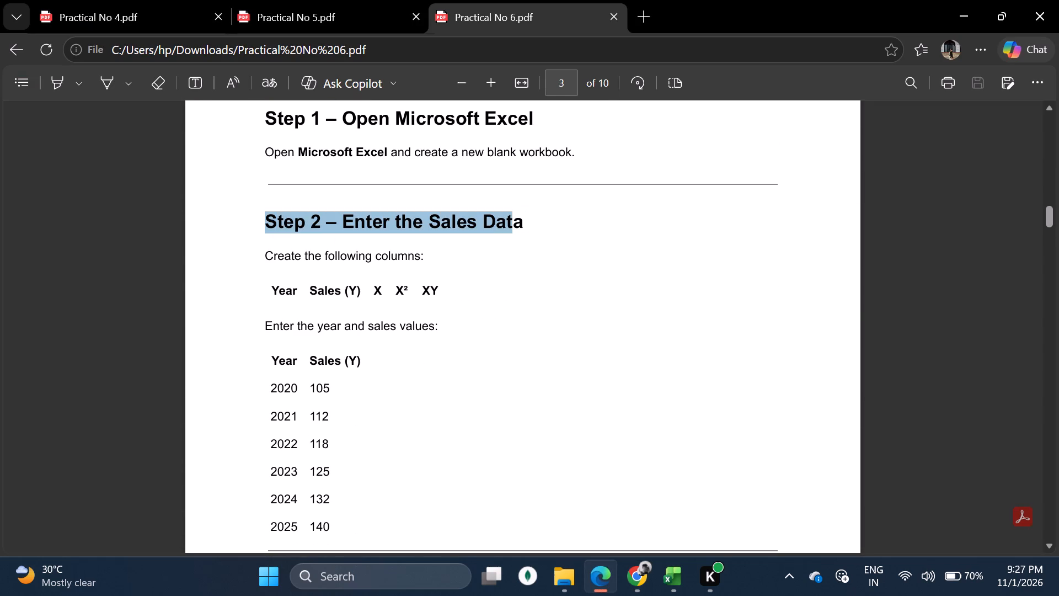
drag(547, 250, 550, 251)
click(442, 298)
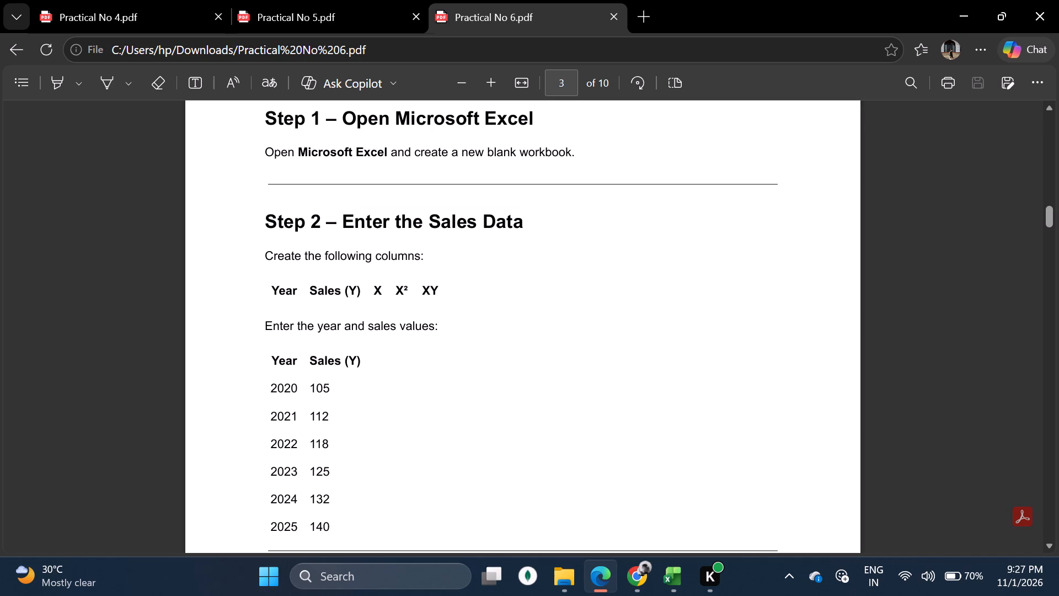
scroll(358, 283, down, 2)
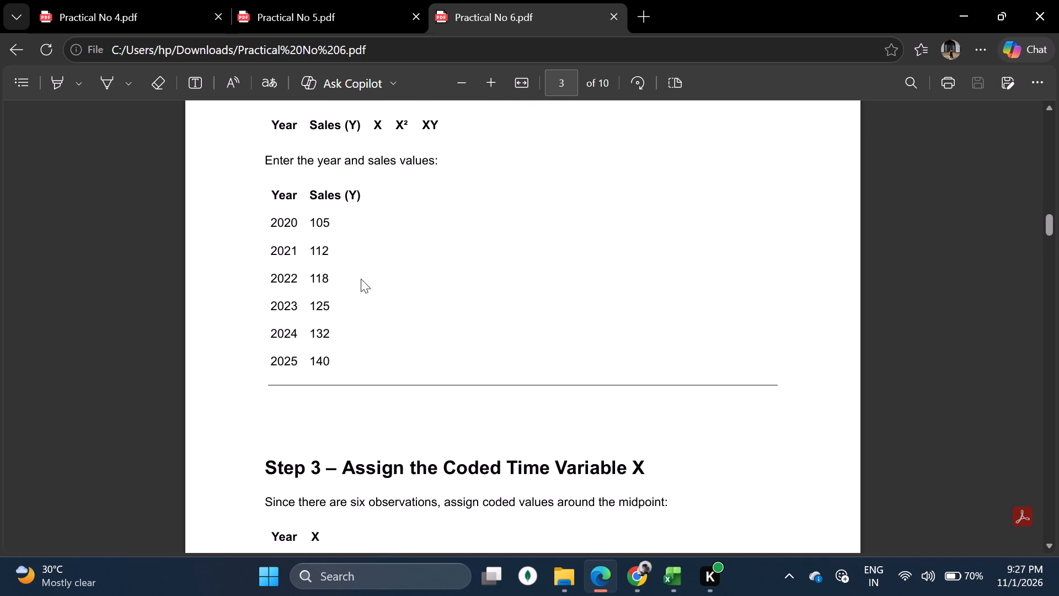
scroll(365, 270, up, 1)
drag(373, 202, 382, 206)
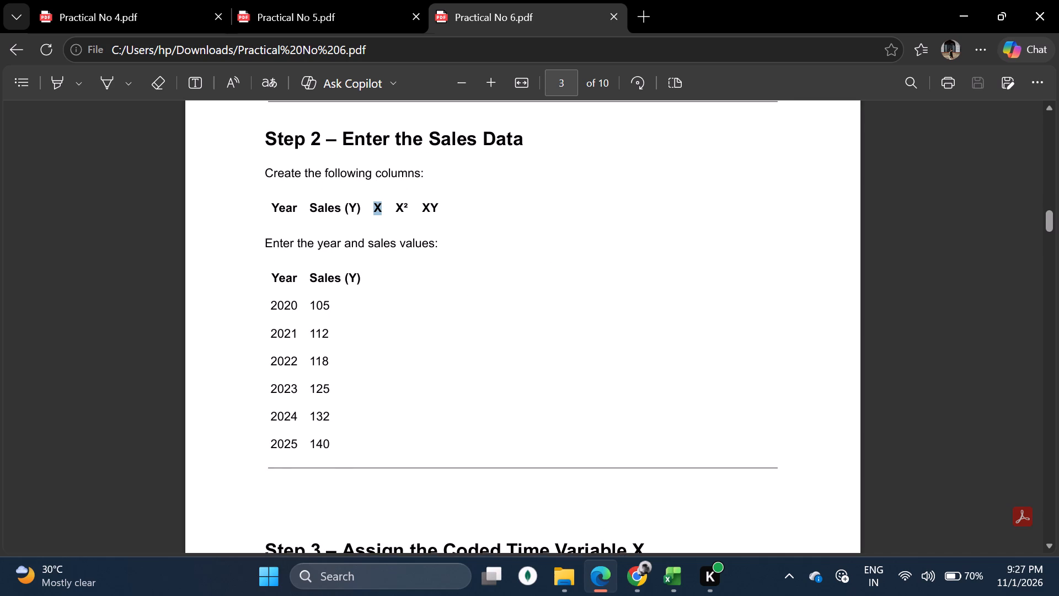
drag(382, 206, 462, 208)
click(453, 267)
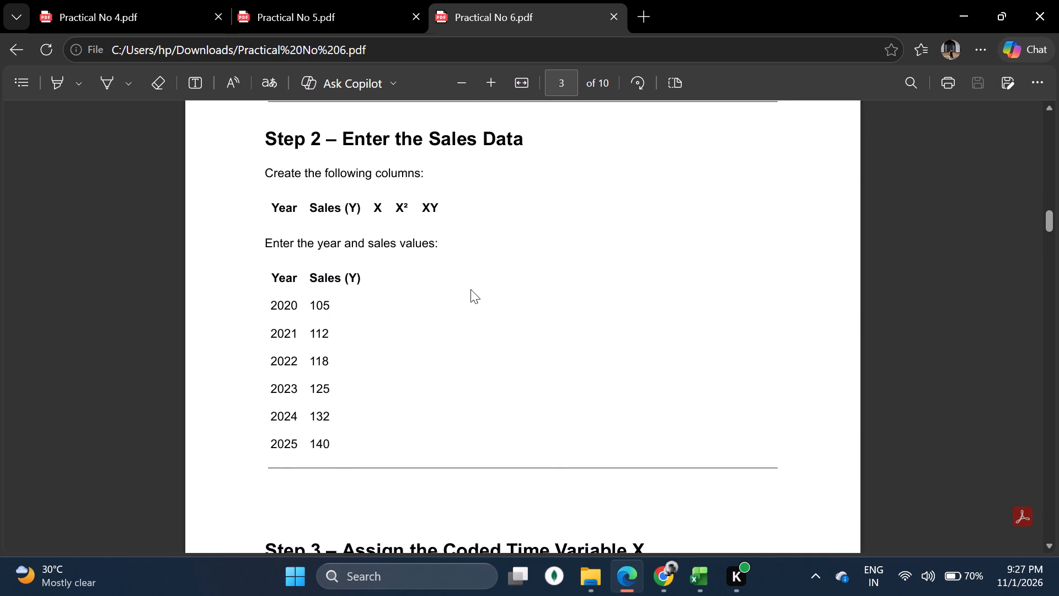
Switch to the Google Sheet in Chrome and enter the headers x, x^2 and xy in cells C1 to E1.
click(682, 586)
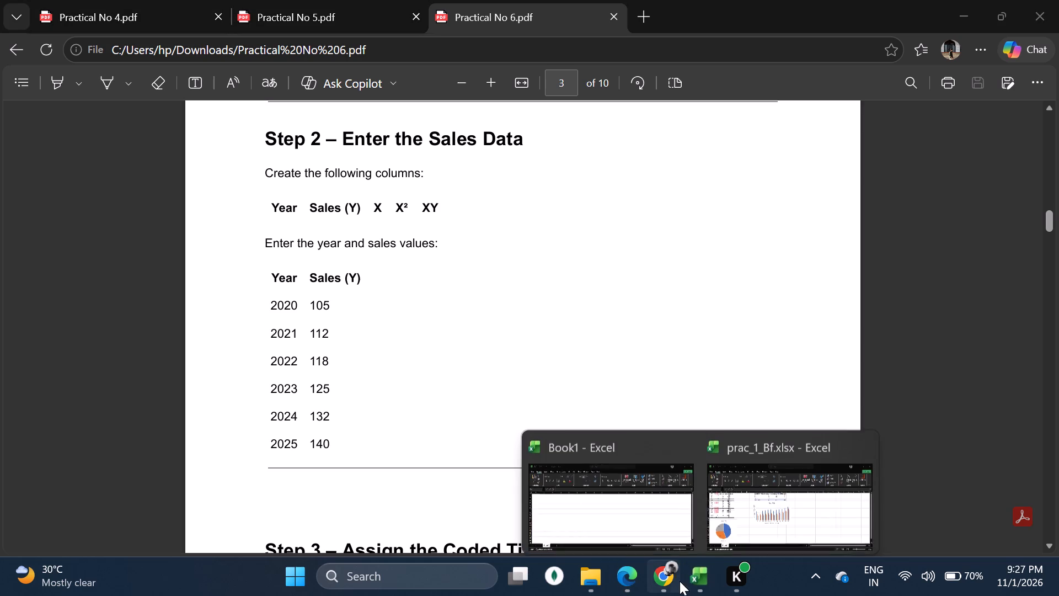
click(670, 577)
click(221, 208)
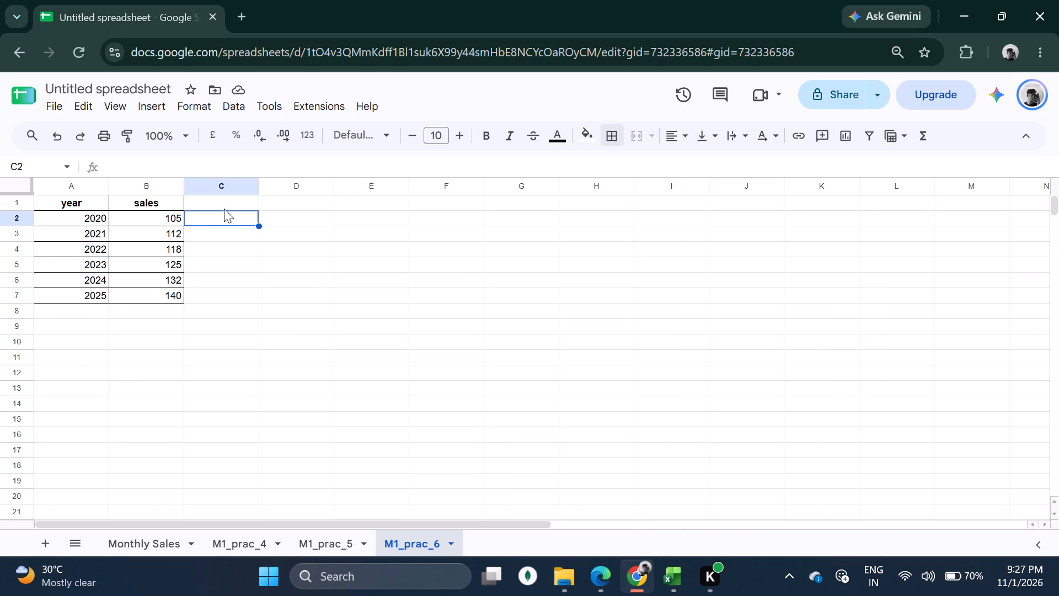
key(x)
click(280, 196)
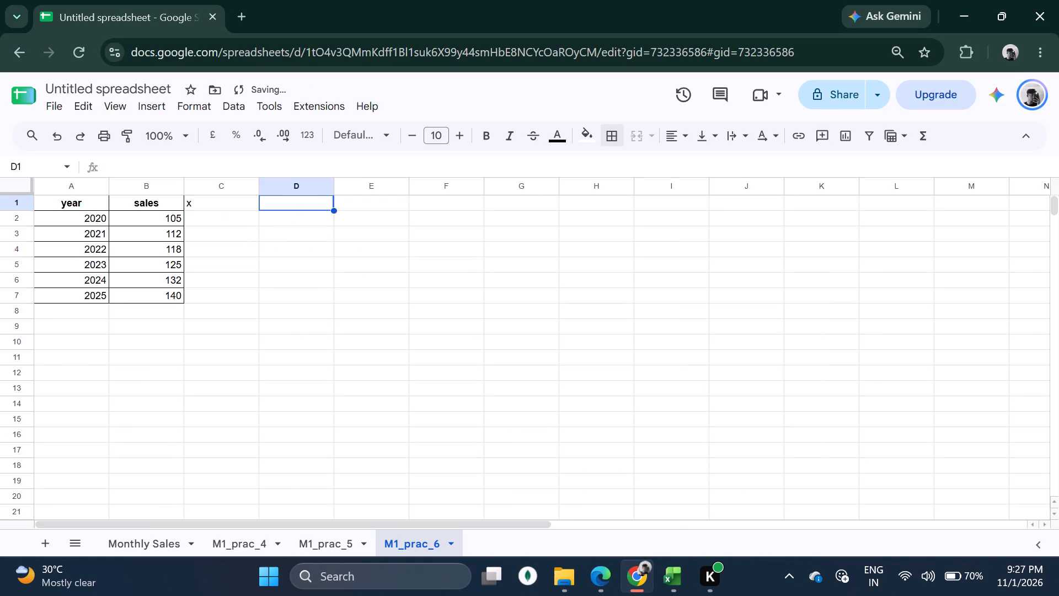
key(x)
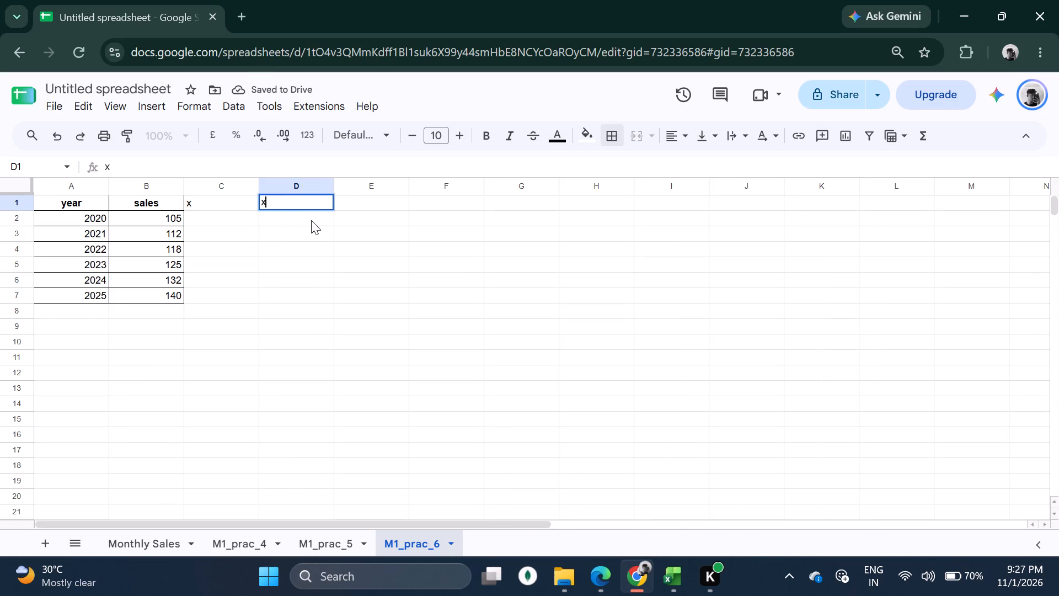
text(^@)
key(BackSpace)
key(2)
click(369, 203)
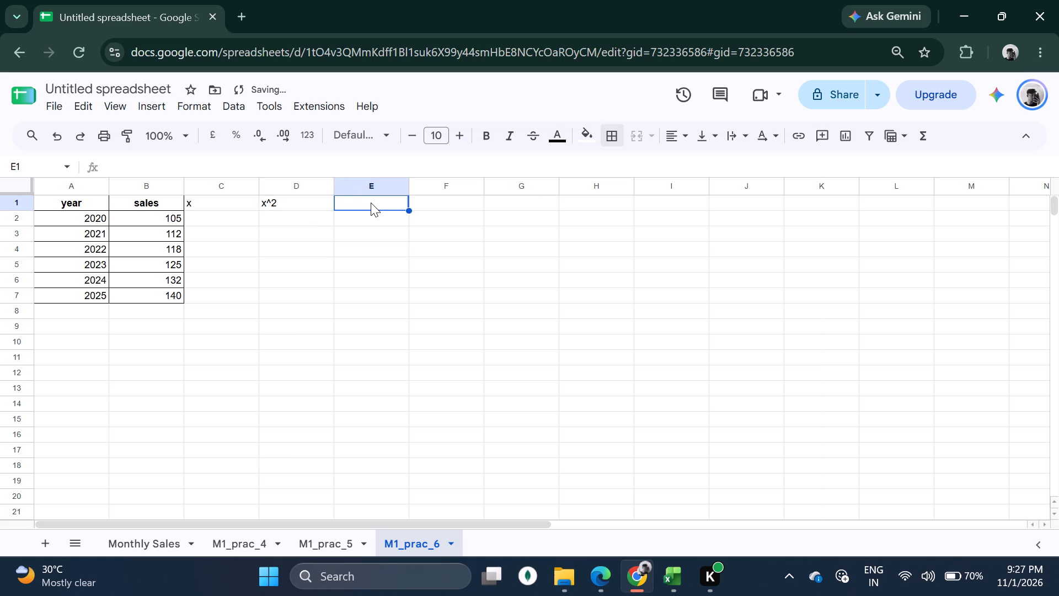
key(x)
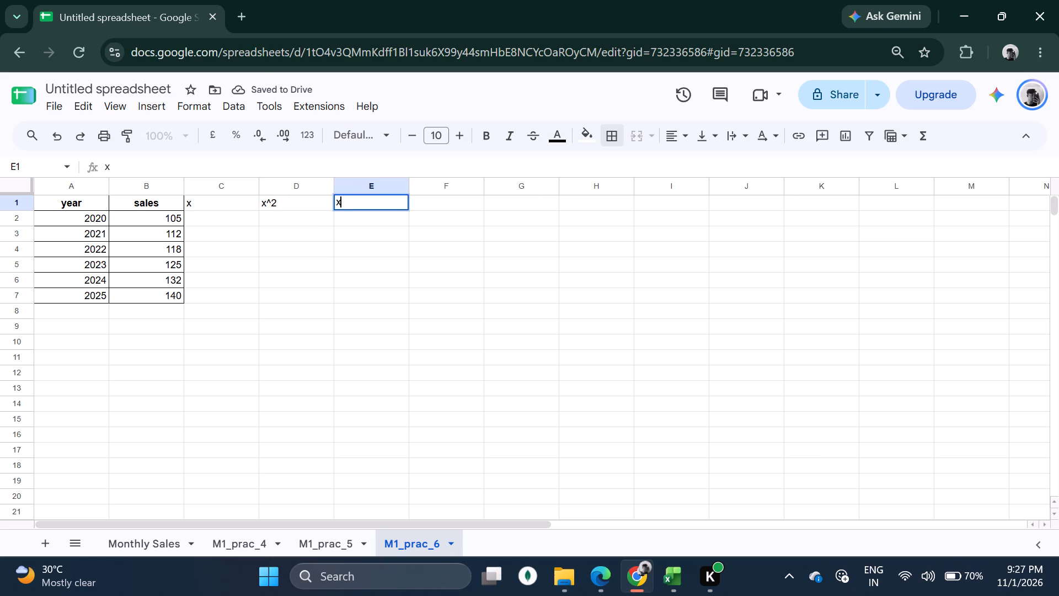
key(y)
click(228, 216)
Centre and bold the x, x^2 and xy headers in C1:E1.
drag(211, 207, 361, 203)
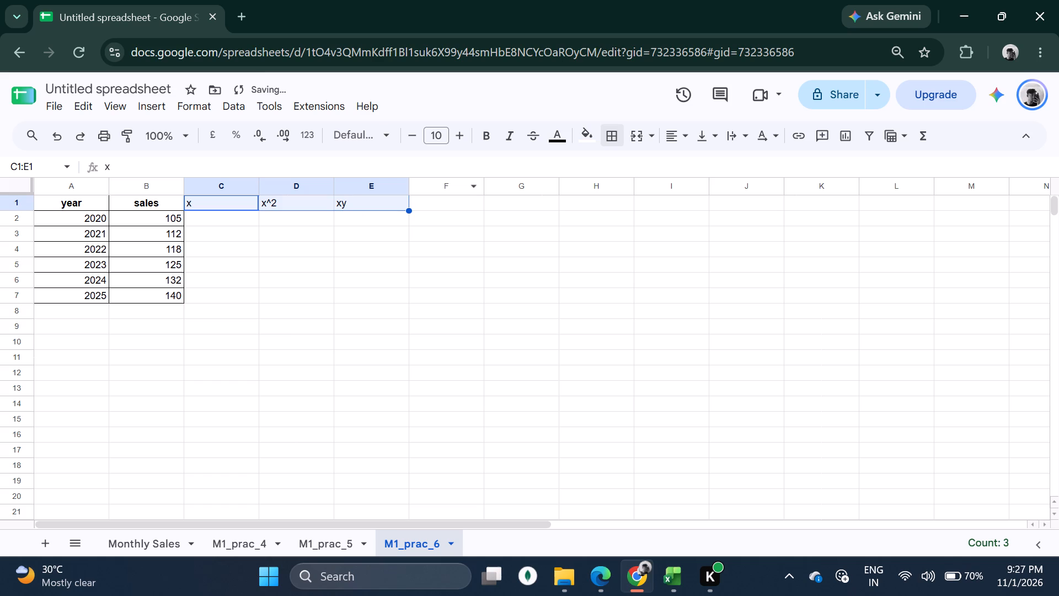
click(675, 132)
click(699, 158)
click(495, 136)
click(261, 221)
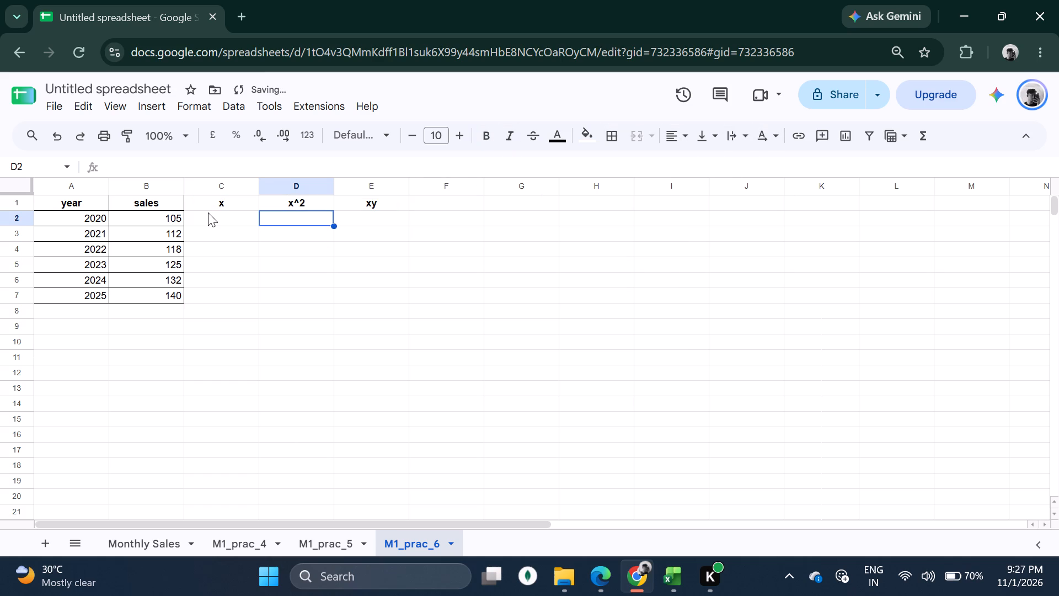
Apply all borders to the x, x^2 and xy columns in C1:E7.
click(206, 204)
click(217, 194)
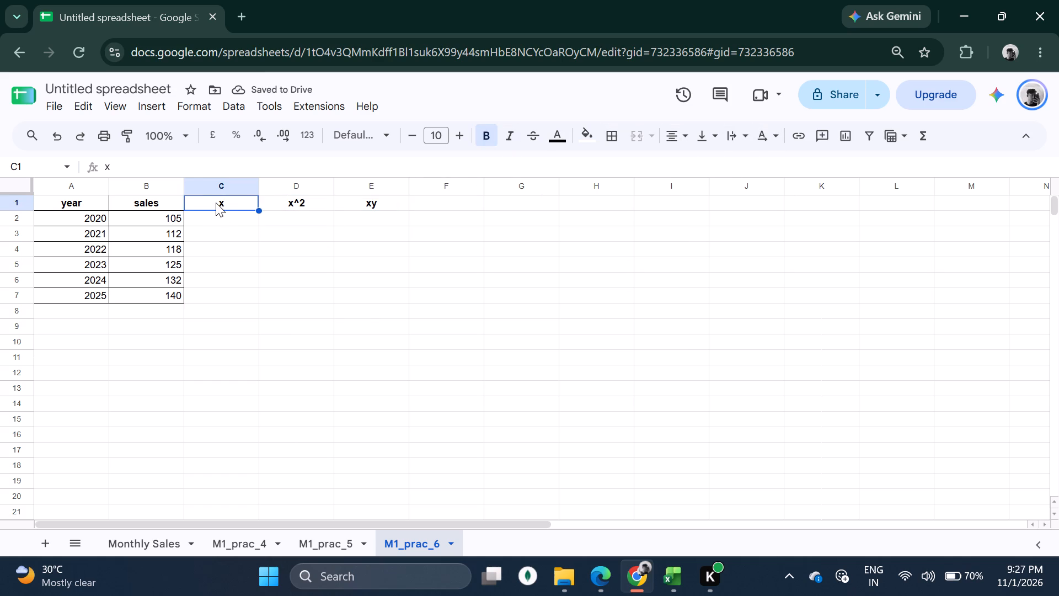
drag(215, 201, 384, 278)
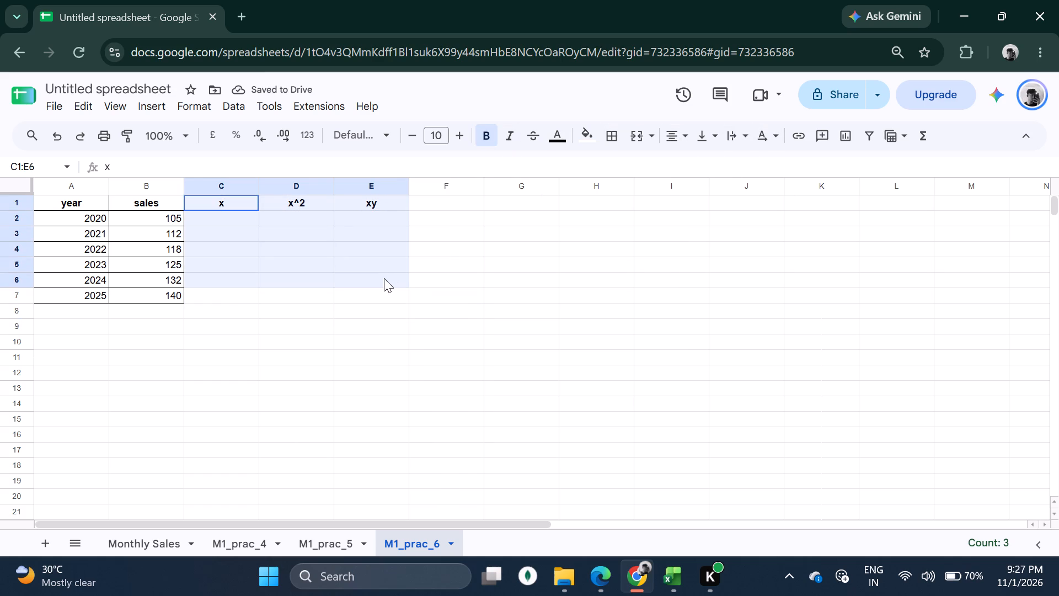
drag(384, 278, 386, 295)
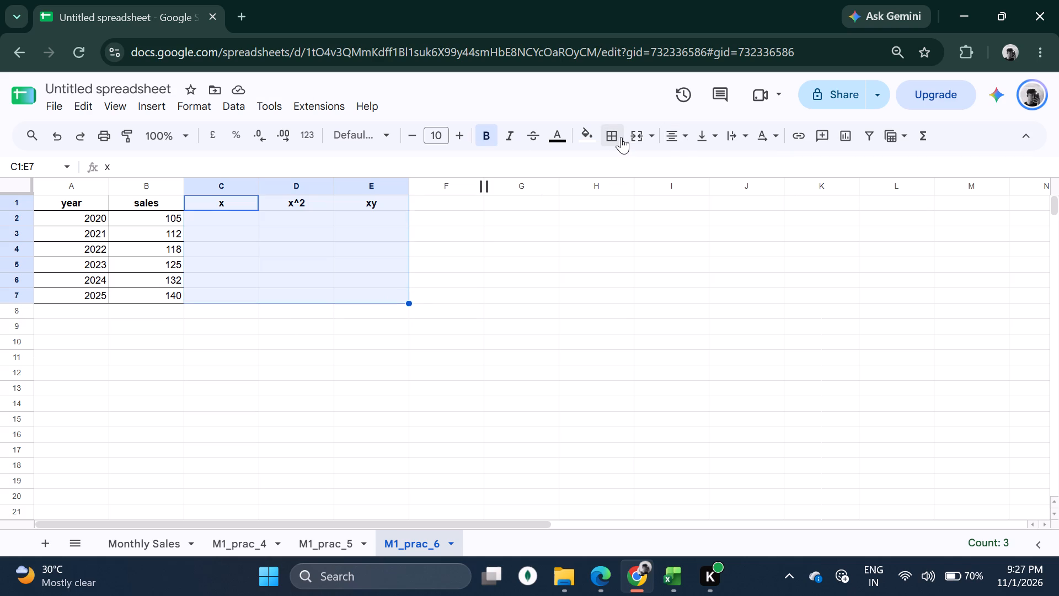
click(622, 140)
click(616, 159)
click(554, 196)
click(247, 223)
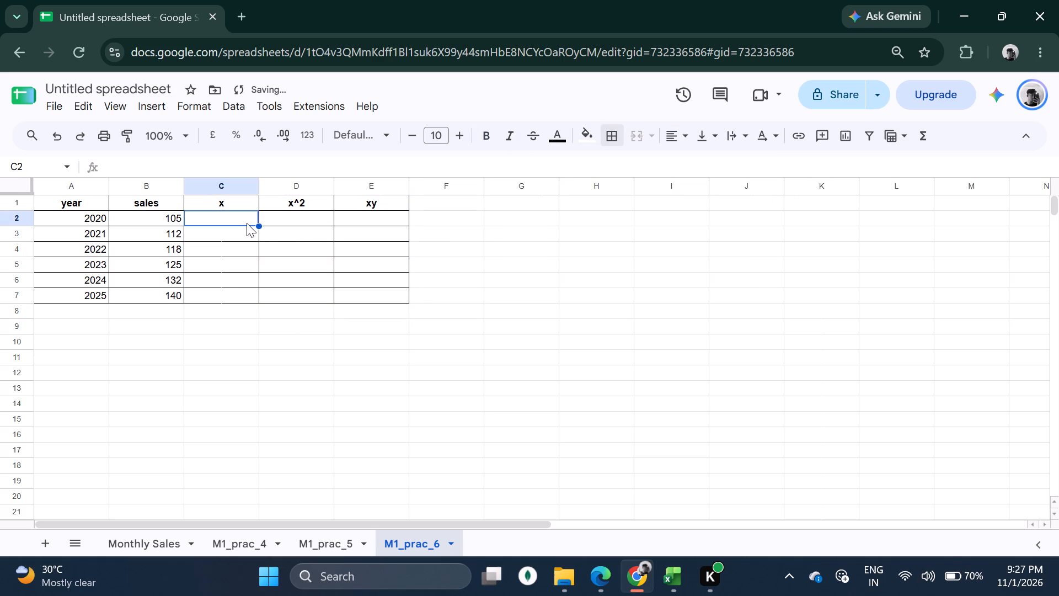
Switch to the Practical No 6 PDF in Edge and read how Step 3 assigns the coded time variable X for each year.
click(614, 587)
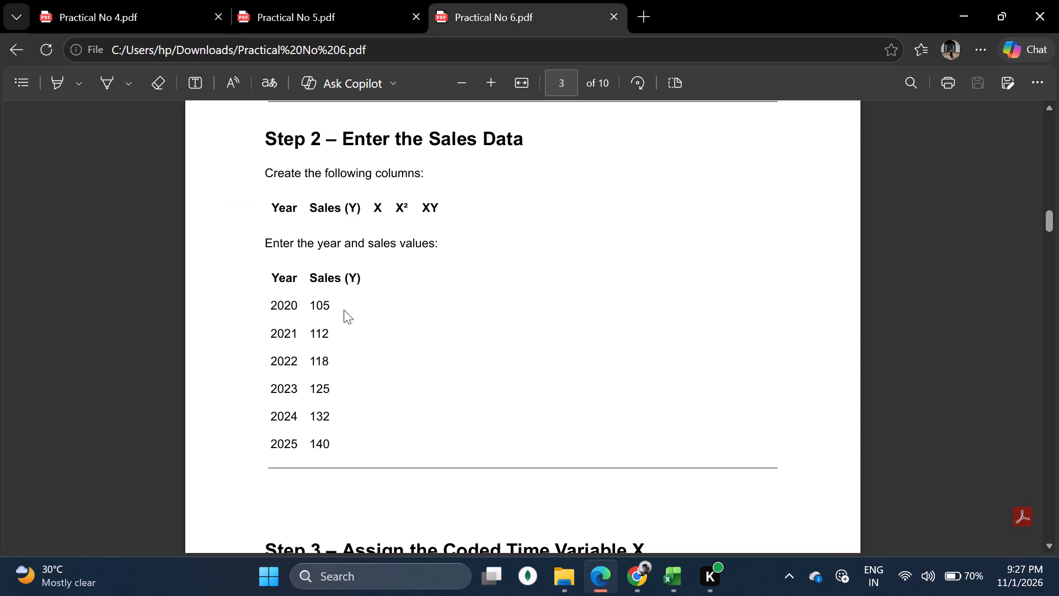
scroll(327, 243, down, 2)
scroll(328, 235, up, 1)
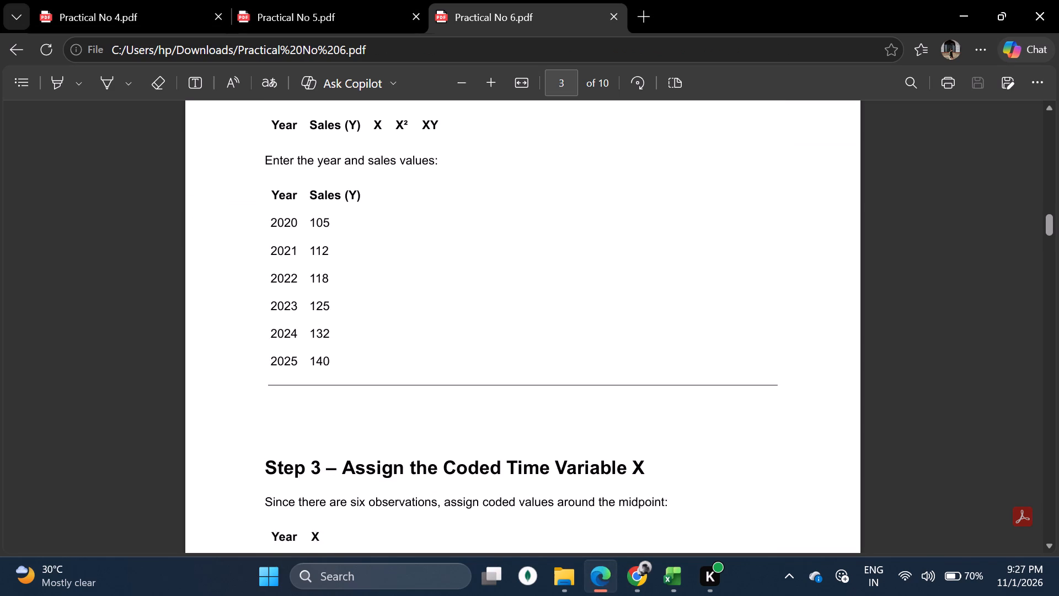
scroll(328, 235, down, 3)
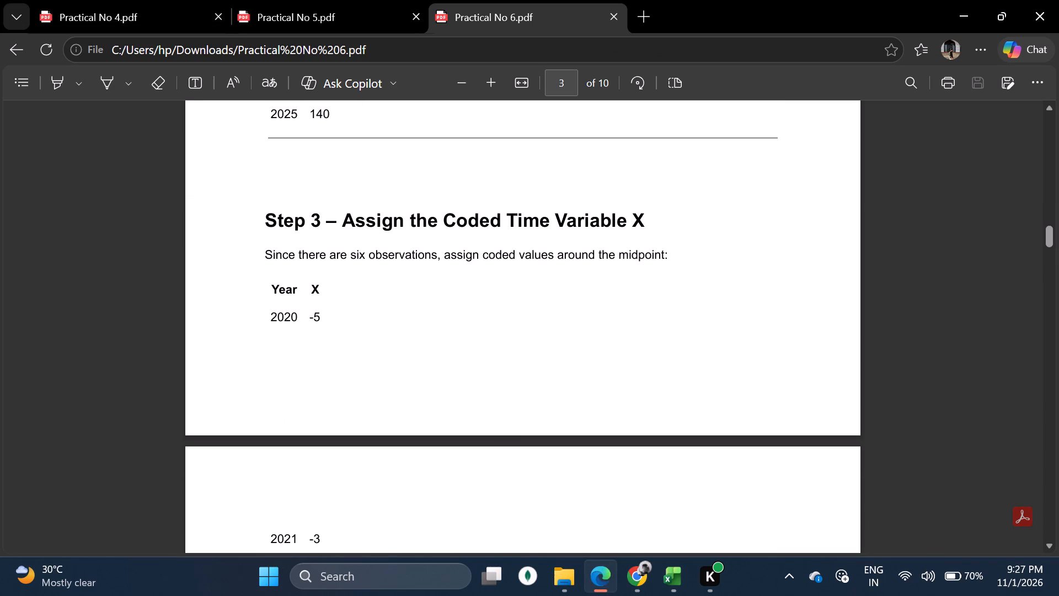
drag(258, 253, 387, 267)
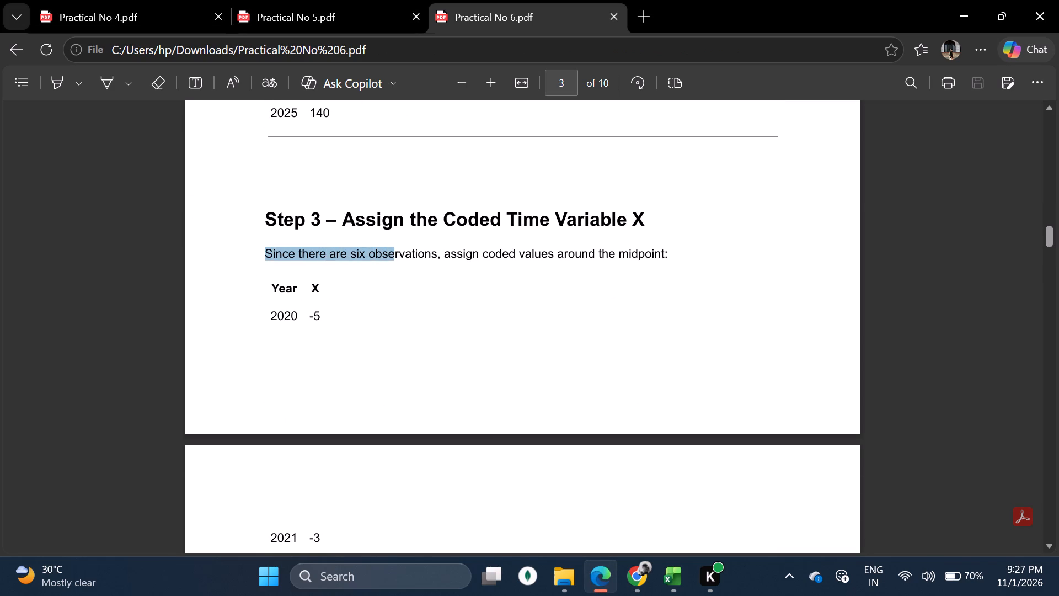
drag(387, 267, 601, 272)
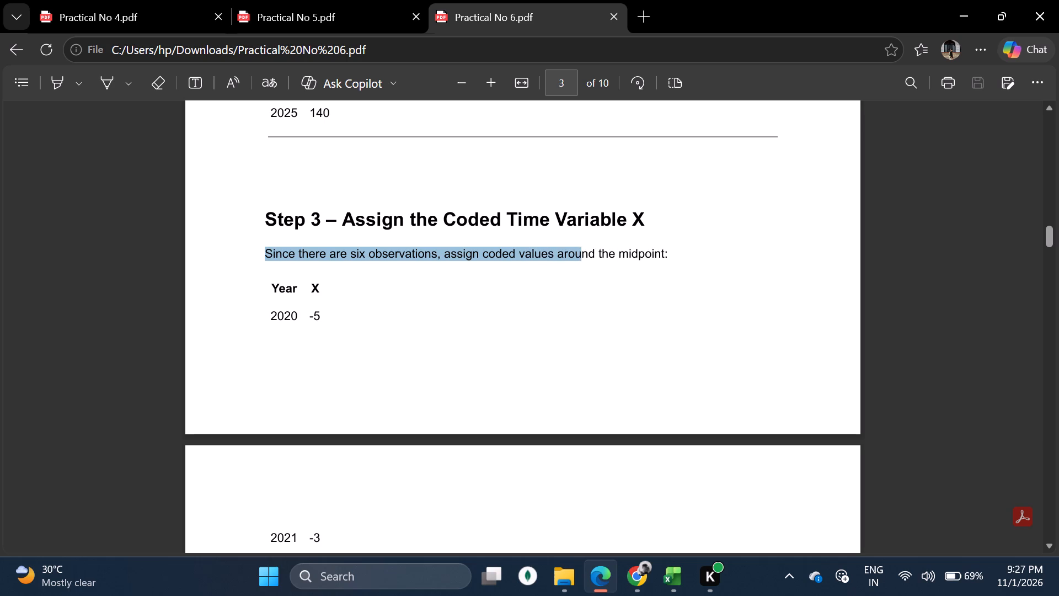
drag(601, 272, 673, 272)
click(419, 312)
scroll(350, 310, down, 1)
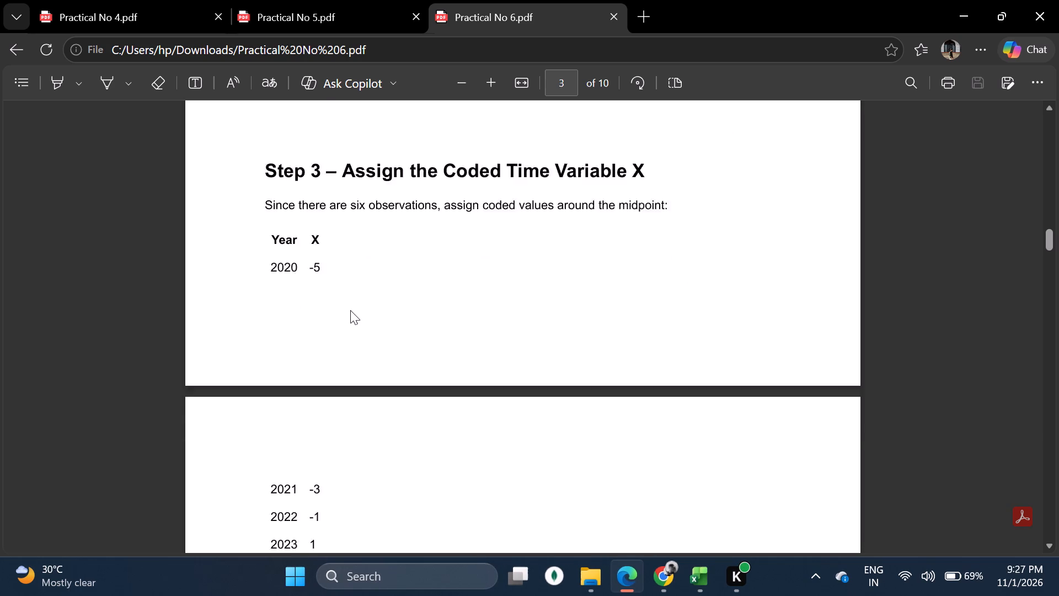
scroll(384, 247, down, 2)
scroll(384, 250, up, 1)
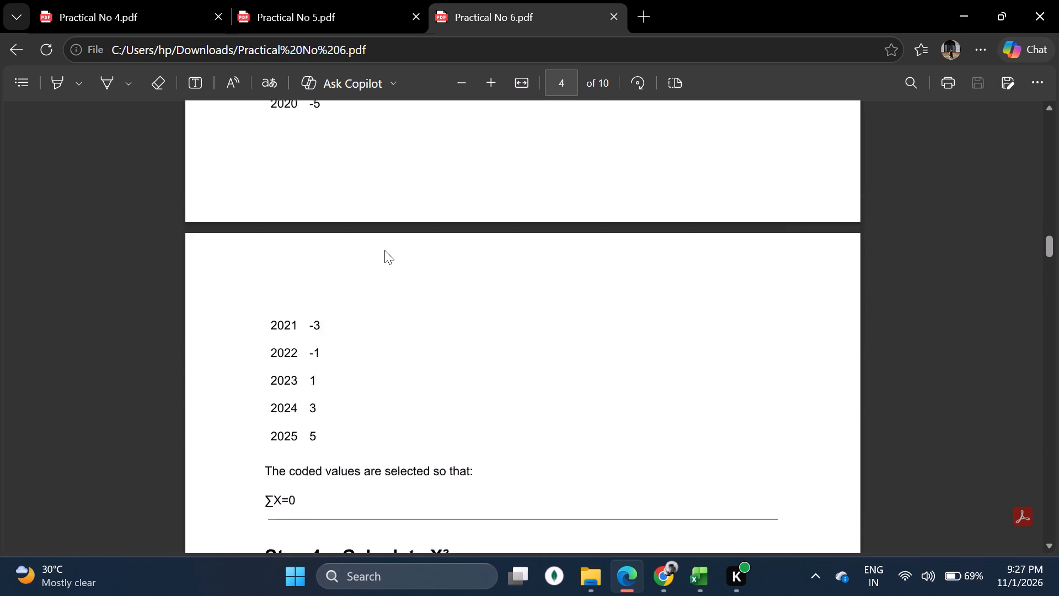
scroll(386, 251, up, 1)
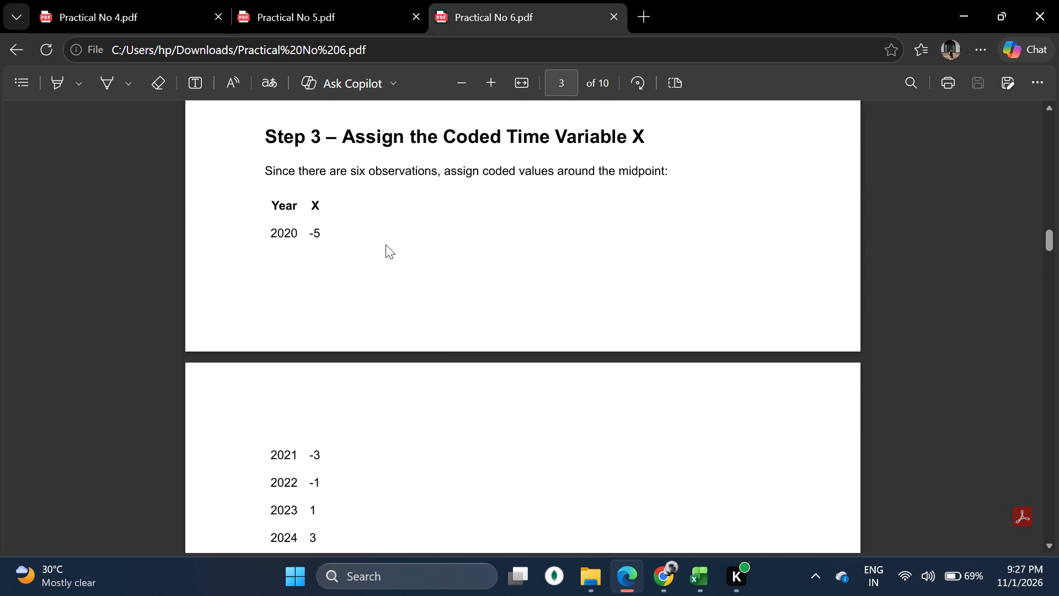
scroll(386, 244, down, 2)
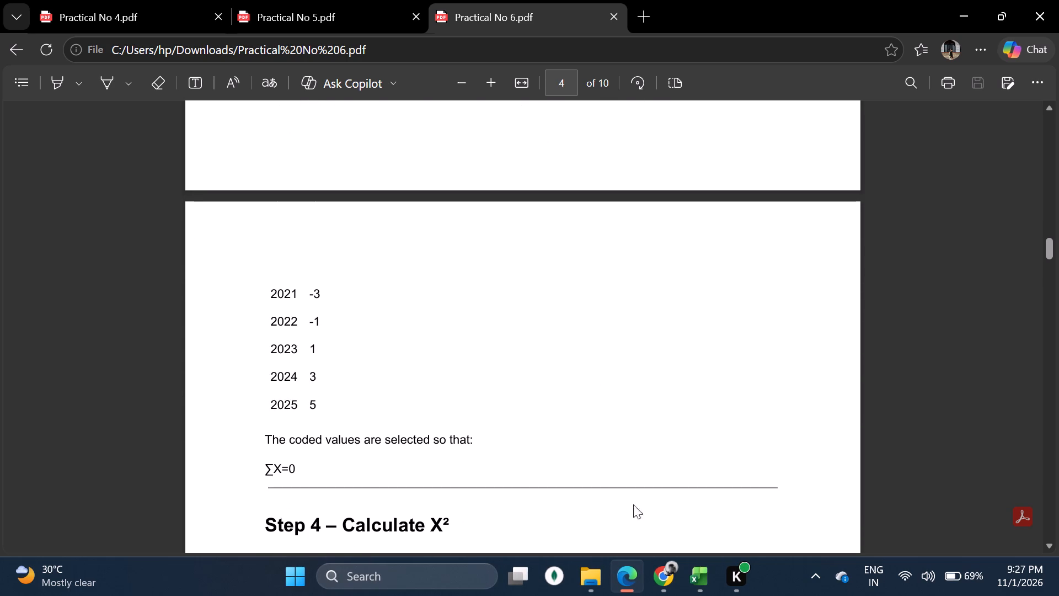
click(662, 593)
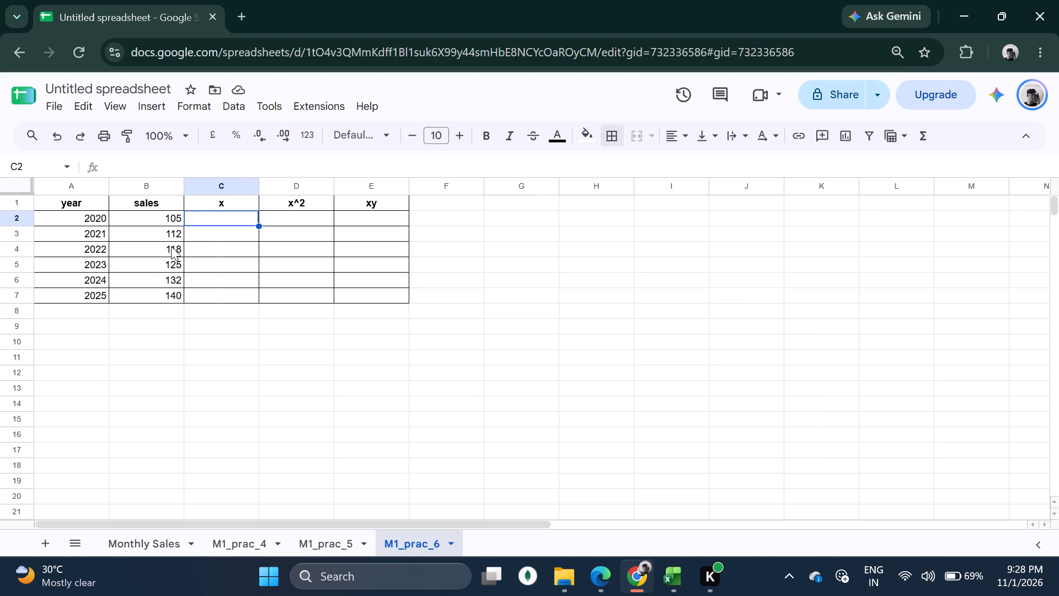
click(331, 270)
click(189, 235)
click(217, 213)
Reread Step 3 in the Practical No 6 PDF in Edge, examining the coded X values, their sum condition and the Step 4 X² instructions.
click(586, 577)
scroll(459, 427, up, 2)
scroll(426, 396, up, 1)
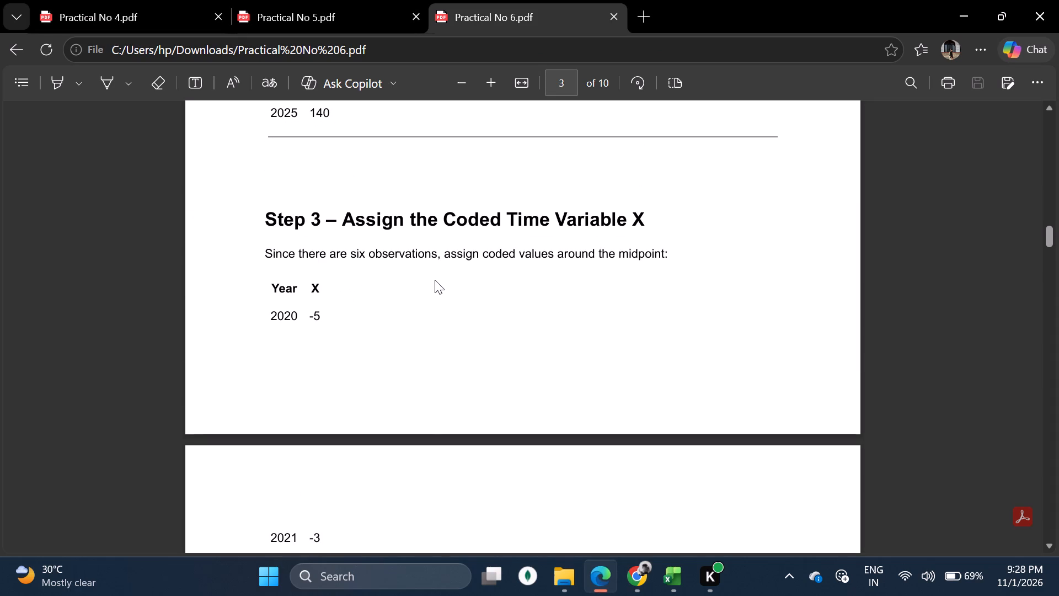
scroll(438, 284, down, 2)
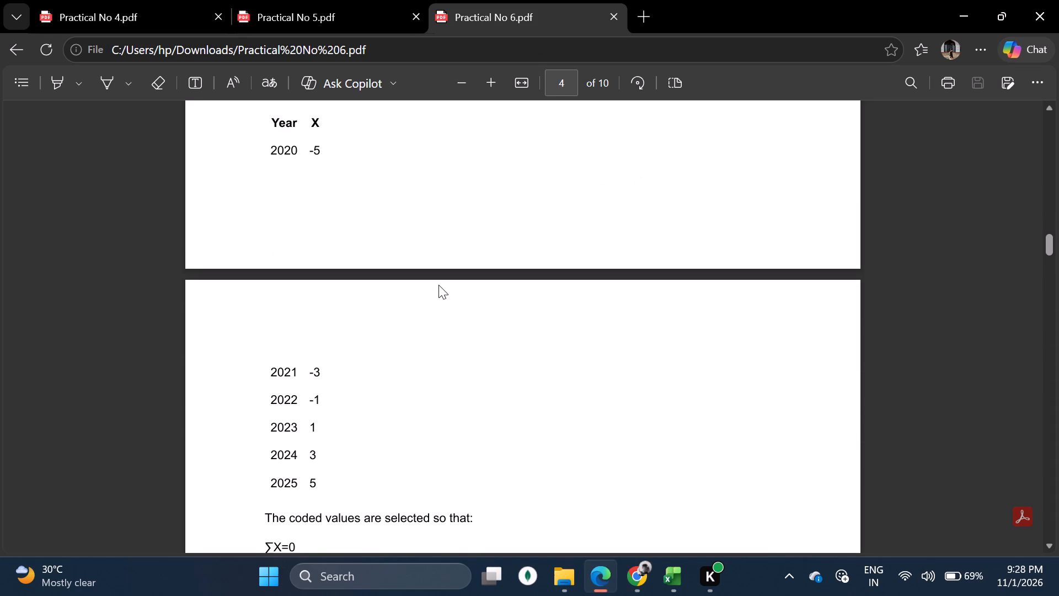
scroll(442, 285, up, 3)
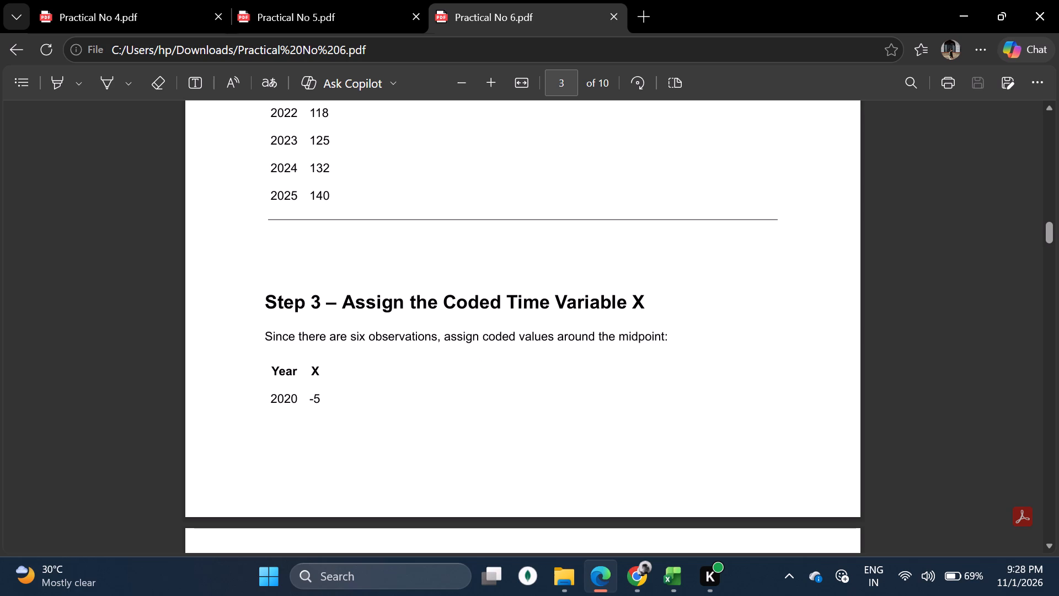
scroll(340, 374, down, 1)
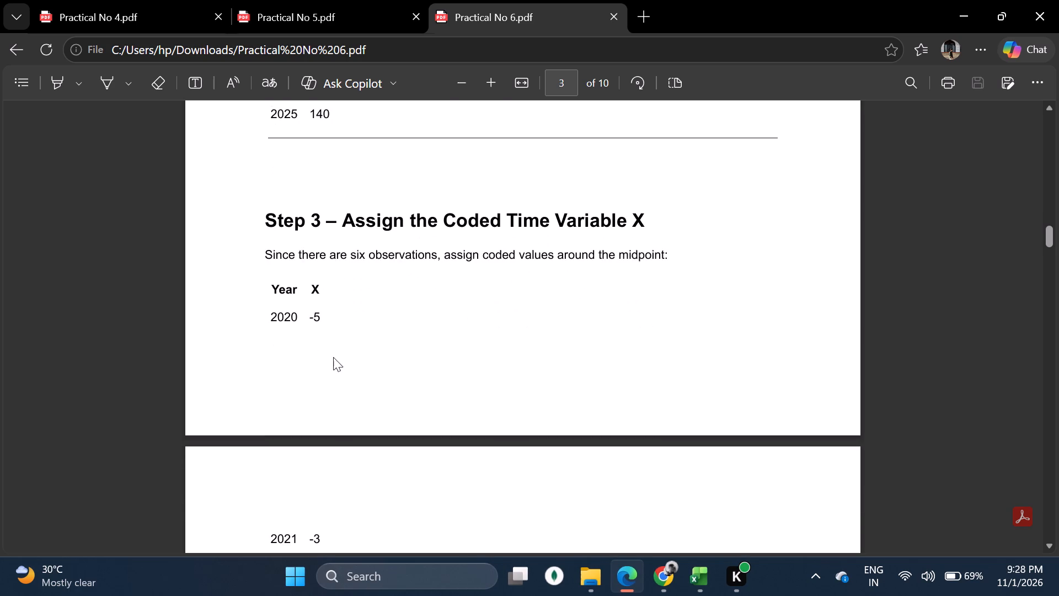
scroll(331, 346, down, 2)
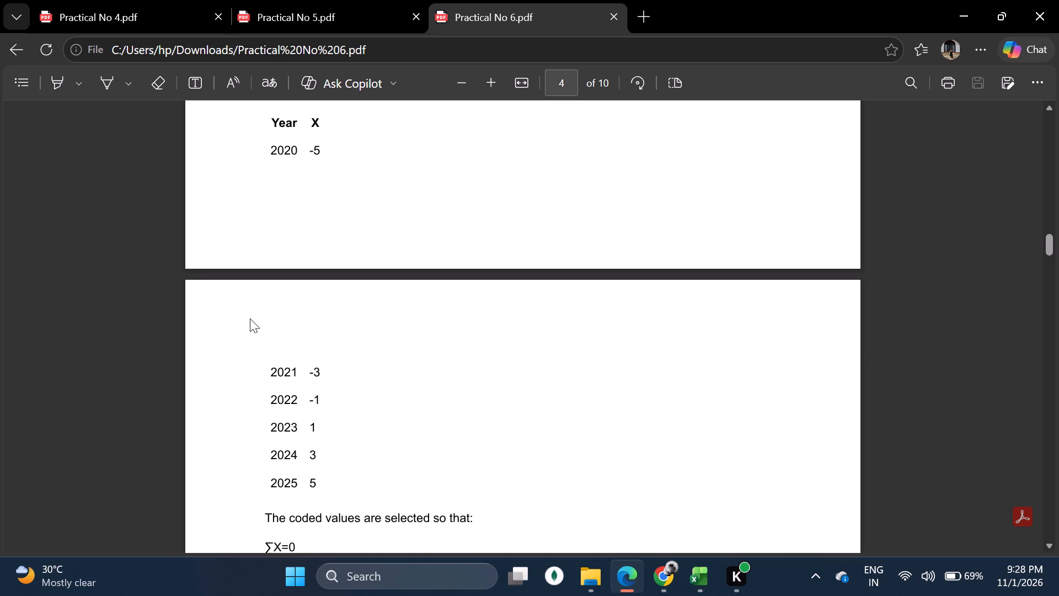
scroll(237, 314, down, 3)
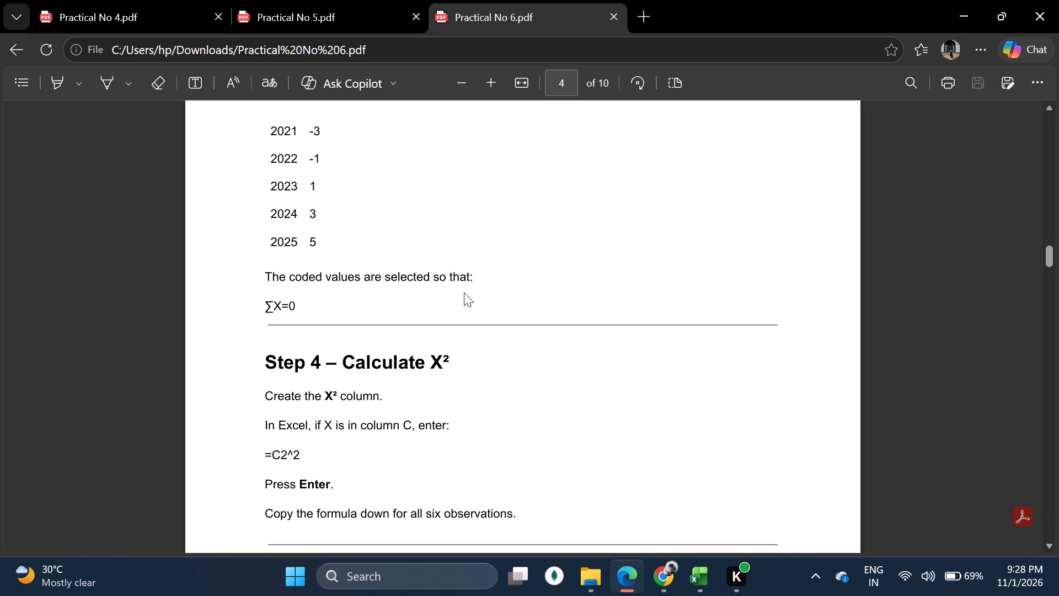
drag(308, 304, 237, 304)
drag(270, 300, 328, 300)
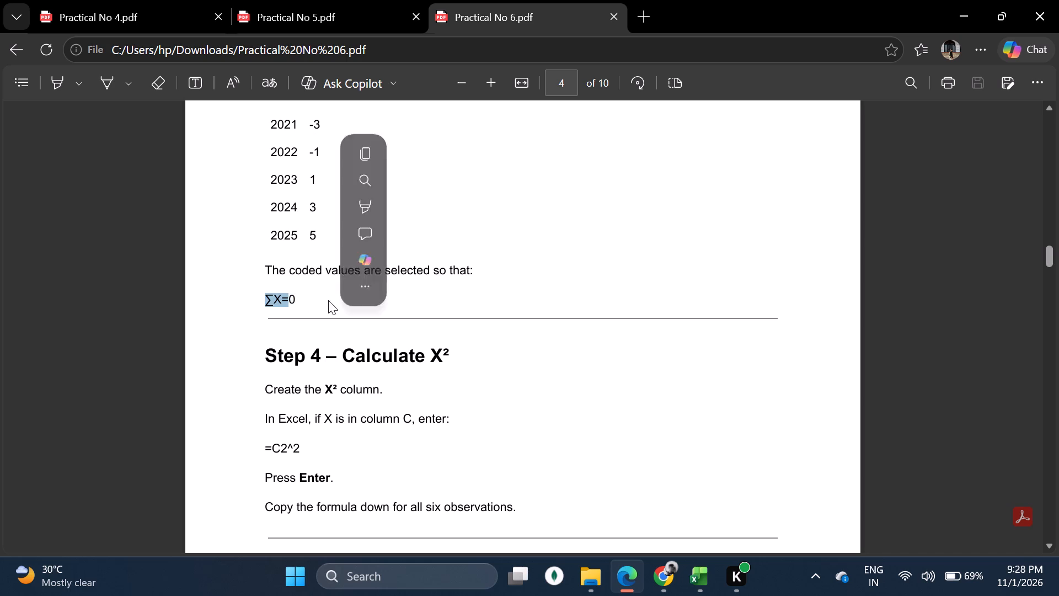
click(313, 313)
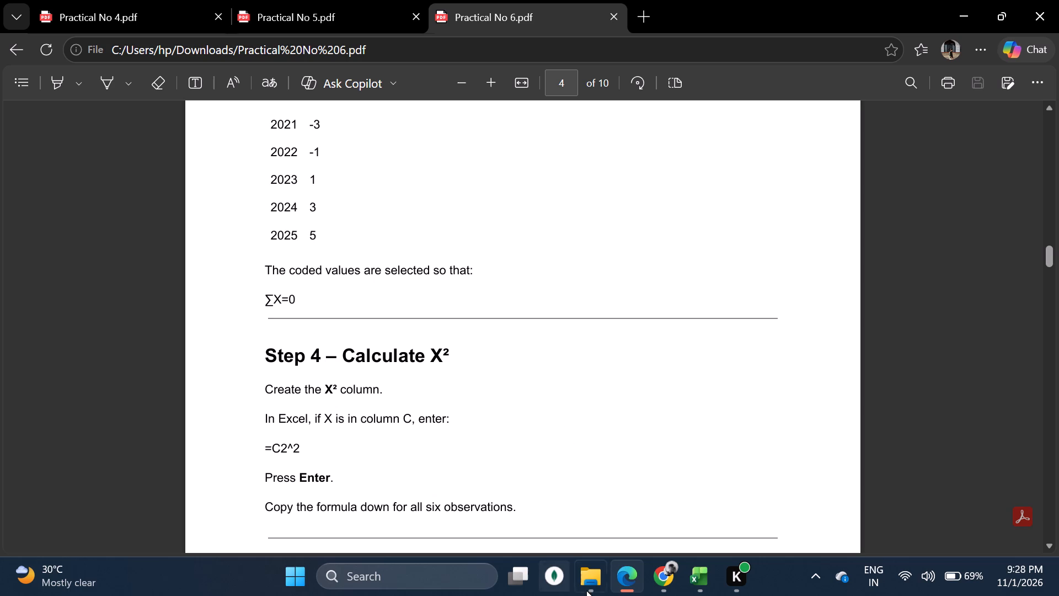
Review the coded X values assigned to the years 2020 to 2025 in Step 3 of the Practical No 6 PDF.
click(648, 575)
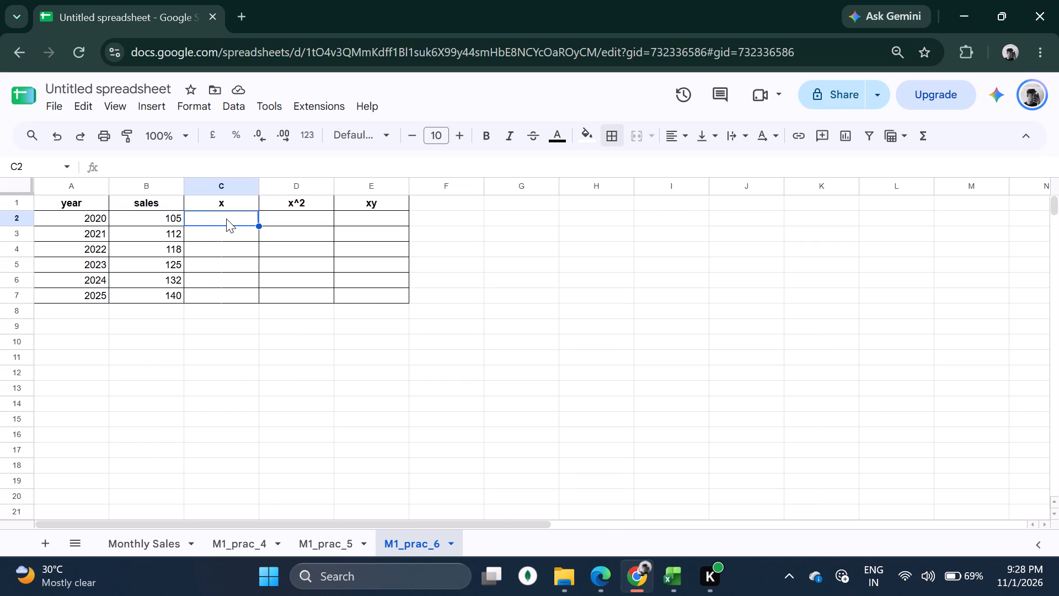
click(606, 576)
scroll(490, 330, up, 1)
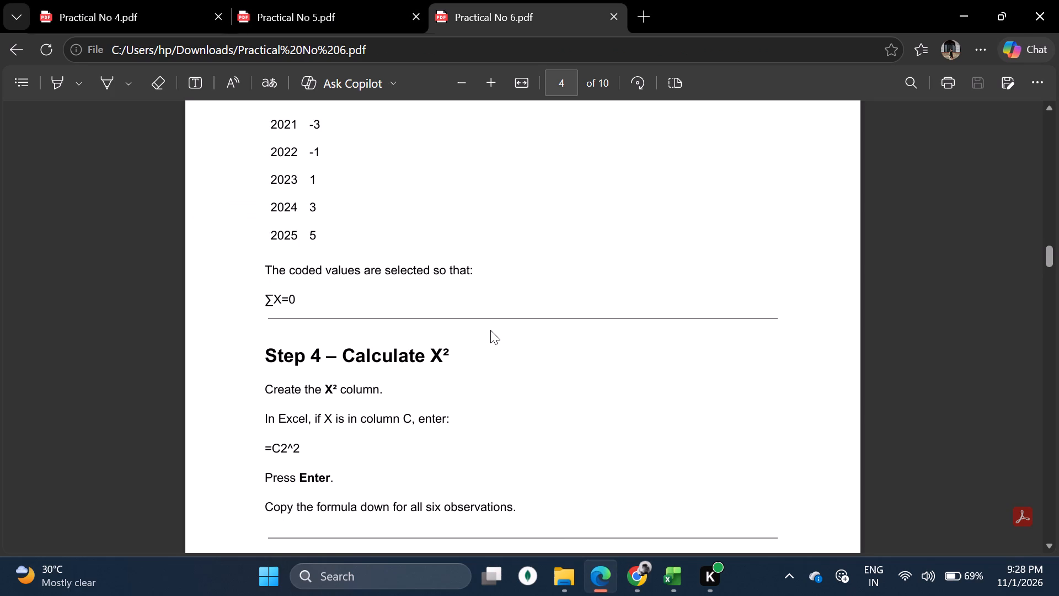
scroll(490, 330, up, 1)
scroll(322, 294, up, 1)
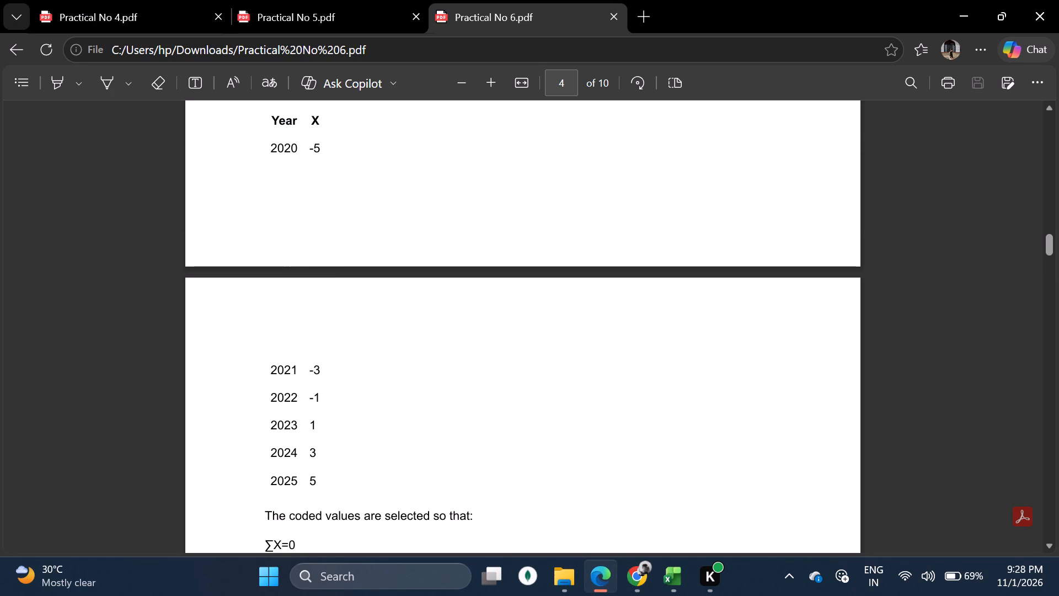
drag(307, 144, 315, 151)
click(319, 221)
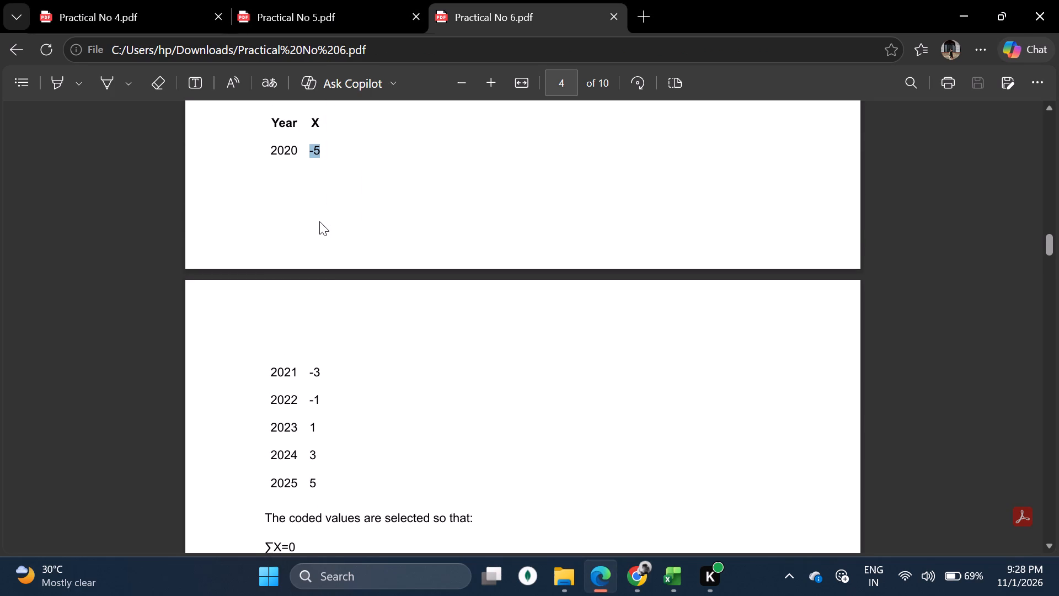
scroll(333, 251, up, 1)
scroll(334, 256, down, 1)
scroll(333, 255, up, 1)
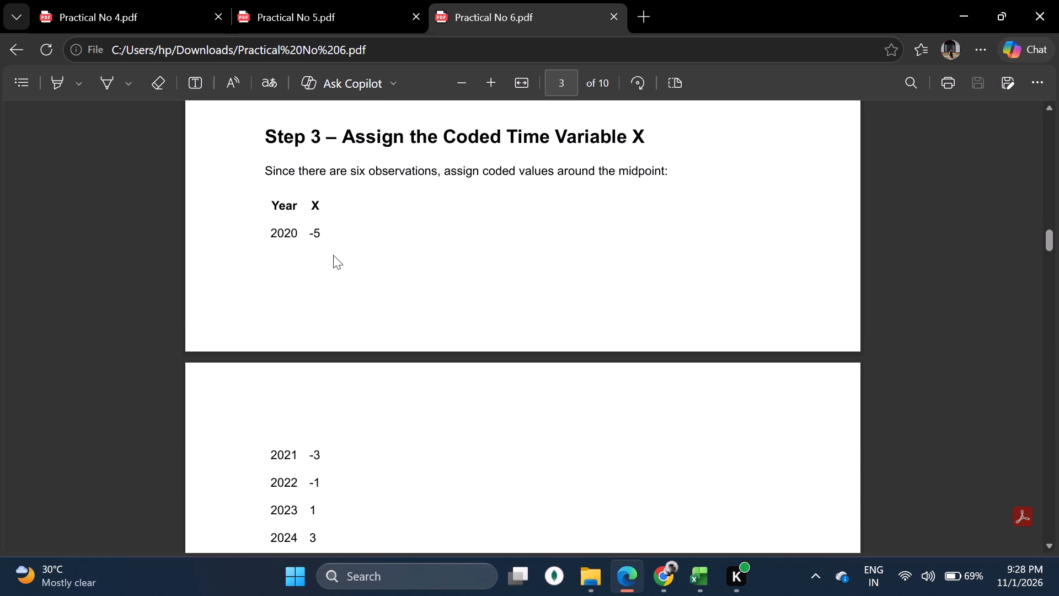
scroll(333, 255, down, 1)
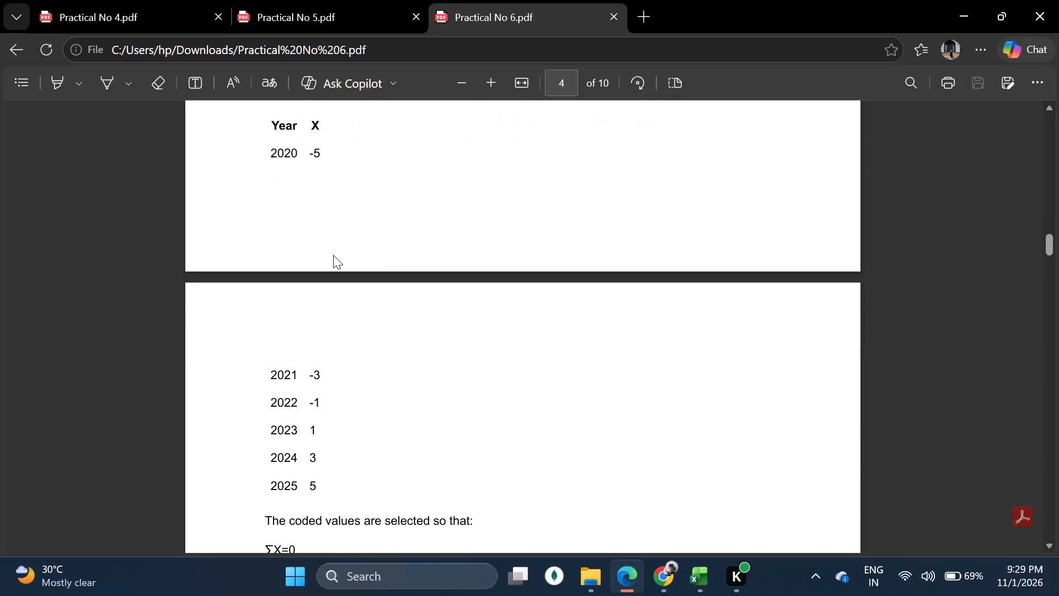
drag(311, 150, 320, 151)
click(320, 151)
click(321, 158)
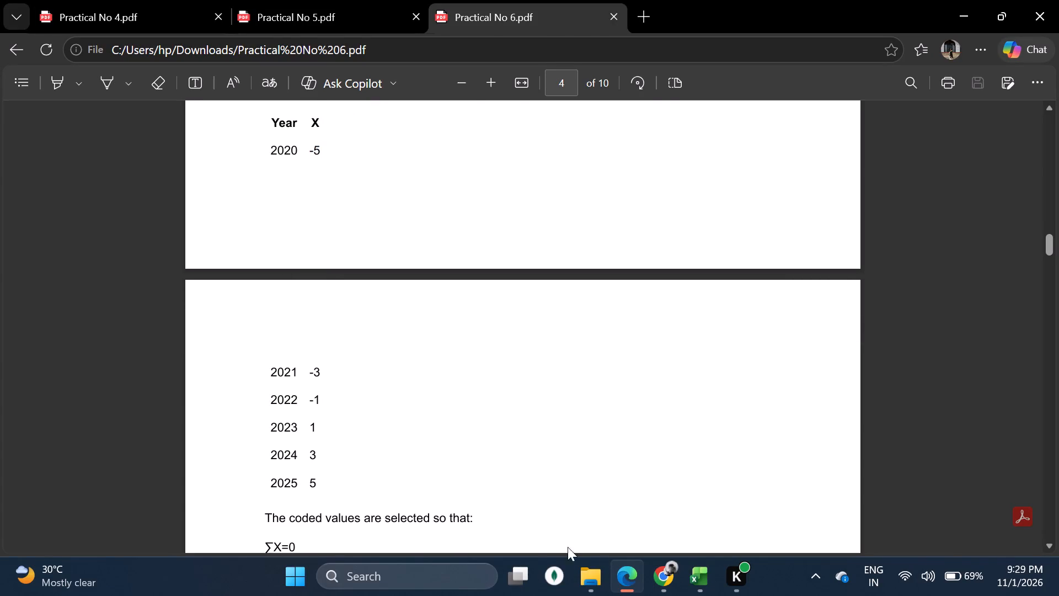
click(667, 574)
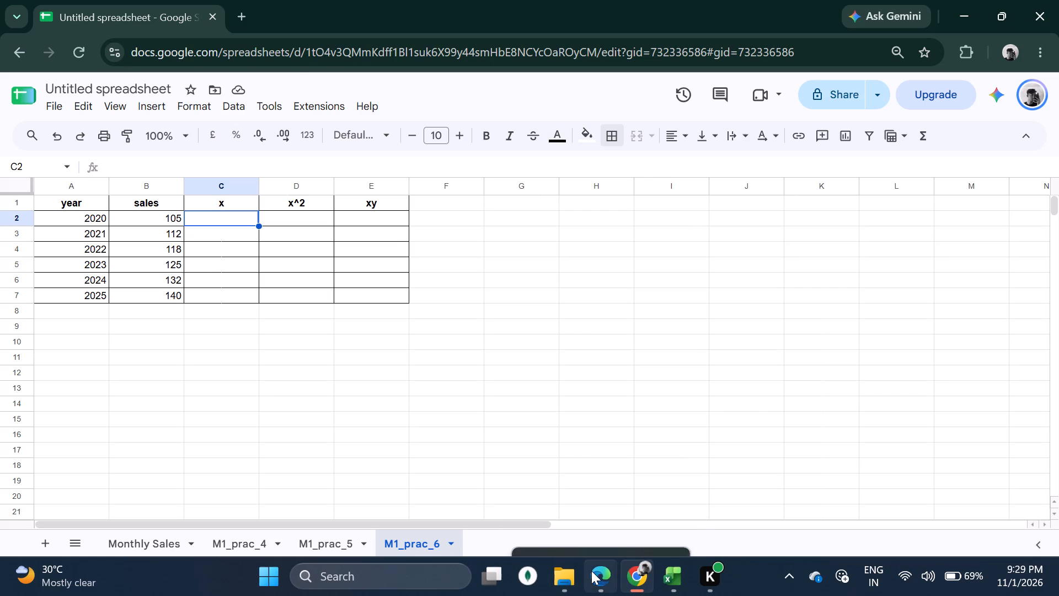
Copy the 2020 coded value -5 from the Practical No 6 PDF in Edge into cell C2 of the M1_prac_6 sheet.
click(591, 571)
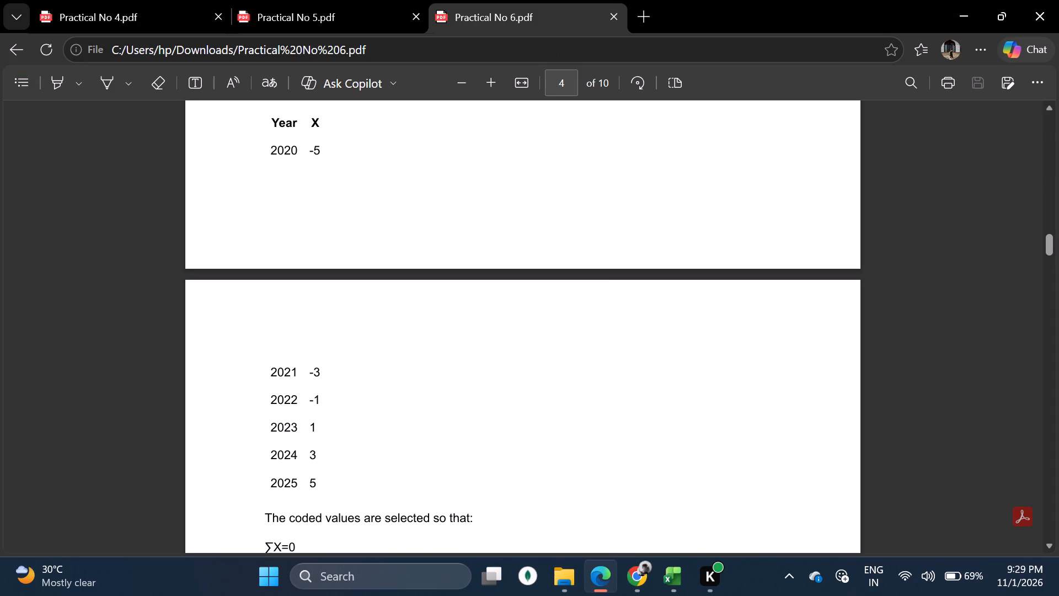
drag(307, 148, 323, 155)
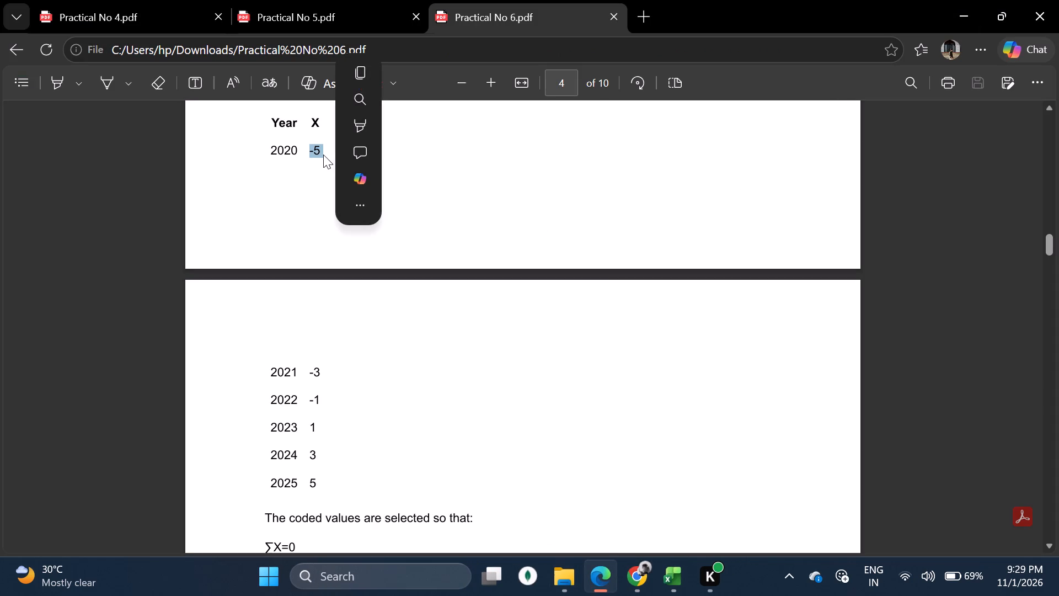
key(ctrl+c)
click(632, 595)
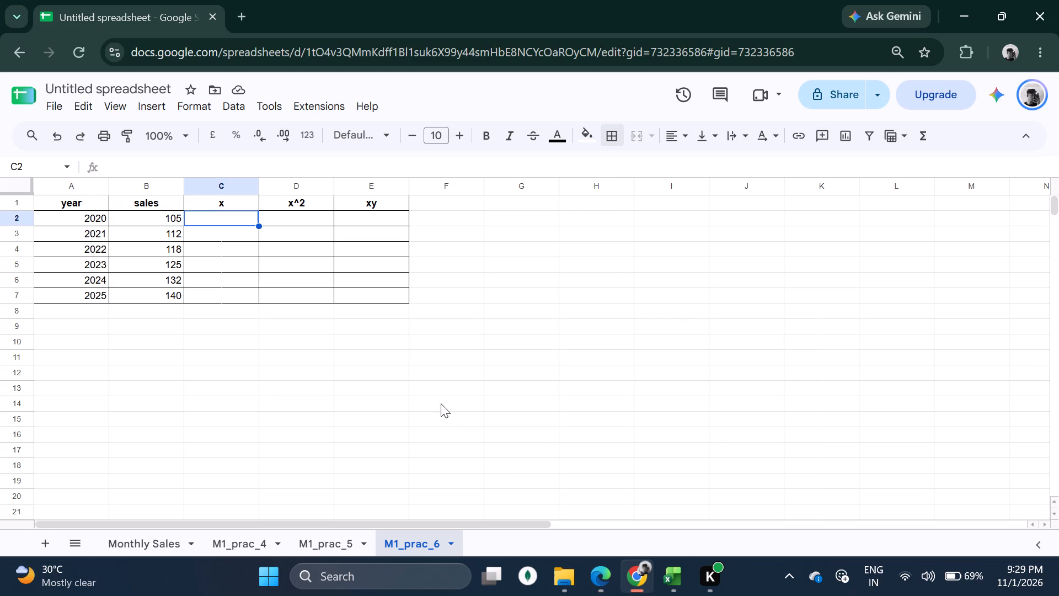
key(ctrl+v)
Enter the remaining coded x values -3, -1, 1, 3 and 5 in C3:C7, checking them against the PDF.
click(234, 237)
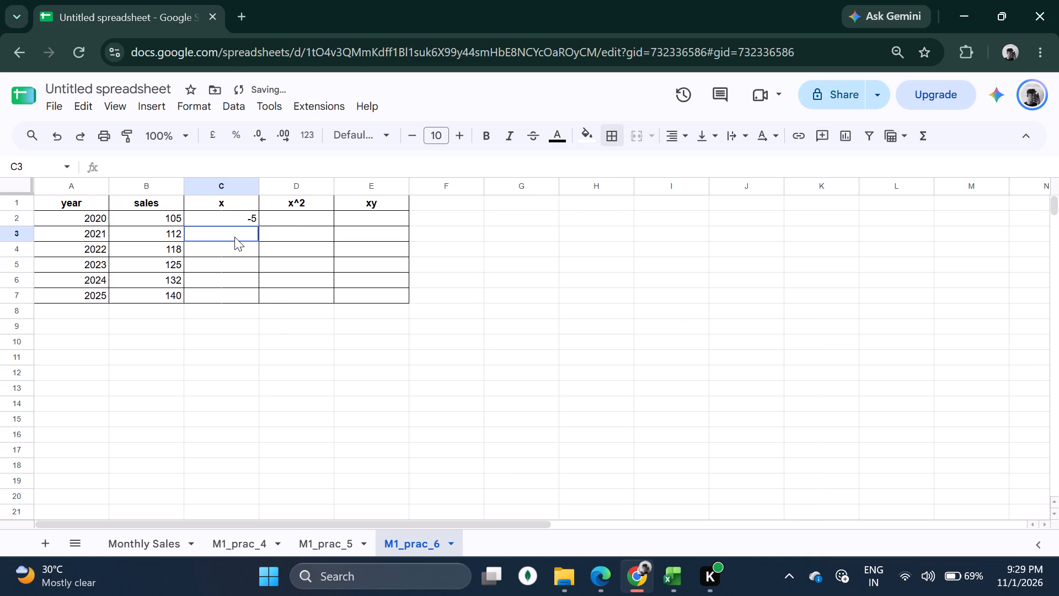
key(minus)
key(3)
key(Return)
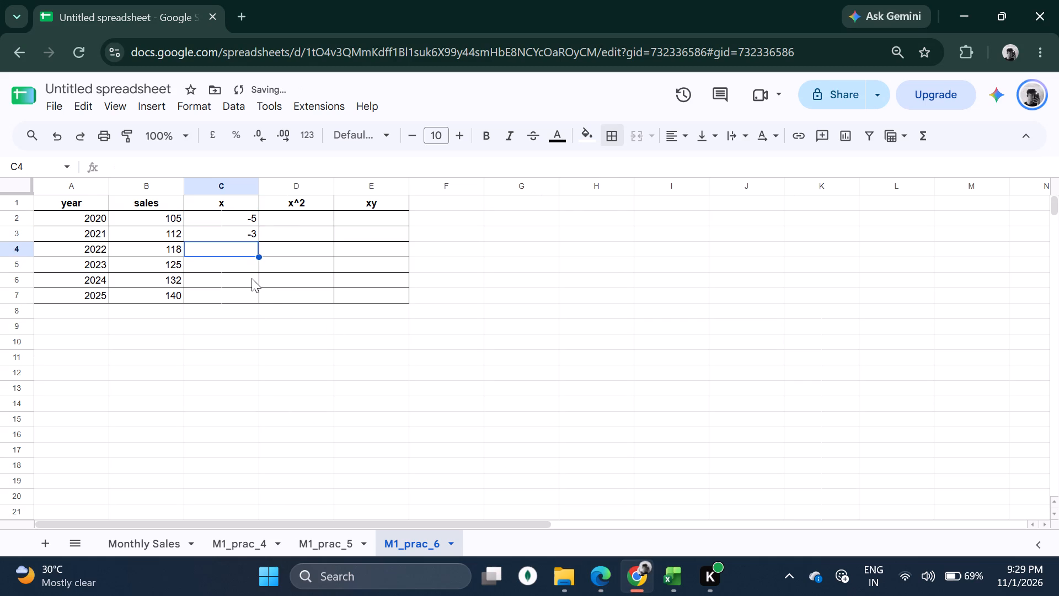
key(minus)
key(1)
key(Return)
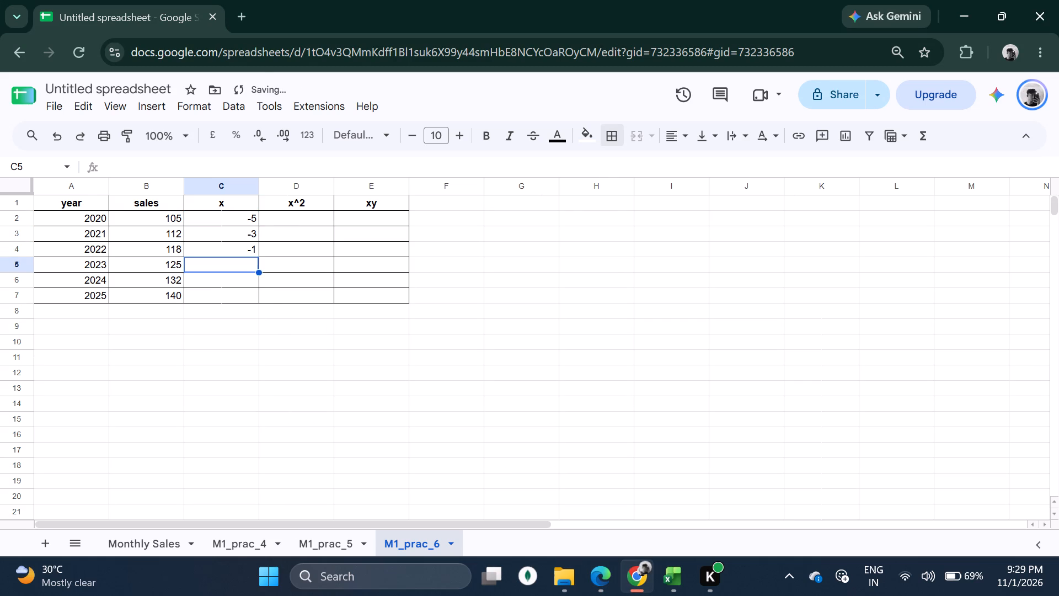
key(1)
click(588, 582)
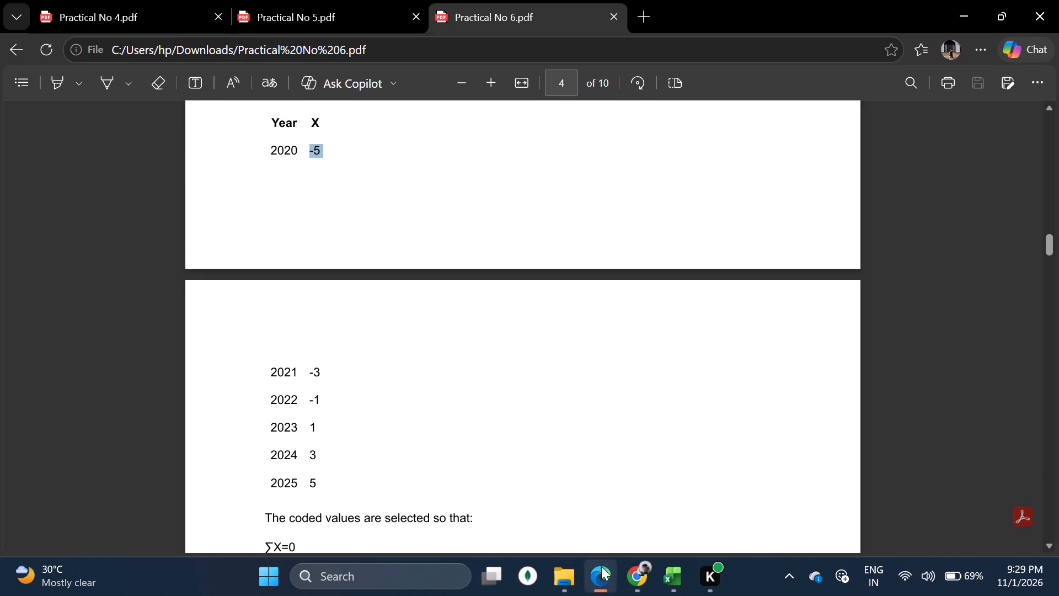
click(629, 571)
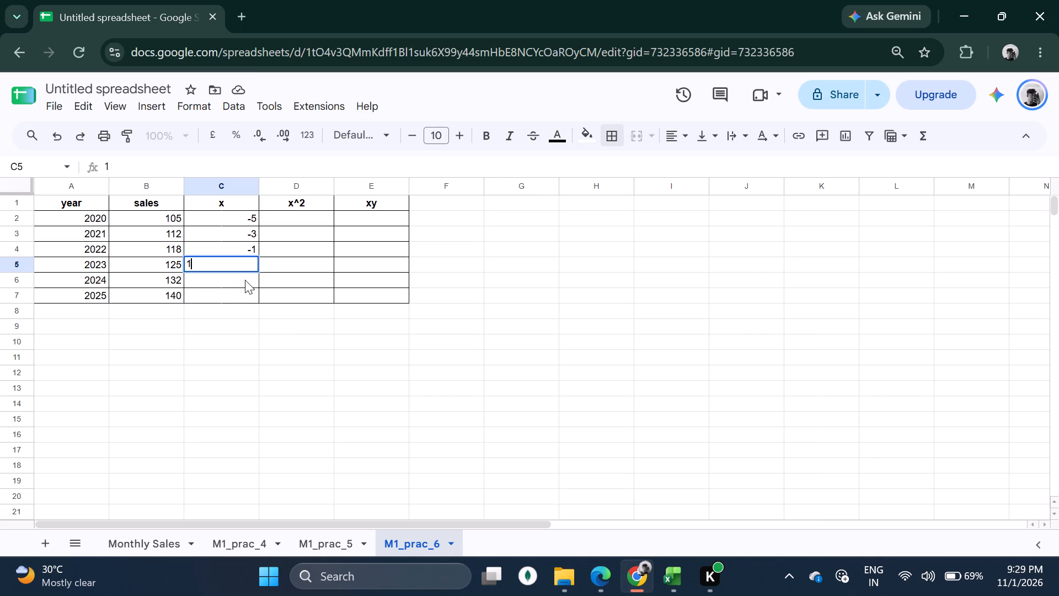
click(245, 280)
key(3)
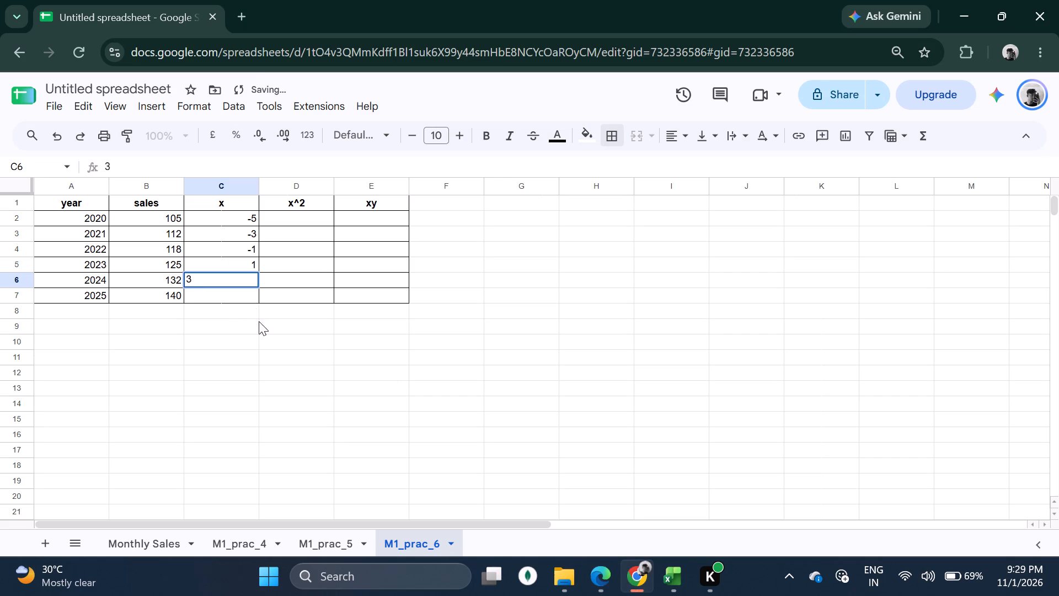
key(Return)
key(5)
key(Return)
click(277, 364)
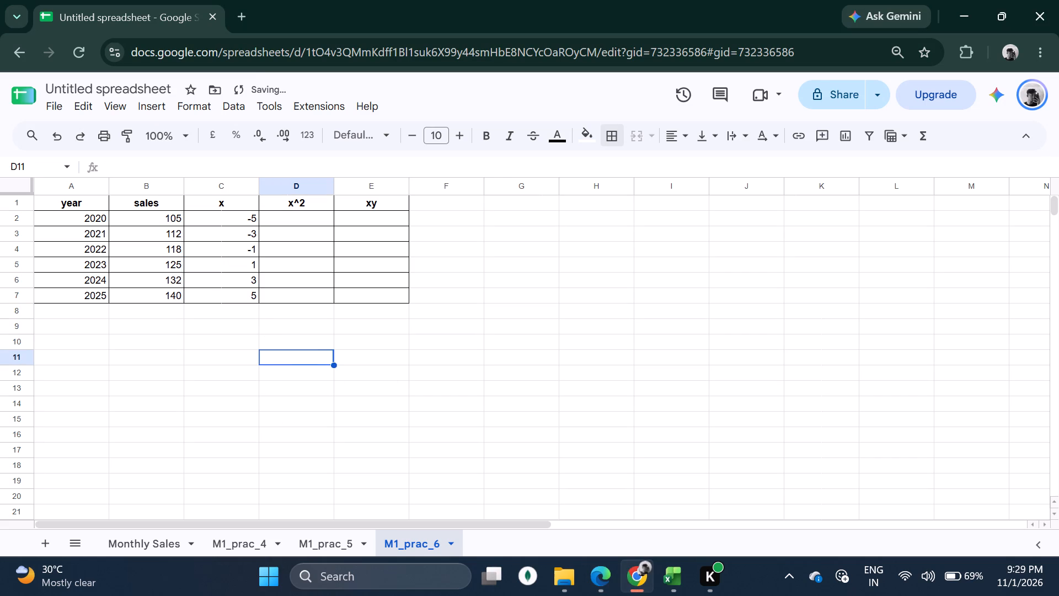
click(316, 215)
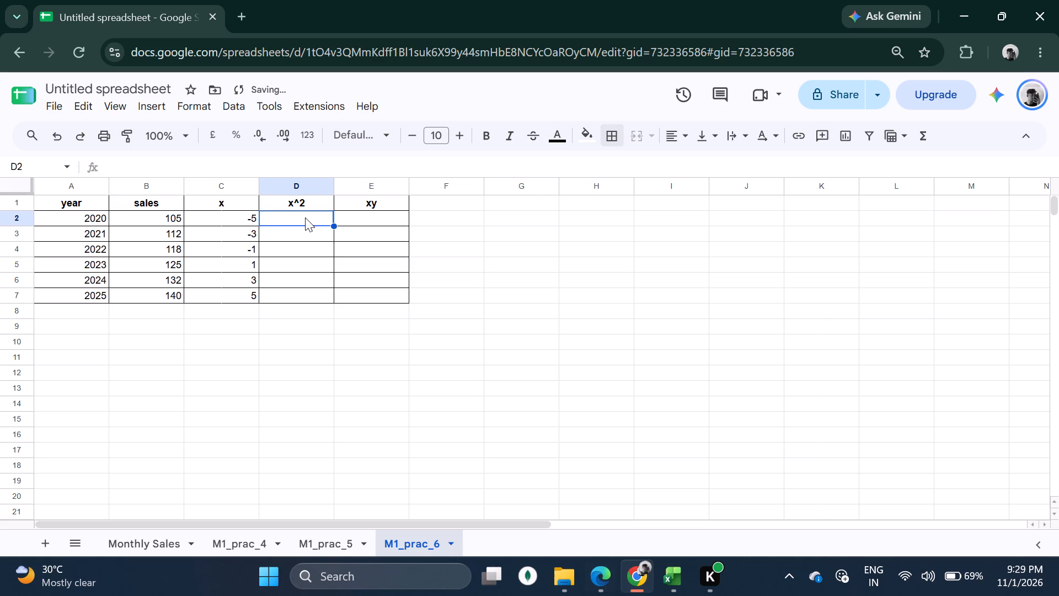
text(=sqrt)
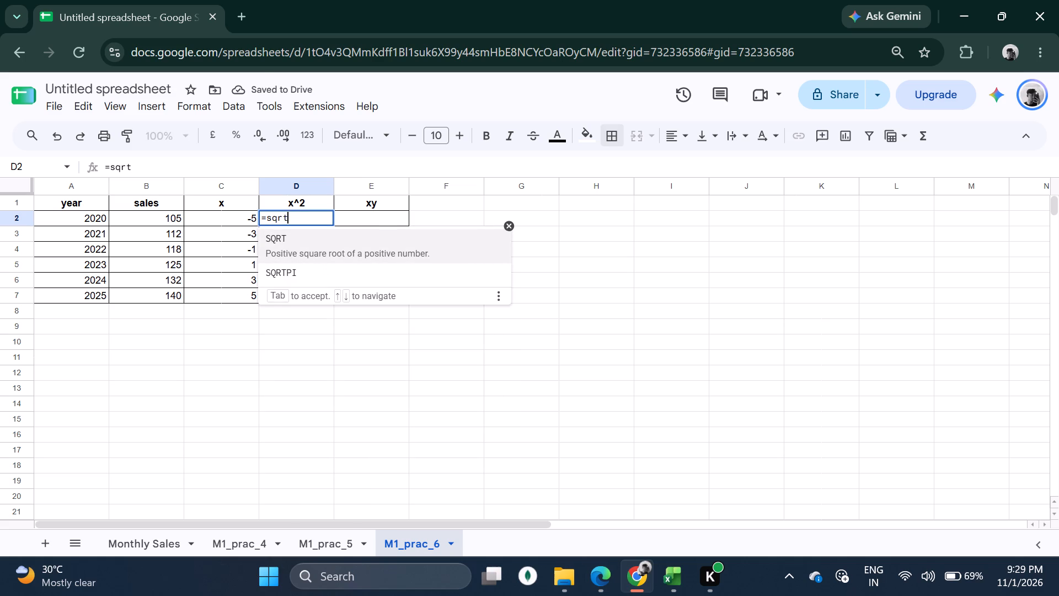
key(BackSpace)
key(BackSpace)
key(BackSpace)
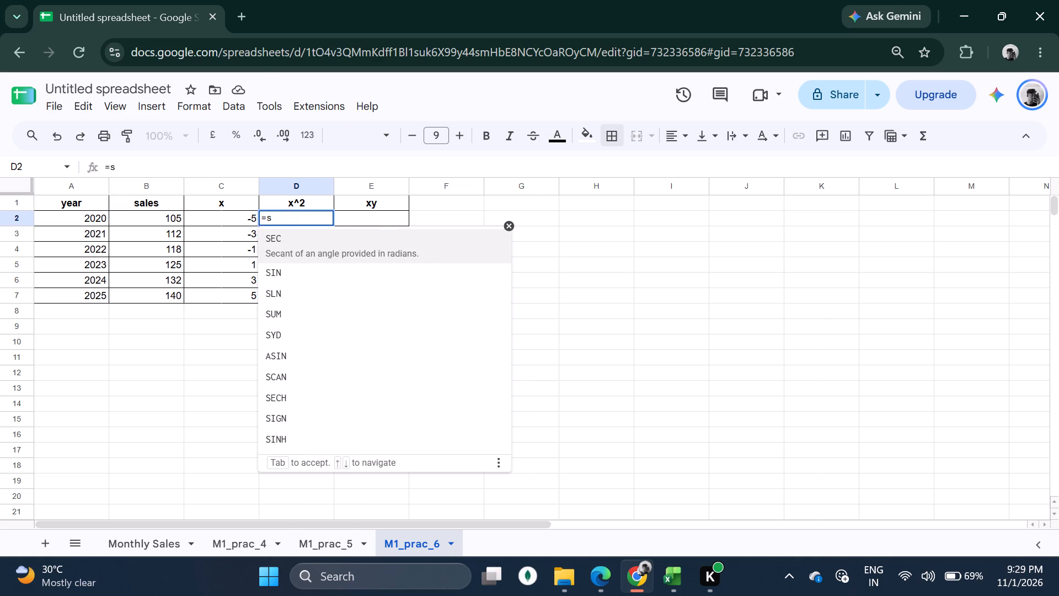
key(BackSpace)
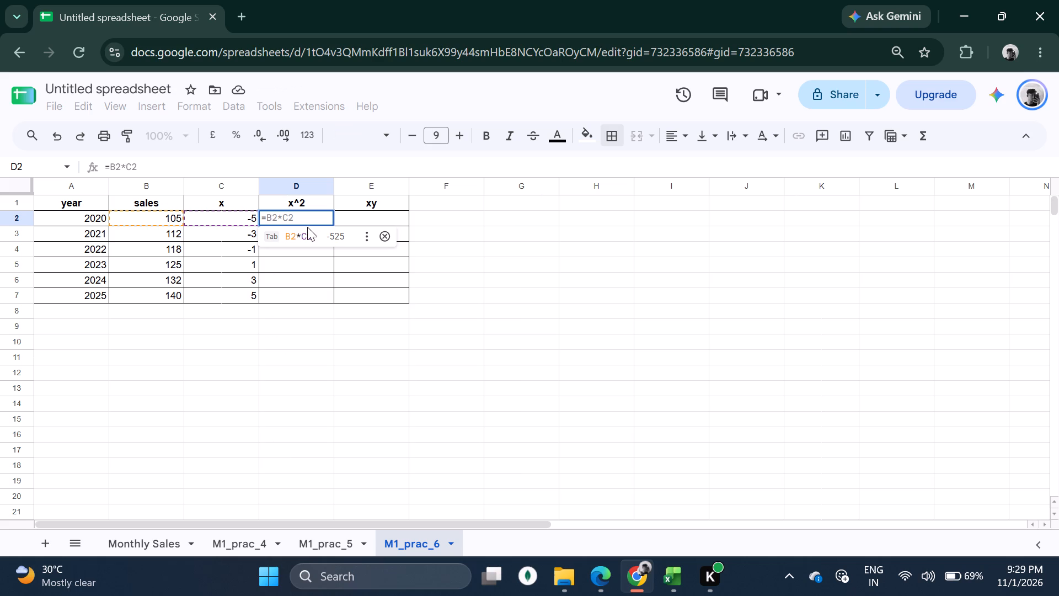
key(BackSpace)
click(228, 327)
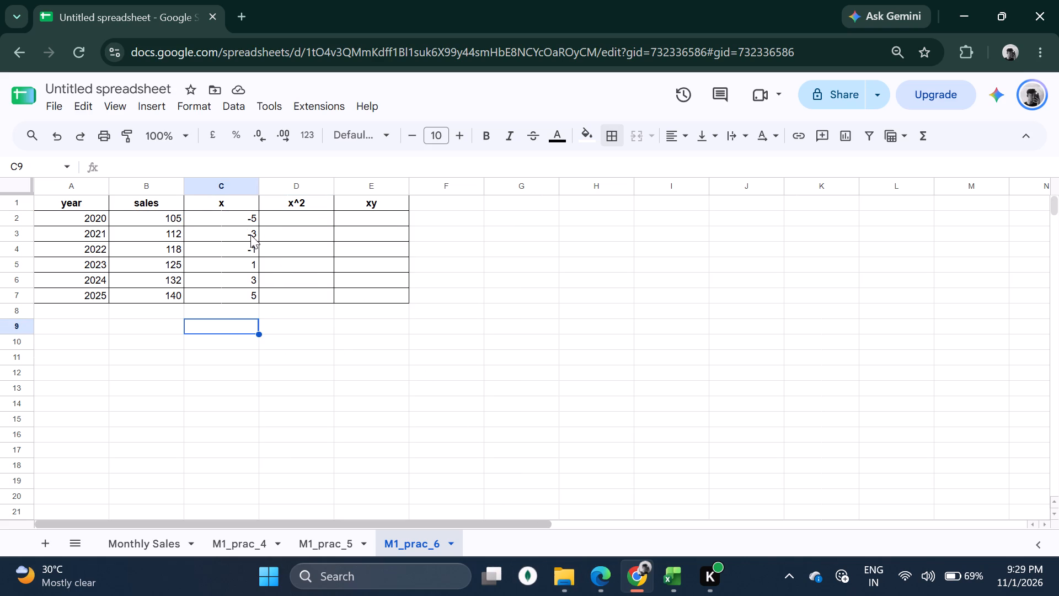
Switch to the Practical No 6 PDF in Edge and read the Step 4 instructions for calculating X².
click(596, 592)
scroll(328, 341, down, 3)
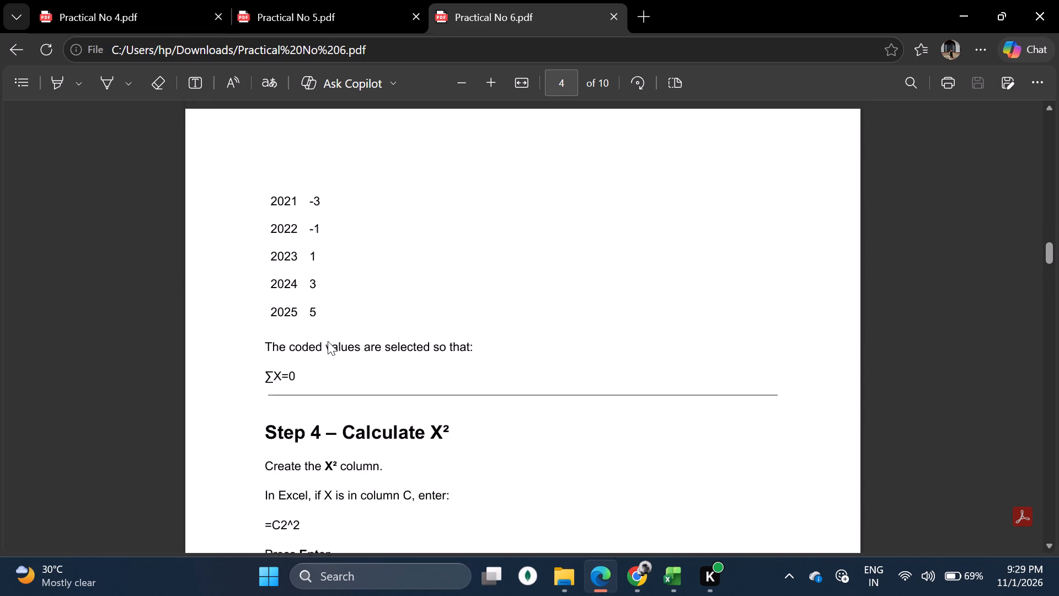
scroll(328, 341, down, 1)
drag(276, 182, 491, 184)
click(450, 240)
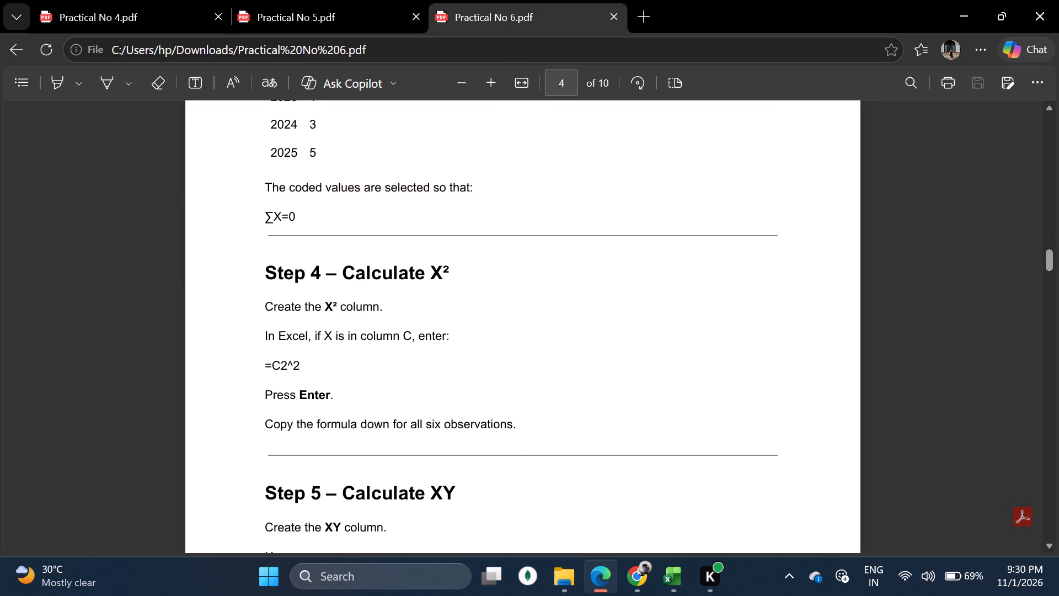
scroll(396, 272, down, 1)
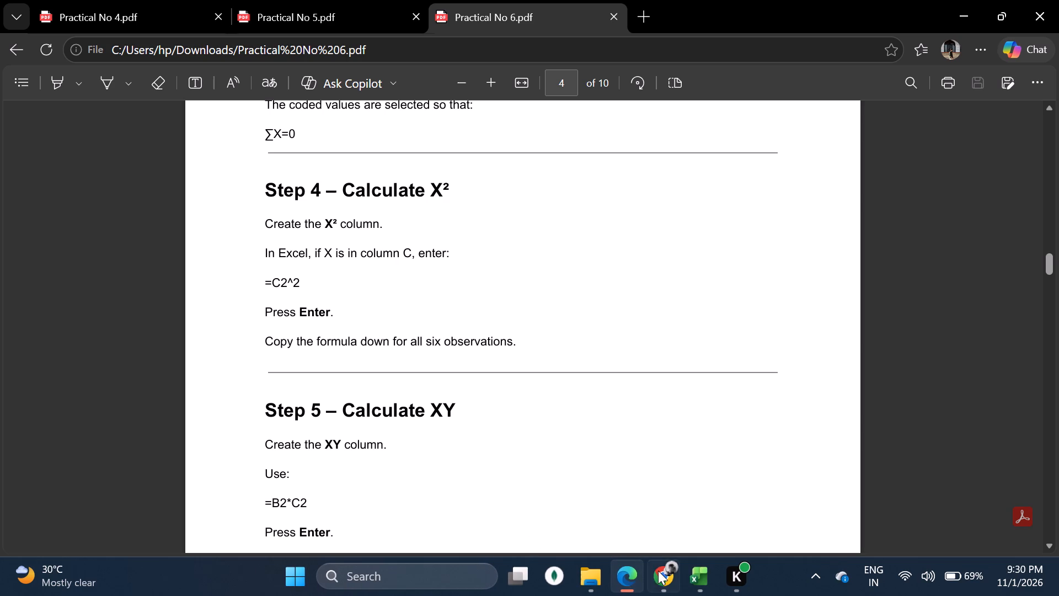
Back in the M1_prac_6 sheet, enter =C2^2 in D2 and accept the suggested auto-fill down to D7.
click(658, 571)
click(309, 212)
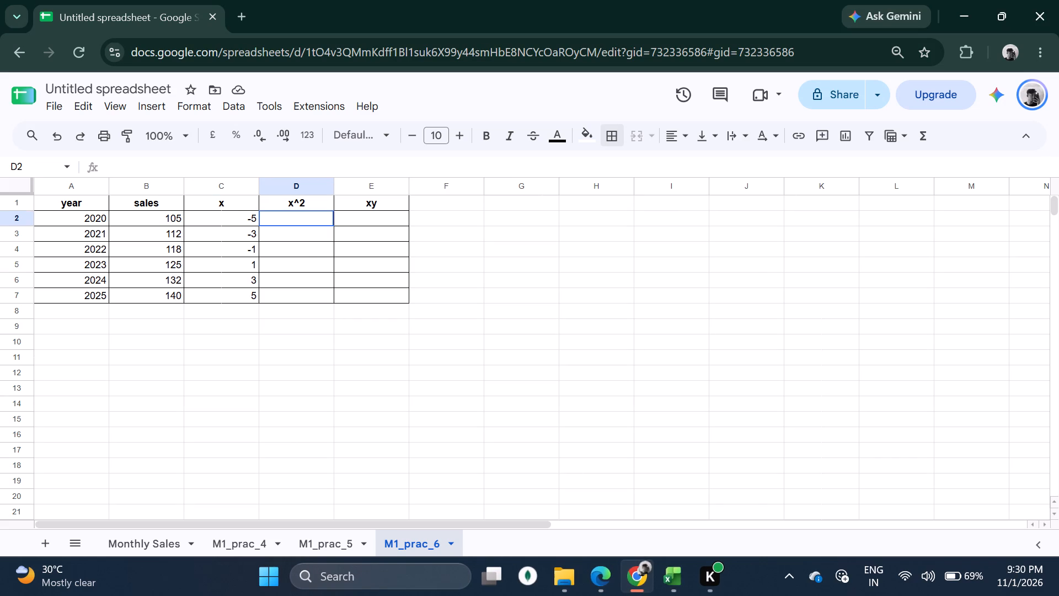
key(equal)
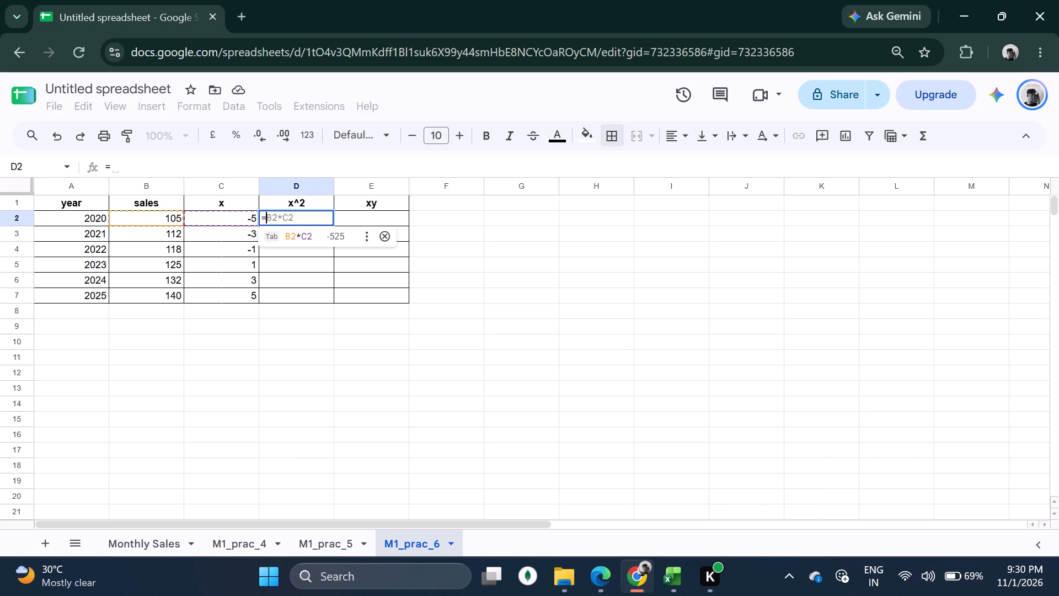
click(233, 220)
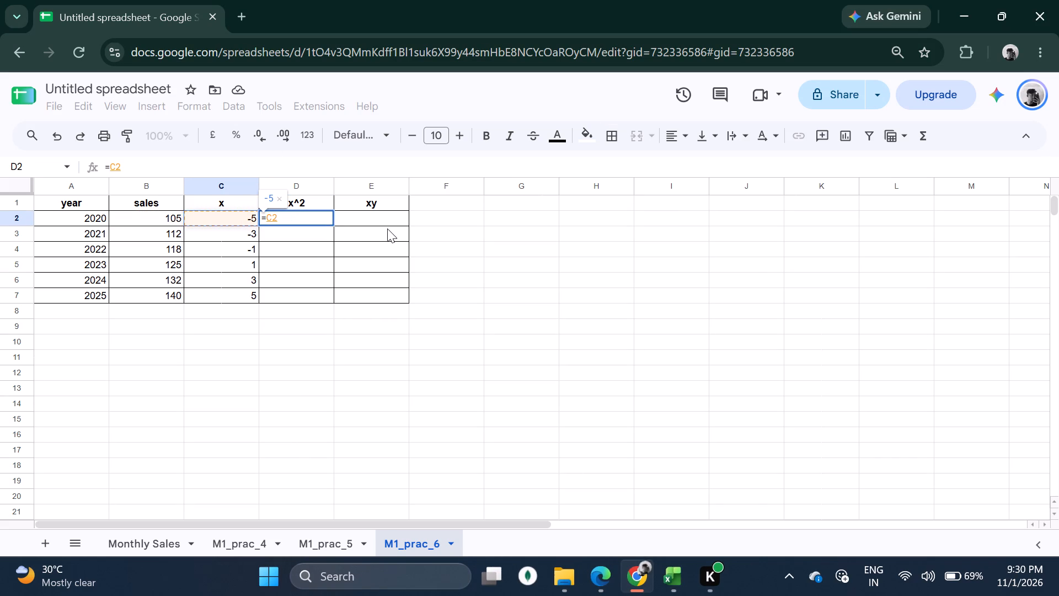
text(^2)
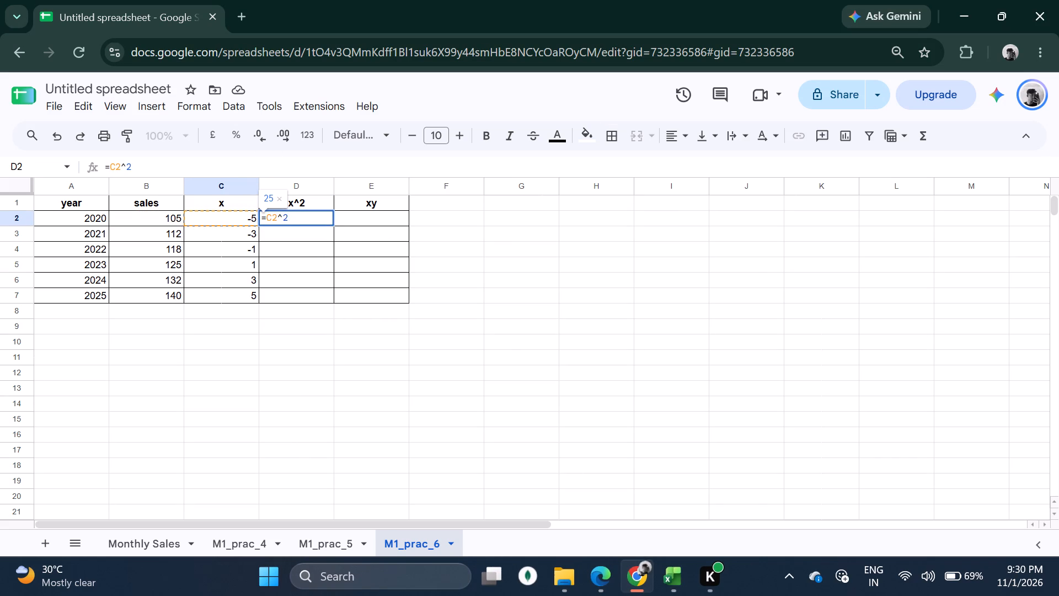
key(Return)
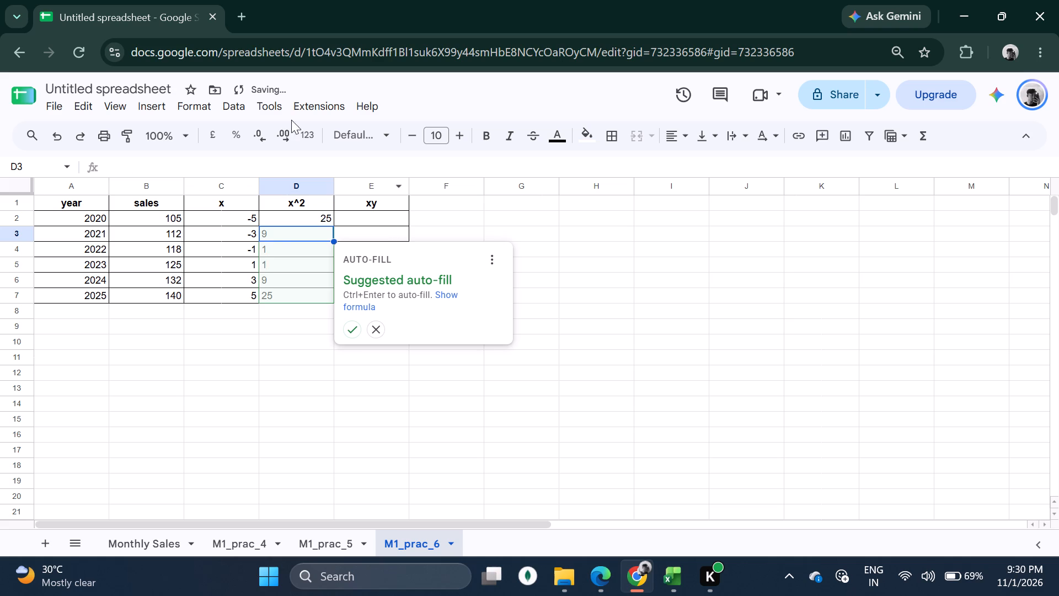
click(349, 335)
click(338, 321)
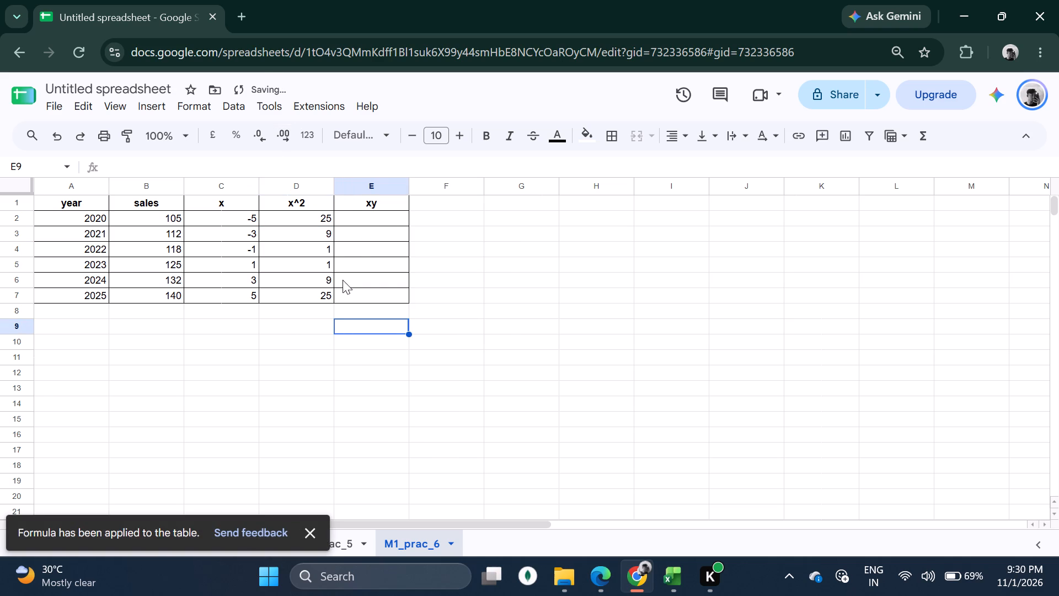
Enter =C2*B2 in cell E2 of the xy column and accept the suggested auto-fill down to E7.
click(375, 217)
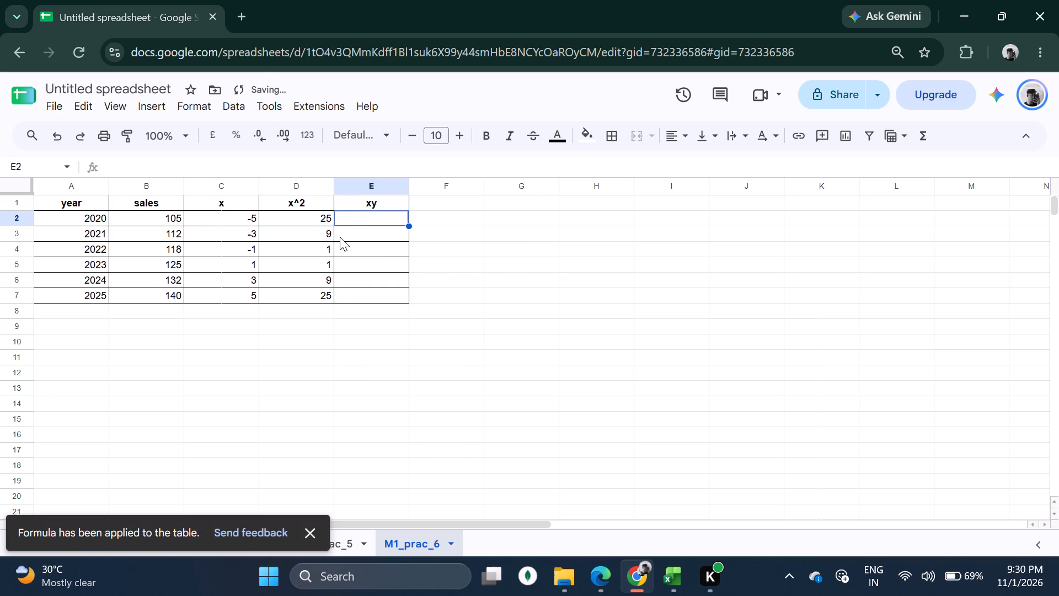
key(equal)
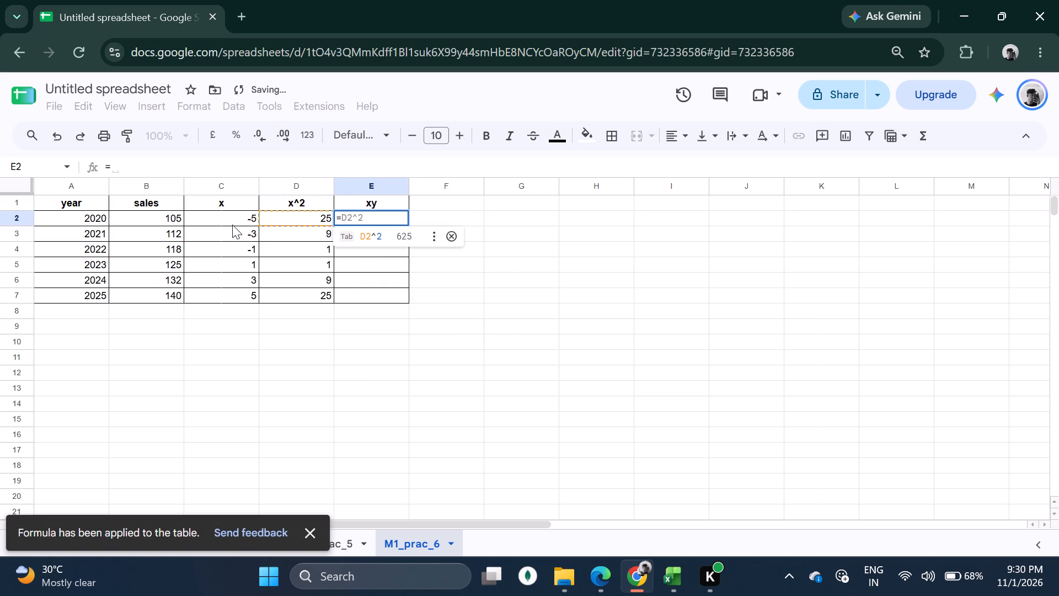
click(229, 219)
key(shift+asterisk)
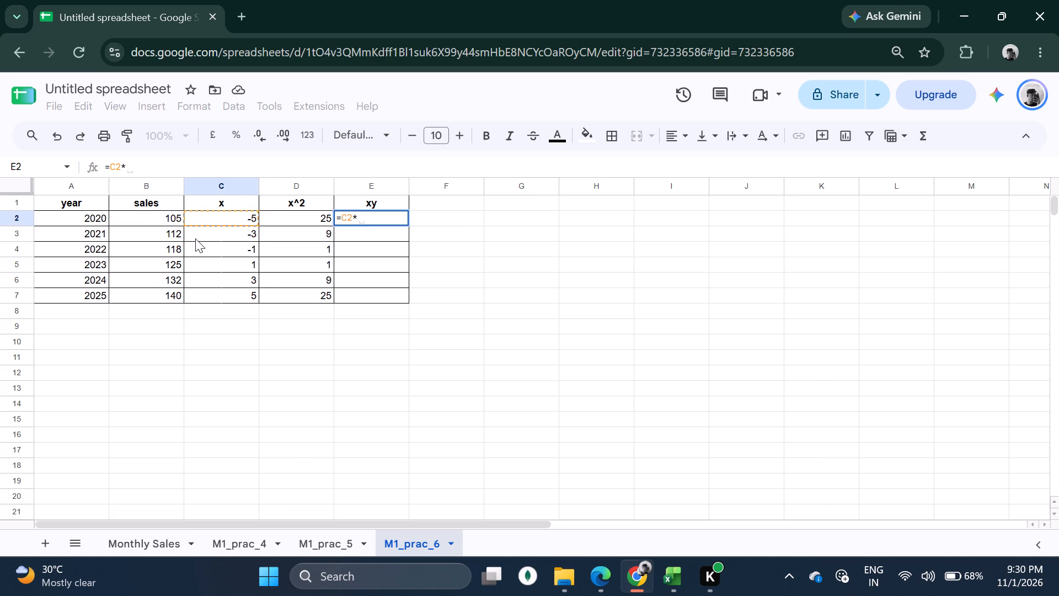
click(156, 215)
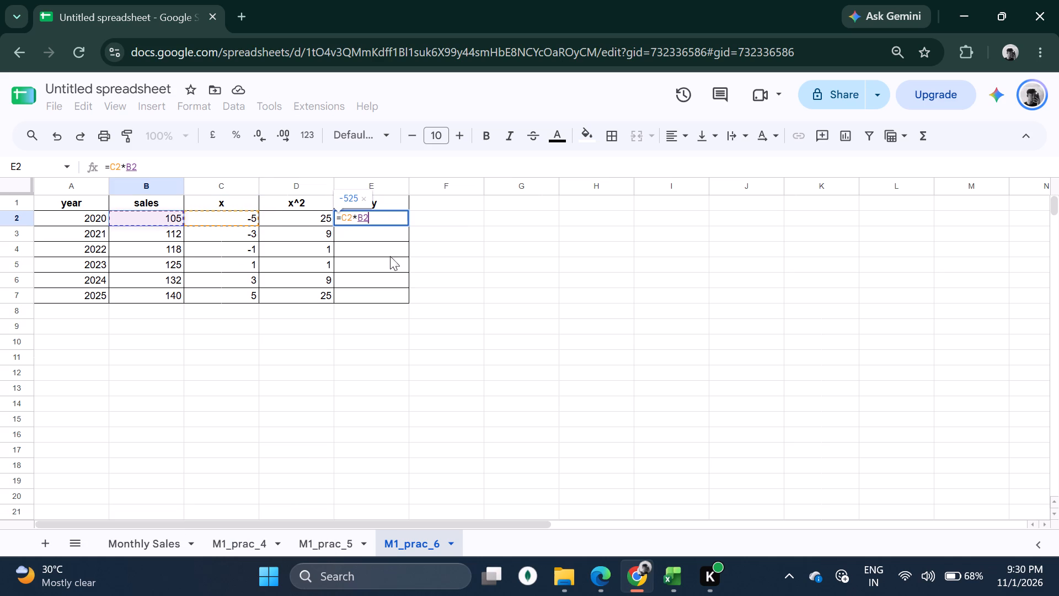
key(Return)
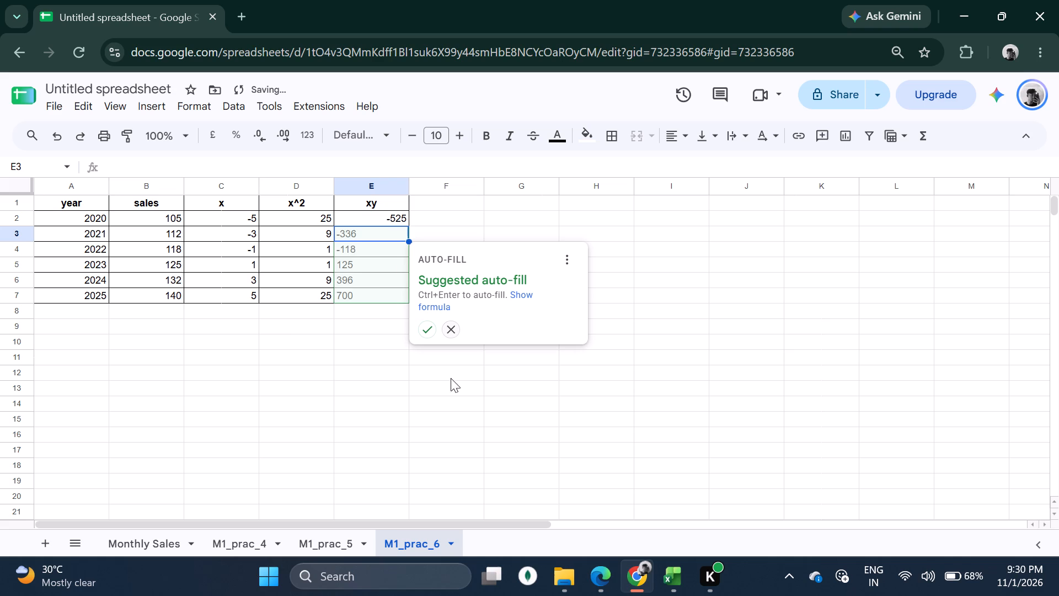
click(428, 332)
click(364, 384)
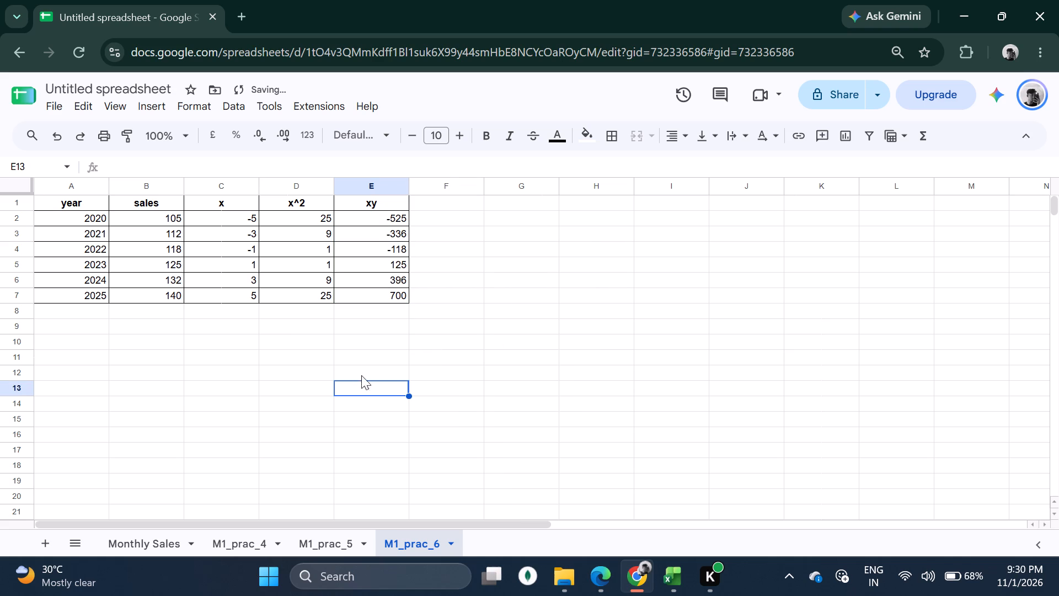
Switch to the Practical No 6 PDF in Edge and read Step 5 on calculating XY and Step 6 on the totals.
click(598, 583)
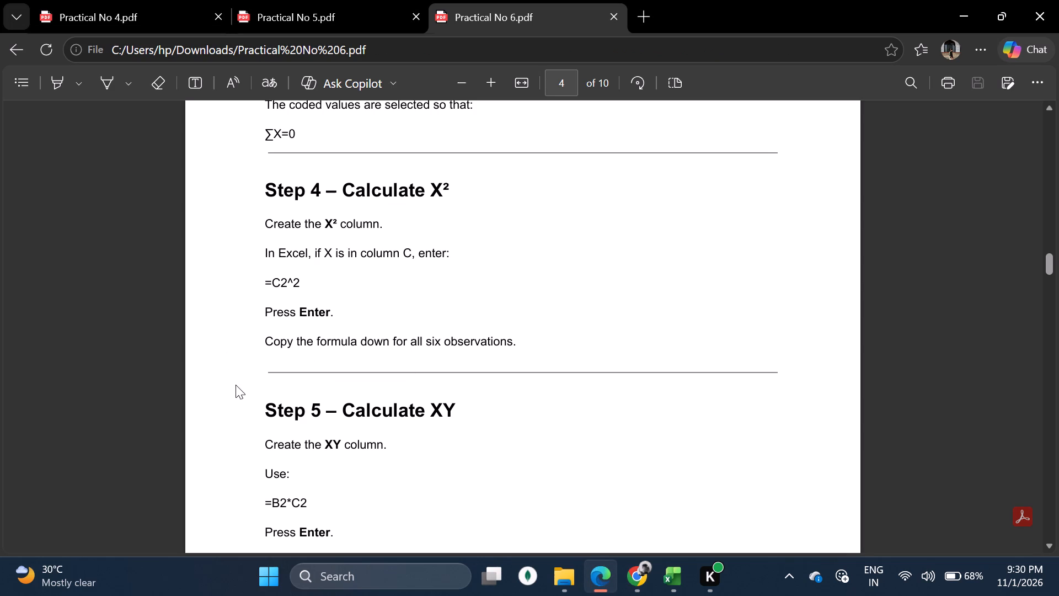
scroll(405, 358, down, 2)
drag(336, 252, 455, 249)
click(355, 295)
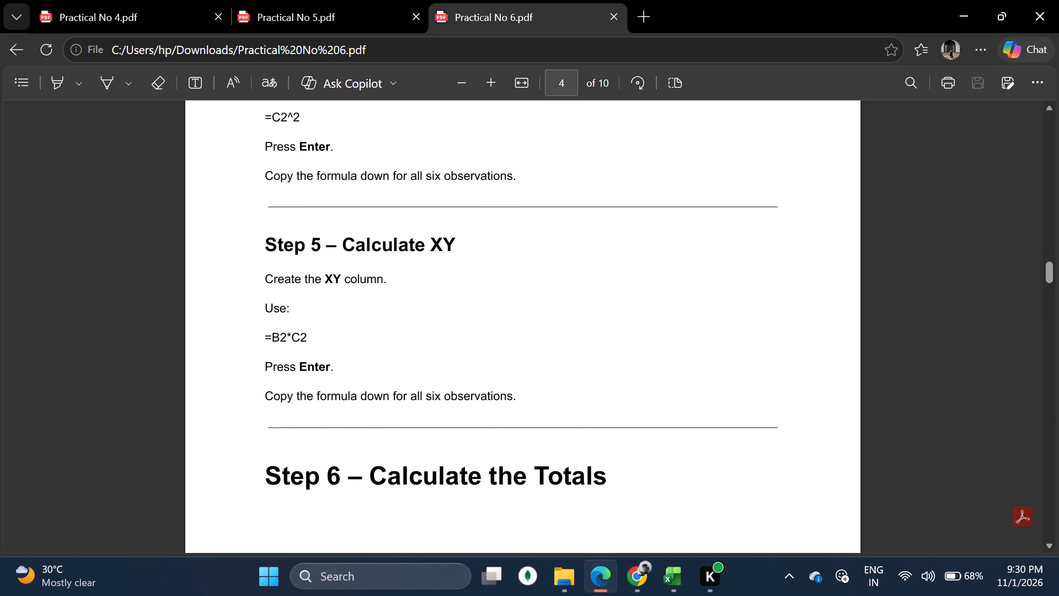
drag(312, 337, 259, 341)
click(358, 337)
scroll(323, 360, down, 1)
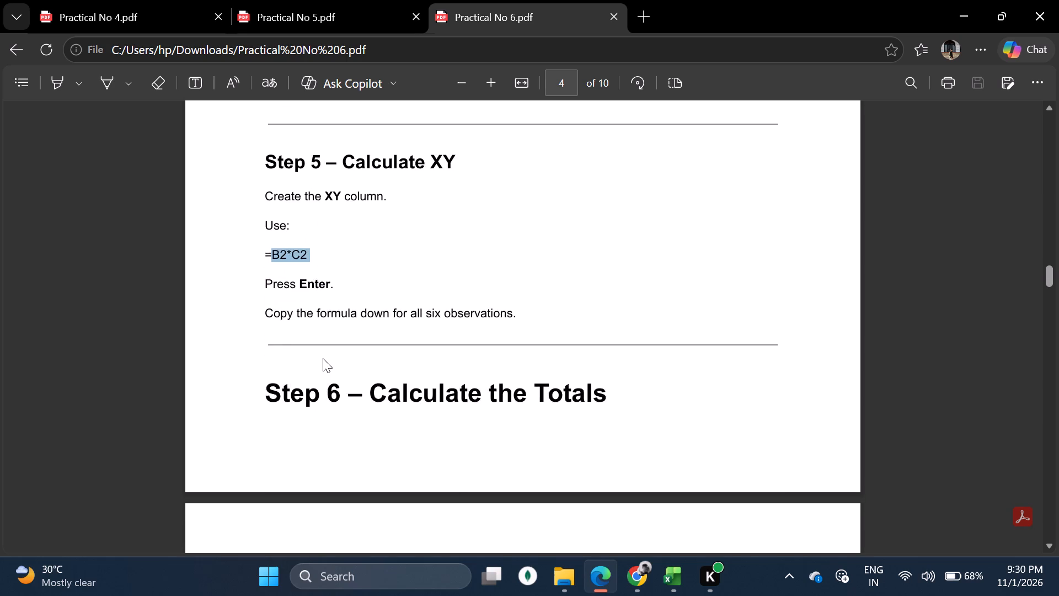
scroll(320, 355, down, 3)
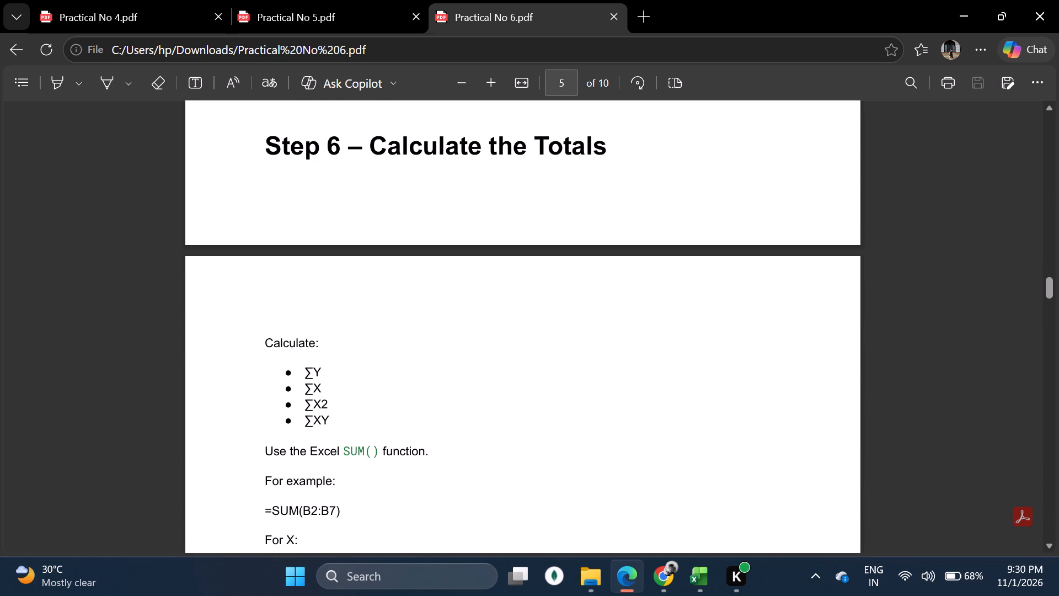
Back in the M1_prac_6 sheet in Chrome, total the sales and x columns with =SUM(B2:B7) in B8 and =SUM(C2:C7) in C8.
click(666, 576)
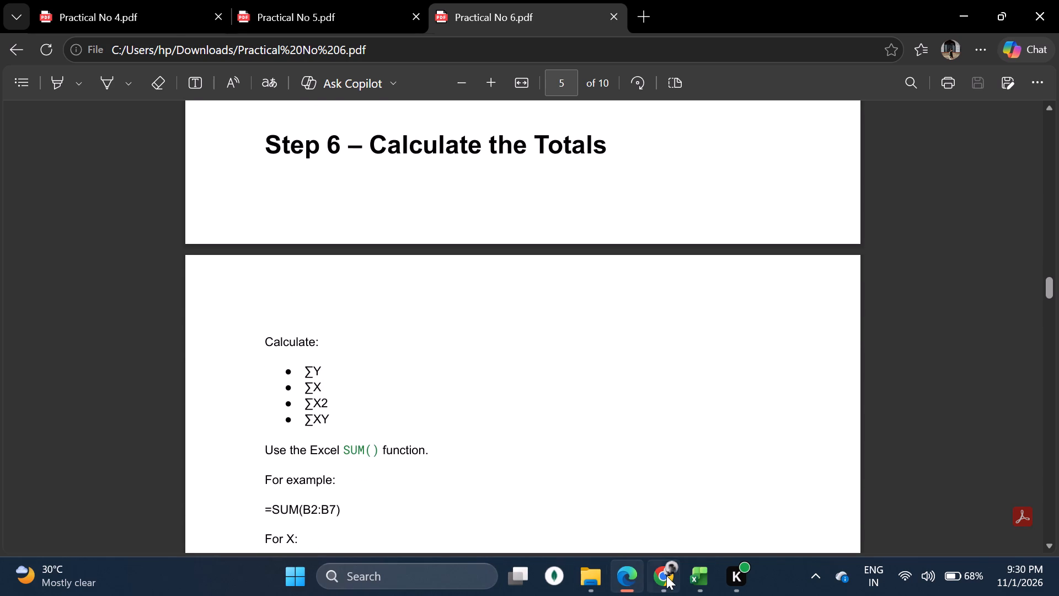
click(140, 323)
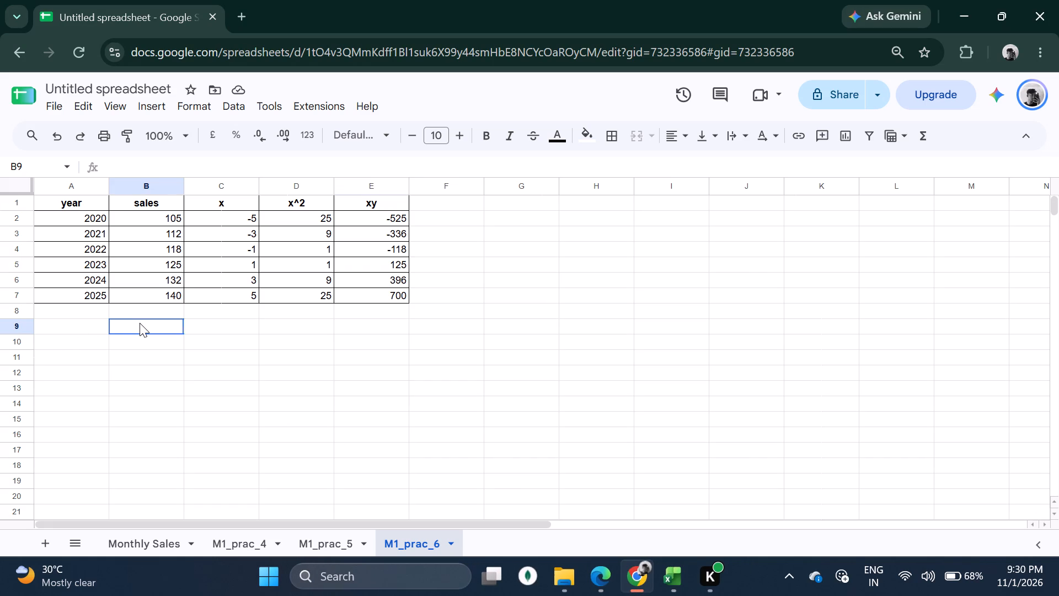
click(141, 317)
click(179, 315)
key(equal)
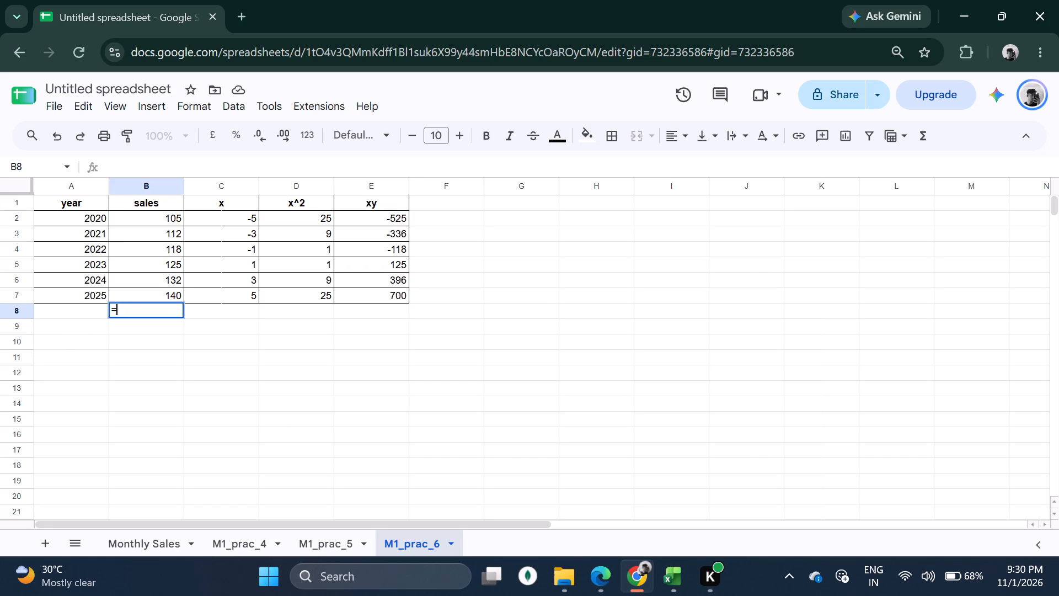
text(sun)
key(BackSpace)
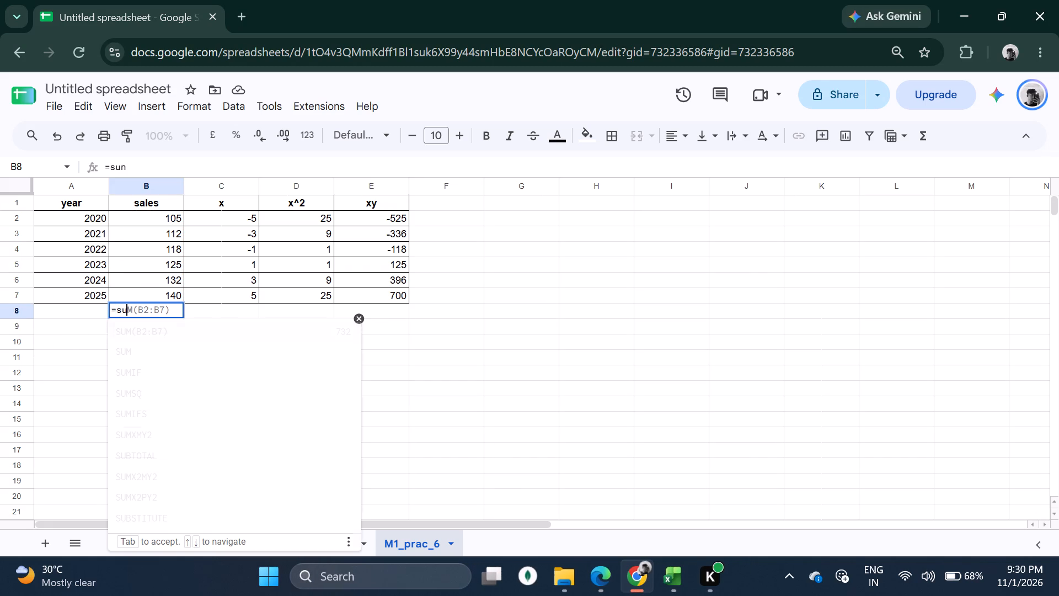
click(156, 333)
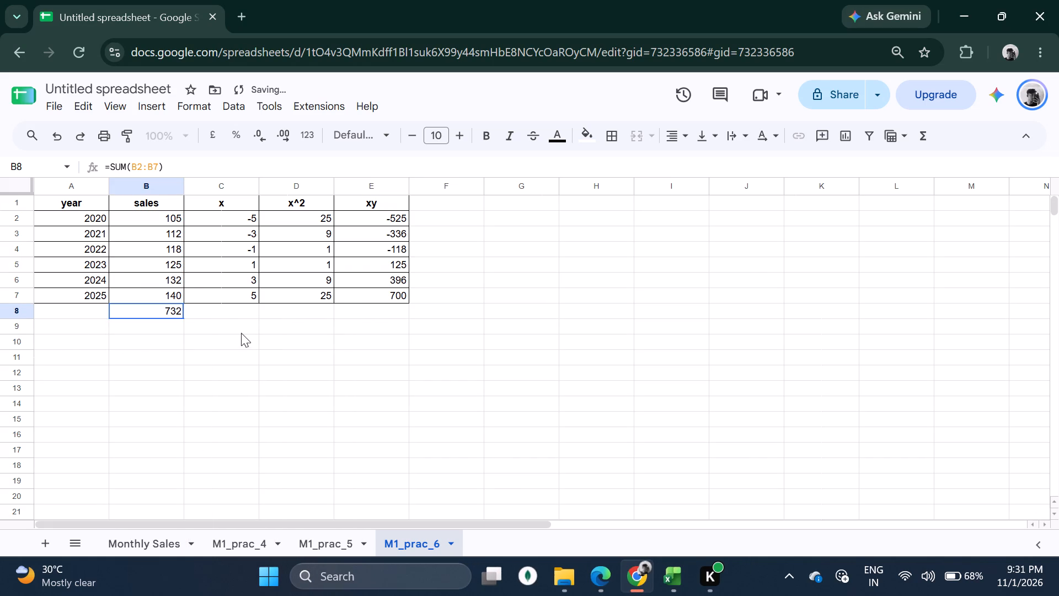
click(222, 320)
key(equal)
key(s)
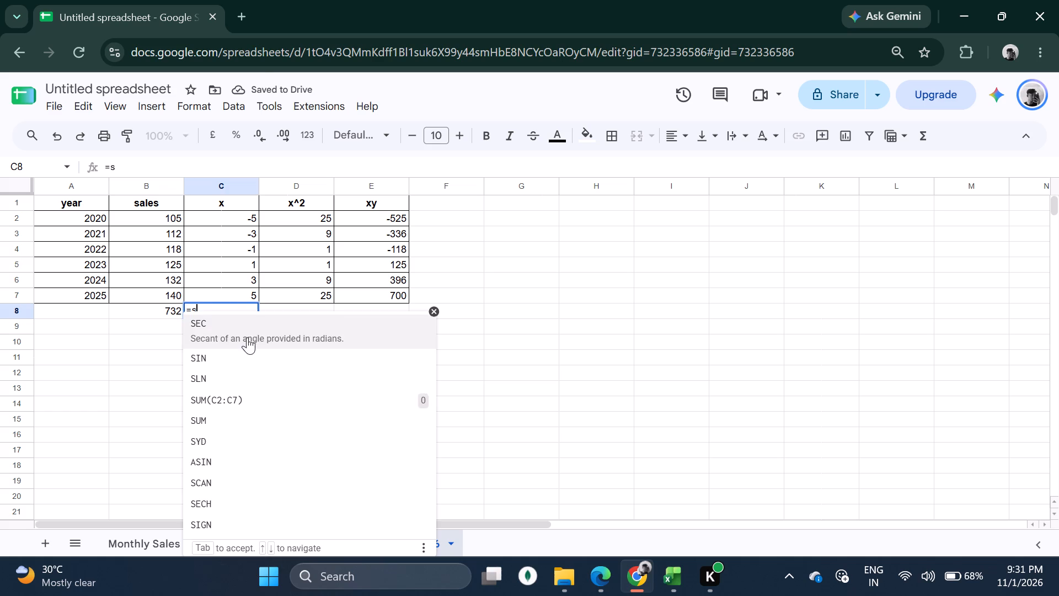
key(u)
click(226, 324)
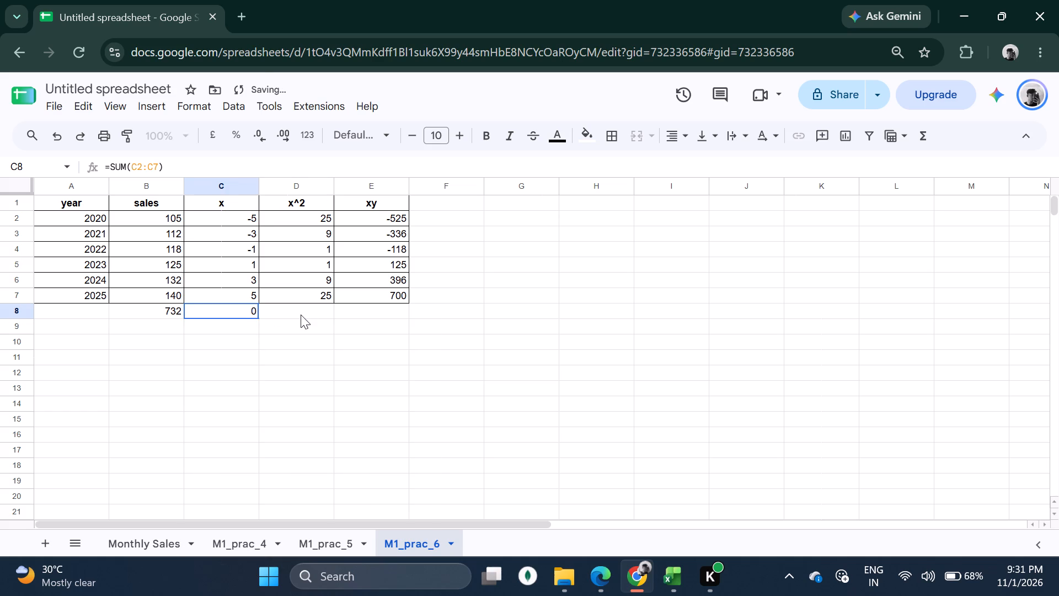
Total the x^2 and xy columns with =SUM(D2:D7) in D8 and =SUM(E2:E7) in E8.
click(301, 315)
key(equal)
text(su)
click(306, 327)
click(357, 313)
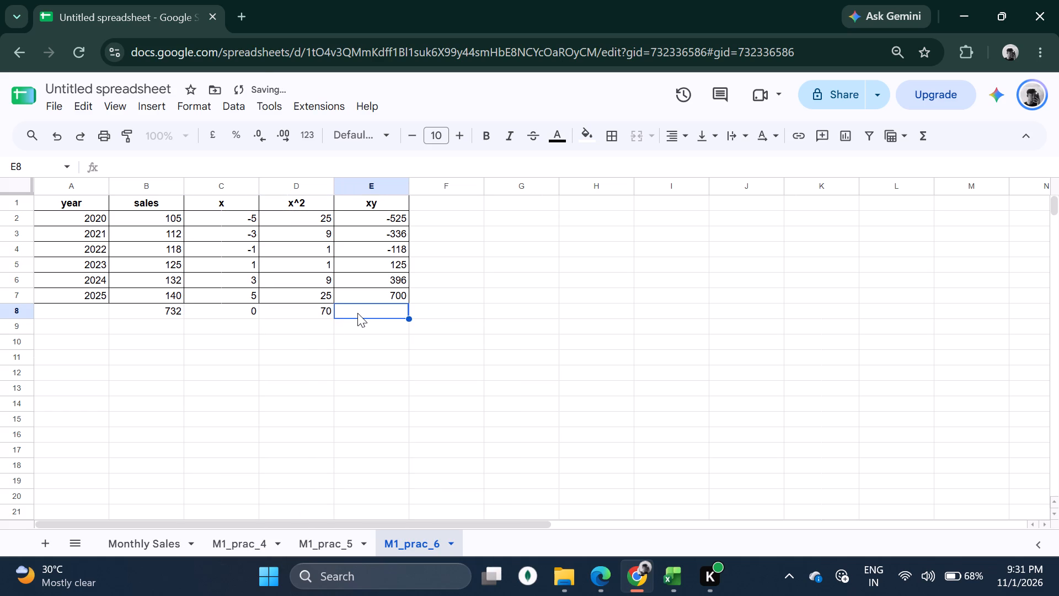
key(equal)
text(su)
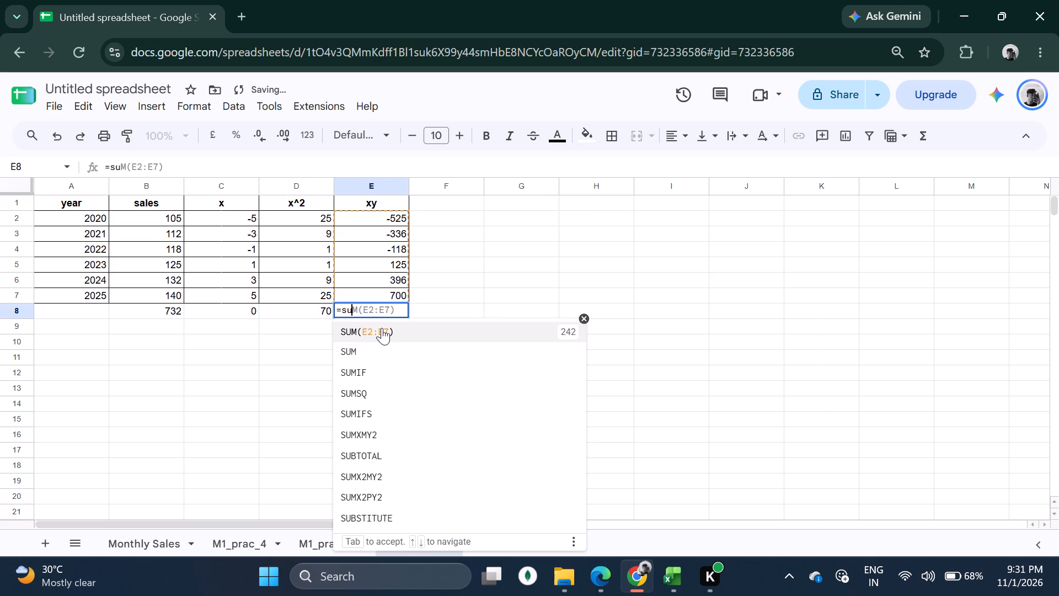
click(382, 328)
click(462, 310)
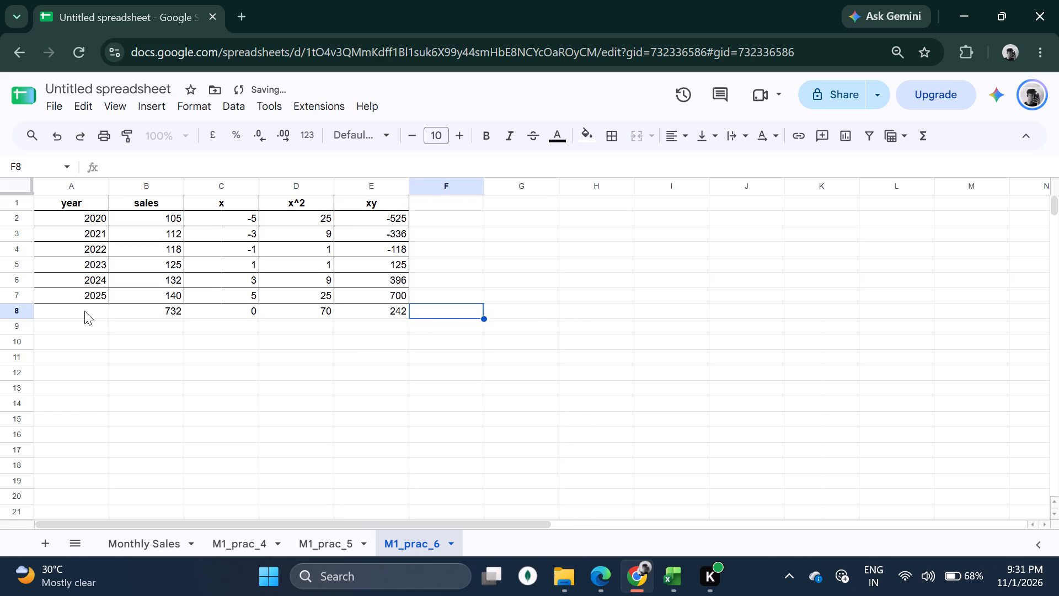
Apply all borders to the totals row A8:E8.
drag(84, 311, 395, 320)
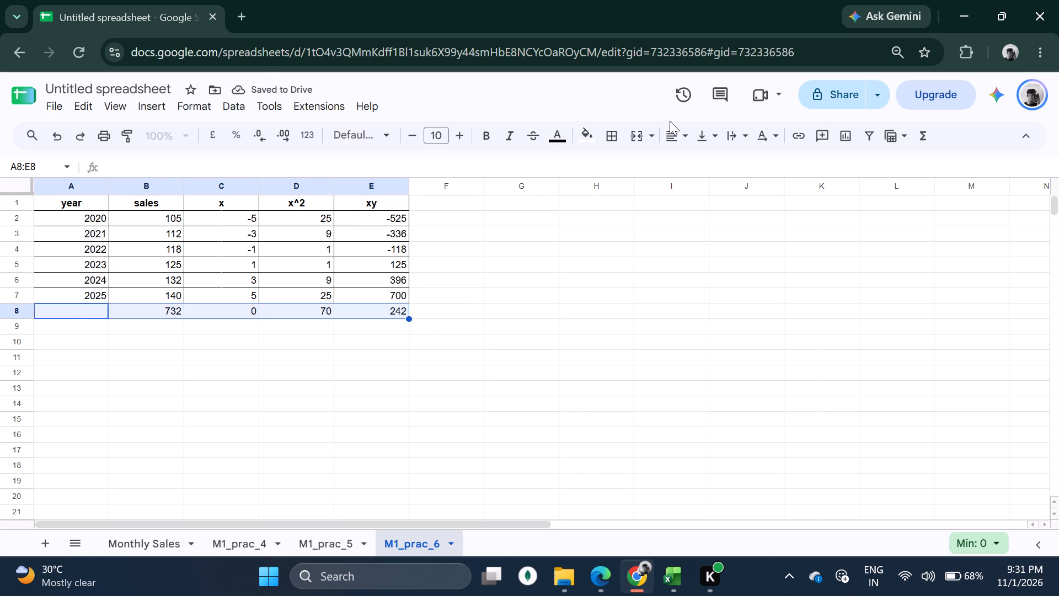
click(612, 145)
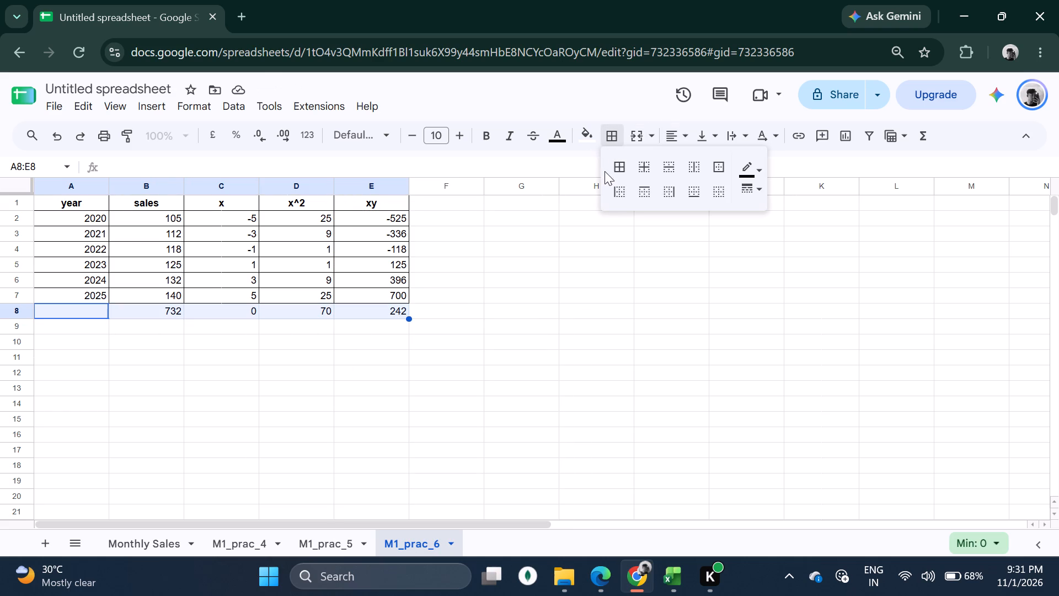
click(619, 171)
Label cell A8 as total, centred and in bold.
click(80, 320)
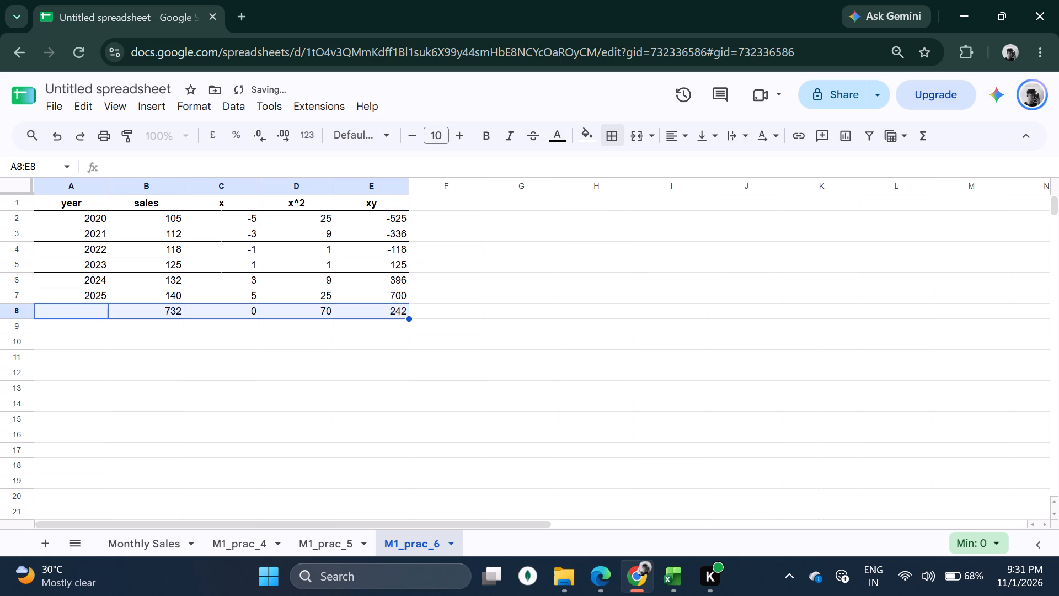
click(78, 315)
double_click(77, 313)
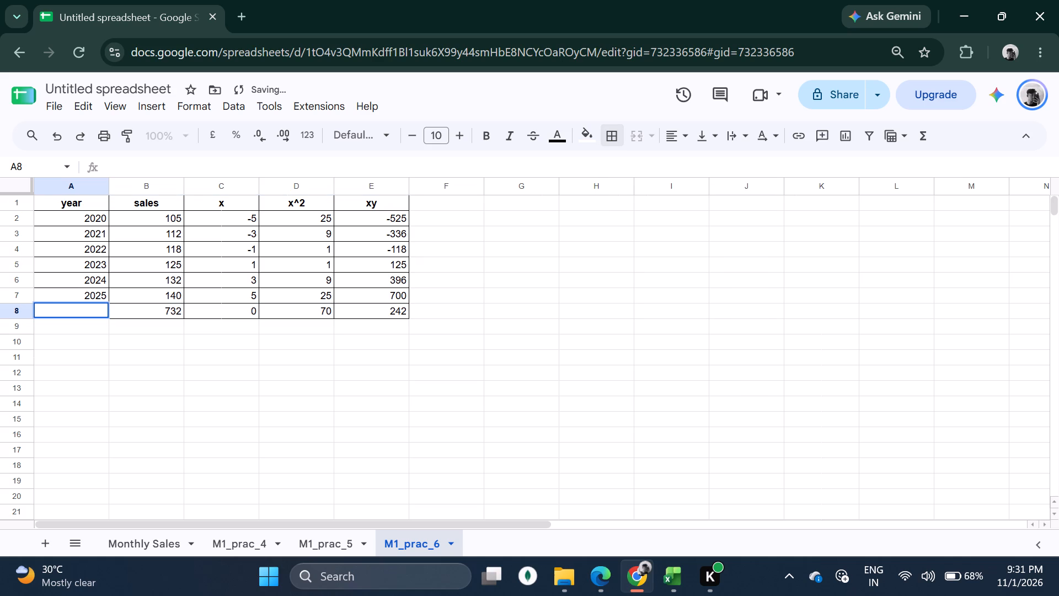
text(total)
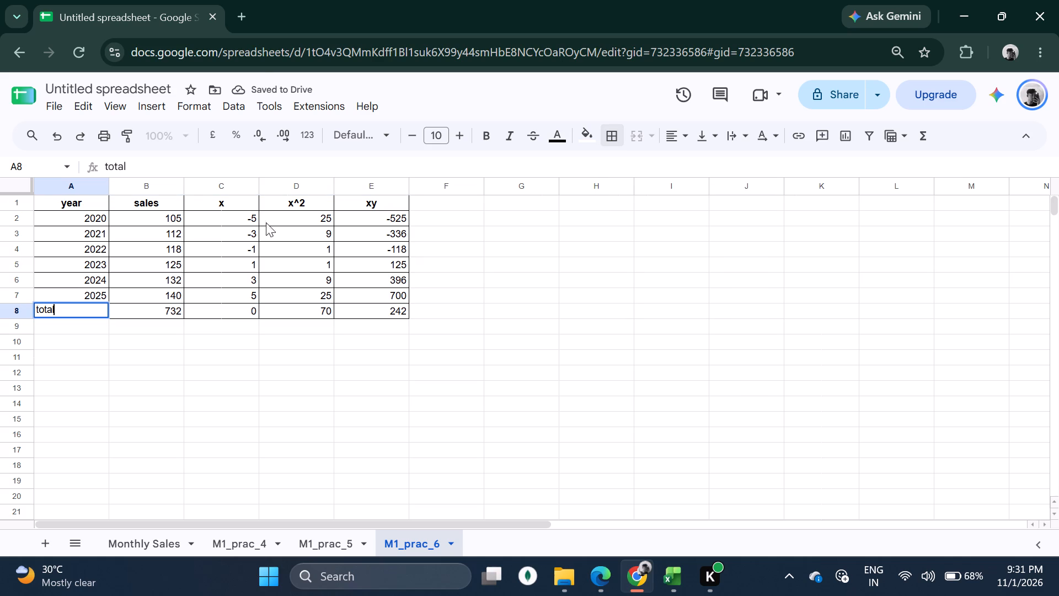
click(677, 143)
click(700, 157)
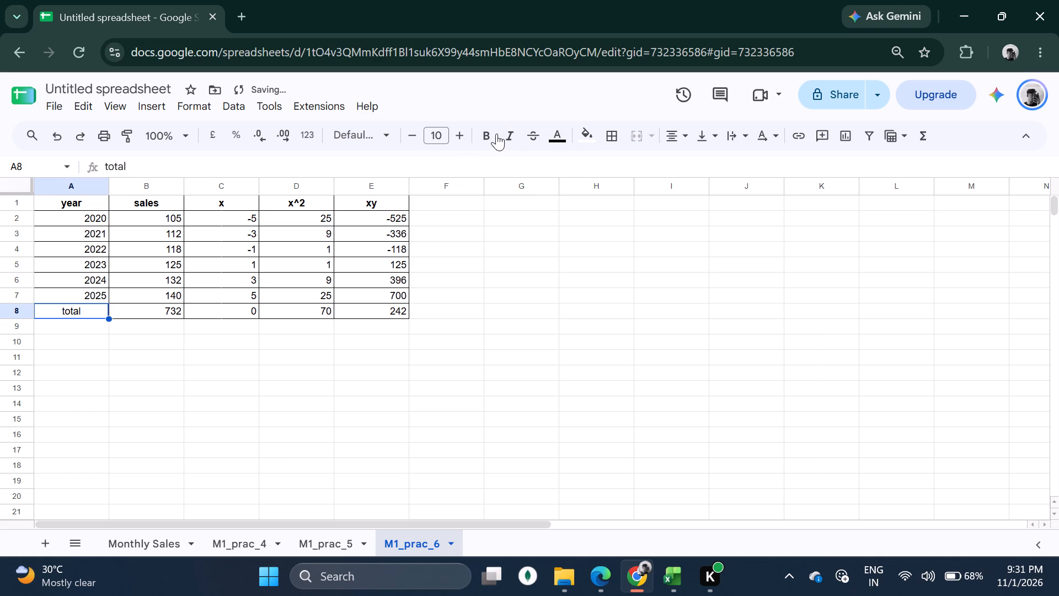
click(487, 133)
click(444, 248)
click(434, 403)
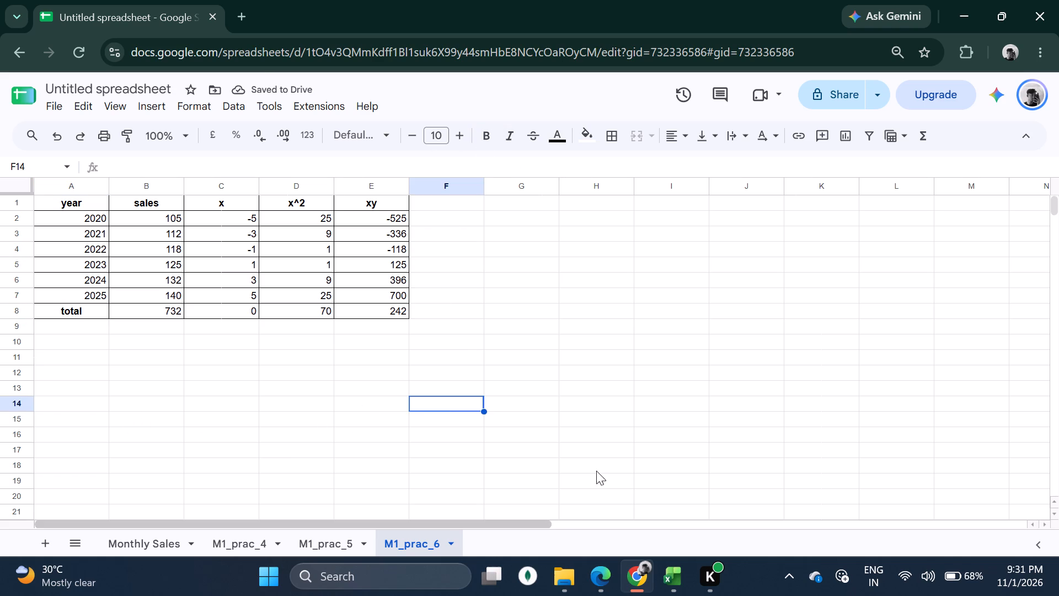
Switch to the Practical No 6 PDF in Edge and review the Step 6 SUM formulas and the Step 7 completed calculation table.
click(612, 588)
scroll(433, 468, down, 2)
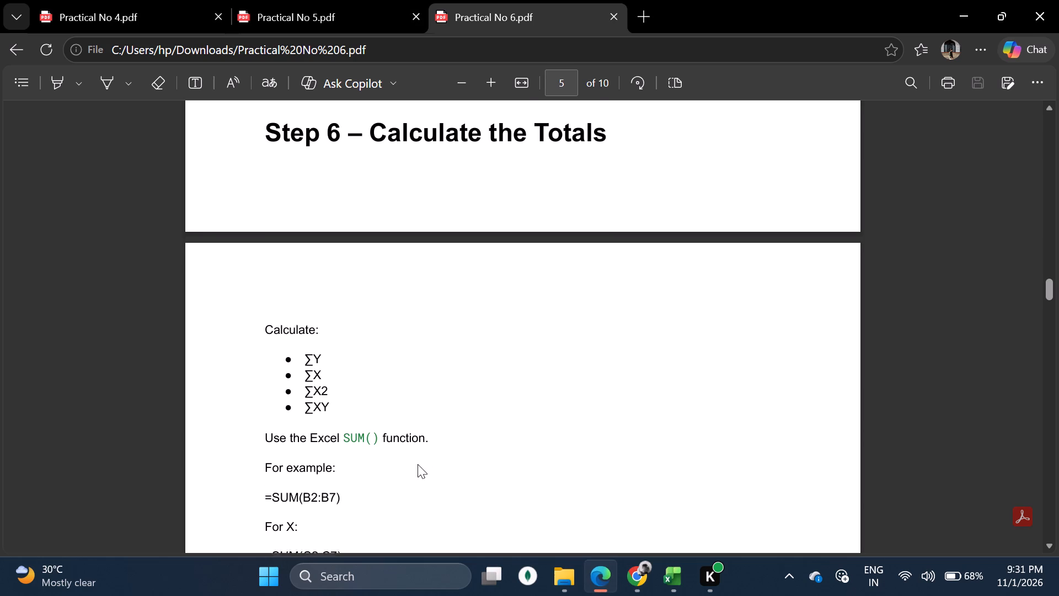
drag(265, 292, 387, 300)
click(345, 365)
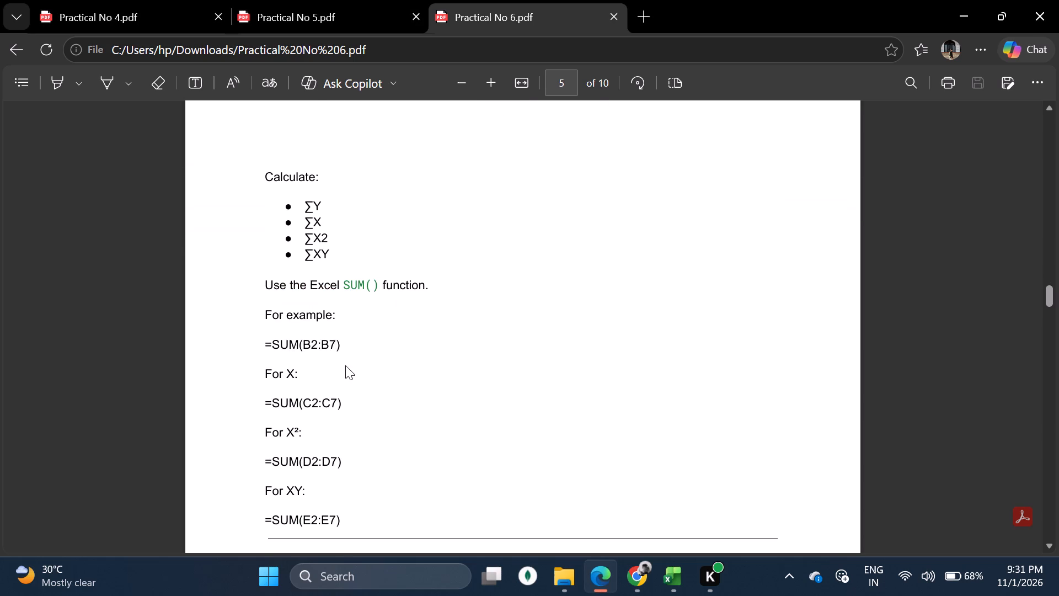
scroll(271, 347, down, 5)
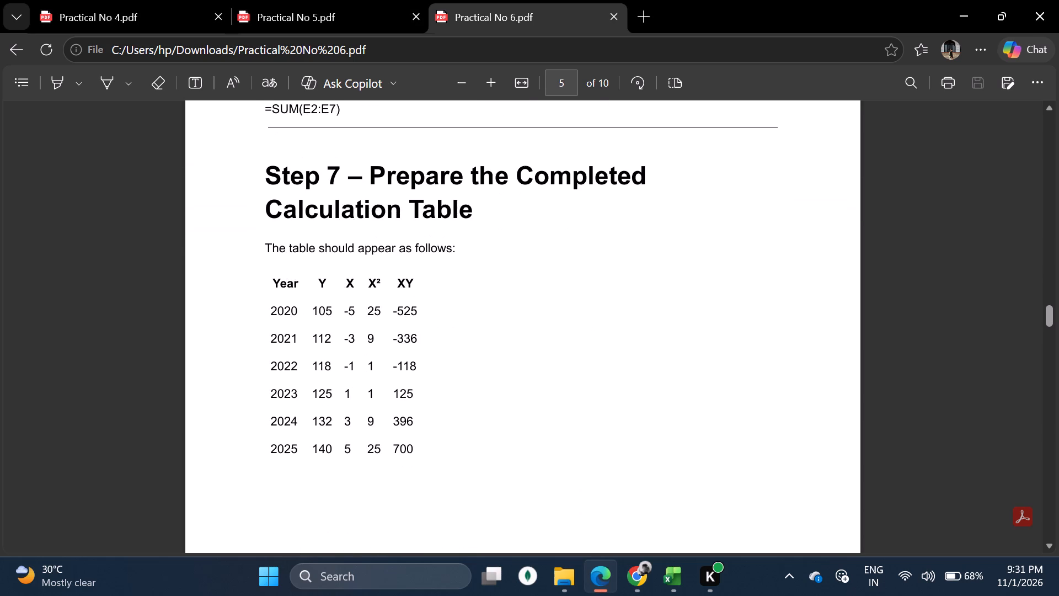
drag(482, 223, 236, 188)
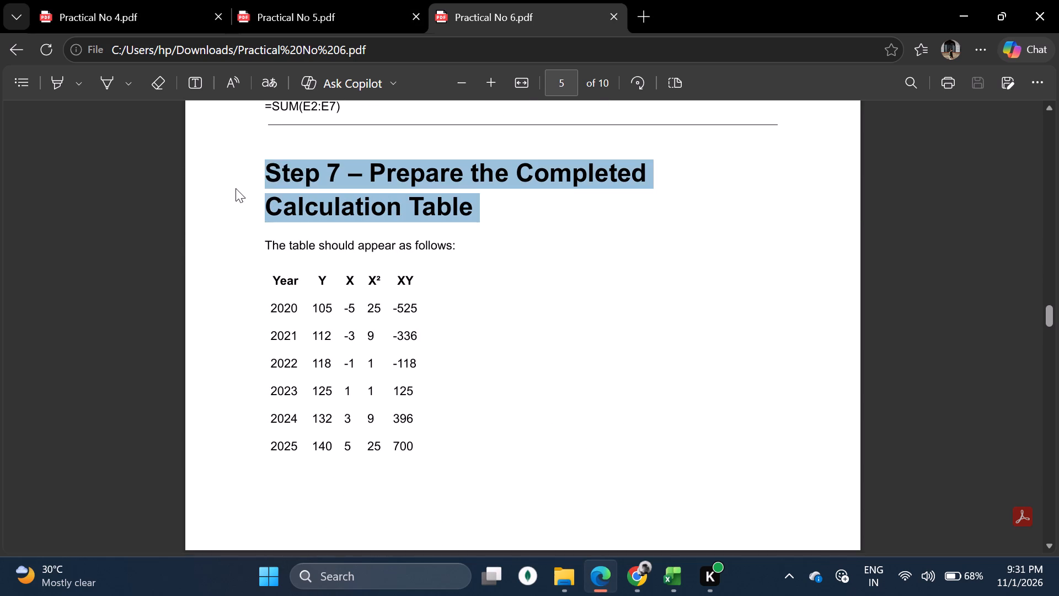
click(680, 460)
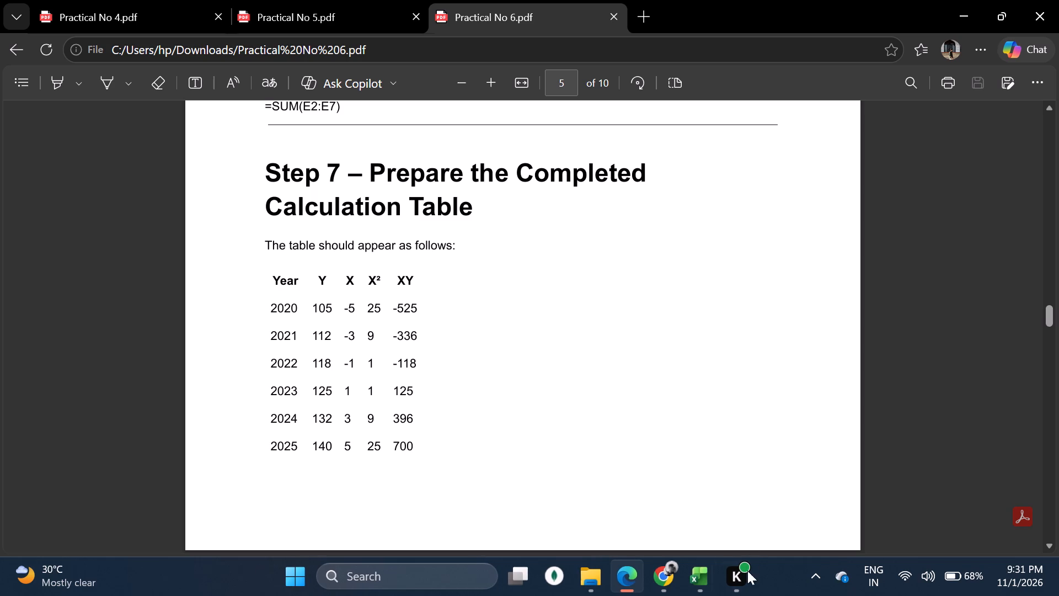
Back in the M1_prac_6 sheet in Chrome, change the sales header in B1 to y.
click(656, 580)
double_click(152, 199)
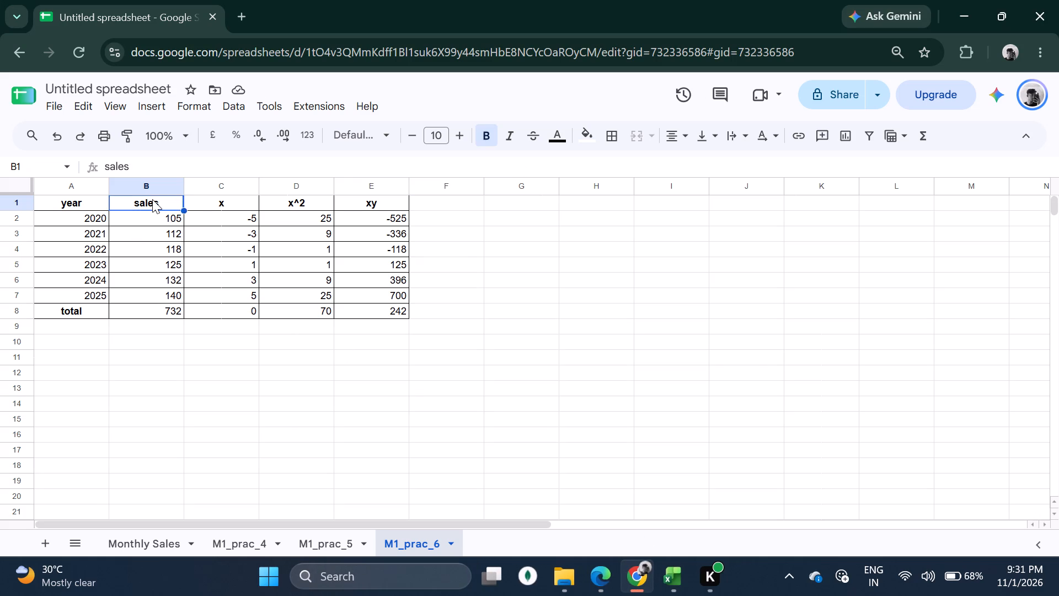
key(BackSpace)
key(BackSpace)
key(BackSpace)
key(BackSpace)
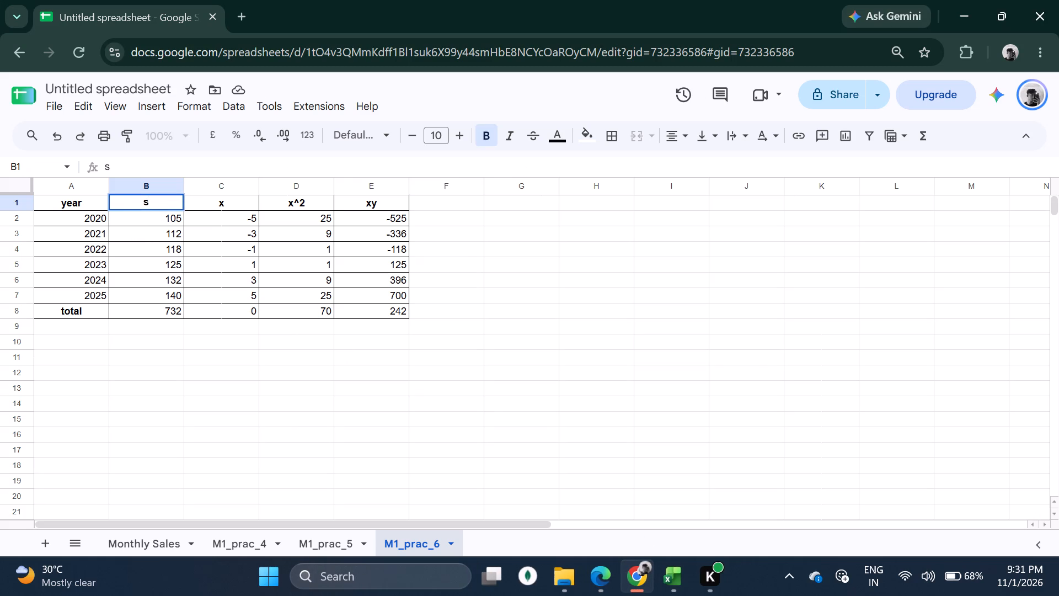
key(BackSpace)
key(y)
key(Return)
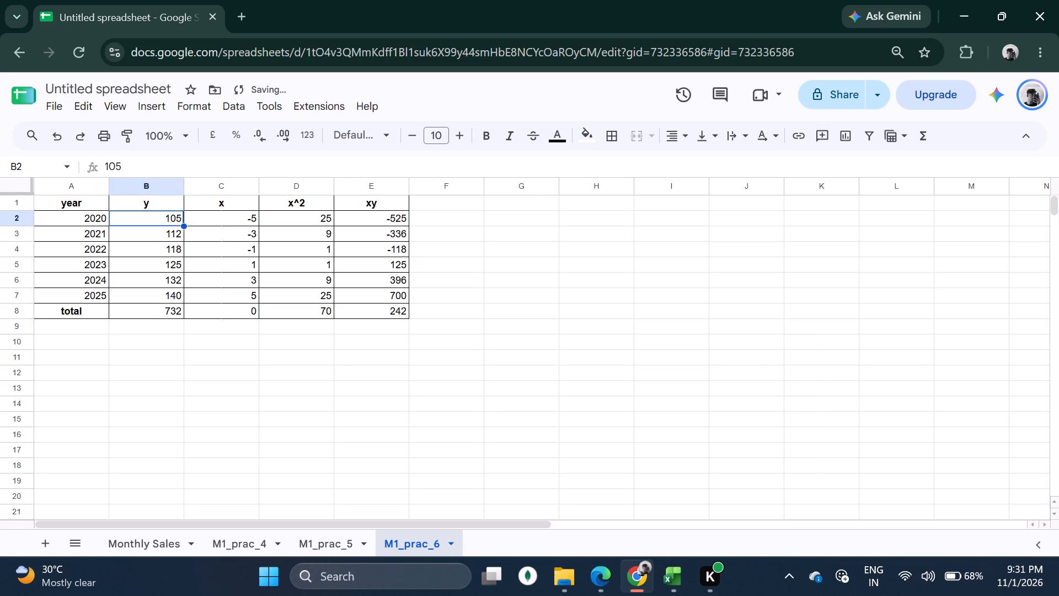
Switch to the Practical No 6 PDF in Edge and read the Step 7 totals and the Step 8 instructions for calculating a.
click(170, 388)
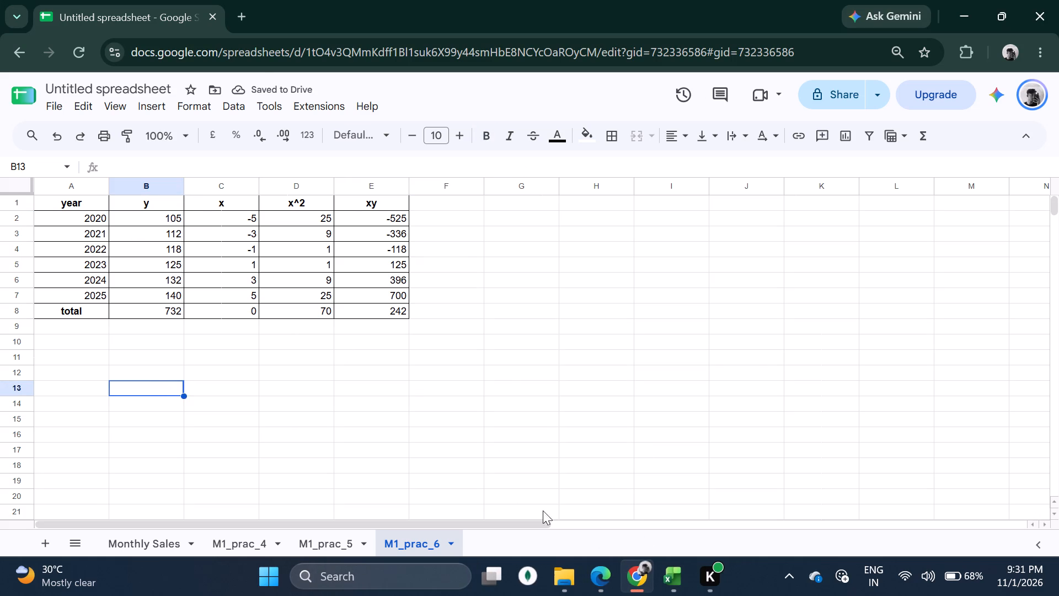
click(678, 595)
click(605, 583)
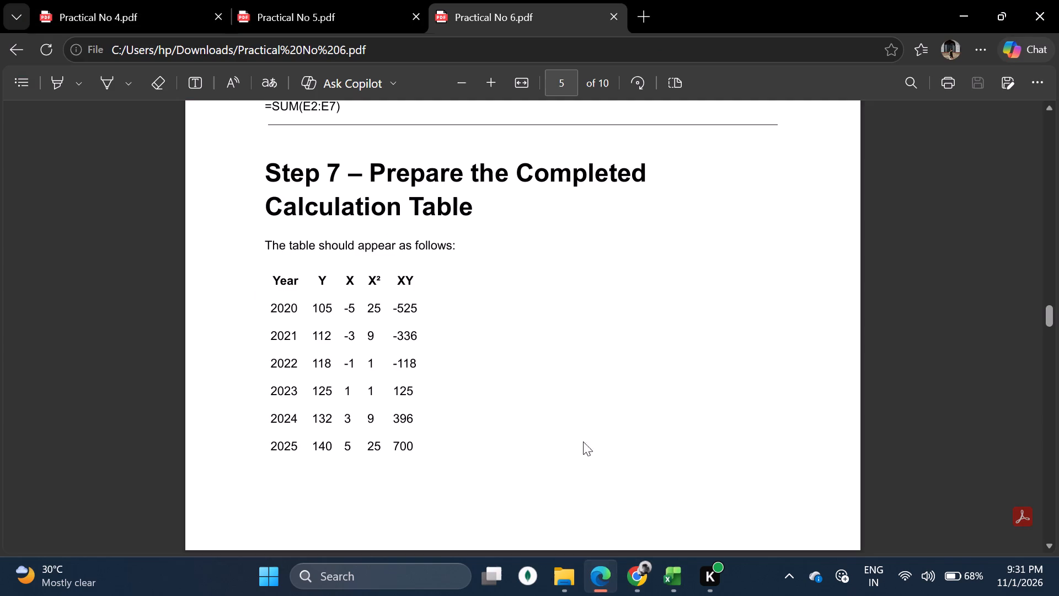
scroll(442, 302, down, 4)
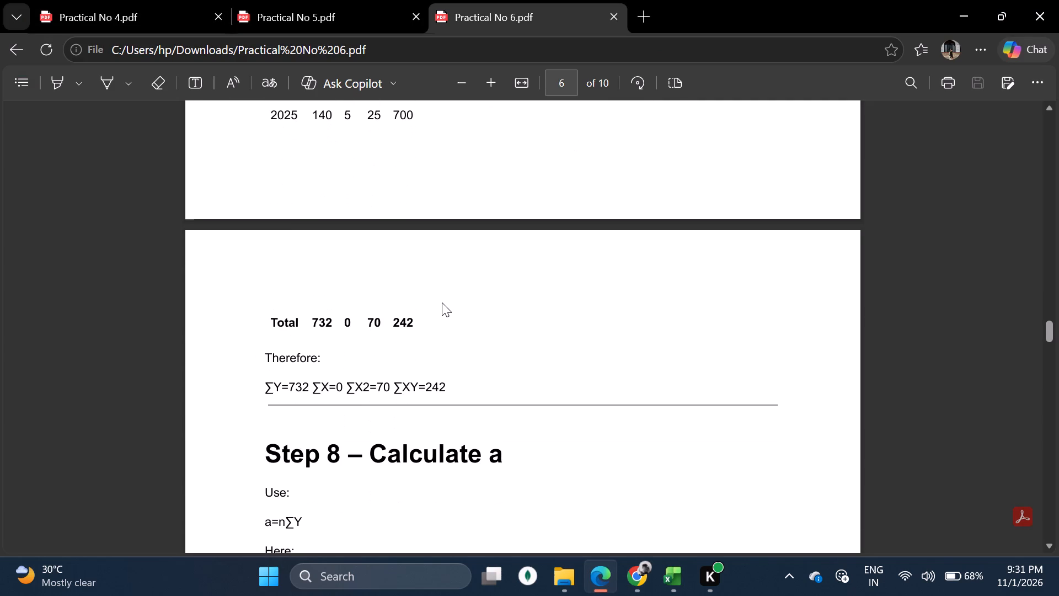
scroll(441, 295, down, 1)
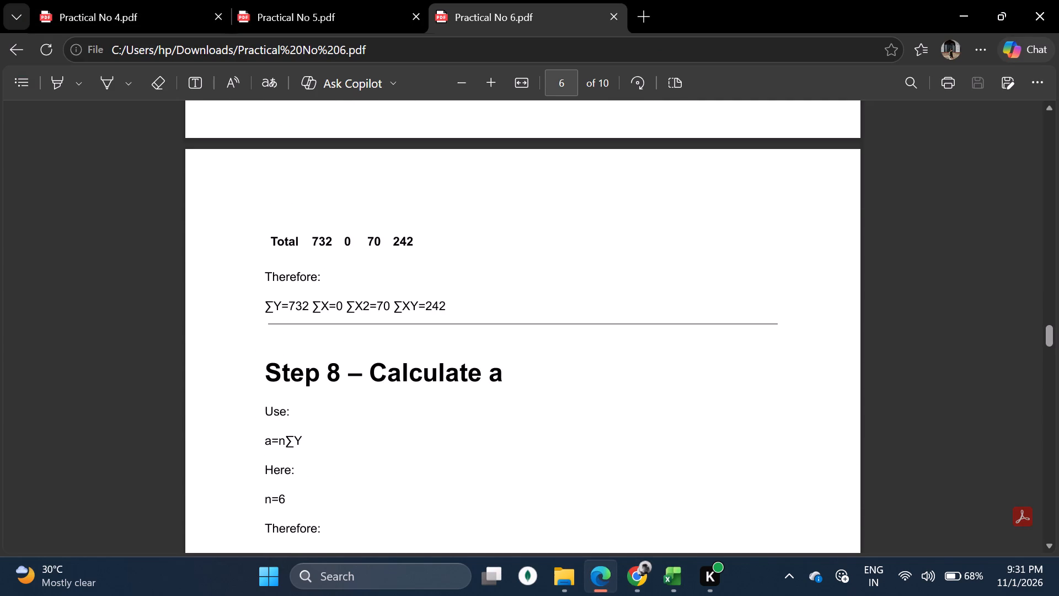
scroll(372, 364, down, 1)
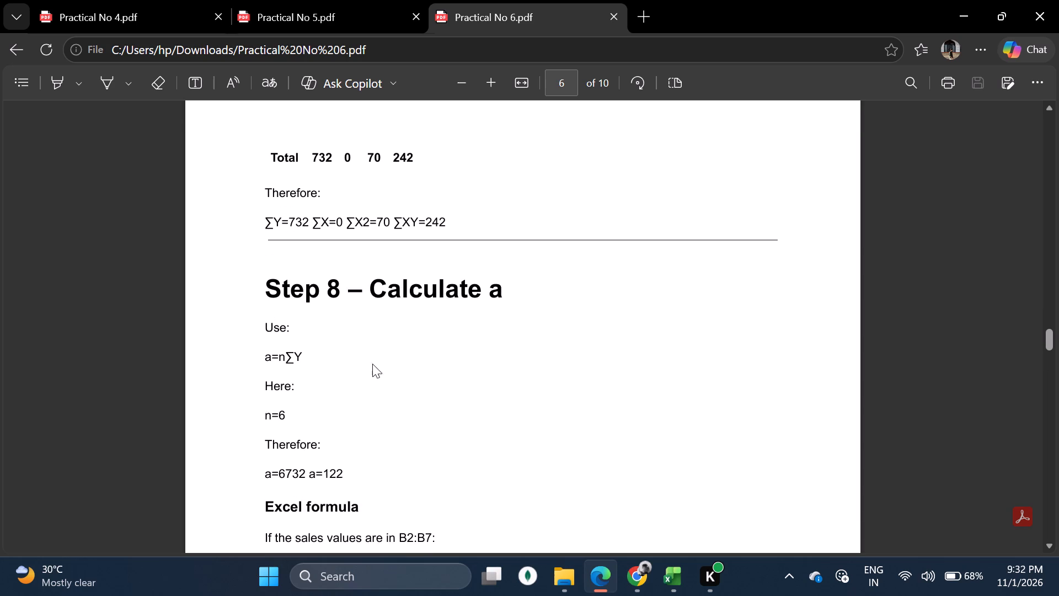
scroll(370, 353, down, 1)
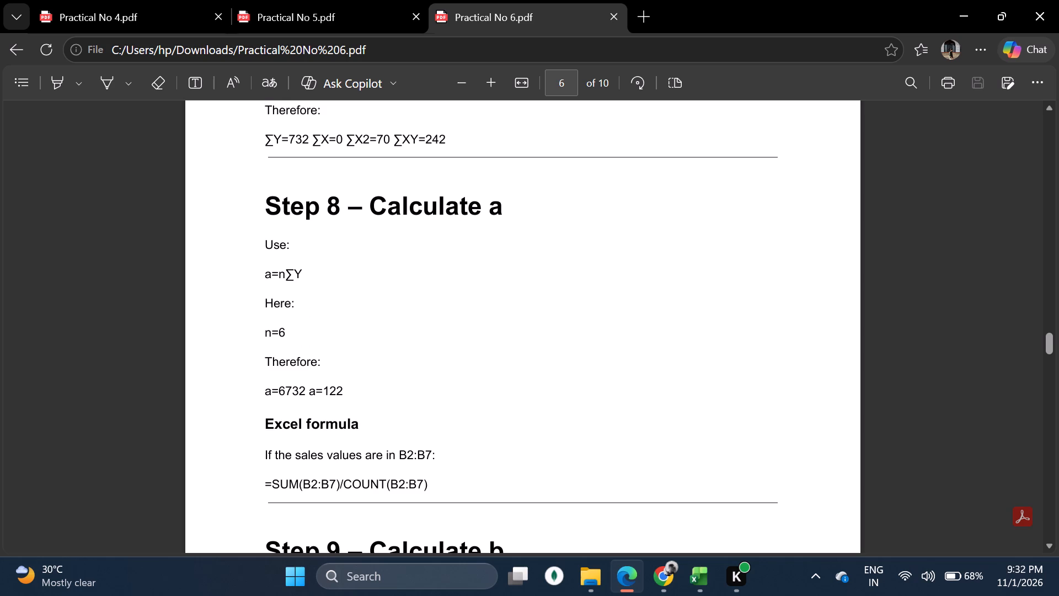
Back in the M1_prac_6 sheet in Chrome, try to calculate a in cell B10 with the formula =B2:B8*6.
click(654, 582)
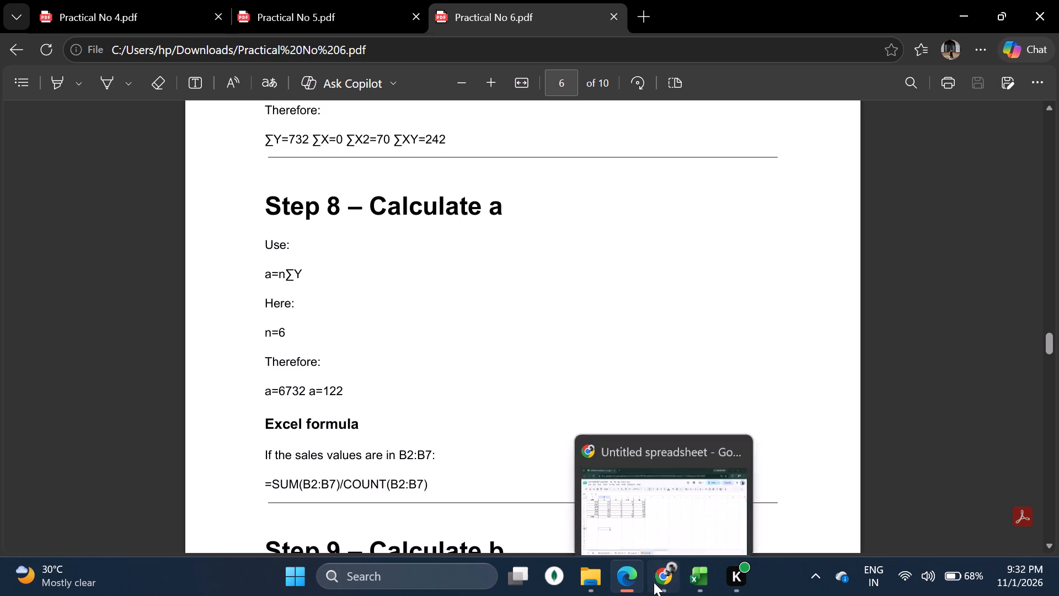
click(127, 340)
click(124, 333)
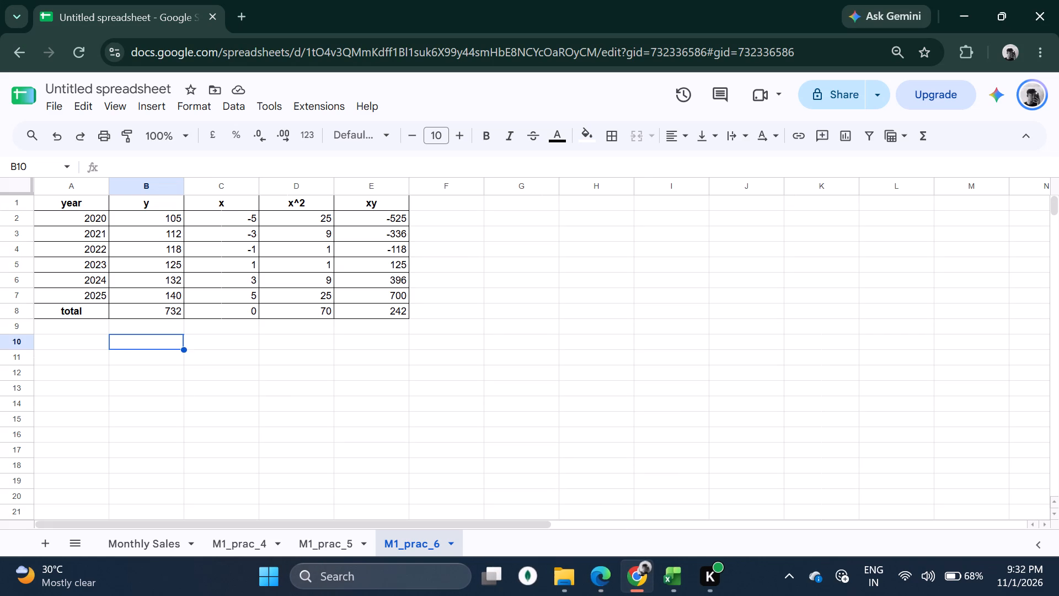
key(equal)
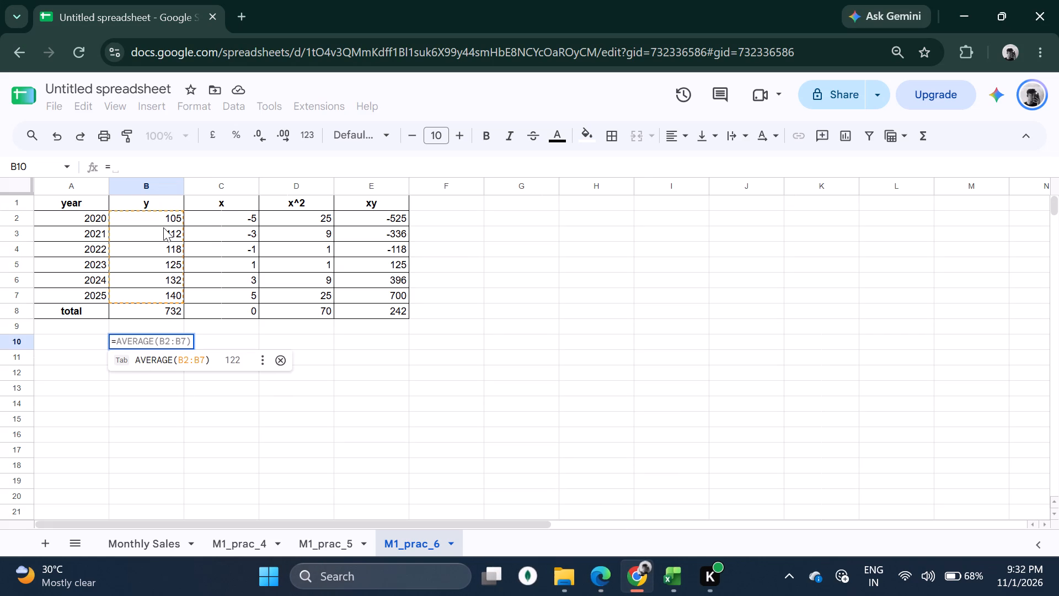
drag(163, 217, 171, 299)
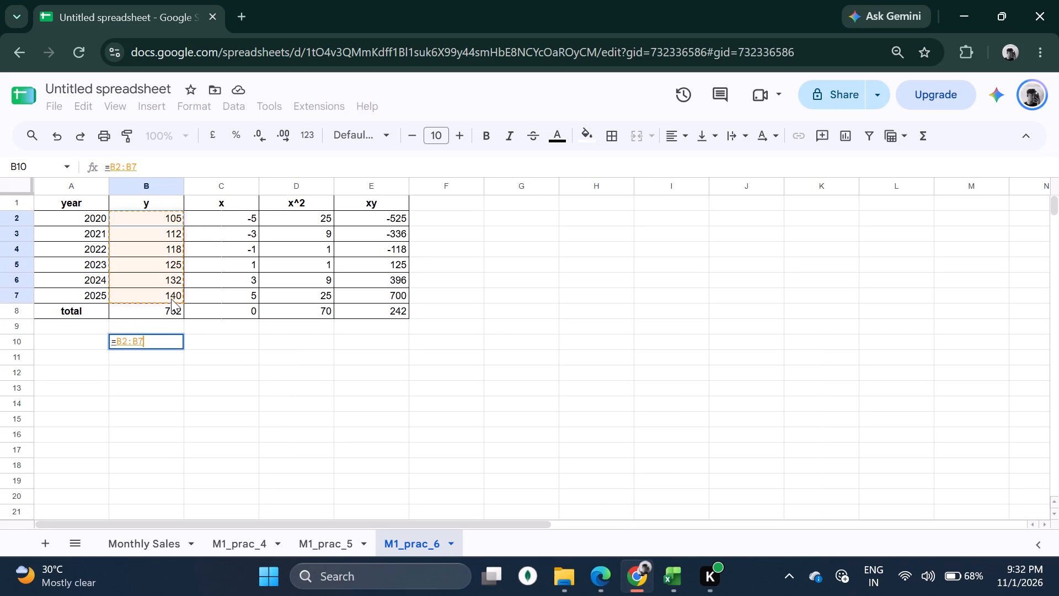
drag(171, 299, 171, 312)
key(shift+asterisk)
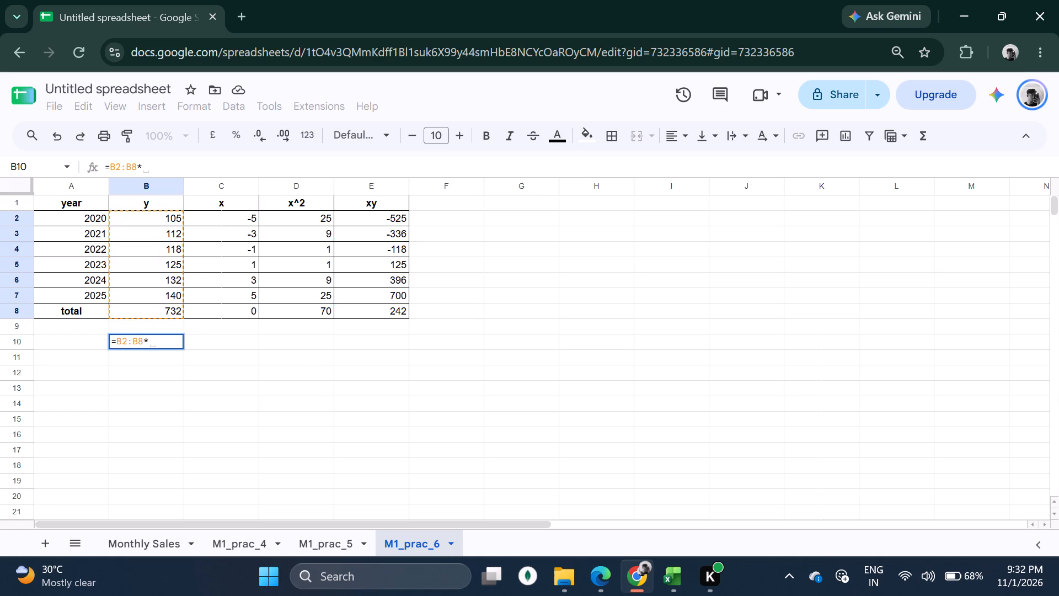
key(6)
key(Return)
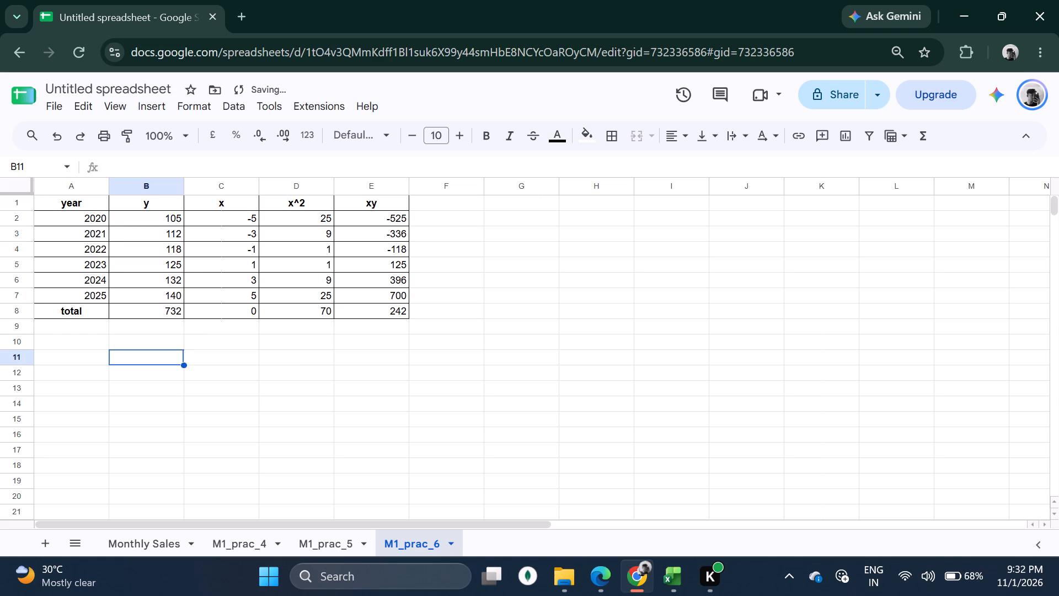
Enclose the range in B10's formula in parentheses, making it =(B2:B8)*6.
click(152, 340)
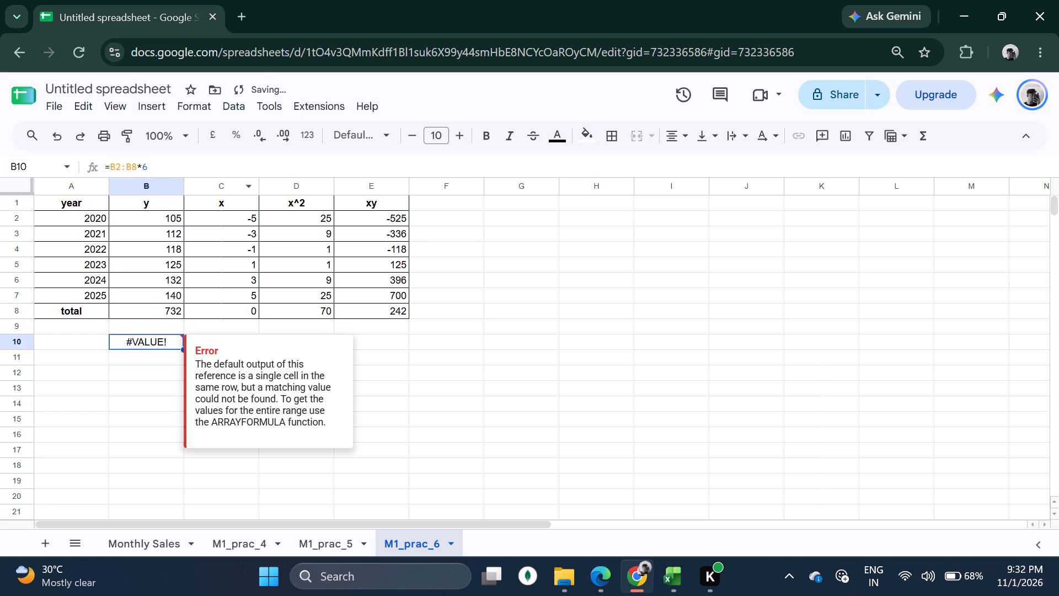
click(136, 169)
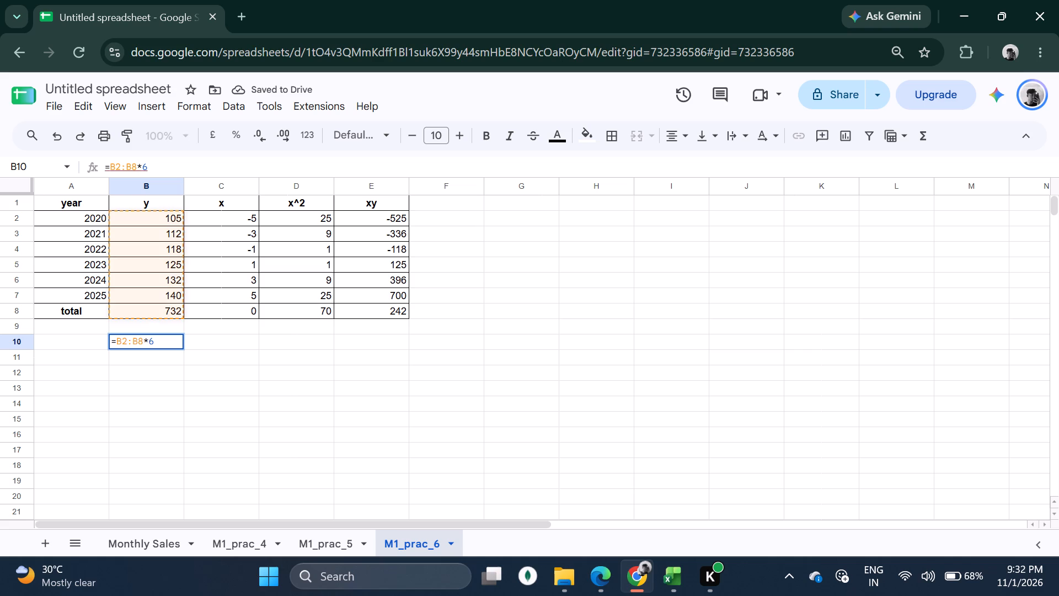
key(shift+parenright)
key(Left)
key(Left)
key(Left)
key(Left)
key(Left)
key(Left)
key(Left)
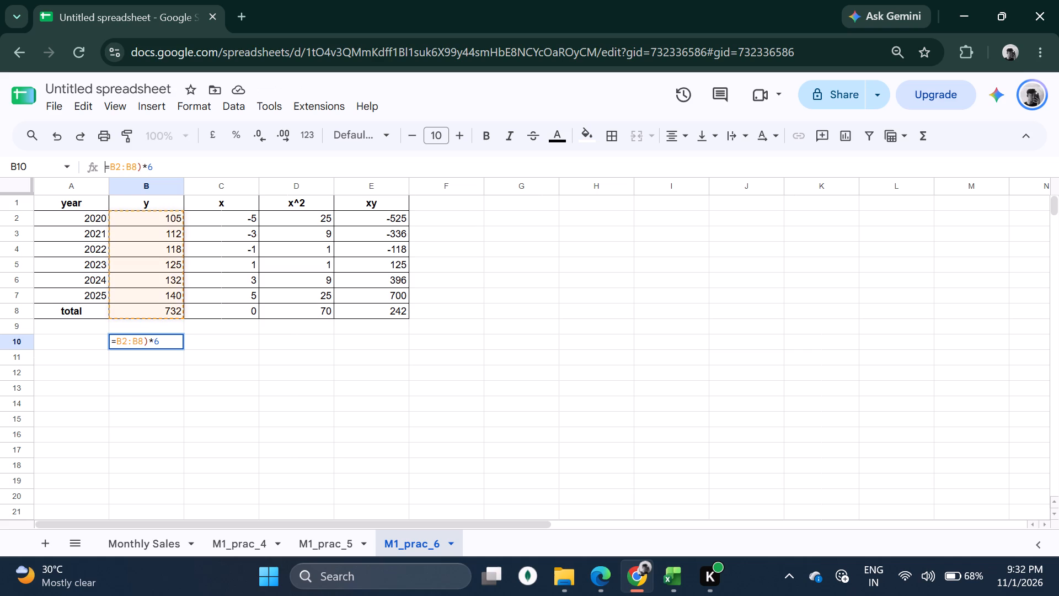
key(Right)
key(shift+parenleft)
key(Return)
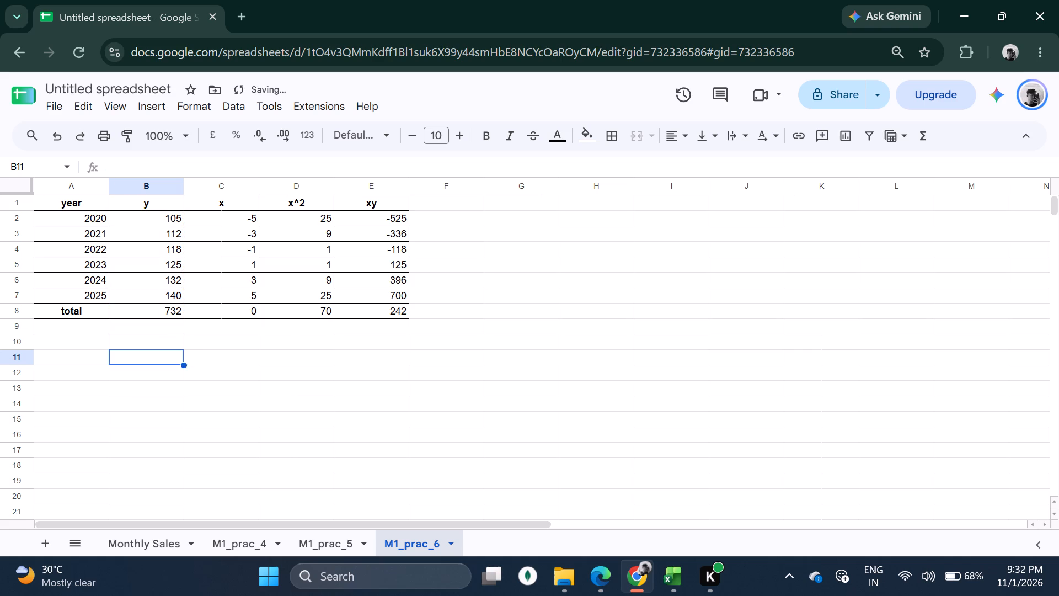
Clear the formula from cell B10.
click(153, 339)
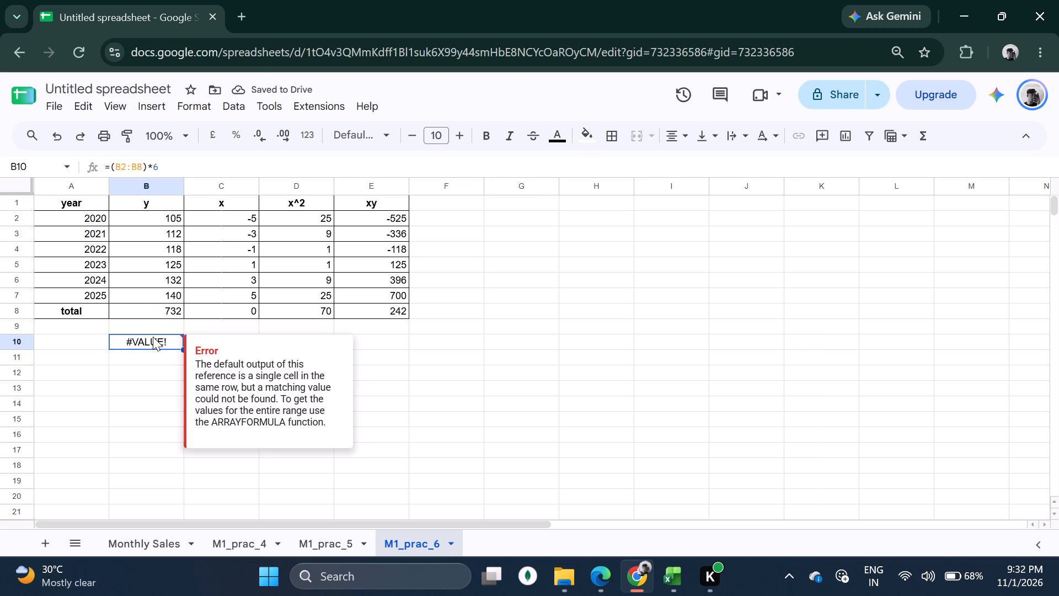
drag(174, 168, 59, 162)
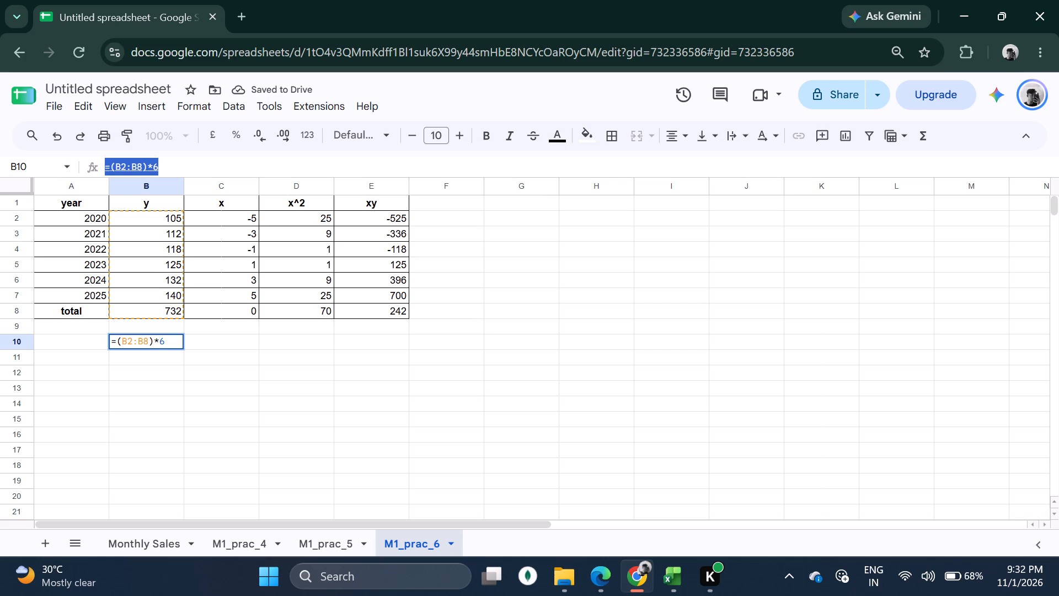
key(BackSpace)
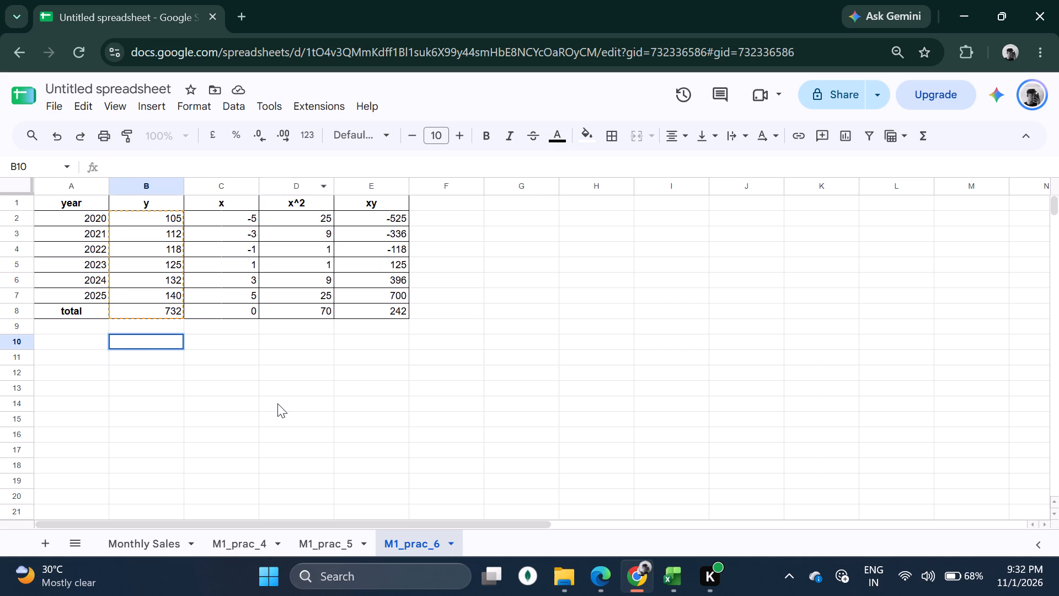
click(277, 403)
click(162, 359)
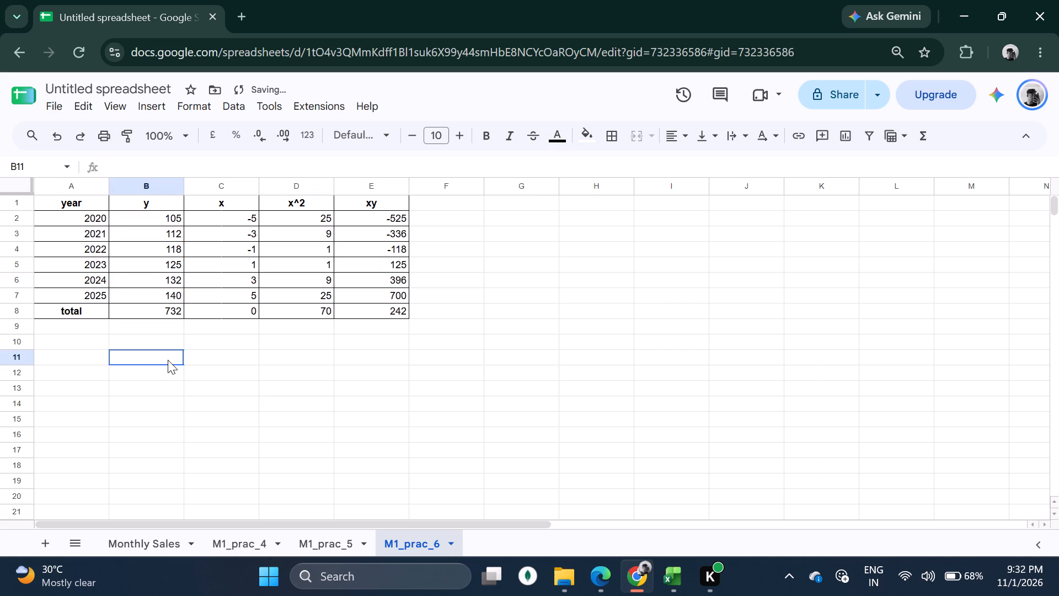
Switch to the Practical No 6 PDF in Edge and recheck the column totals and the Step 8 formula for a.
click(613, 566)
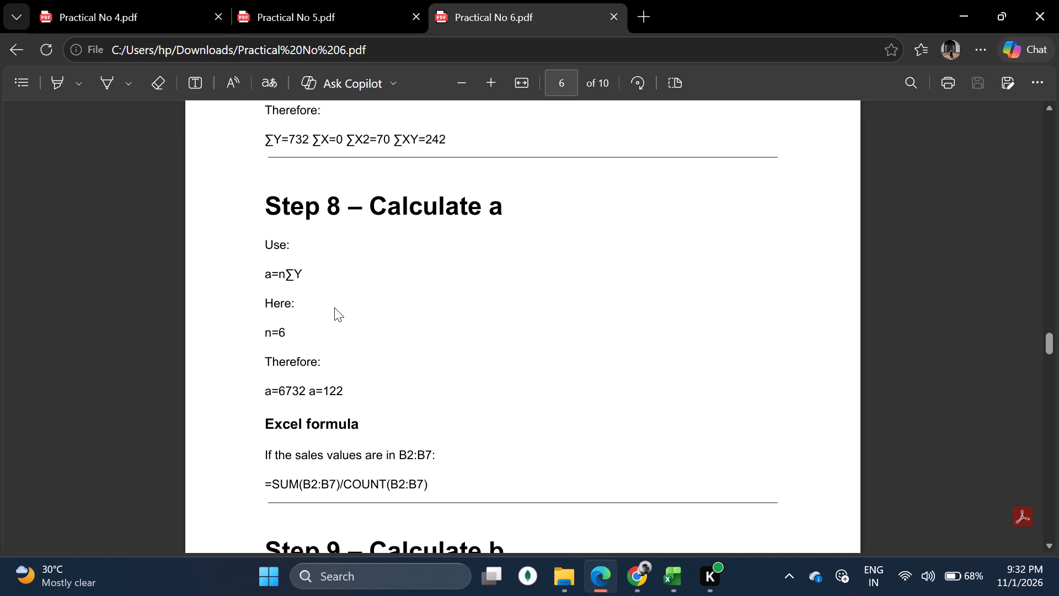
scroll(362, 173, up, 2)
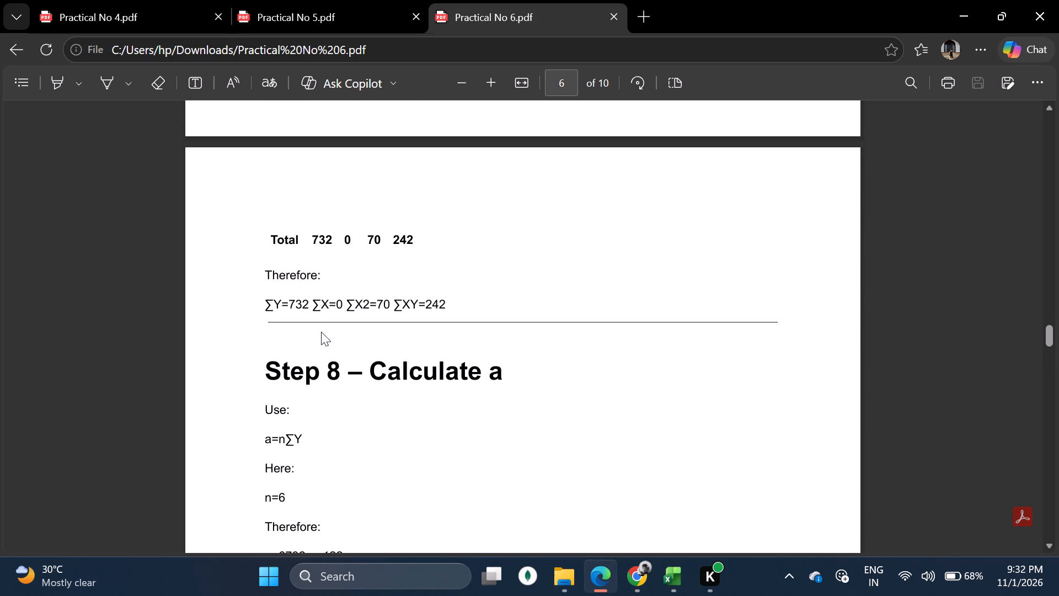
scroll(379, 328, down, 3)
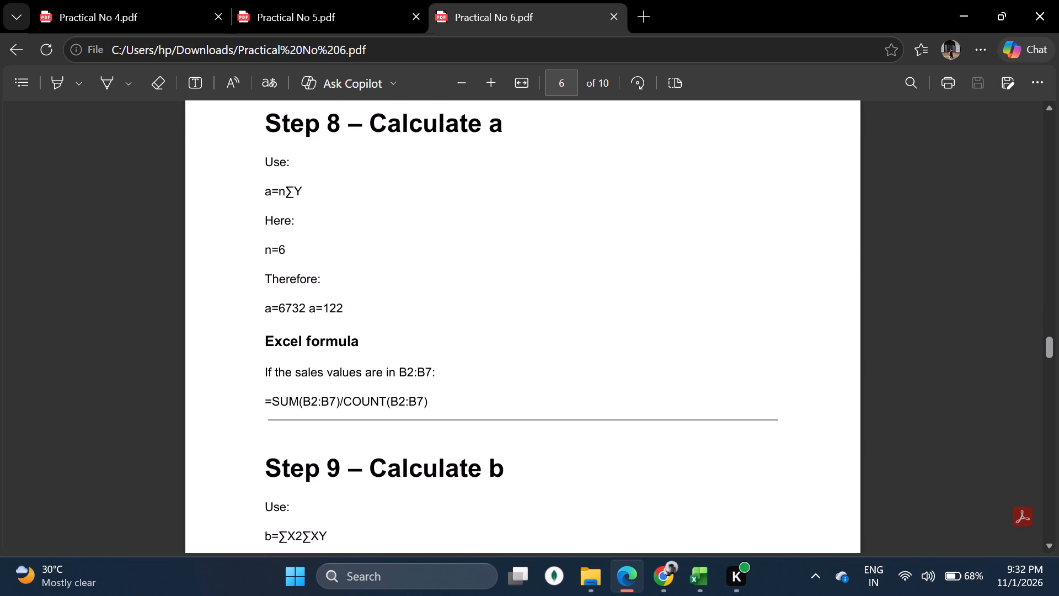
drag(282, 194, 275, 190)
Back in the M1_prac_6 sheet in Chrome, enter =6*B8 in cell B10 to multiply n by the y total.
click(662, 581)
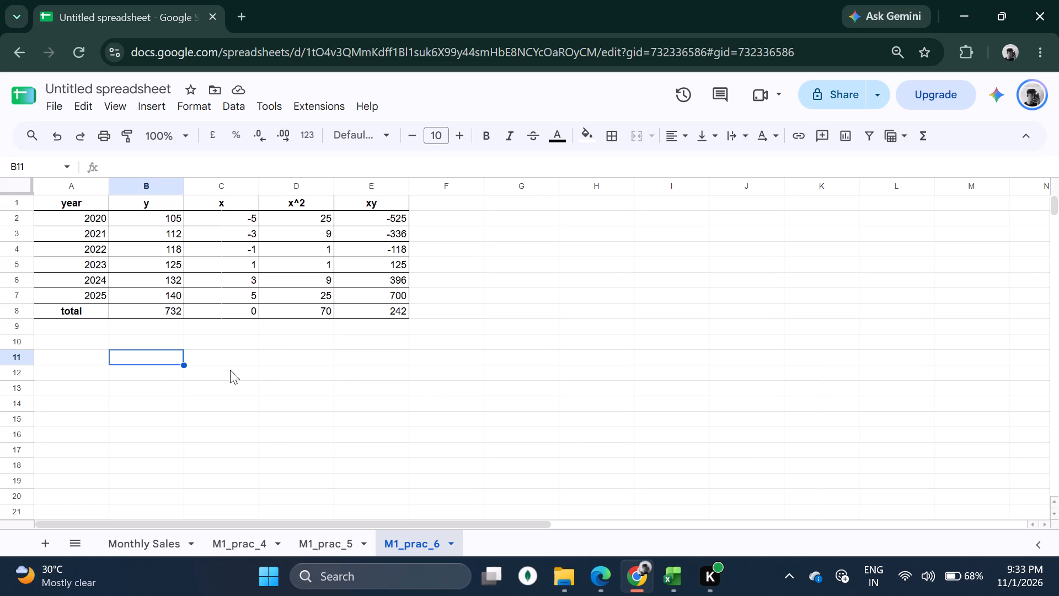
click(126, 339)
key(equal)
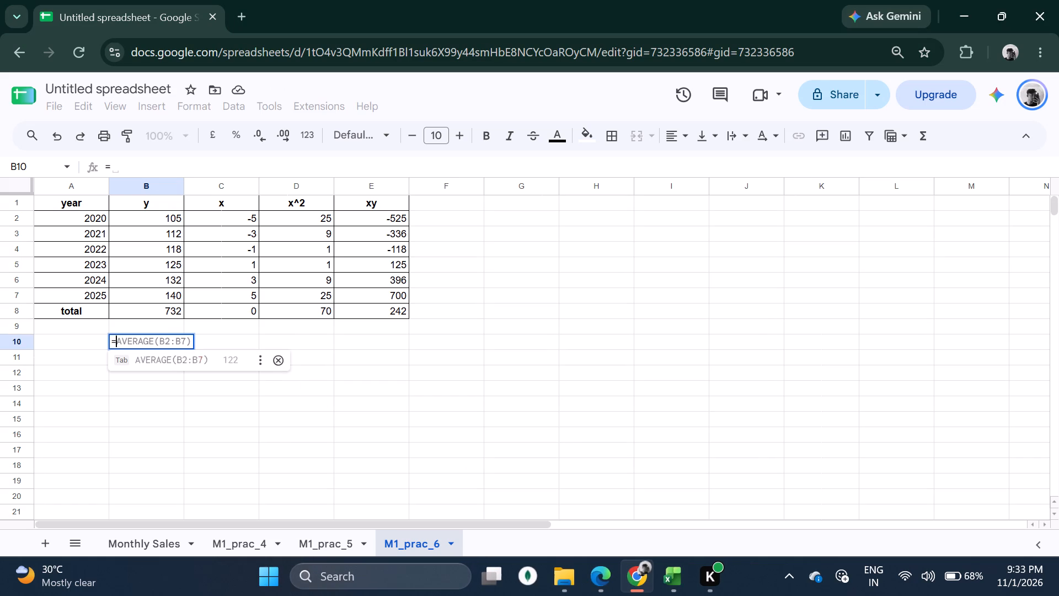
key(6)
key(shift+asterisk)
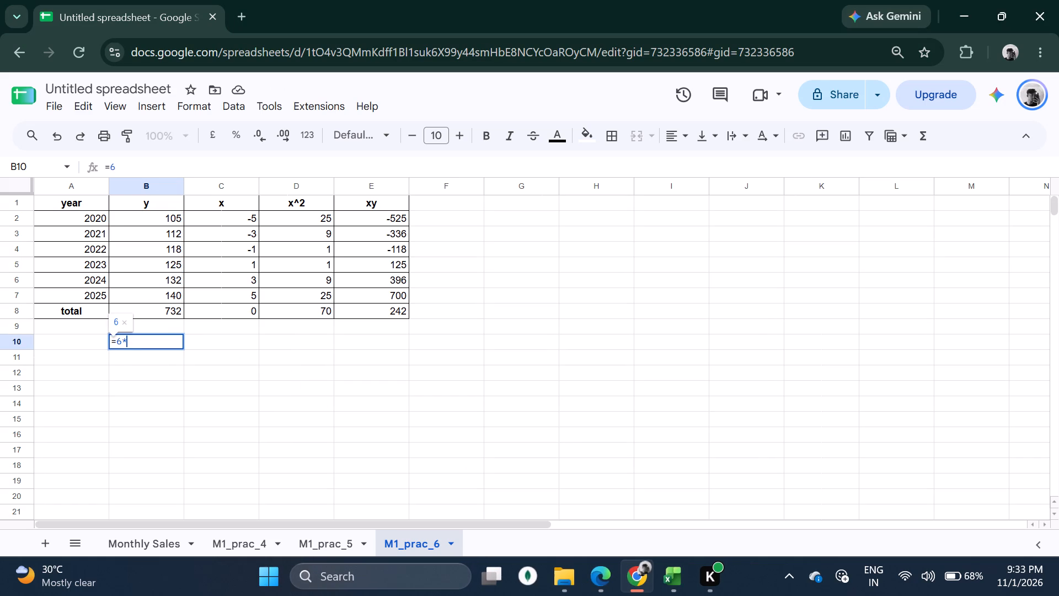
click(167, 308)
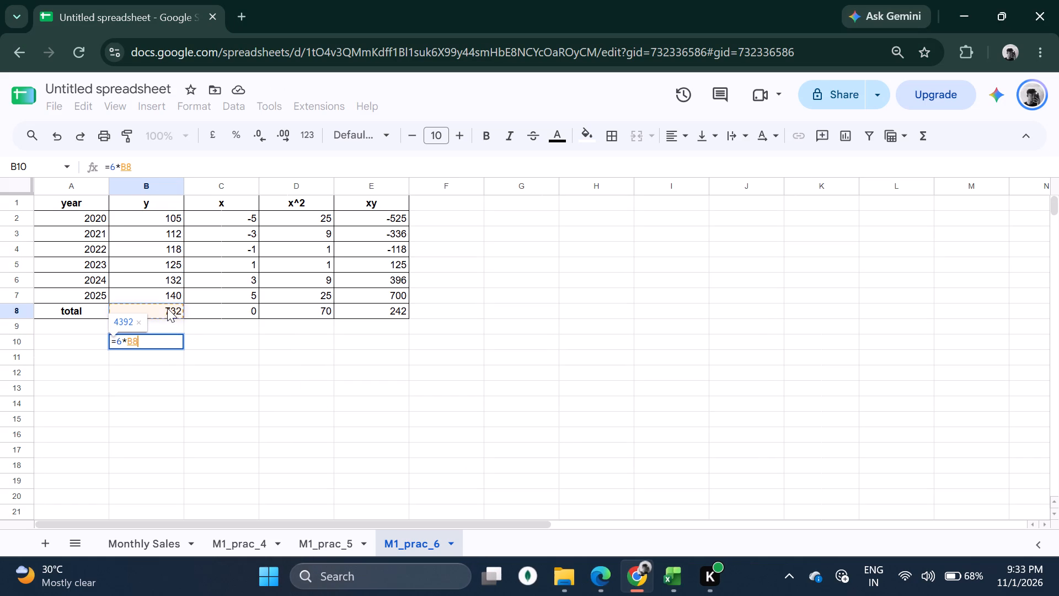
key(Return)
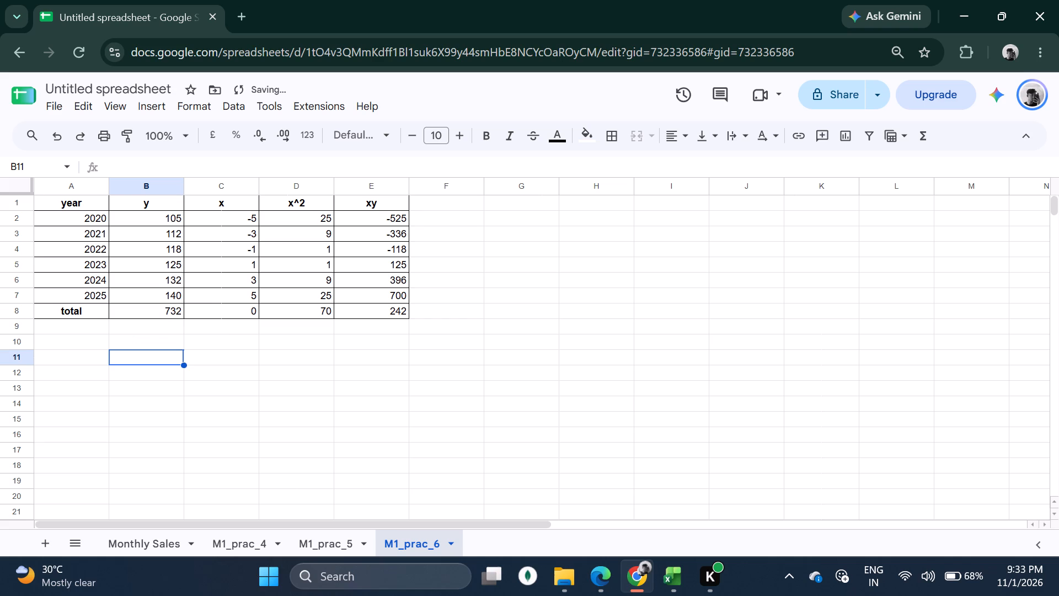
click(207, 345)
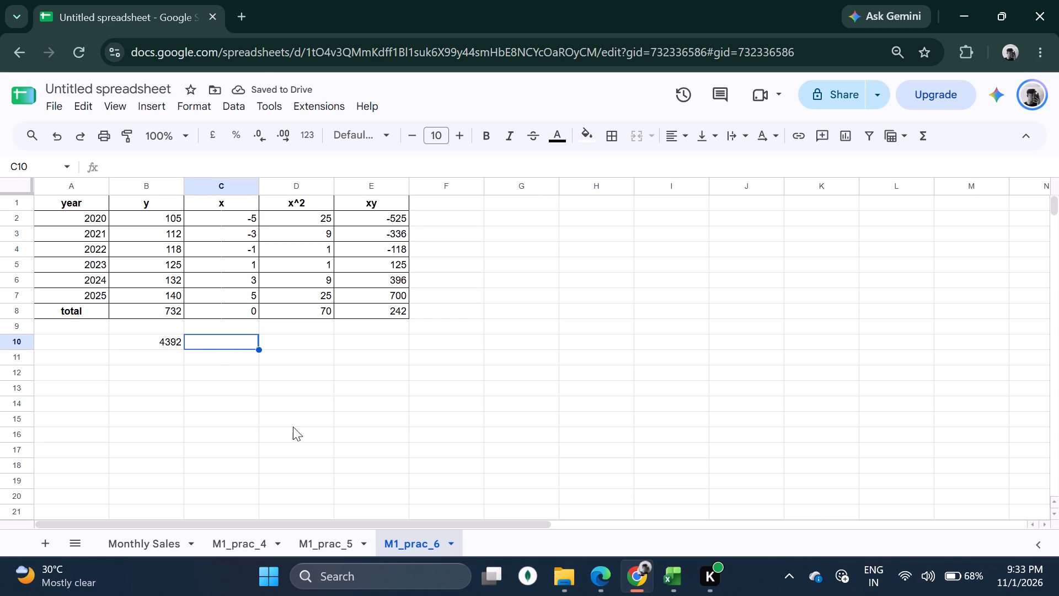
Compare the B10 result with the Step 8 calculation of a in the Edge PDF, examining the expression n∑Y, and return to the Chrome sheet.
click(611, 563)
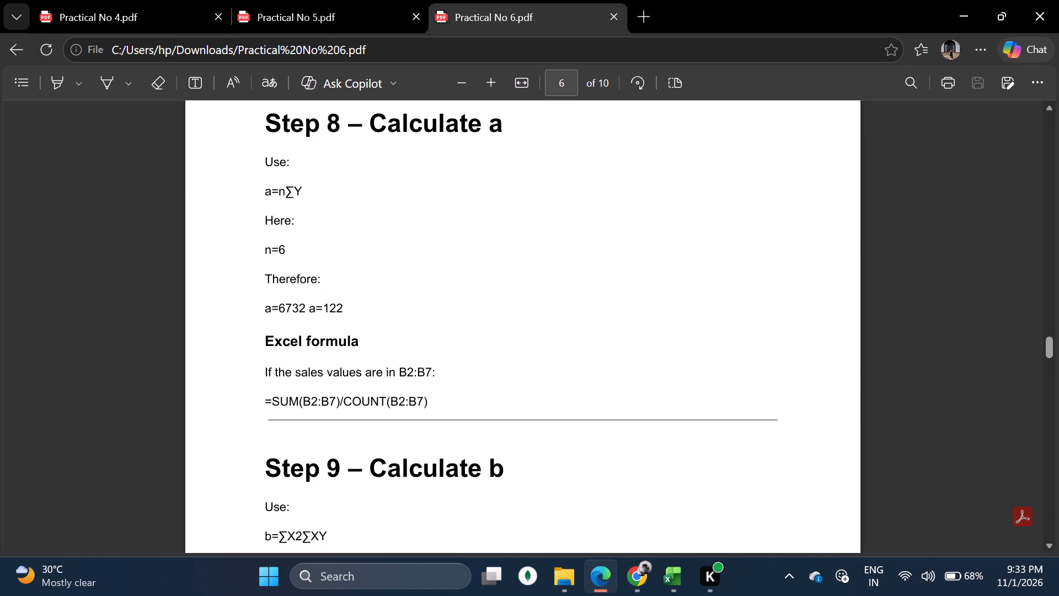
click(650, 574)
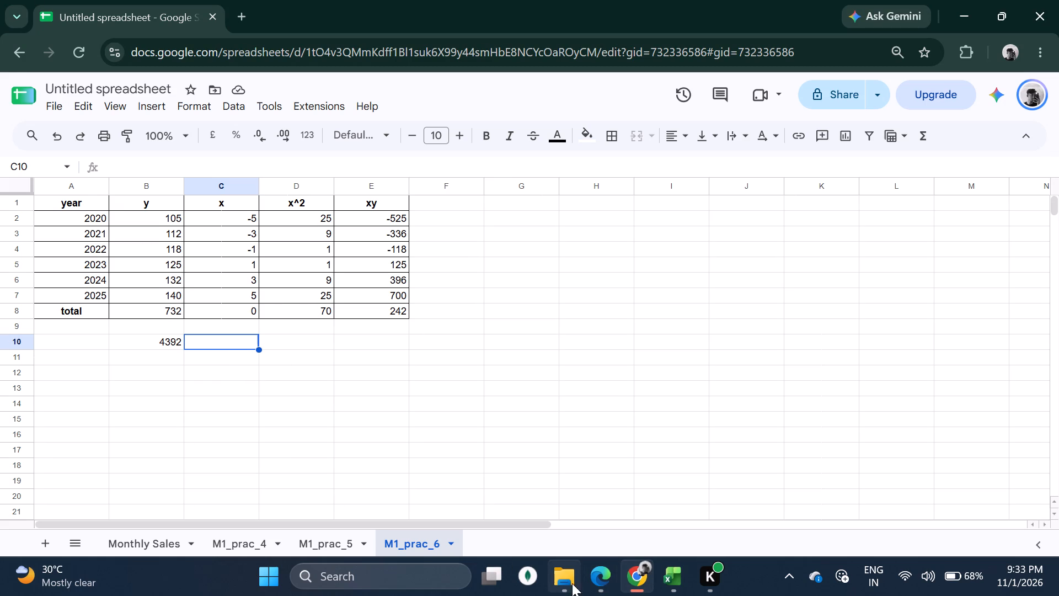
click(590, 588)
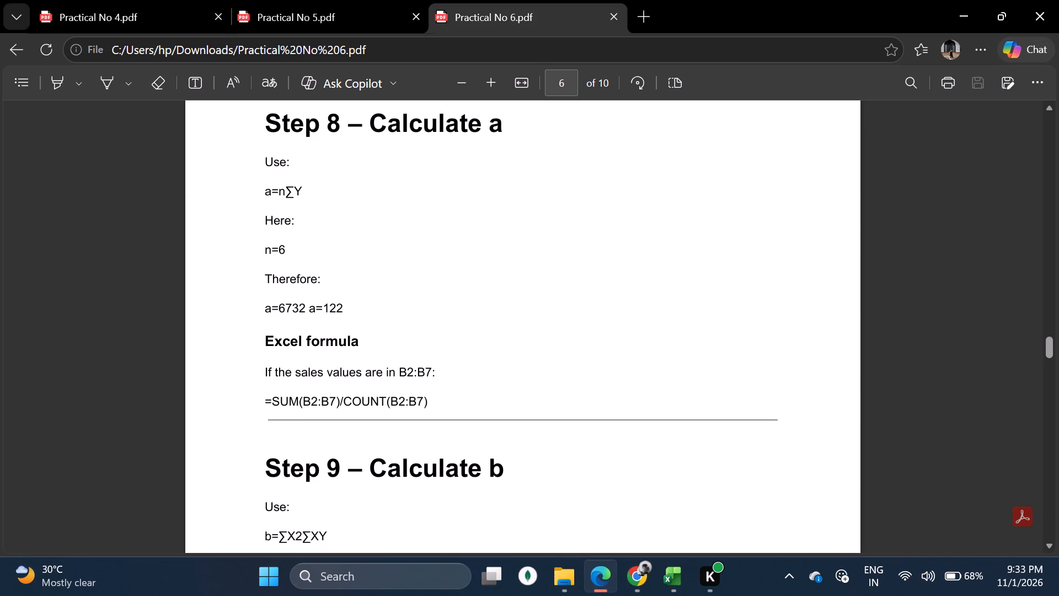
drag(287, 183, 303, 193)
click(338, 214)
click(268, 273)
click(643, 579)
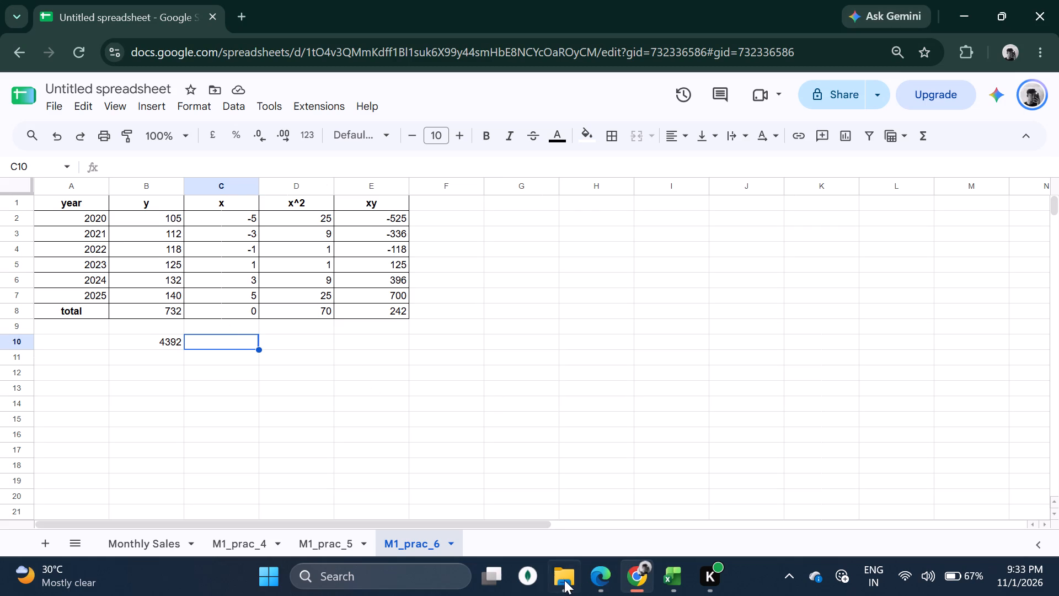
Check the Step 8 Excel formula for a in the Practical No 6 PDF in Edge, and return to the Chrome sheet.
click(601, 586)
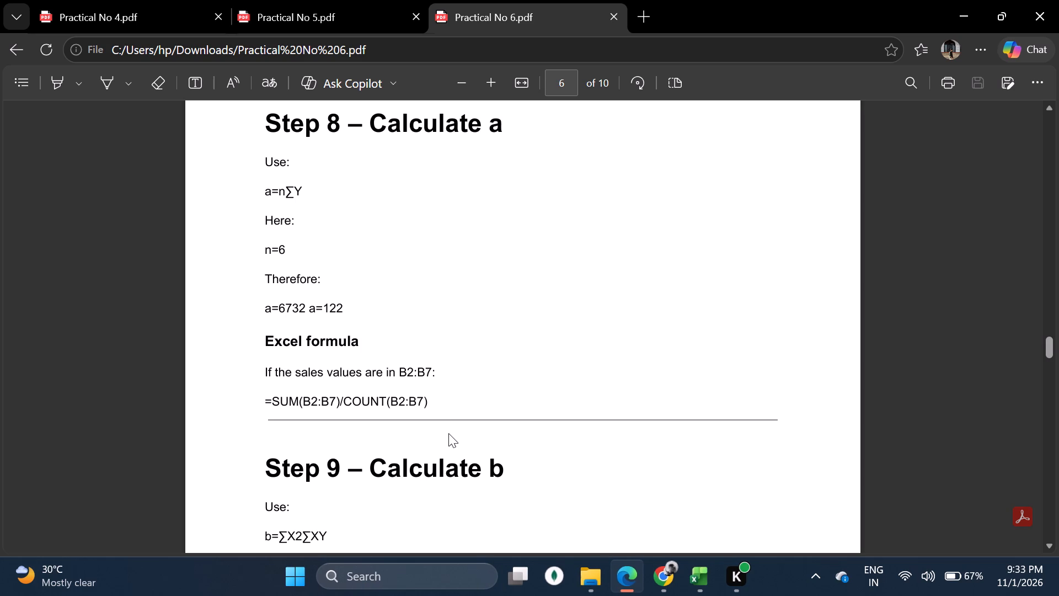
click(670, 582)
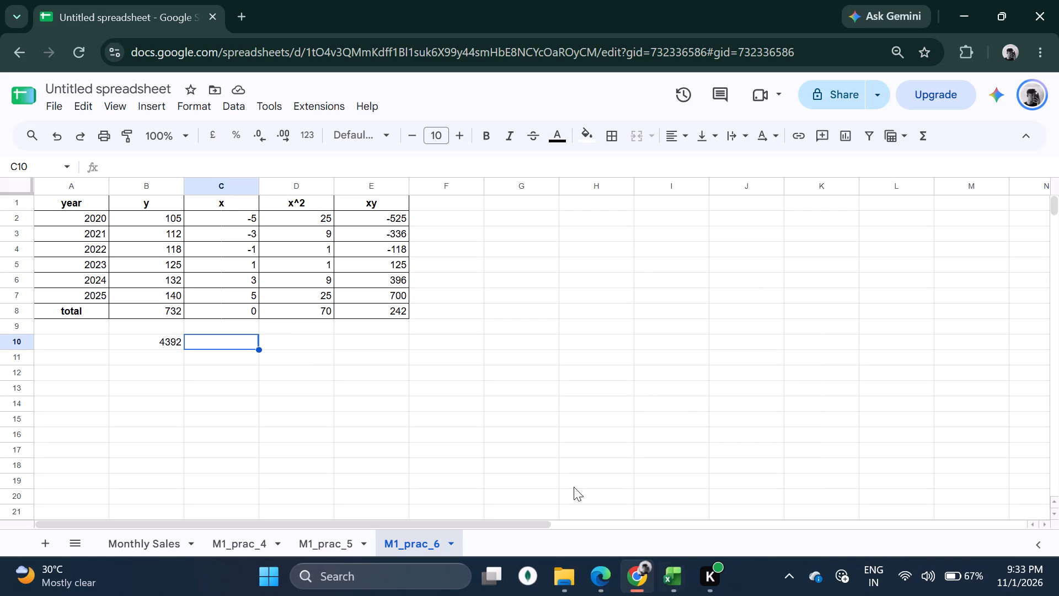
Enter =SUM(B2:B7)/COUNT(B2:B7) in cell B11 to calculate a from the y values.
click(146, 341)
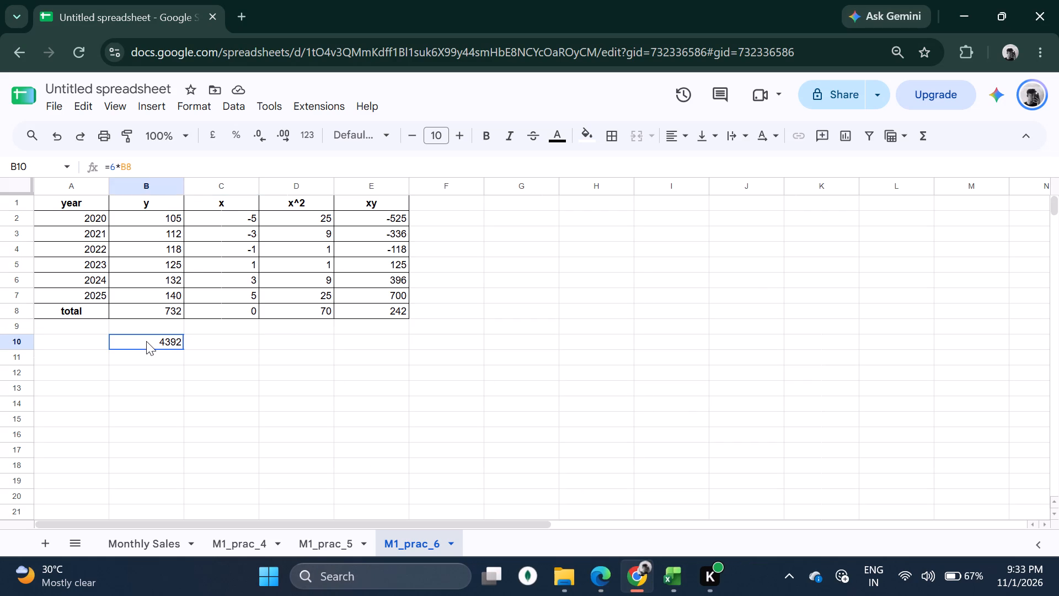
click(131, 370)
click(139, 355)
key(equal)
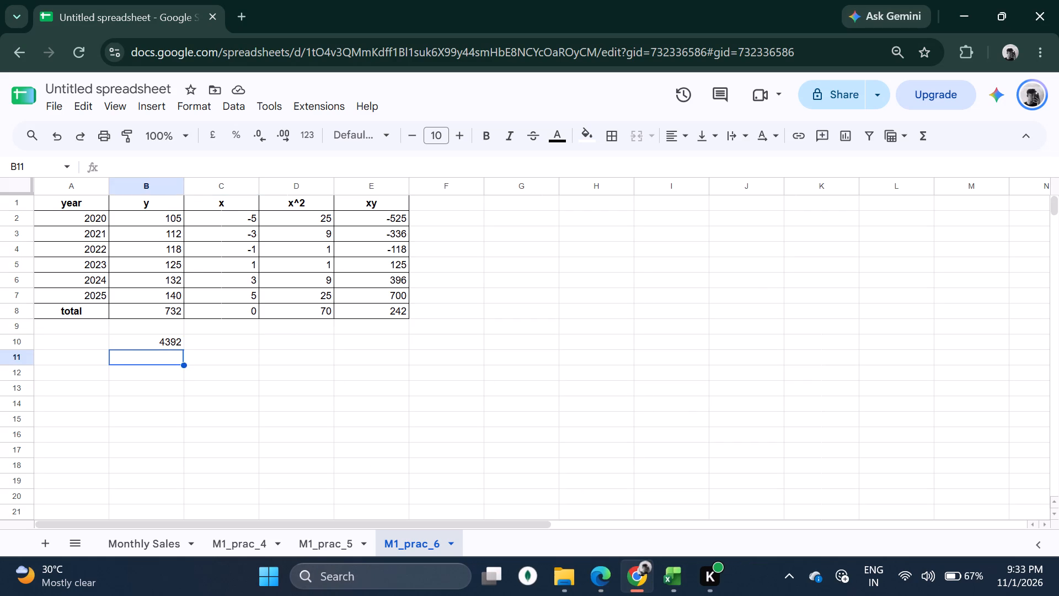
key(s)
key(u)
key(m)
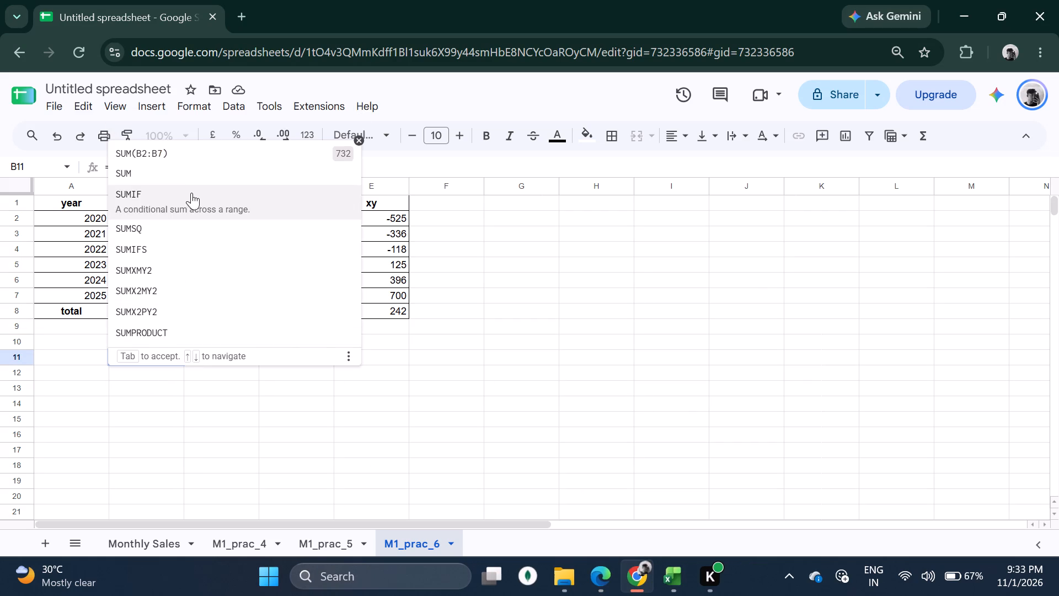
click(189, 175)
drag(164, 222, 165, 288)
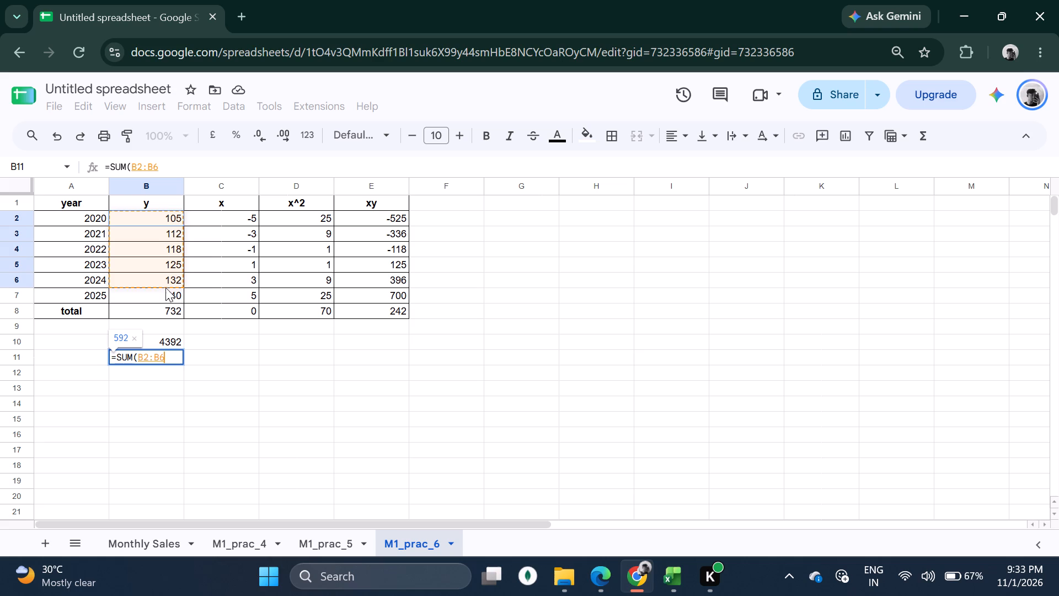
drag(165, 288, 165, 295)
text()/)
text(cou)
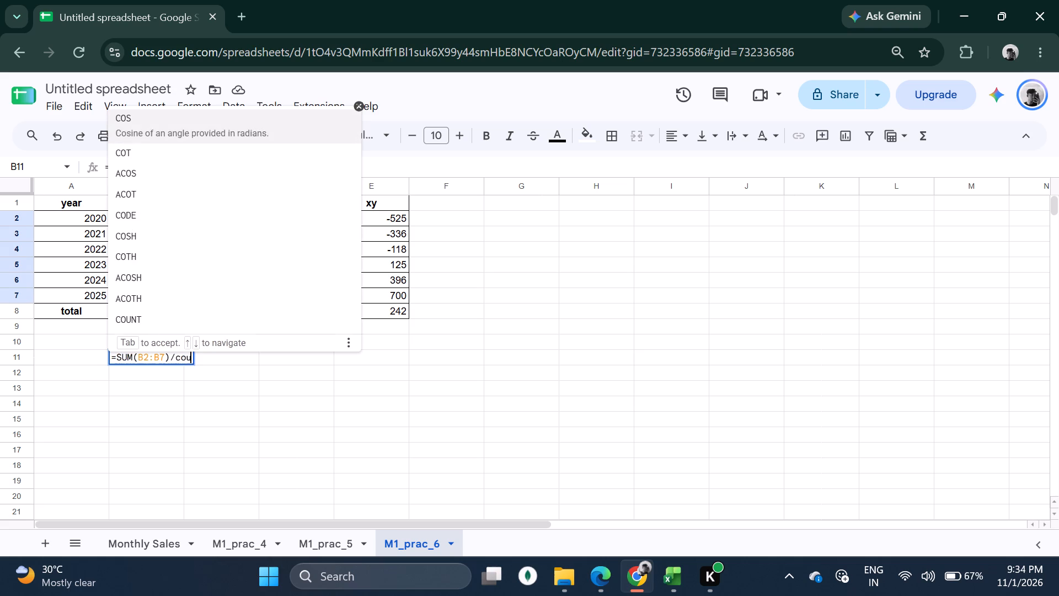
click(183, 119)
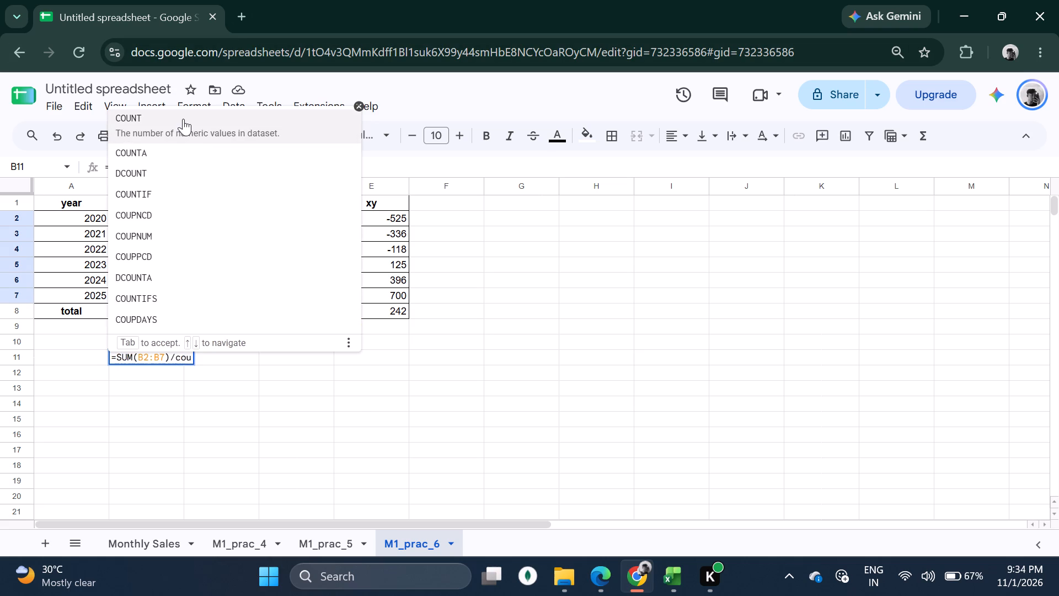
drag(146, 212, 153, 297)
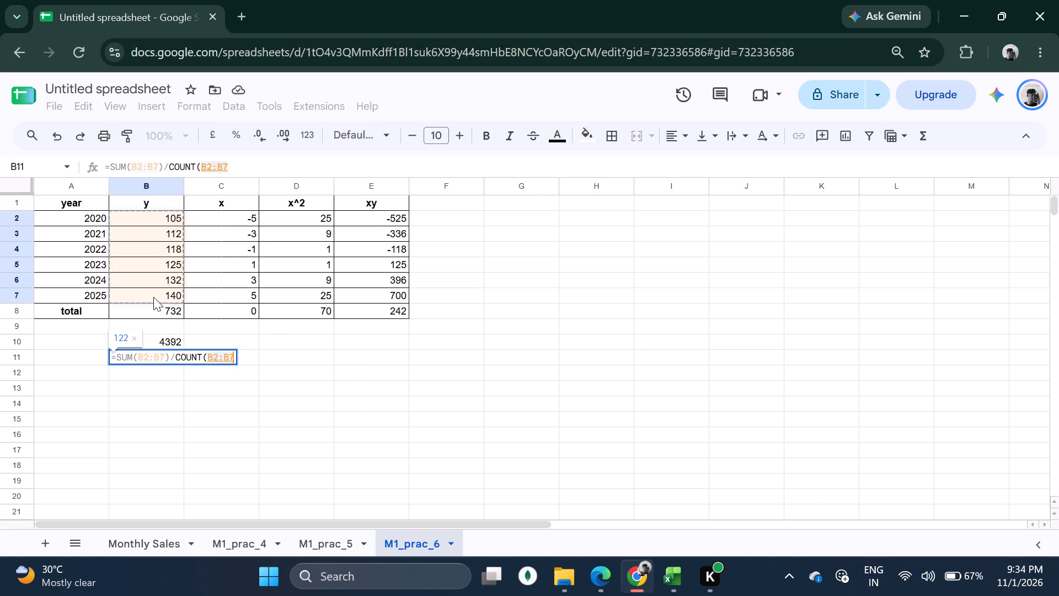
key(Return)
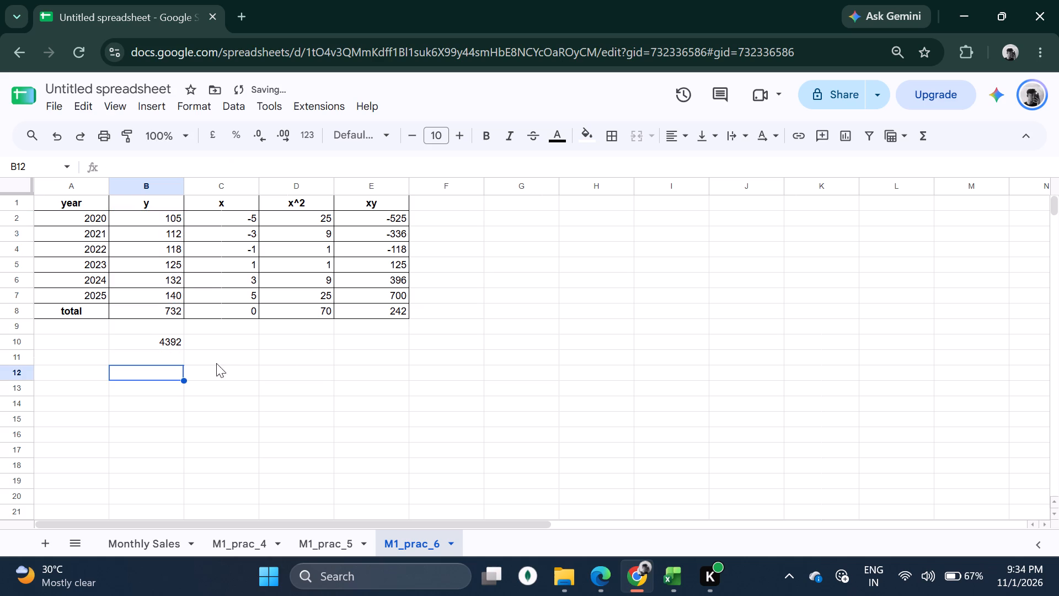
Examine the calculations in cells B10 and B11 below the table and compare them.
click(178, 361)
click(242, 355)
click(65, 355)
click(63, 347)
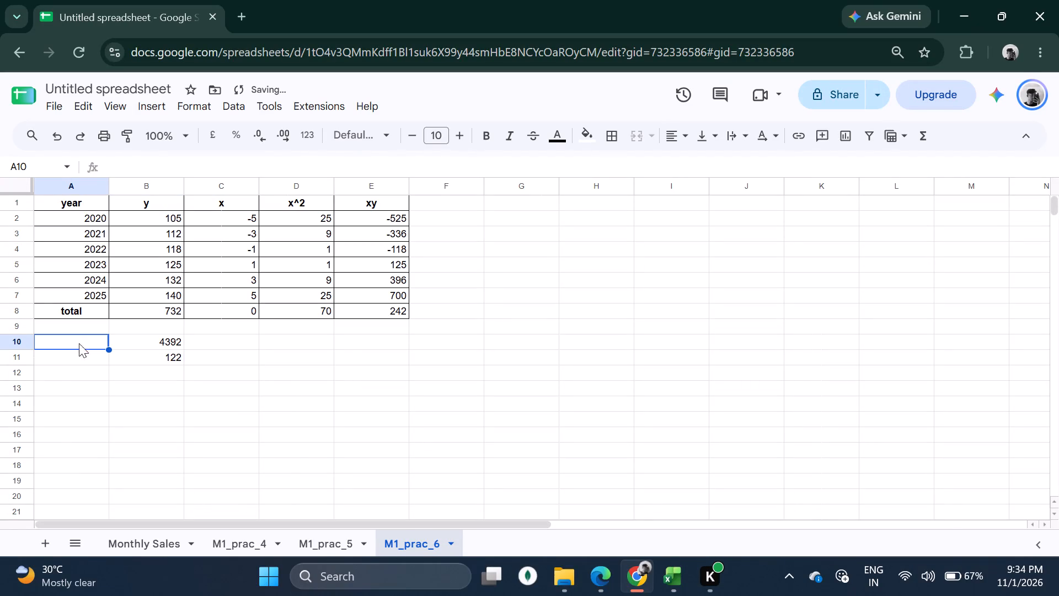
click(134, 342)
click(93, 345)
click(147, 333)
click(148, 340)
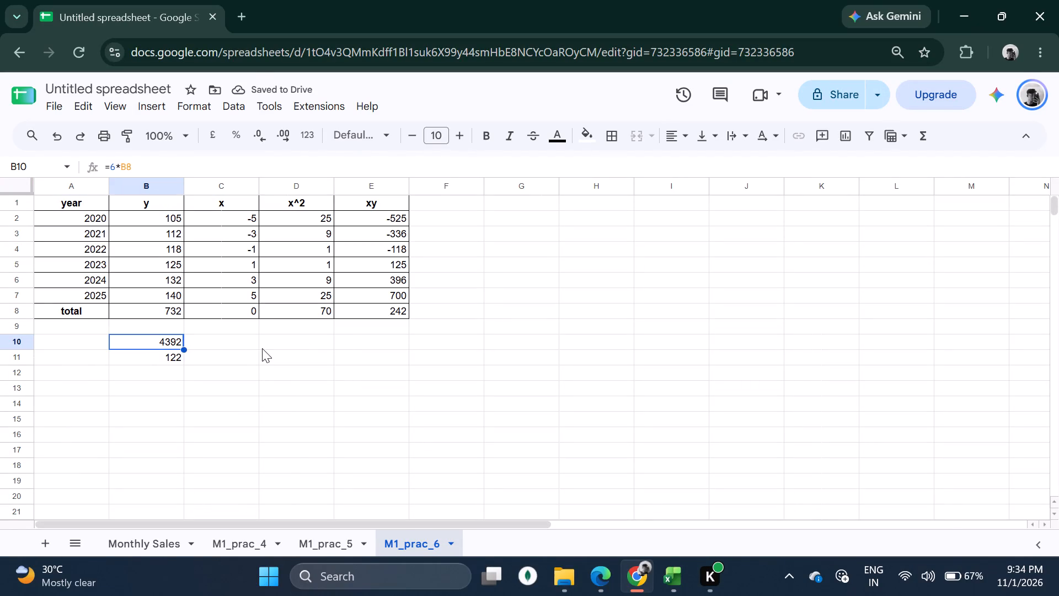
click(262, 348)
click(143, 366)
click(276, 359)
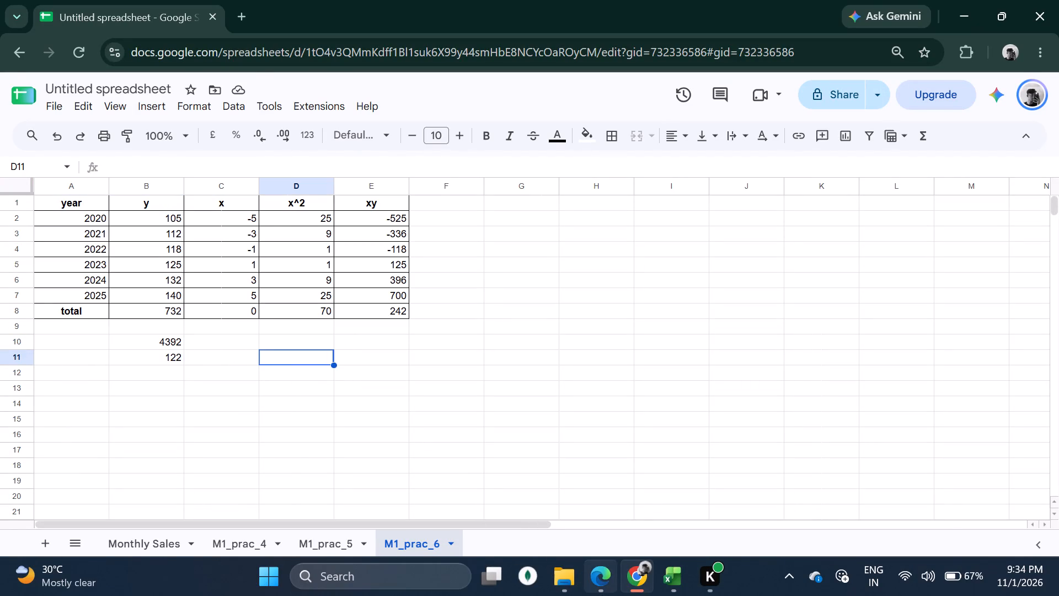
Switch to the Practical No 6 PDF in Edge, recheck the Step 8 Excel formula, and skim the remaining steps through the Result section.
click(613, 588)
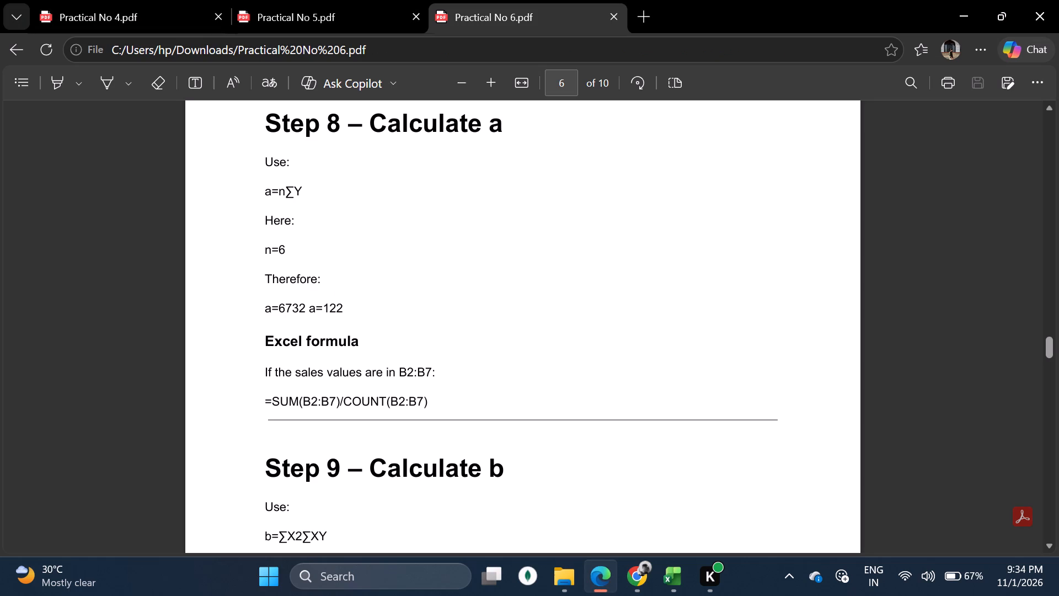
drag(259, 402, 456, 406)
click(296, 461)
scroll(317, 444, down, 2)
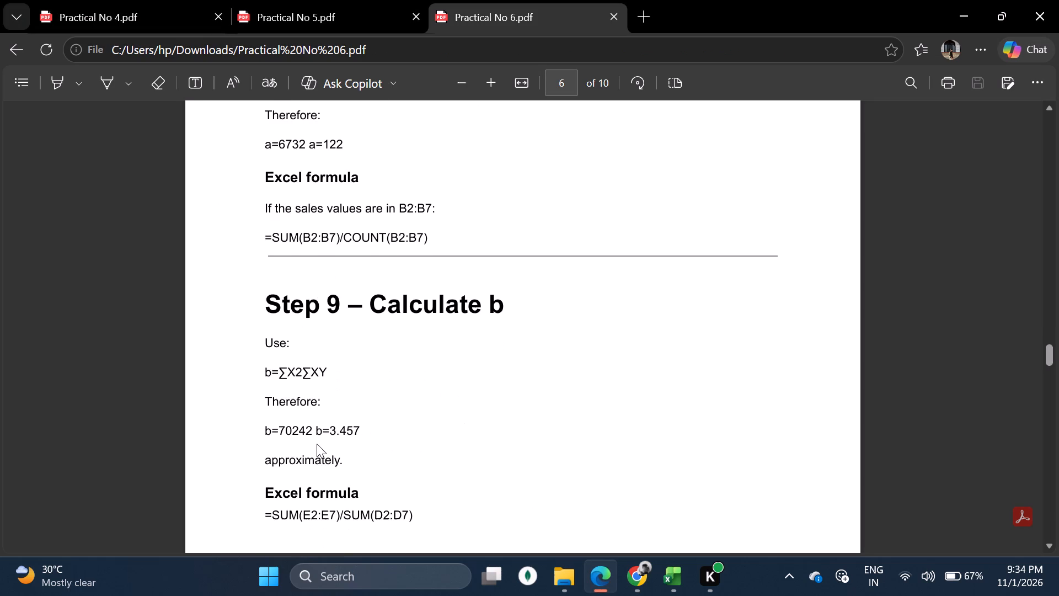
scroll(317, 444, down, 16)
scroll(317, 436, up, 1)
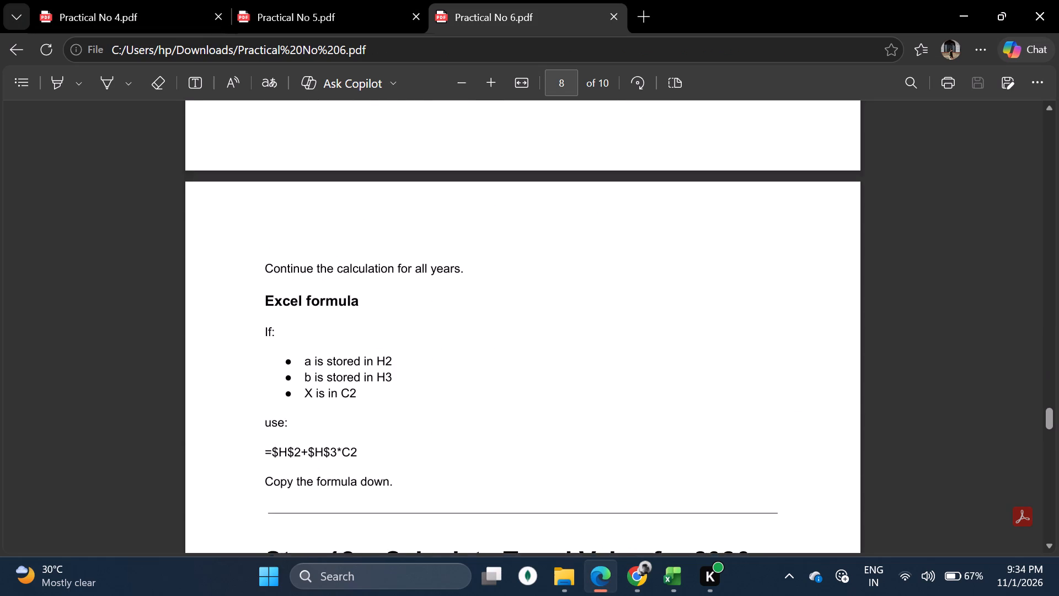
scroll(317, 432, down, 19)
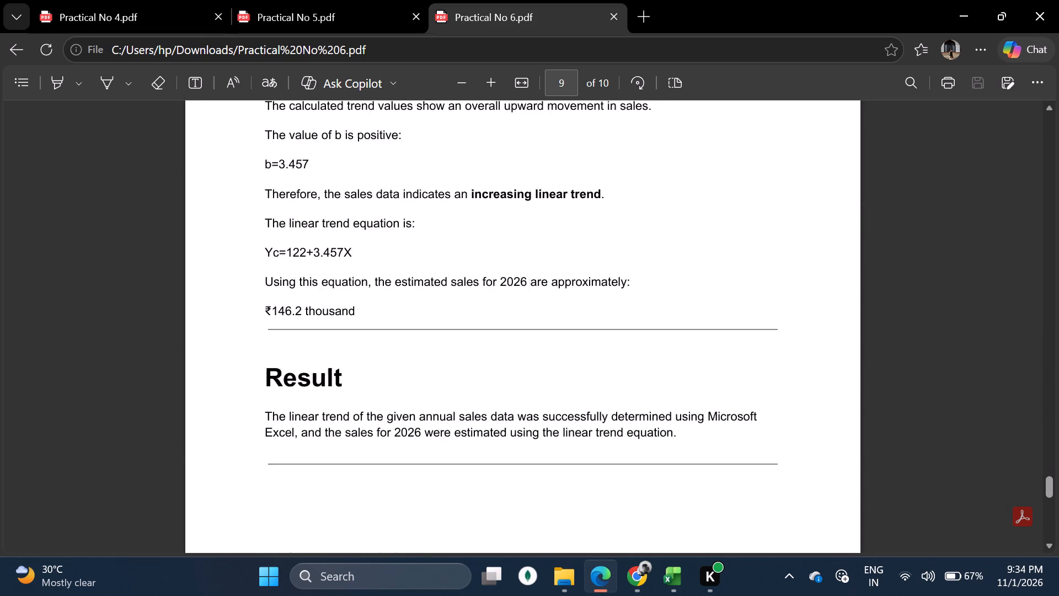
scroll(317, 423, up, 20)
scroll(317, 423, up, 10)
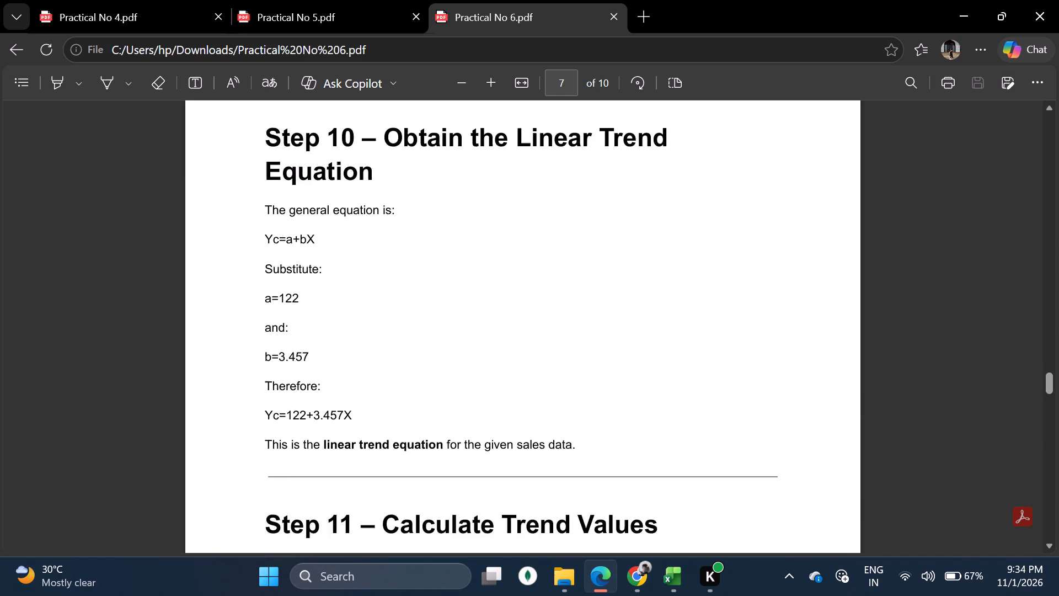
scroll(344, 432, up, 9)
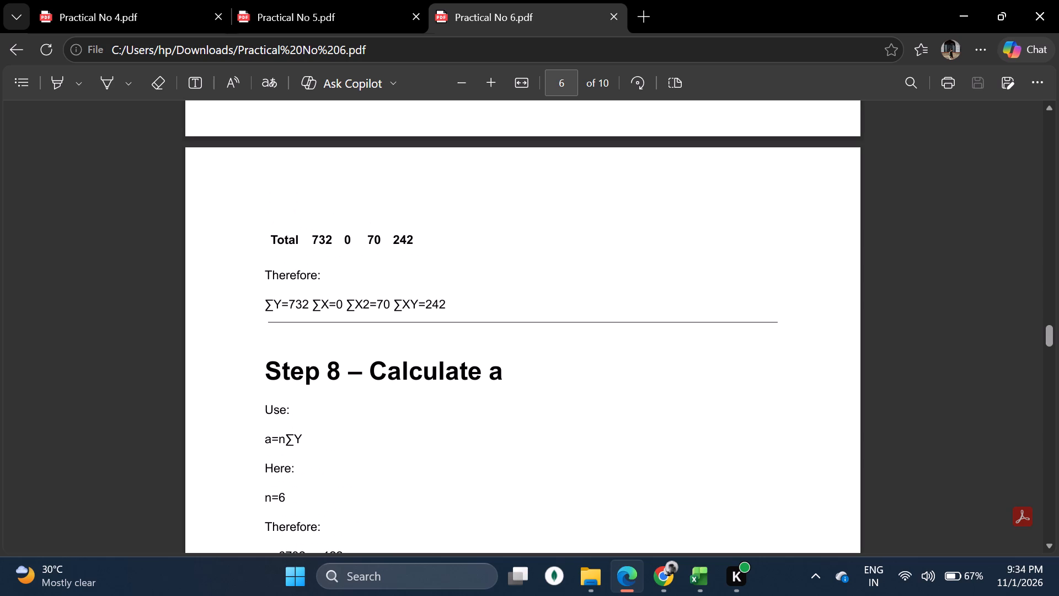
Reread the Step 8 expression a=n∑Y and its worked substitution in the PDF, and return to the M1_prac_6 sheet in Chrome.
drag(369, 371, 541, 366)
click(466, 438)
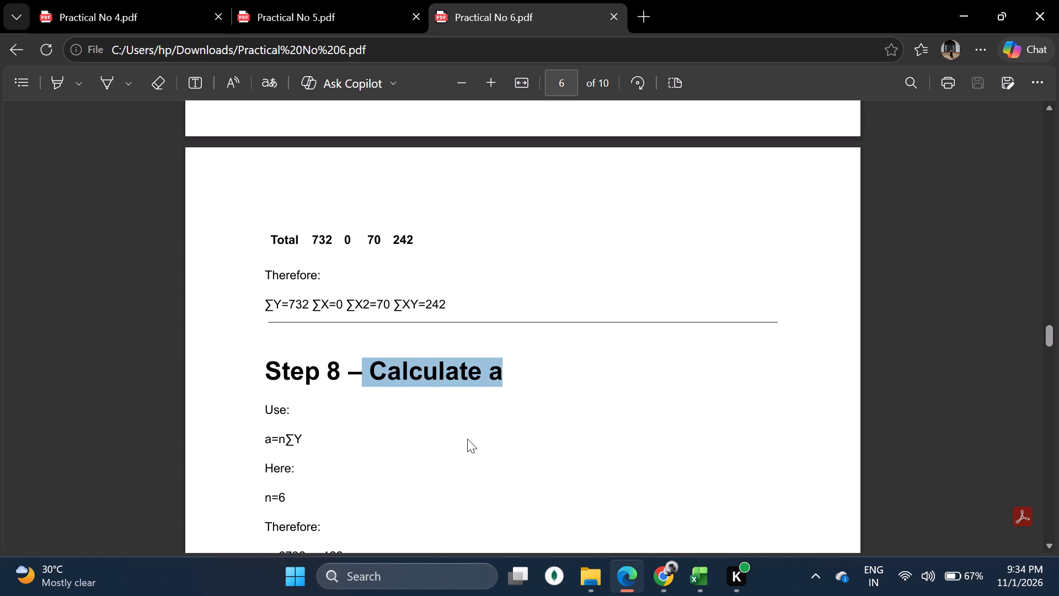
scroll(466, 438, down, 2)
click(382, 336)
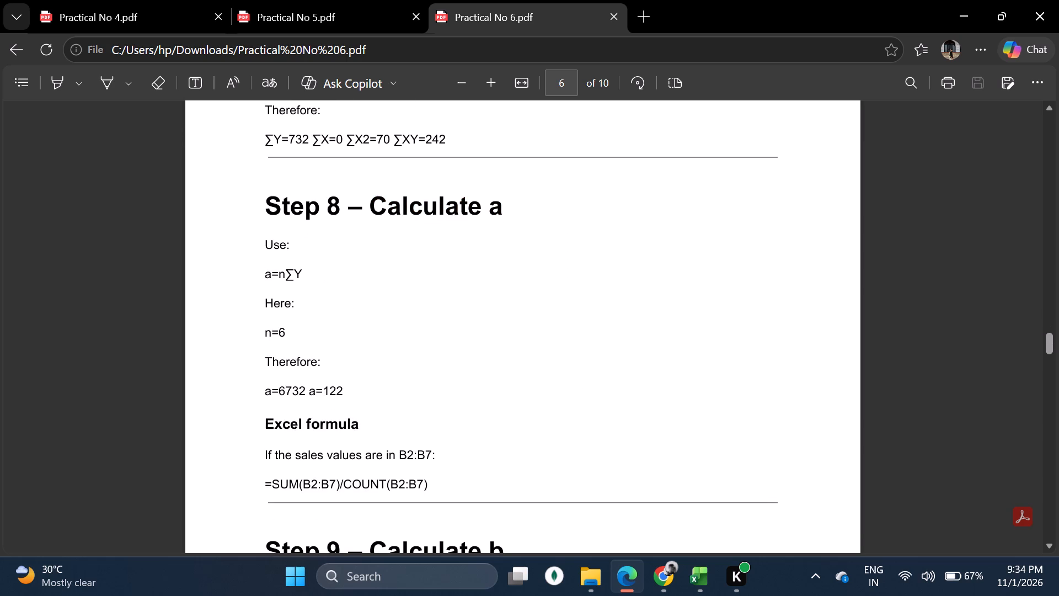
drag(257, 278, 318, 265)
click(353, 296)
click(282, 270)
drag(268, 397, 343, 394)
click(349, 422)
click(625, 576)
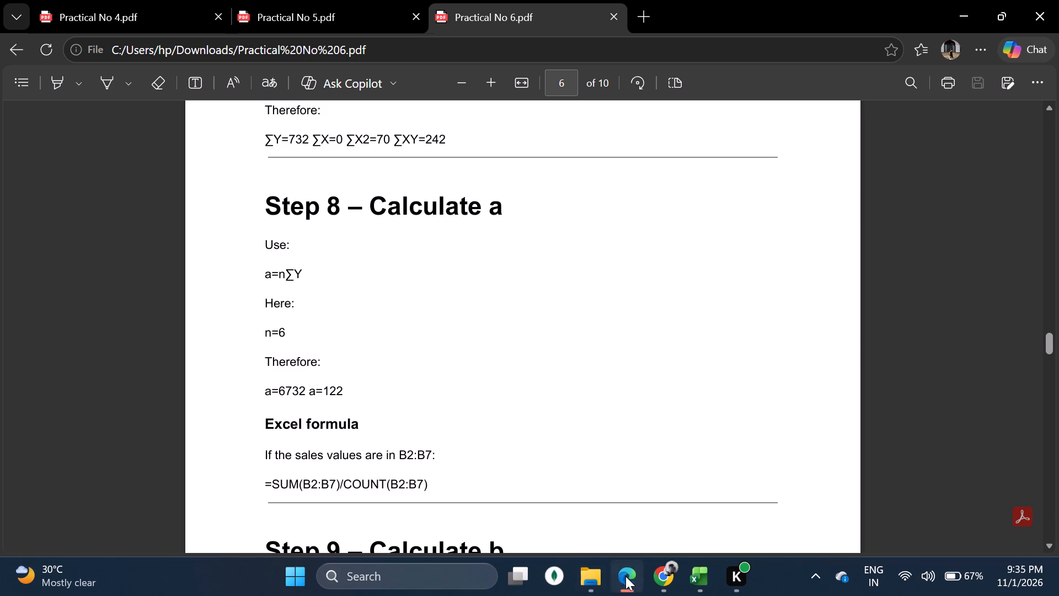
click(597, 577)
click(628, 571)
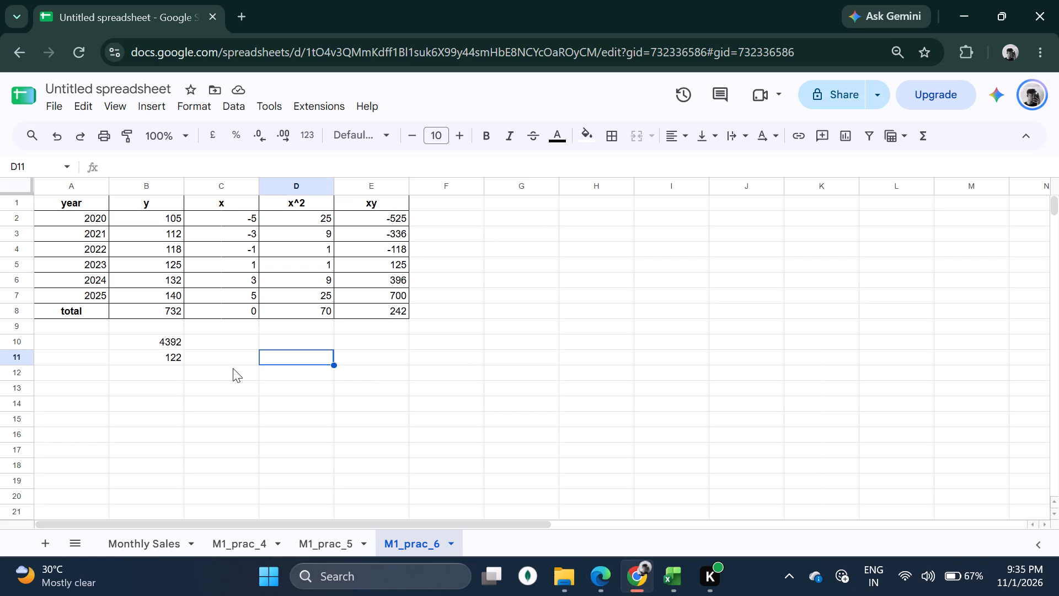
Try to replace the =6*B8 formula in cell B10 with a SUM of the y values in B2:B7.
click(99, 347)
click(159, 346)
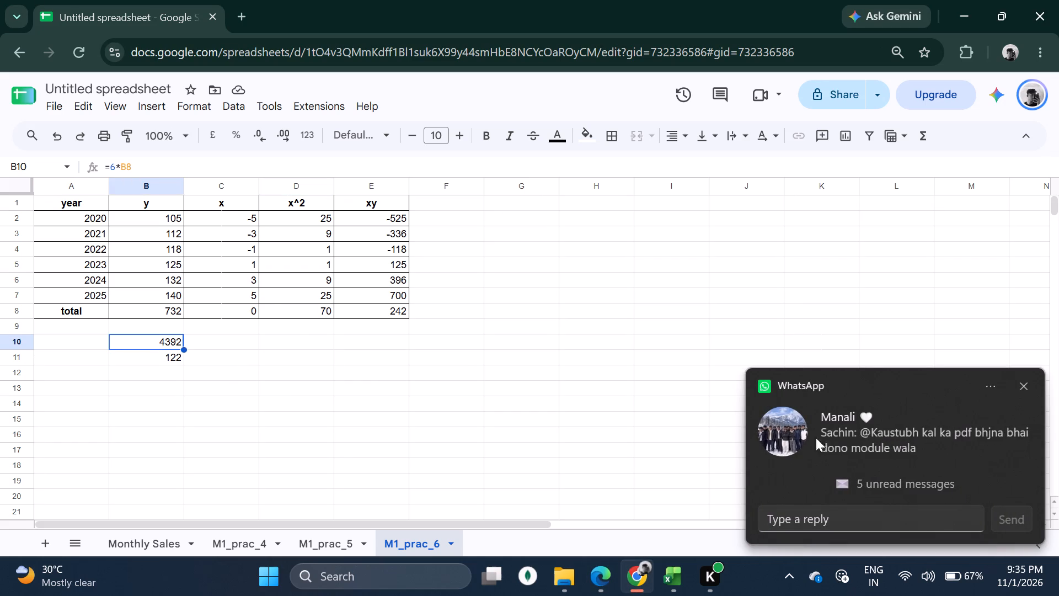
click(1028, 388)
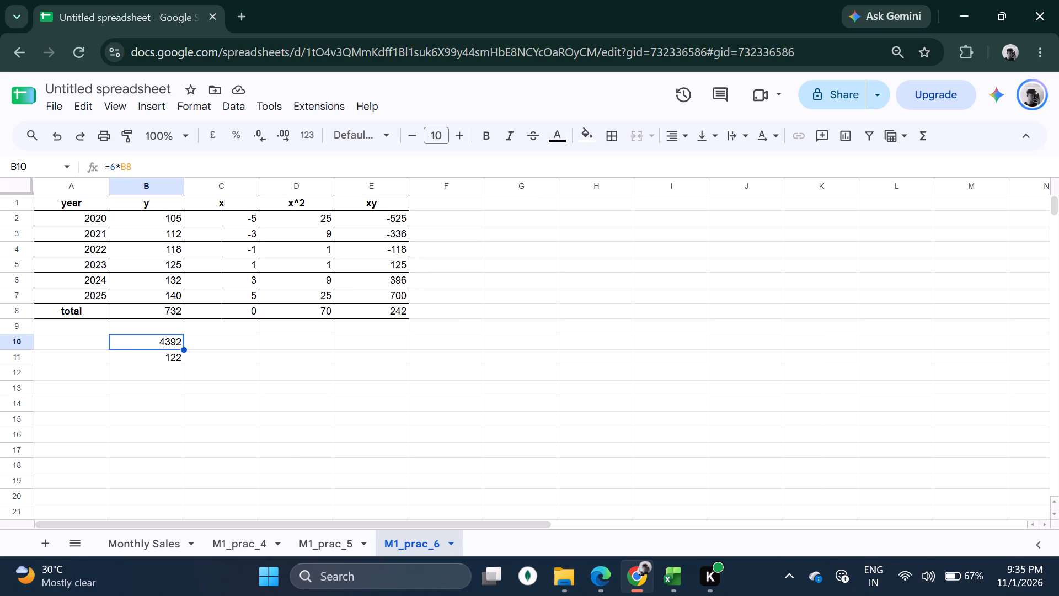
click(145, 342)
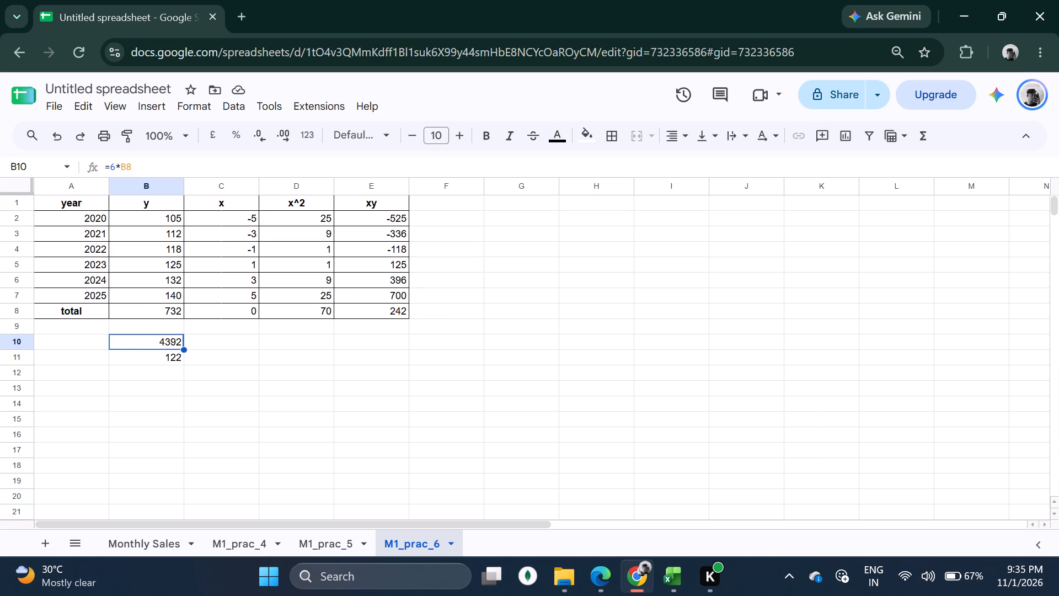
click(157, 166)
key(BackSpace)
key(BackSpace)
key(BackSpace)
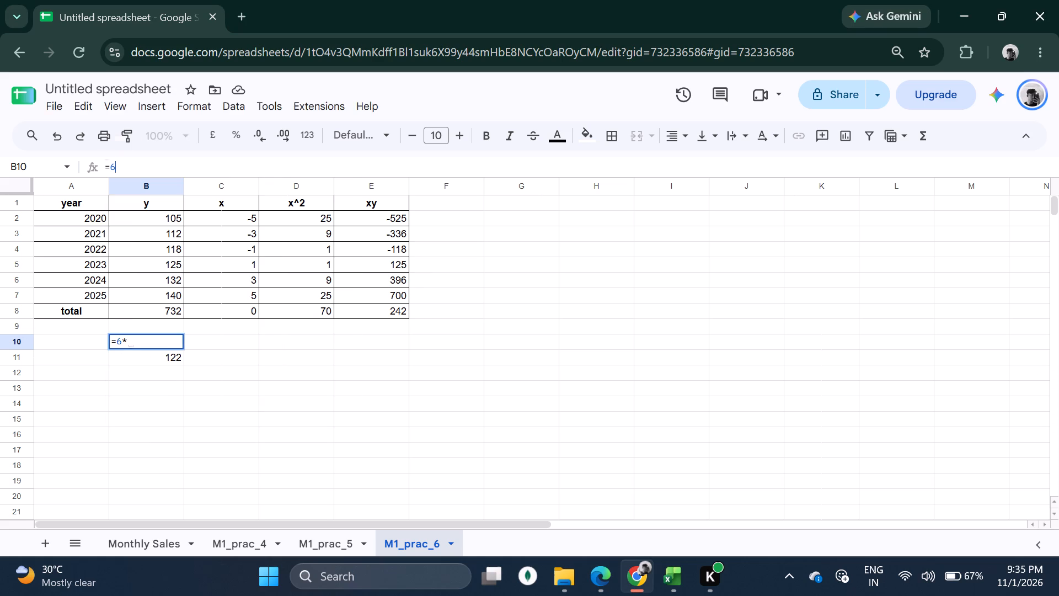
key(BackSpace)
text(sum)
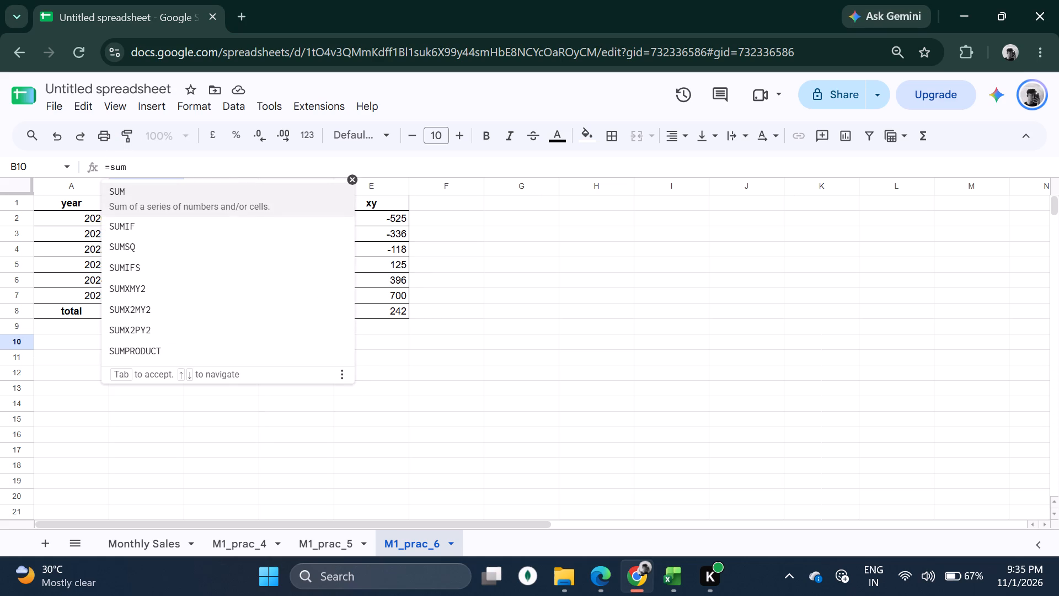
click(111, 190)
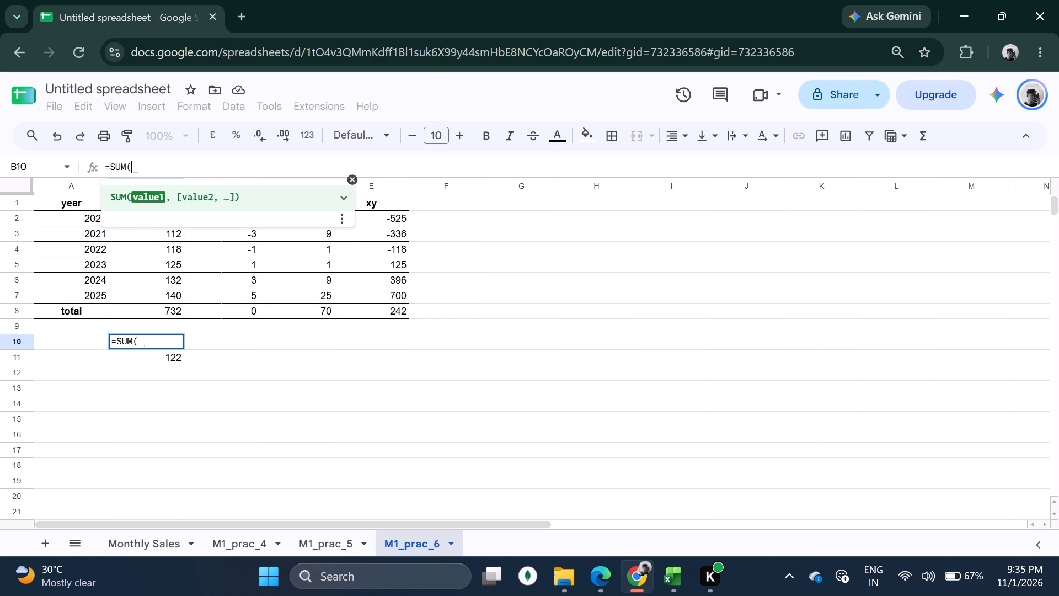
click(159, 198)
click(478, 295)
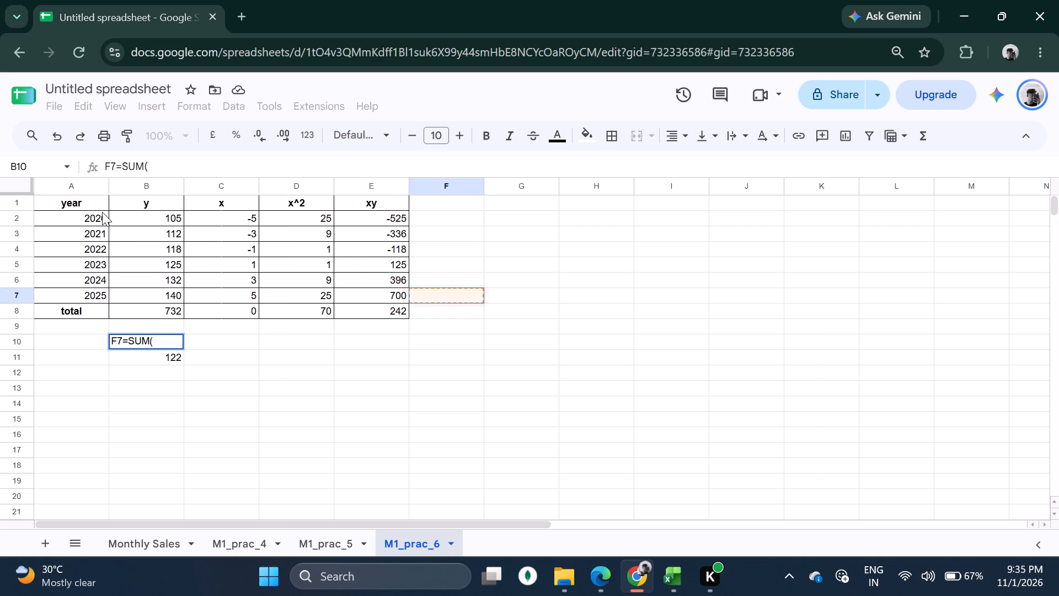
click(136, 225)
click(145, 221)
click(155, 220)
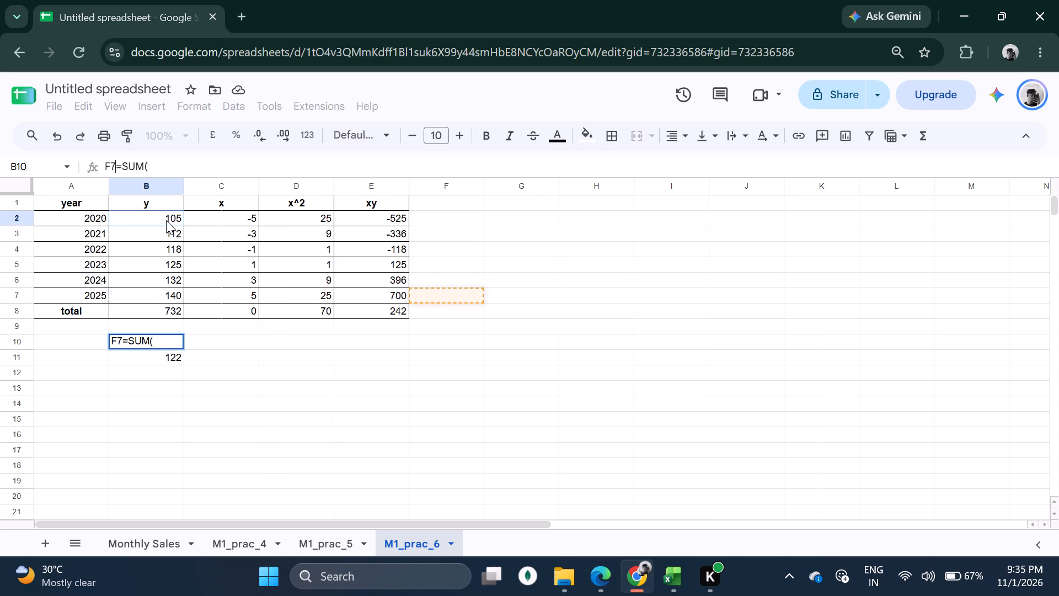
click(173, 167)
drag(159, 218, 162, 223)
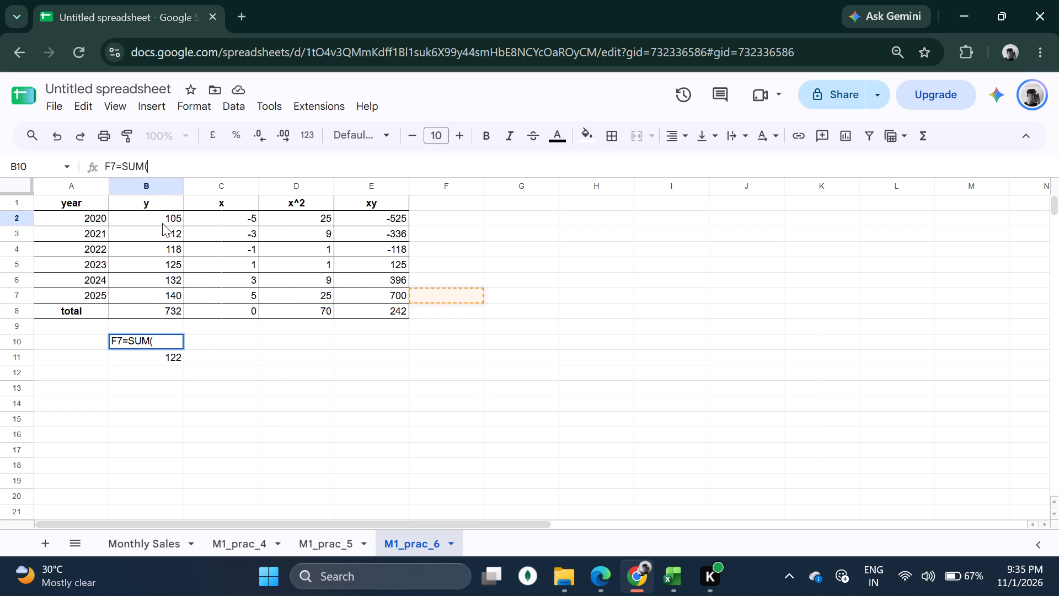
drag(162, 223, 169, 300)
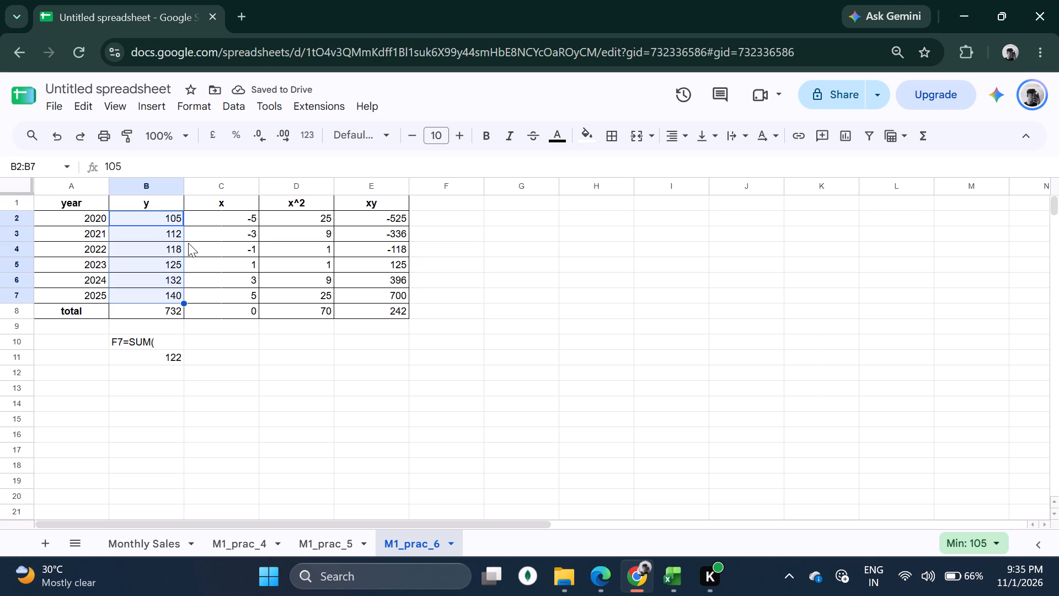
Remove the stray F7 in front of =SUM( in cell B10.
click(160, 337)
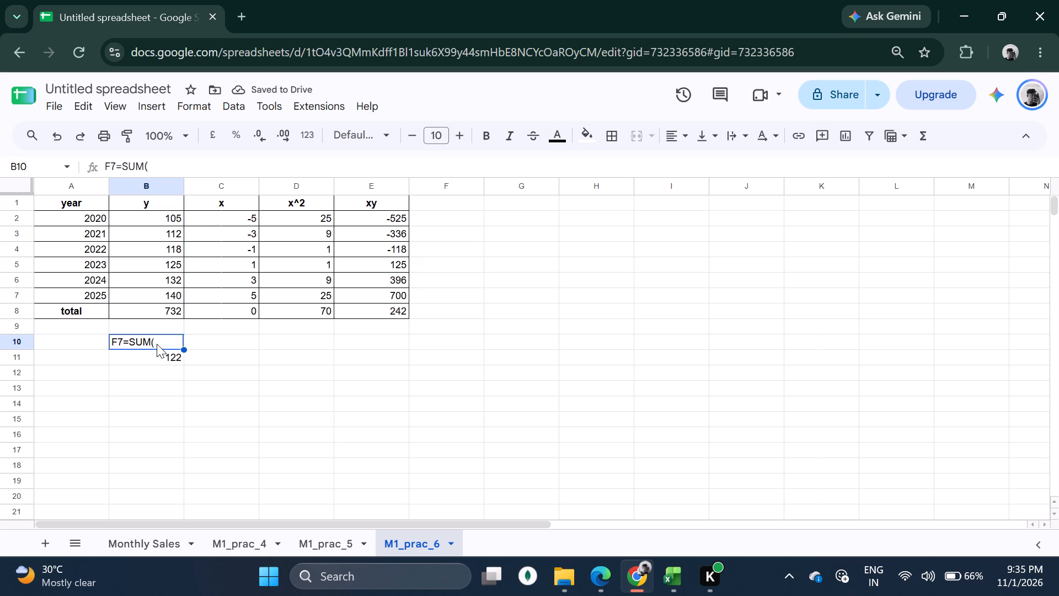
click(157, 344)
click(160, 344)
drag(170, 164, 92, 167)
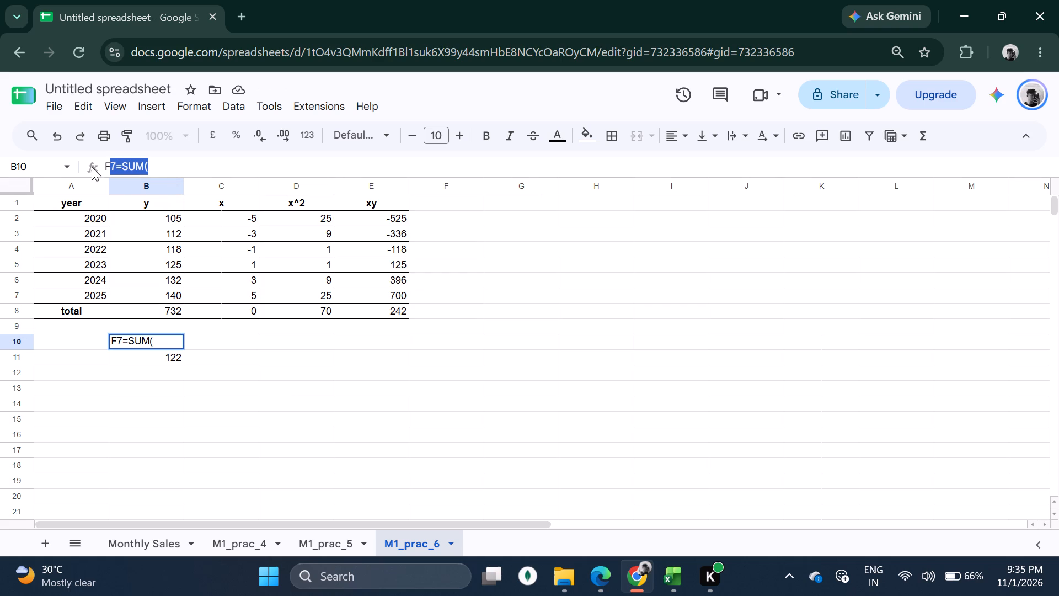
drag(92, 167, 90, 167)
click(127, 168)
click(116, 170)
key(BackSpace)
key(BackSpace)
click(175, 169)
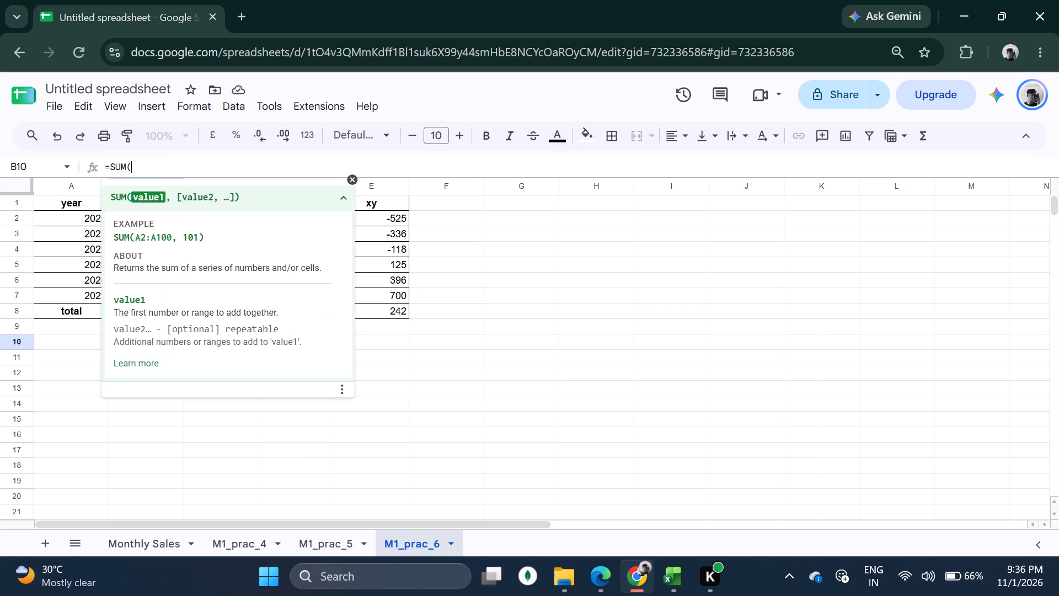
Complete the formula in cell B10 as =SUM(B2:B7)/COUNT(B2:B7), using the y values for both ranges.
click(467, 257)
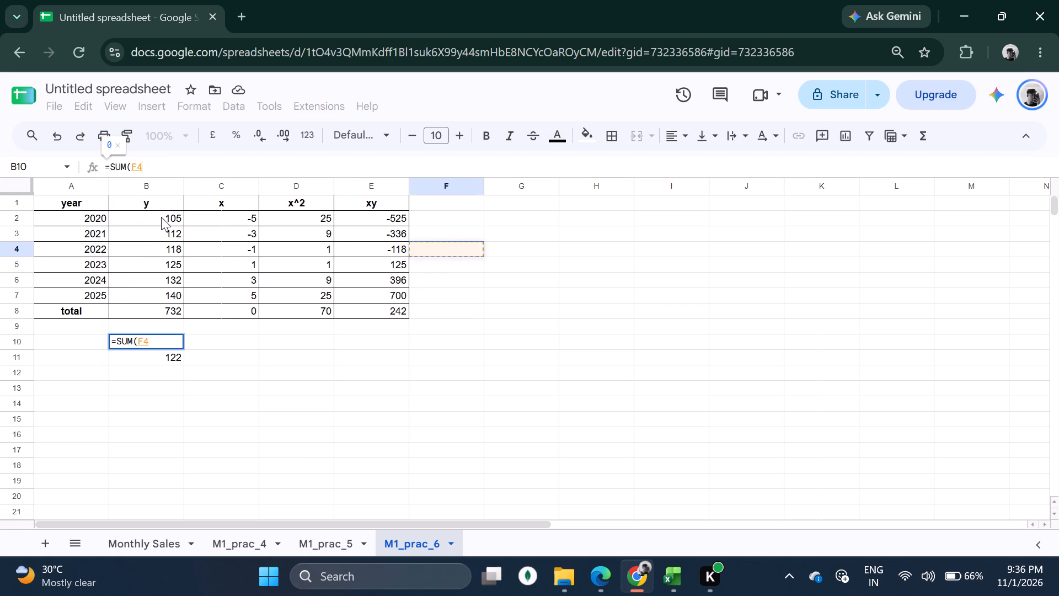
click(161, 217)
drag(162, 217, 159, 304)
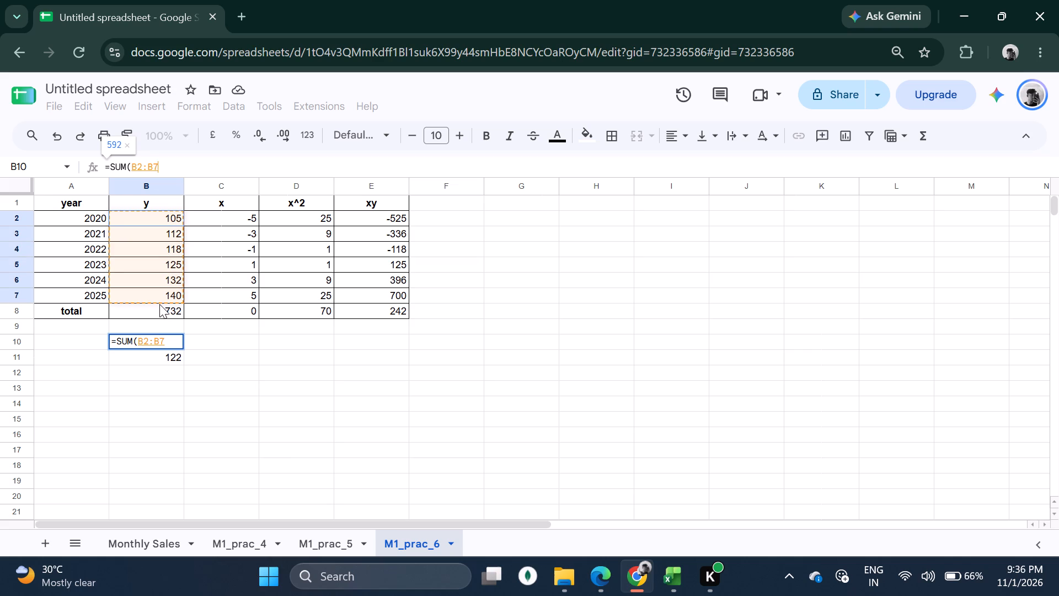
drag(159, 304, 163, 293)
key(shift+parenright)
key(slash)
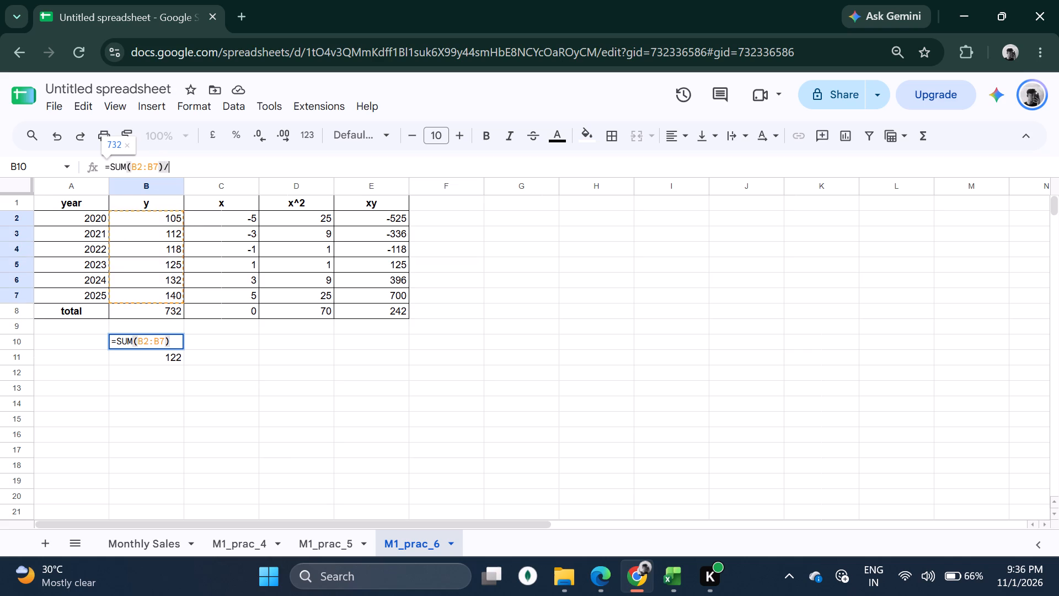
text(coun)
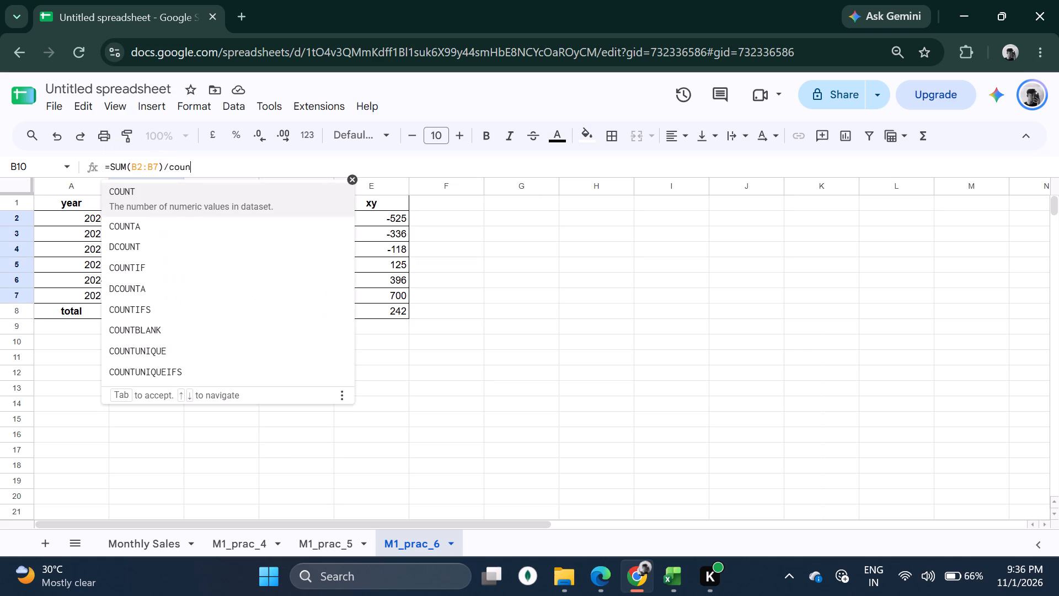
click(163, 204)
click(221, 167)
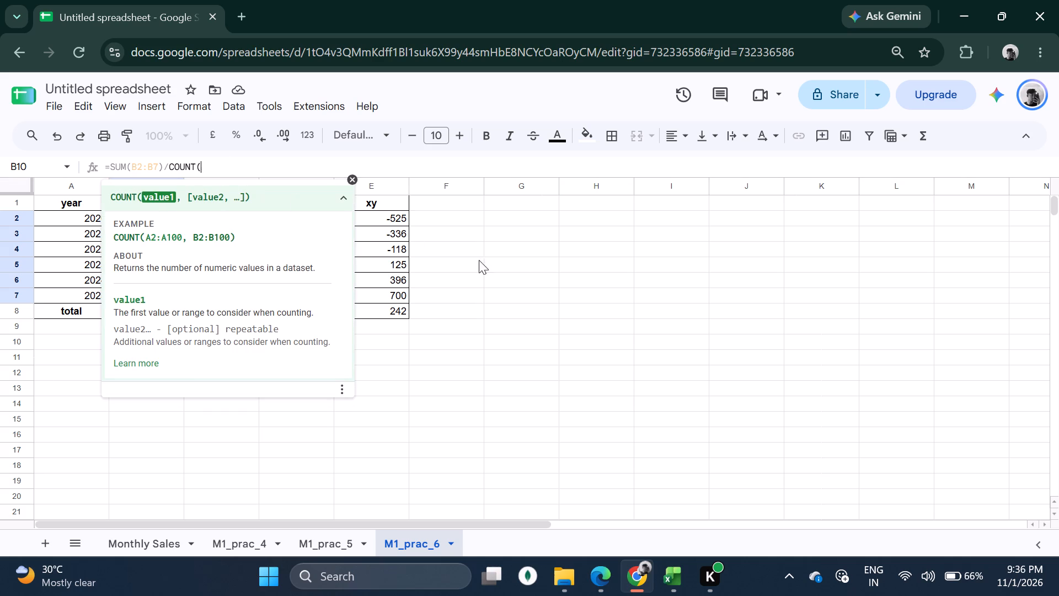
click(521, 267)
click(175, 220)
drag(162, 216, 156, 263)
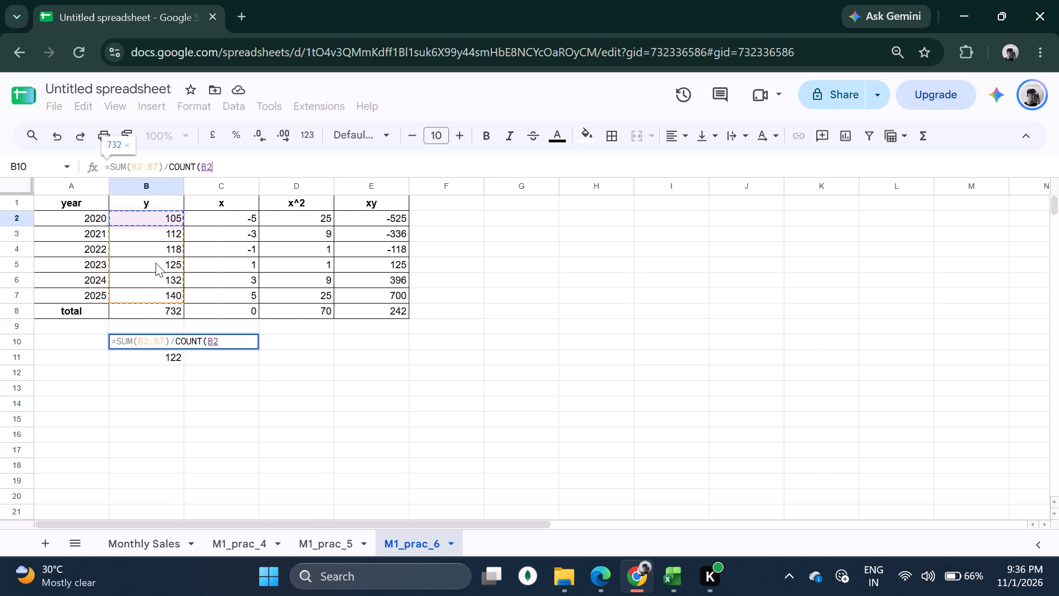
drag(156, 263, 157, 298)
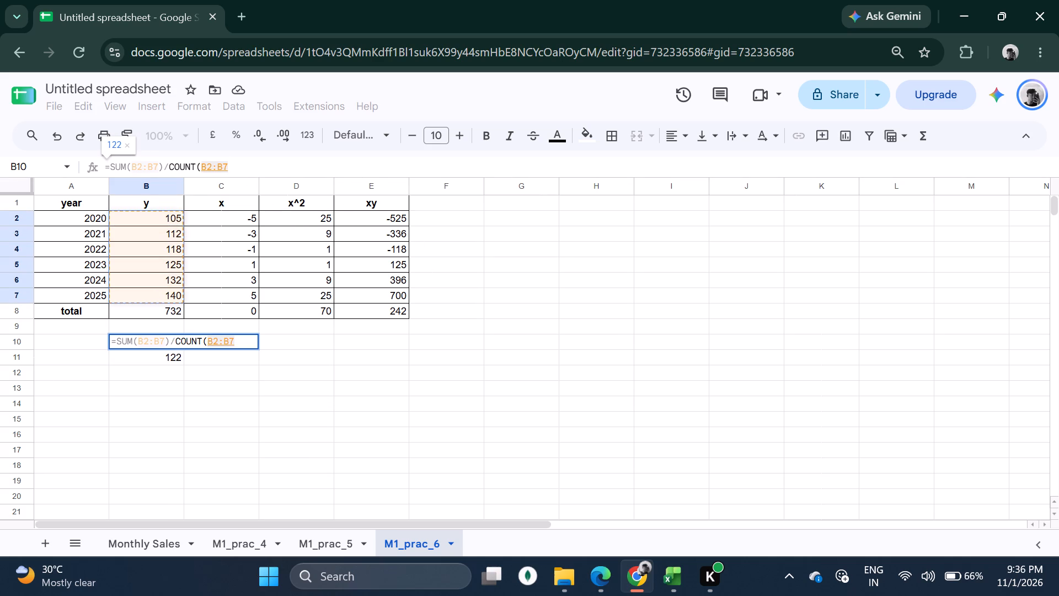
key(shift+parenright)
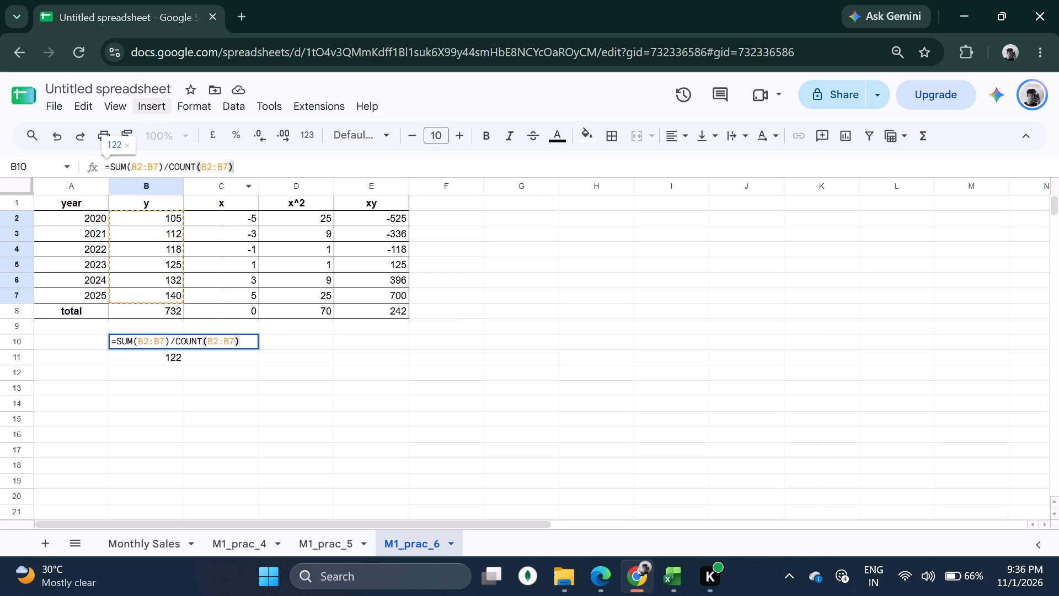
Replace the division in cell B10 with multiplication, making the formula =SUM(B2:B7)*COUNT(B2:B7), and enter it.
click(195, 167)
key(BackSpace)
key(BackSpace)
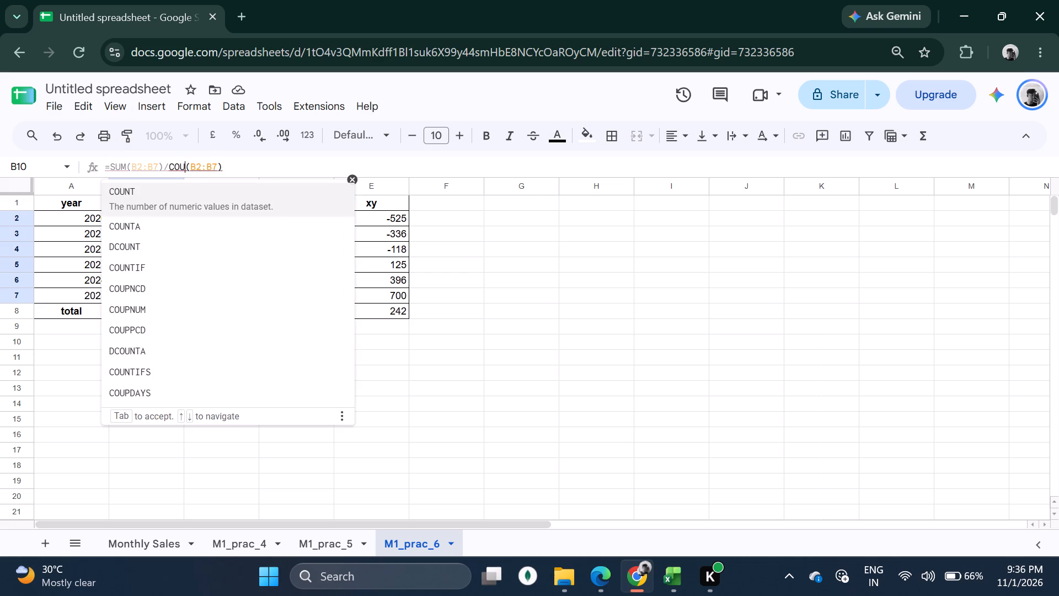
key(BackSpace)
key(BackSpace)
key(BackSpace)
key(BackSpace)
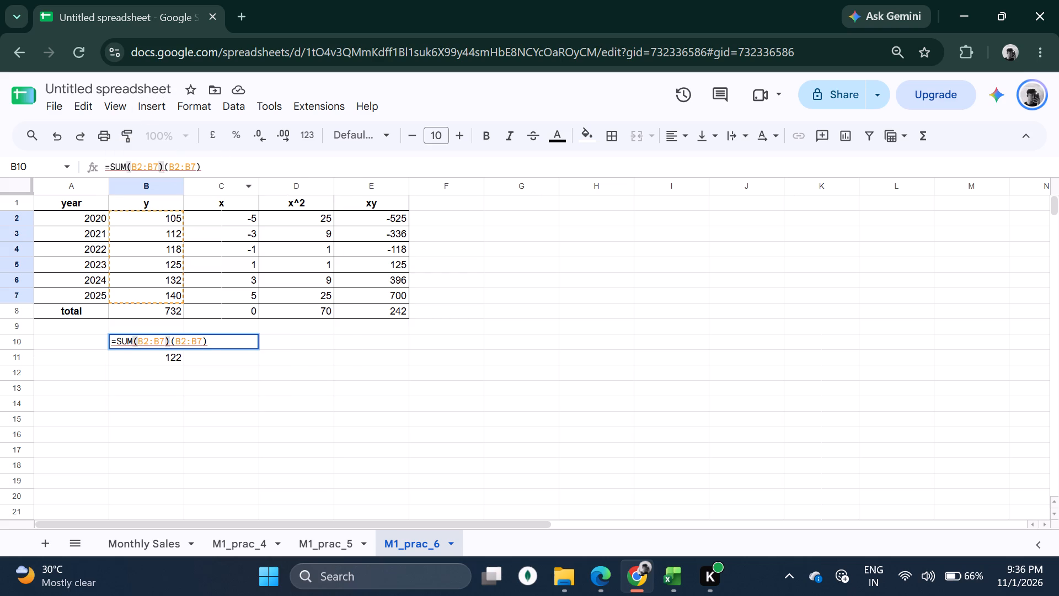
text(*count)
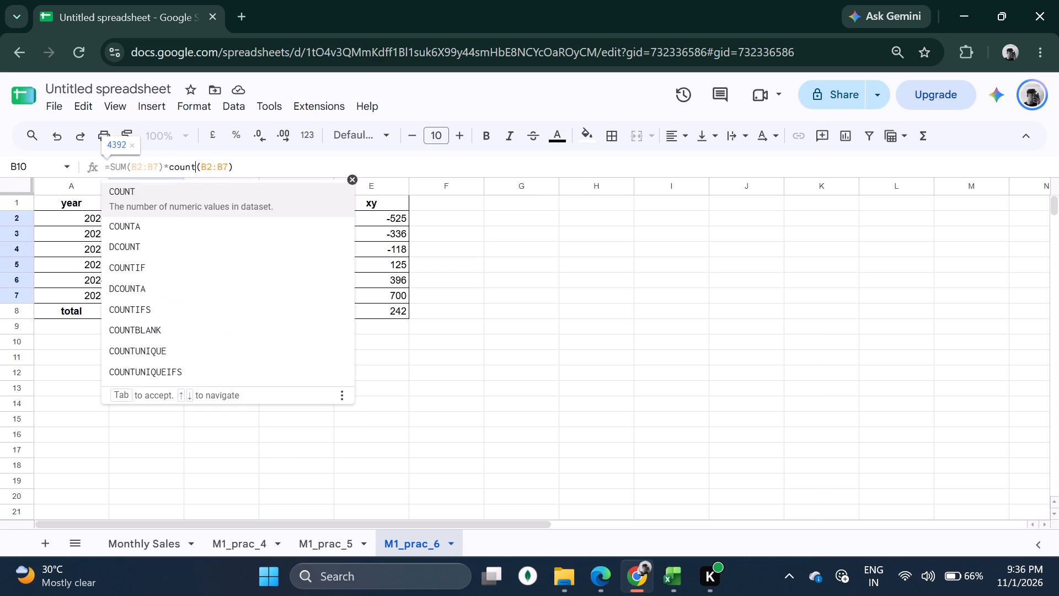
click(188, 184)
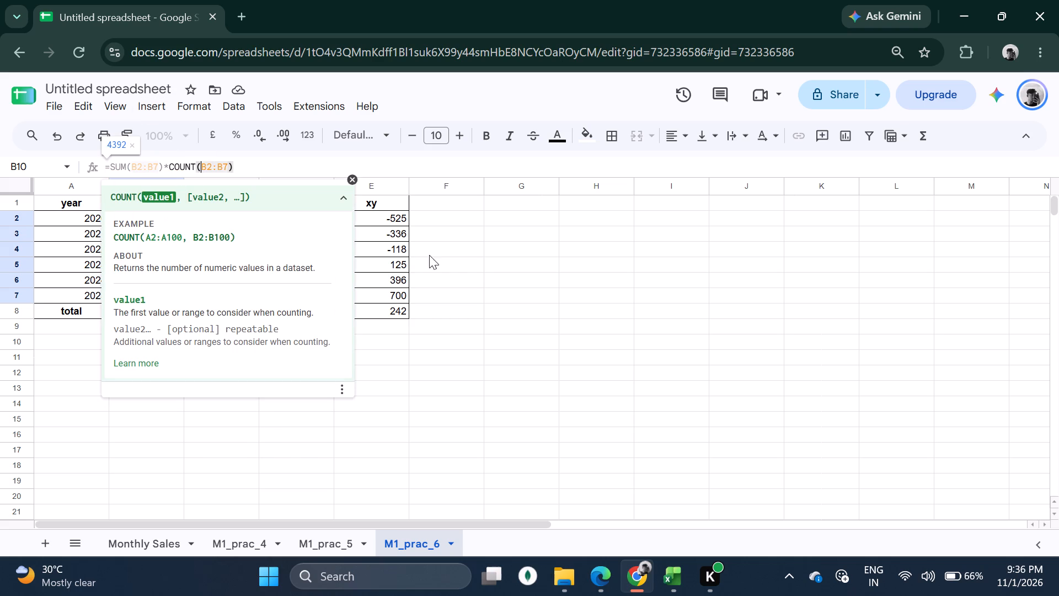
click(266, 156)
click(269, 167)
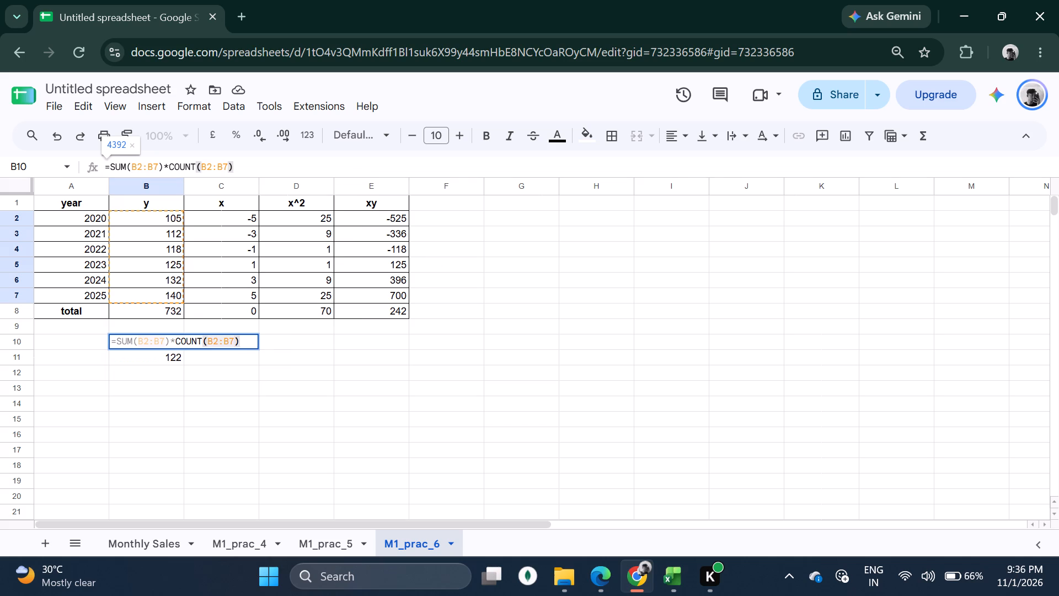
key(Return)
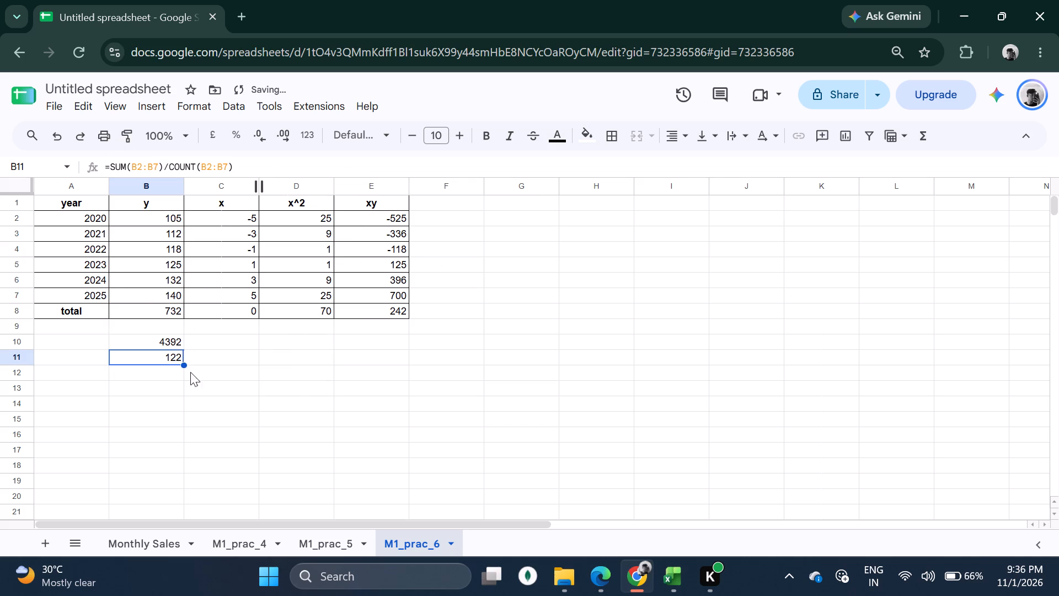
Examine the two results in cells B10 and B11 below the table and the empty label cells beside them.
click(250, 375)
click(154, 378)
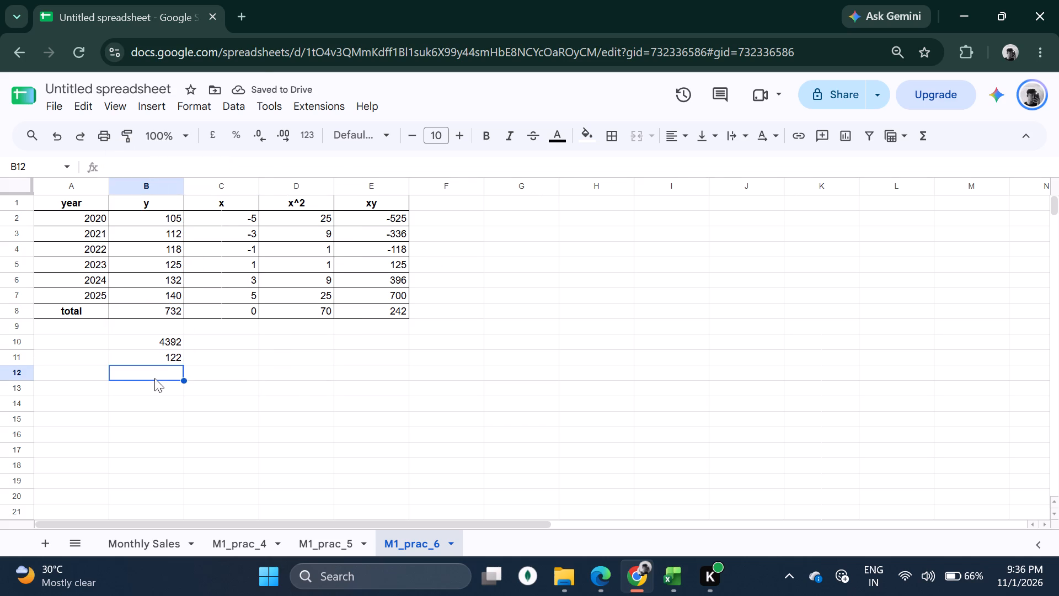
click(90, 377)
click(137, 338)
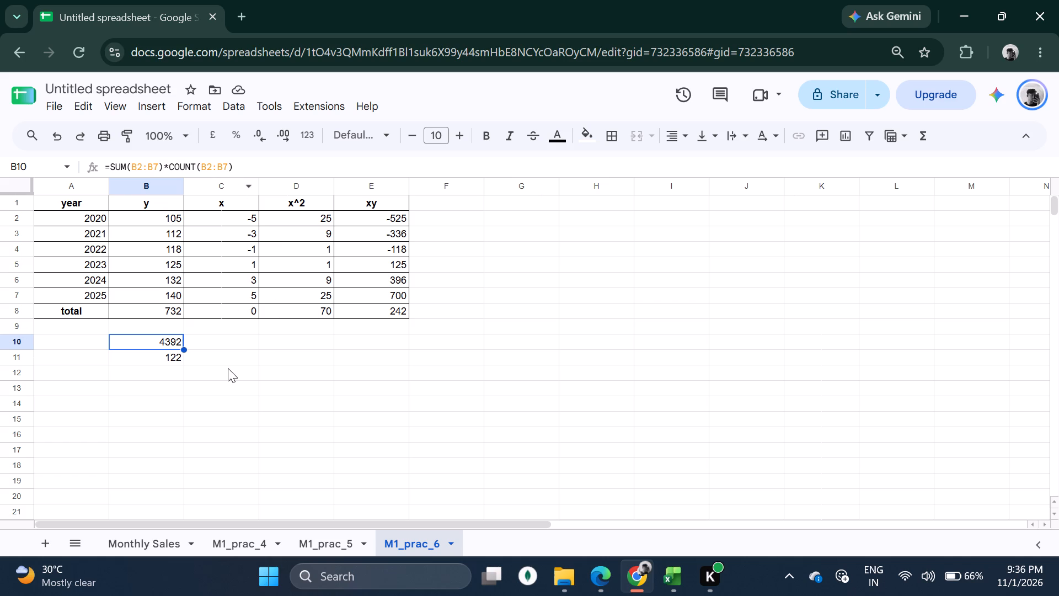
click(228, 368)
click(162, 347)
click(49, 347)
click(81, 353)
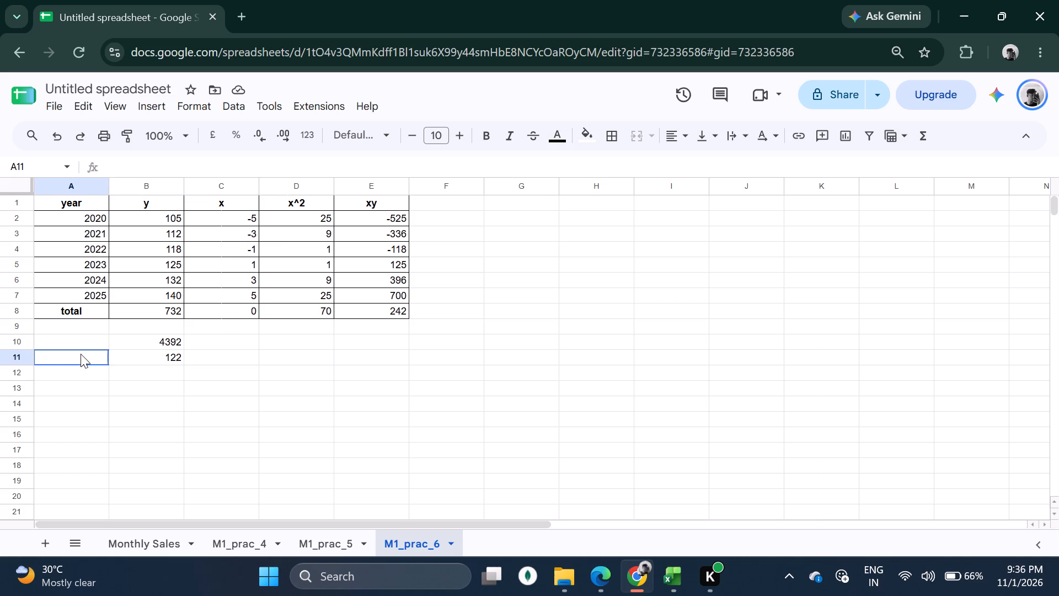
click(76, 343)
click(78, 350)
click(77, 359)
Check the Step 8 substitution for a in the Practical No 6 PDF in Edge against cells B10 and B11 in the Chrome sheet.
click(595, 583)
scroll(345, 283, down, 1)
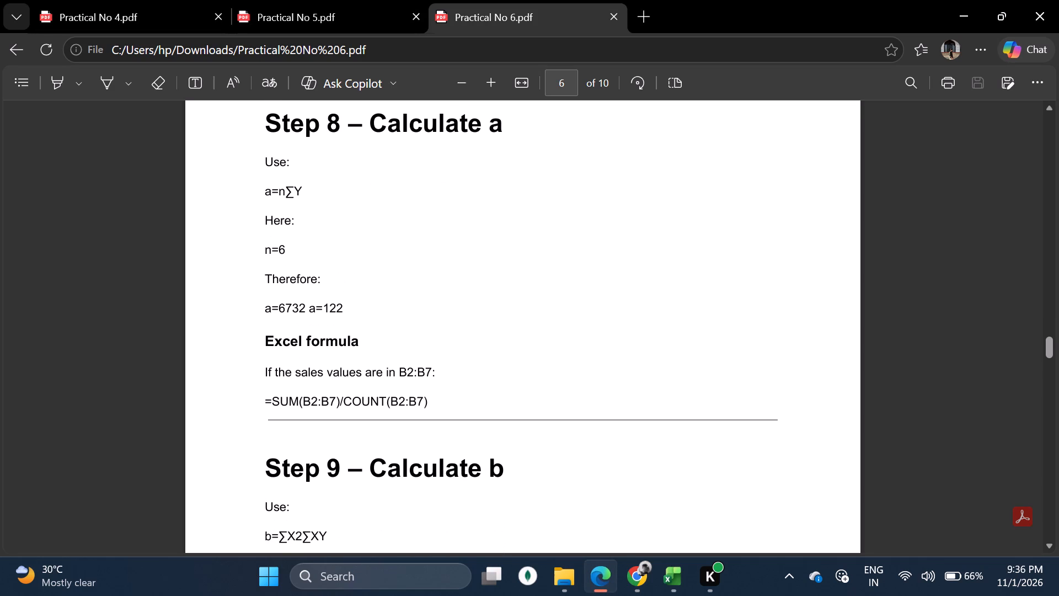
drag(357, 304, 204, 294)
drag(349, 309, 179, 307)
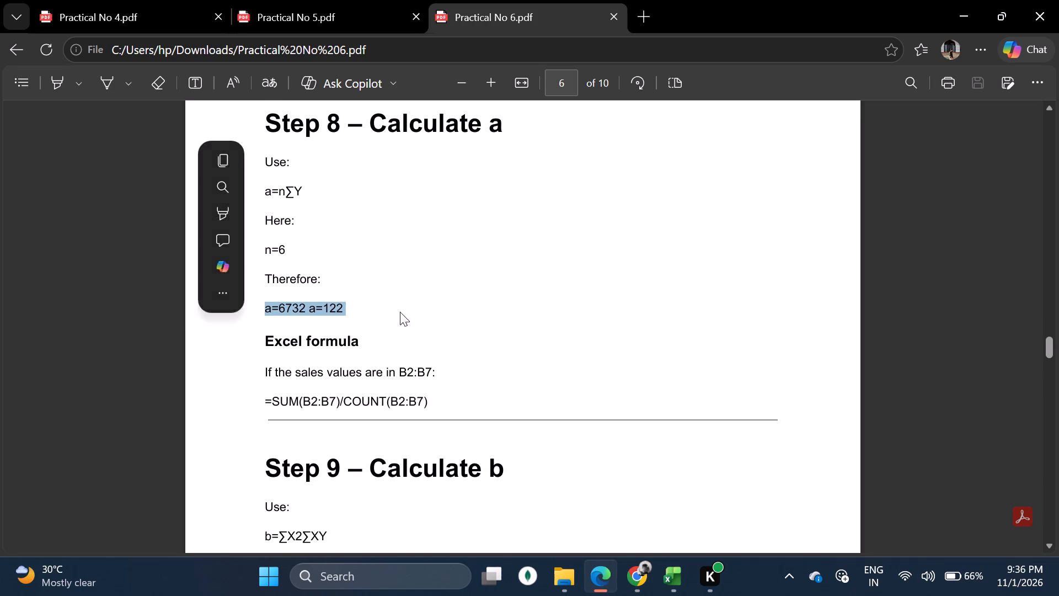
click(410, 312)
scroll(388, 259, up, 1)
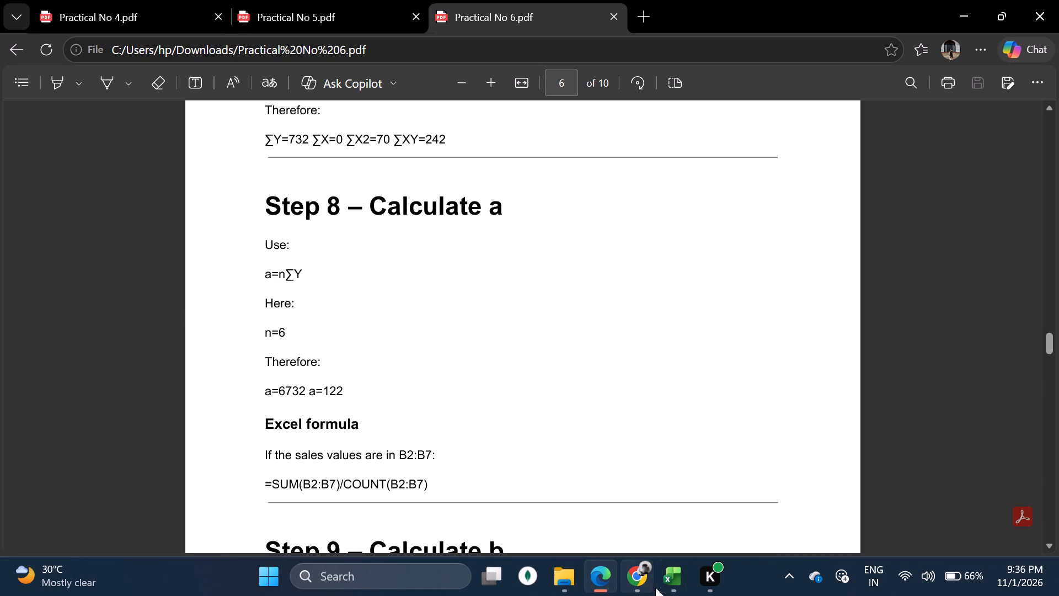
click(633, 578)
click(620, 562)
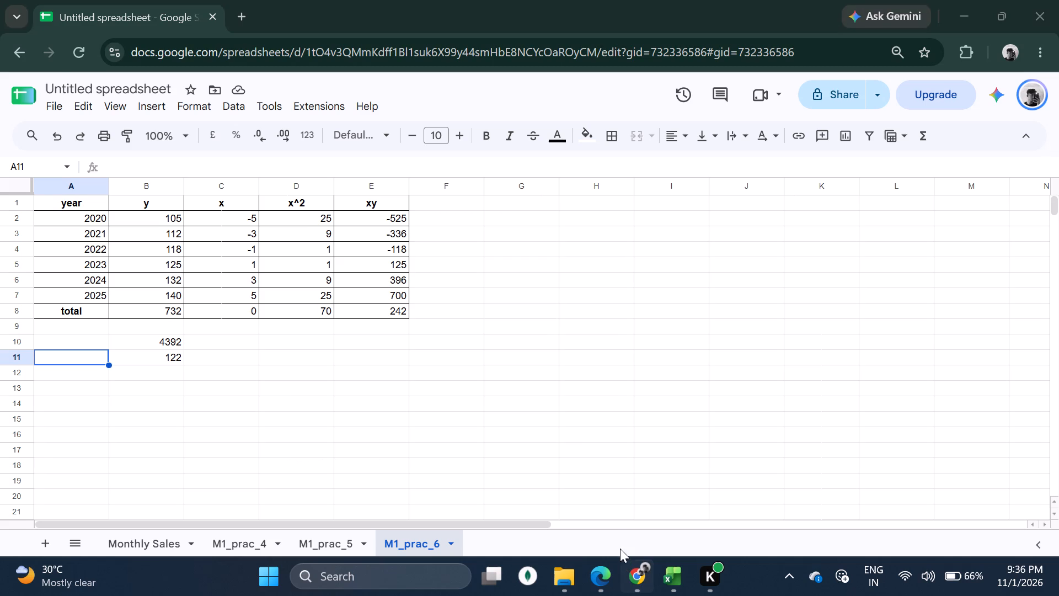
click(387, 323)
click(116, 346)
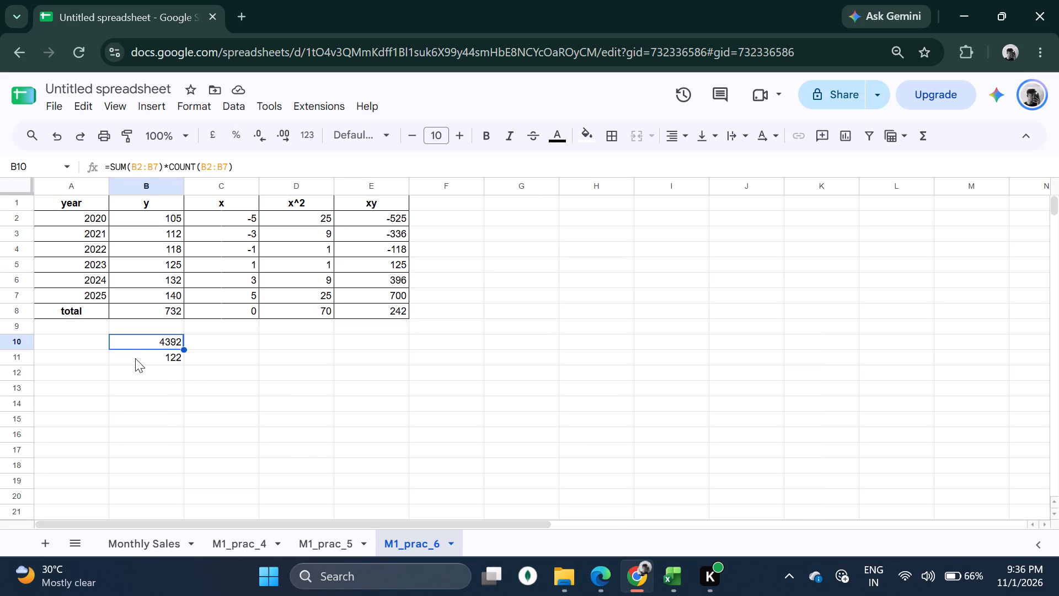
click(135, 358)
click(98, 358)
Switch back to the Practical No 6 PDF in Edge and reread the column totals and the Step 8 substitution for a.
click(581, 578)
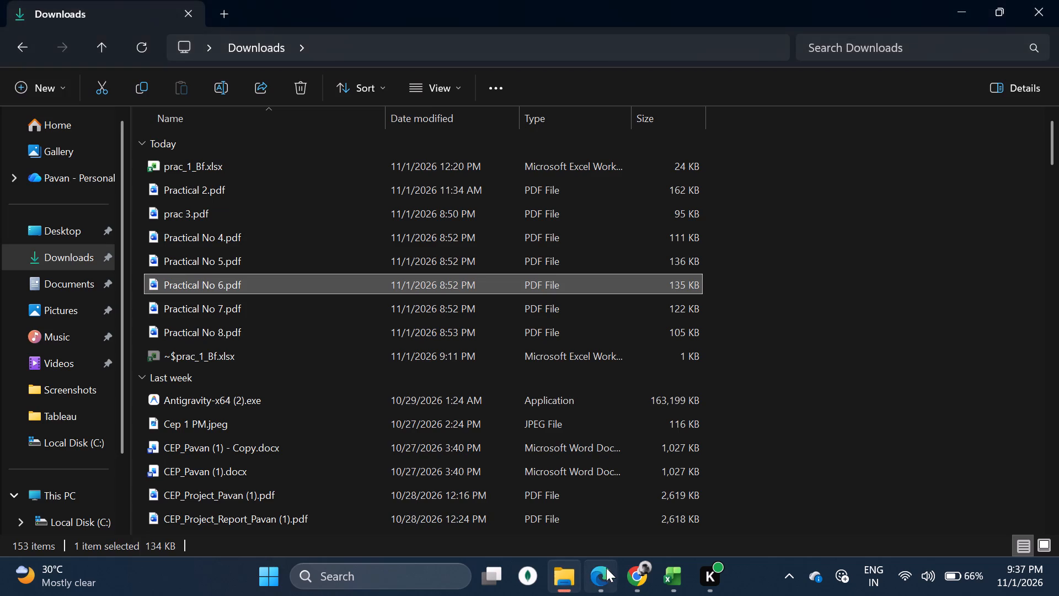
click(606, 573)
scroll(331, 323, up, 2)
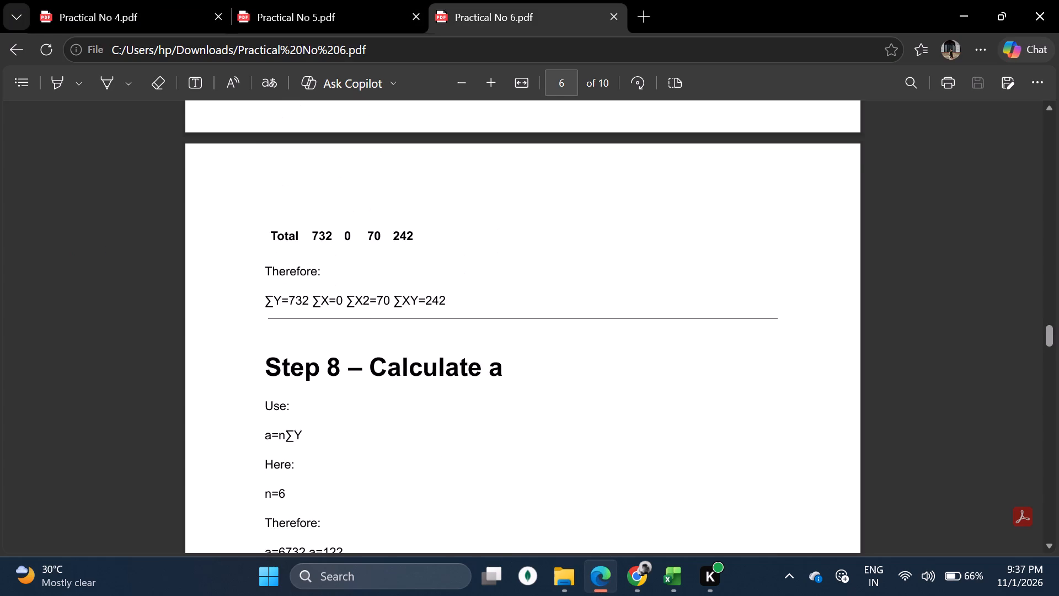
scroll(311, 318, down, 2)
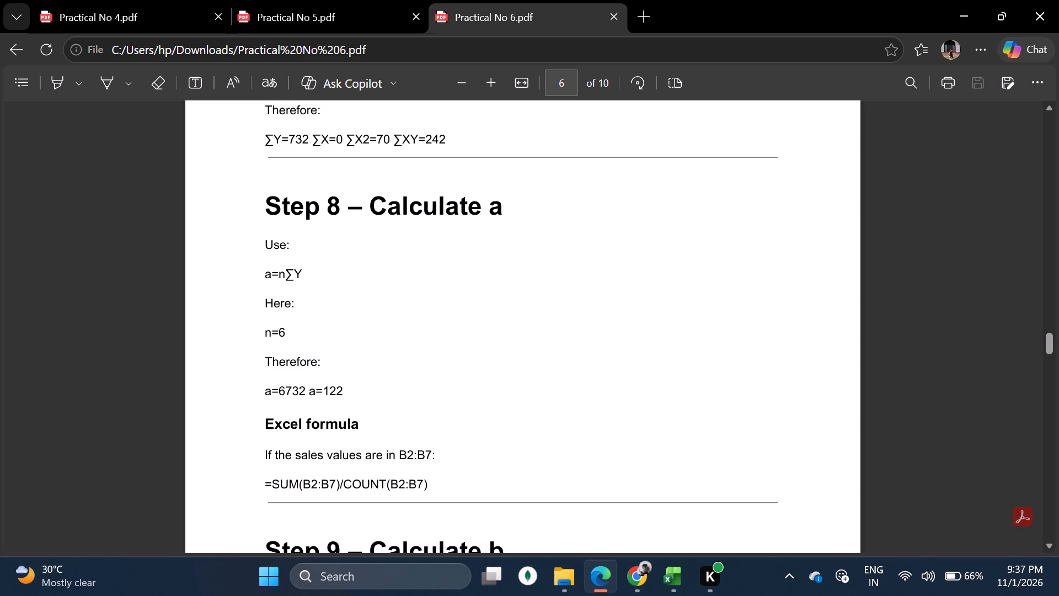
drag(309, 397, 314, 396)
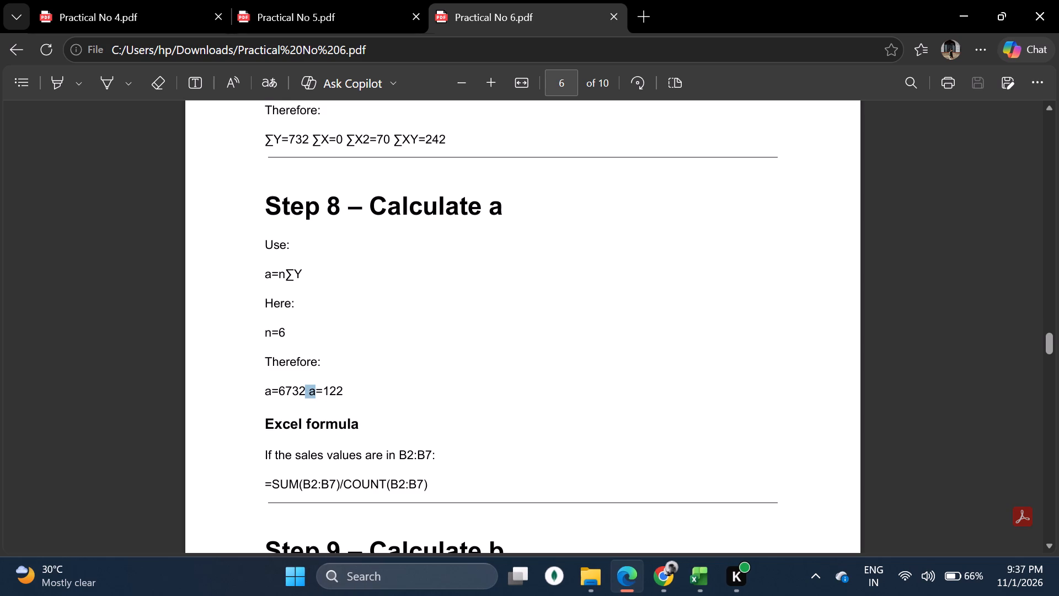
drag(314, 396, 343, 396)
click(286, 401)
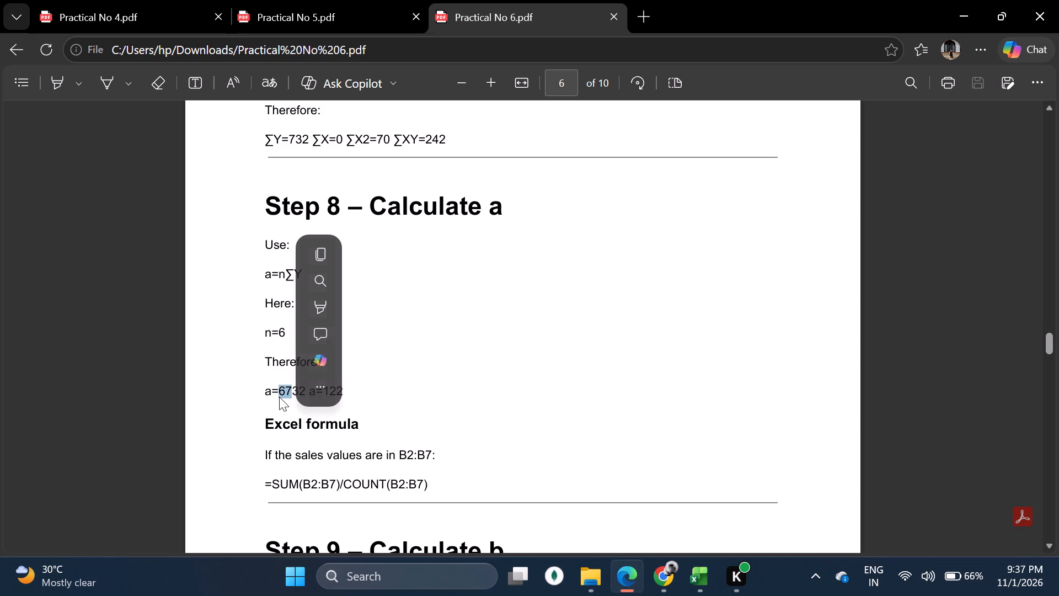
click(277, 394)
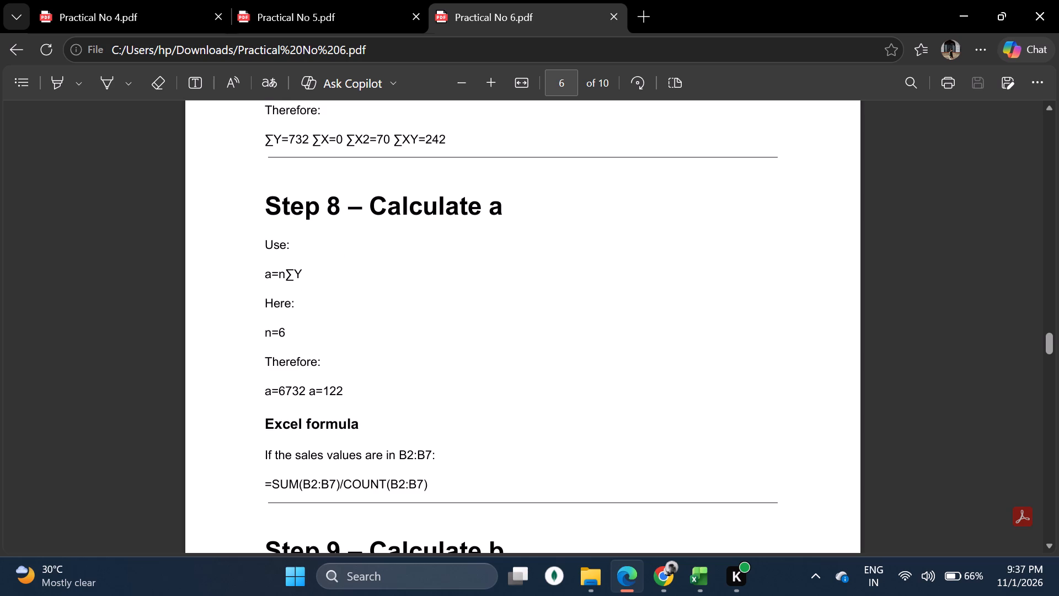
Read Step 9 – Calculate b in the PDF, including its expression, worked substitution and Excel formula.
scroll(317, 406, down, 1)
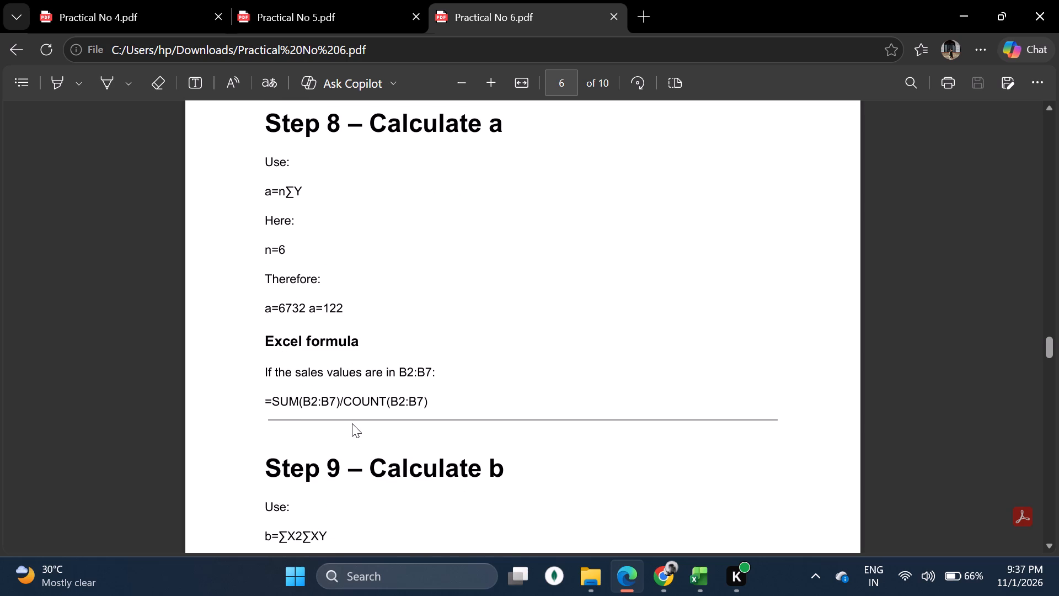
scroll(414, 389, down, 3)
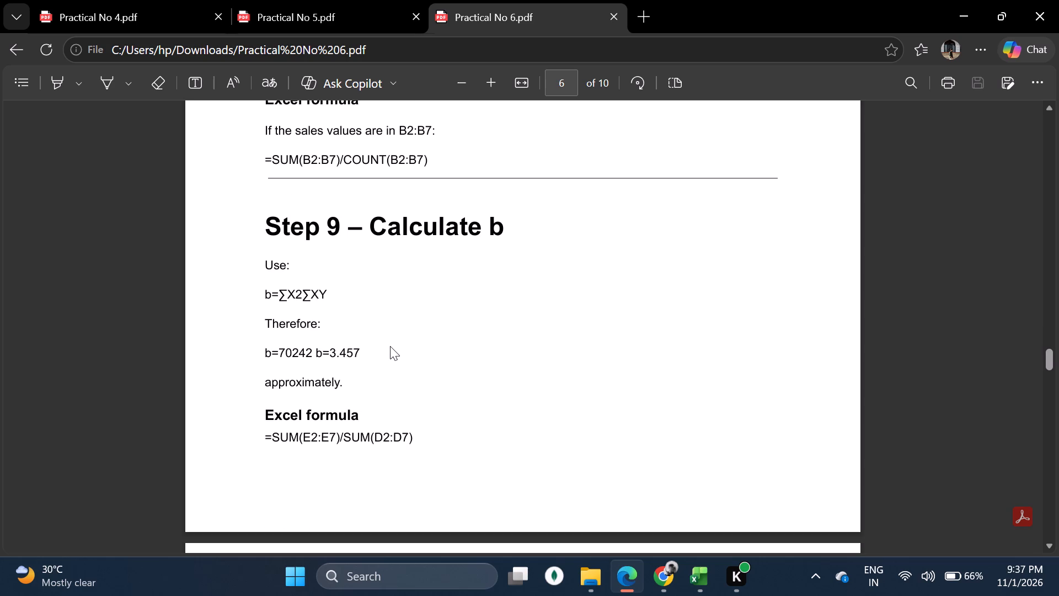
drag(373, 221, 502, 230)
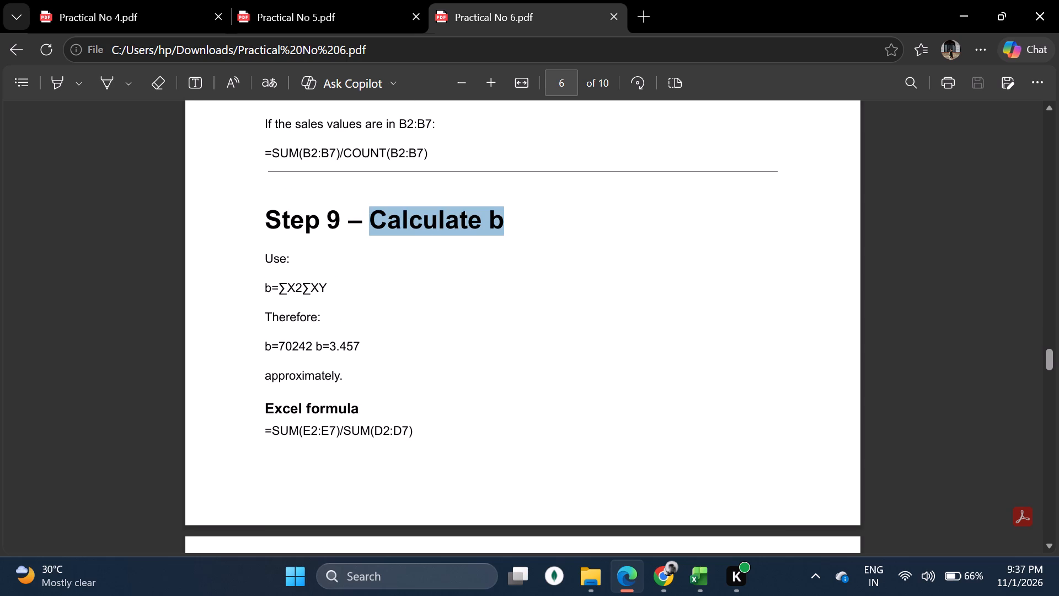
drag(502, 230, 504, 230)
click(451, 282)
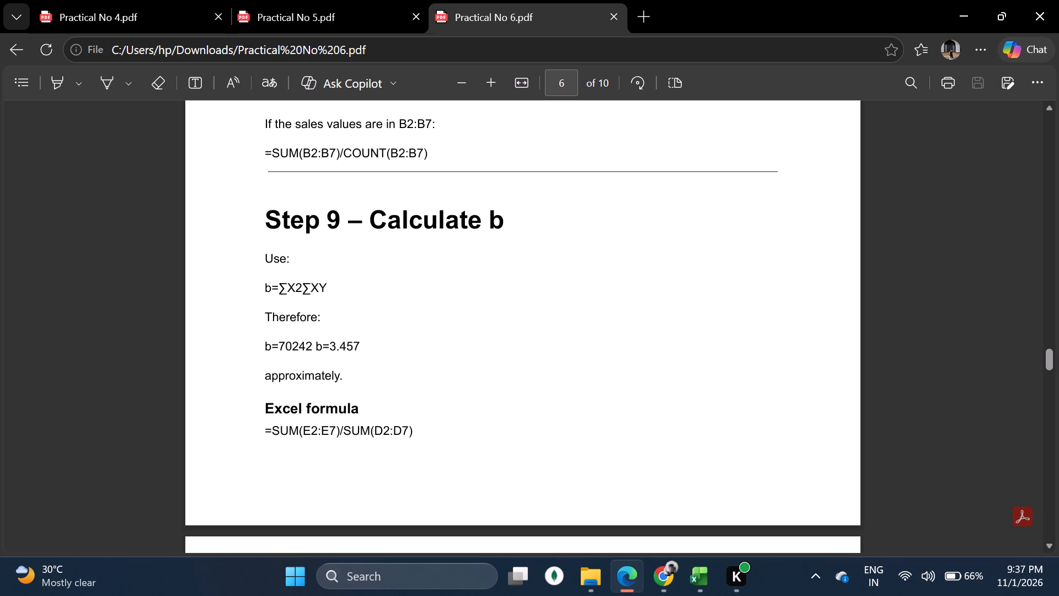
Compare the Step 9 substitution for b in the PDF with the x^2 total in the Chrome sheet, and reread its Excel formula in Edge.
drag(311, 346, 276, 343)
click(661, 566)
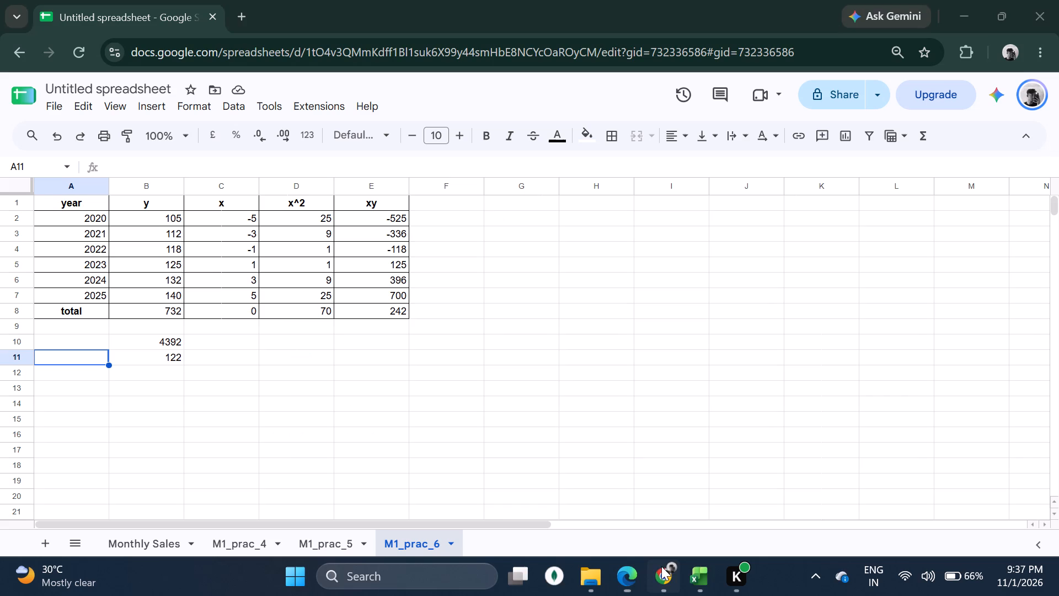
click(304, 207)
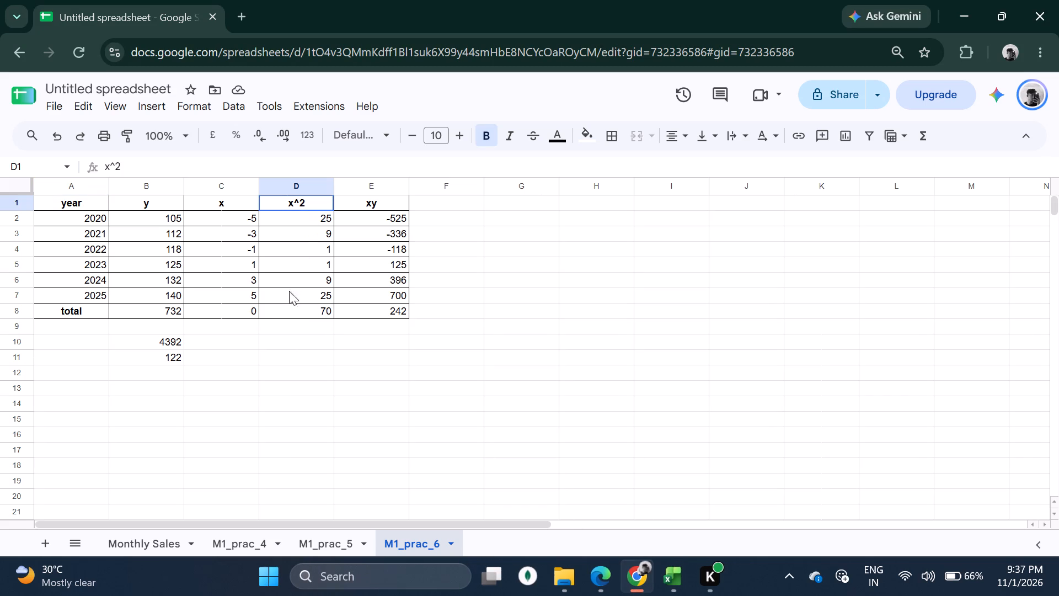
click(284, 312)
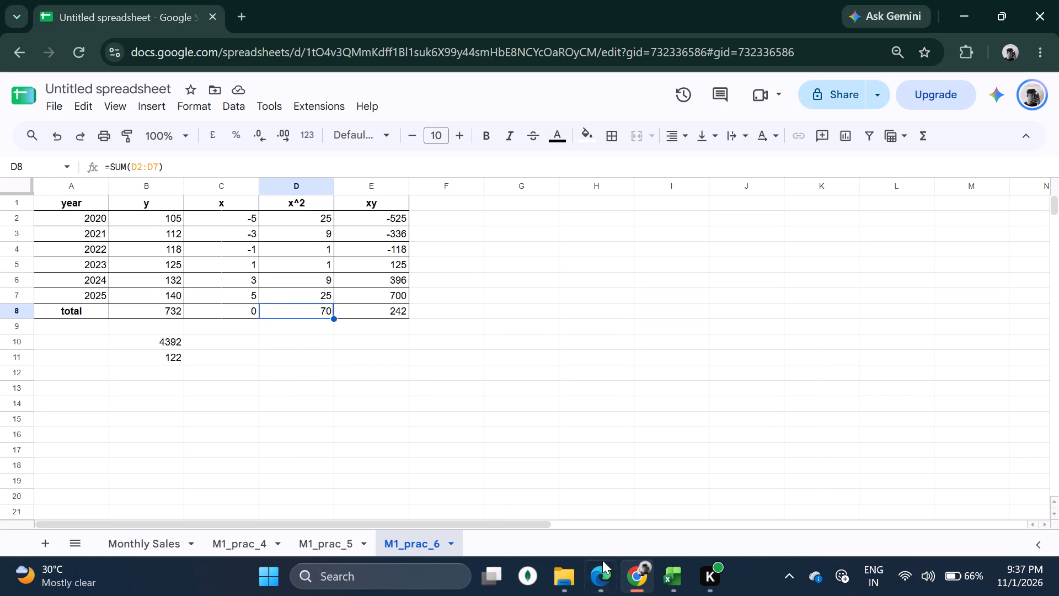
click(597, 576)
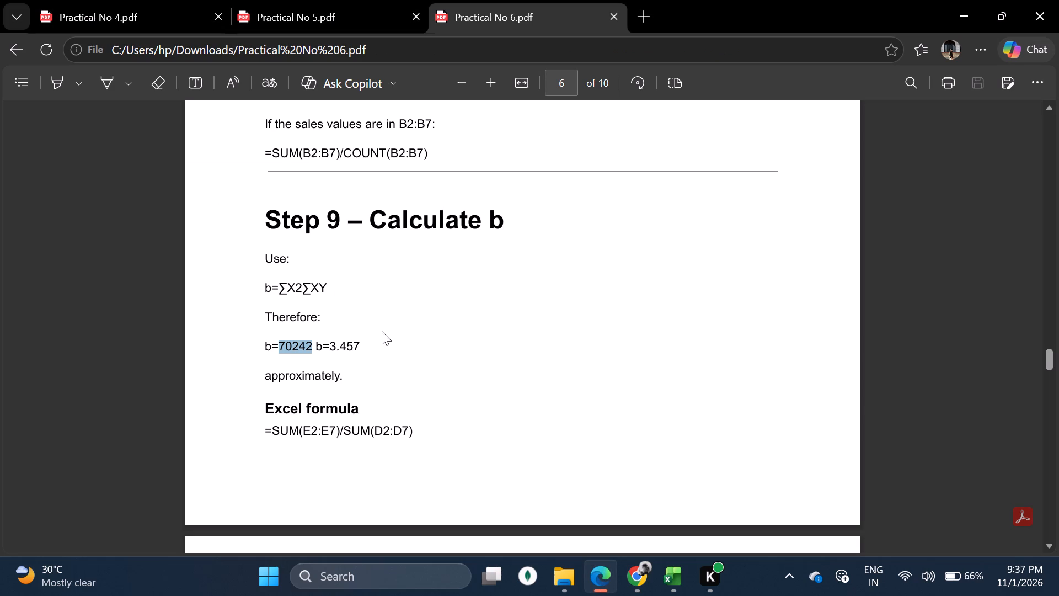
click(406, 351)
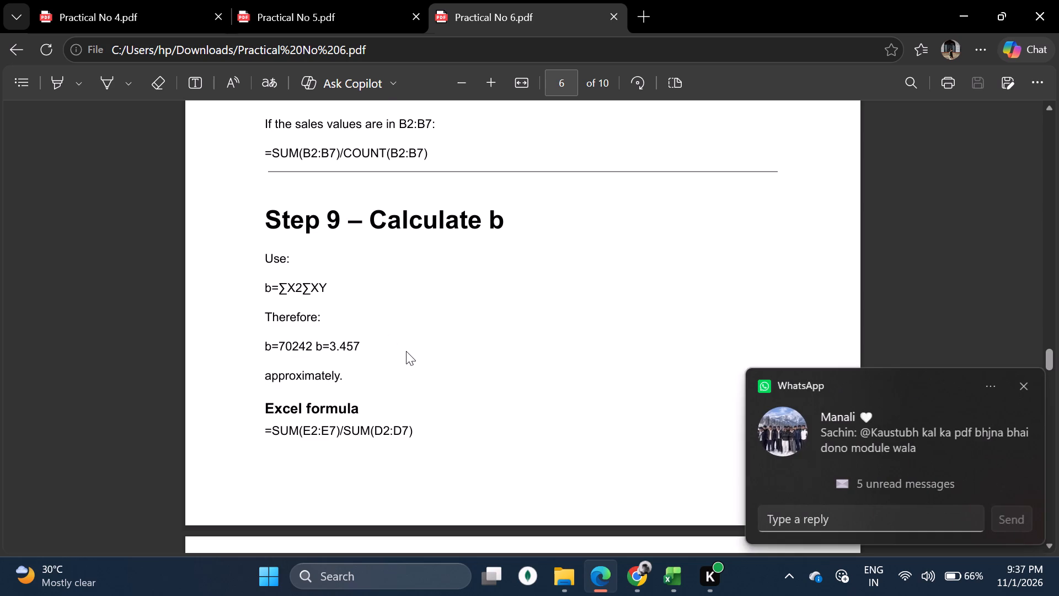
scroll(406, 351, down, 1)
drag(269, 345, 457, 348)
click(469, 353)
click(434, 368)
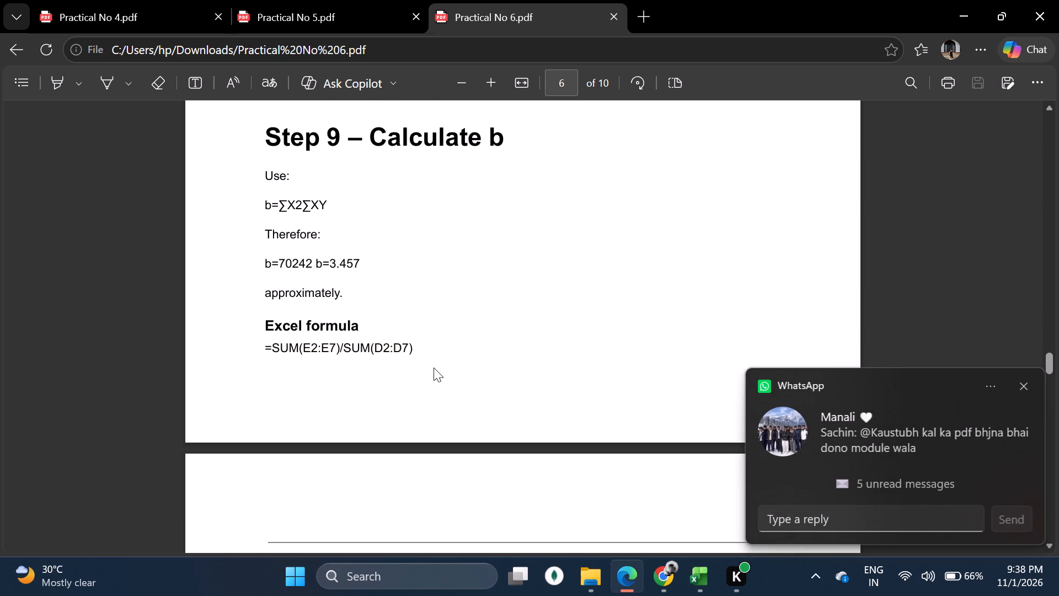
Switch to the Chrome sheet and enter =SUM(E2:E7)/COUNT(D2:D7) in cell E10 below the xy column.
click(655, 579)
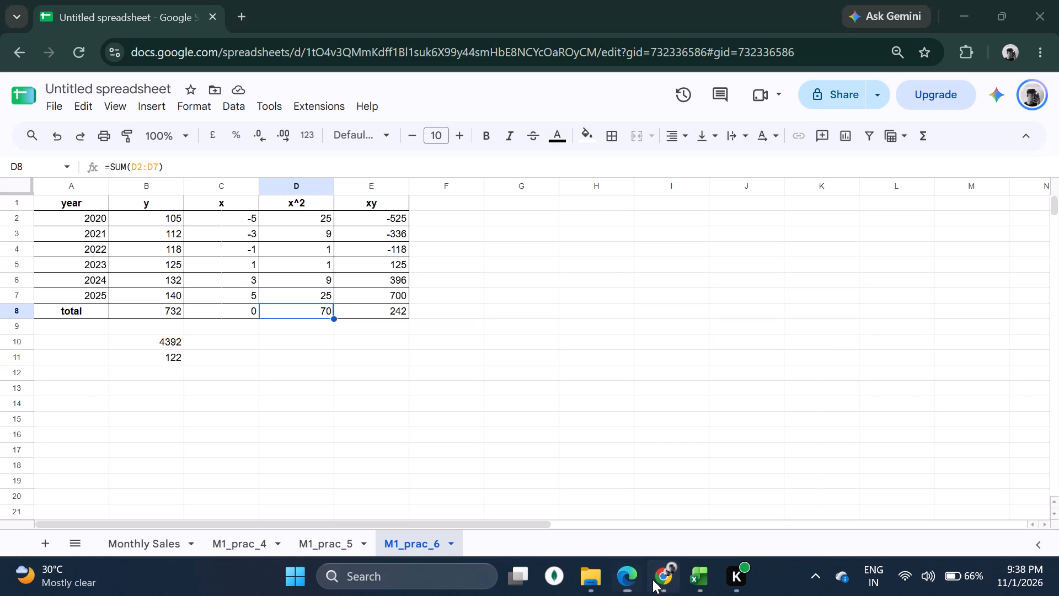
click(383, 201)
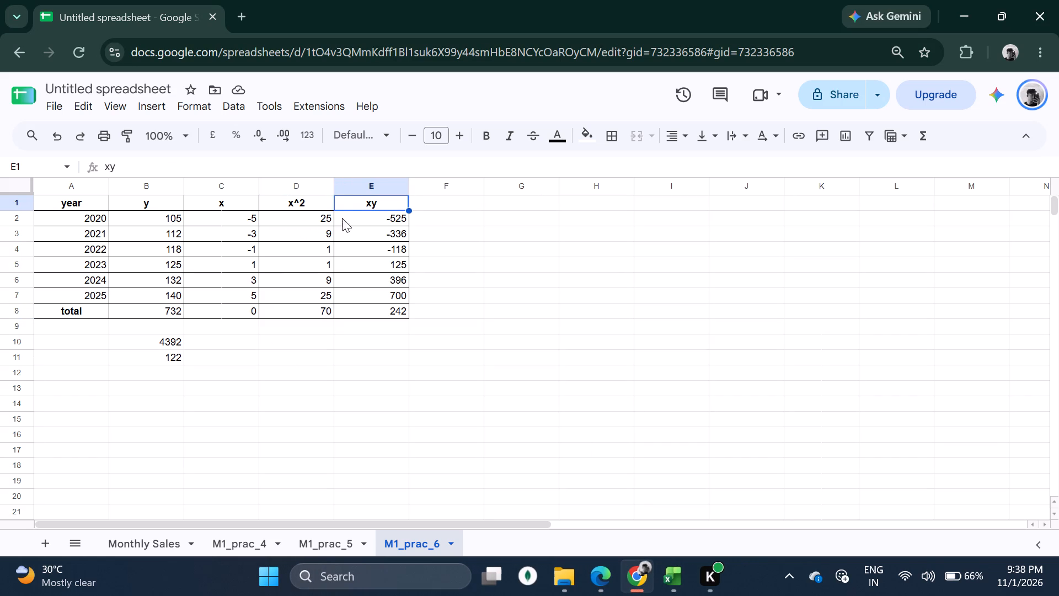
click(361, 350)
click(372, 332)
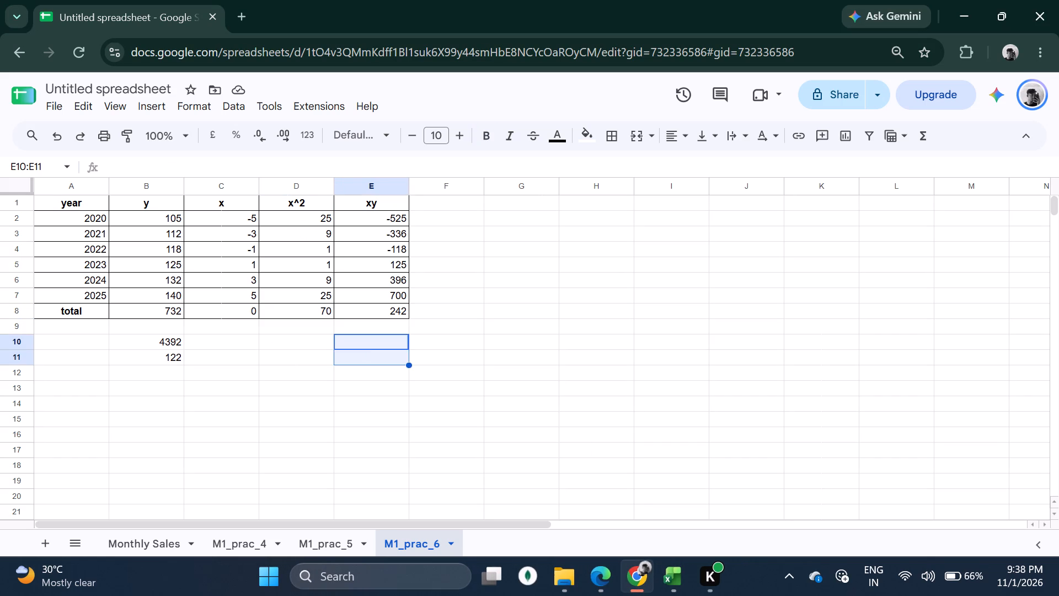
click(365, 340)
key(equal)
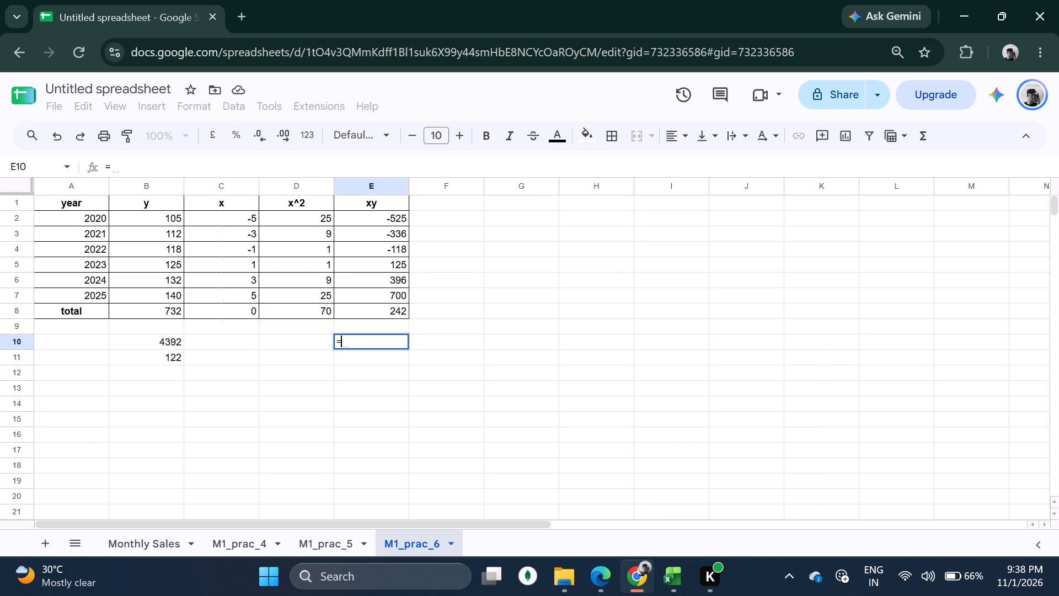
text(si)
key(BackSpace)
text(um)
click(366, 365)
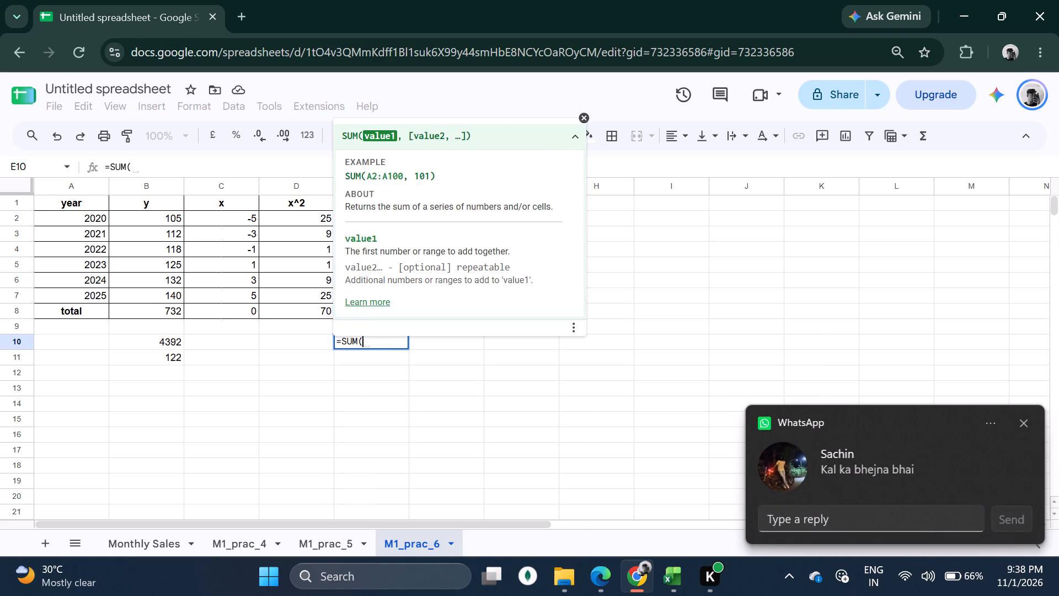
click(310, 242)
click(385, 225)
drag(387, 220, 396, 294)
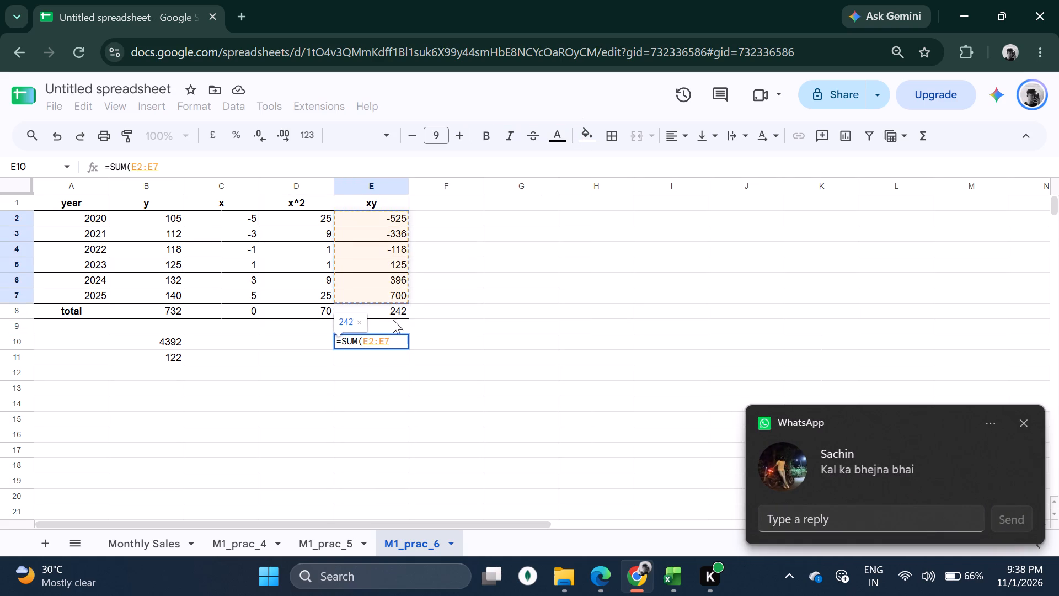
key(shift+parenright)
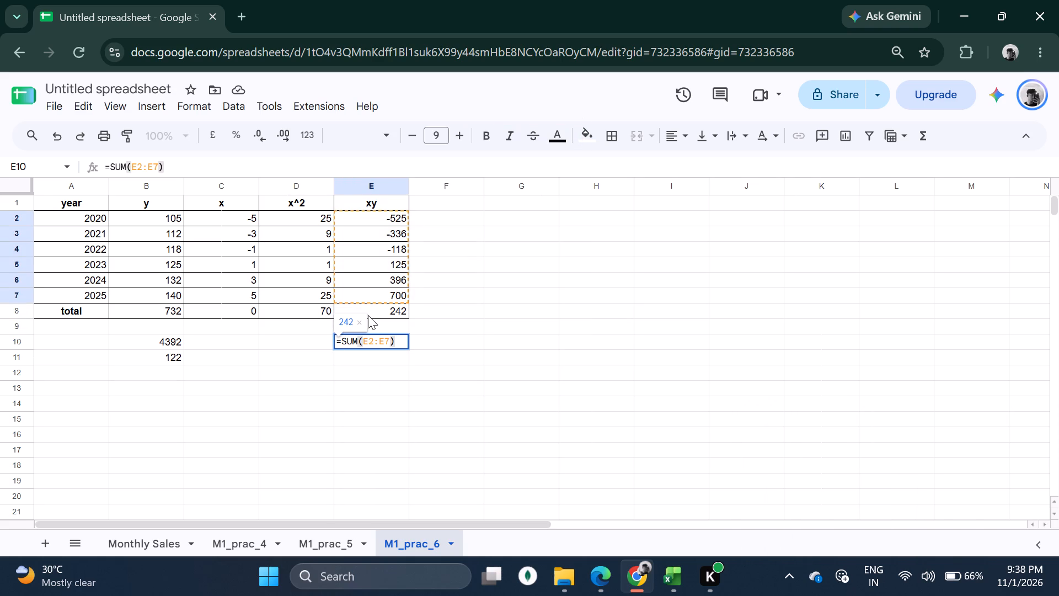
key(slash)
text(cp)
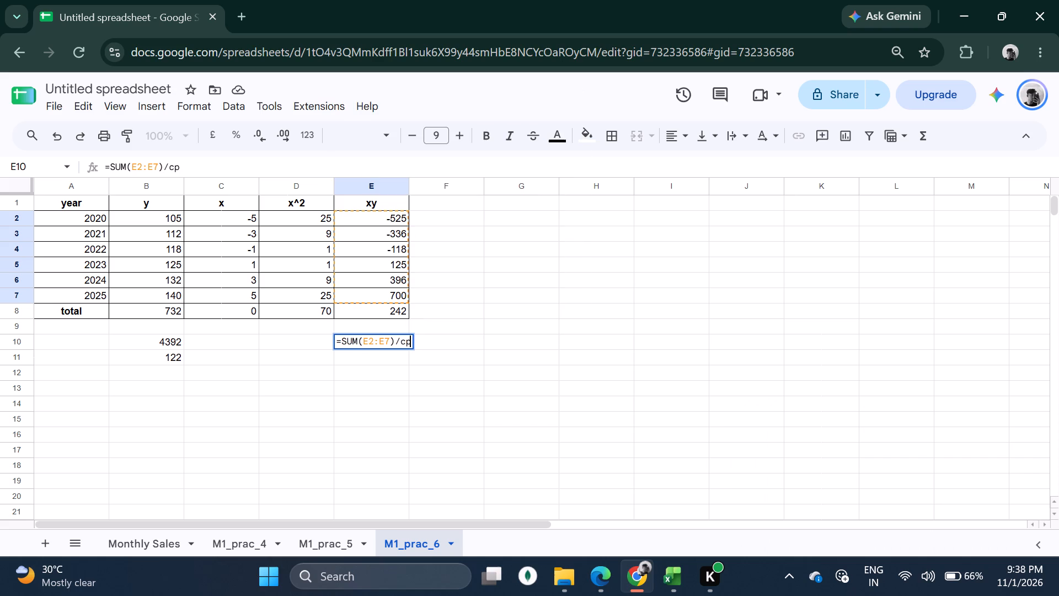
key(BackSpace)
text(oun)
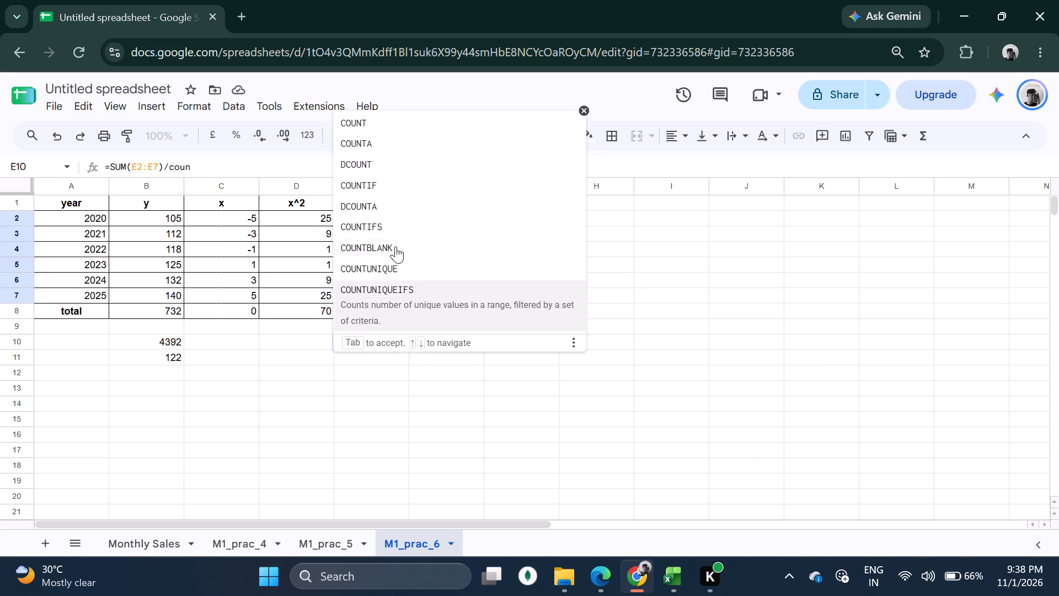
click(390, 133)
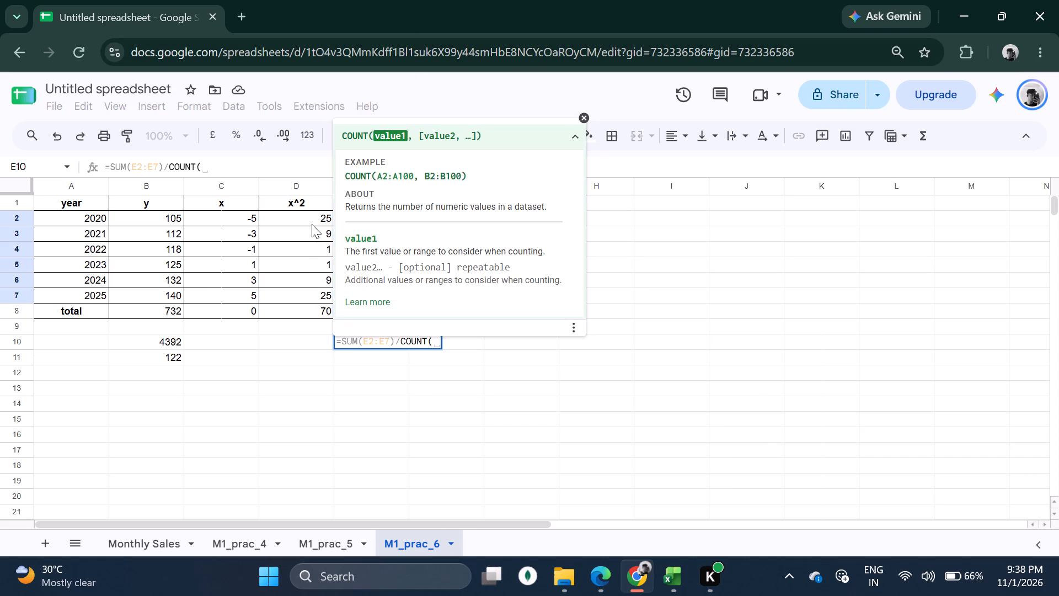
click(312, 224)
drag(307, 220, 309, 289)
key(Return)
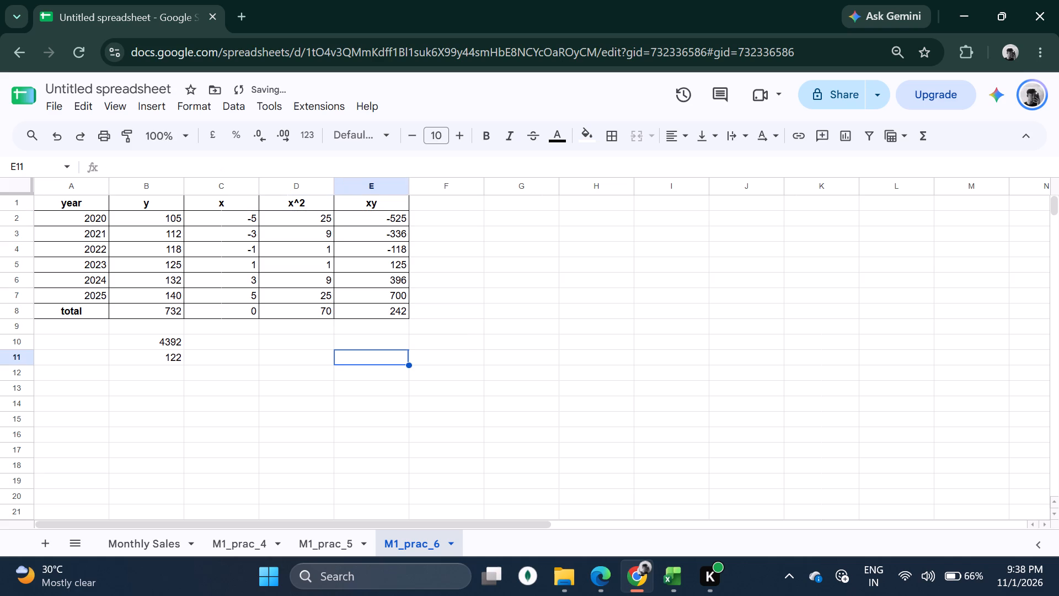
Recheck the Step 9 formula in the Edge PDF and correct cell E10 in the Chrome sheet to =SUM(E2:E7)/SUM(D2:D7).
click(580, 579)
click(597, 575)
scroll(344, 295, down, 1)
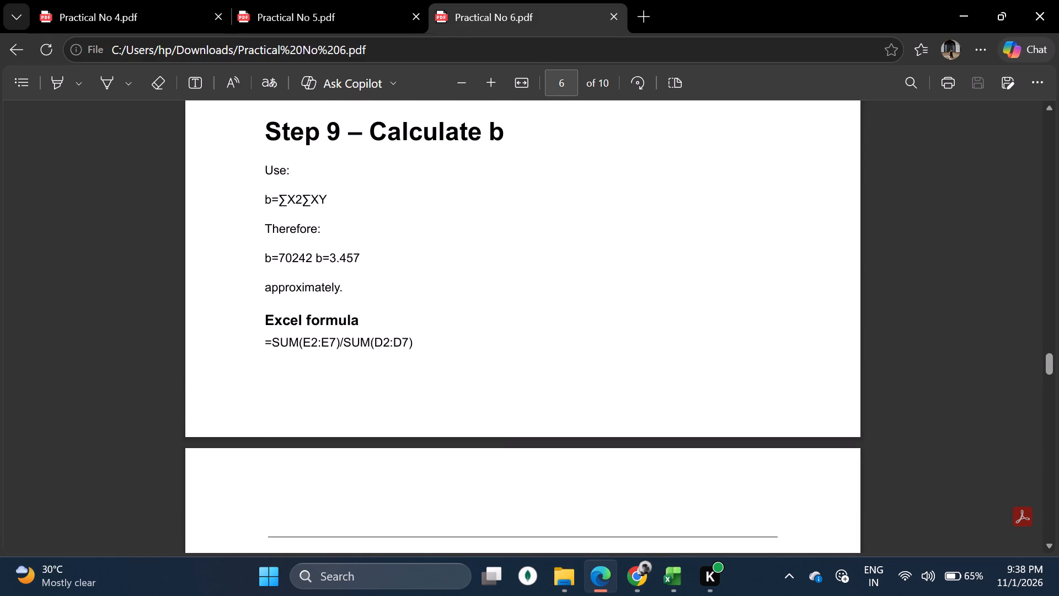
scroll(344, 294, down, 2)
scroll(344, 290, up, 3)
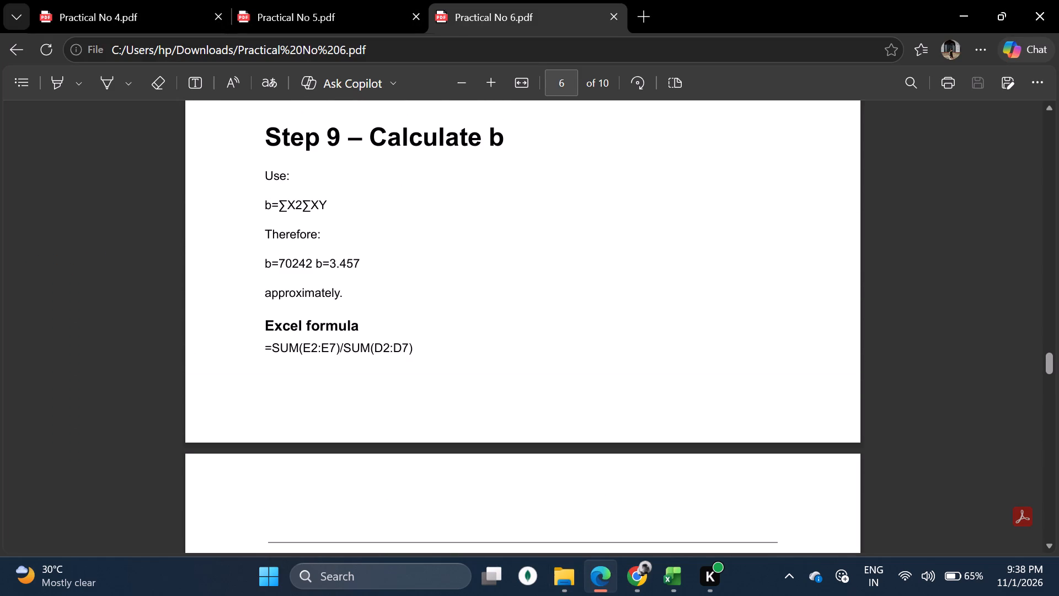
click(638, 578)
click(375, 347)
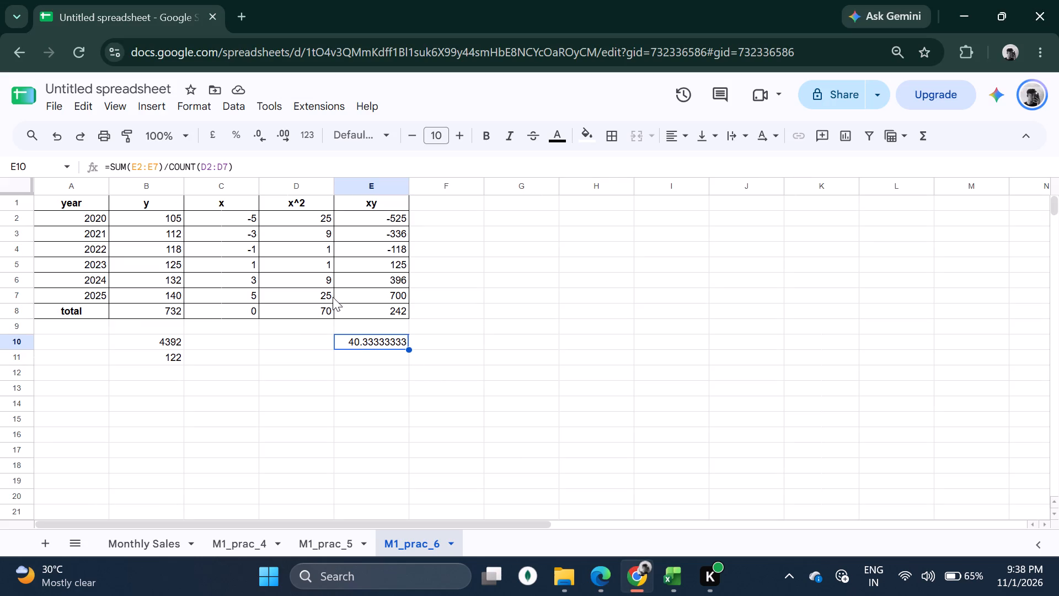
click(194, 165)
key(BackSpace)
key(BackSpace)
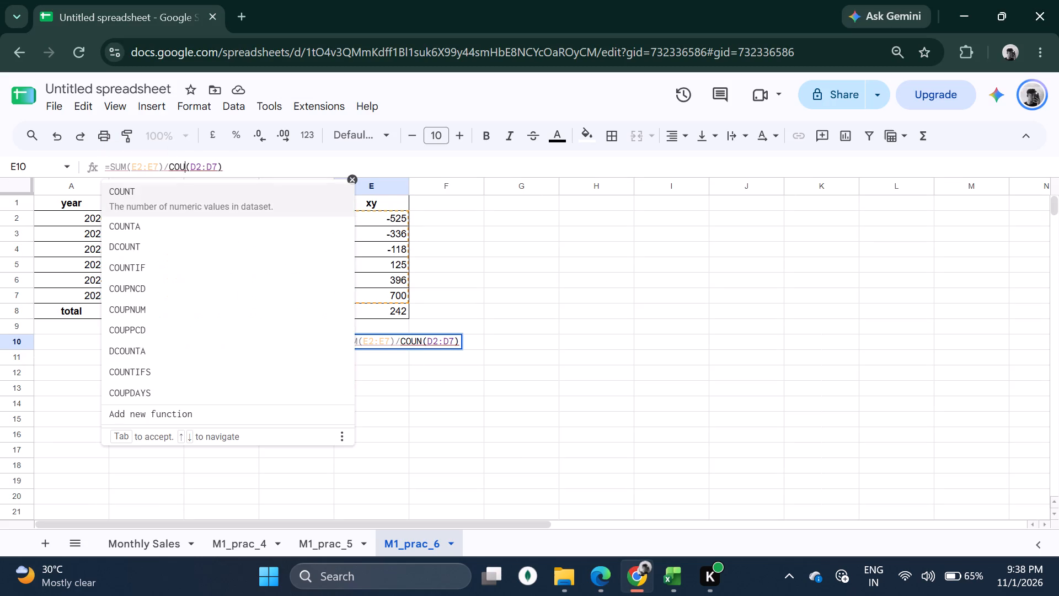
key(BackSpace)
key(BackSpace)
key(BackSpace)
text(su)
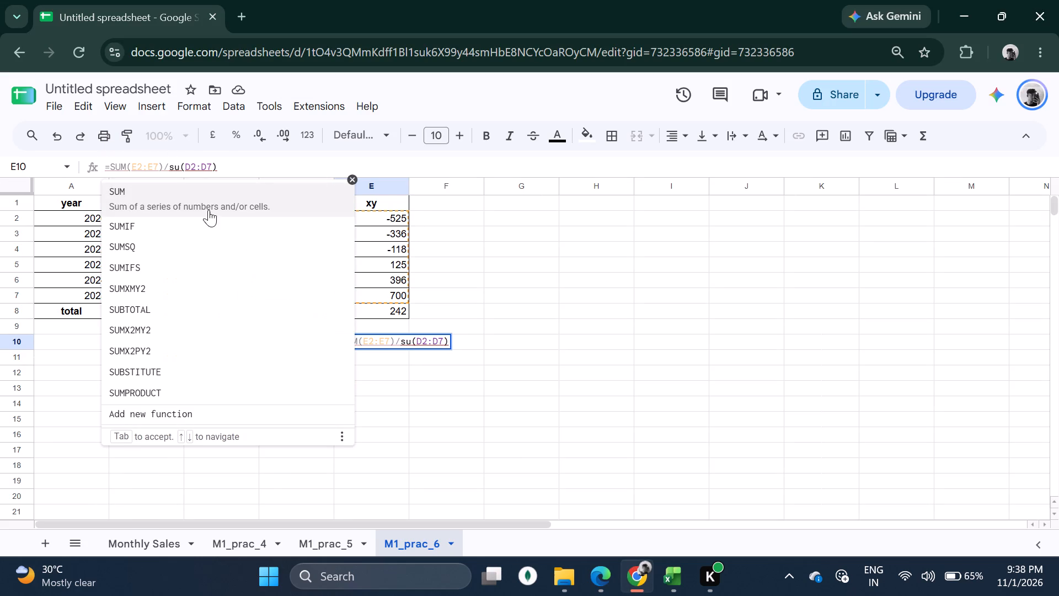
click(156, 198)
key(Return)
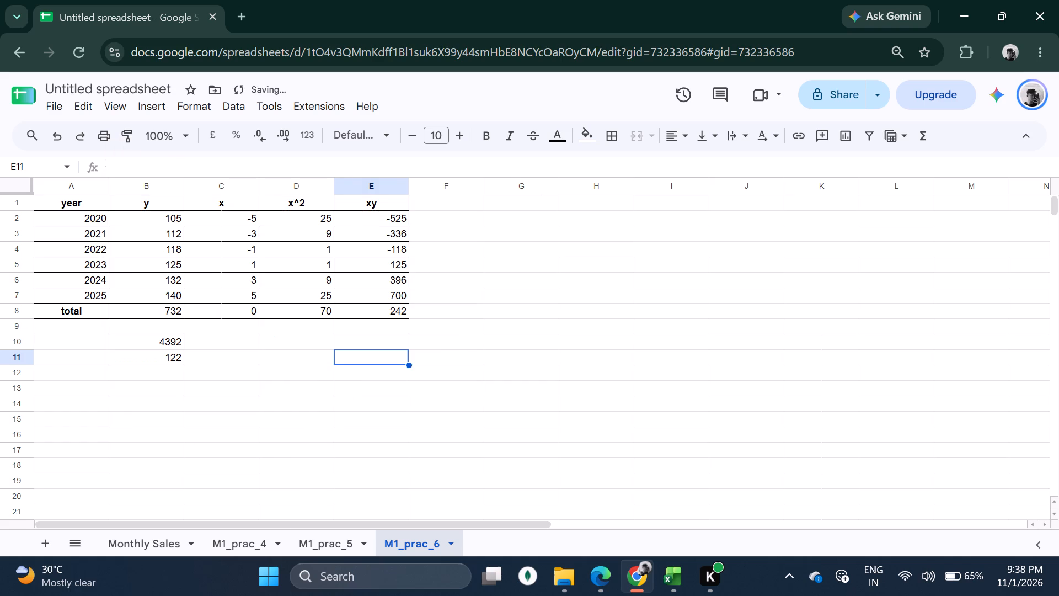
Switch to the Edge PDF and read Step 10 on the linear trend equation and Step 11 on calculating trend values.
click(610, 579)
scroll(402, 355, down, 4)
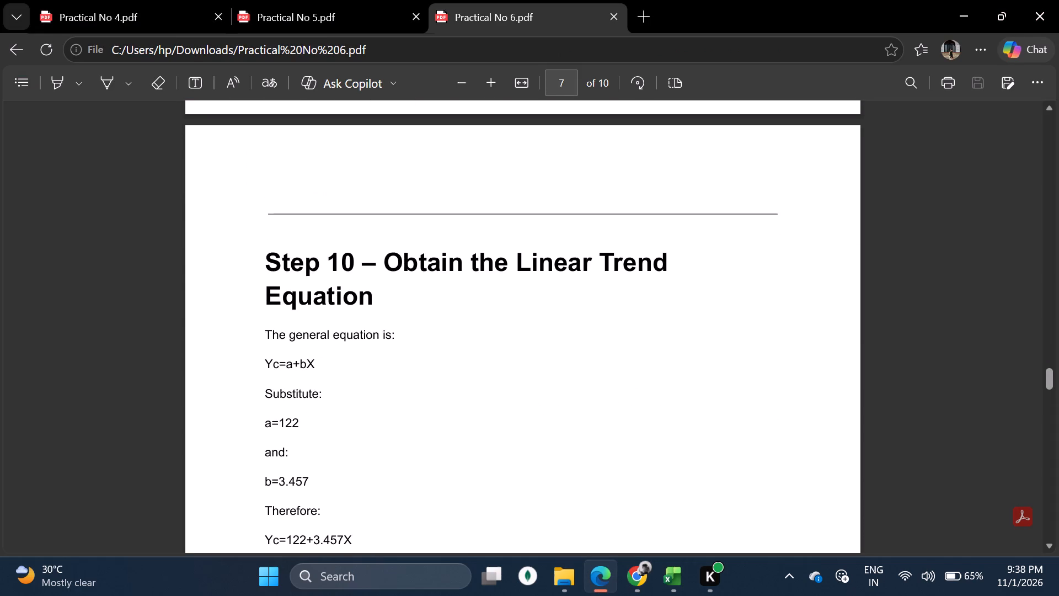
drag(384, 265, 697, 272)
click(499, 329)
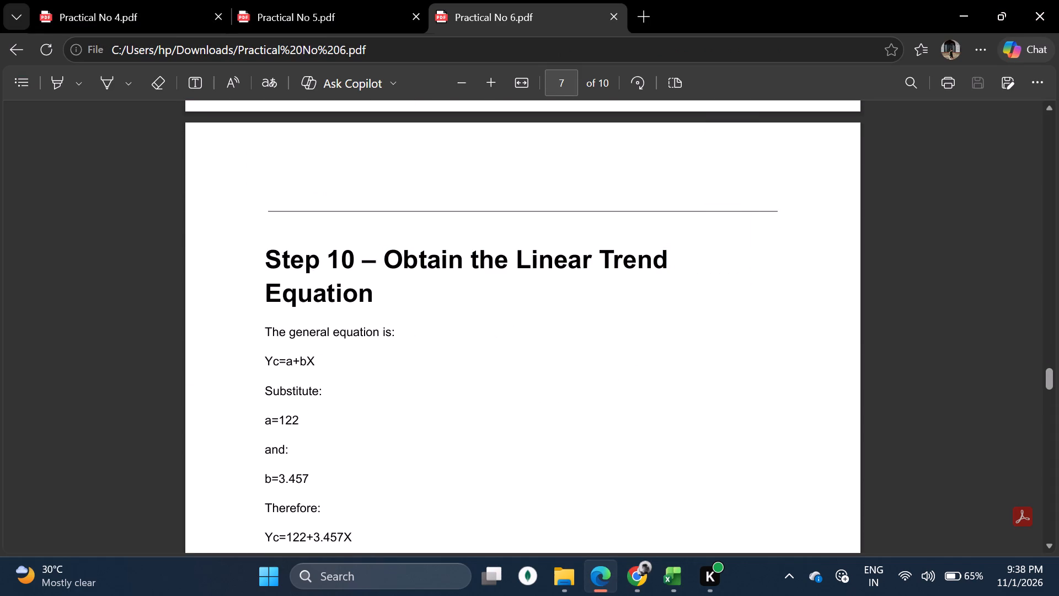
drag(382, 289, 256, 260)
click(428, 434)
drag(335, 364, 265, 363)
drag(260, 363, 344, 364)
click(352, 388)
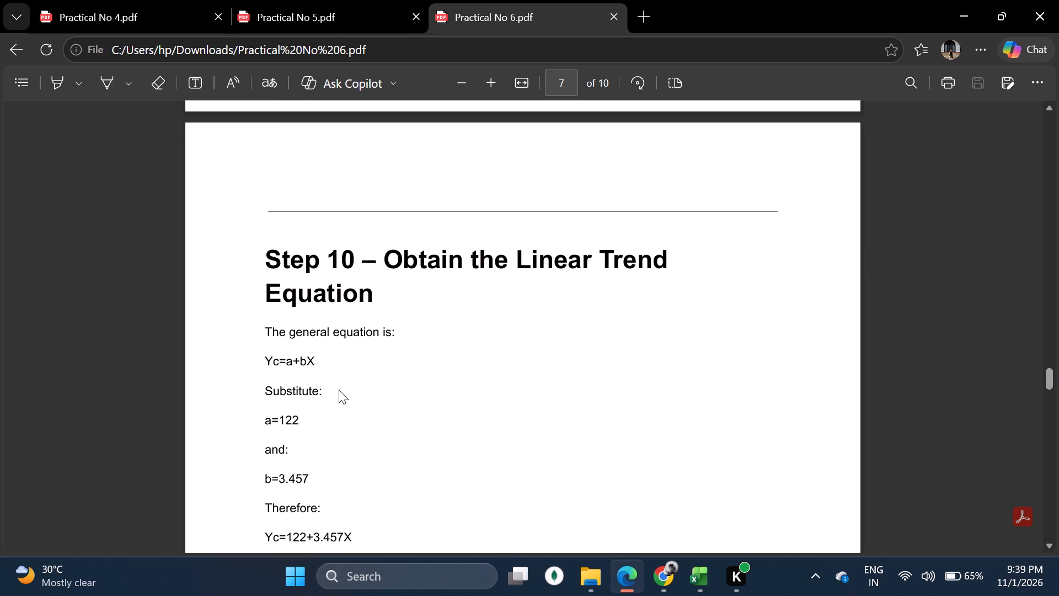
scroll(337, 390, down, 2)
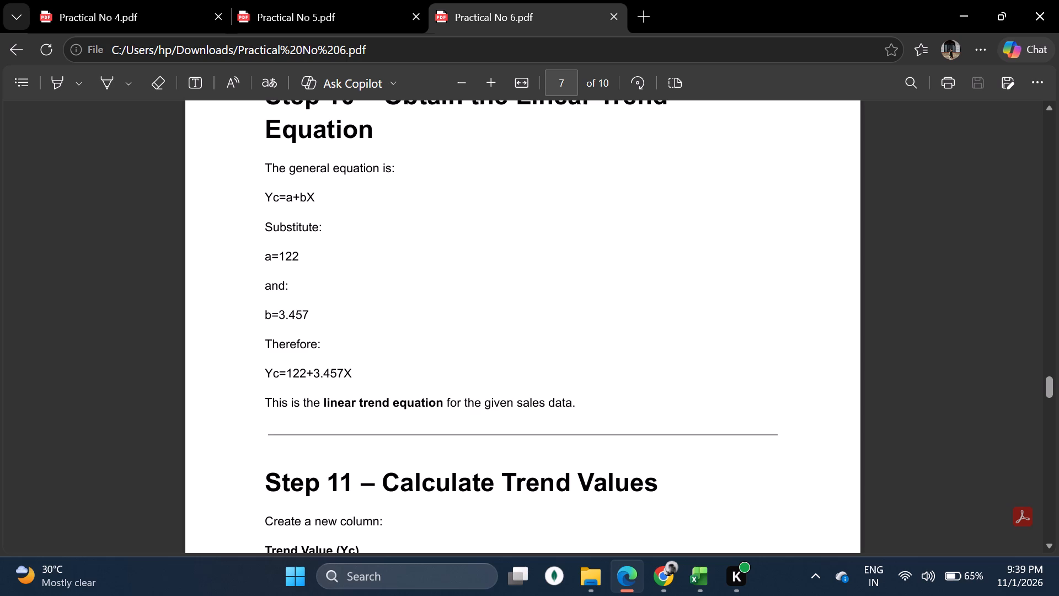
drag(357, 371, 341, 367)
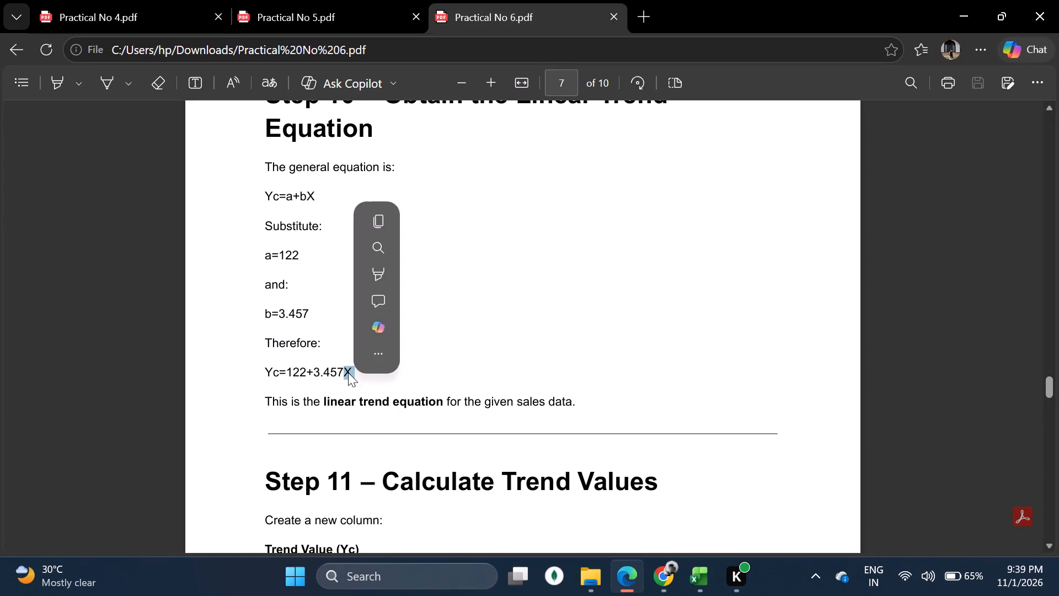
click(323, 397)
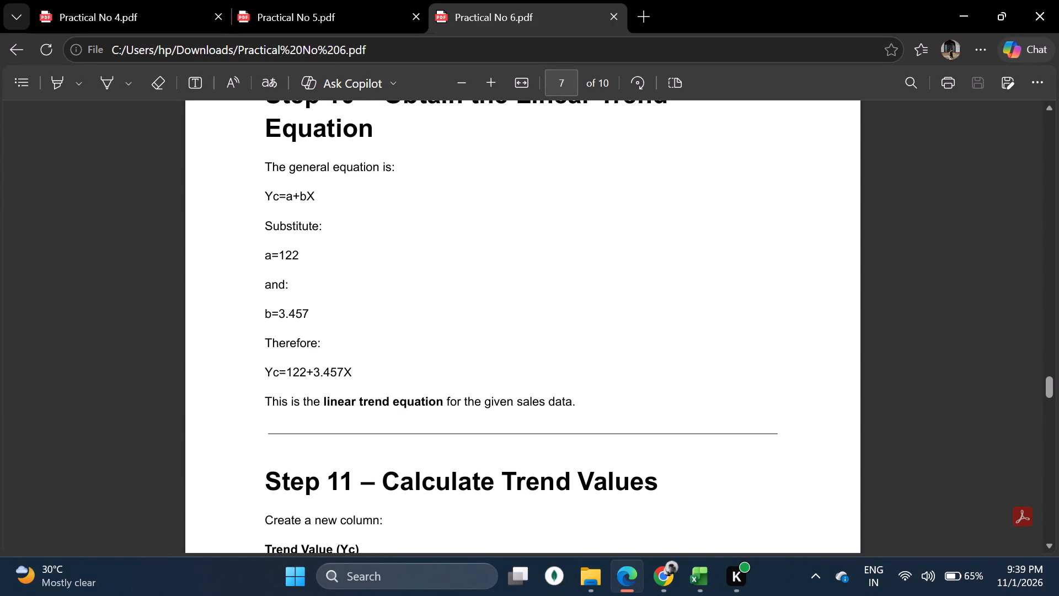
scroll(457, 400, down, 2)
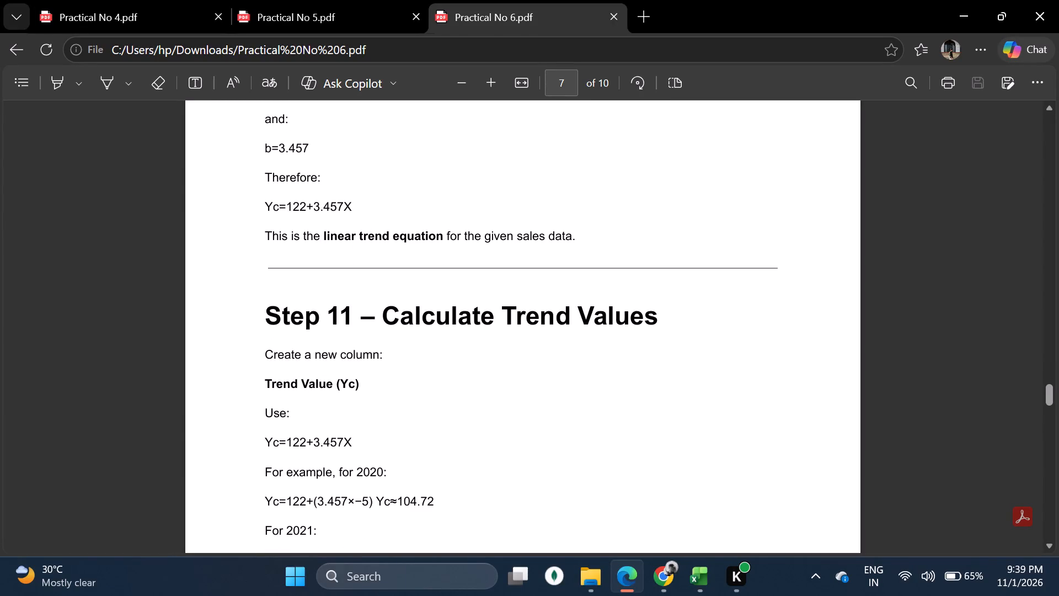
scroll(324, 437, down, 1)
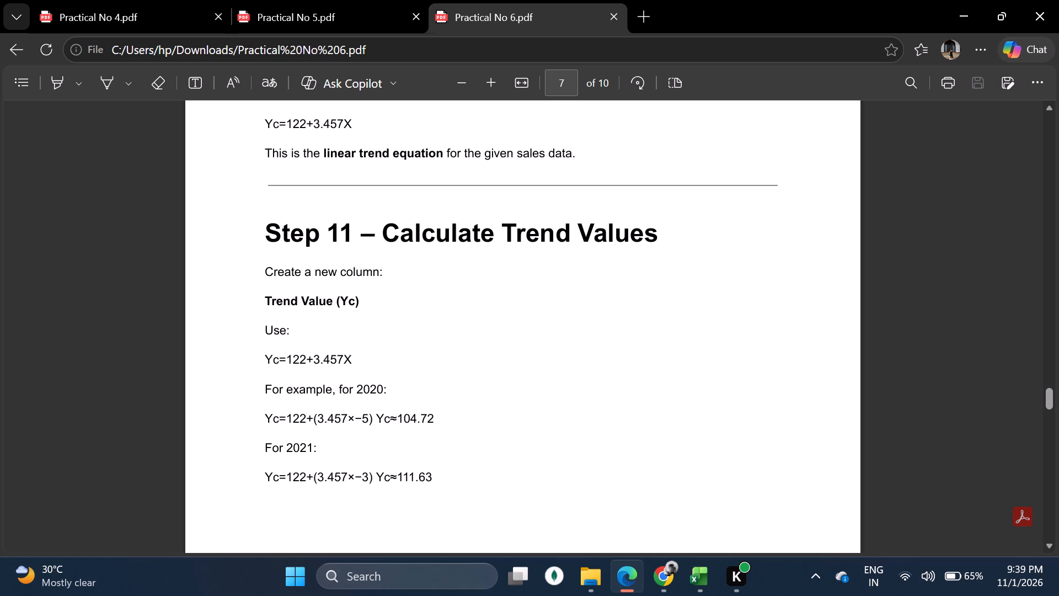
Copy the general equation Yc=a+bX from Step 10 of the PDF.
scroll(411, 341, up, 3)
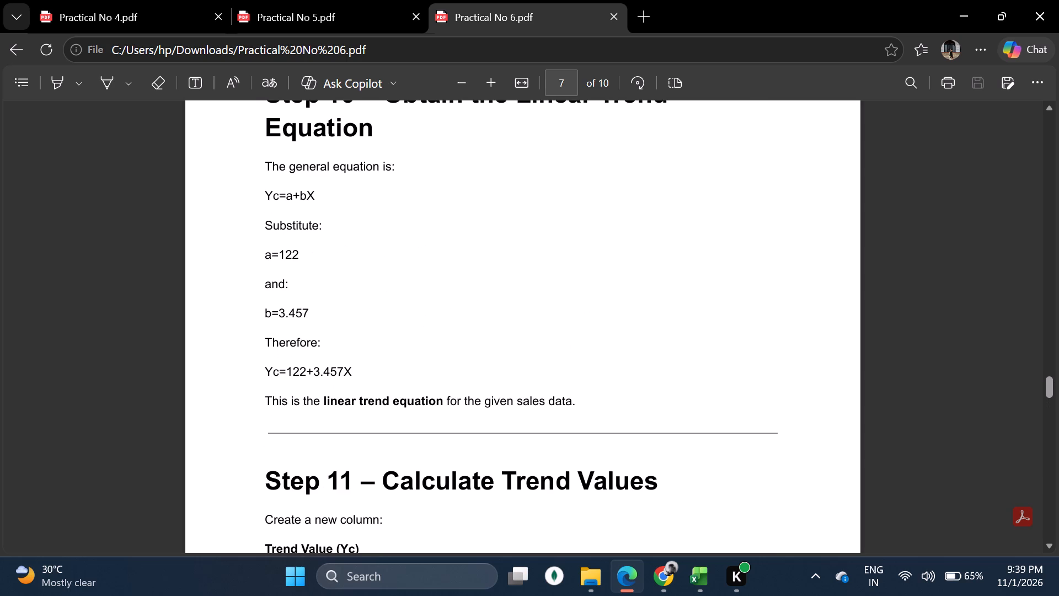
drag(263, 198, 363, 196)
key(ctrl+c)
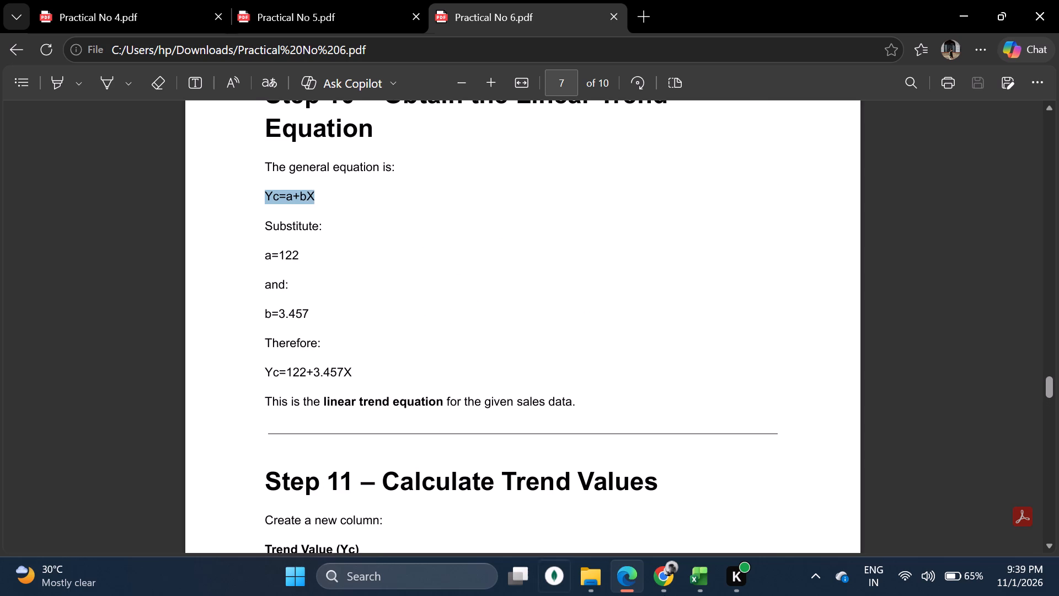
Switch to the Chrome sheet and paste the general equation Yc=a+bX into cell A12.
click(666, 574)
click(169, 394)
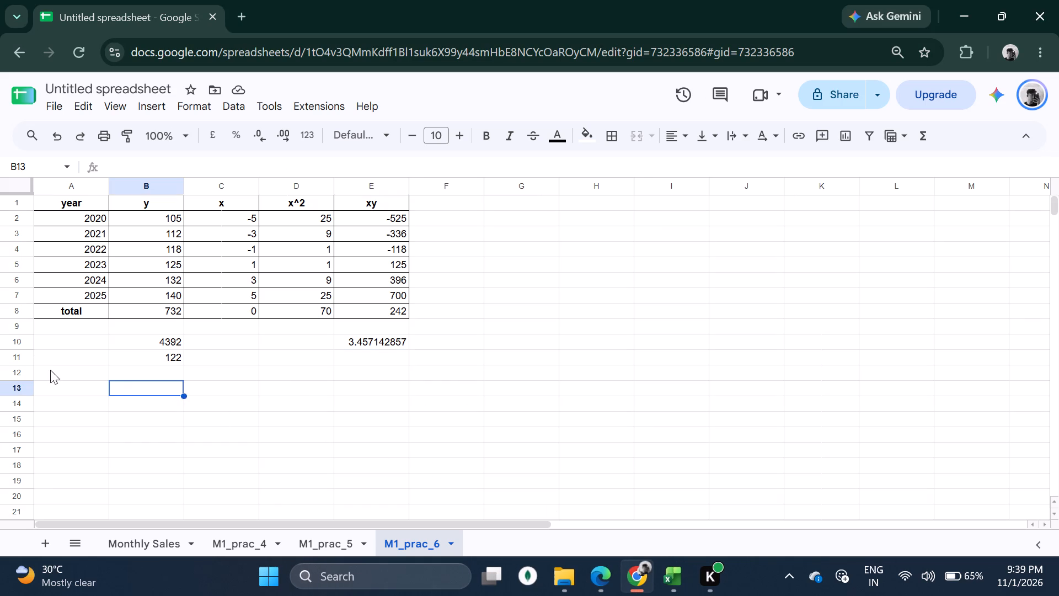
click(50, 370)
key(ctrl+v)
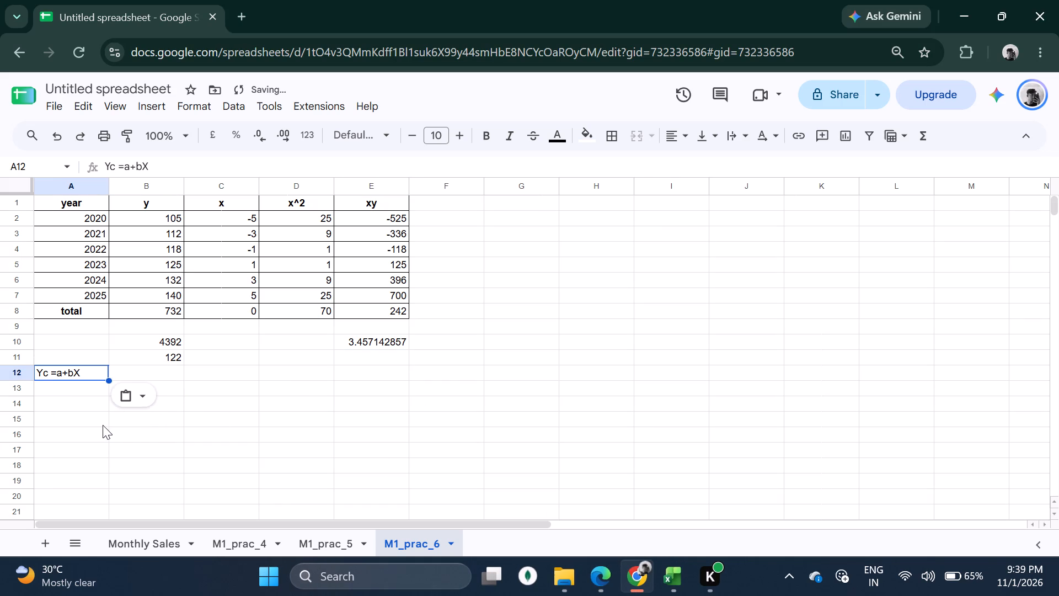
click(103, 425)
click(75, 366)
click(88, 354)
click(89, 342)
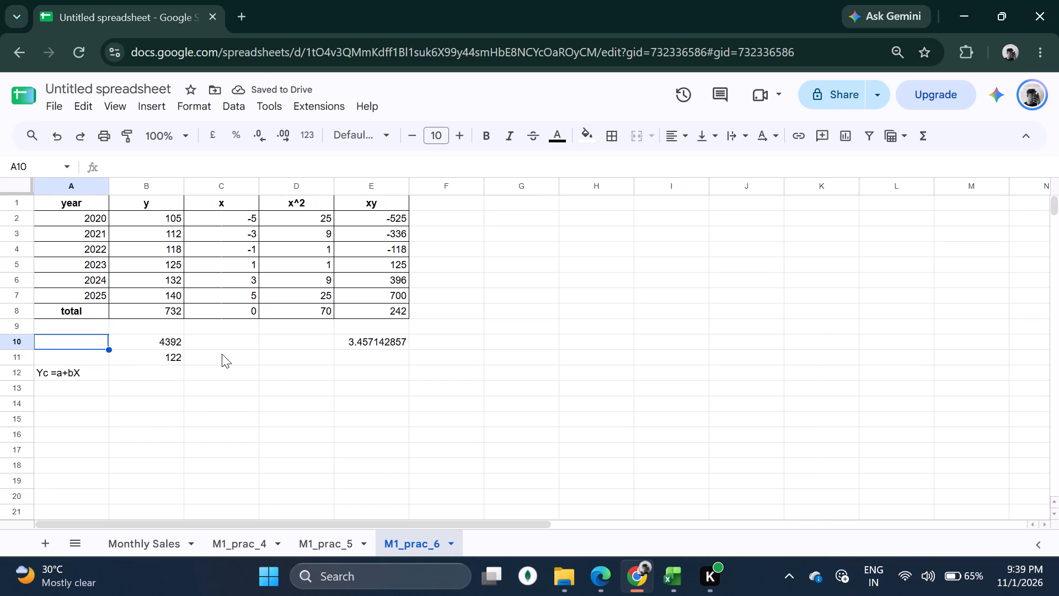
Move the constant a formula from cell B11 to E11, below the constant b value.
click(247, 377)
click(170, 346)
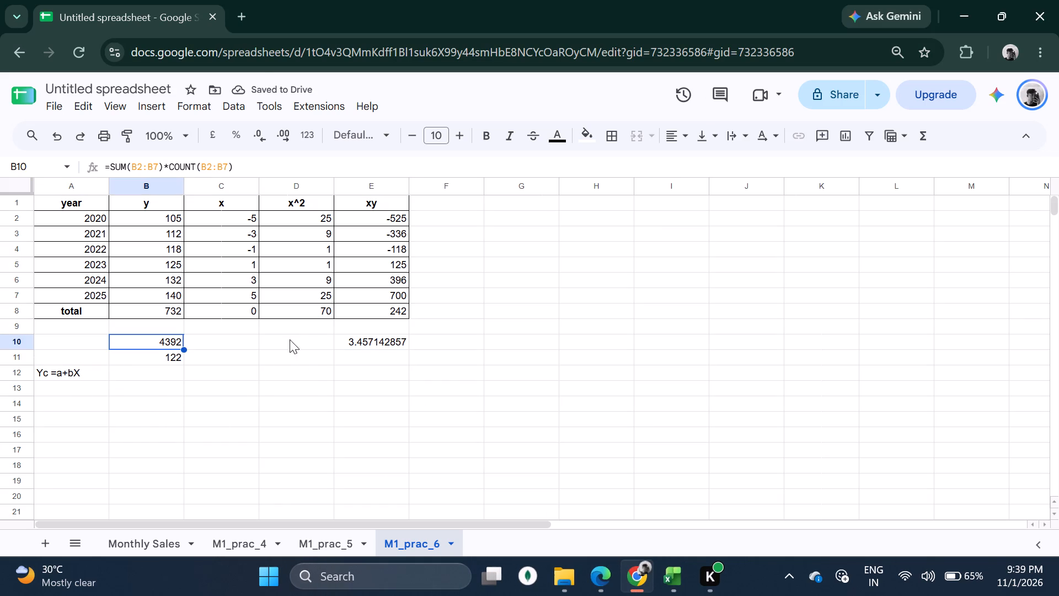
click(375, 359)
click(170, 358)
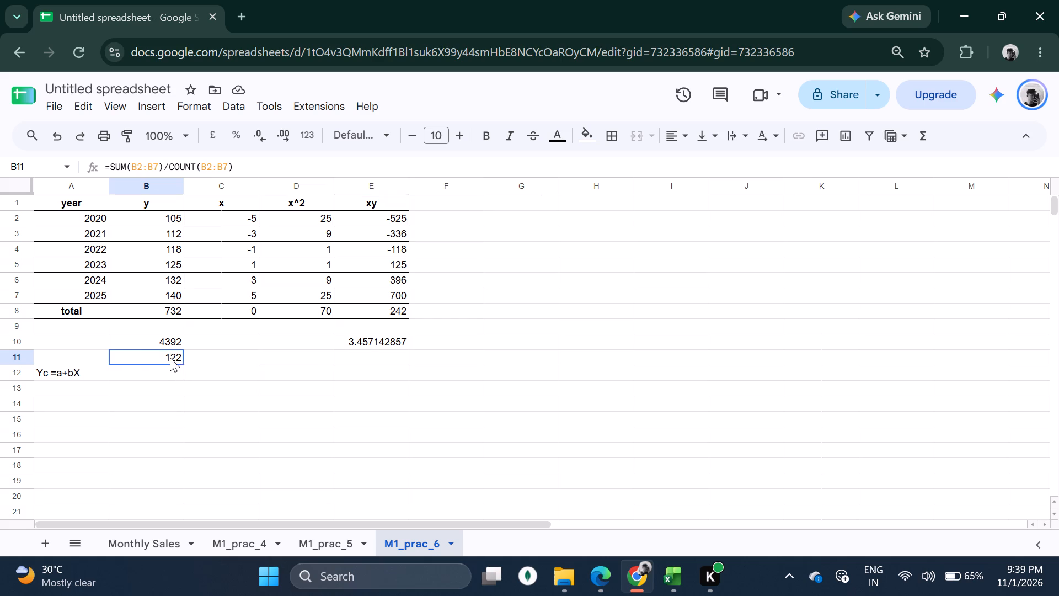
key(ctrl+x)
click(347, 361)
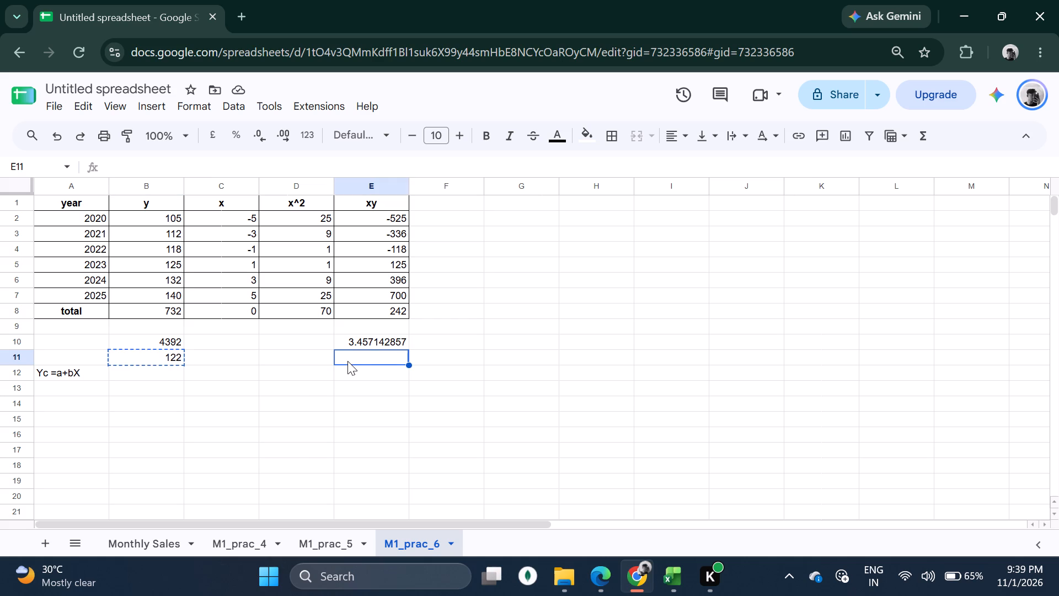
key(ctrl+v)
Delete cell B10 and shift the rest of its row left.
click(167, 345)
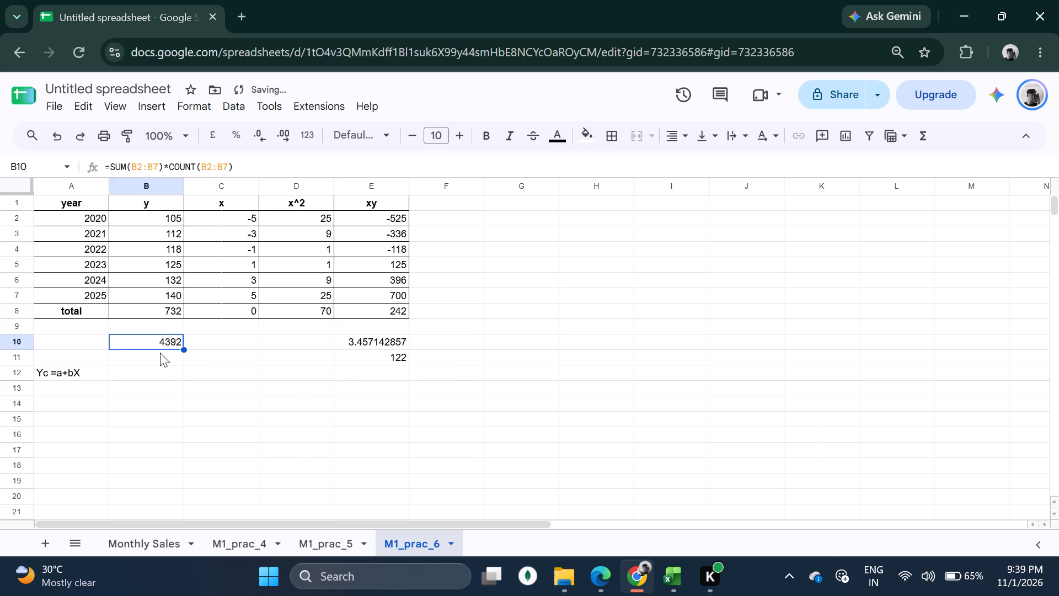
right_click(160, 353)
click(147, 342)
right_click(146, 343)
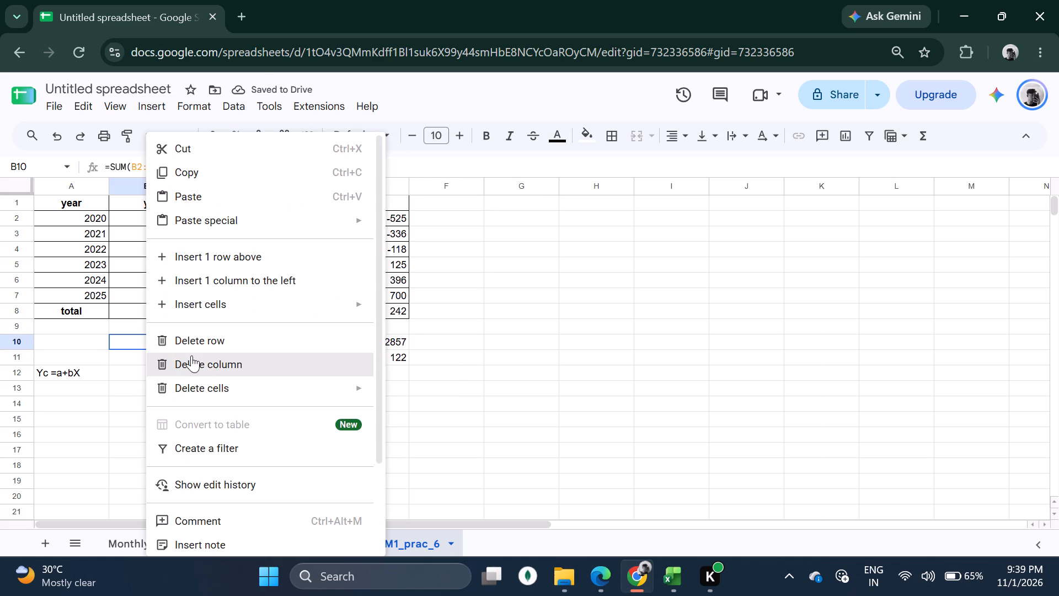
click(218, 390)
click(452, 396)
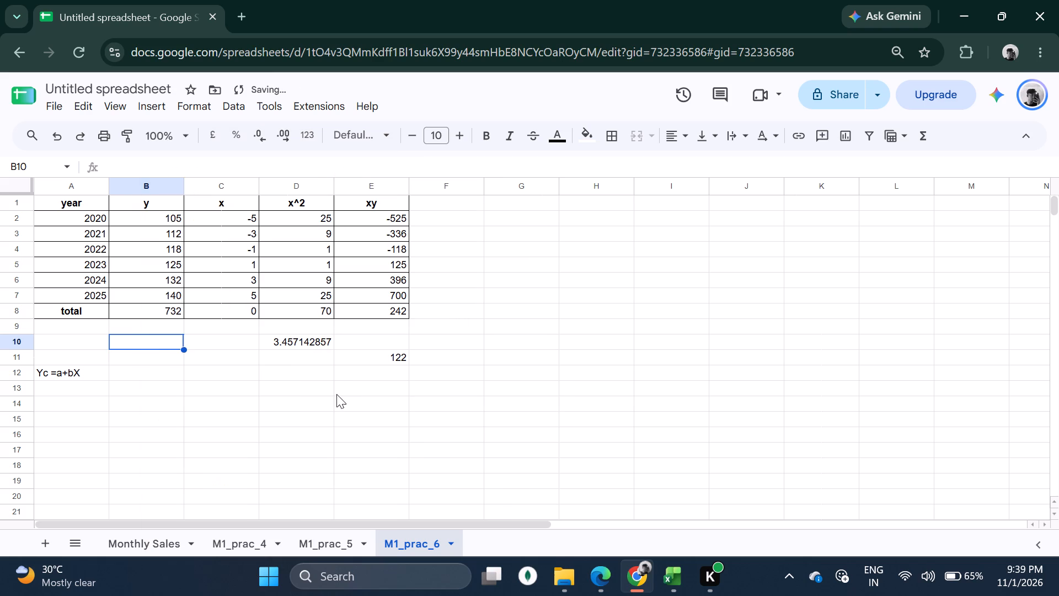
Move the constant b formula from cell D10 back to E10, above constant a.
click(336, 394)
click(263, 339)
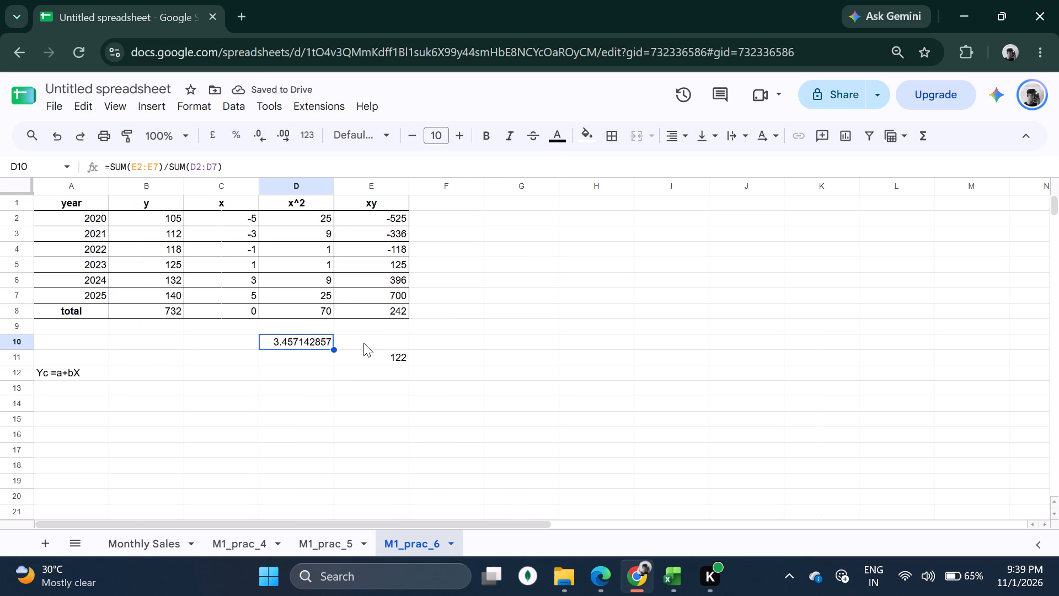
key(ctrl+x)
click(395, 334)
click(396, 340)
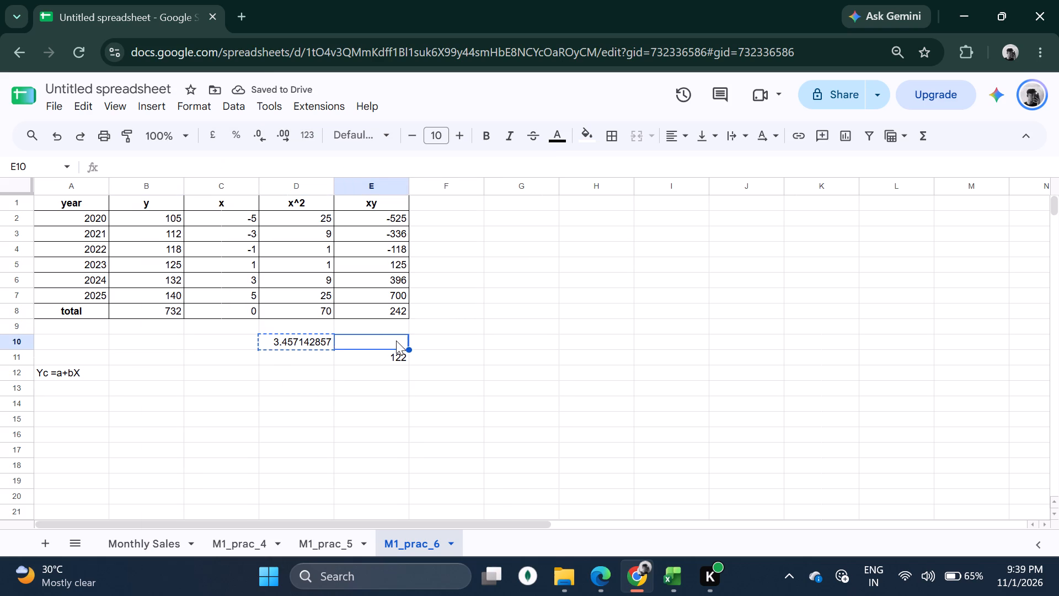
key(ctrl+v)
Enter the trend value formula =E11+E10*C2 in cell B12, beside the Yc equation.
click(387, 399)
click(262, 371)
click(207, 375)
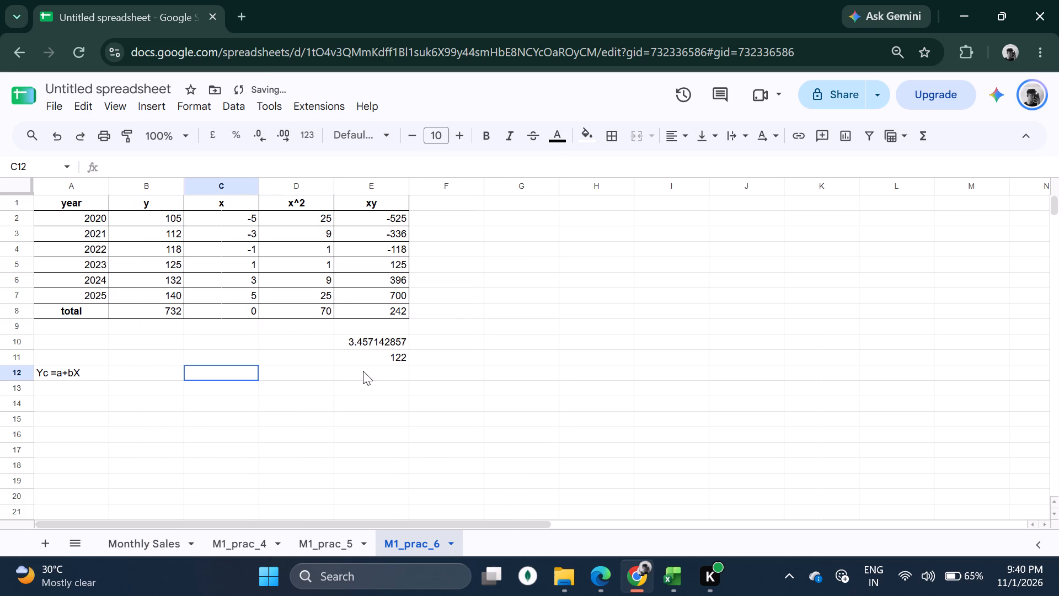
click(365, 371)
click(218, 387)
click(179, 372)
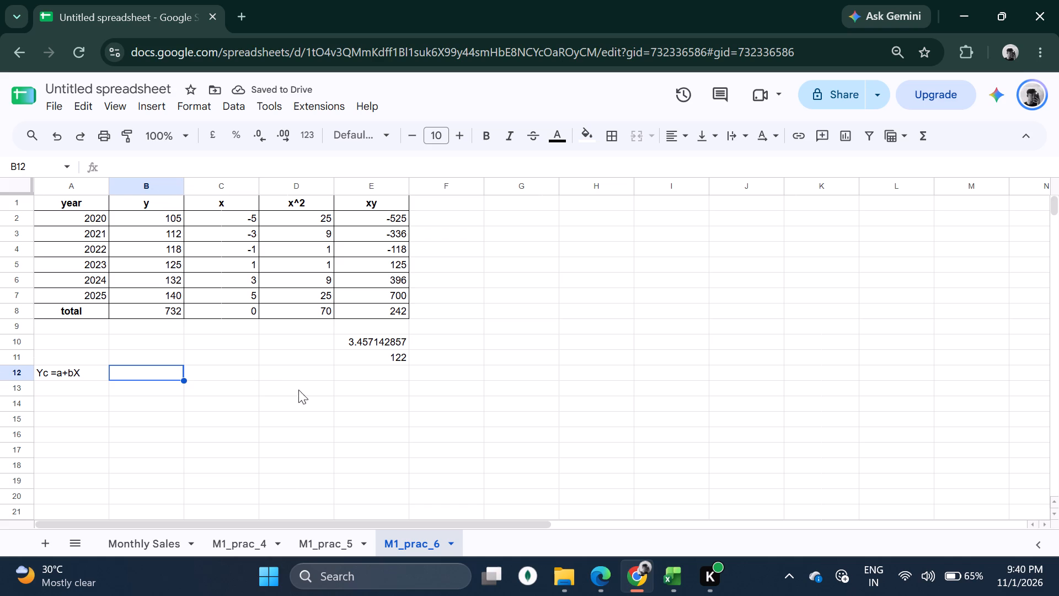
key(equal)
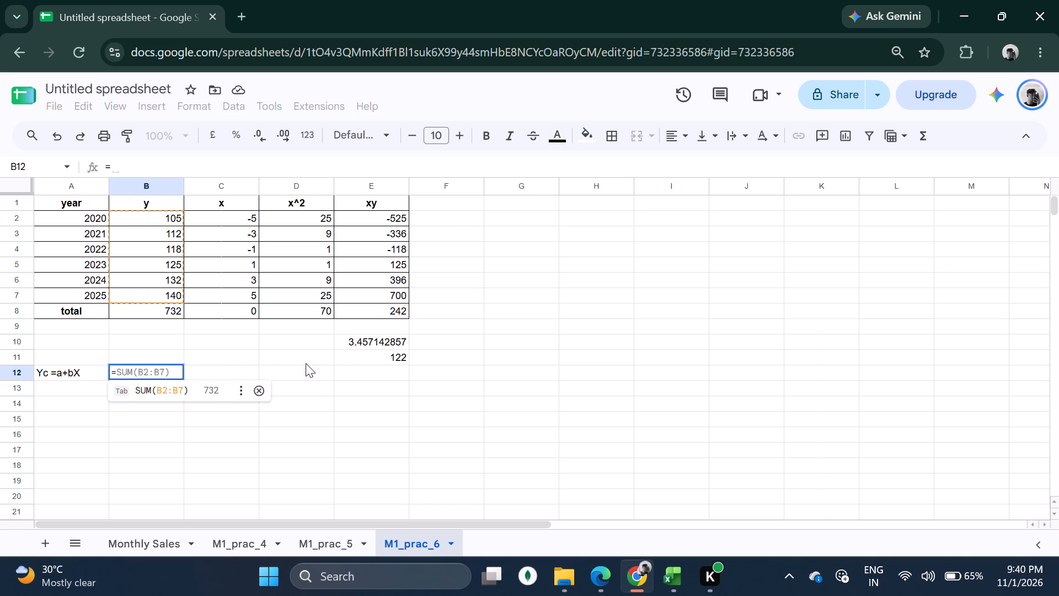
click(388, 357)
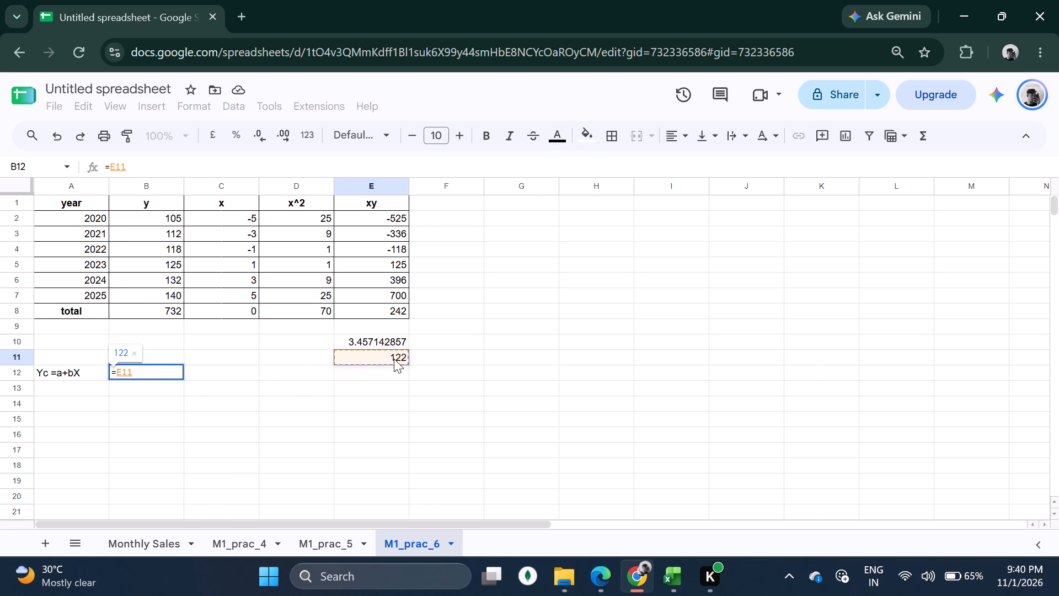
key(shift+plus)
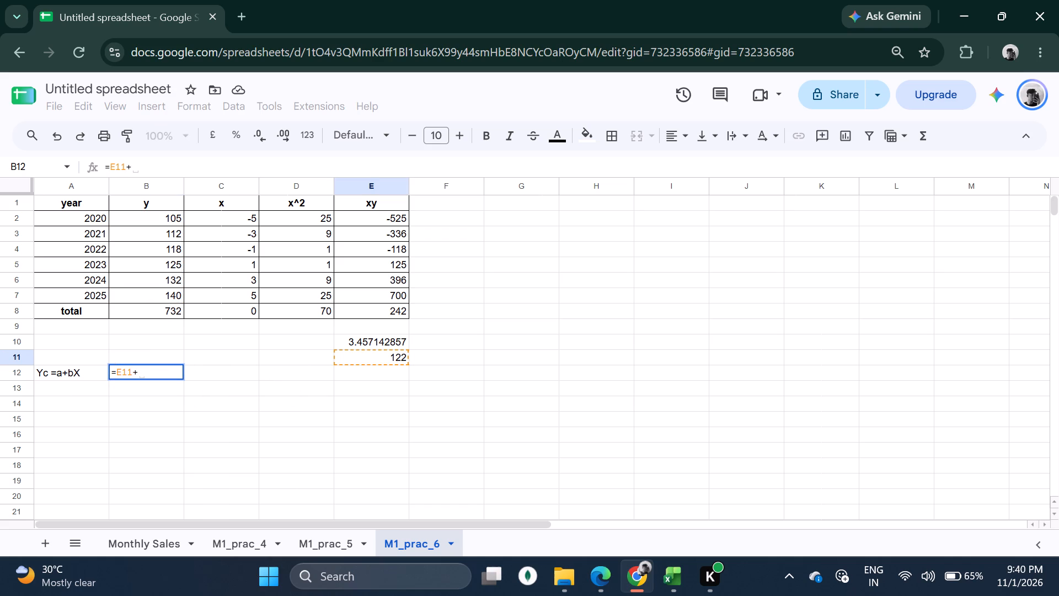
click(382, 338)
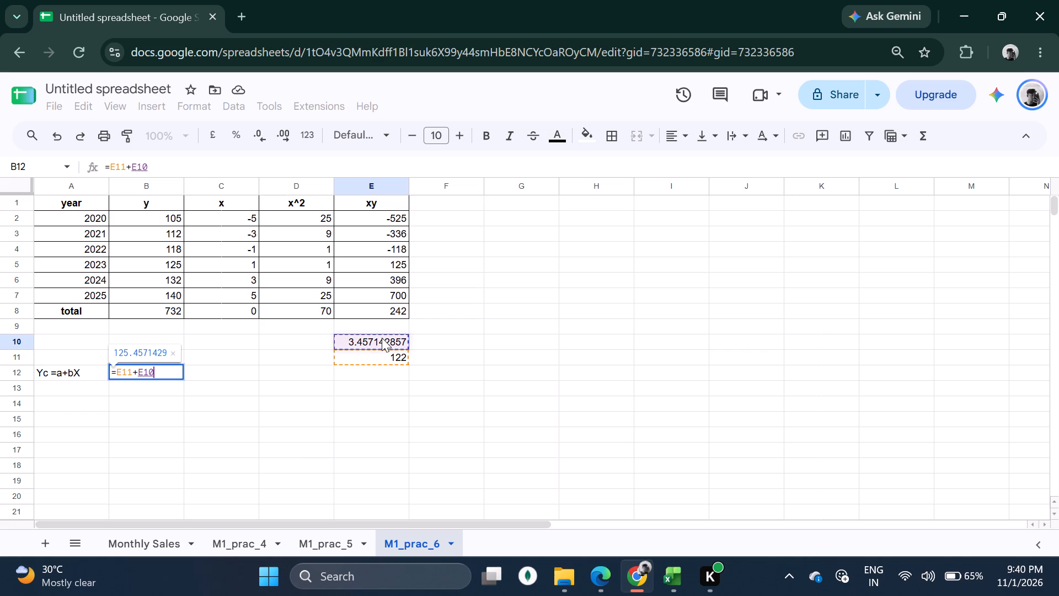
key(shift+asterisk)
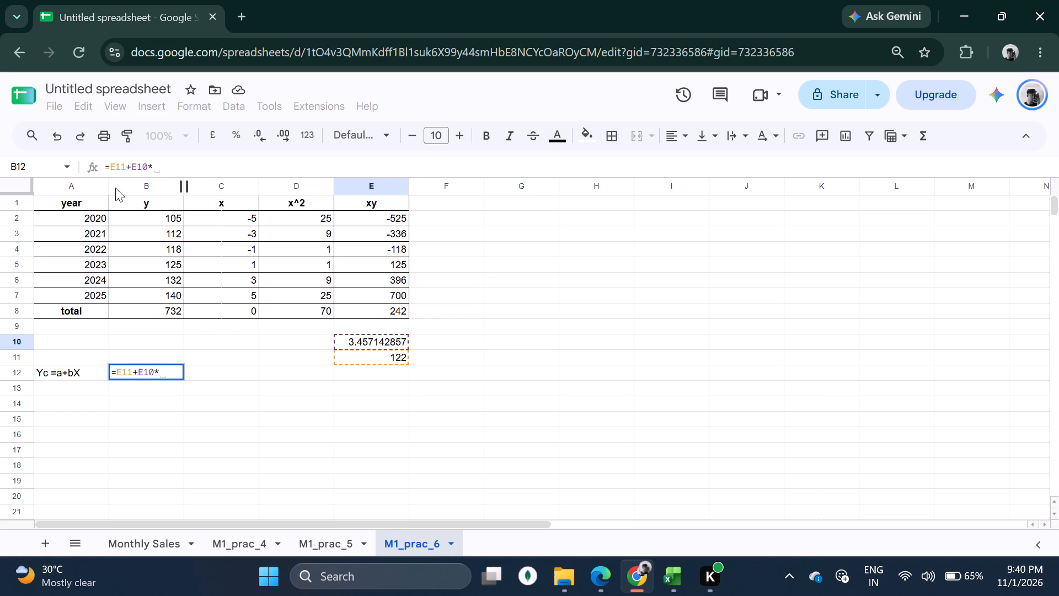
click(153, 219)
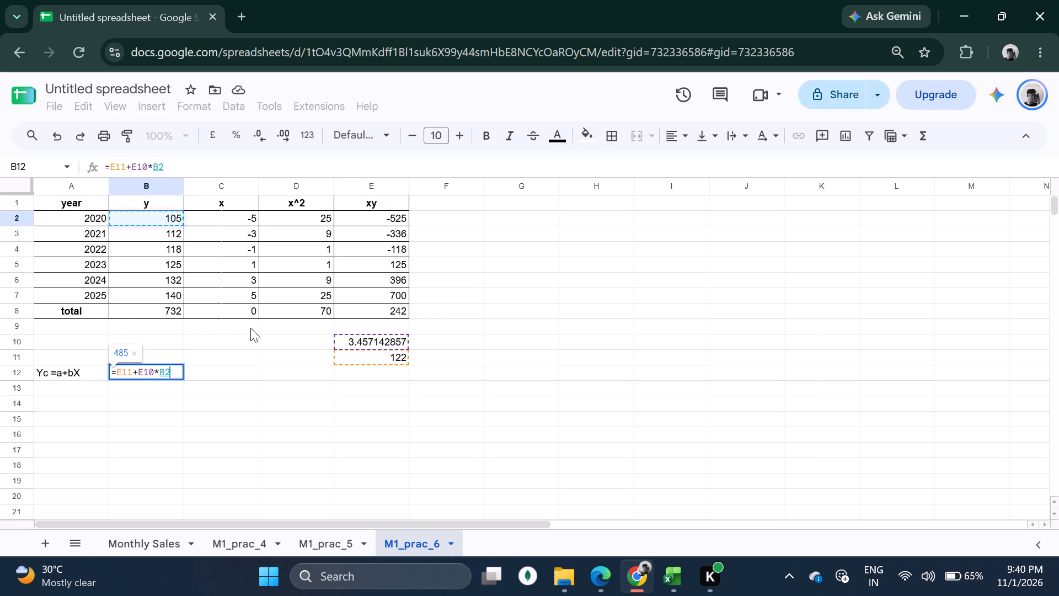
click(233, 211)
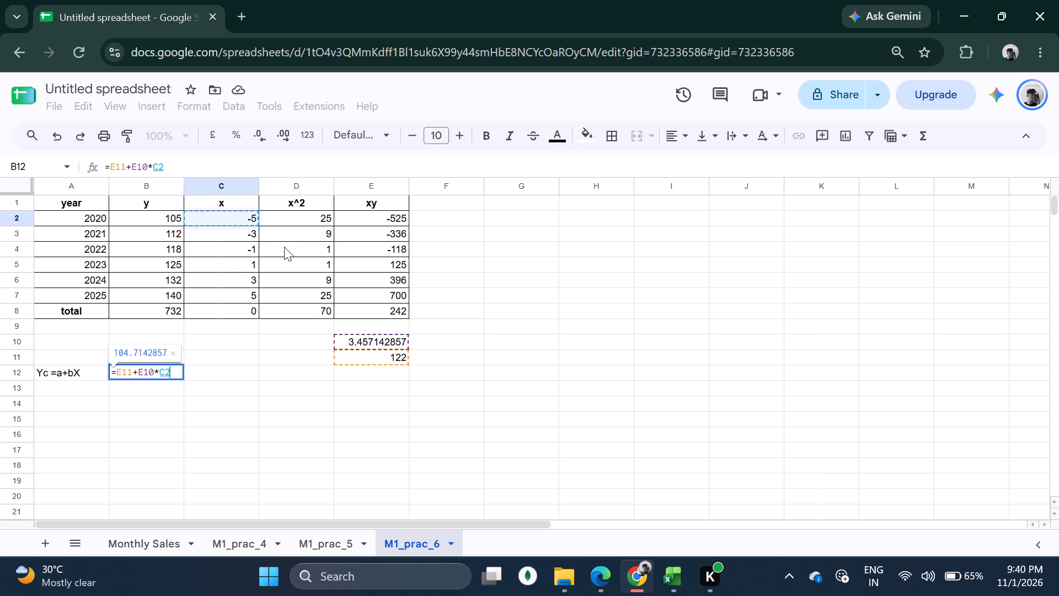
key(Return)
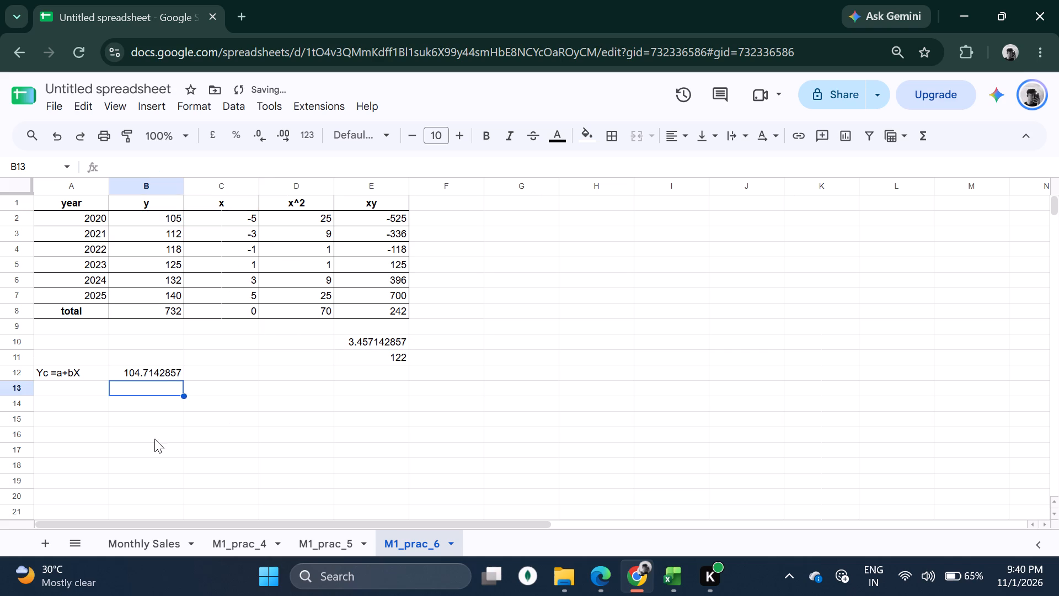
Move the trend value formula from cell B12 to C12.
click(172, 368)
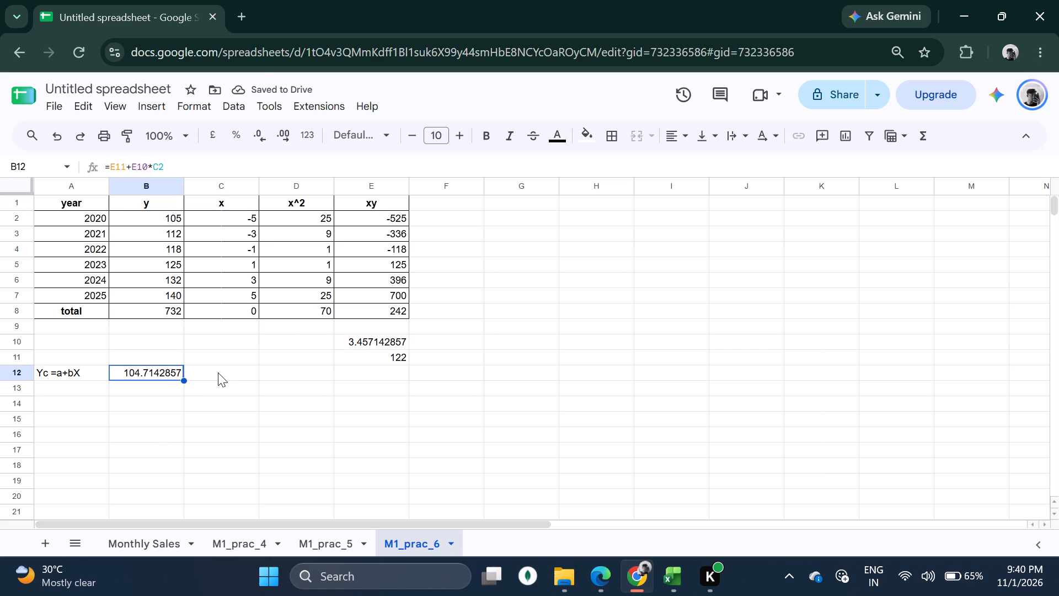
key(ctrl+x)
click(227, 369)
key(ctrl+v)
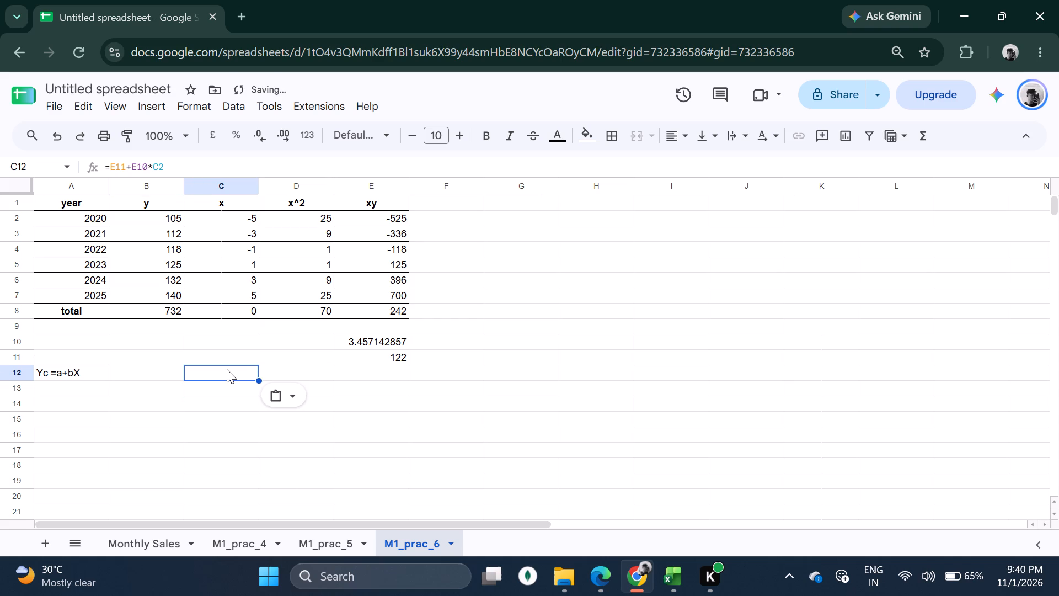
Enter the heading "for Year" in cell B11 and the year 2020 in B12.
click(173, 375)
click(141, 346)
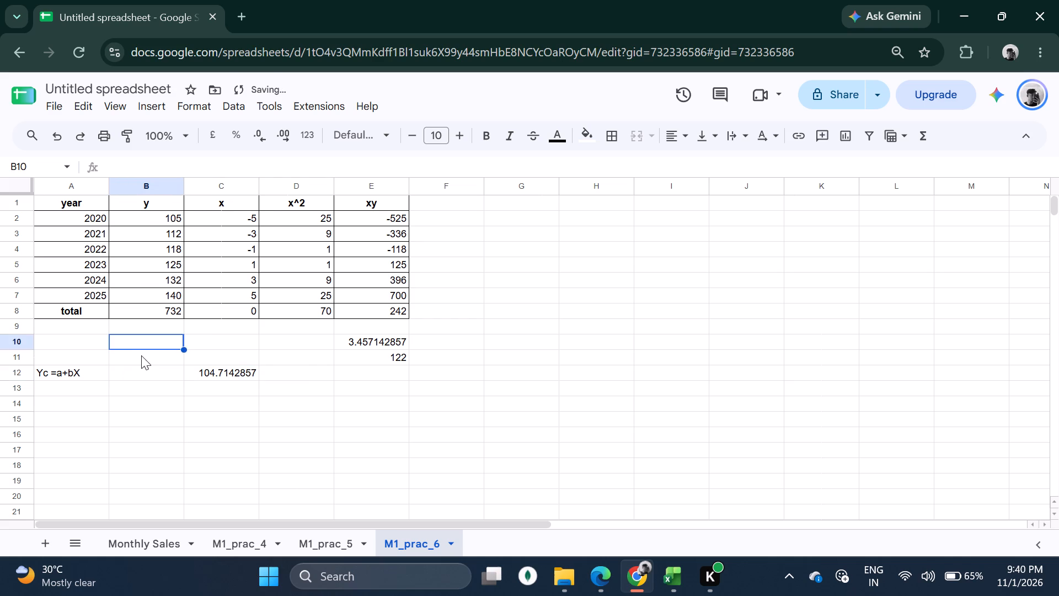
click(143, 360)
key(f)
text(or Year)
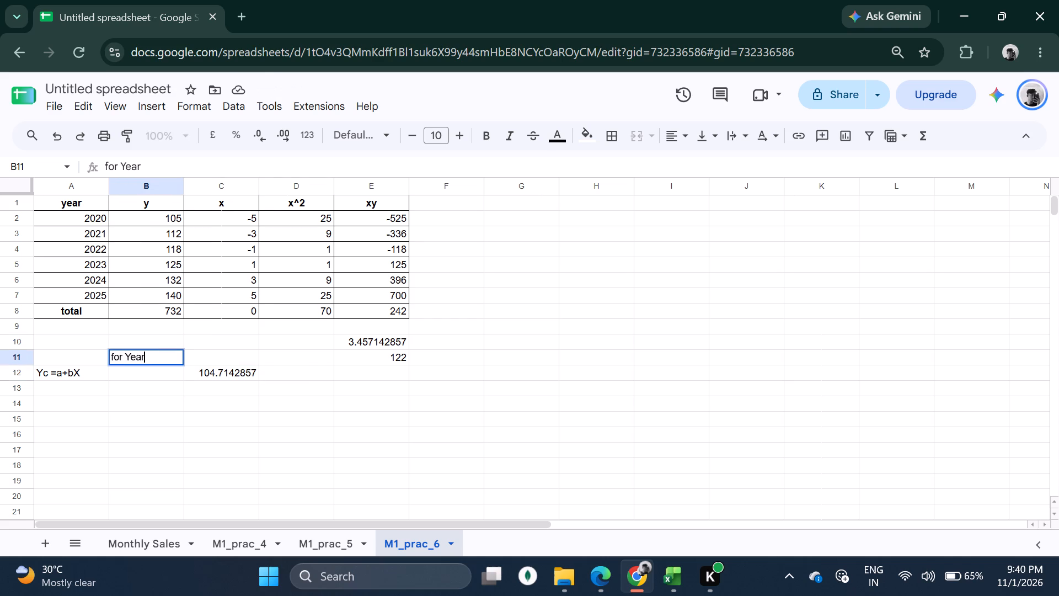
key(Return)
text(2021)
key(BackSpace)
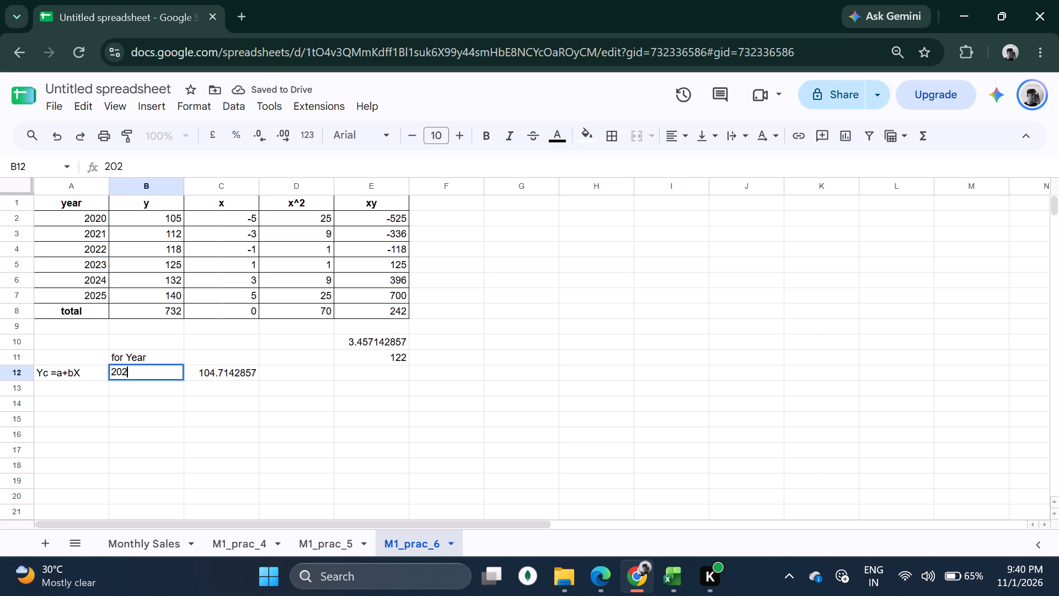
key(0)
key(Return)
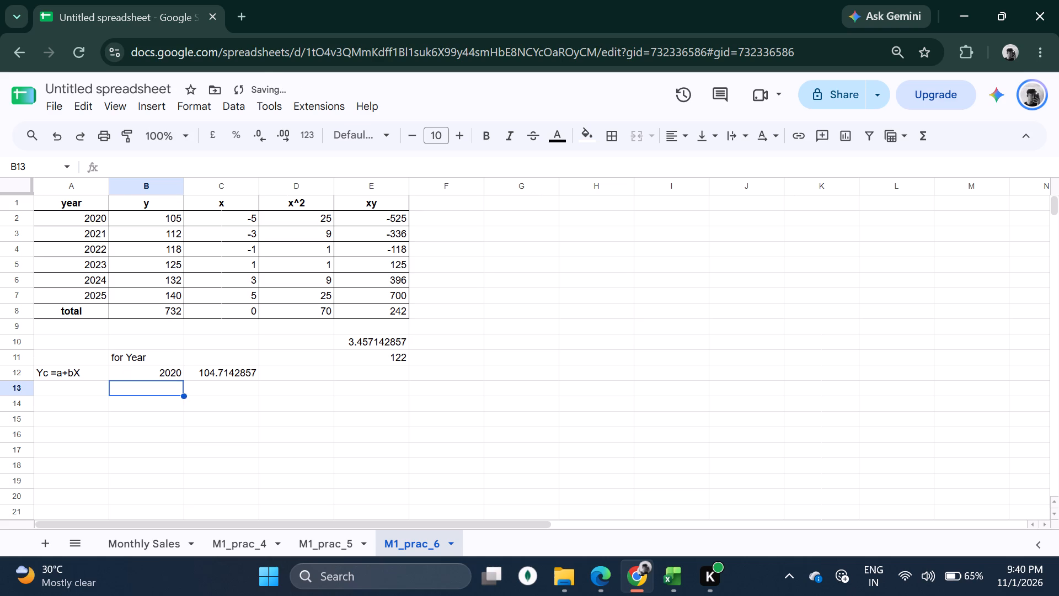
Enter the year 2021 in cell B13, below 2020.
click(145, 390)
click(130, 359)
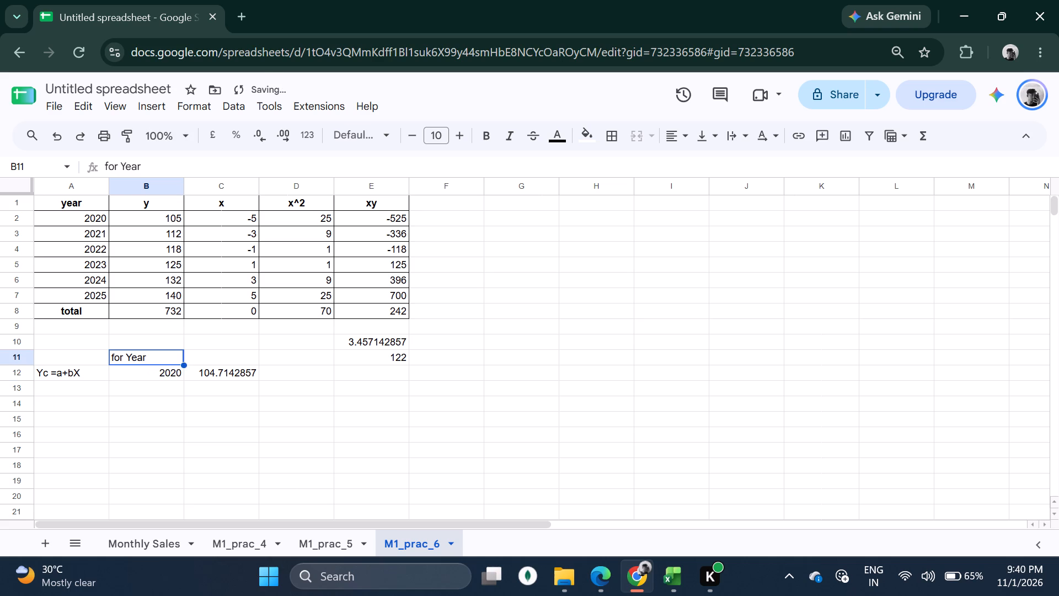
click(218, 370)
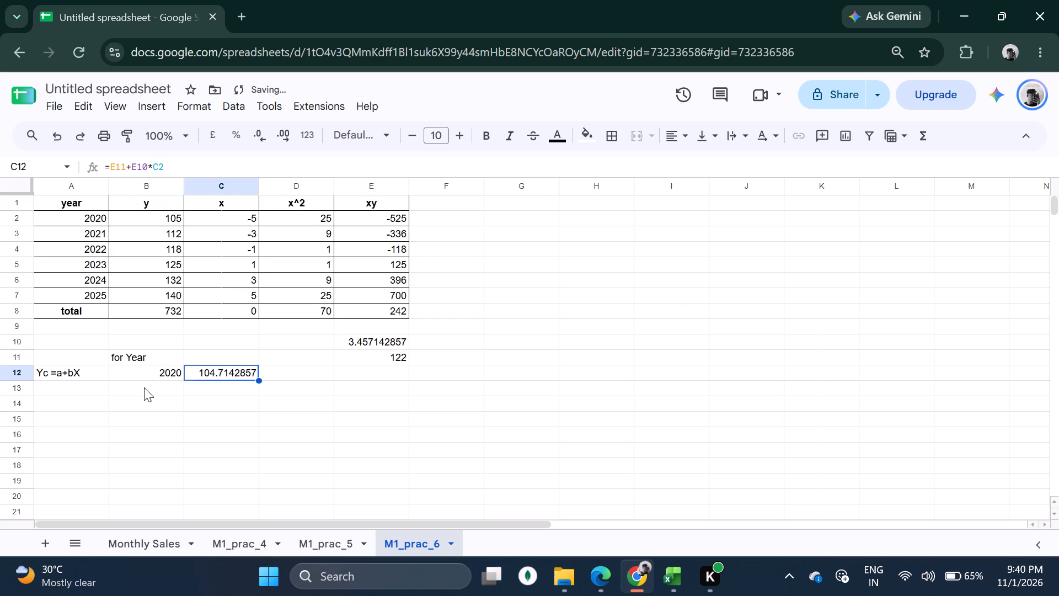
click(144, 387)
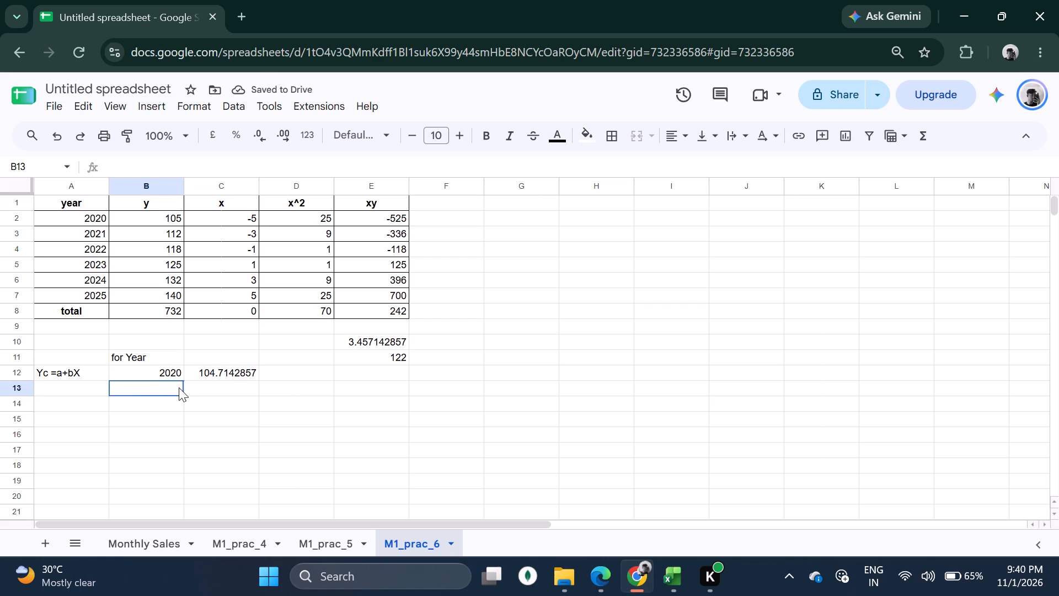
text(2021)
key(Return)
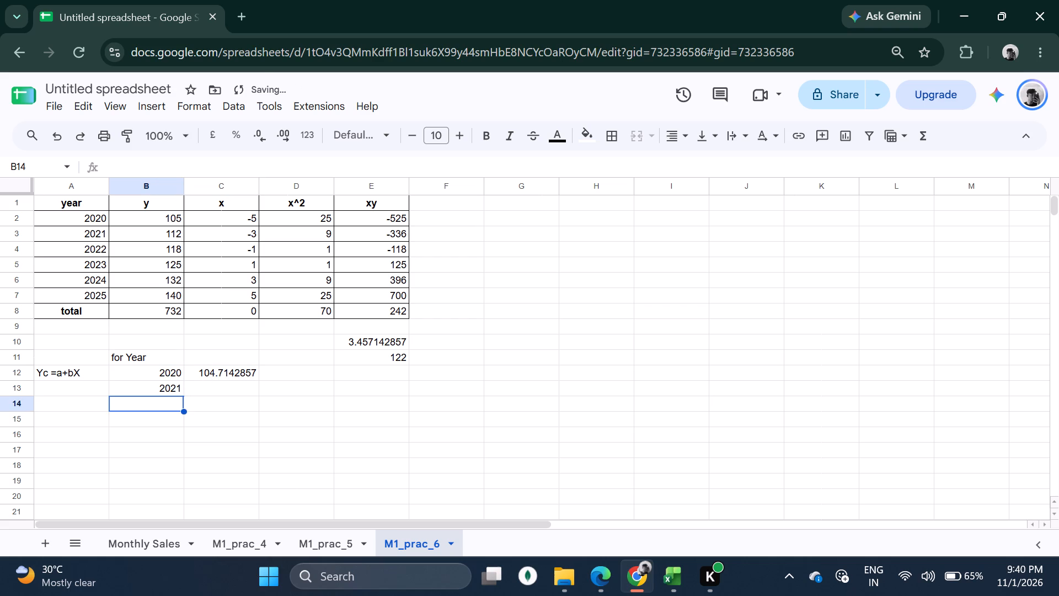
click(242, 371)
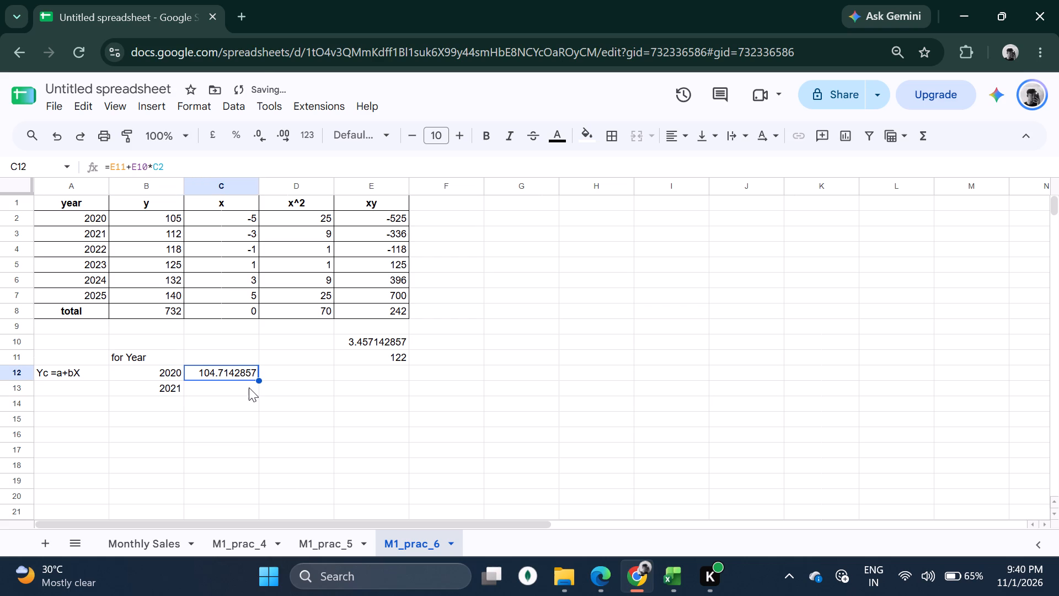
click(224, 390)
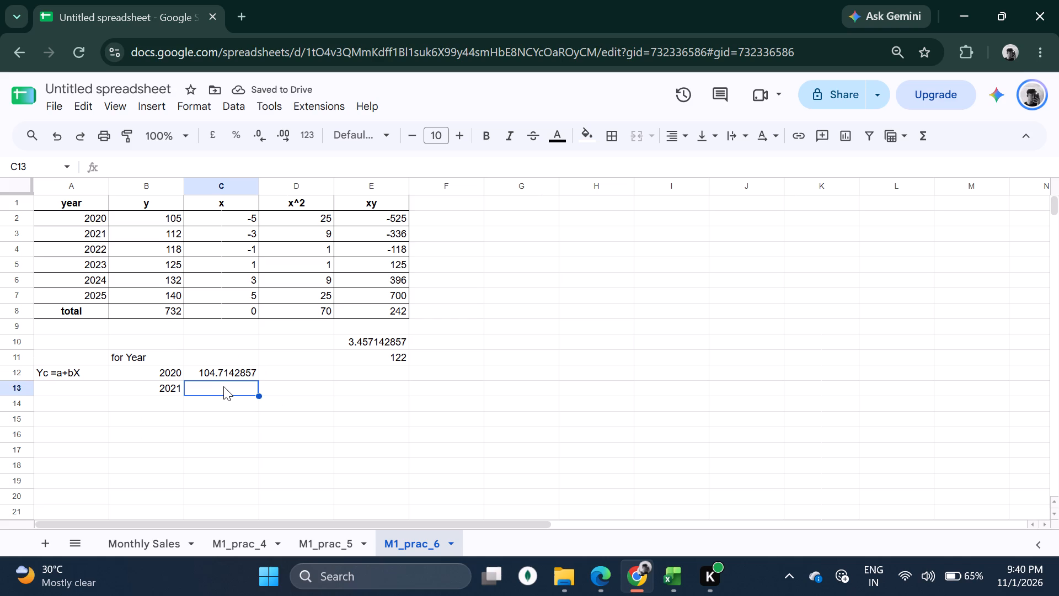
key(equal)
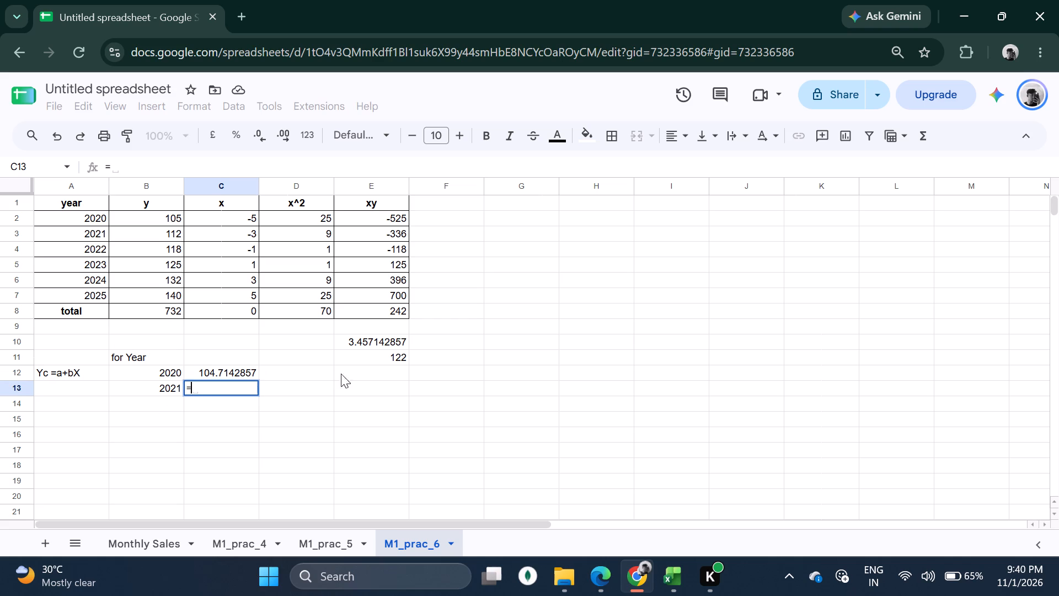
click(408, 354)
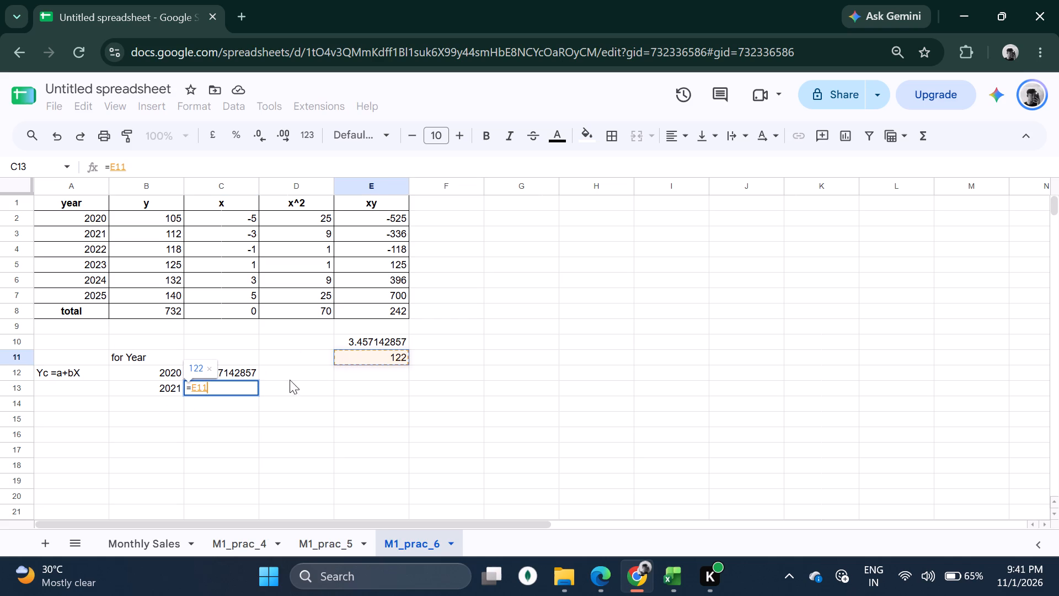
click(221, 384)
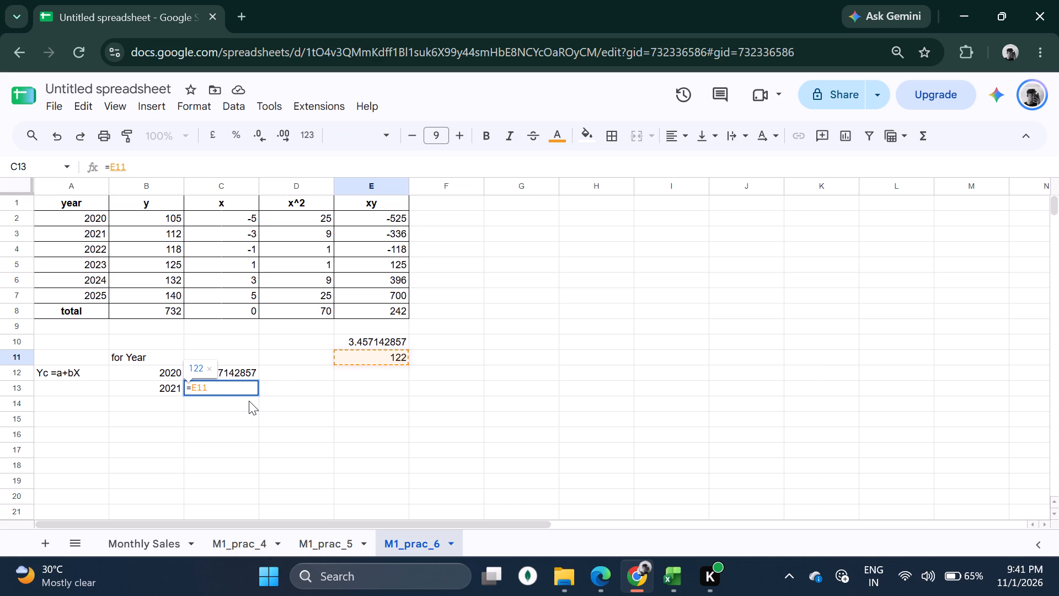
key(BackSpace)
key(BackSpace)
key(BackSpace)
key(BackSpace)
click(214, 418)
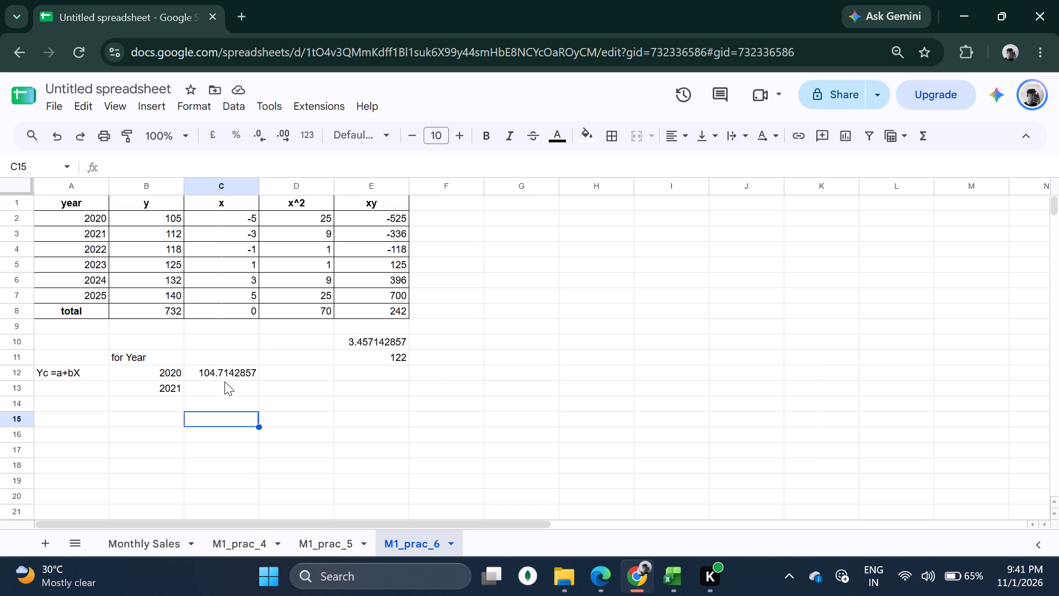
Fill the 2020 trend value formula from C12 down into C13, beside the year 2021.
click(227, 377)
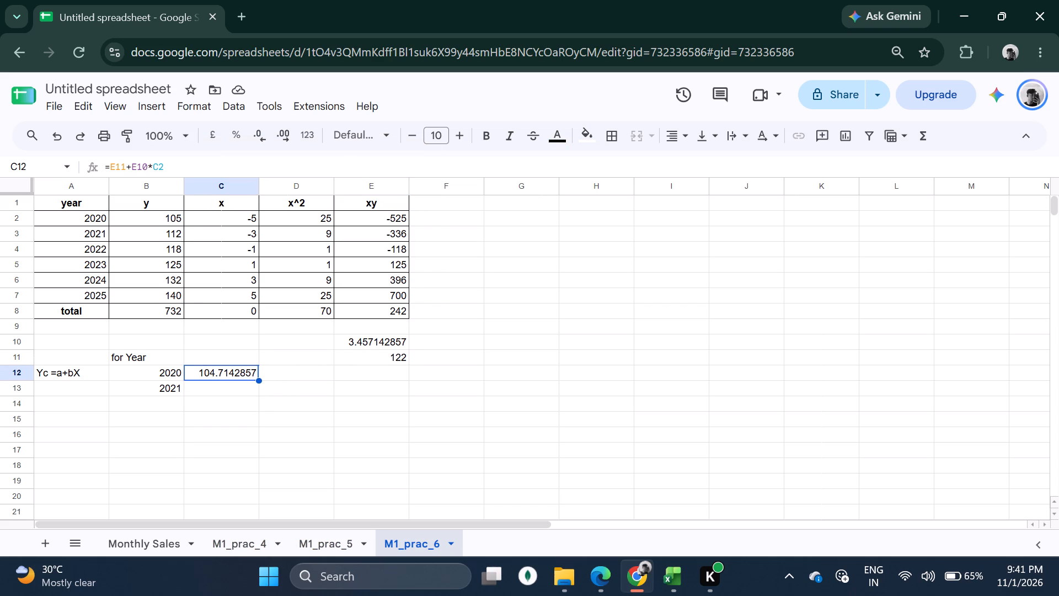
drag(260, 379, 259, 394)
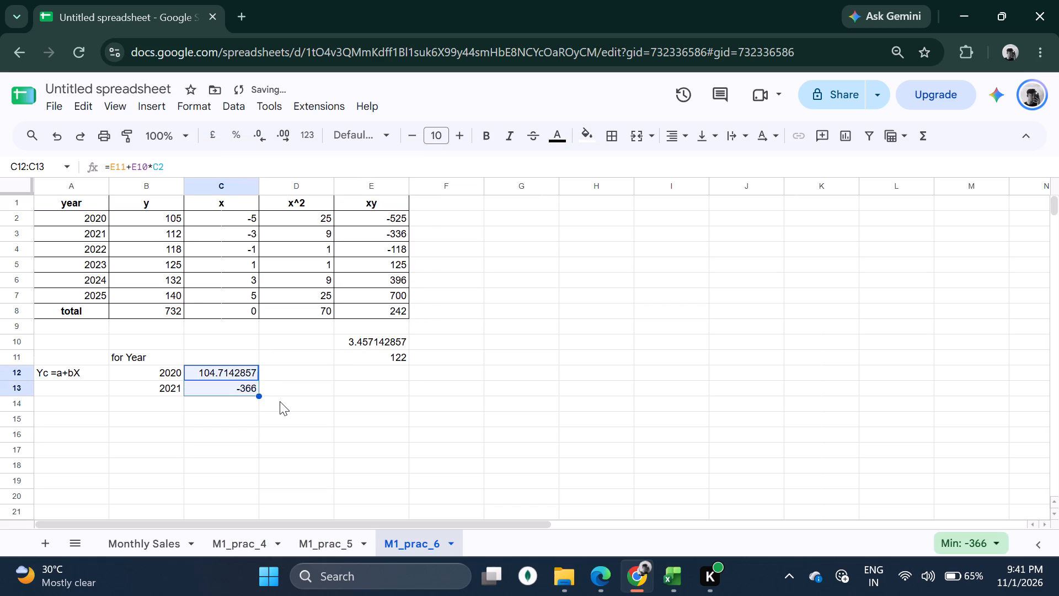
click(280, 401)
Correct the 2021 trend value formula in C13 to =E11+E10*C3.
click(229, 382)
click(234, 394)
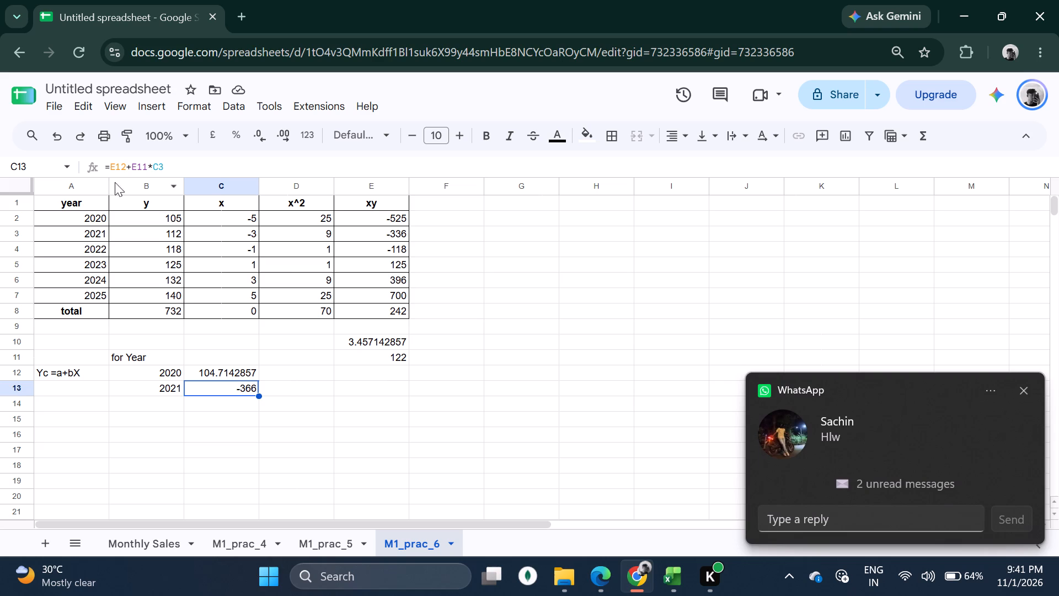
click(126, 164)
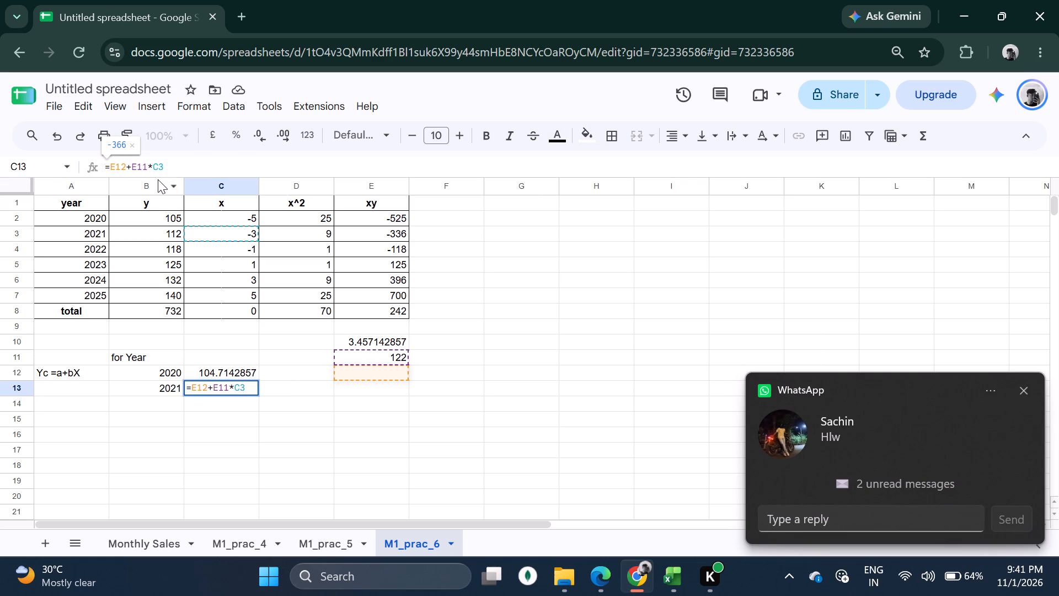
key(BackSpace)
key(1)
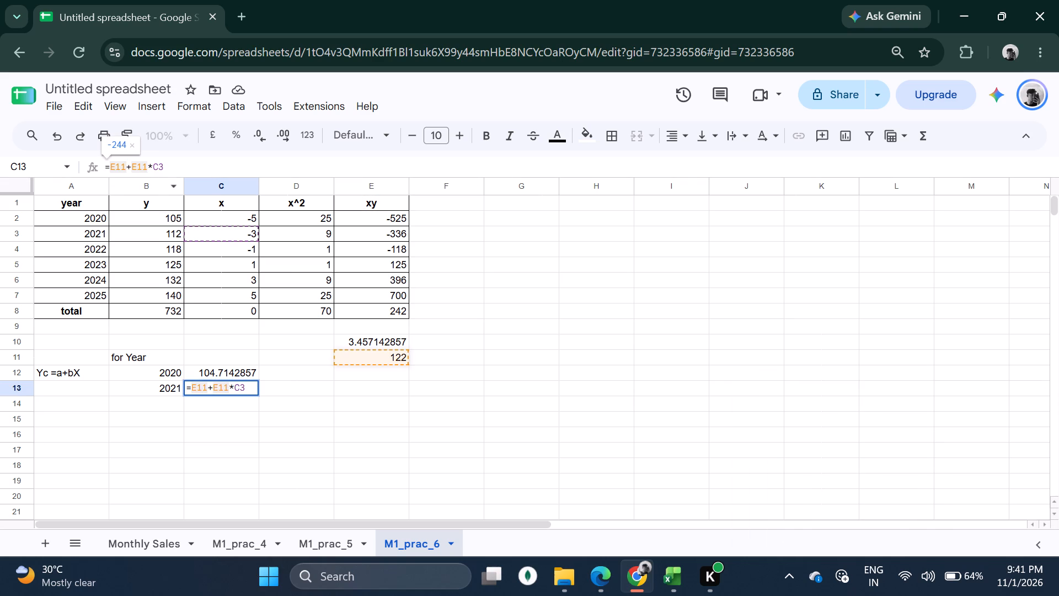
click(146, 169)
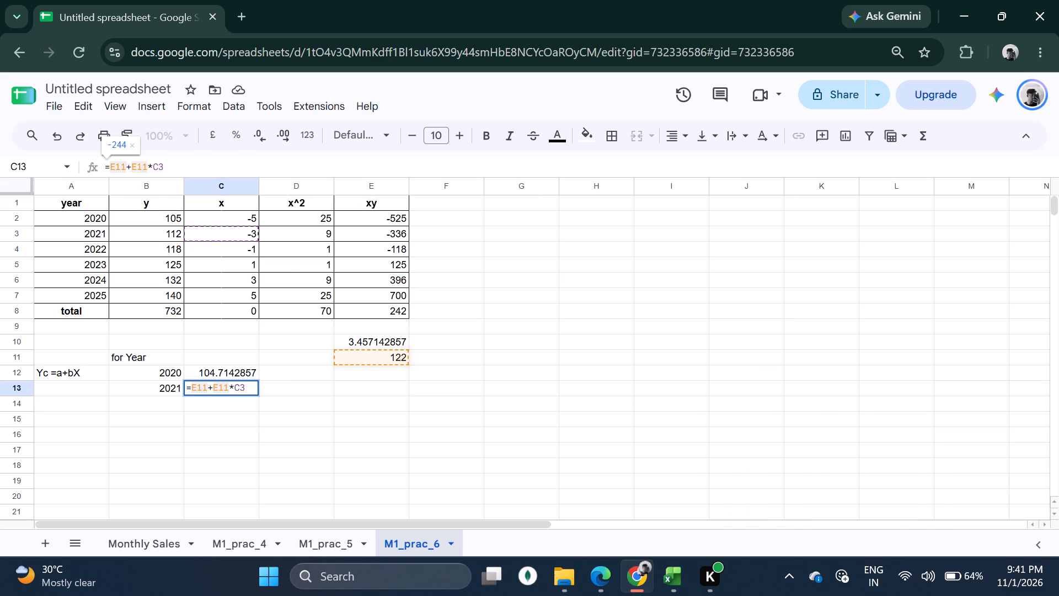
click(147, 169)
click(210, 165)
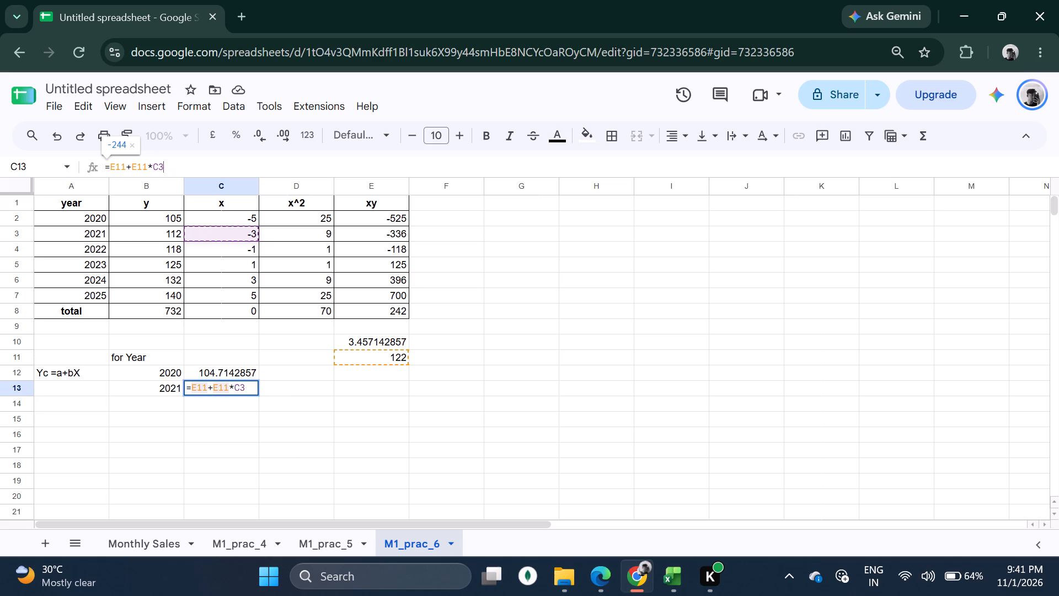
click(145, 165)
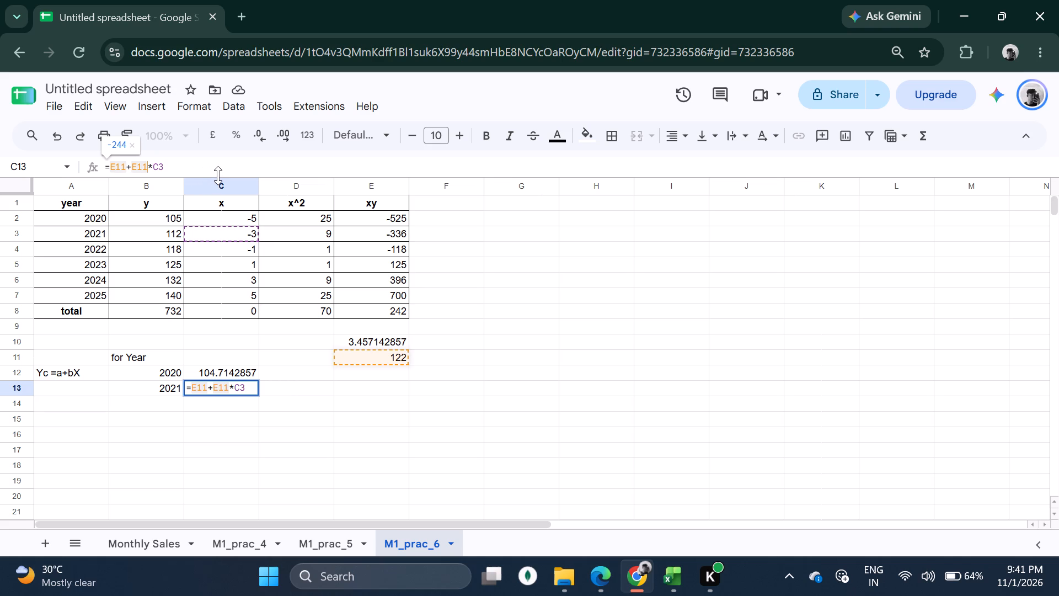
key(BackSpace)
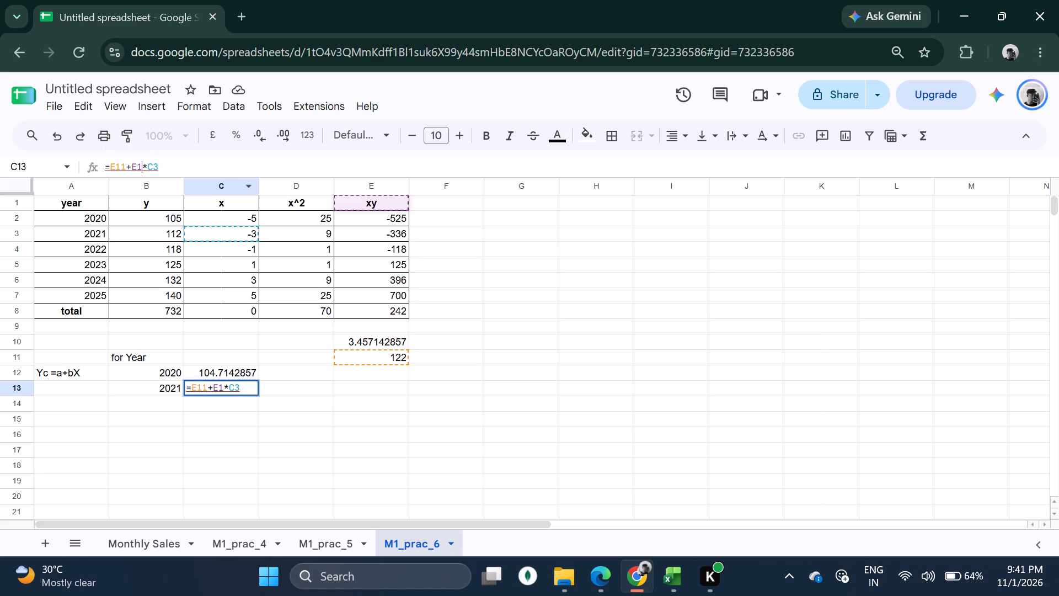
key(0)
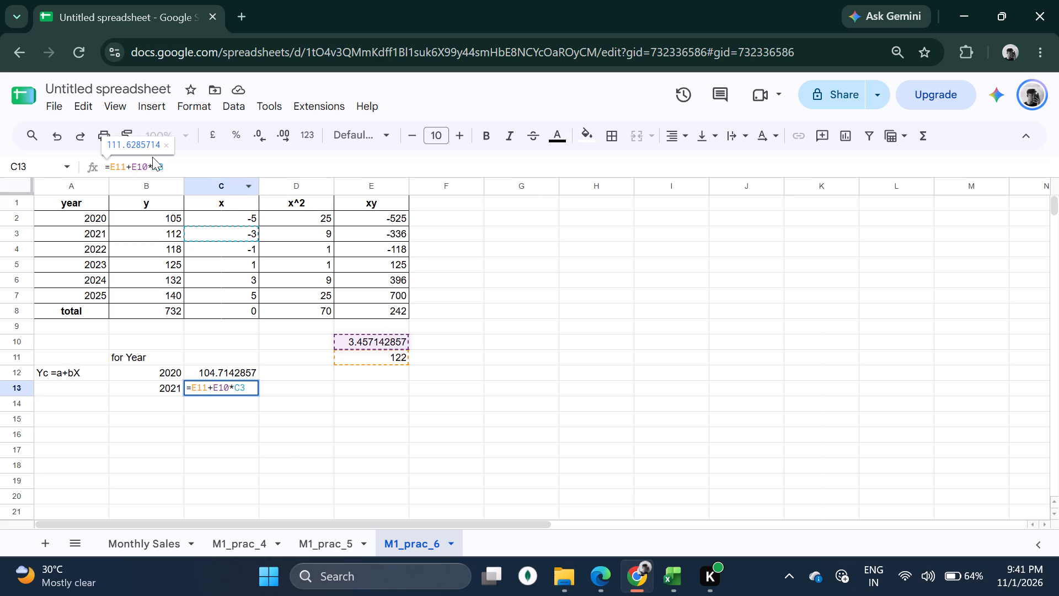
click(178, 167)
key(Return)
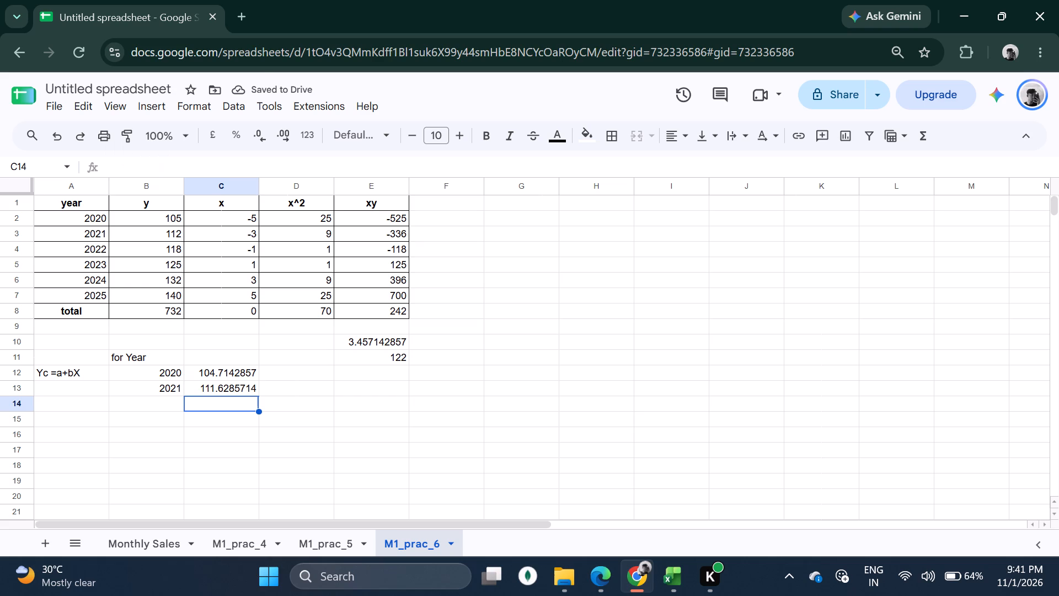
Centre the contents of the year and trend value range B11:C13 and apply borders to all its cells.
click(280, 445)
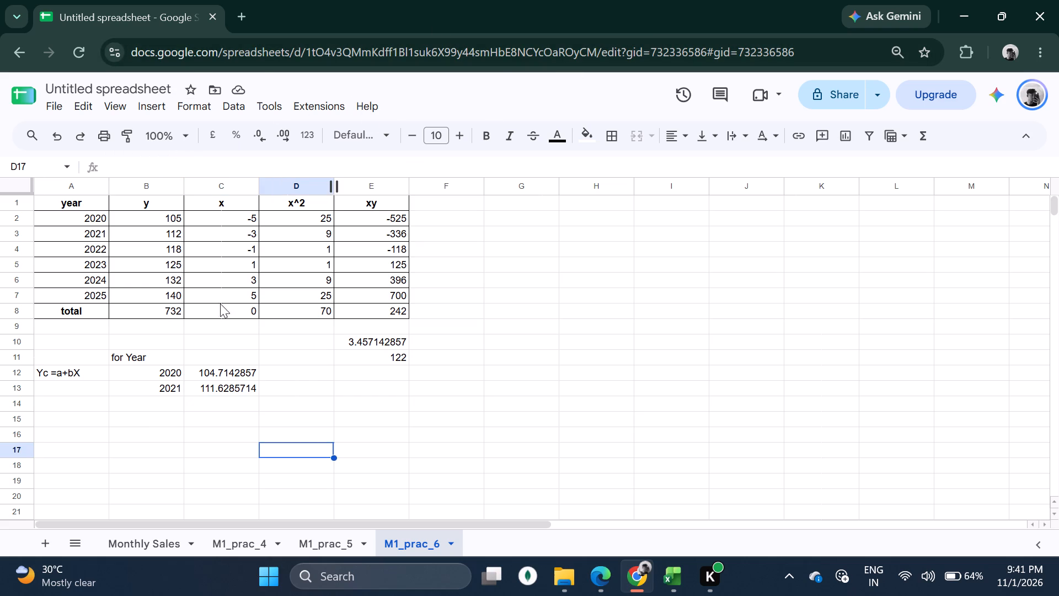
drag(143, 355, 253, 393)
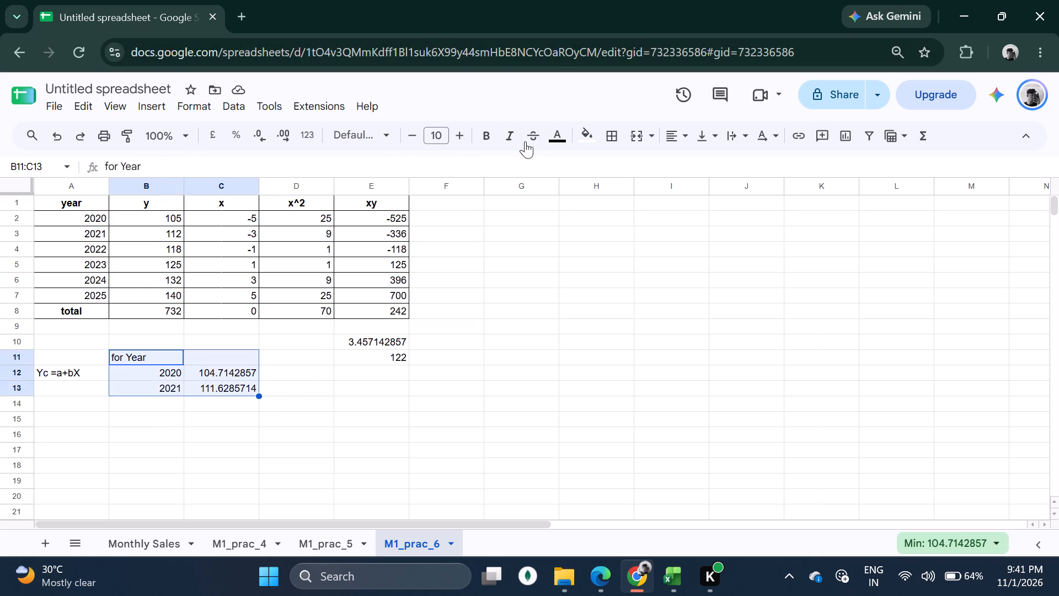
click(680, 141)
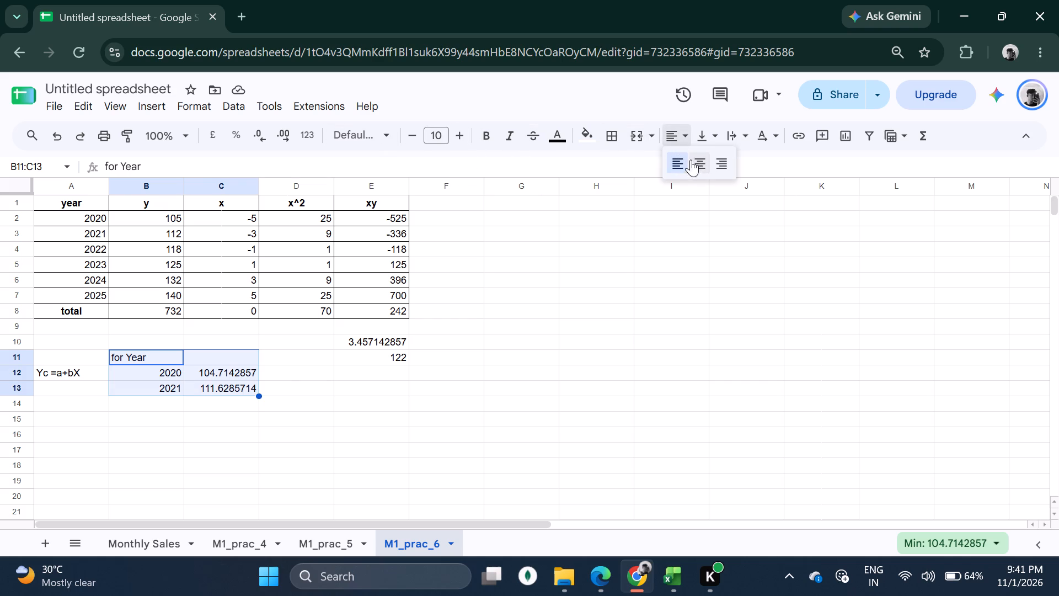
click(694, 164)
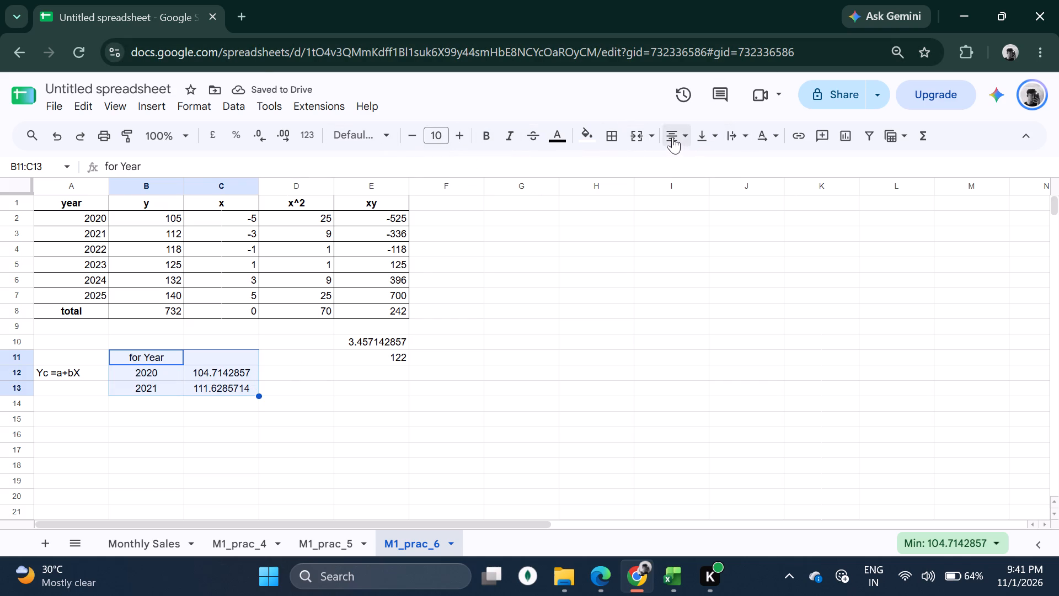
click(606, 131)
click(616, 163)
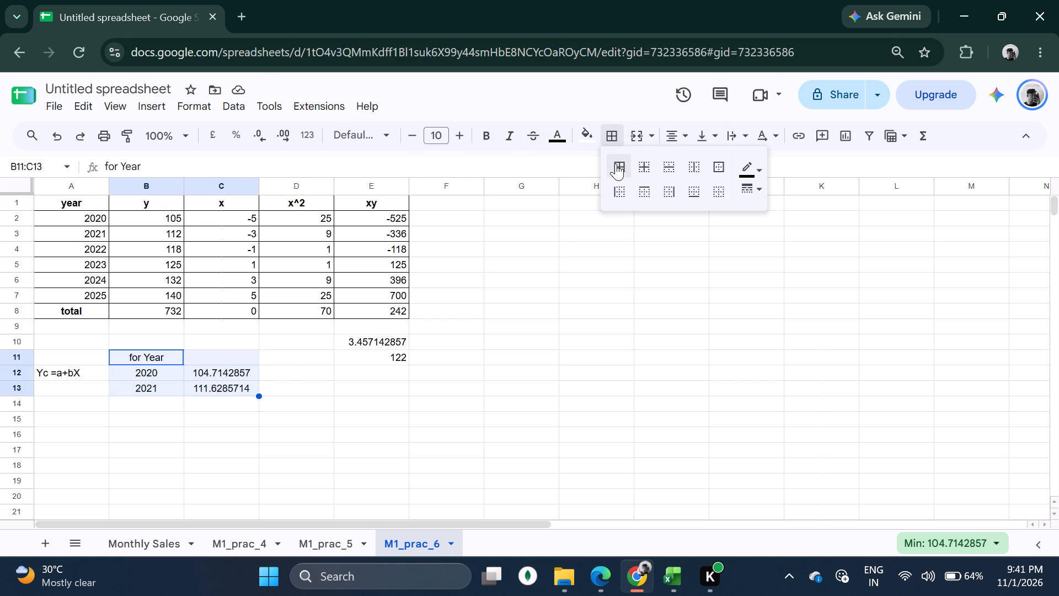
click(571, 271)
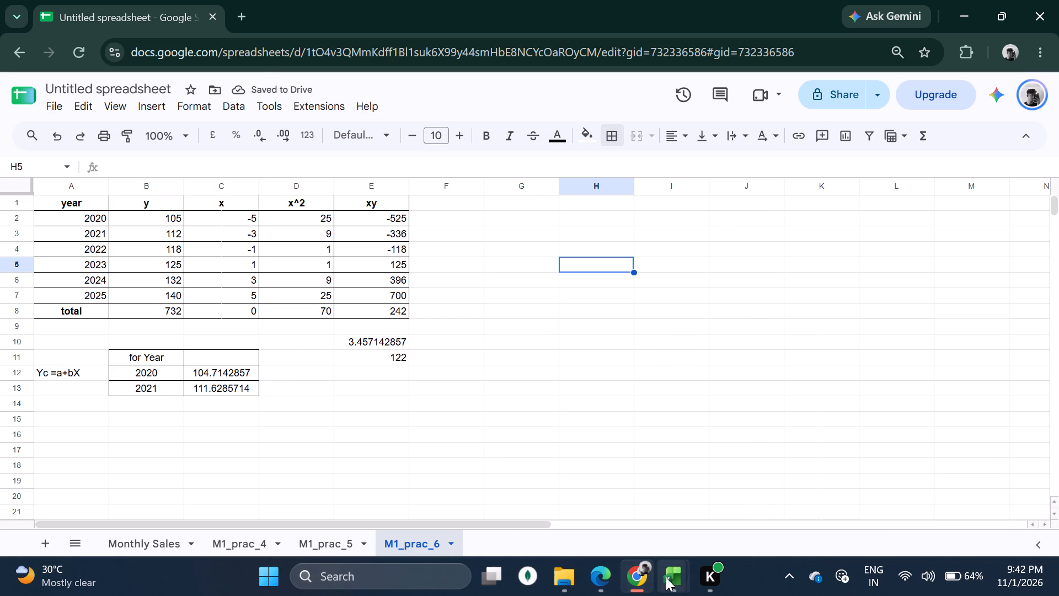
Switch to the Practical No 6 PDF in Edge and read Step 11 on calculating trend values, including its Excel formula.
click(598, 576)
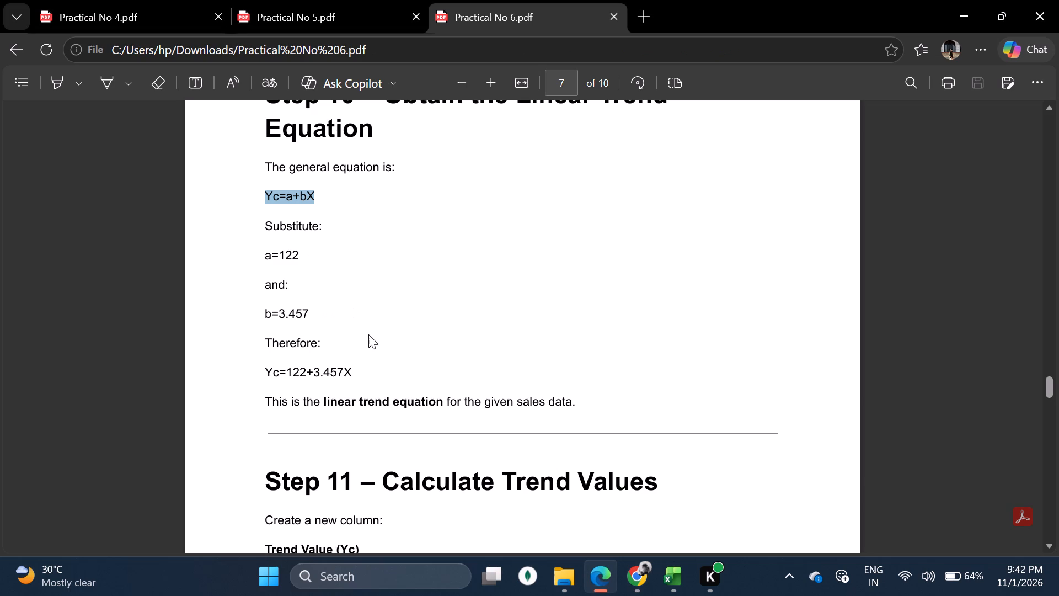
scroll(368, 334, down, 4)
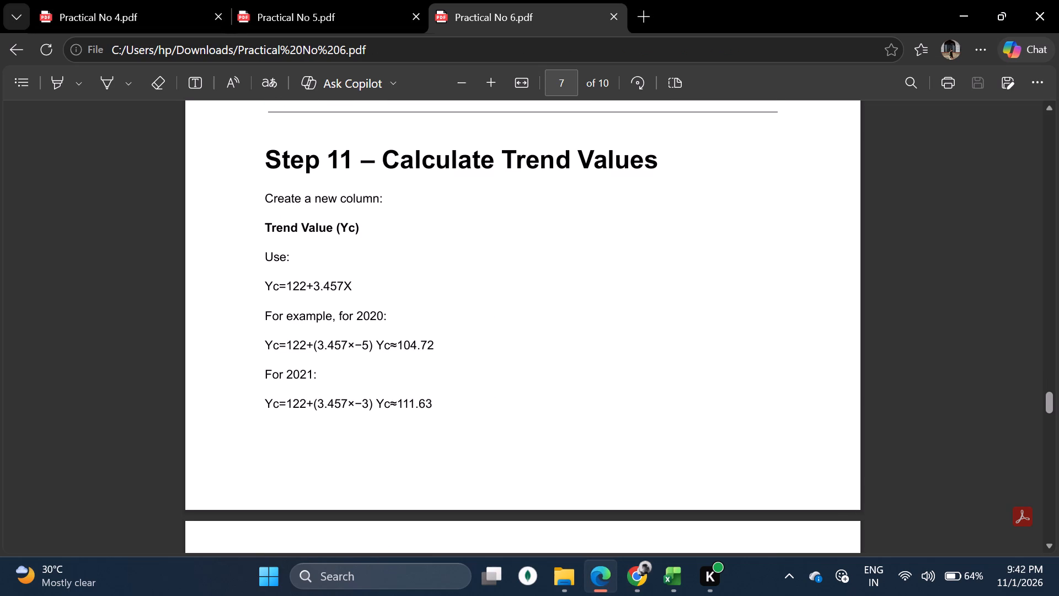
drag(258, 217, 422, 216)
click(396, 272)
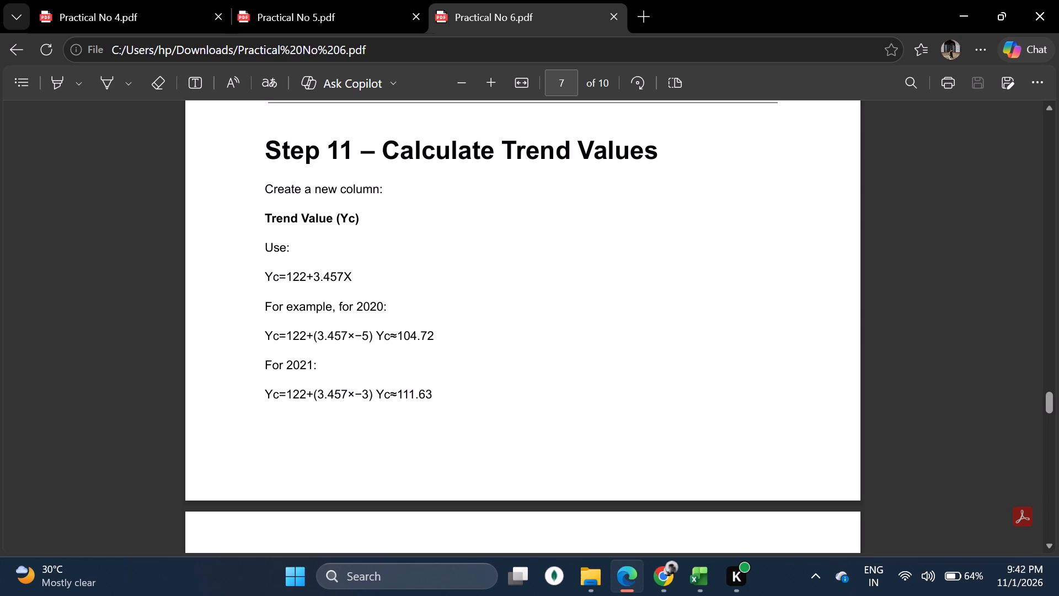
click(654, 587)
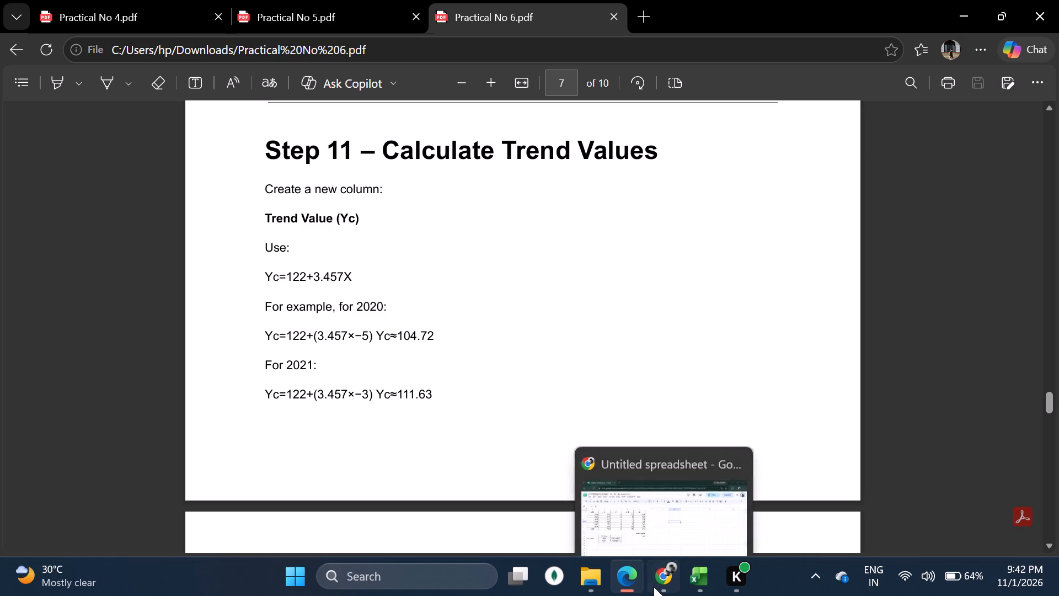
click(612, 581)
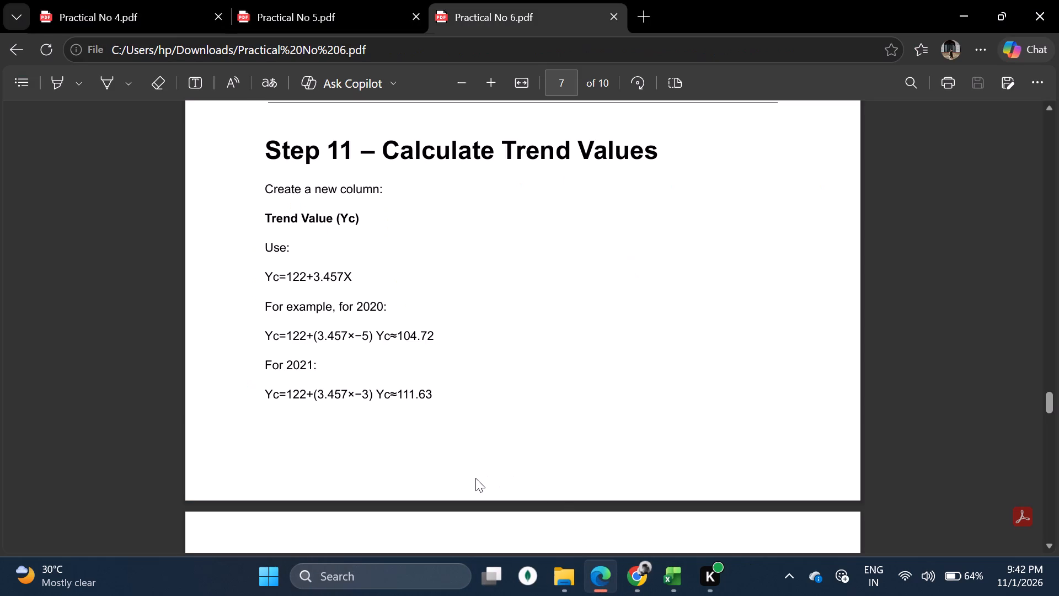
click(633, 563)
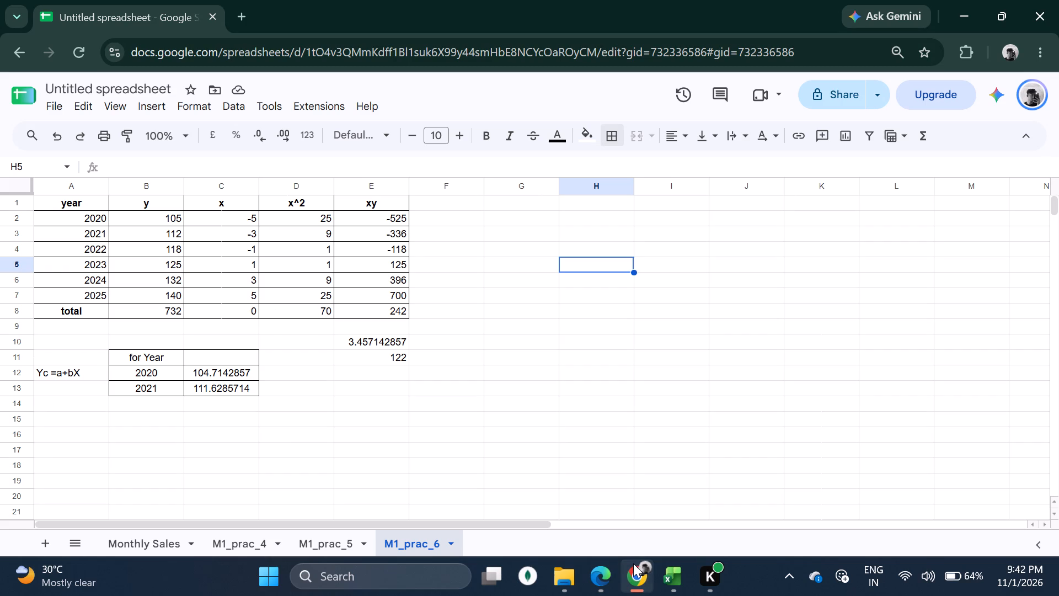
click(617, 583)
scroll(359, 428, down, 1)
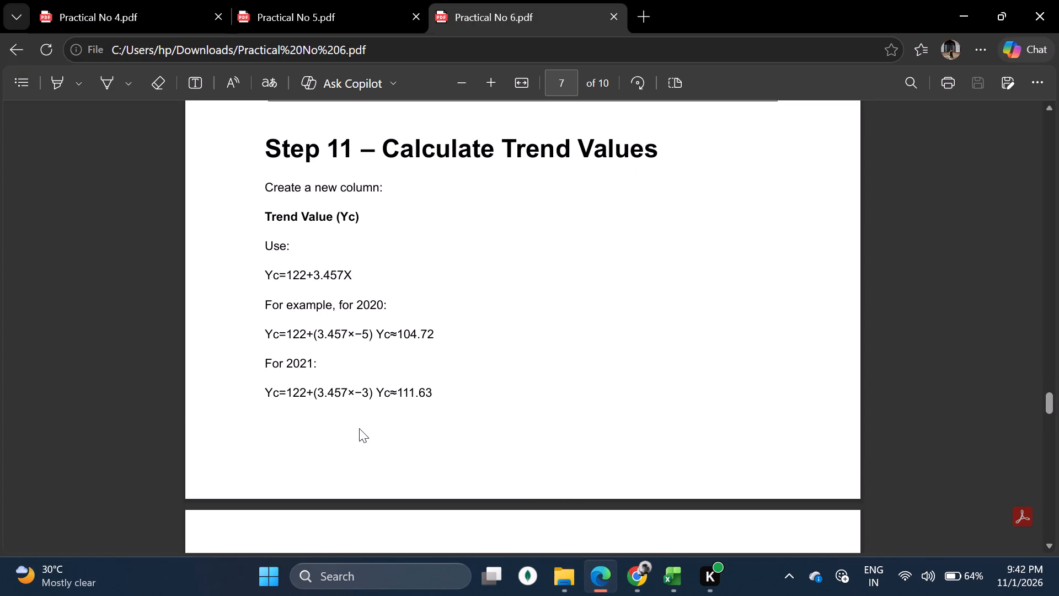
scroll(359, 428, down, 3)
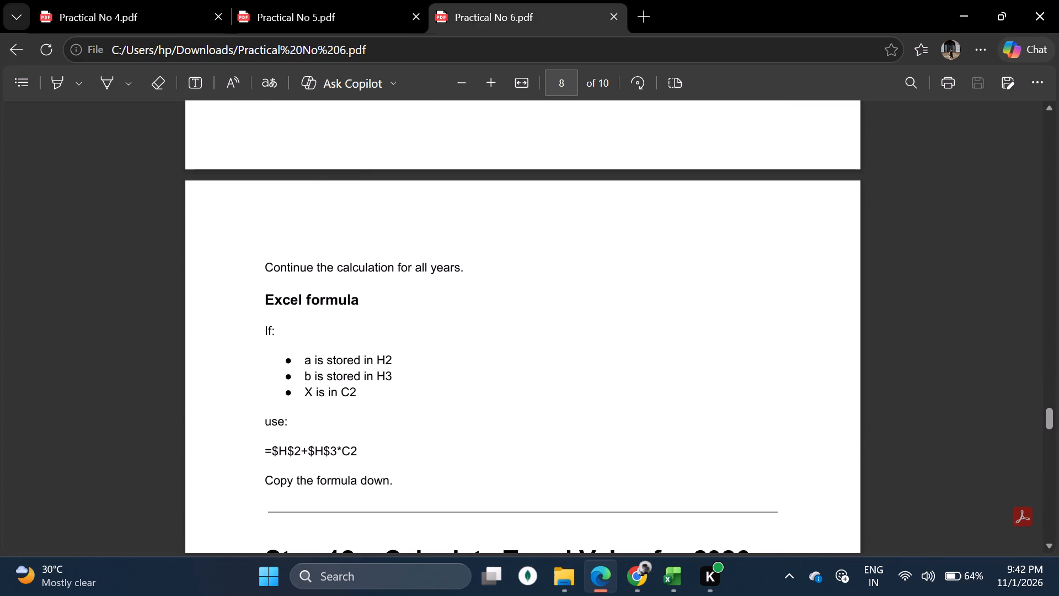
Back in the Google Sheet in Chrome, make the a and b references absolute in cell C13, giving =$E$11+$E$10*C3.
click(637, 577)
click(231, 356)
click(228, 380)
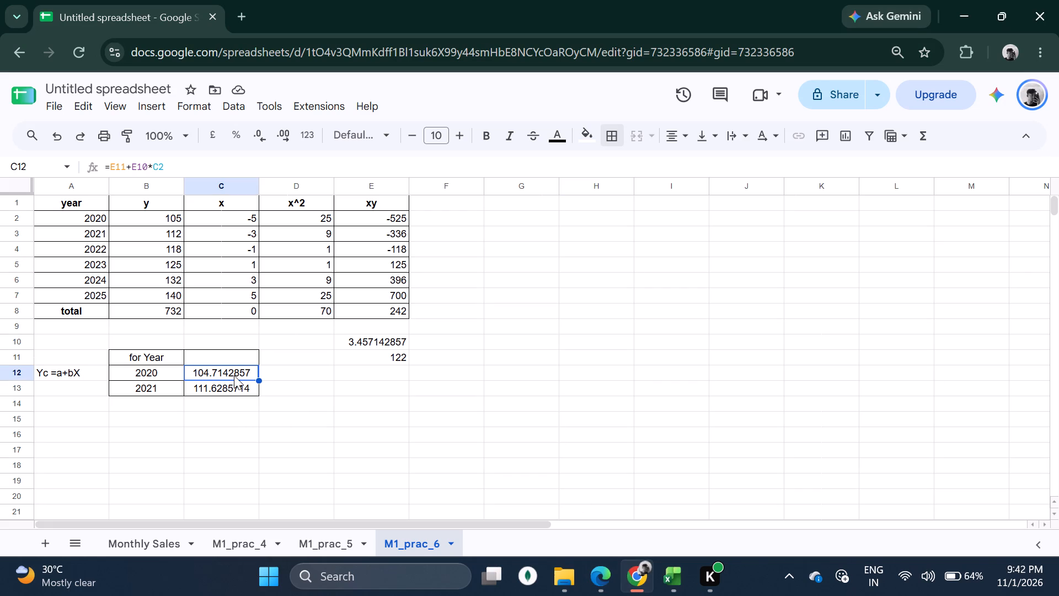
double_click(234, 375)
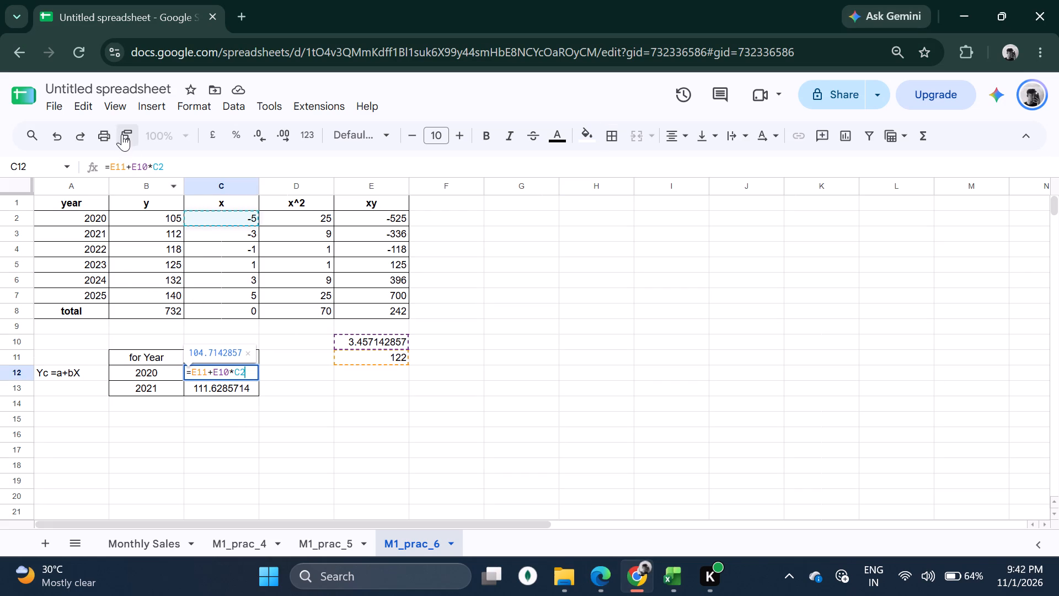
click(226, 385)
double_click(218, 387)
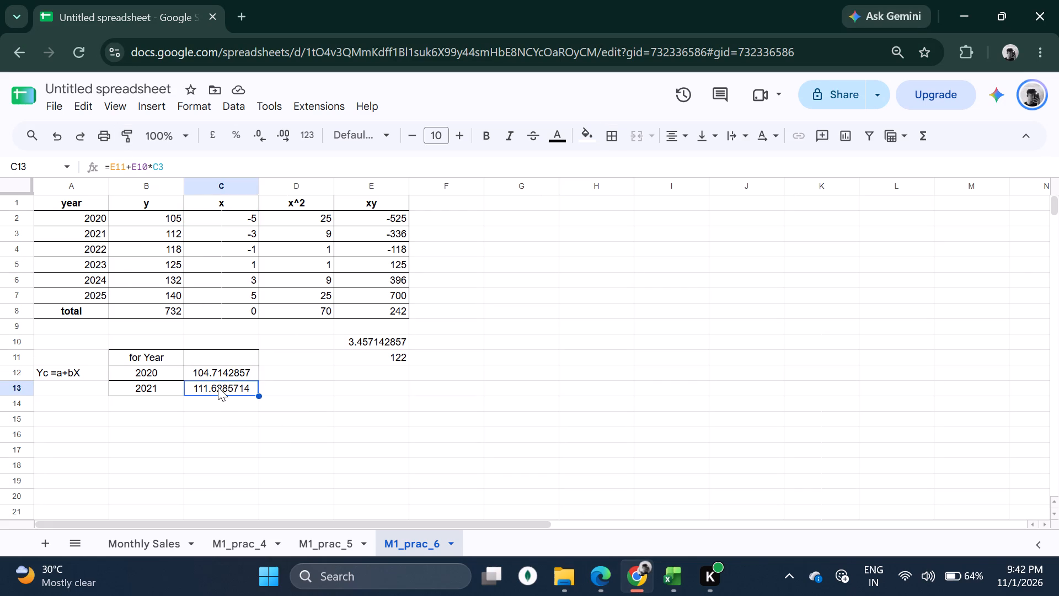
click(116, 167)
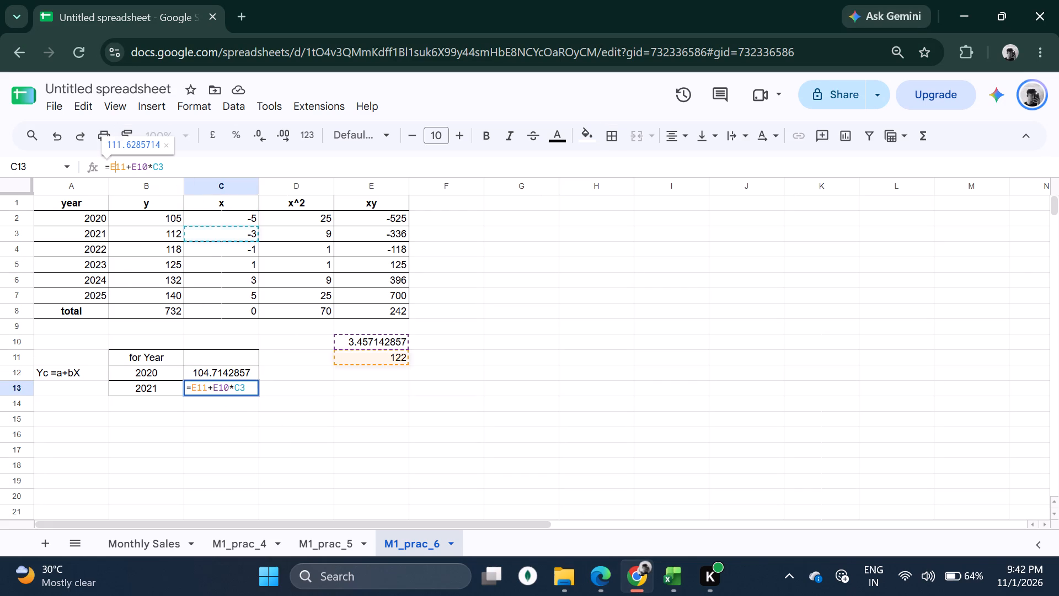
key(Left)
key(shift+dollar)
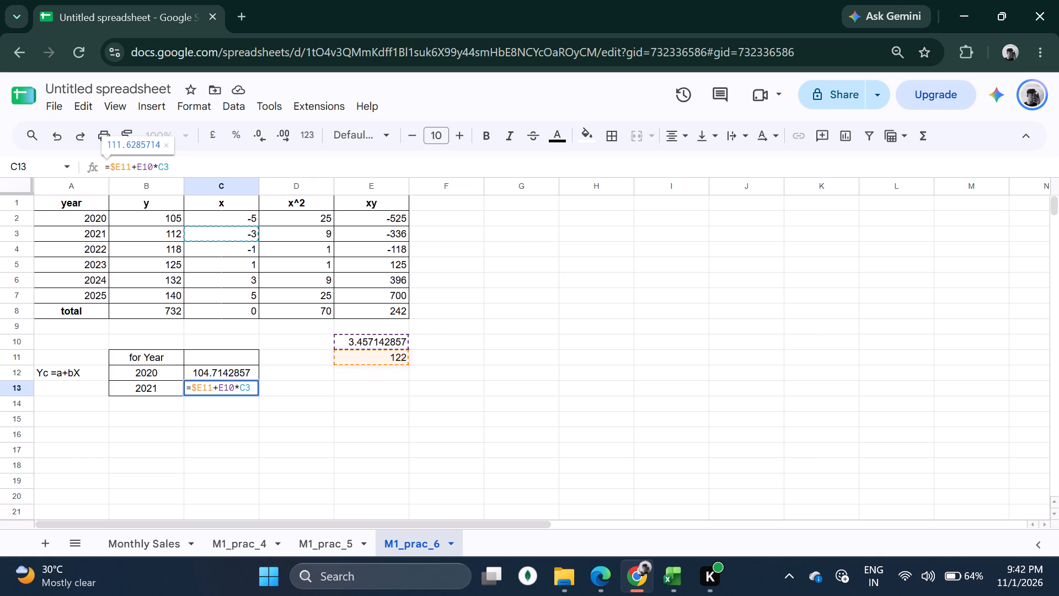
key(Right)
key(shift+dollar)
key(Right)
key(Right)
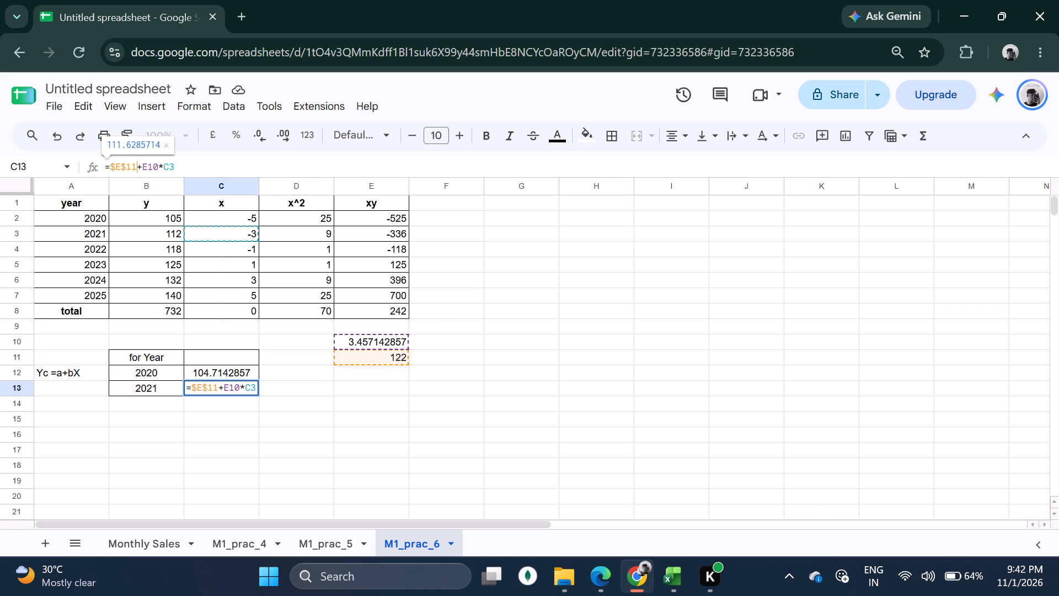
key(Right)
key(shift+dollar)
key(Right)
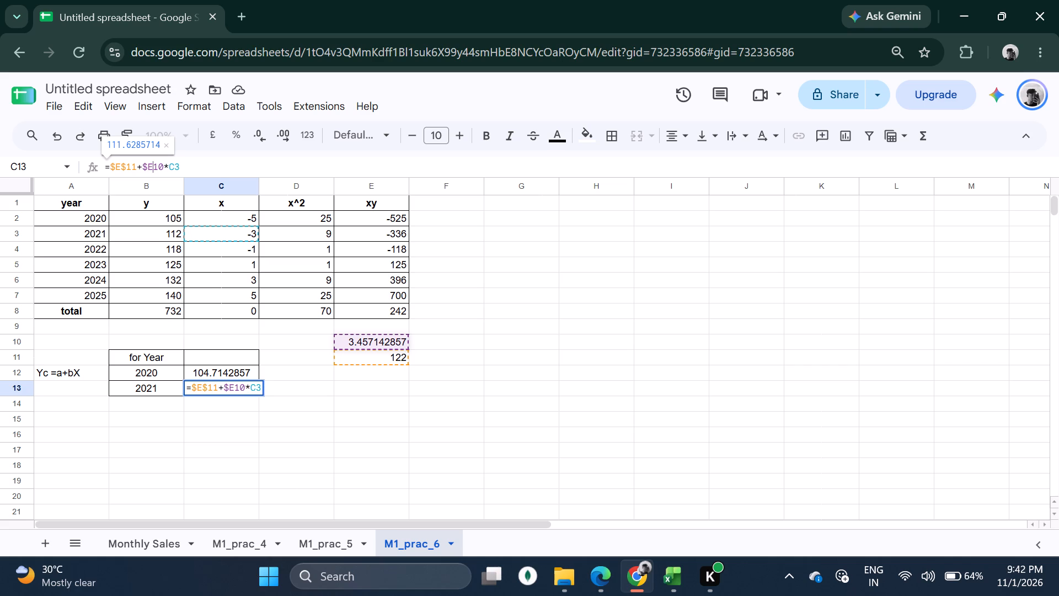
key(shift+dollar)
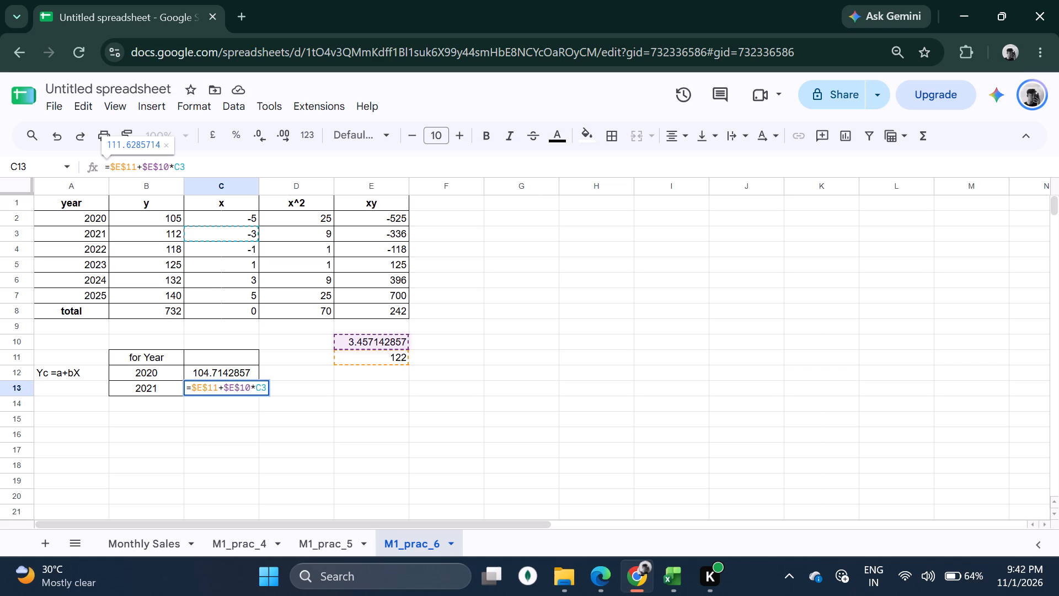
click(201, 164)
key(Return)
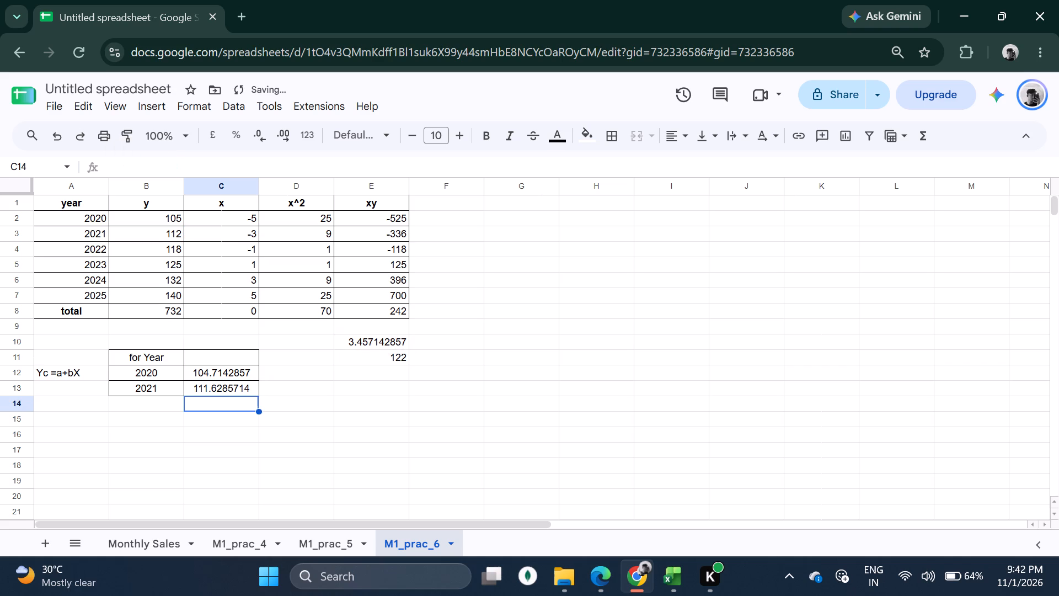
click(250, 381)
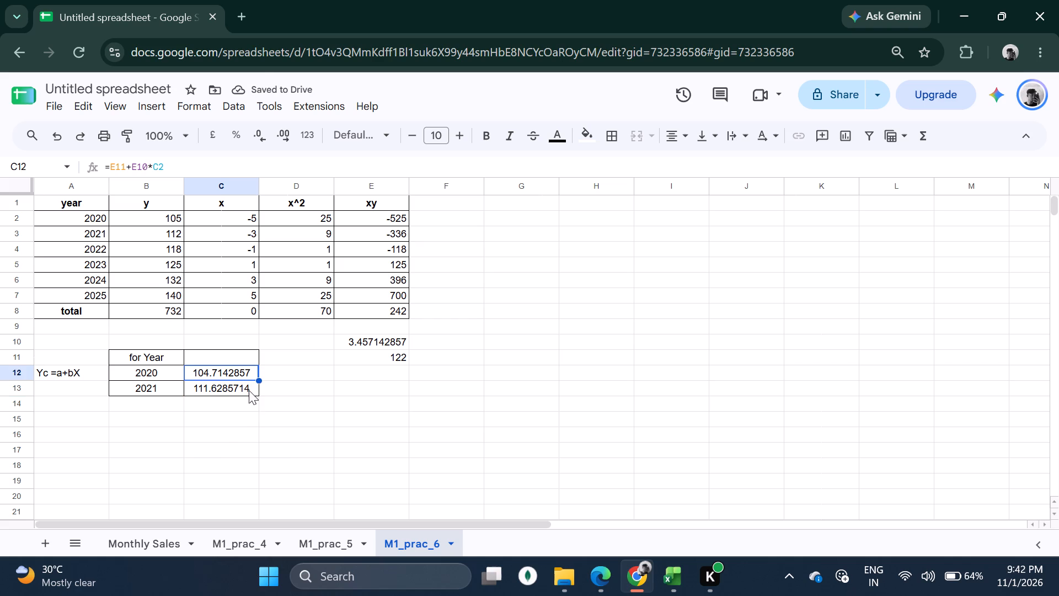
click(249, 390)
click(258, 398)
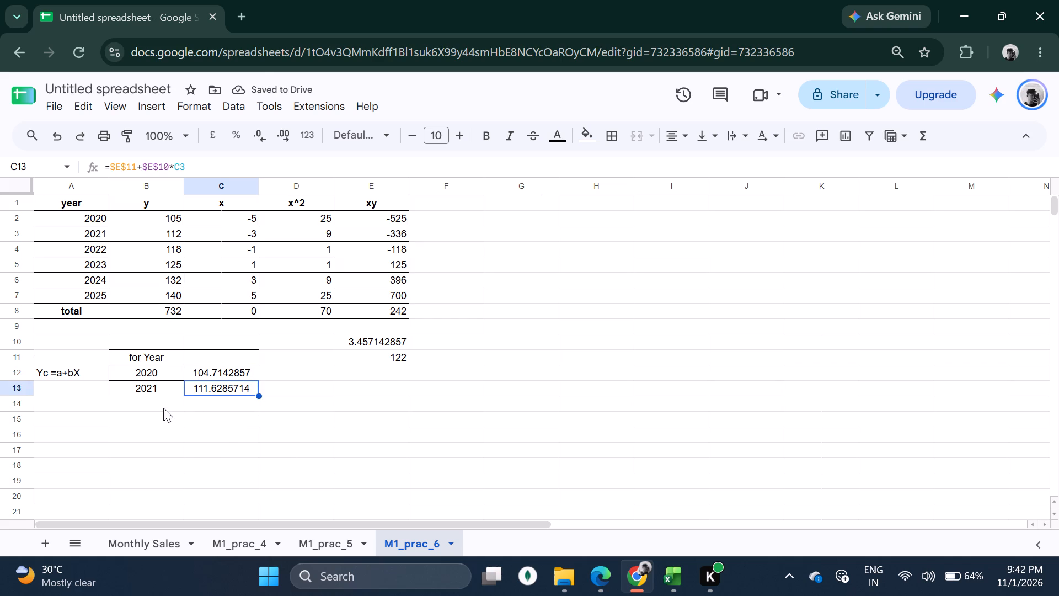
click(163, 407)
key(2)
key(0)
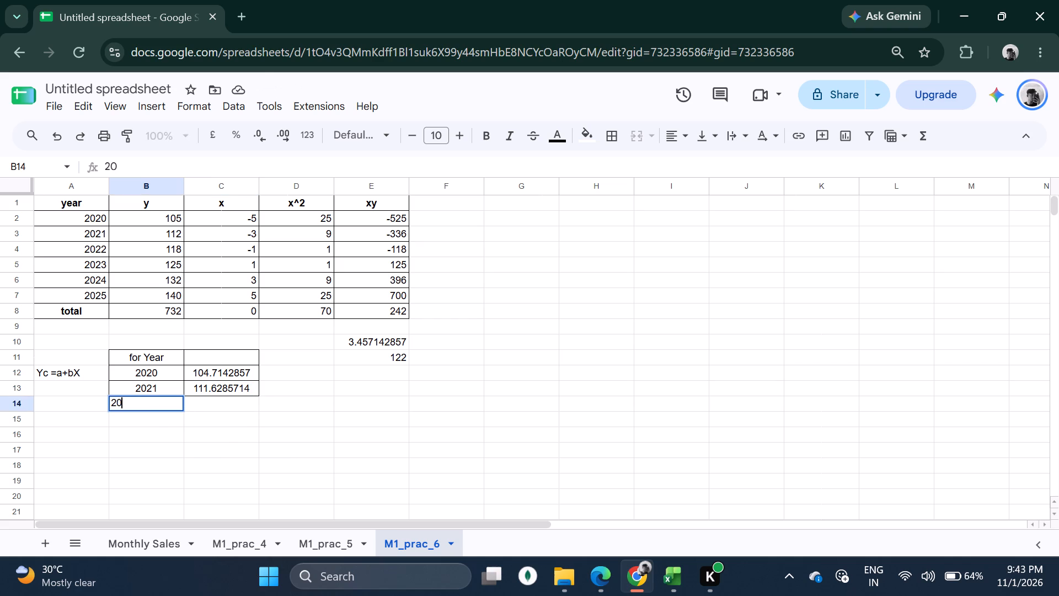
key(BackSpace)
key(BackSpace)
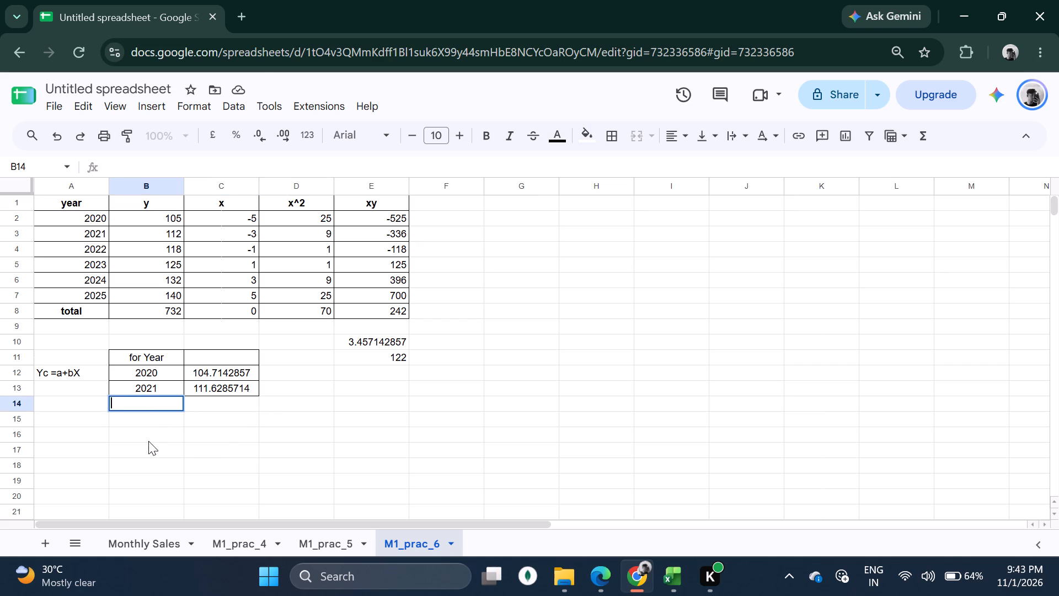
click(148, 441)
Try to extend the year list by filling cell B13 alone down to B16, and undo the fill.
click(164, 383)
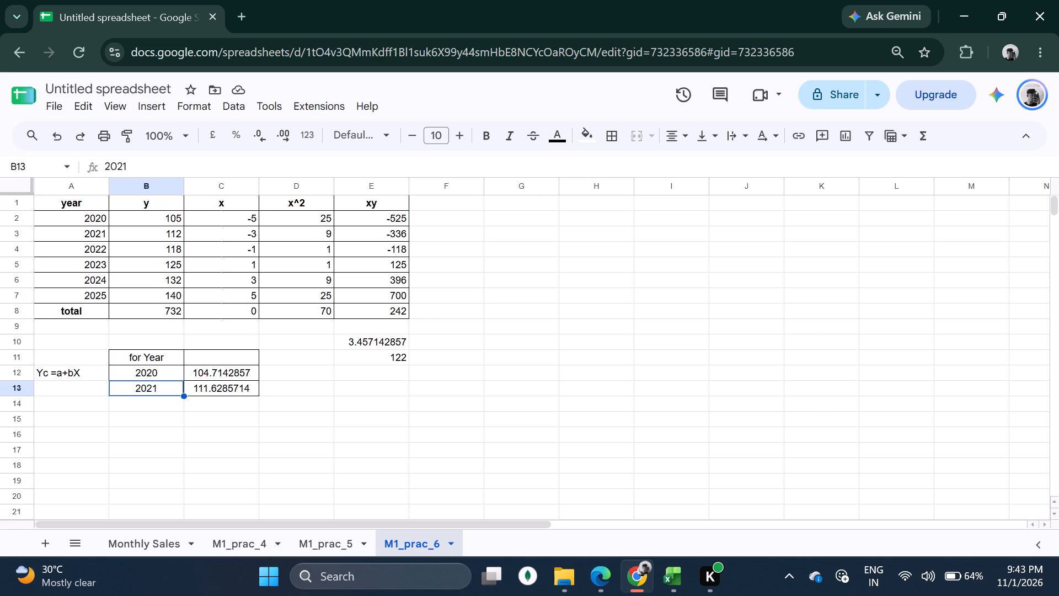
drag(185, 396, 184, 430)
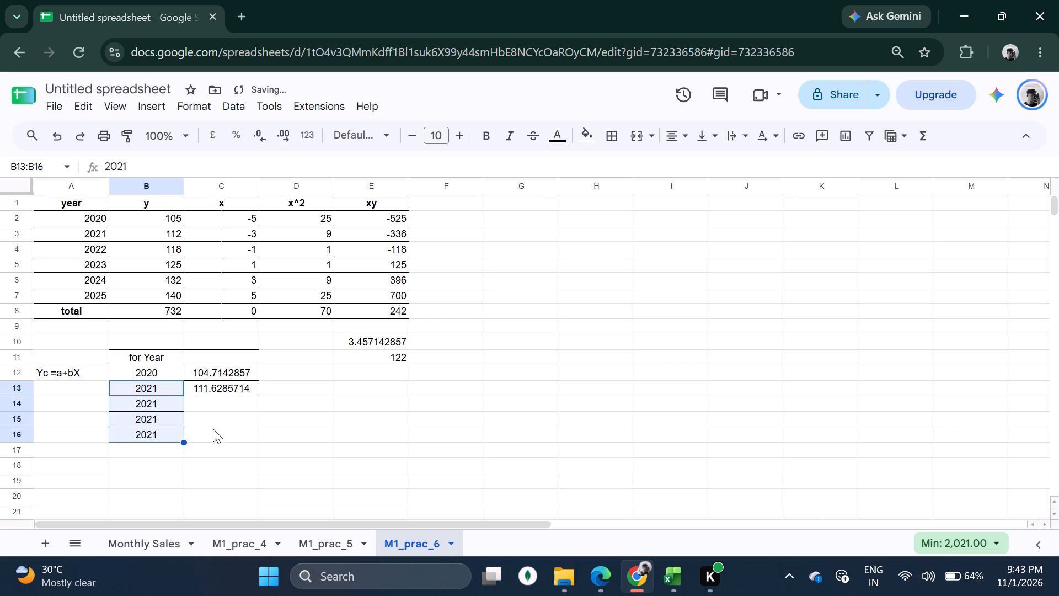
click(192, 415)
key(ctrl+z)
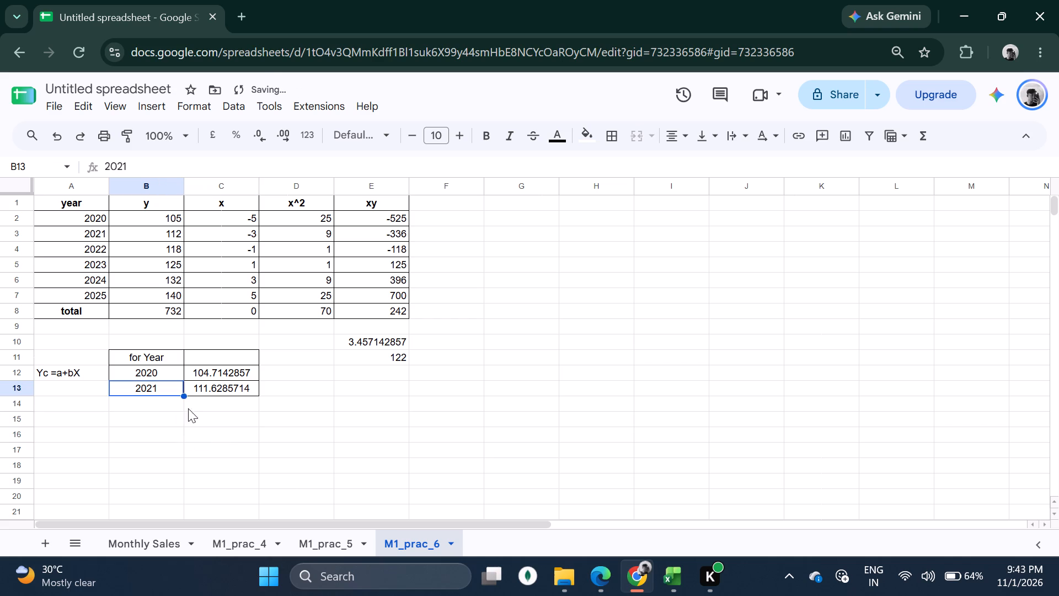
Extend the year series from B12:B13 down to B17, adding the years 2022 to 2025.
click(166, 376)
drag(168, 377, 169, 386)
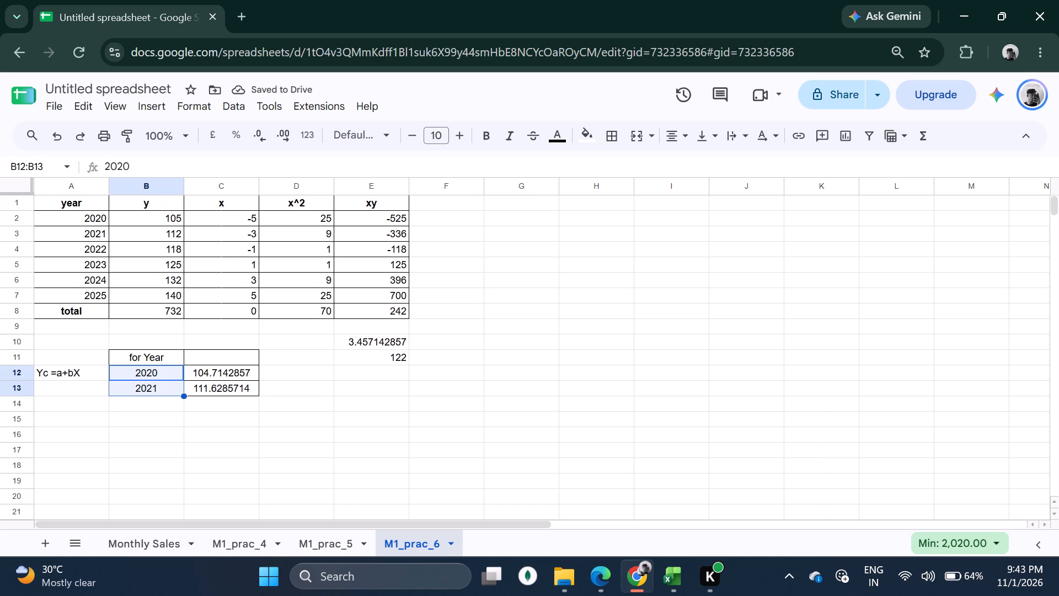
drag(182, 395, 183, 446)
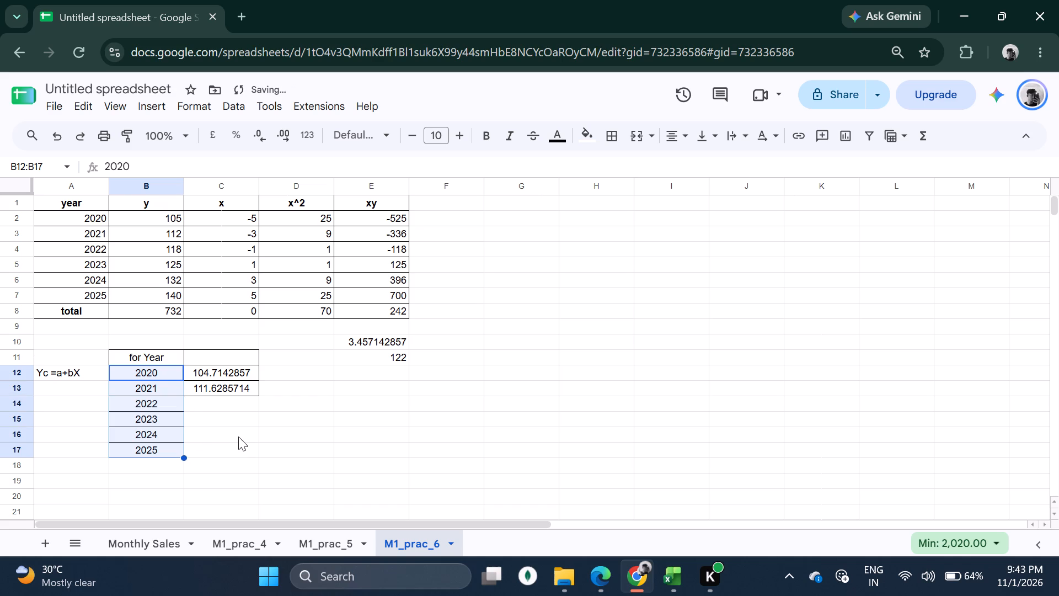
Fill the absolute-reference trend formula in C13 down to C17 for the years 2022 to 2025.
click(238, 437)
click(234, 396)
click(236, 408)
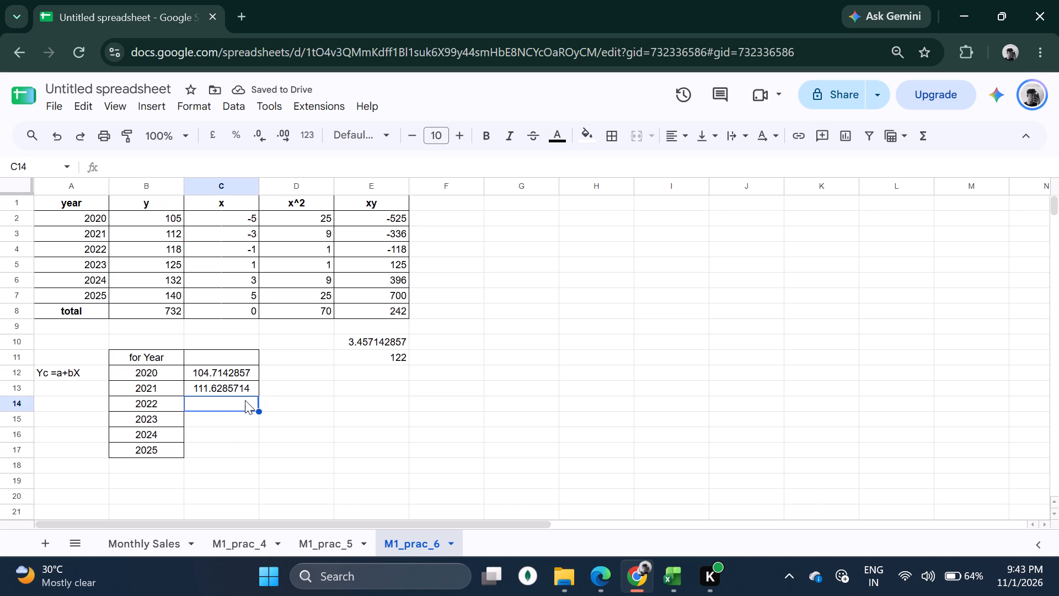
click(244, 393)
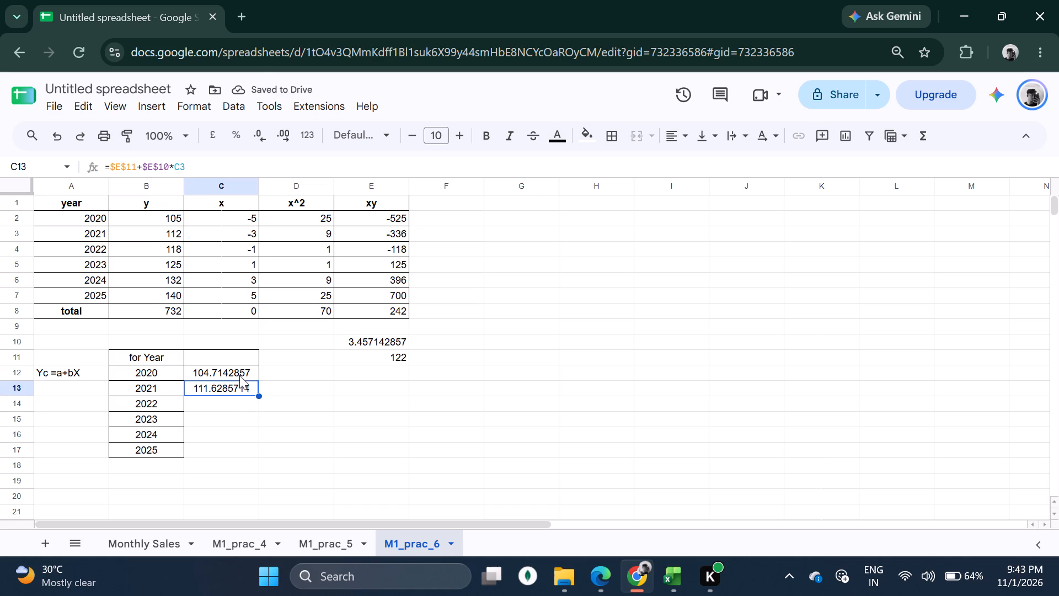
double_click(258, 396)
click(302, 411)
click(490, 412)
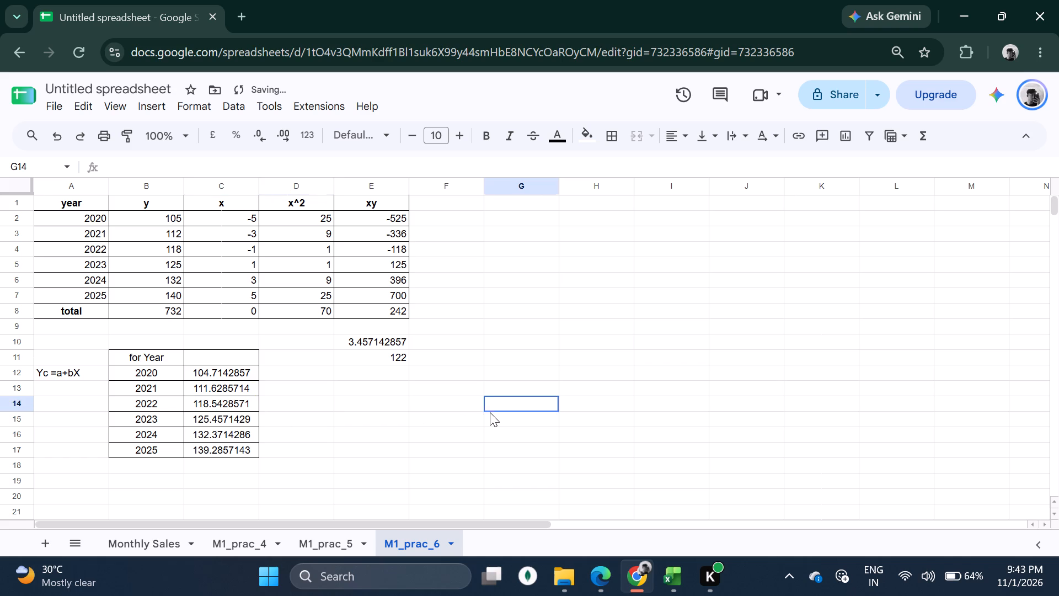
click(600, 424)
click(565, 336)
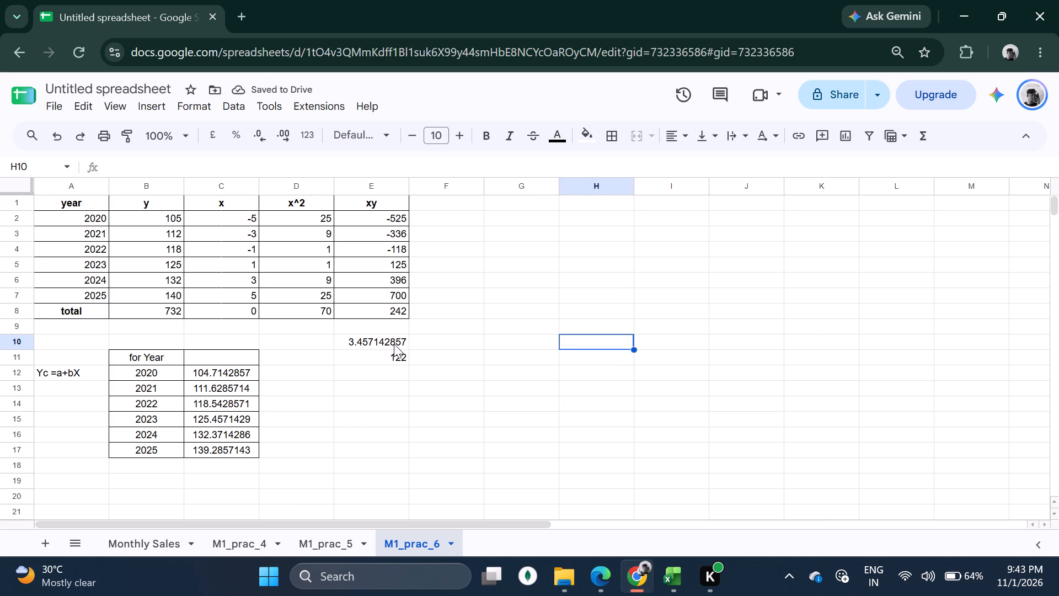
Apply borders to all sides of the b and a value cells E10:E11.
drag(367, 336, 373, 363)
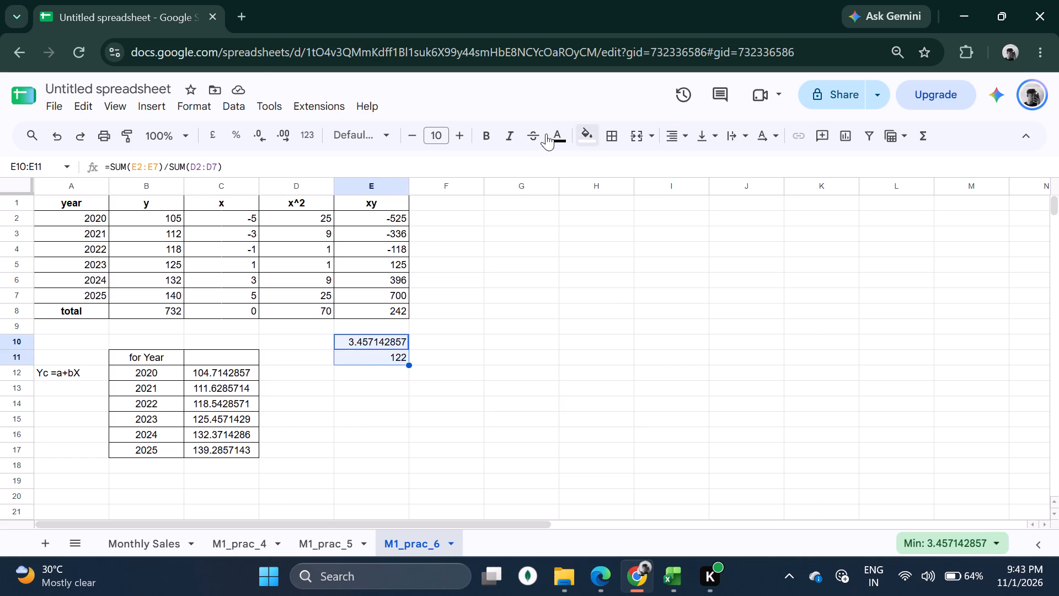
click(614, 131)
click(615, 169)
click(587, 247)
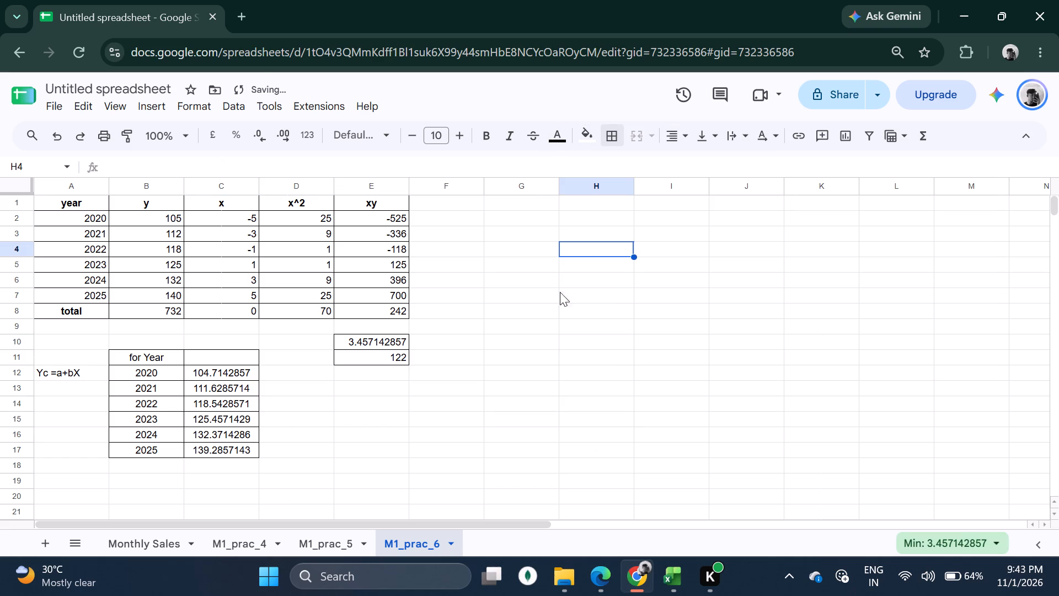
Move the Yc =a+bX label from cell A12 to A11, beside the for Year heading.
click(85, 382)
click(82, 376)
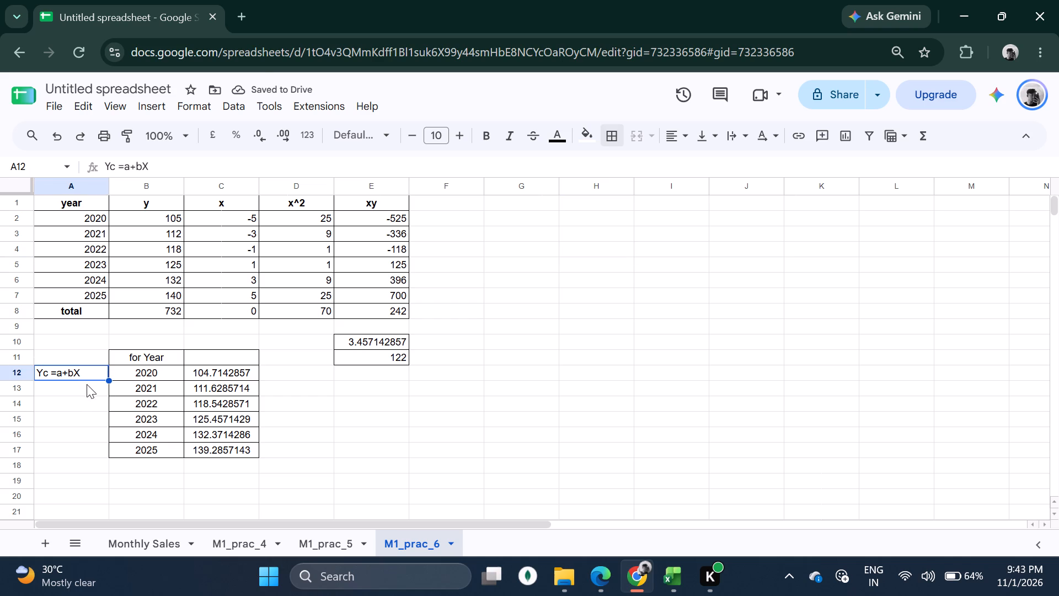
key(ctrl+x)
click(72, 347)
key(ctrl+v)
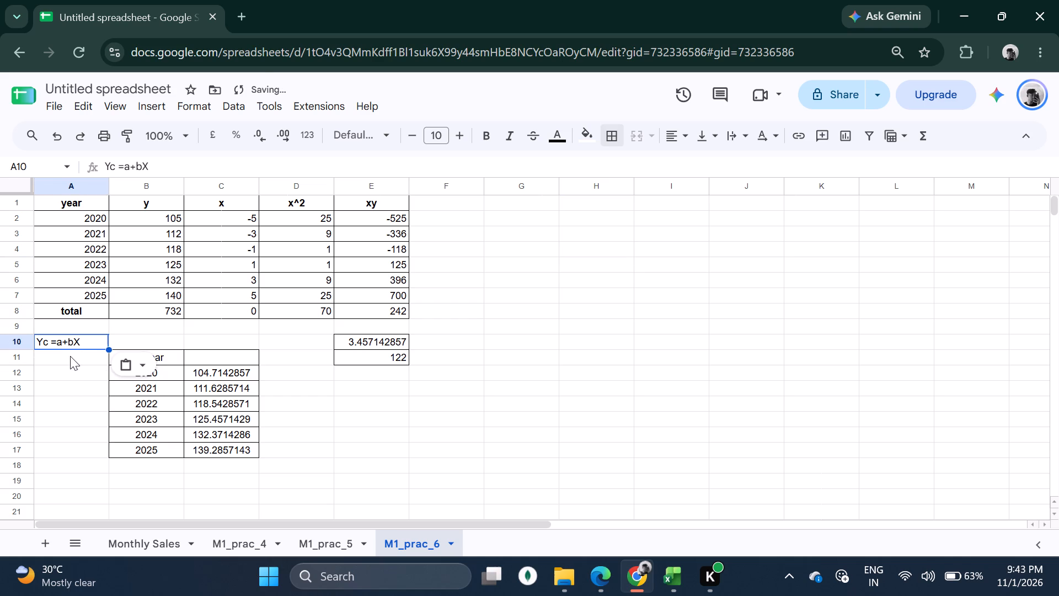
key(ctrl+x)
click(73, 356)
key(ctrl+v)
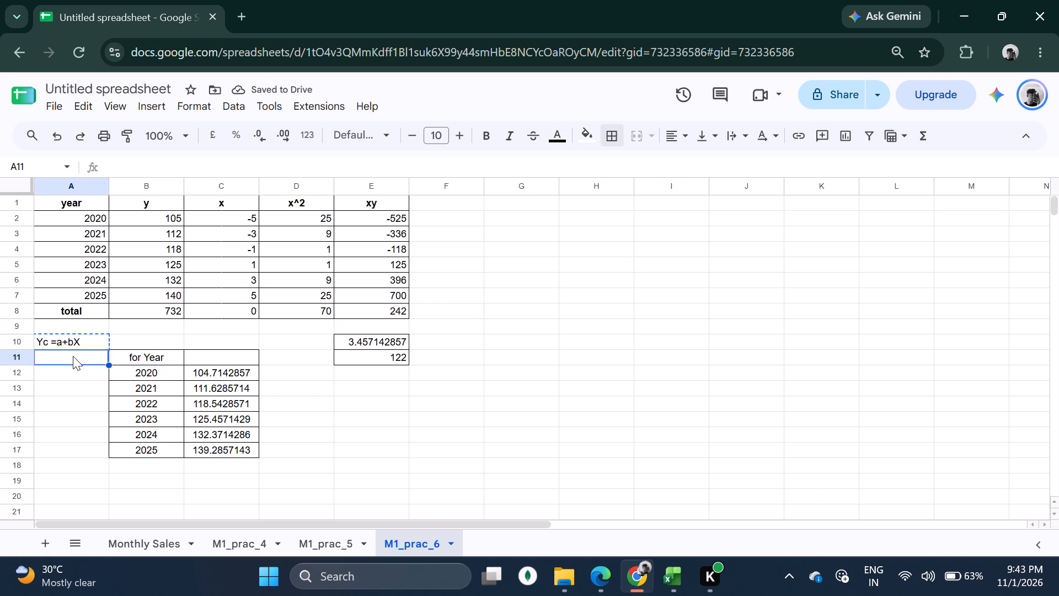
Apply borders to all sides of the Yc =a+bX label cell A11.
click(616, 137)
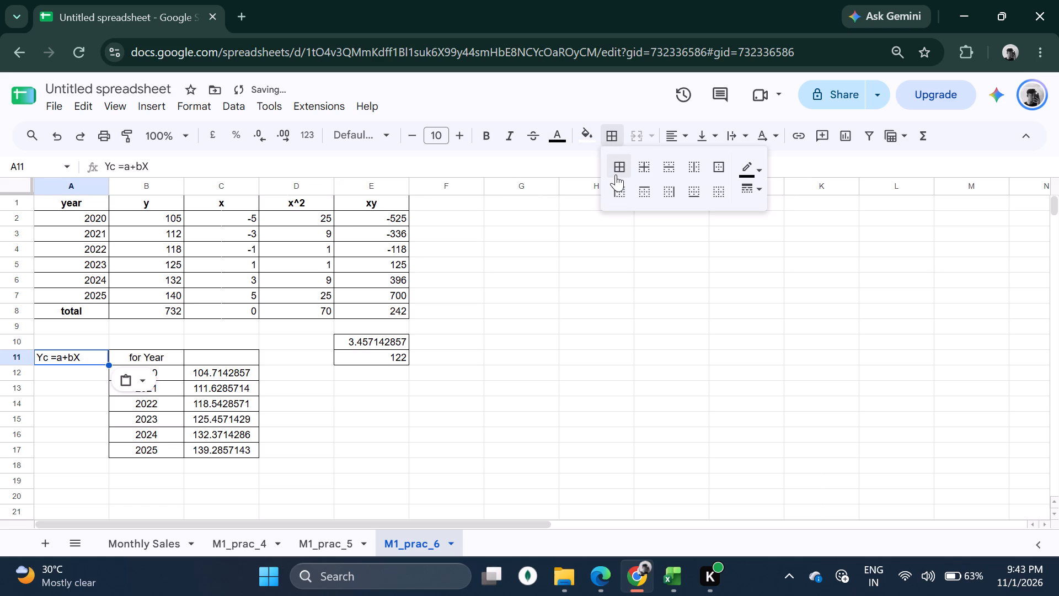
click(616, 174)
click(544, 271)
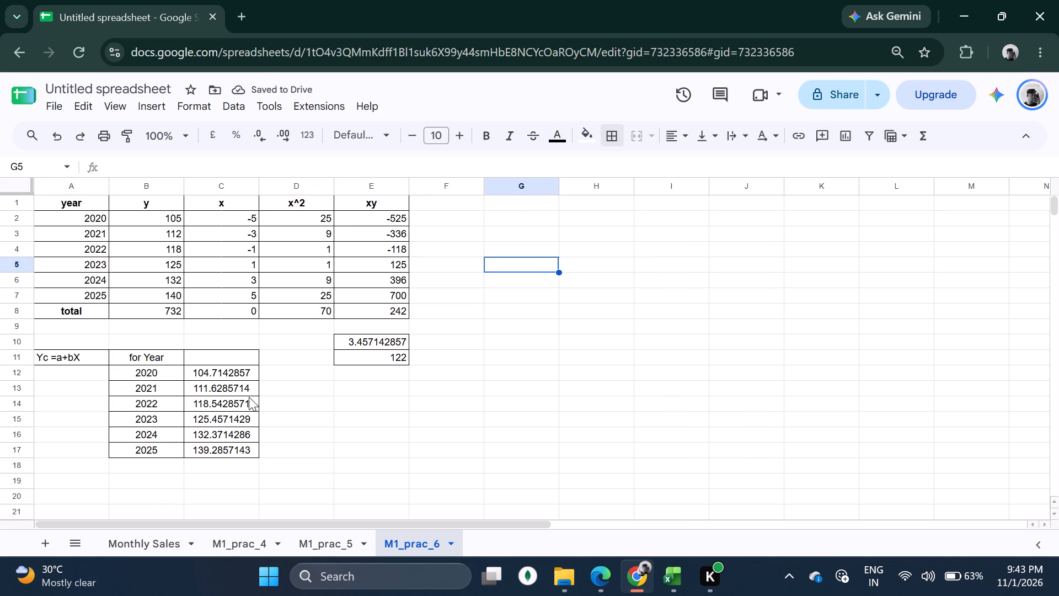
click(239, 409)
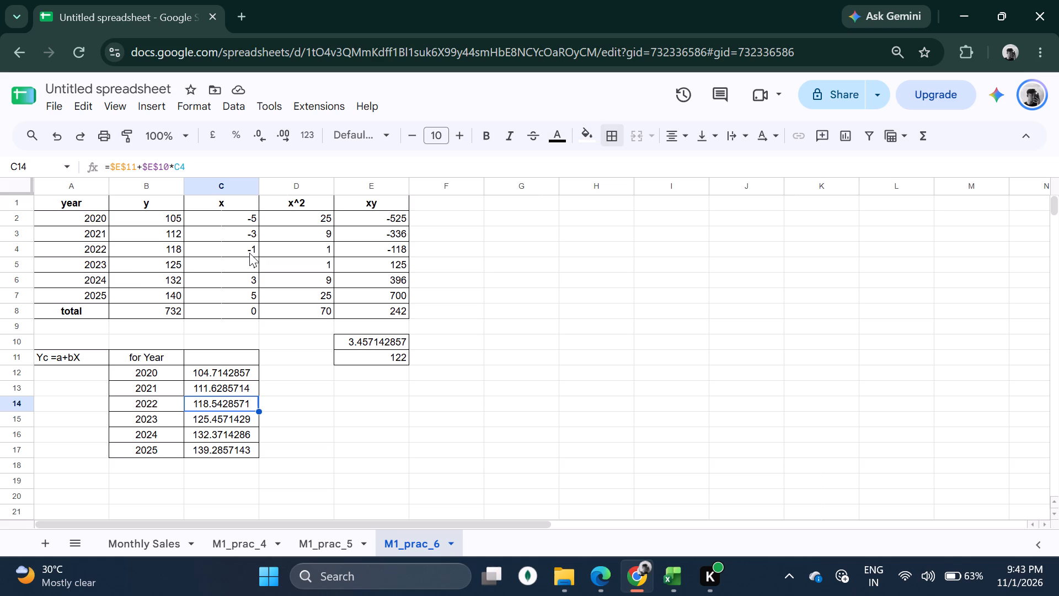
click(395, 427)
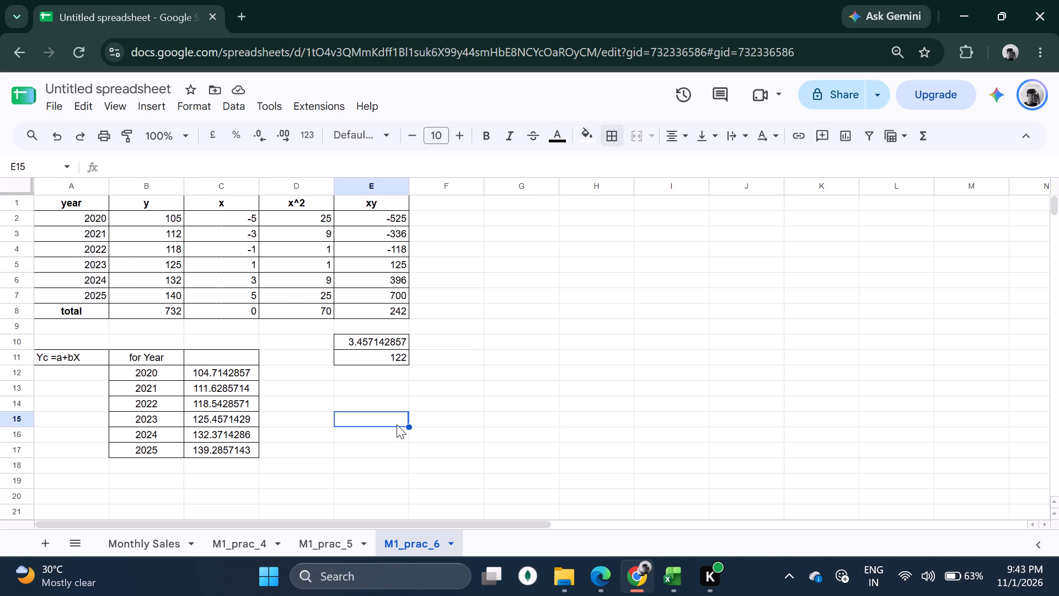
Switch to the Practical No 6 PDF in Edge and read Step 12 on calculating the 2026 trend value, including its coded X and Yc formula.
click(602, 571)
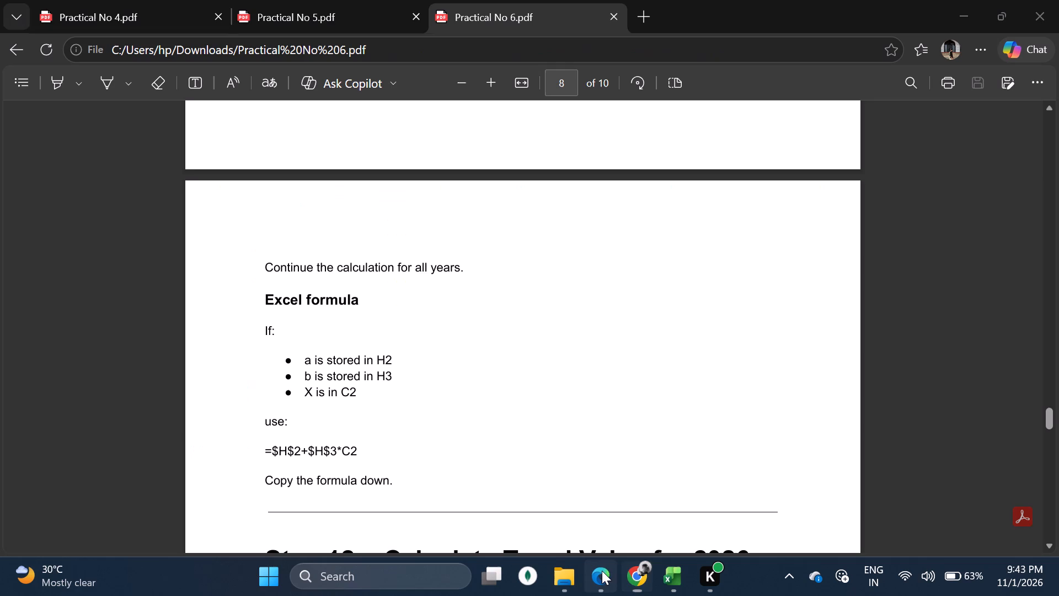
scroll(400, 339, down, 2)
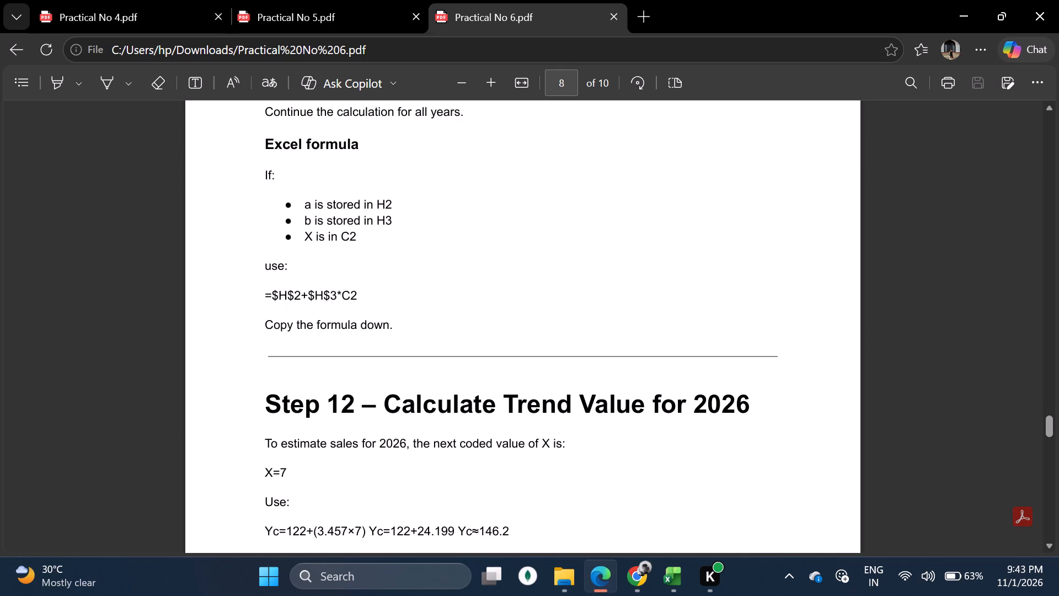
drag(236, 308, 352, 312)
drag(352, 312, 377, 315)
scroll(474, 339, down, 2)
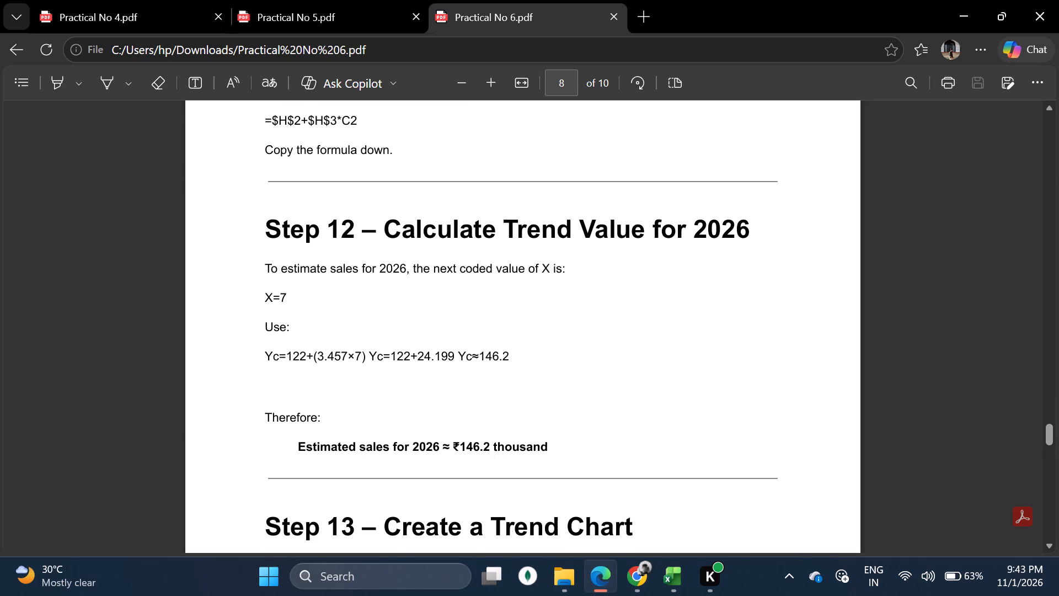
drag(266, 274, 417, 279)
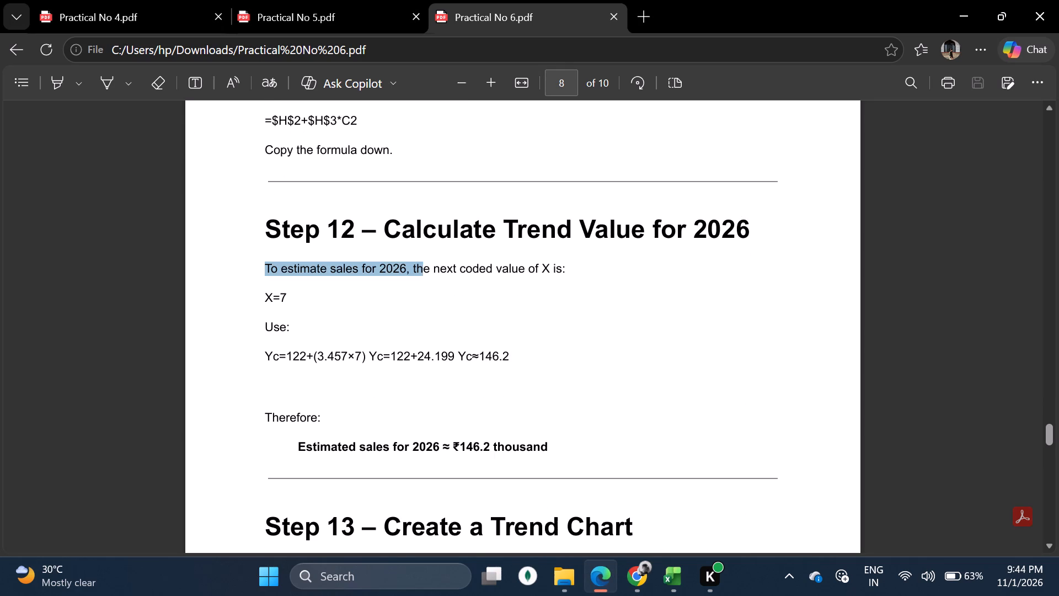
drag(417, 279, 411, 276)
click(526, 297)
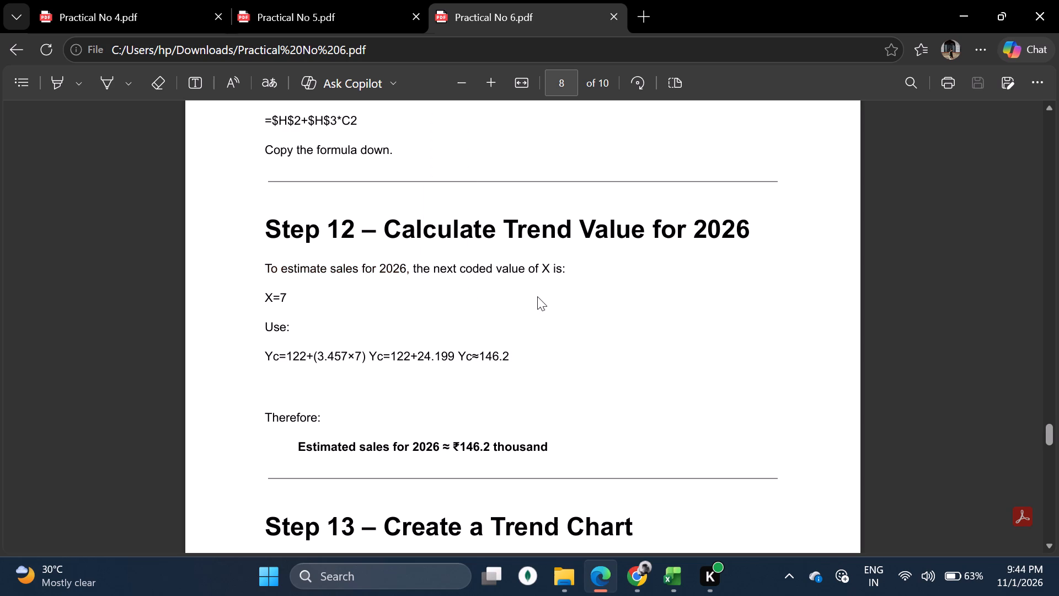
drag(570, 273, 550, 266)
click(577, 361)
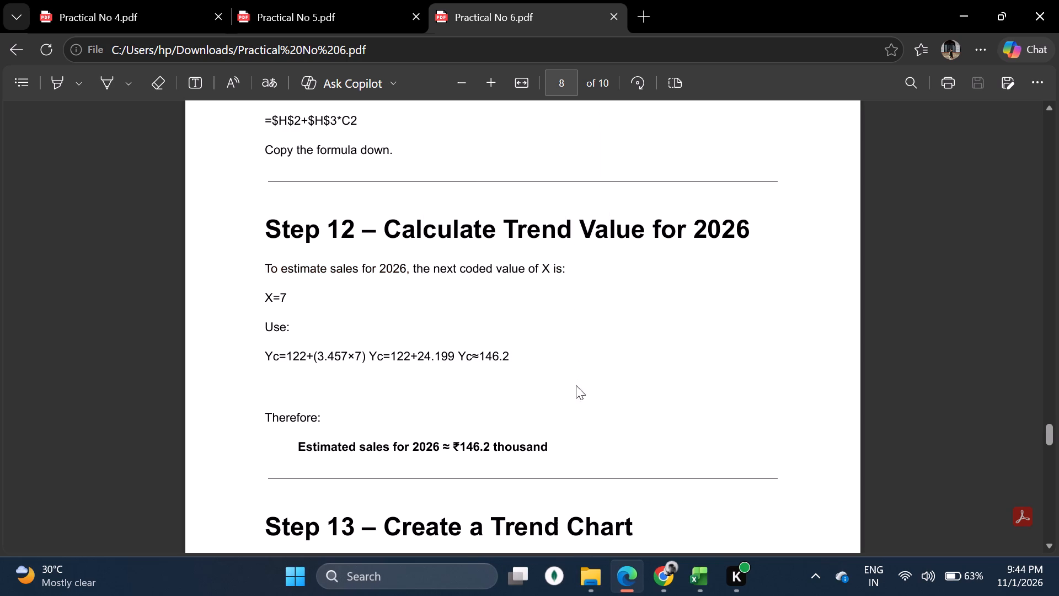
click(648, 567)
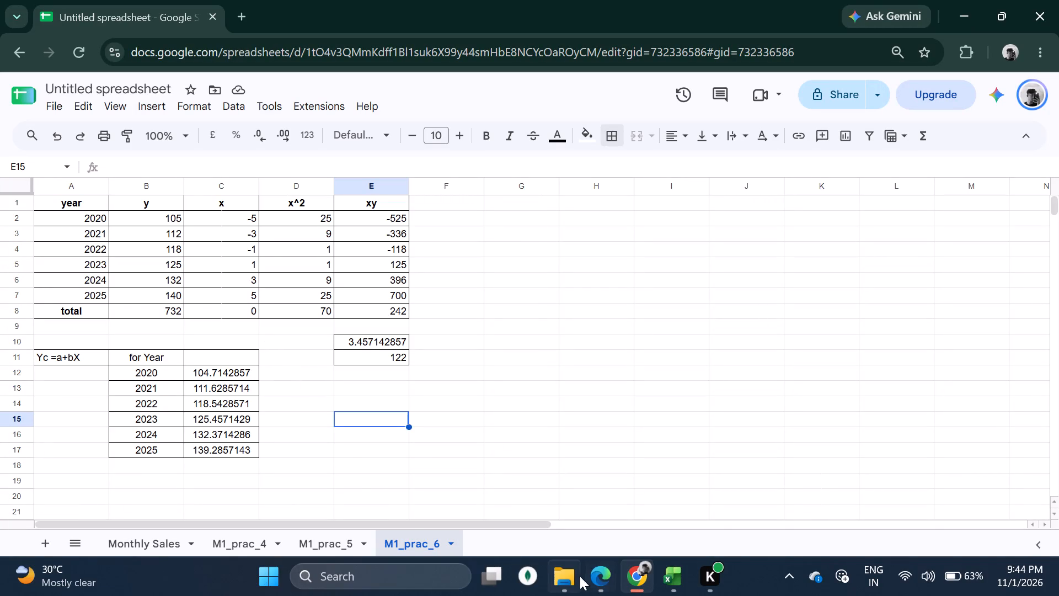
click(606, 574)
click(595, 569)
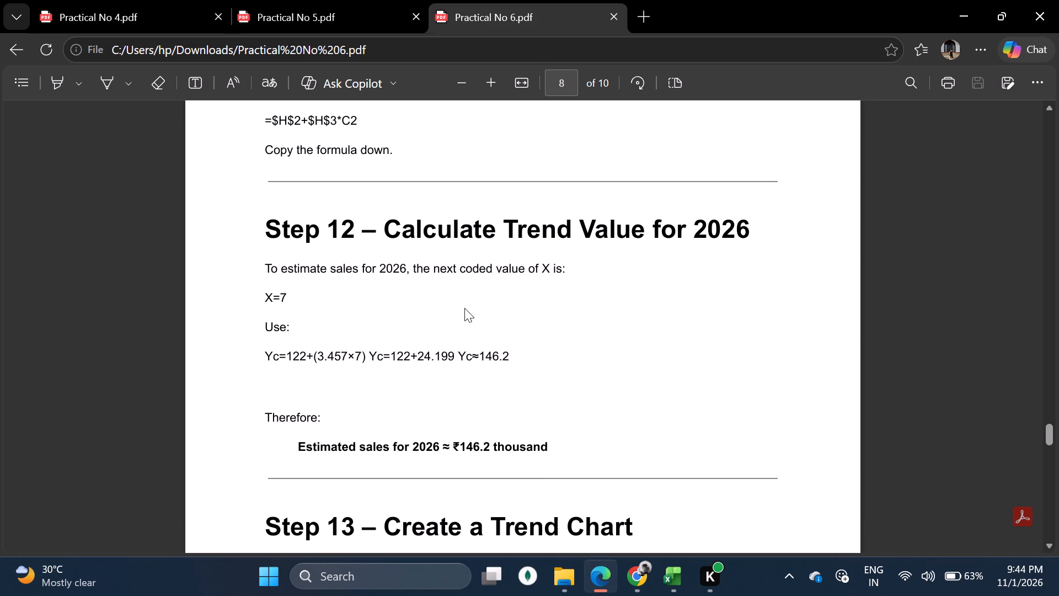
drag(286, 301, 264, 302)
drag(382, 301, 388, 307)
click(312, 393)
drag(288, 358, 344, 358)
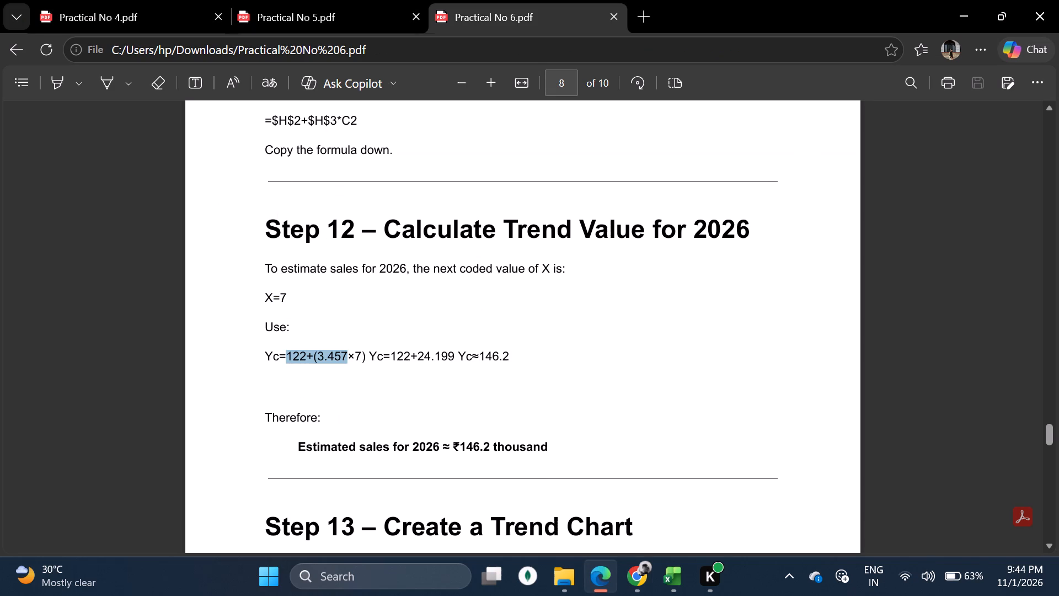
drag(344, 358, 345, 358)
click(368, 391)
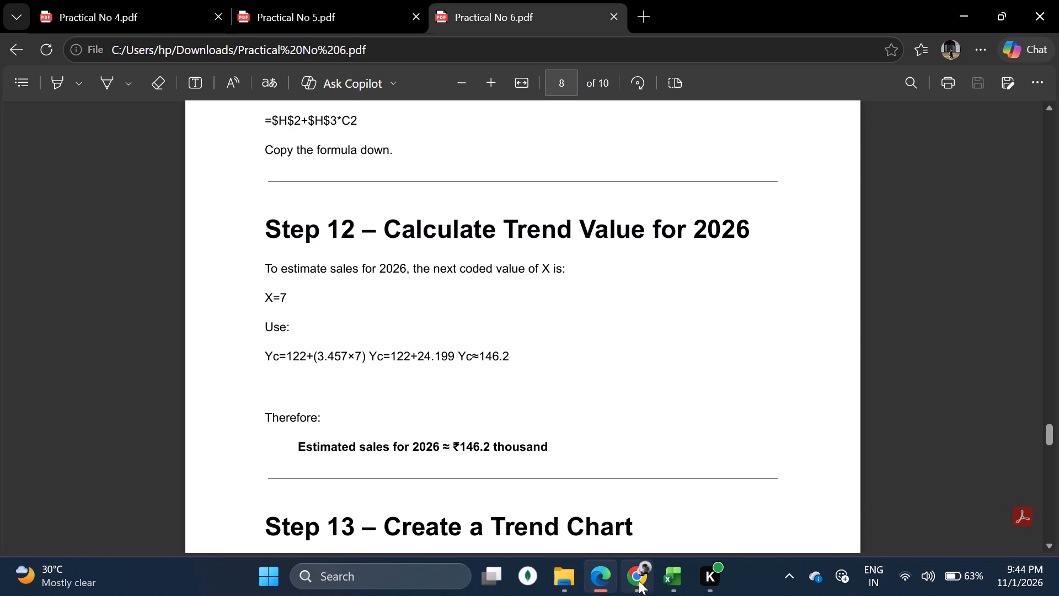
Switch back to the spreadsheet in Chrome and insert one blank row above the total row in M1_prac_6.
click(640, 581)
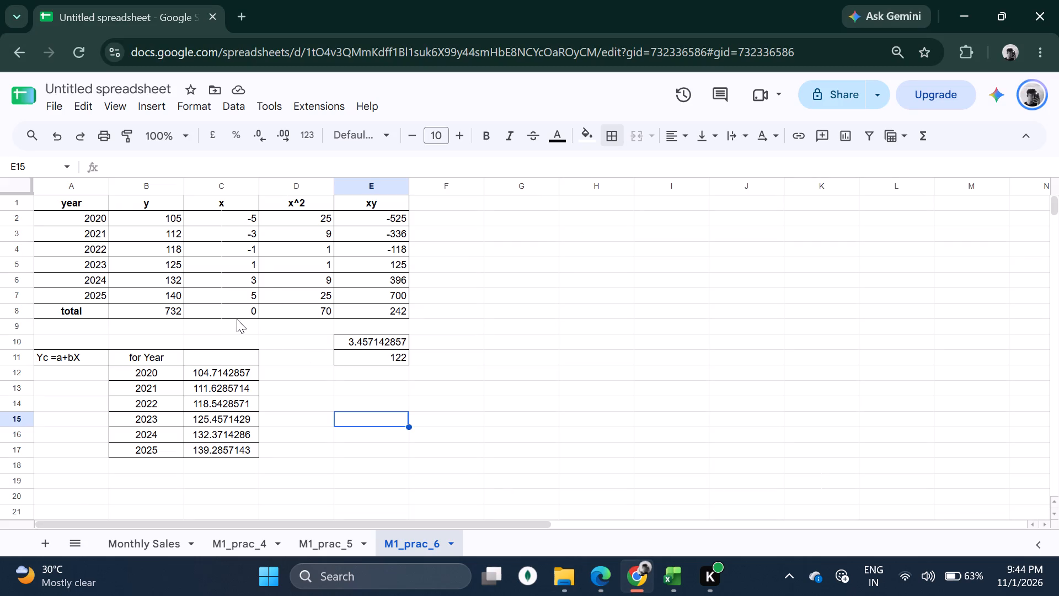
click(2, 318)
right_click(15, 313)
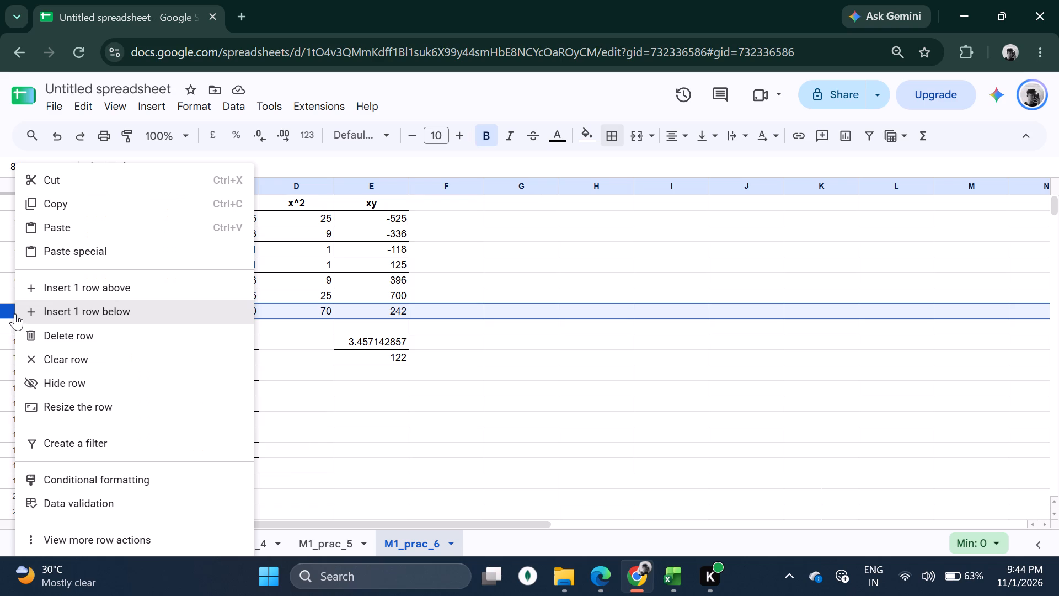
click(99, 292)
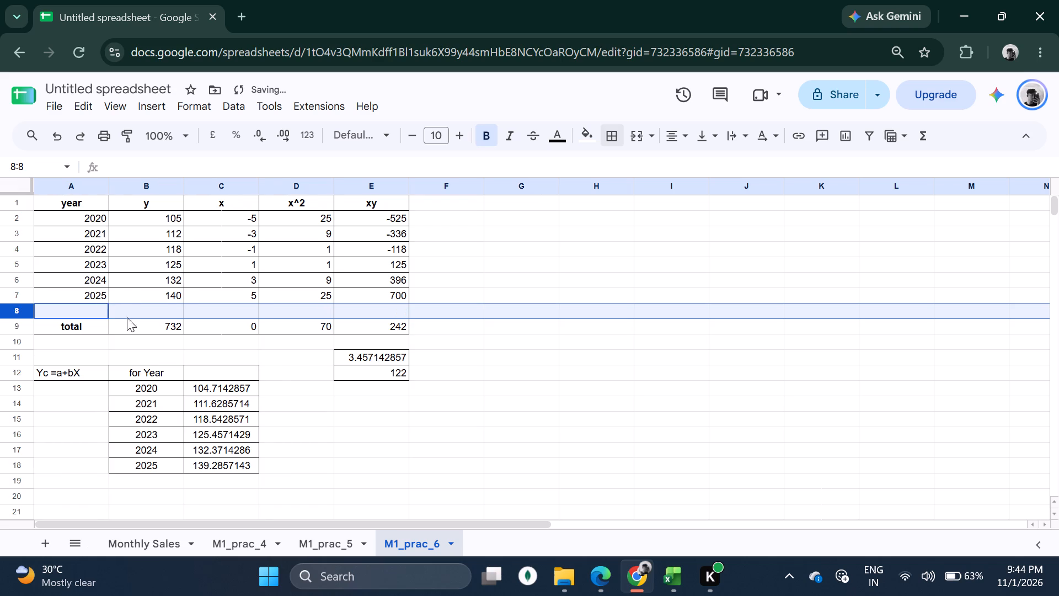
click(548, 319)
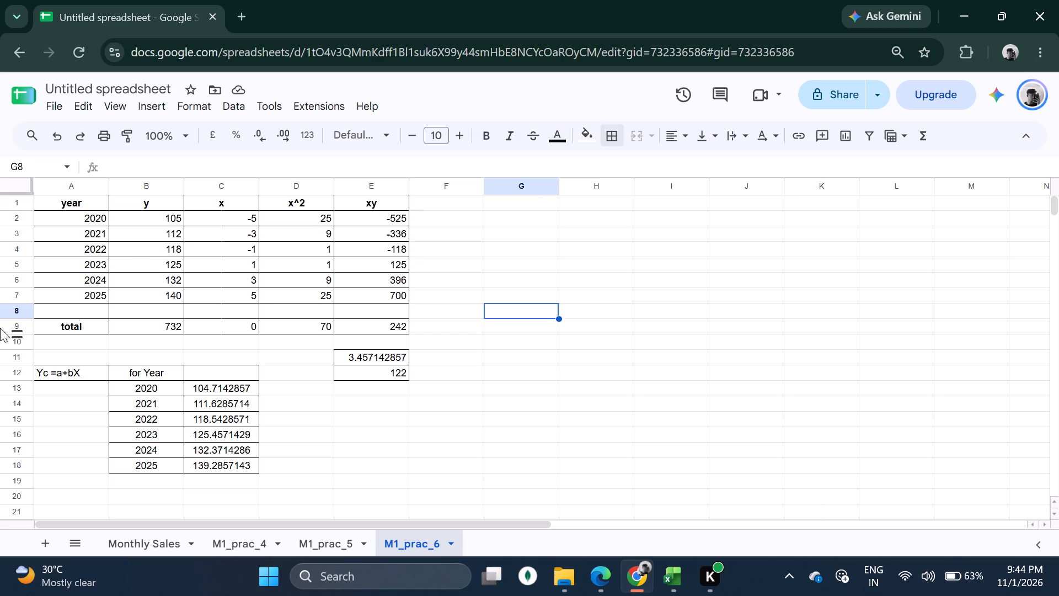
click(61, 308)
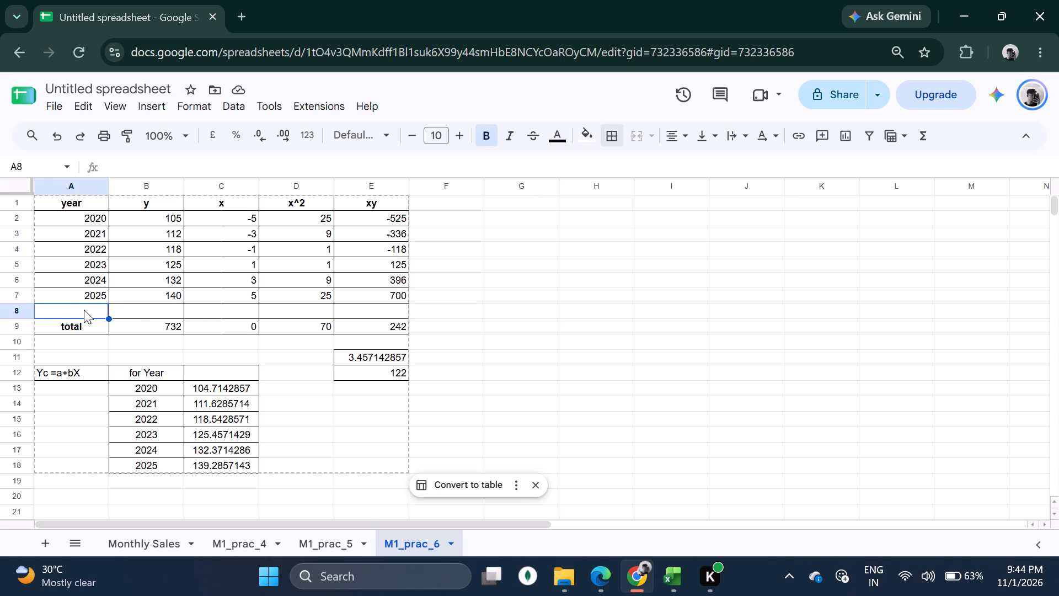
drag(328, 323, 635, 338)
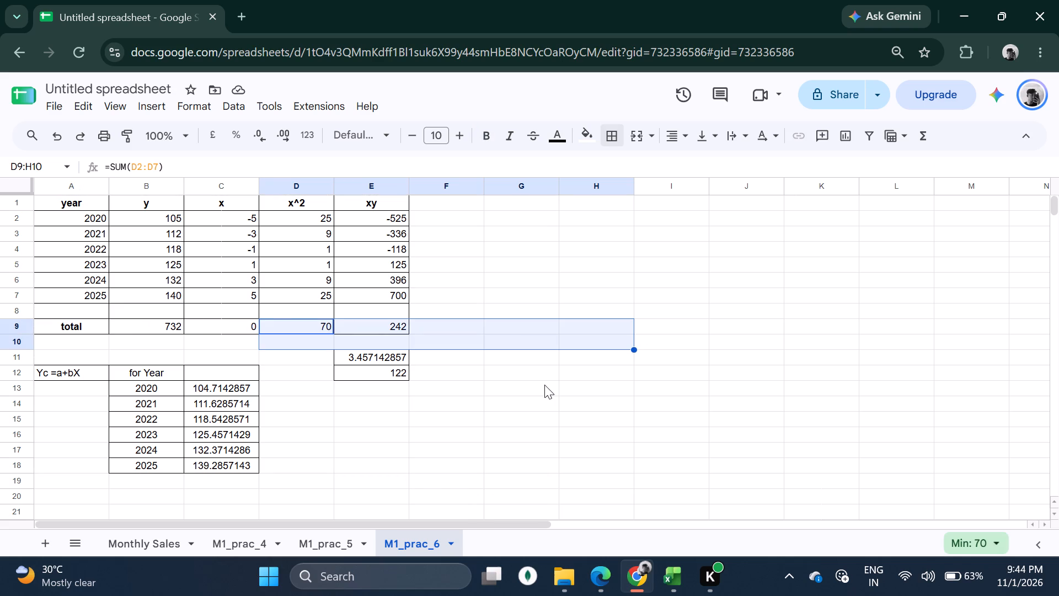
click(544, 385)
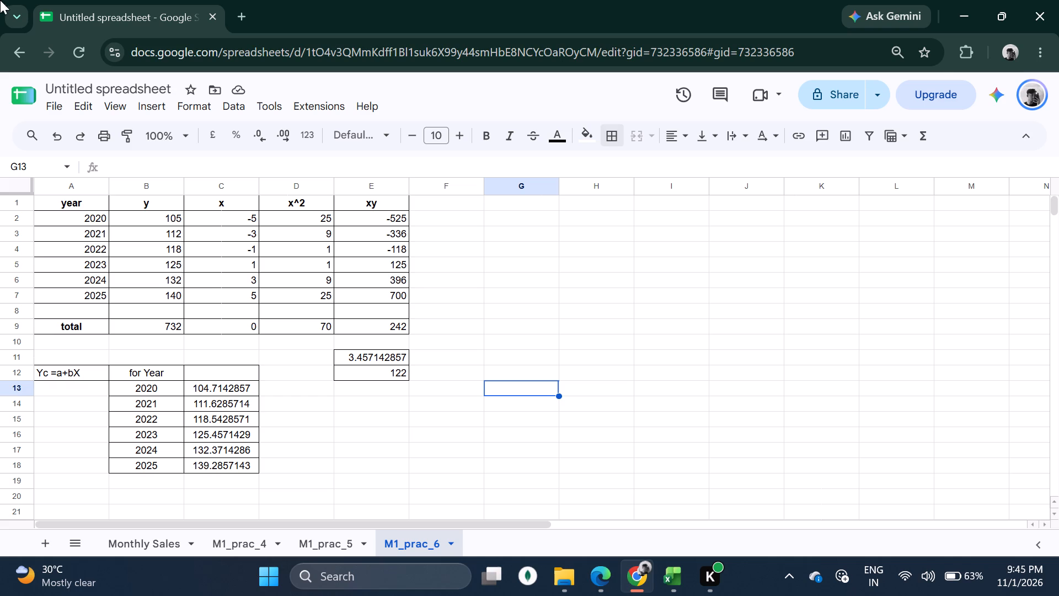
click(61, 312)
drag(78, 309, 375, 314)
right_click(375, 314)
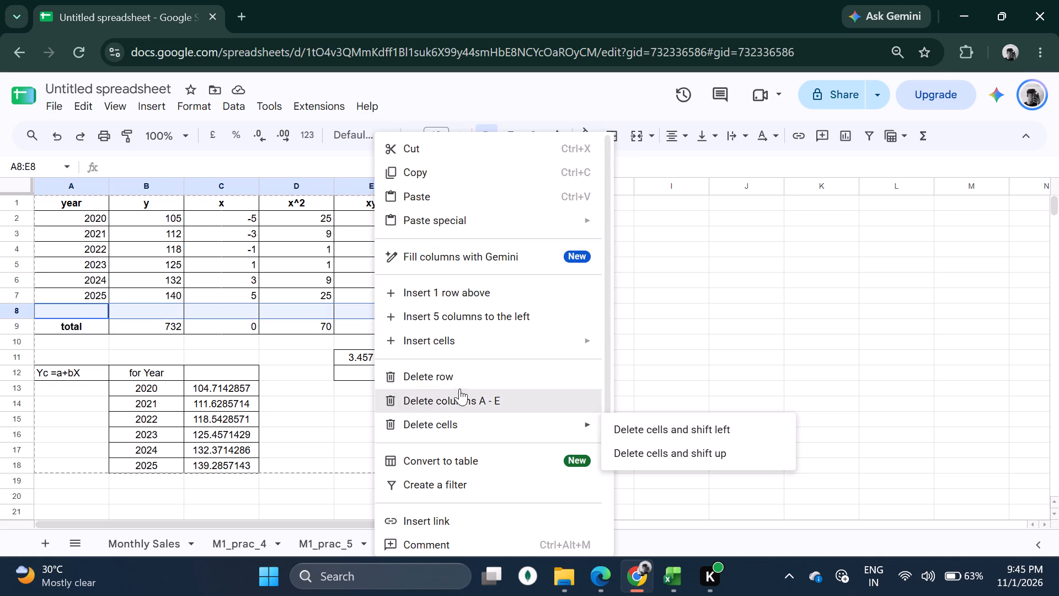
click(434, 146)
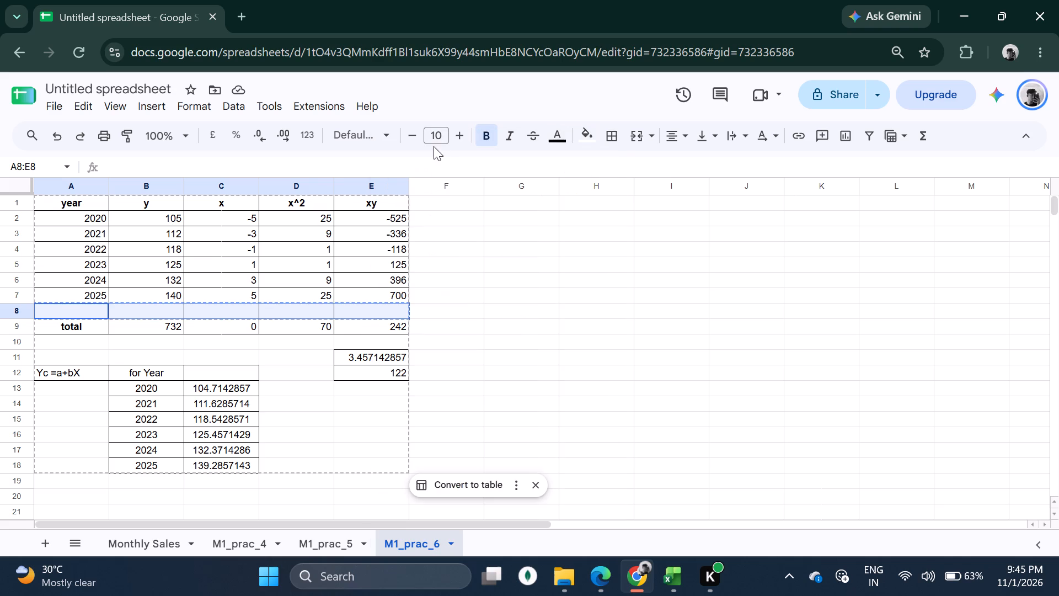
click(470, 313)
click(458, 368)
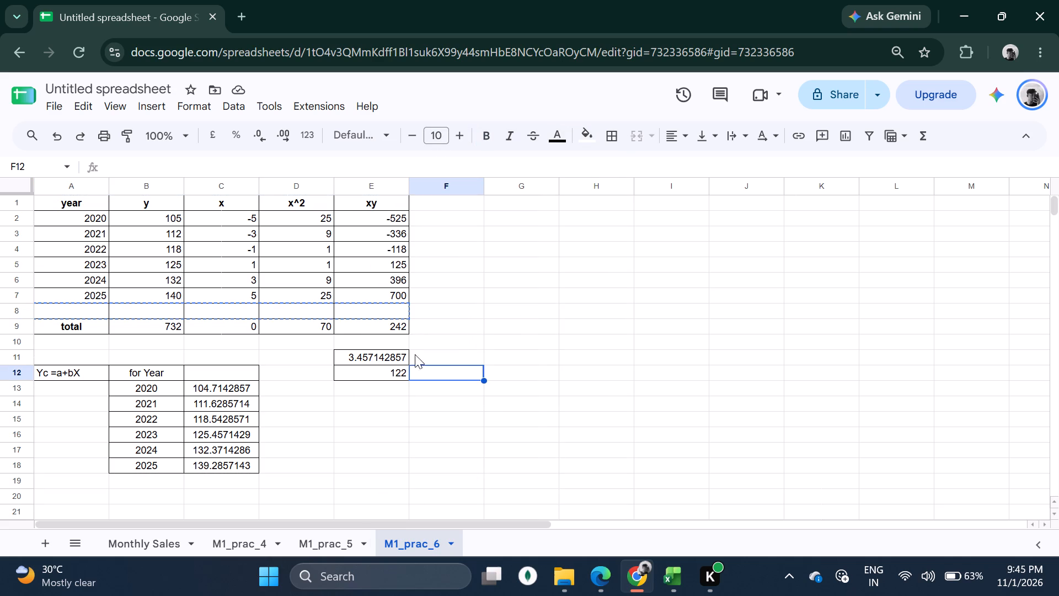
Delete the empty cell D8 in the blank row above the totals, shifting the remaining cells left.
click(301, 317)
right_click(301, 311)
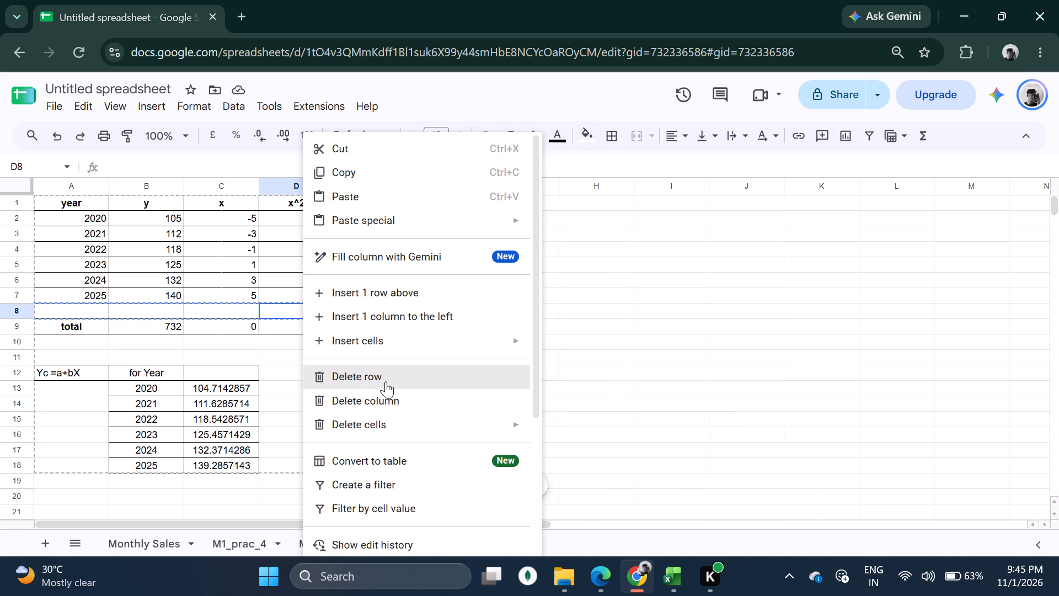
click(383, 423)
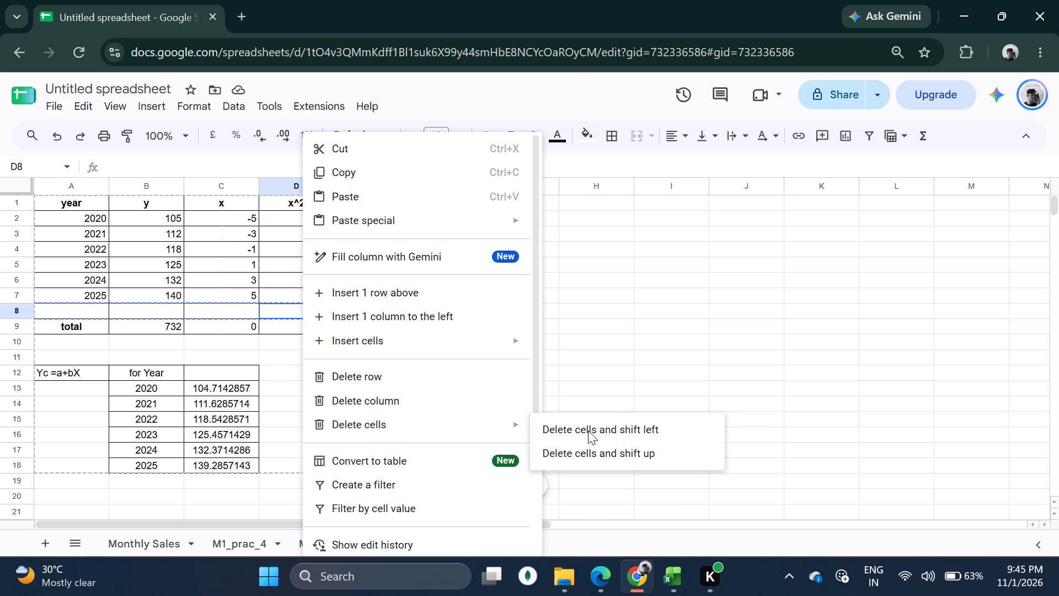
click(544, 422)
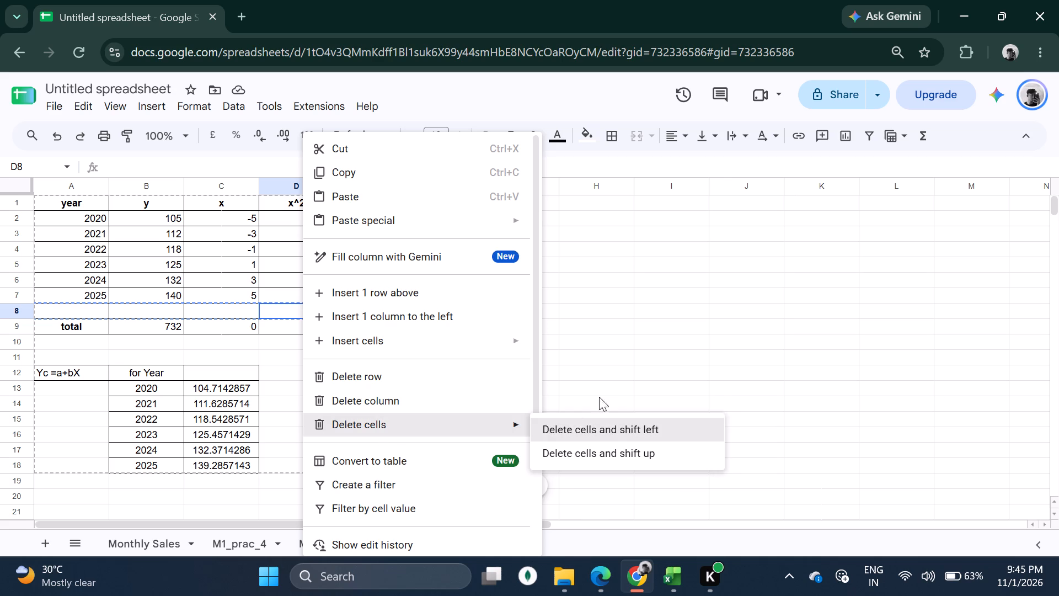
click(605, 379)
click(657, 423)
click(492, 470)
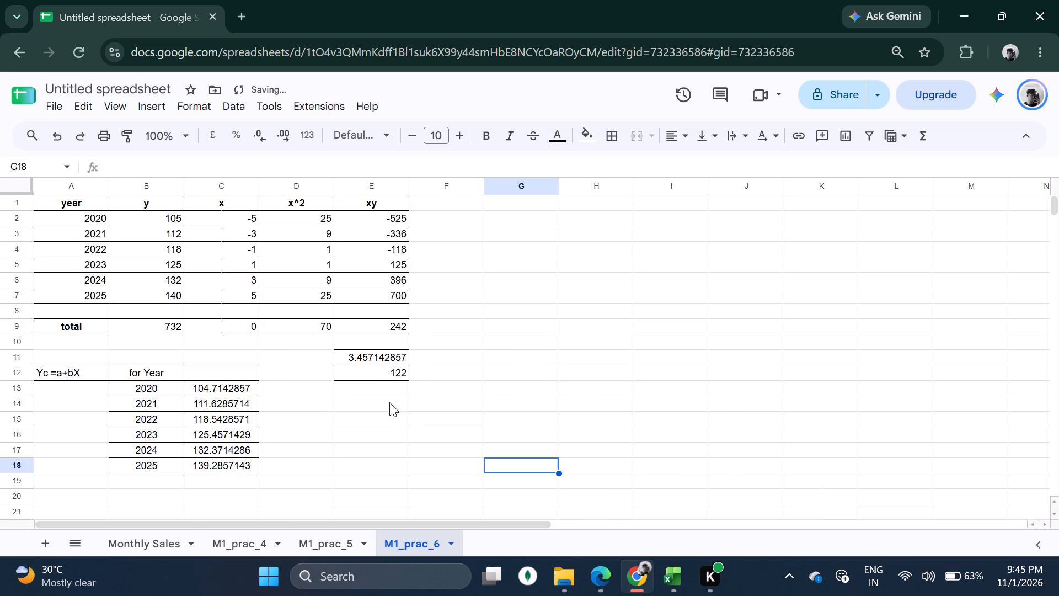
Move the b and a value cells from E11:E12 down to E12:E13, level with the Yc =a+bX row.
click(366, 362)
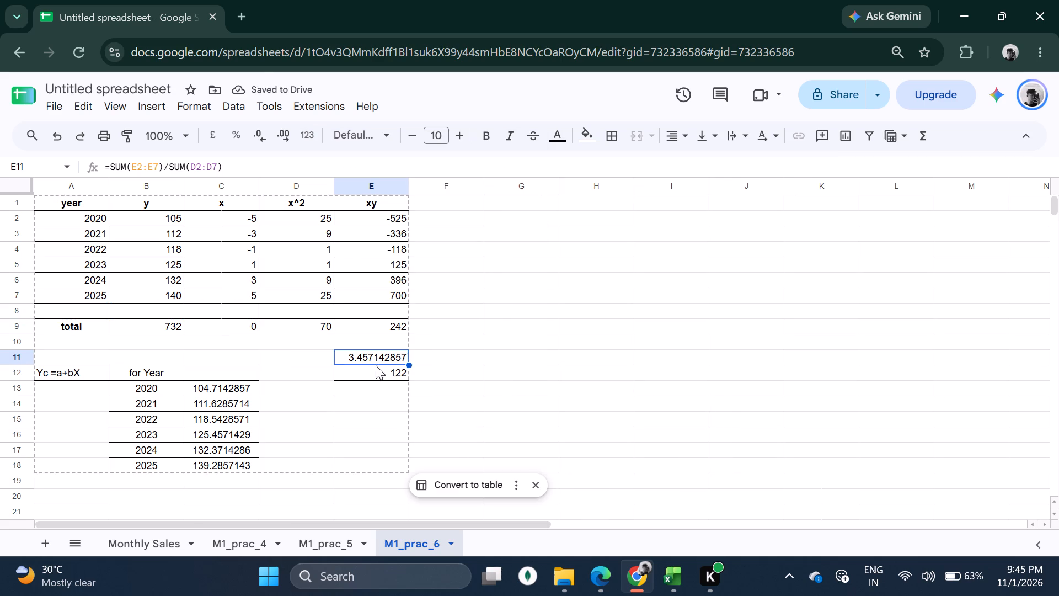
drag(376, 354, 383, 376)
key(ctrl+x)
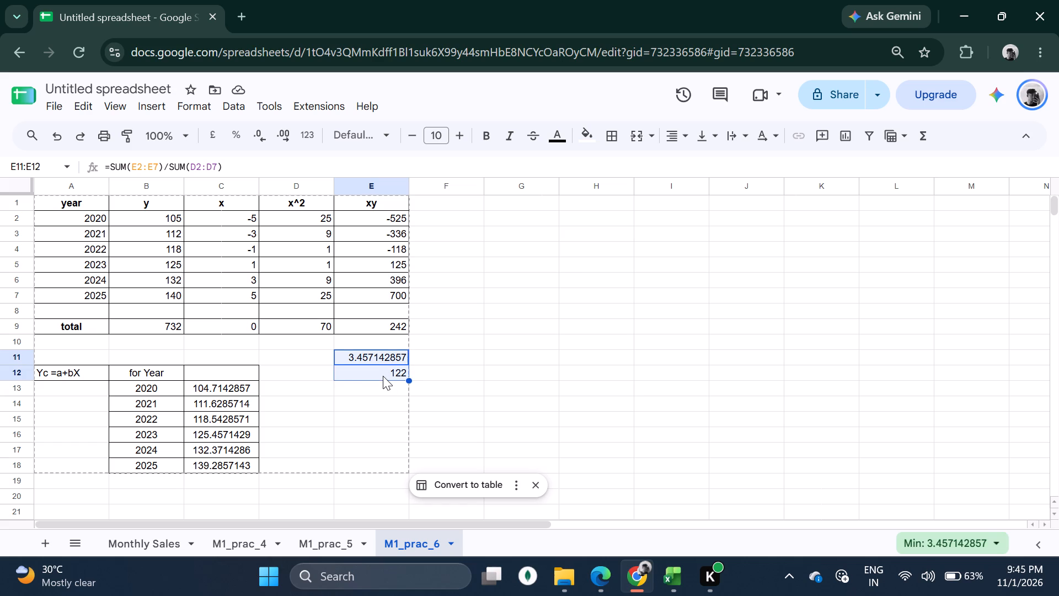
click(318, 375)
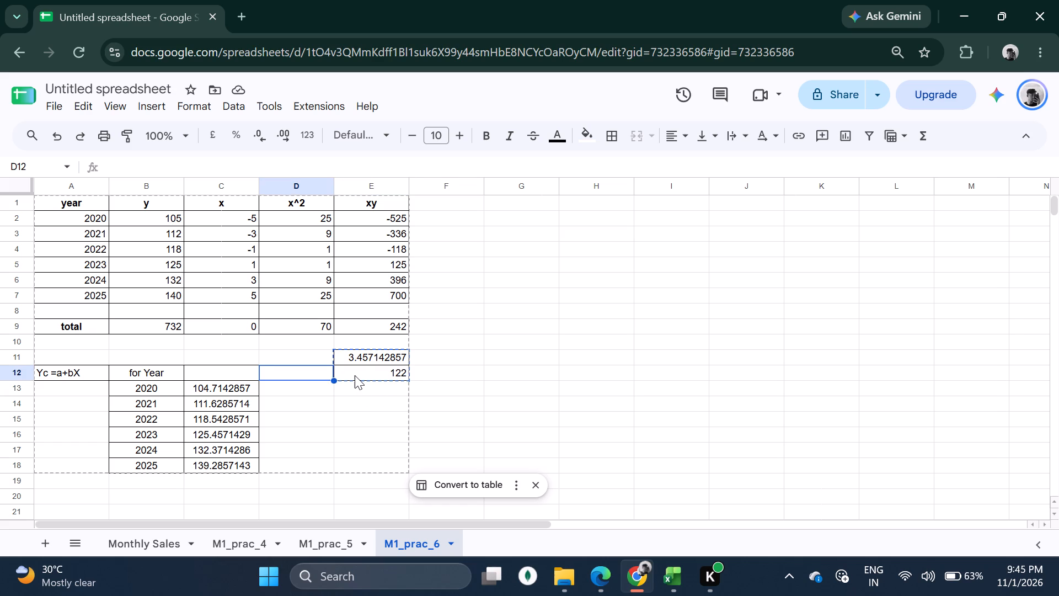
click(355, 375)
key(ctrl+v)
click(587, 390)
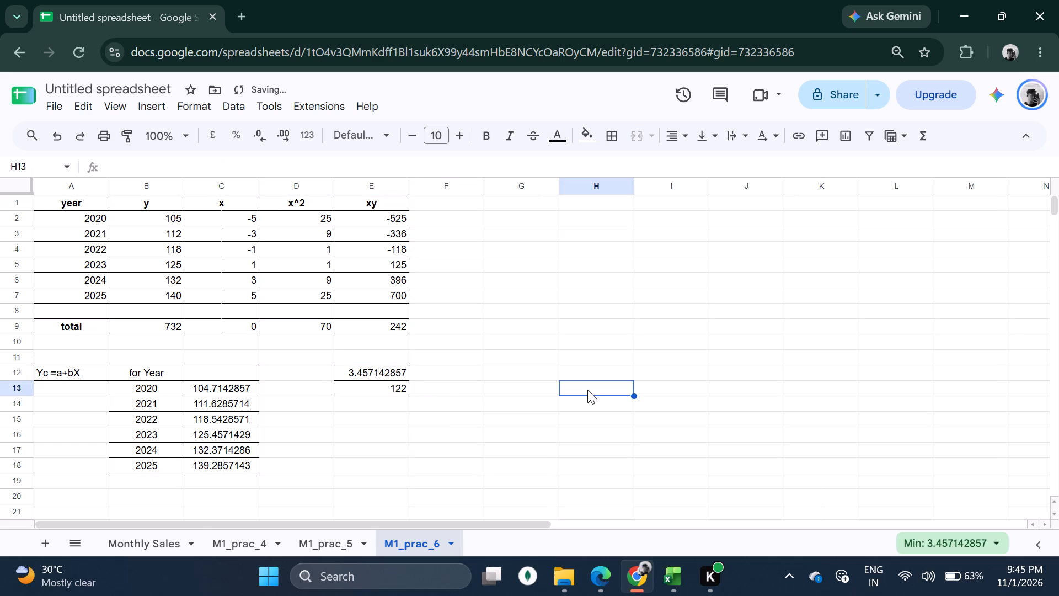
click(837, 398)
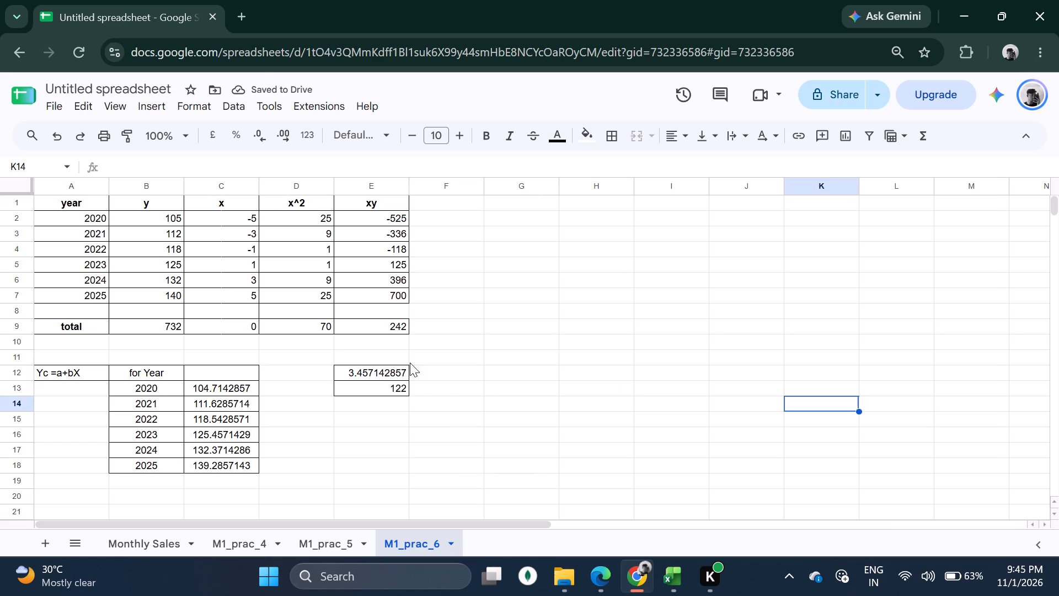
Add the year 2026 in cell B19 below 2025 in the trend table and centre-align it.
click(602, 573)
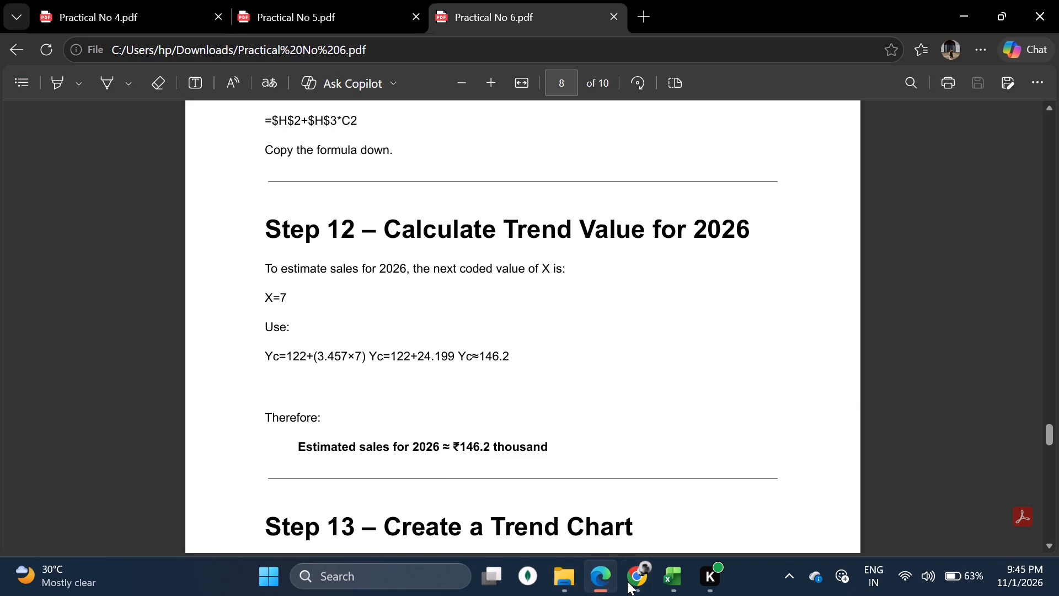
click(642, 582)
click(132, 478)
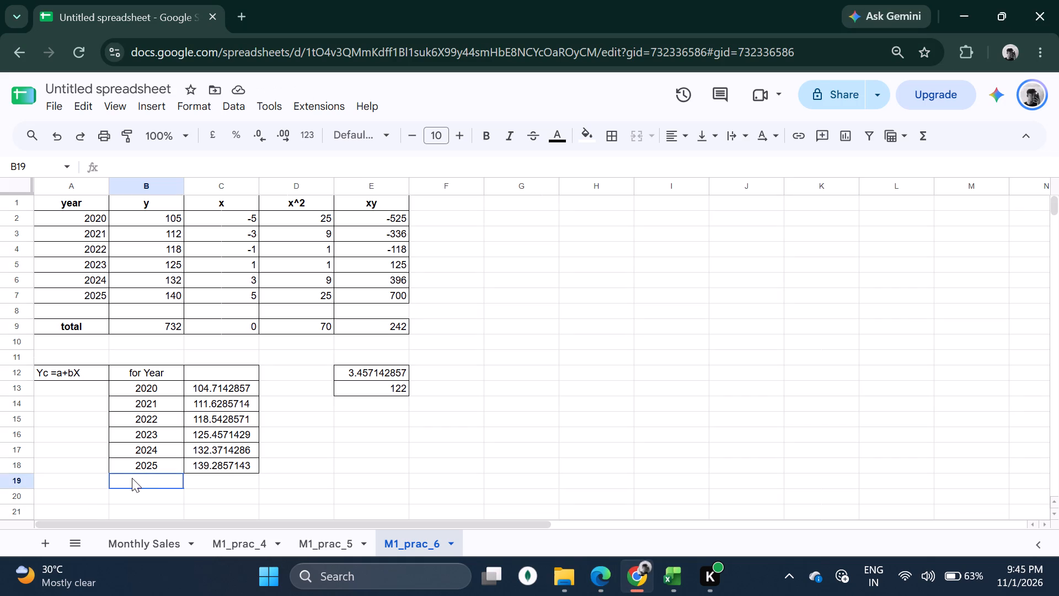
key(2)
key(0)
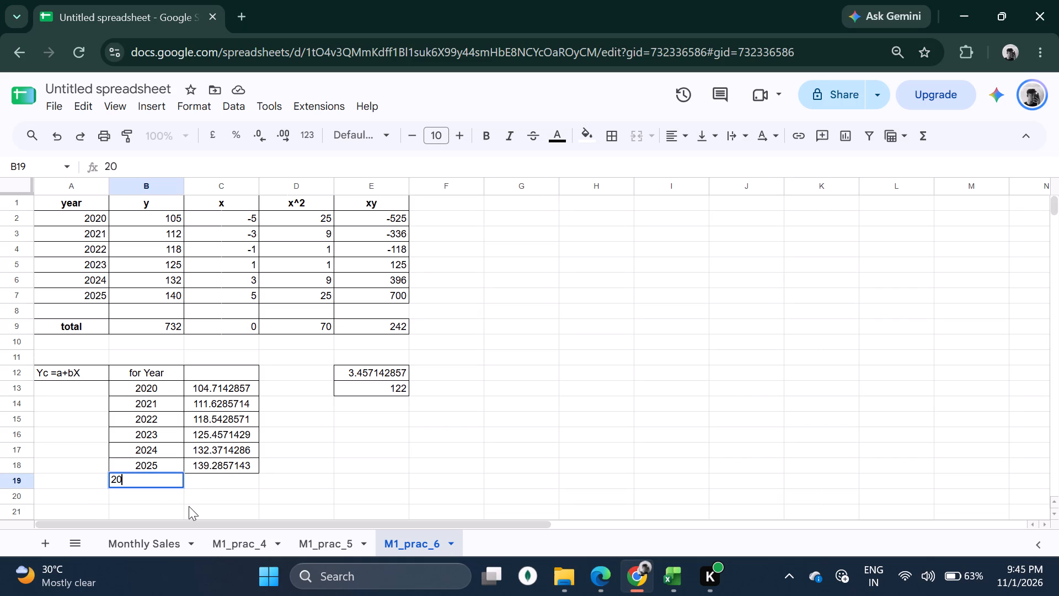
key(2)
key(6)
click(212, 477)
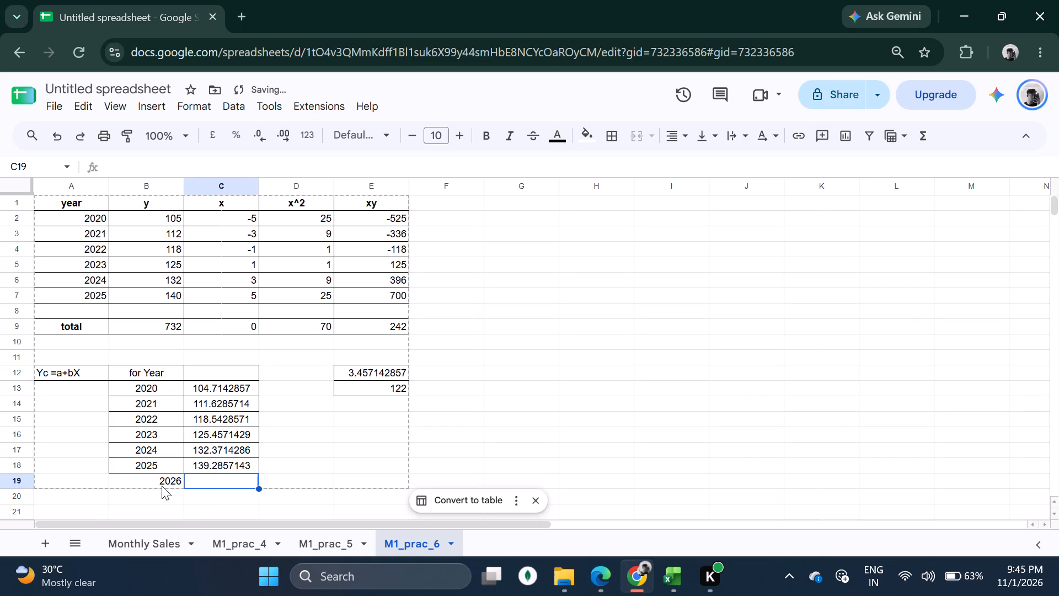
click(162, 486)
click(676, 135)
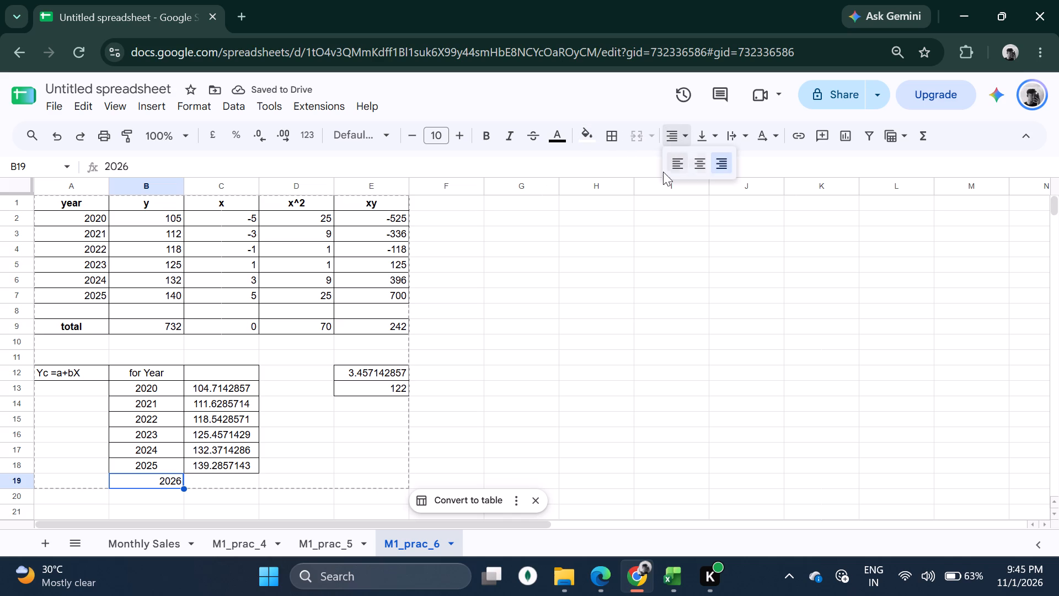
click(708, 166)
click(575, 426)
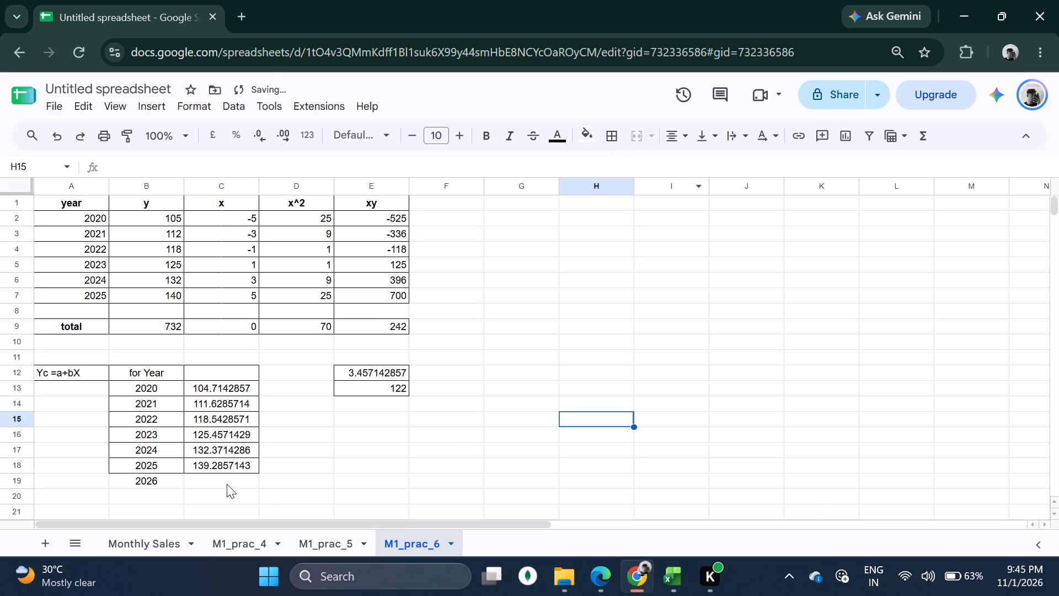
Fill the 2025 trend formula from C18 down into cell C19 for 2026.
click(227, 484)
click(240, 465)
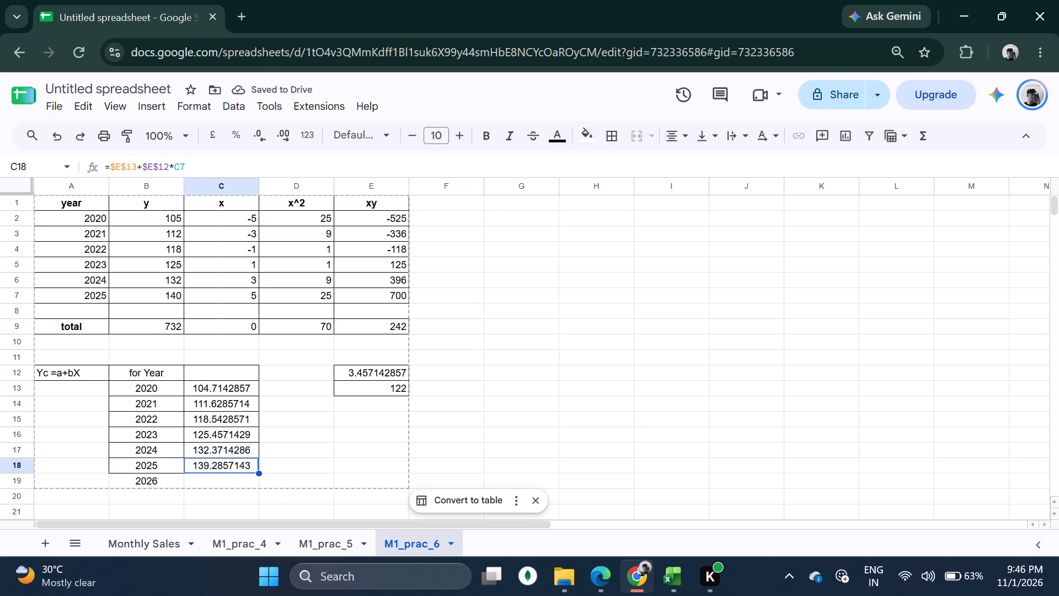
double_click(258, 472)
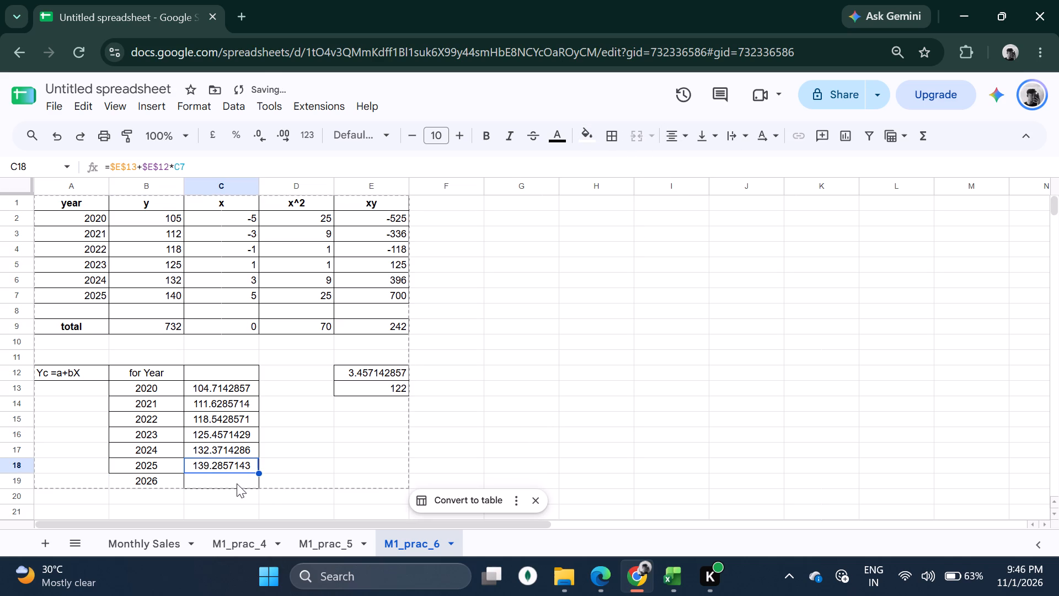
click(237, 483)
Replace the C8 reference in the 2026 trend formula with 7, making cell C19 =$E$13+$E$12*7.
click(237, 309)
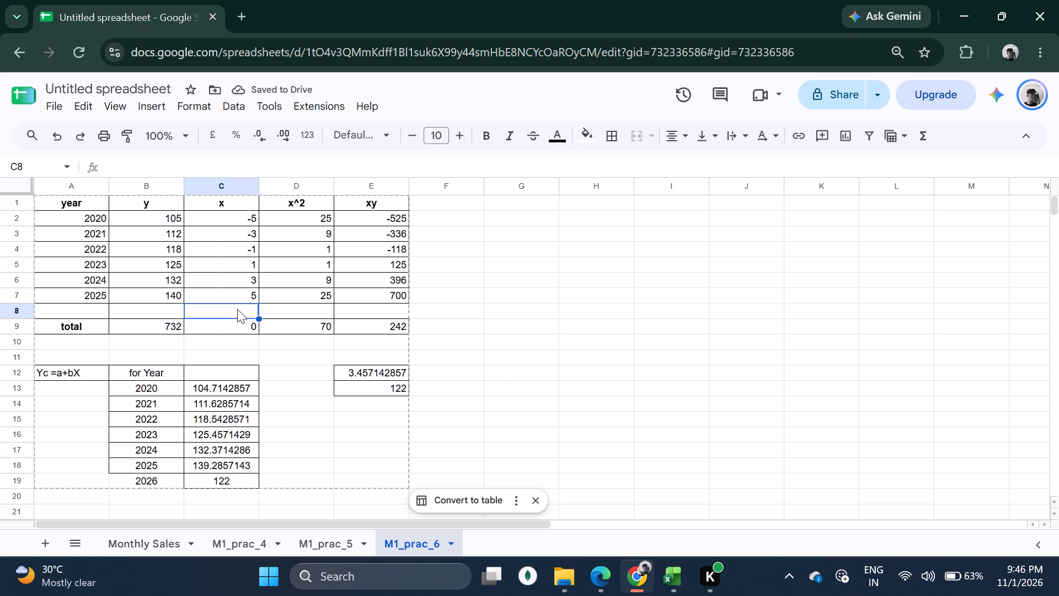
double_click(224, 483)
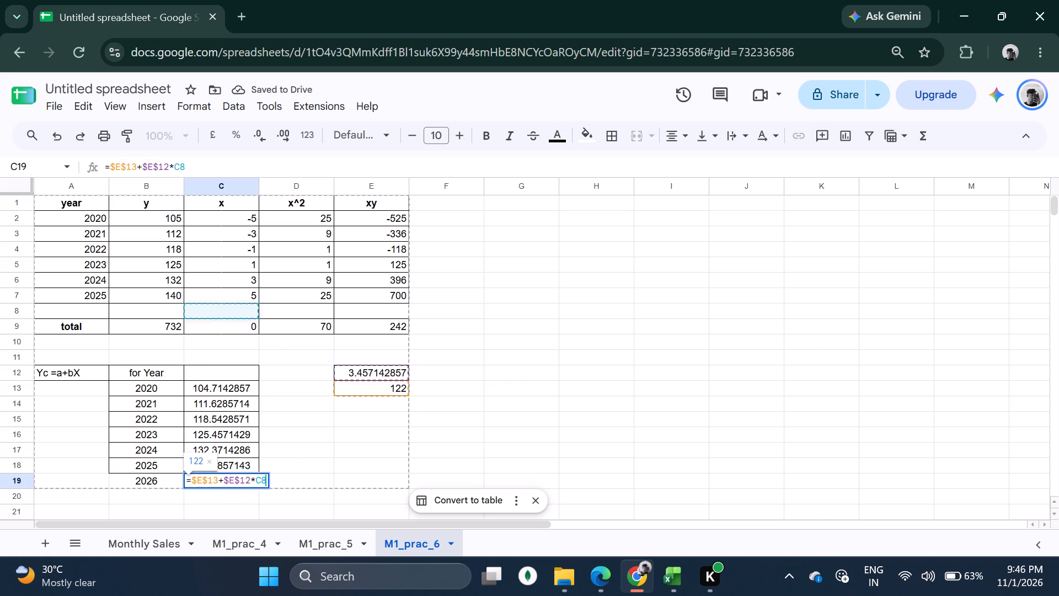
click(167, 169)
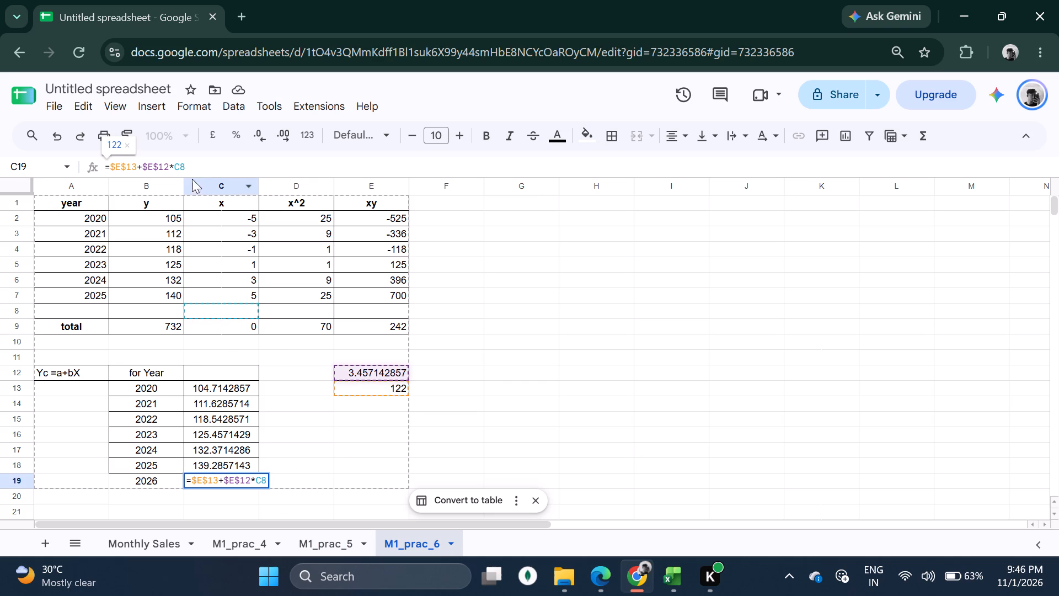
click(186, 171)
key(BackSpace)
key(BackSpace)
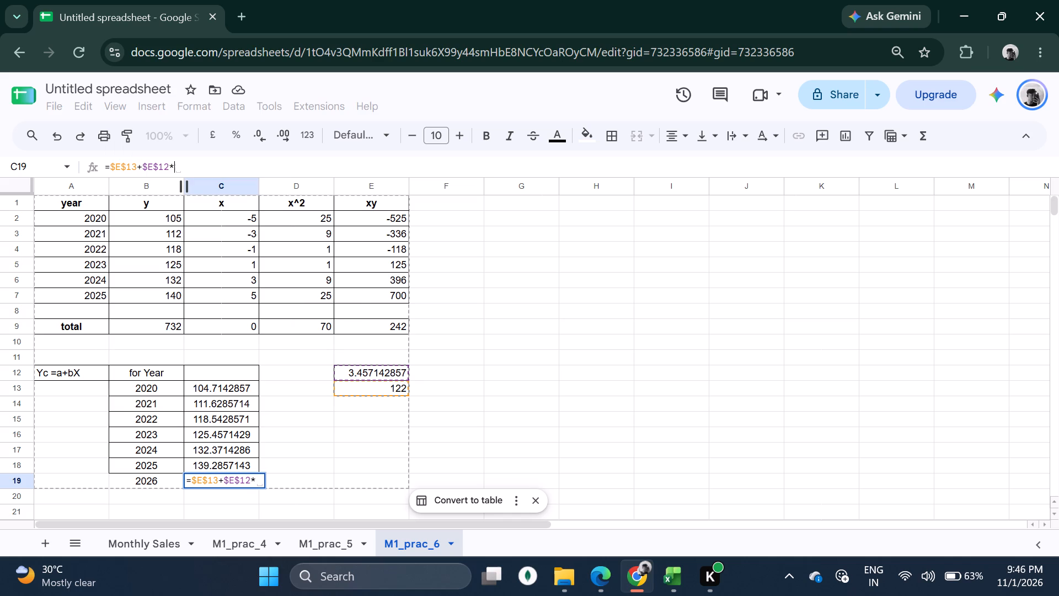
key(8)
key(BackSpace)
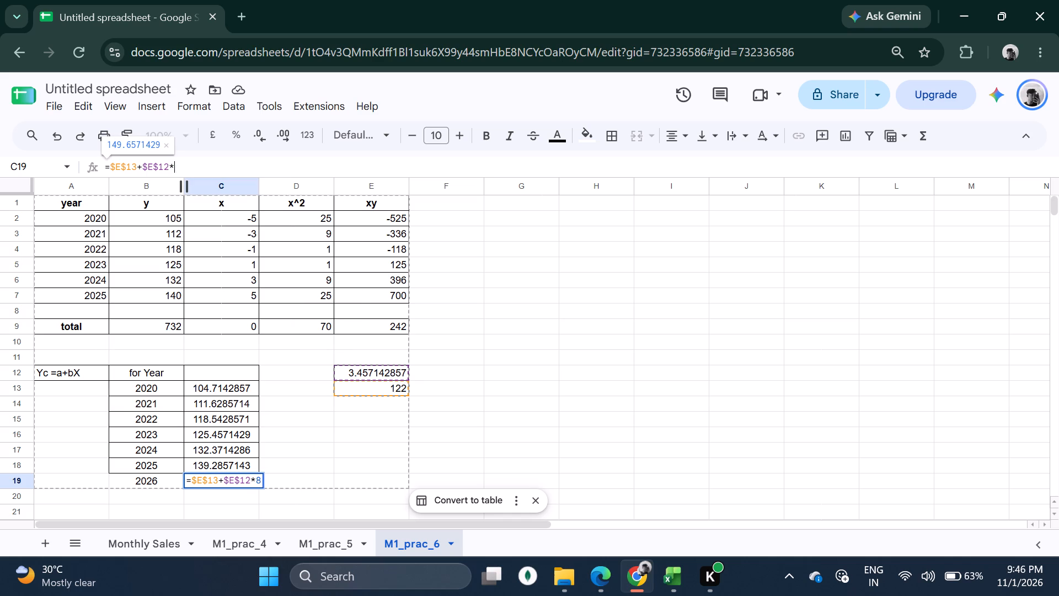
key(7)
key(Return)
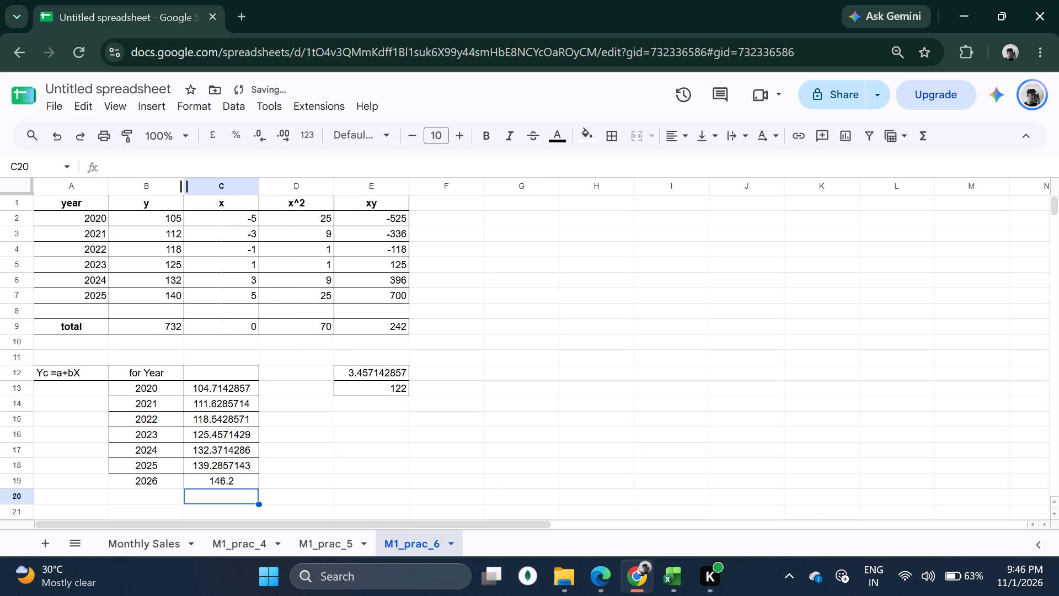
click(298, 434)
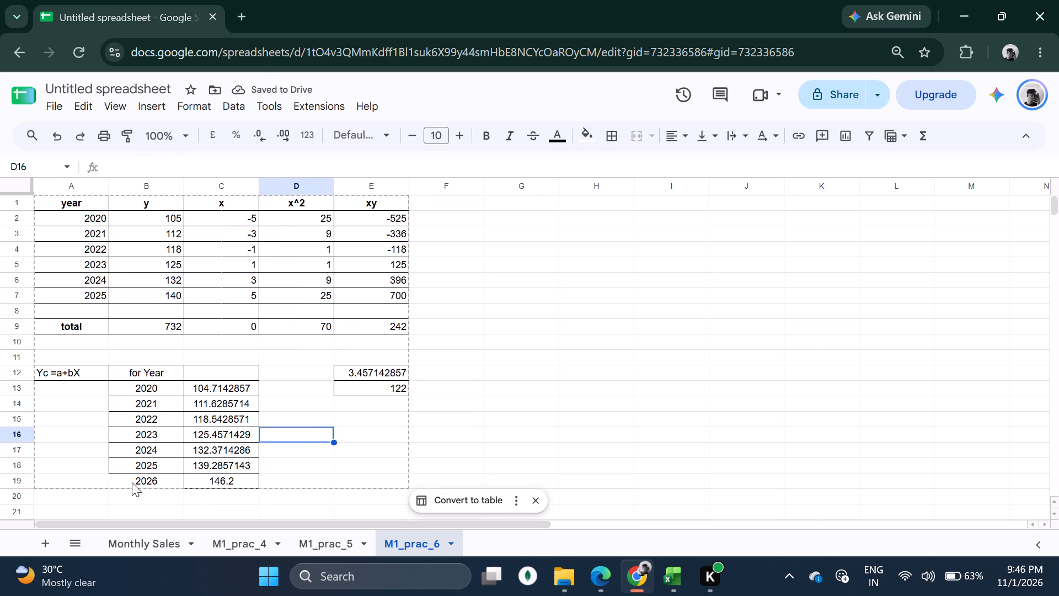
Apply all borders and bold formatting to the 2026 row of the trend table, cells B19:C19.
drag(132, 482, 206, 481)
click(618, 124)
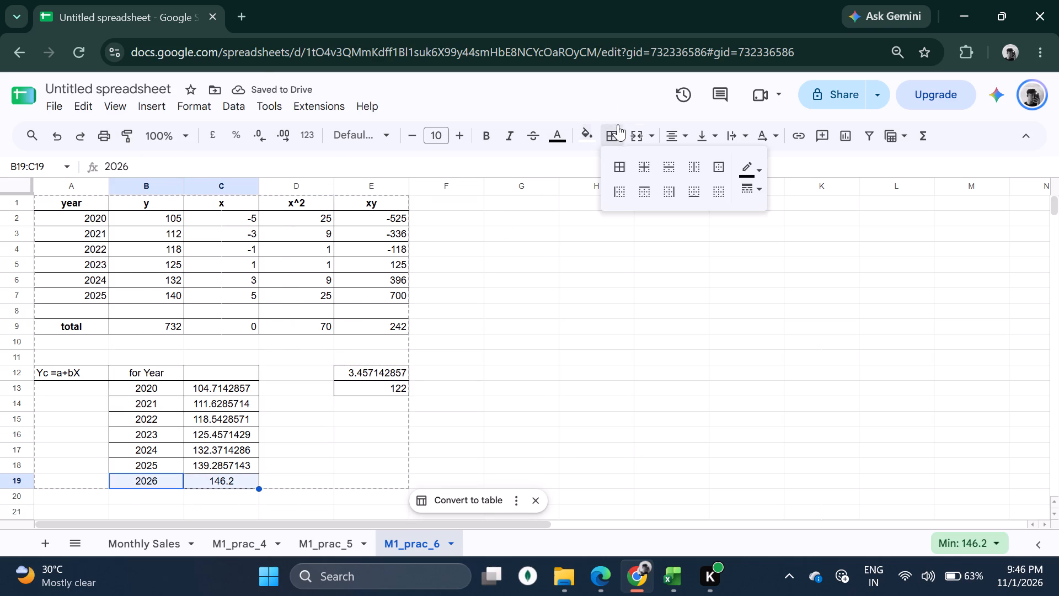
click(623, 162)
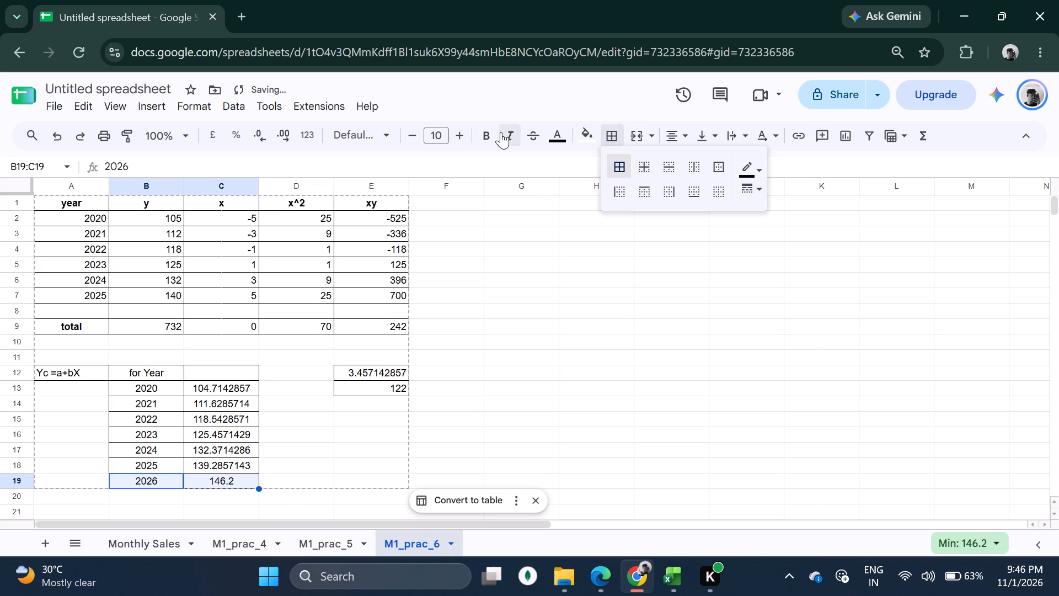
click(483, 131)
click(485, 310)
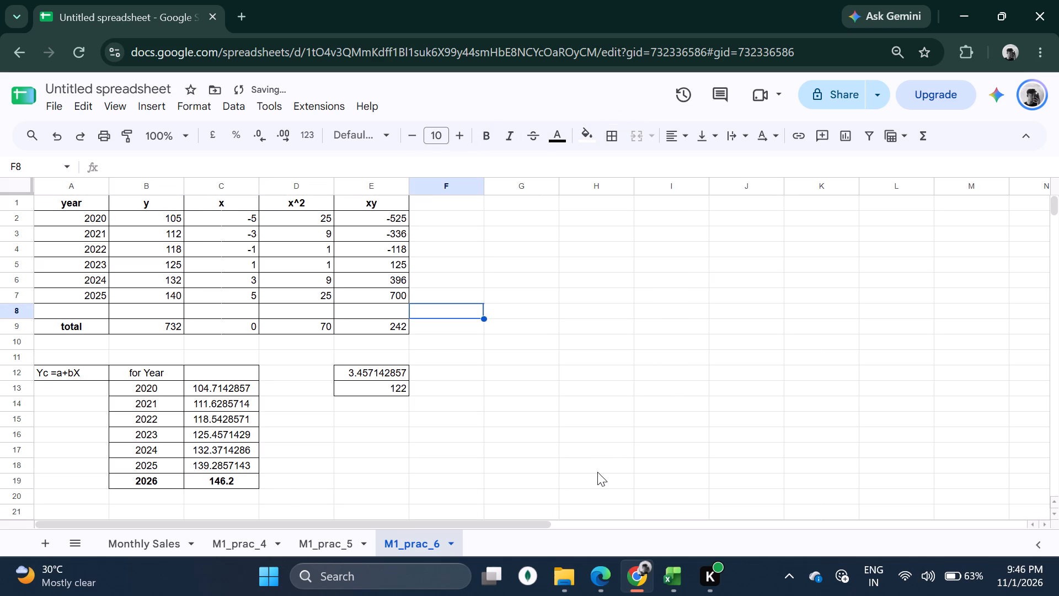
Switch to Practical No 6.pdf in Edge and check the Step 12 estimate for 2026 and the start of Step 13 – Create a Trend Chart.
click(610, 579)
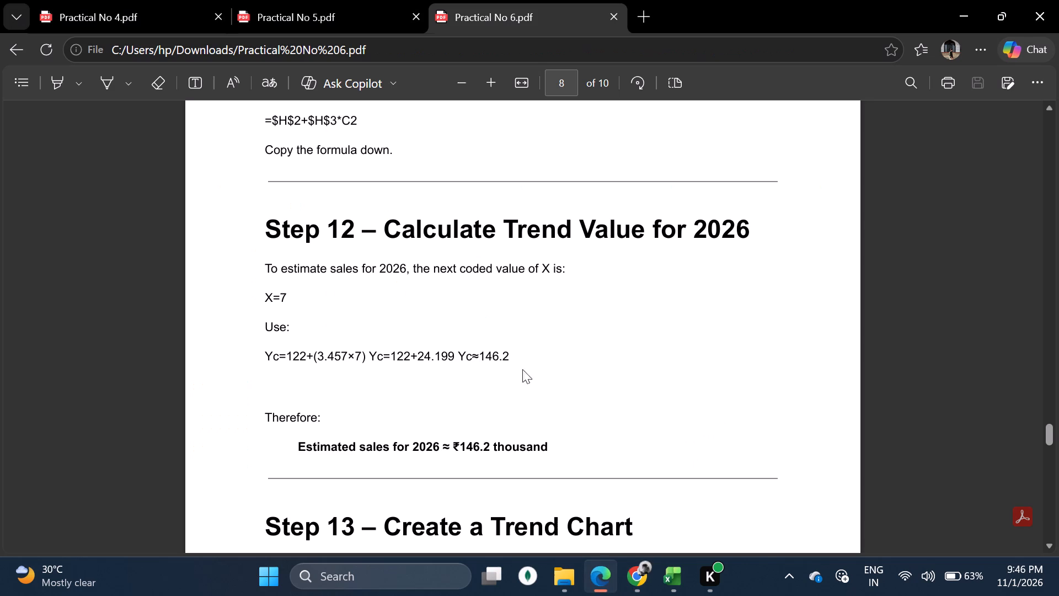
drag(501, 353, 273, 356)
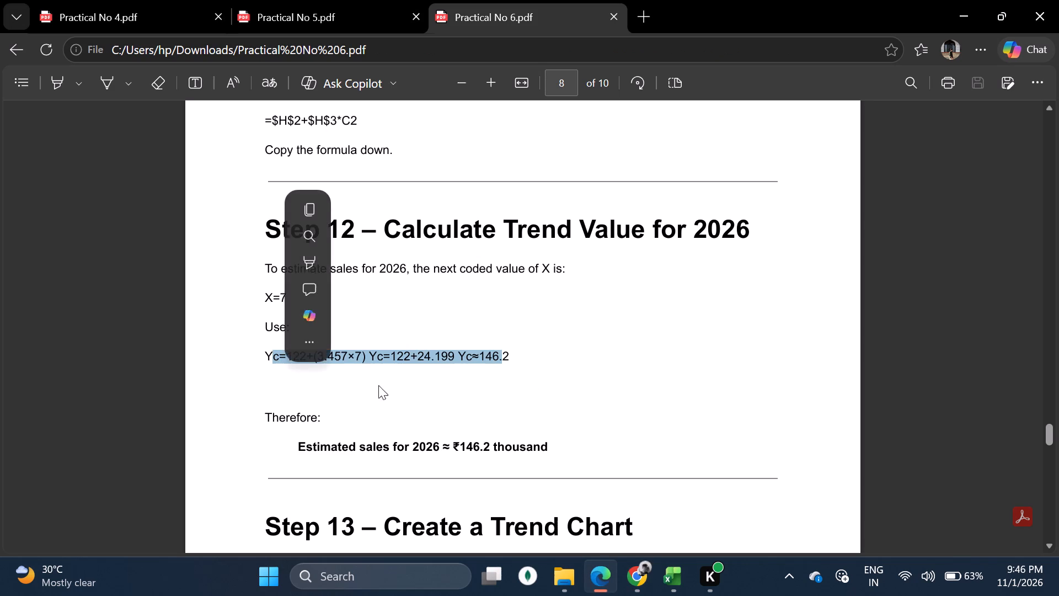
click(458, 387)
click(638, 574)
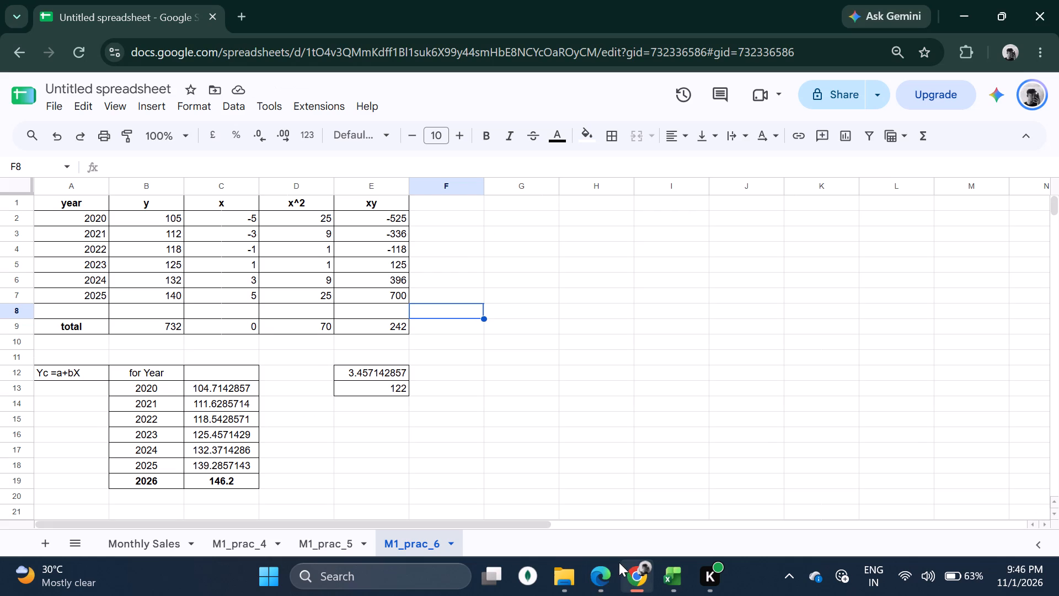
click(593, 577)
scroll(504, 371, down, 1)
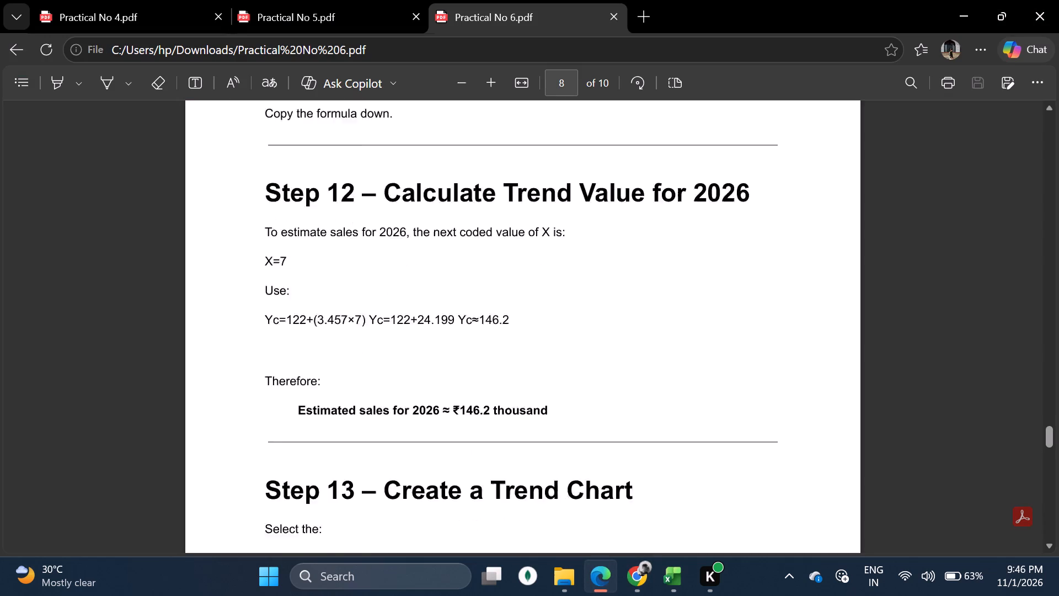
drag(297, 374, 549, 364)
click(445, 403)
scroll(443, 401, down, 3)
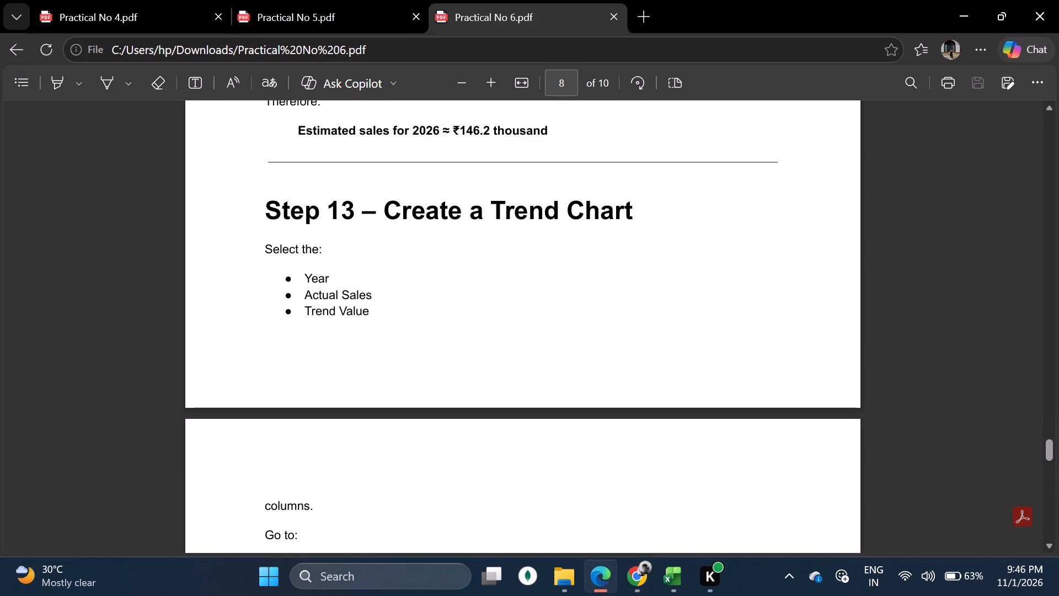
drag(380, 194, 686, 190)
click(435, 315)
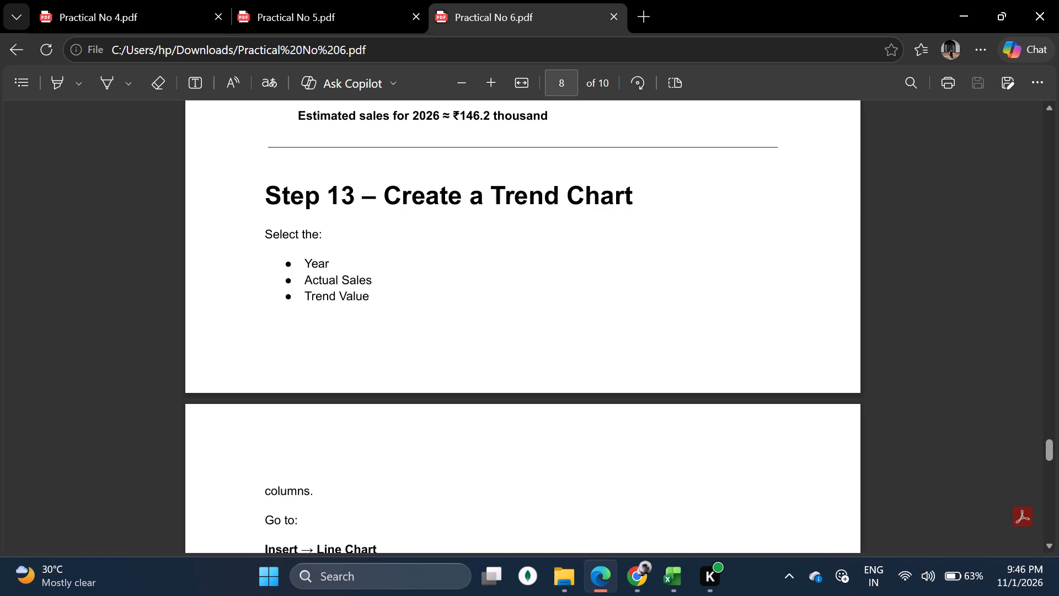
click(610, 576)
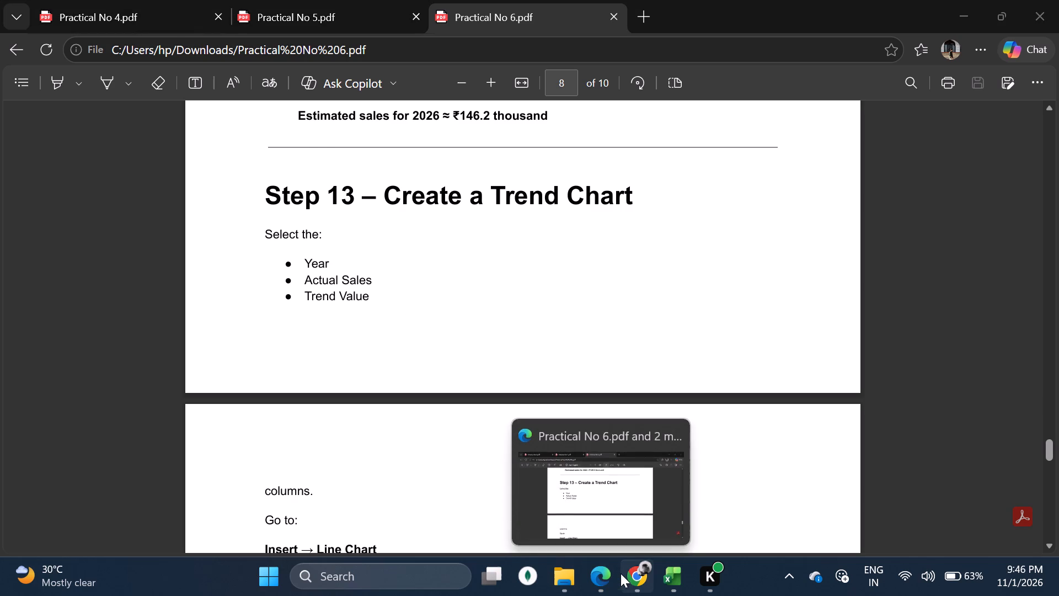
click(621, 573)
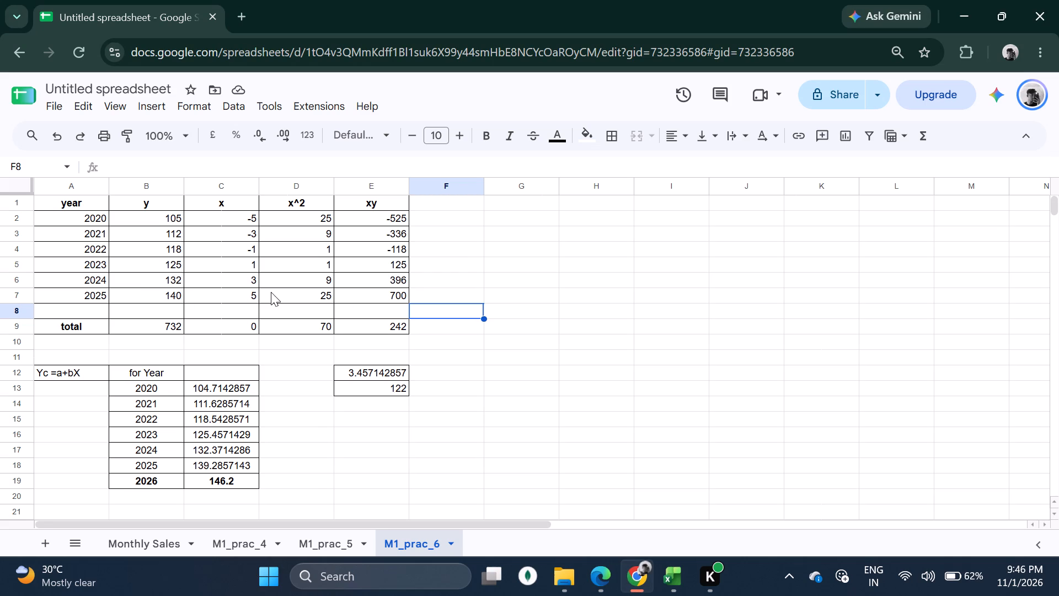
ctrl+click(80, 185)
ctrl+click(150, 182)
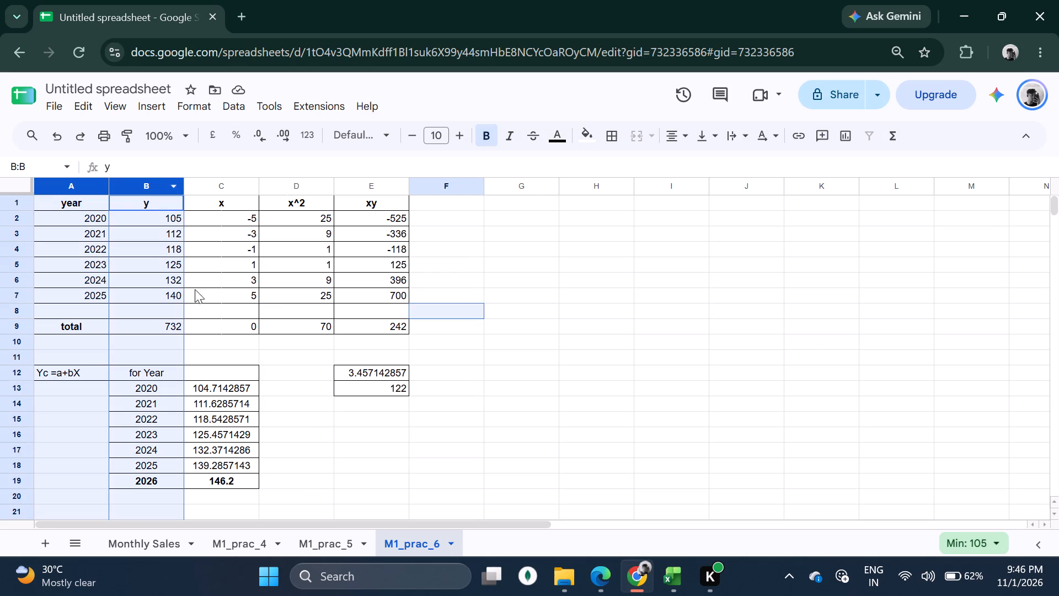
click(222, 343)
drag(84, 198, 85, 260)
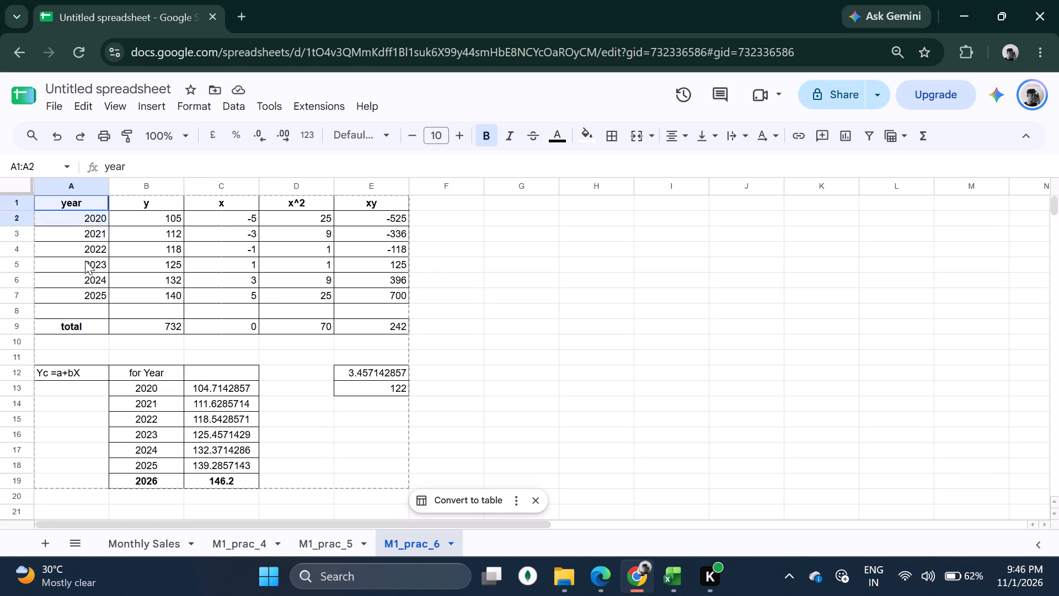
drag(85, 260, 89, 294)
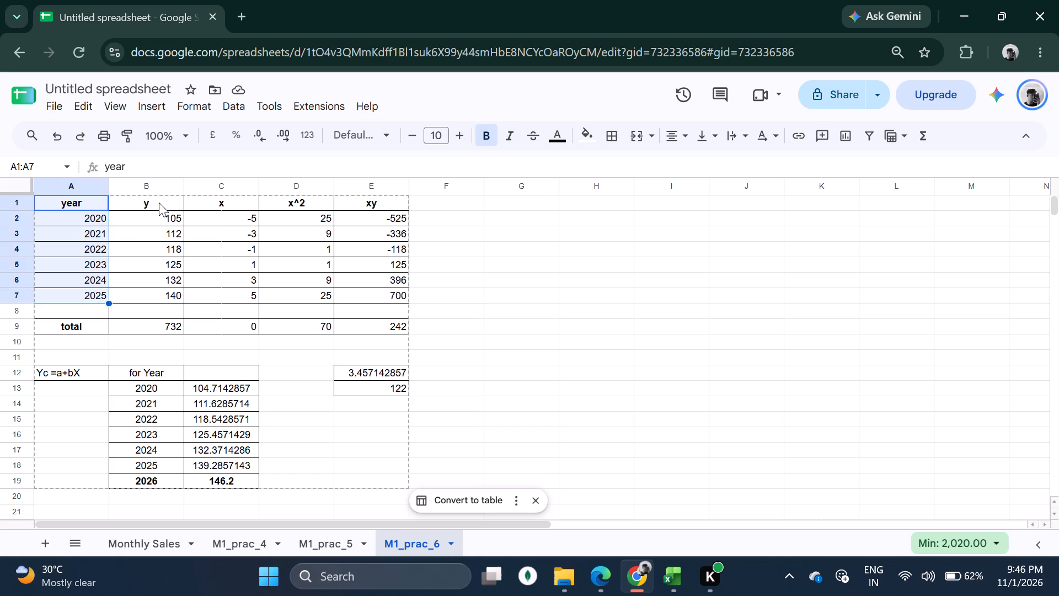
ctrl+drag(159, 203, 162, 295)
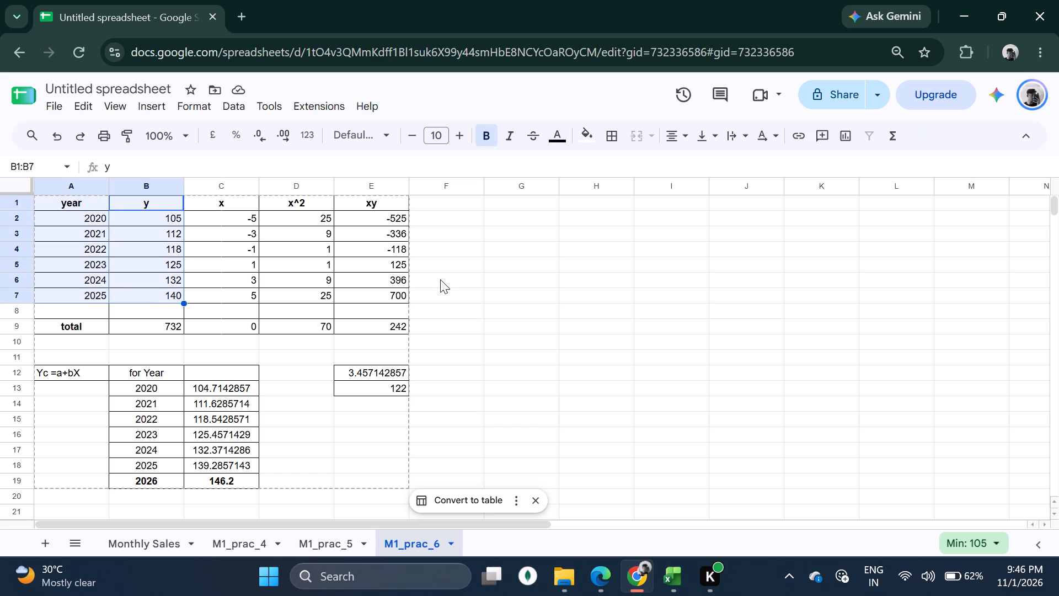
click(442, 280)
Read the Step 13 trend chart instructions in Practical No 6.pdf for required columns, chart type and title, then return to the Google Sheet.
click(600, 582)
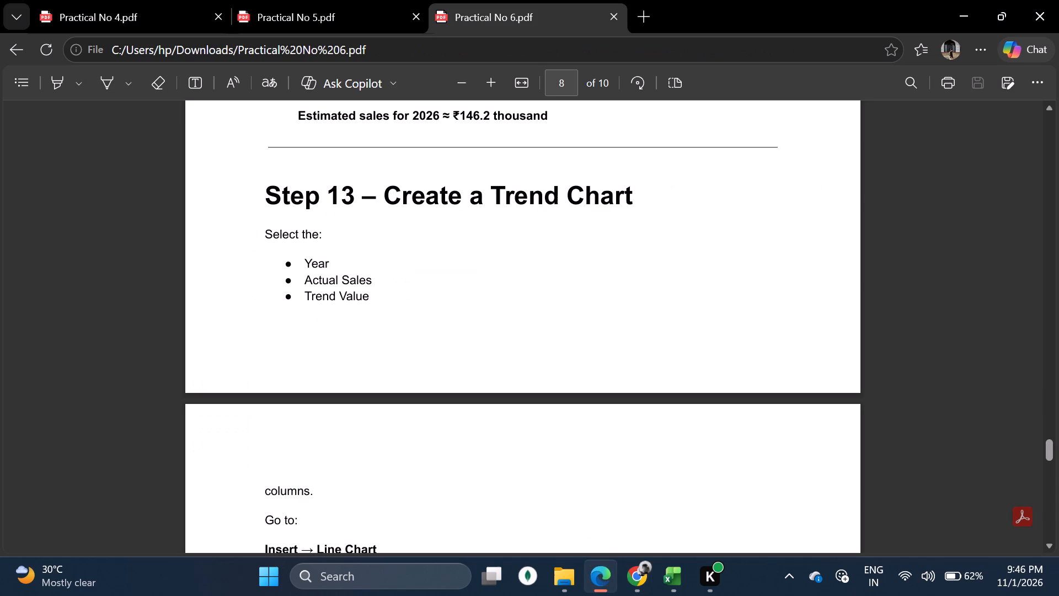
scroll(365, 279, down, 3)
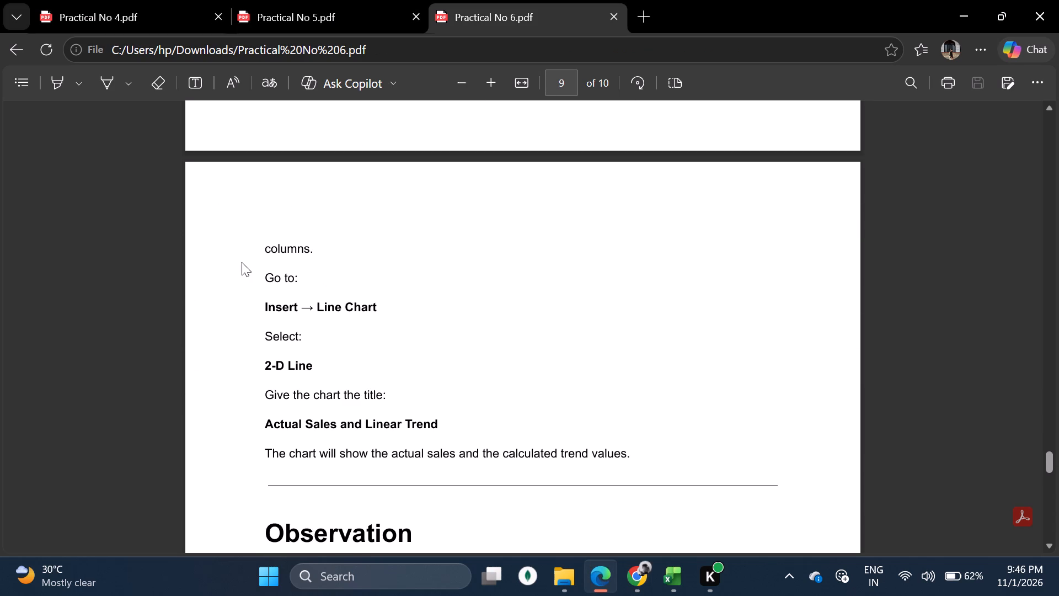
drag(313, 305, 391, 297)
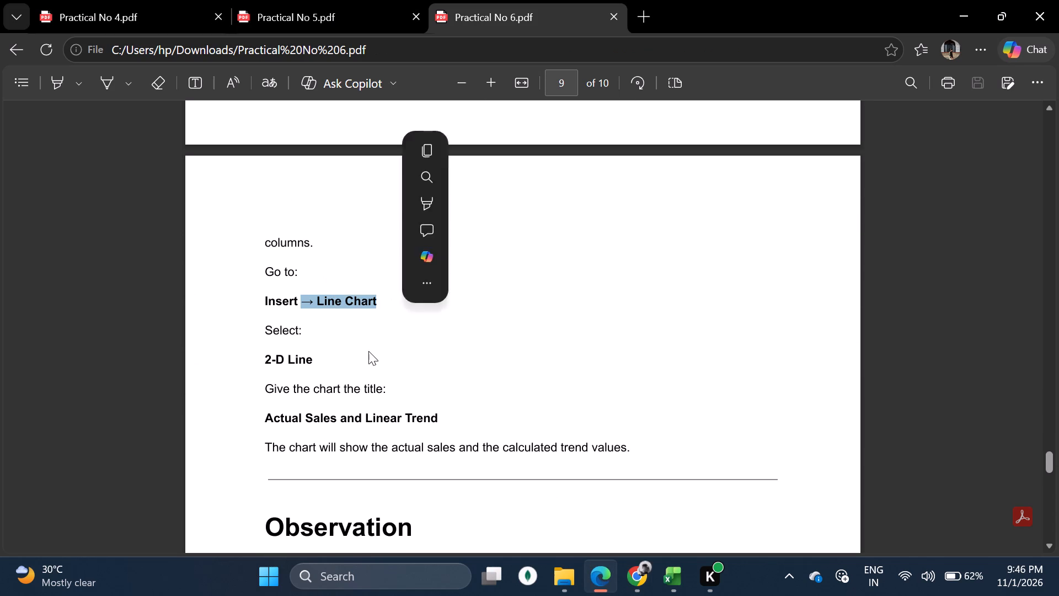
click(368, 351)
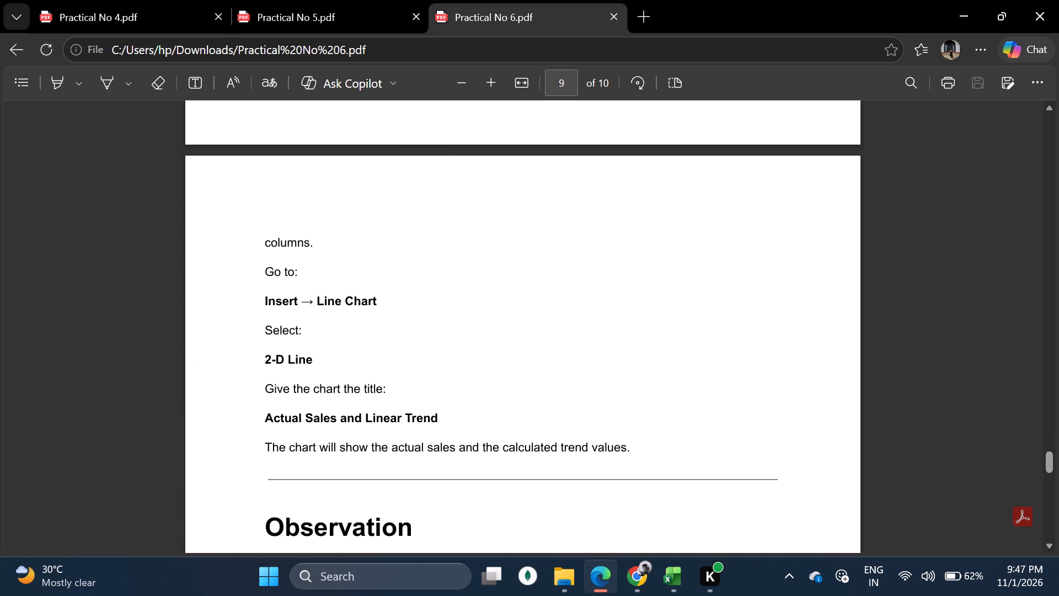
drag(264, 419, 437, 406)
click(421, 342)
scroll(446, 382, down, 4)
scroll(446, 382, up, 8)
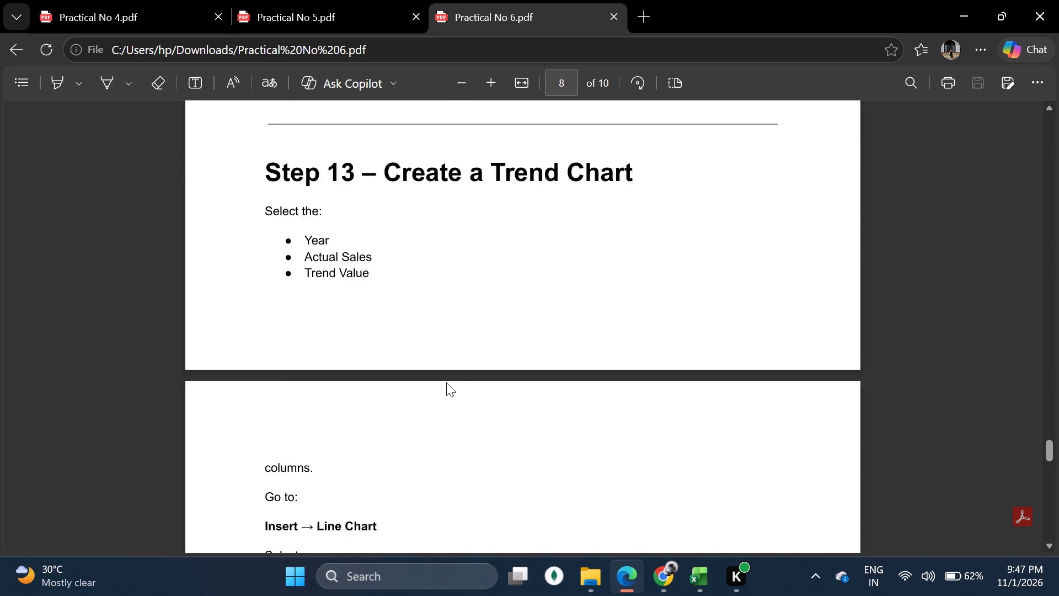
scroll(446, 382, up, 1)
scroll(446, 382, down, 2)
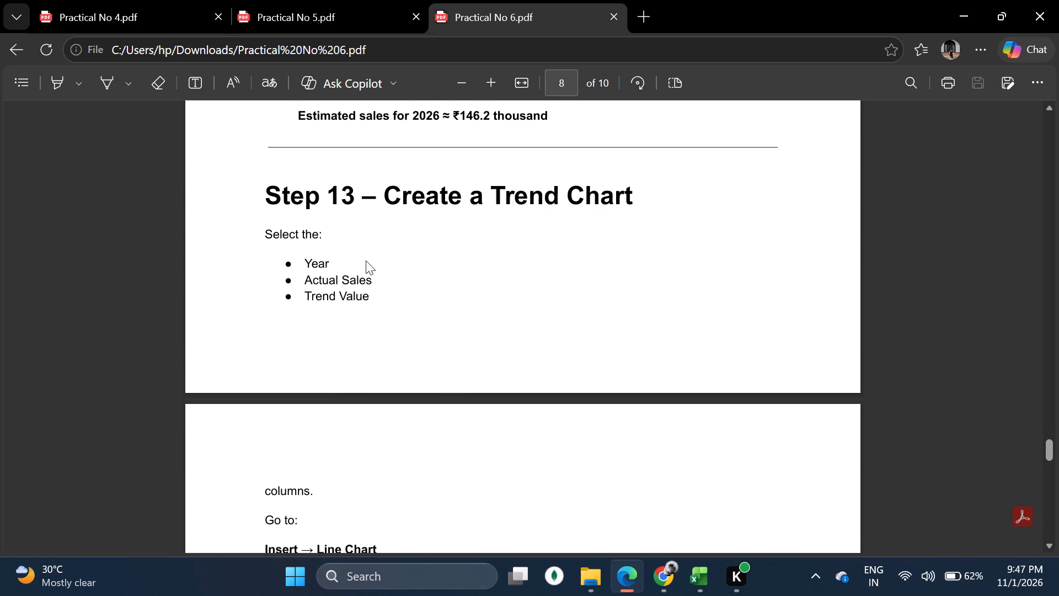
drag(258, 240, 352, 239)
click(341, 287)
drag(303, 262, 327, 262)
click(357, 303)
scroll(347, 300, up, 1)
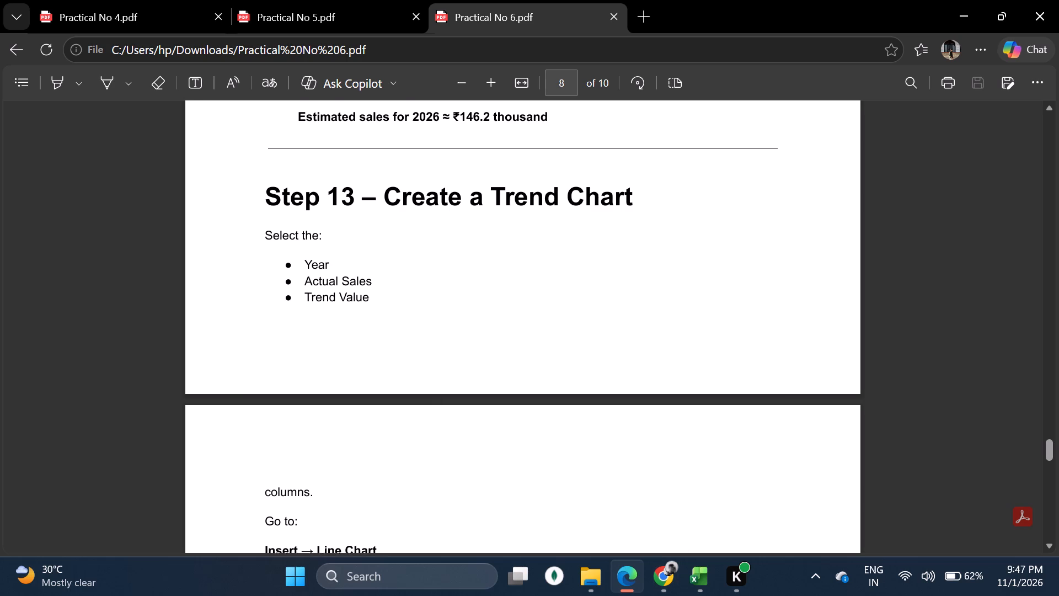
scroll(347, 300, up, 4)
scroll(347, 300, down, 2)
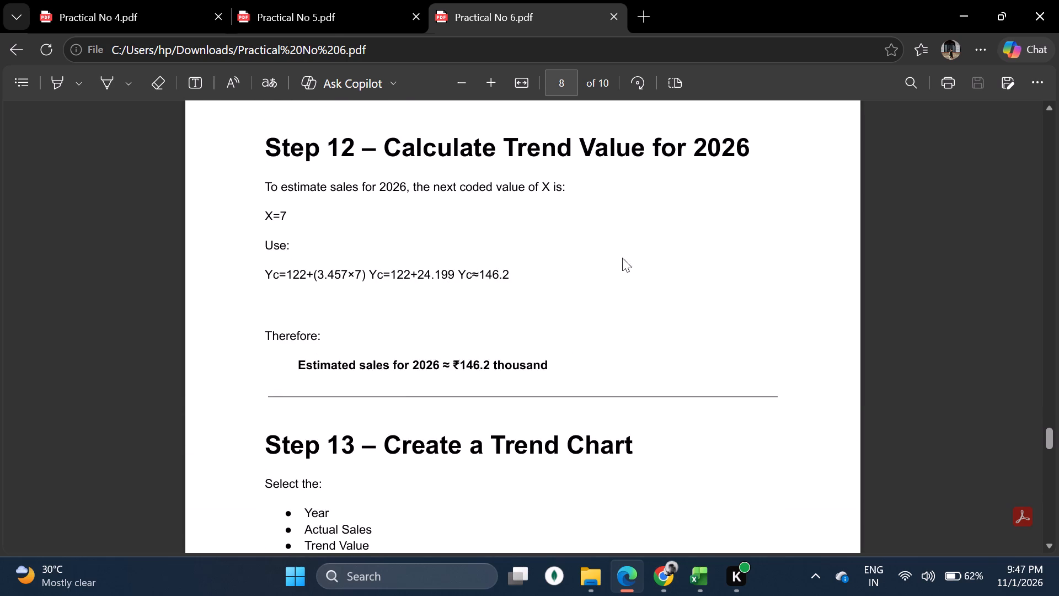
click(660, 576)
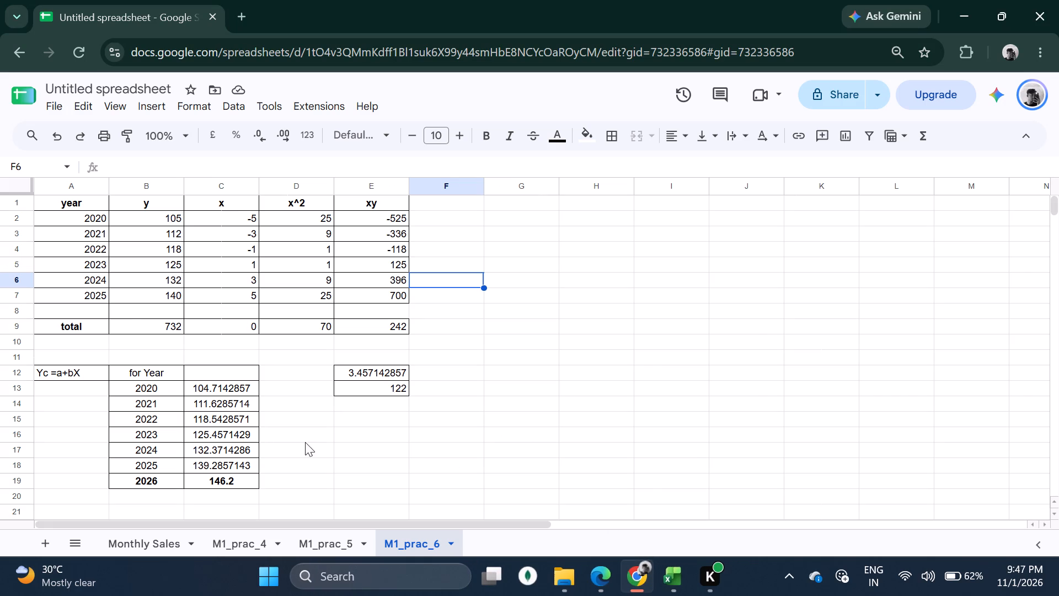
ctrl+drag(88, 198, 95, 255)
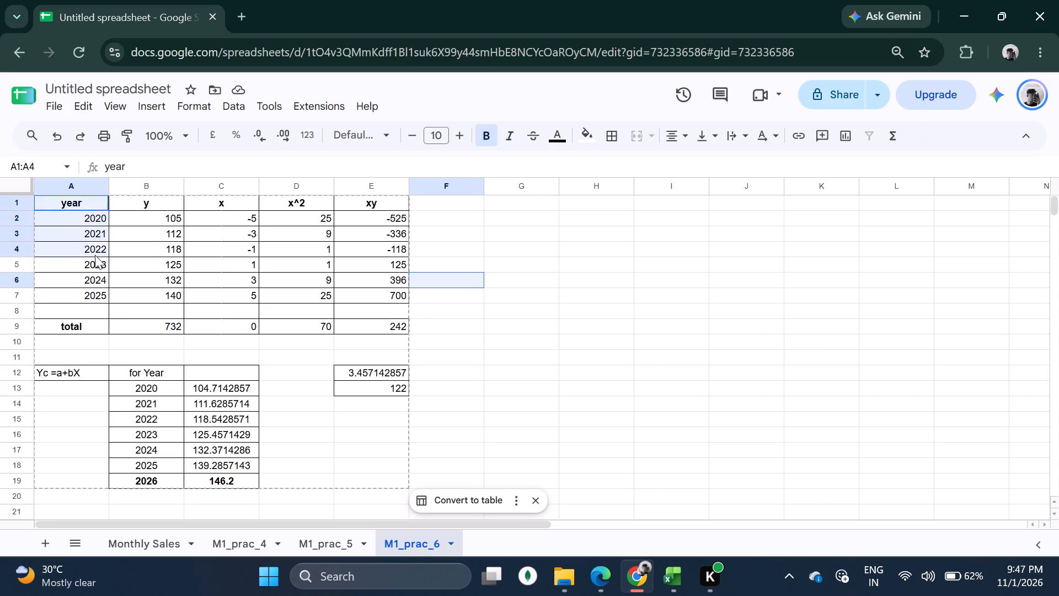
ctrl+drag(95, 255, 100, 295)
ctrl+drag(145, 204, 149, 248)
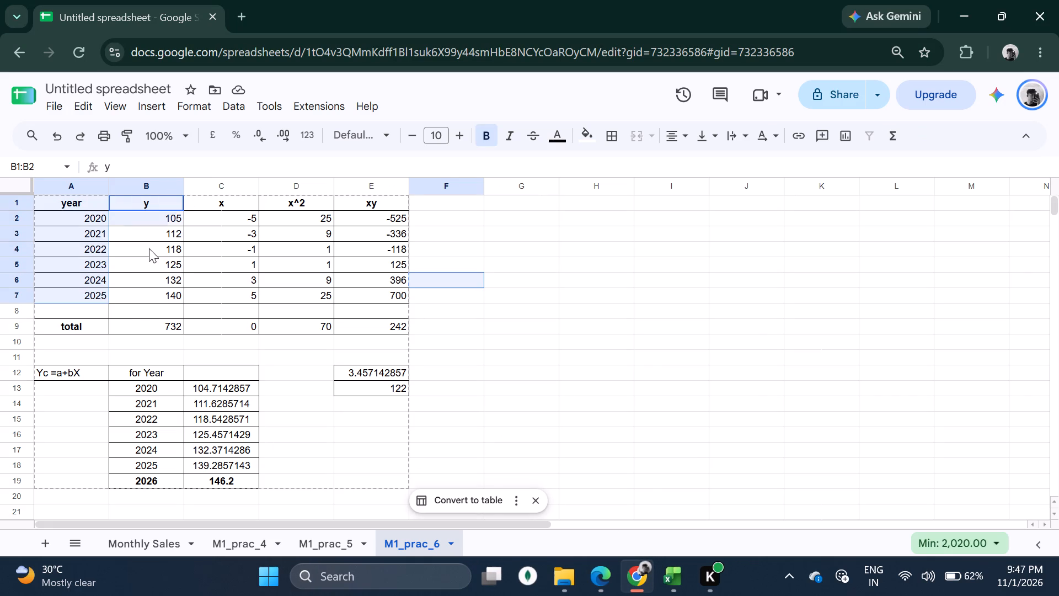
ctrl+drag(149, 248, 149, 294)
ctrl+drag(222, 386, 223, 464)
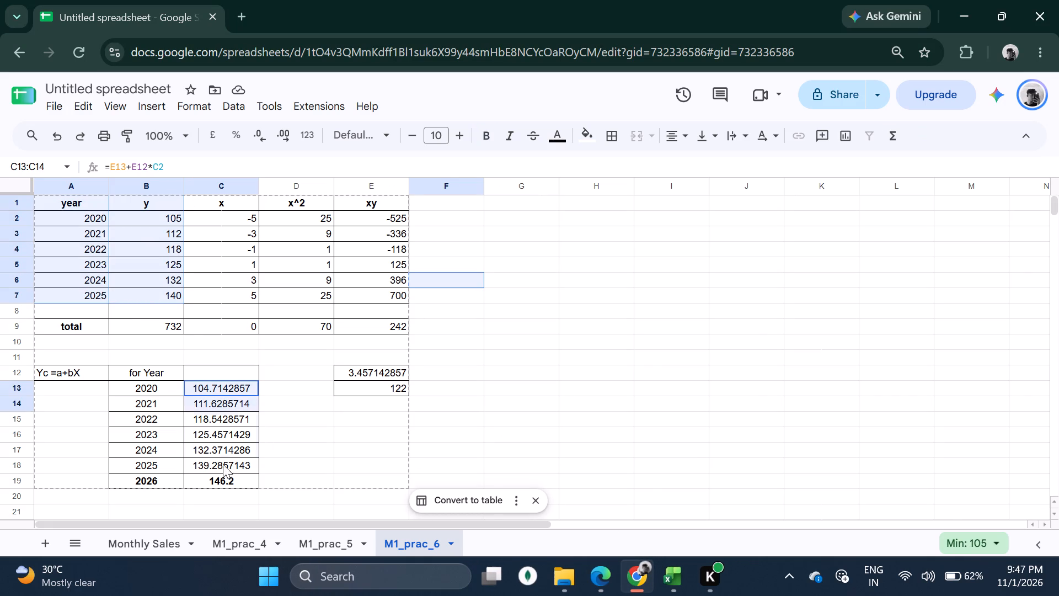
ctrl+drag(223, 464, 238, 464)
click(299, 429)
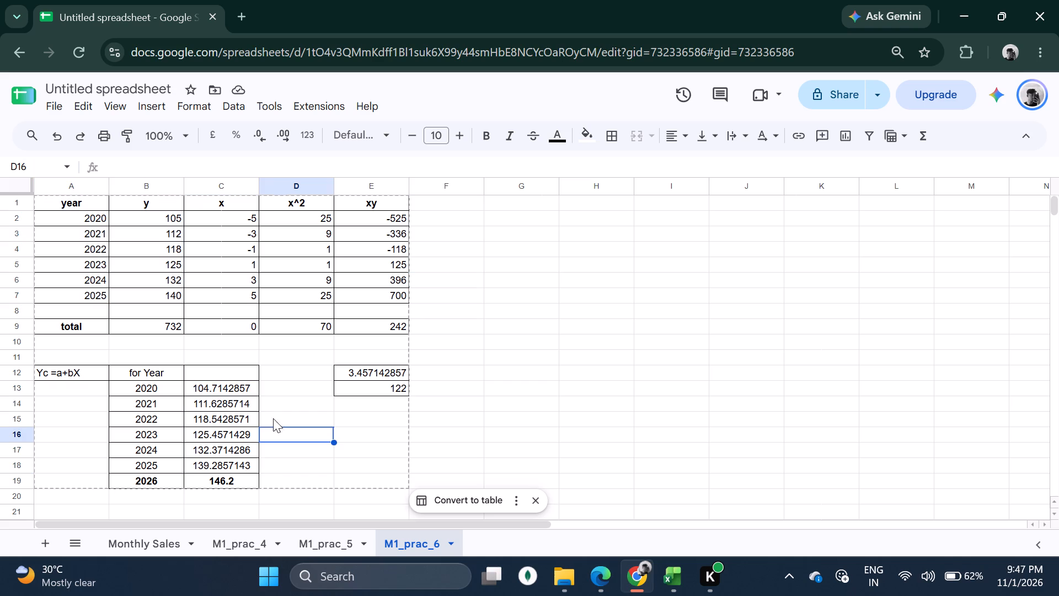
Enter the heading "trend value" in cell C12 and make the trend table headings B12:C12 bold.
click(212, 371)
text(trend value)
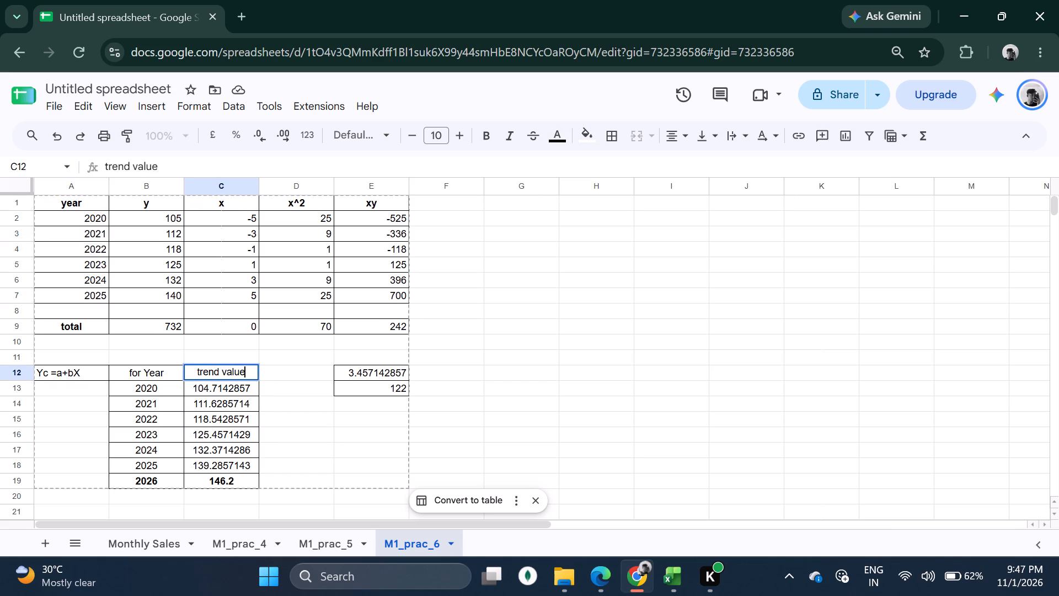
key(Return)
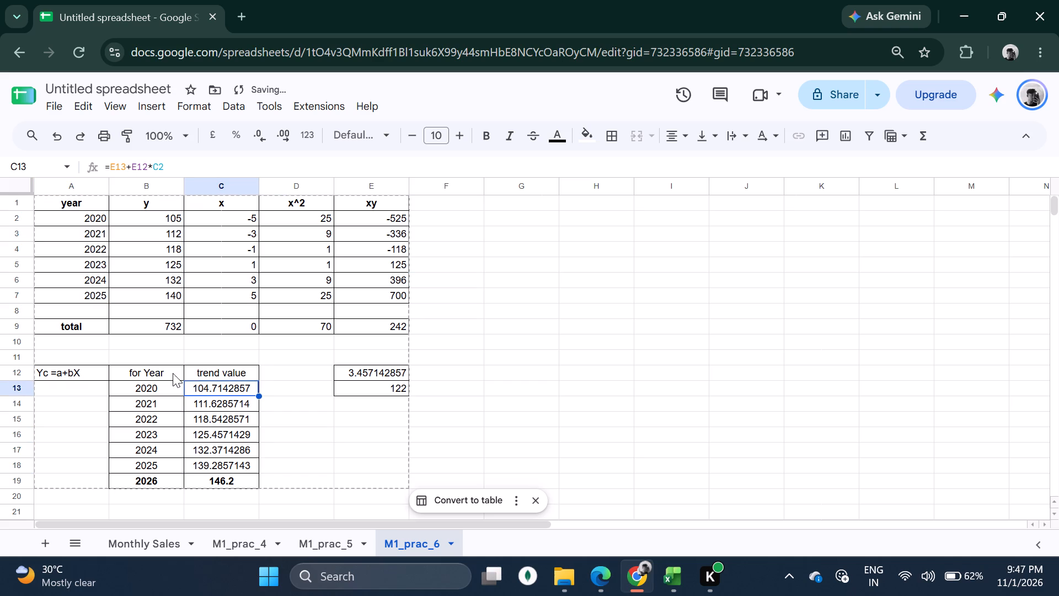
drag(167, 372, 231, 371)
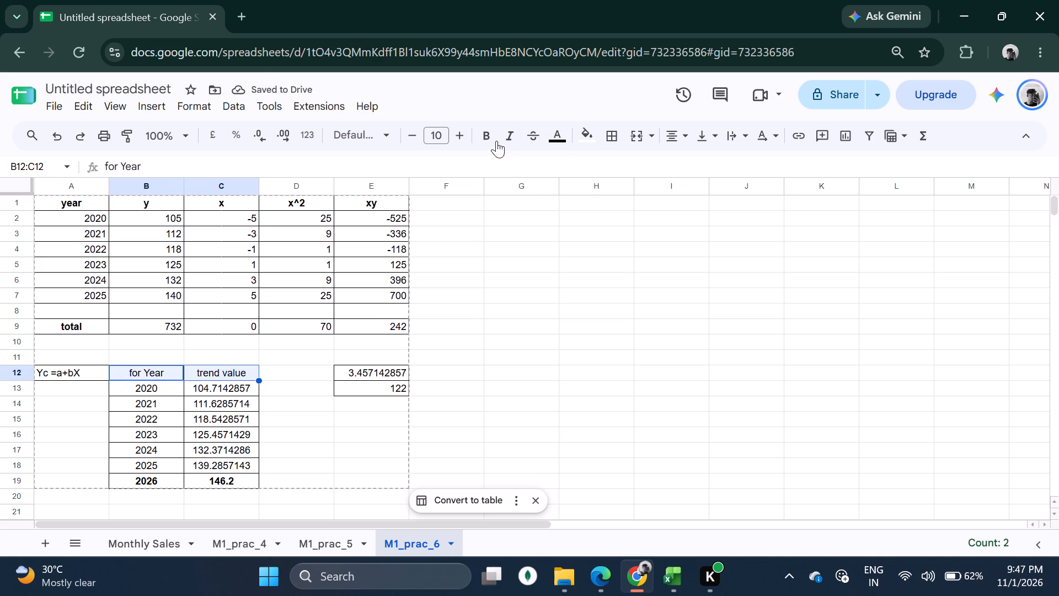
click(493, 138)
click(449, 316)
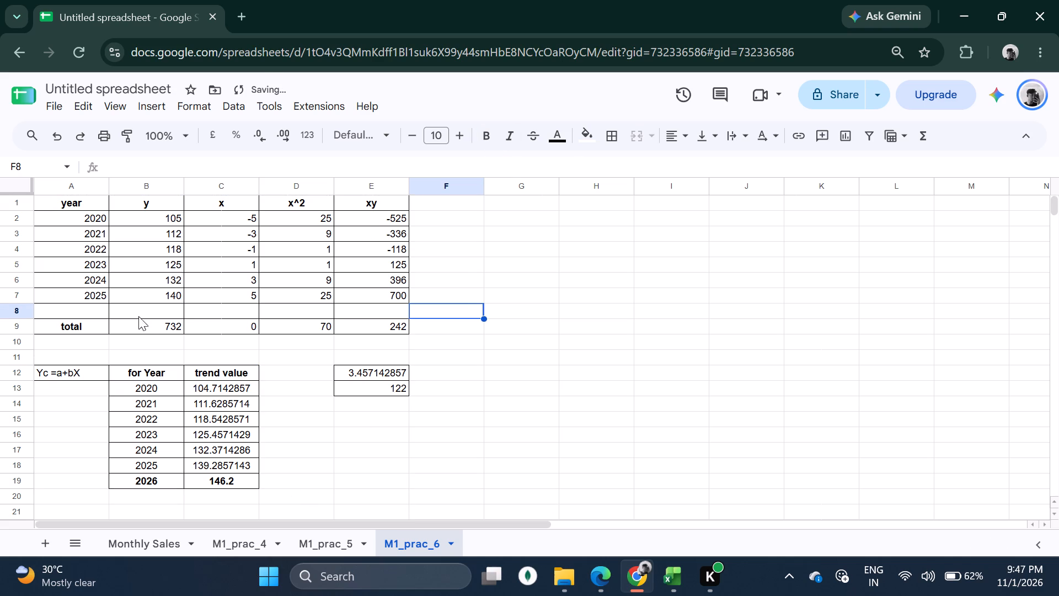
Insert a line chart from the year, y and trend value columns, ranges A1:A7, B1:B7 and C12:C18.
ctrl+drag(79, 205, 67, 295)
ctrl+drag(168, 200, 161, 296)
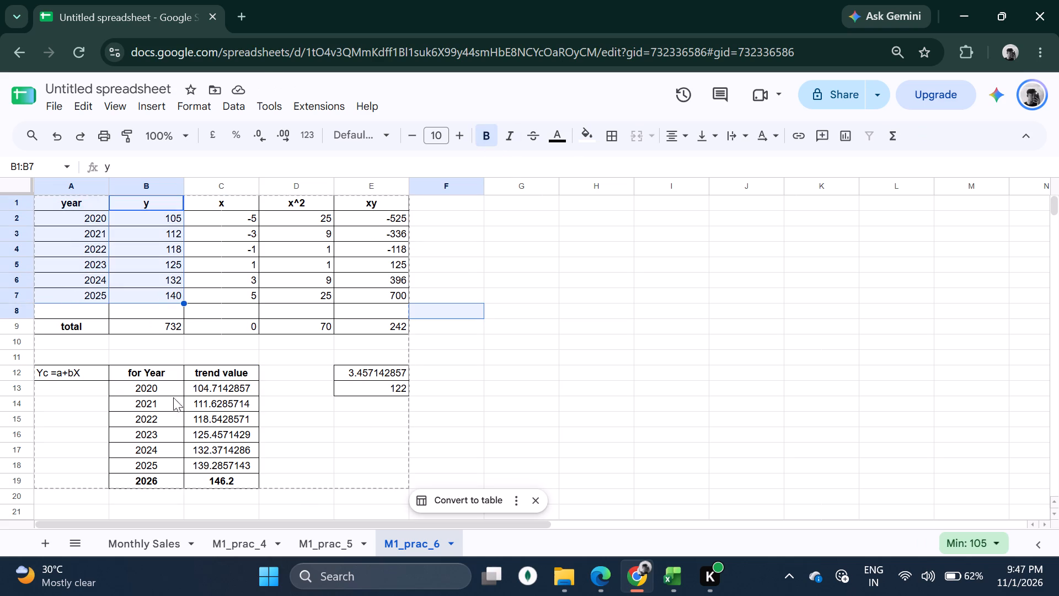
ctrl+drag(212, 375, 213, 465)
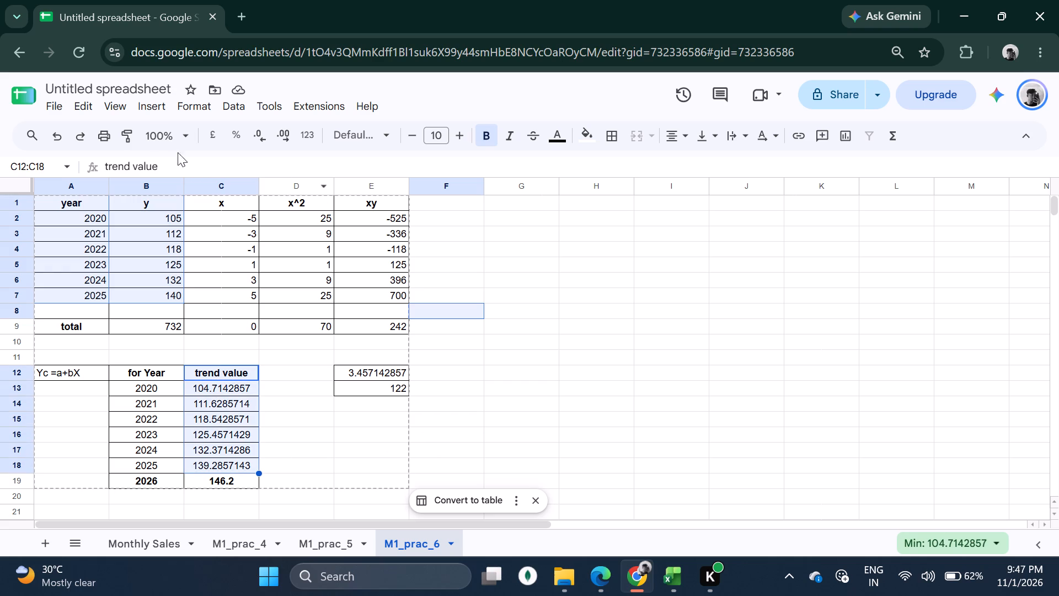
click(166, 100)
click(180, 269)
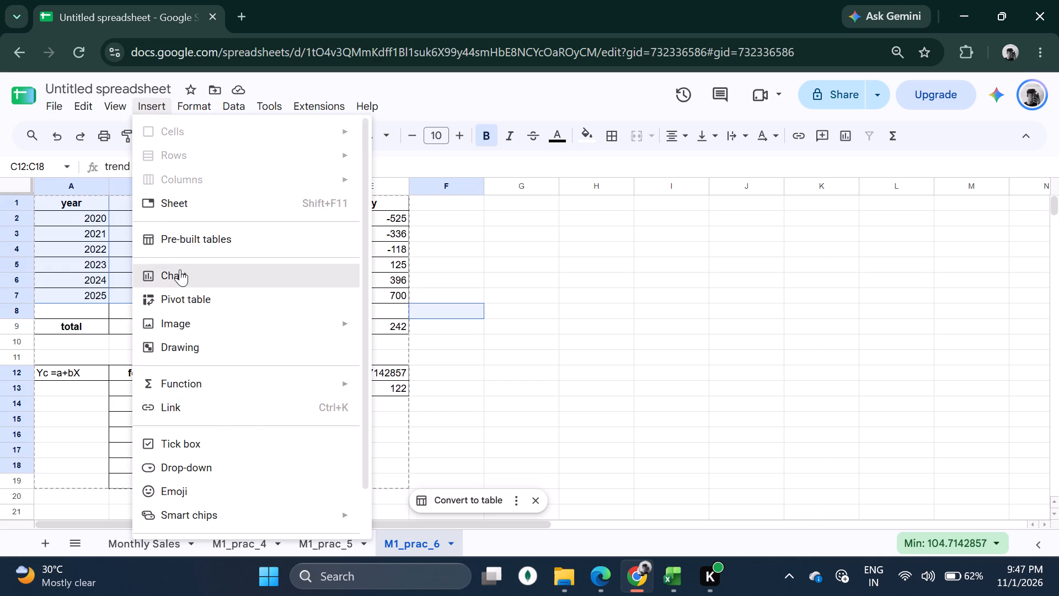
click(900, 239)
click(839, 316)
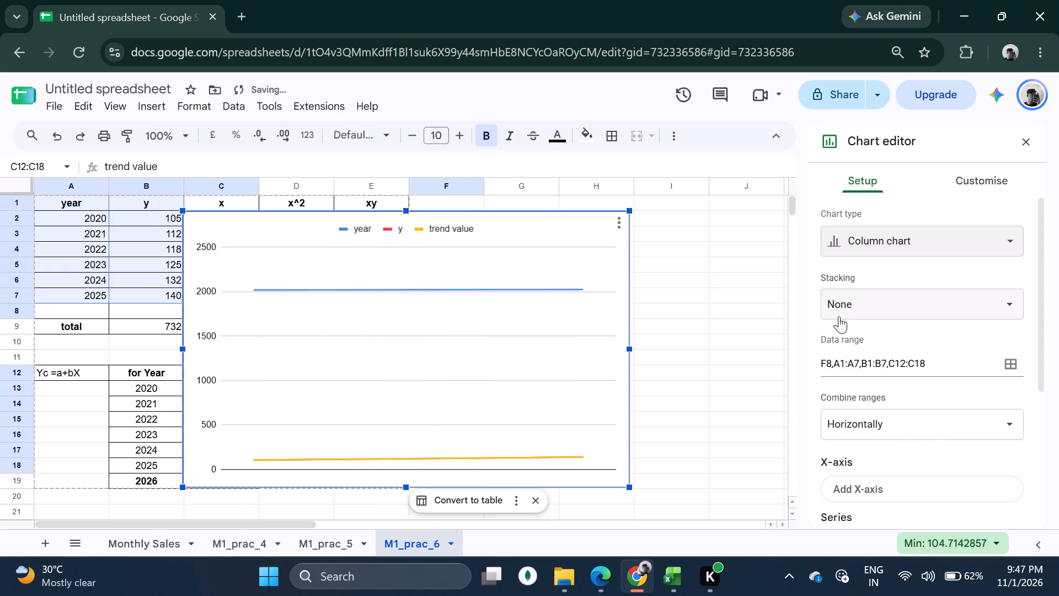
Move the line chart beside the tables so its upper-left corner sits at column F, row 1, and close the chart editor.
drag(524, 227, 869, 221)
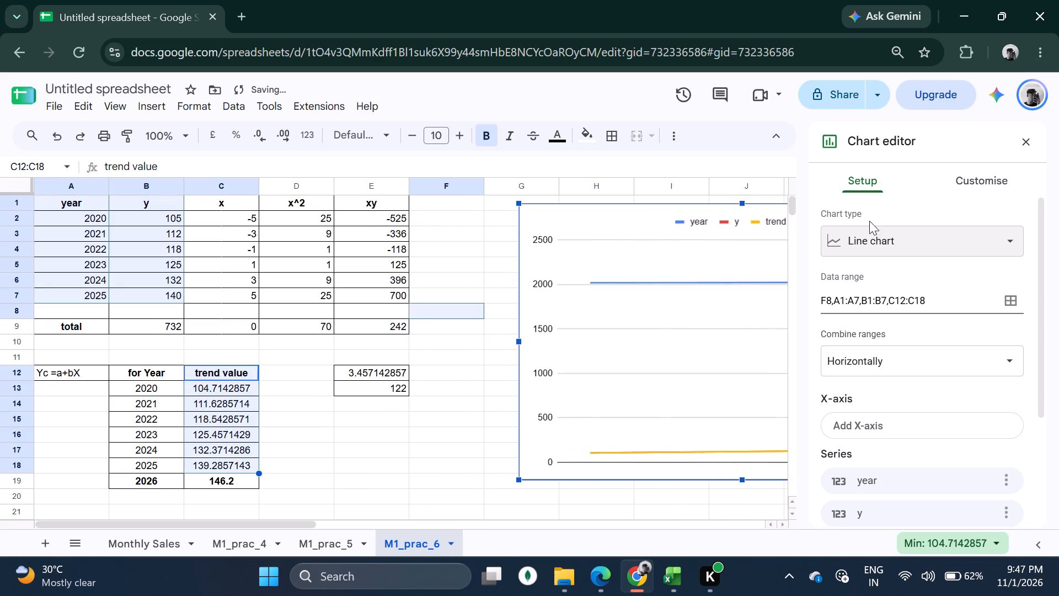
drag(869, 221, 772, 216)
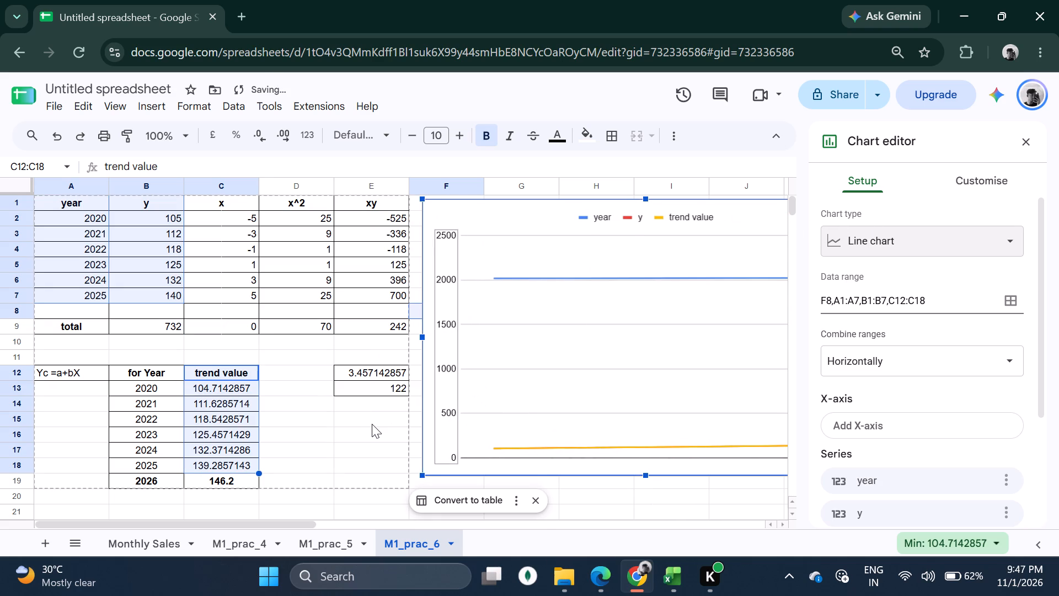
click(368, 424)
click(978, 349)
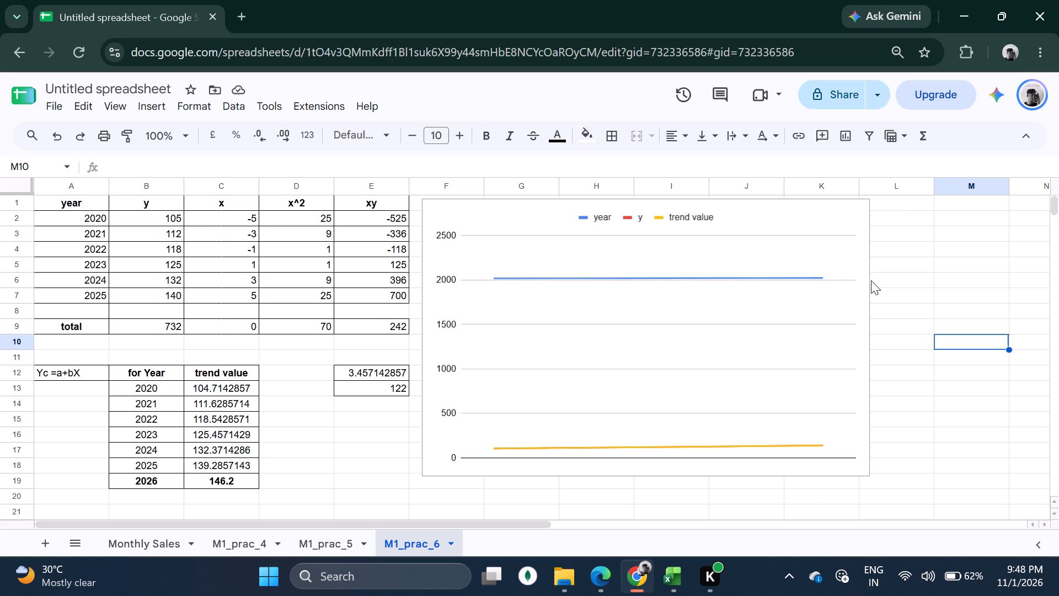
Switch to Practical No 6.pdf in Edge and recheck the Step 13 instructions for the chart's columns, type and title.
click(752, 340)
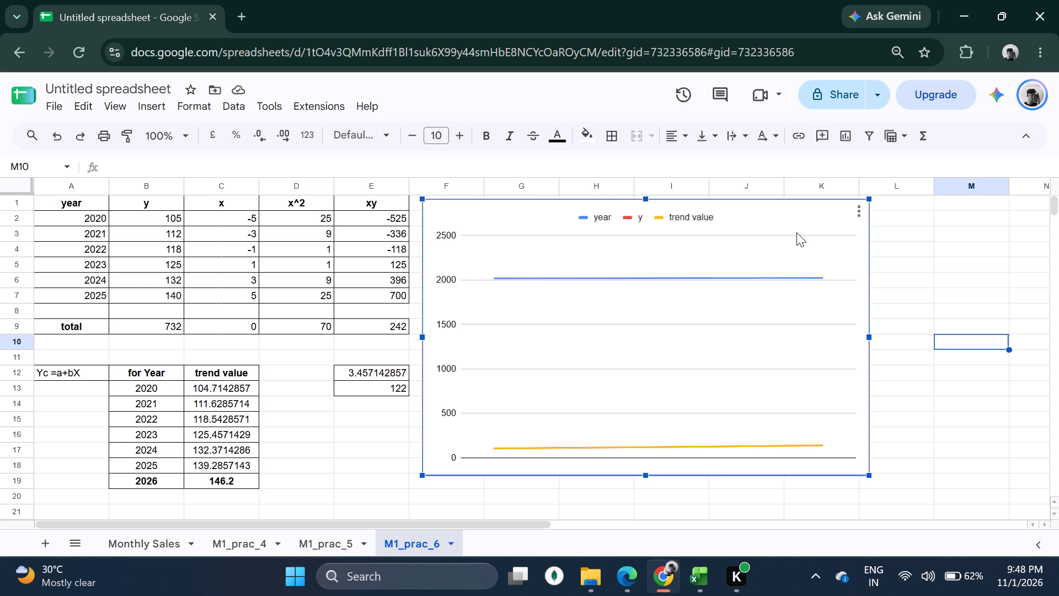
click(624, 576)
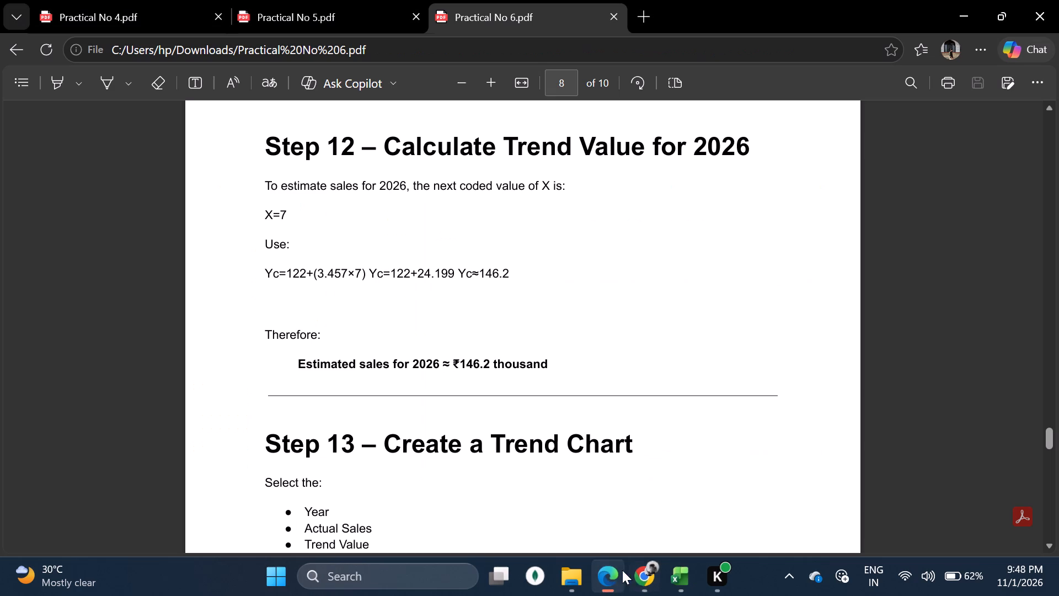
scroll(370, 407, down, 3)
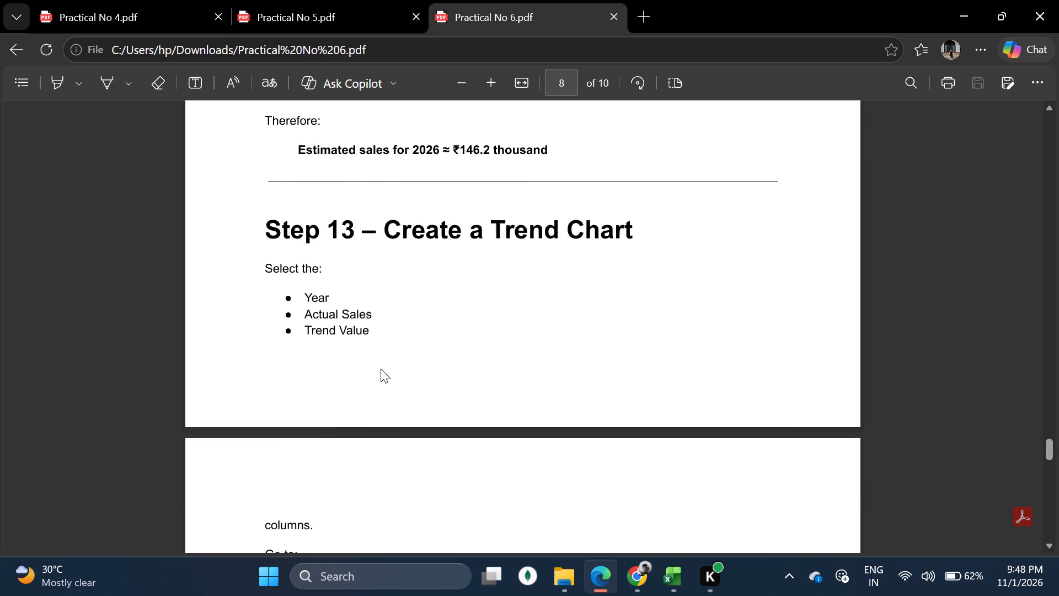
drag(304, 258, 323, 260)
click(304, 291)
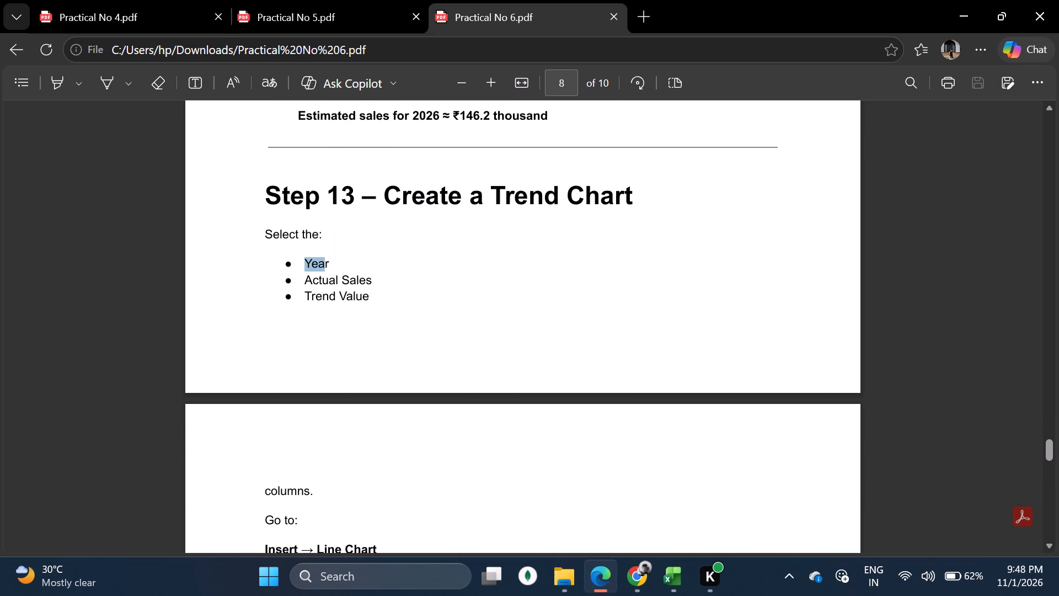
drag(299, 283, 365, 285)
click(312, 310)
scroll(323, 313, down, 4)
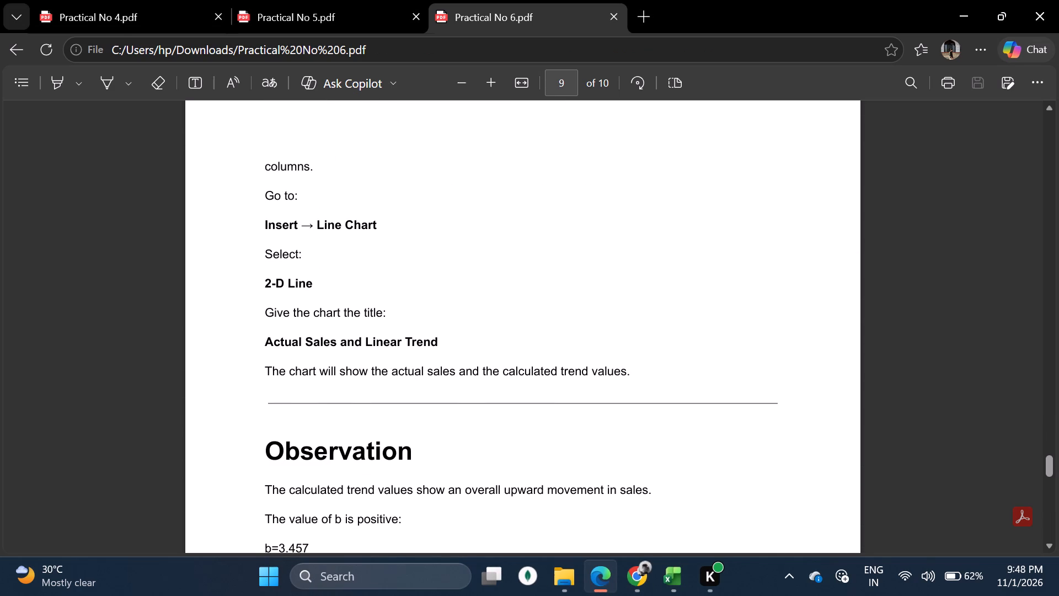
Copy "Actual Sales and Linear Trend" from the PDF and set it as the line chart's title in the Google Sheet.
drag(264, 337, 442, 342)
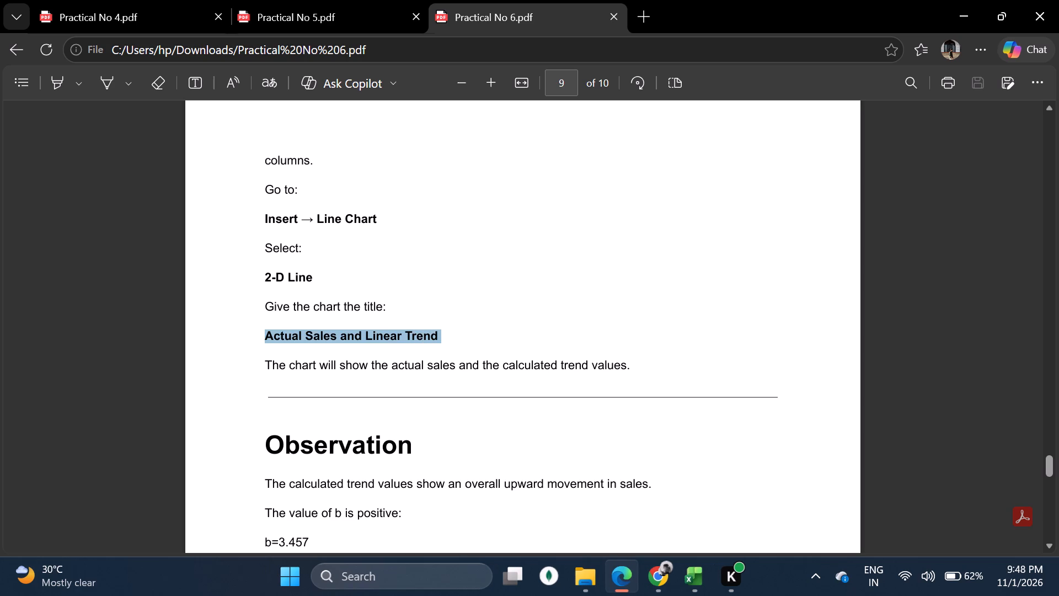
drag(442, 342, 443, 342)
key(ctrl+c)
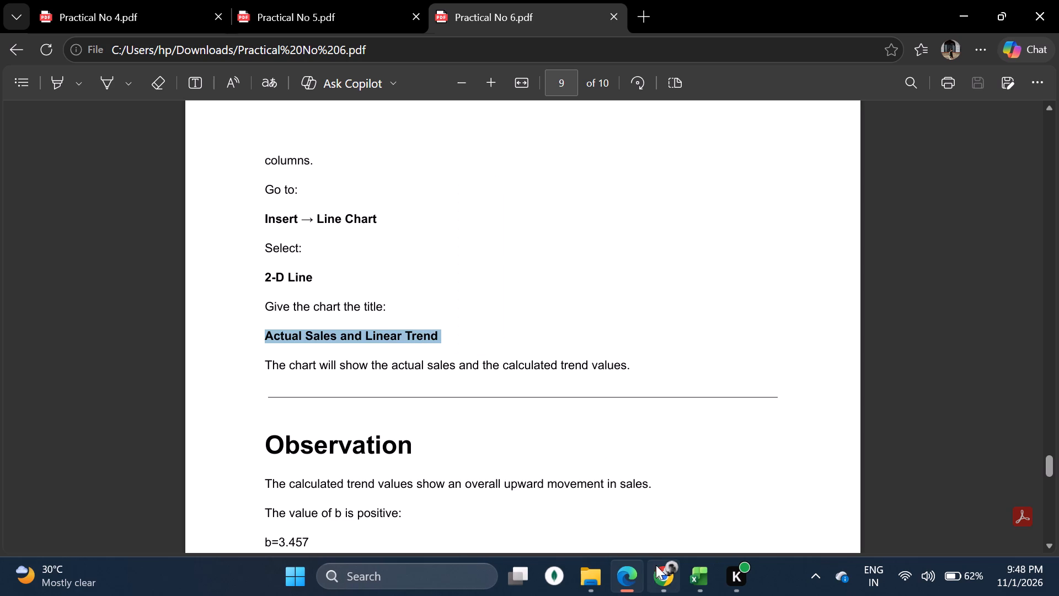
click(661, 577)
click(855, 215)
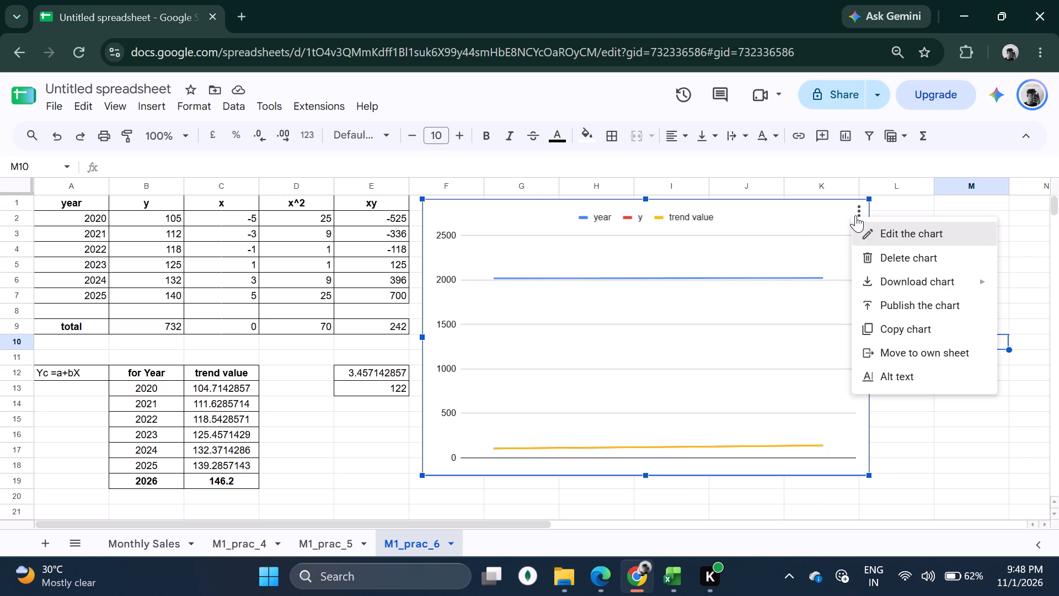
click(907, 225)
click(952, 177)
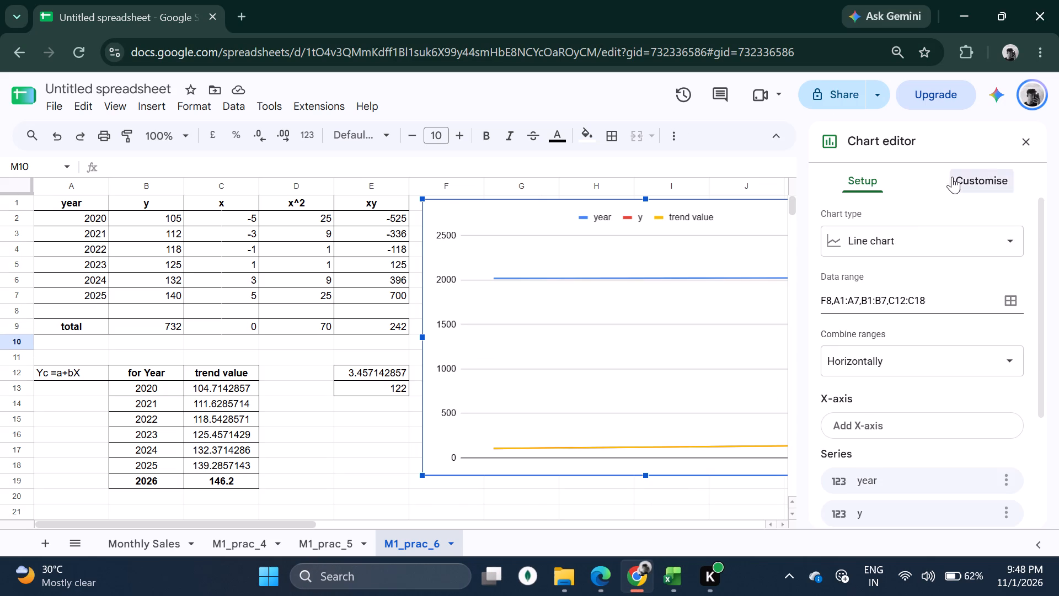
click(919, 251)
click(914, 360)
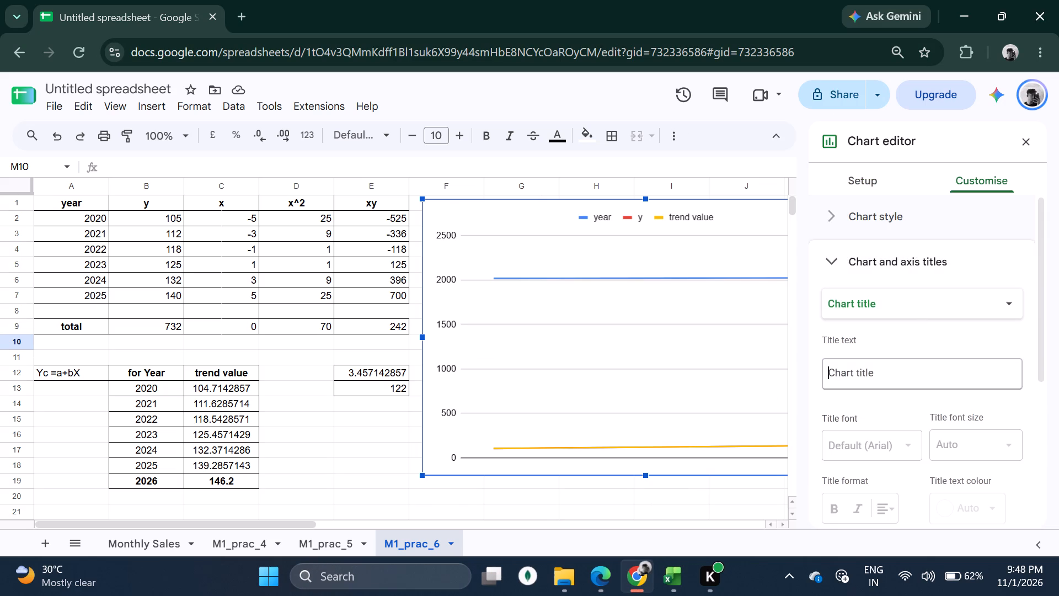
key(ctrl+v)
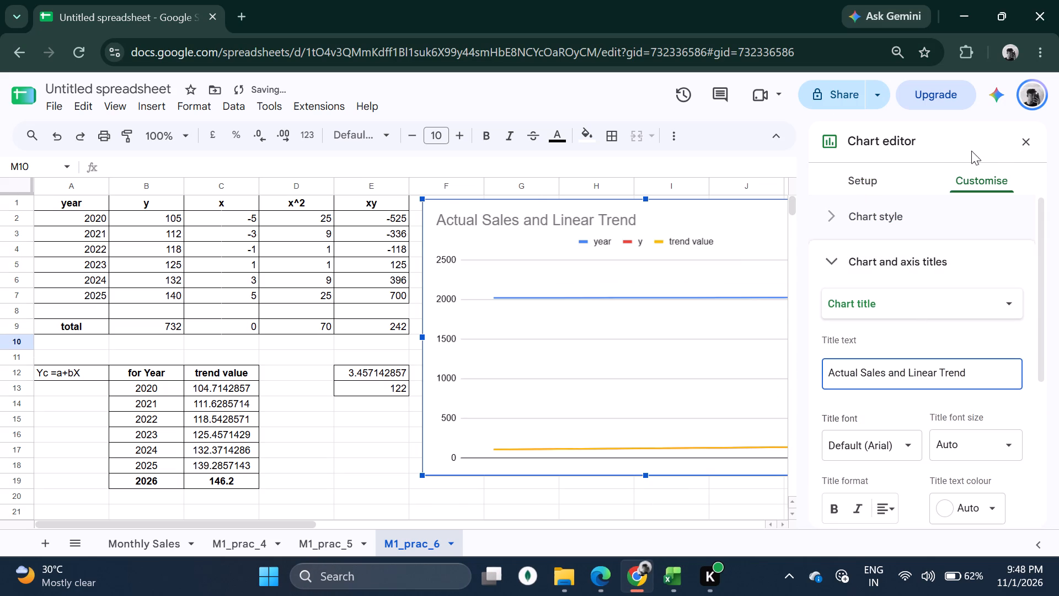
click(1025, 141)
click(954, 295)
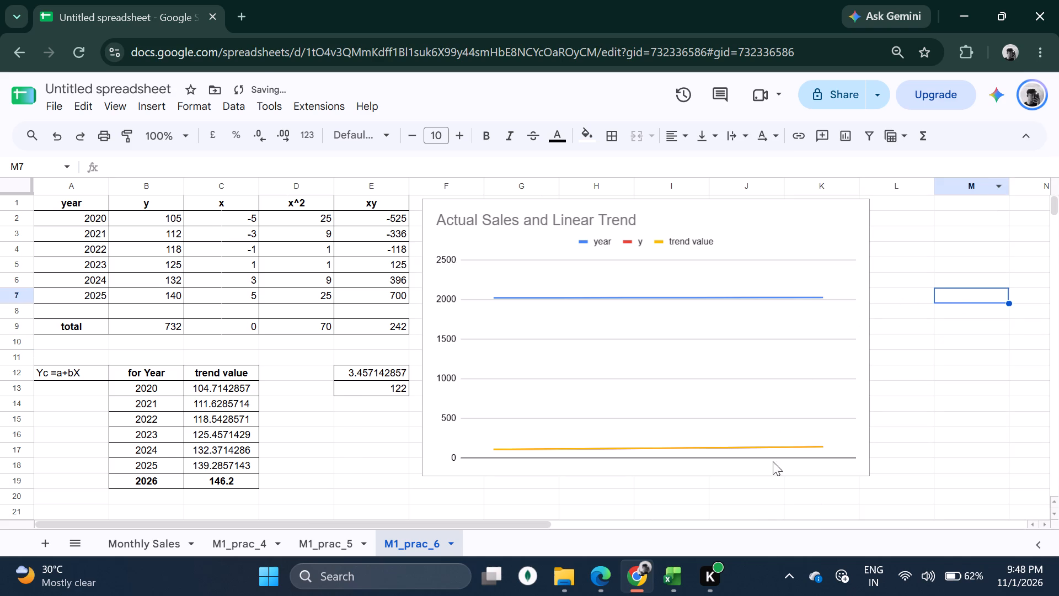
click(613, 580)
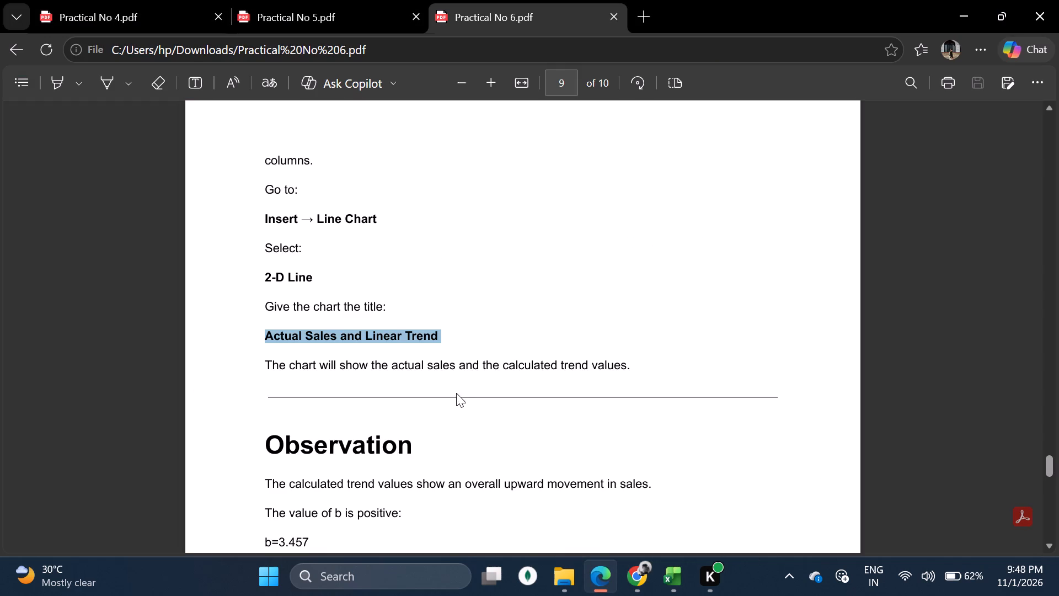
scroll(456, 391, down, 4)
drag(261, 151, 499, 378)
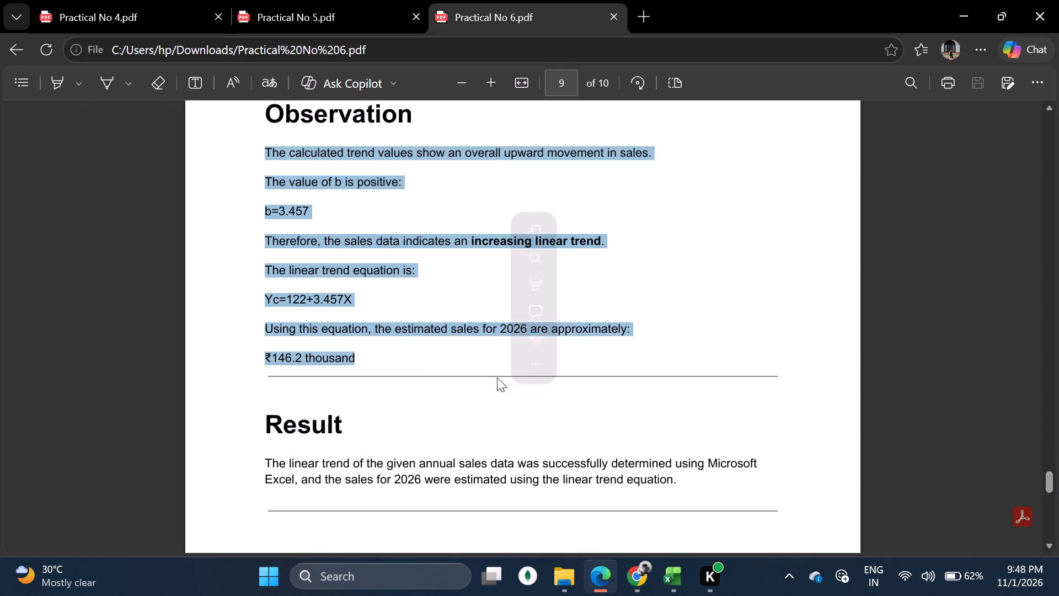
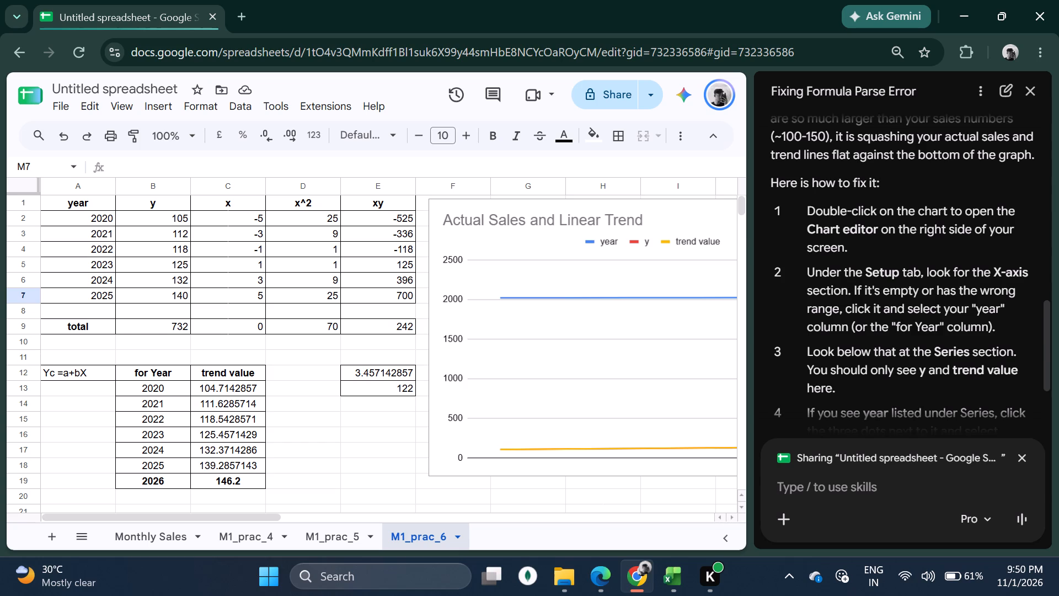
Open the setup options of the Actual Sales and Linear Trend chart for editing.
click(640, 290)
double_click(637, 258)
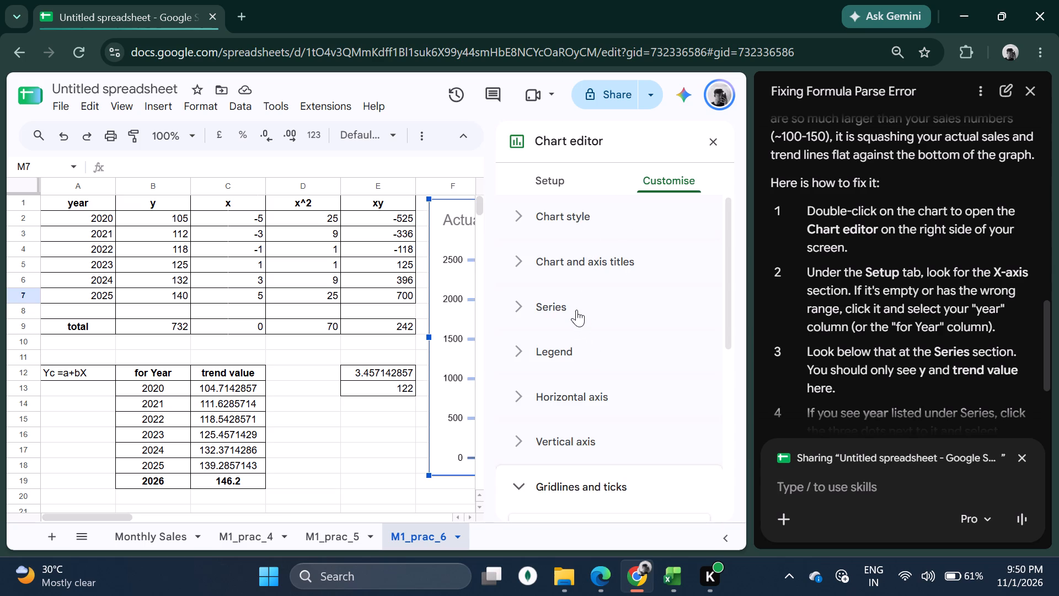
scroll(583, 377, down, 4)
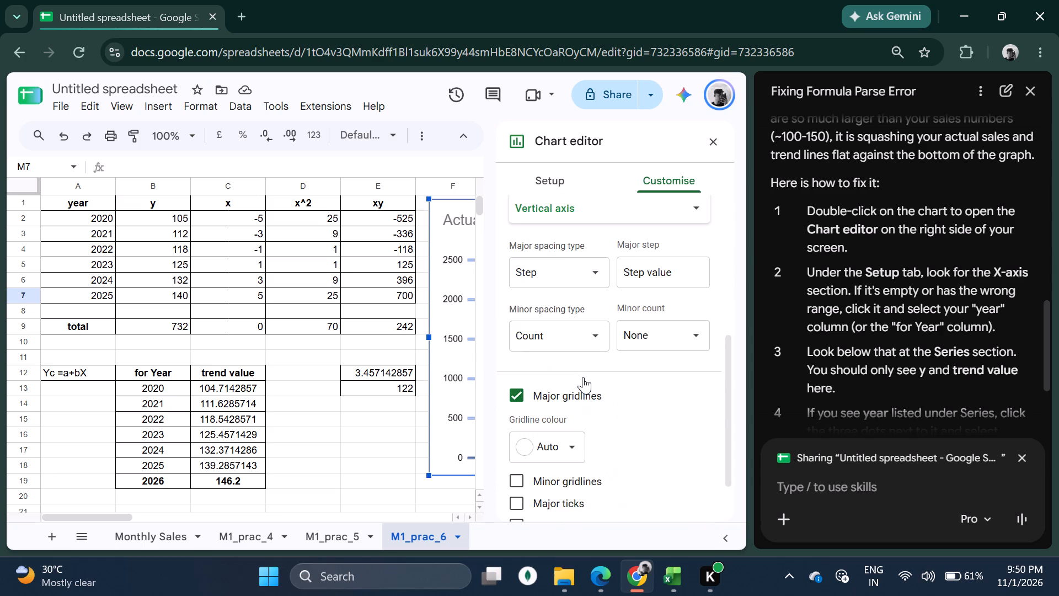
scroll(583, 377, up, 6)
click(548, 164)
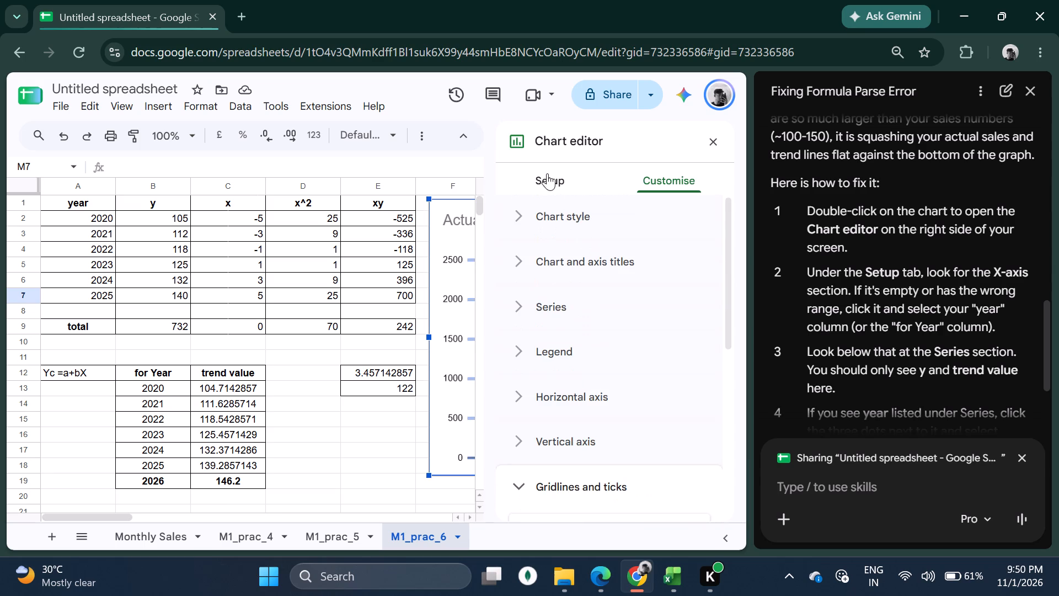
drag(549, 178, 548, 183)
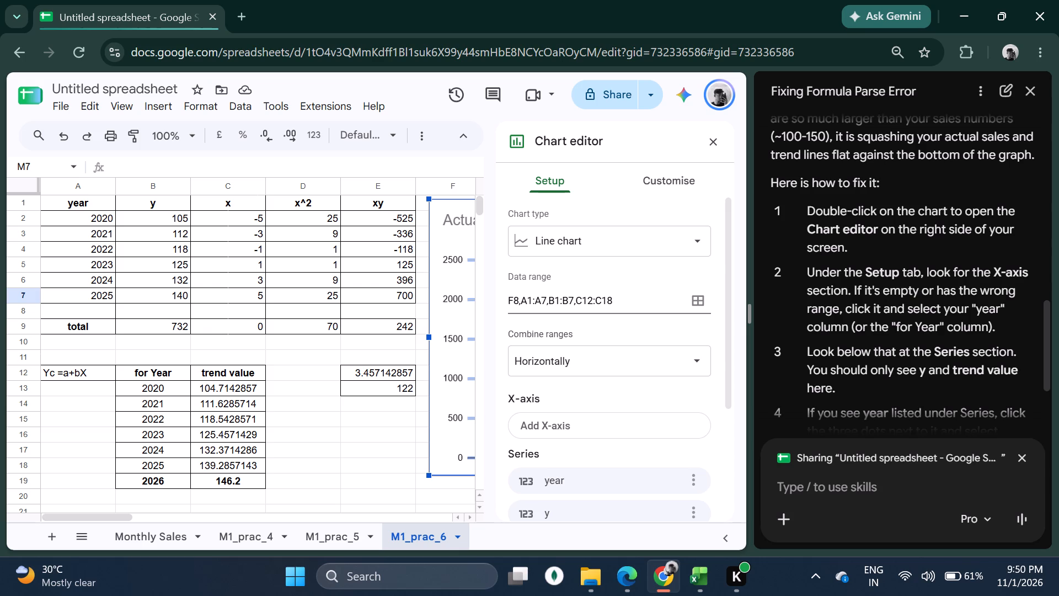
Send Gemini the follow-up prompt "explain now" in the Fixing Formula Parse Error chat.
scroll(911, 327, down, 3)
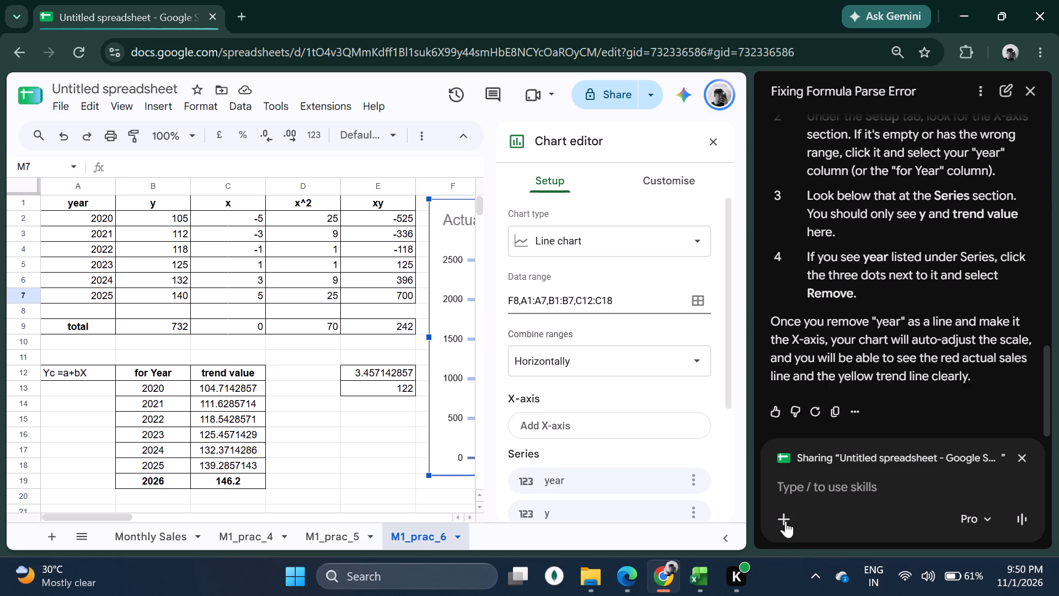
click(840, 488)
click(884, 478)
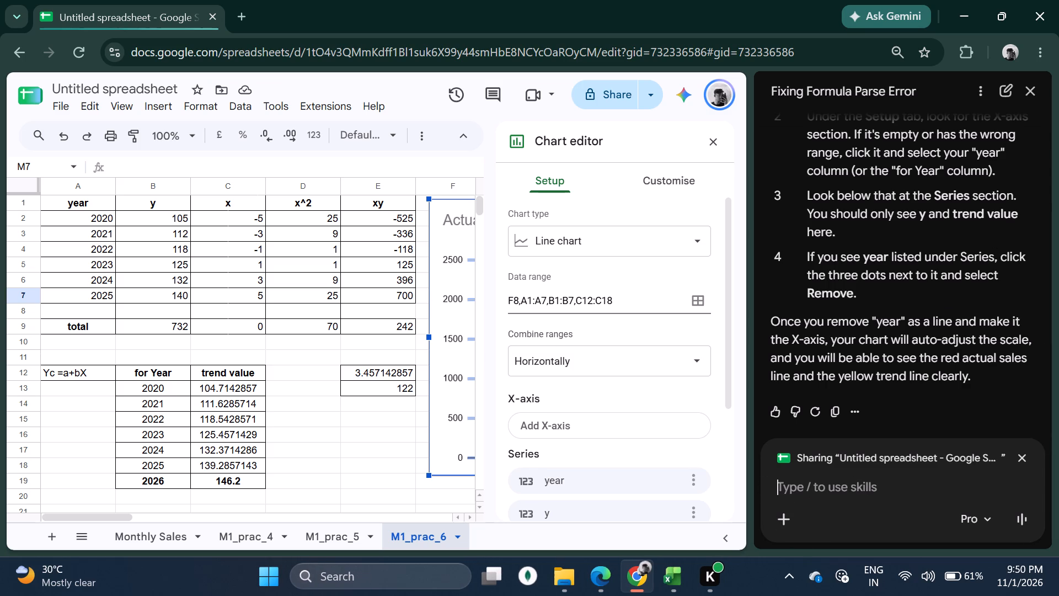
key(n)
key(BackSpace)
text(explain)
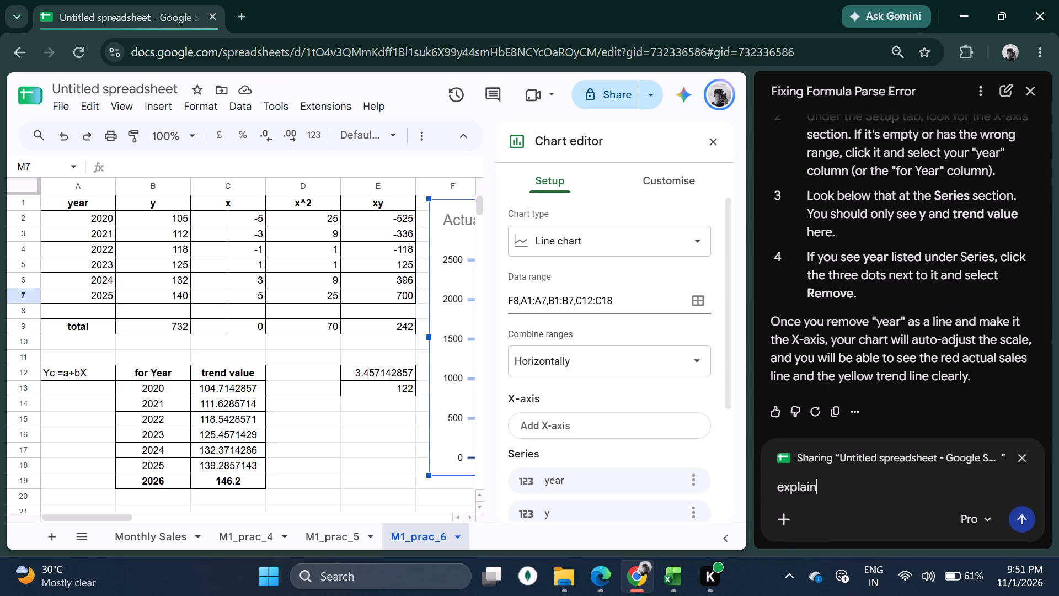
key(space)
text(now)
key(Return)
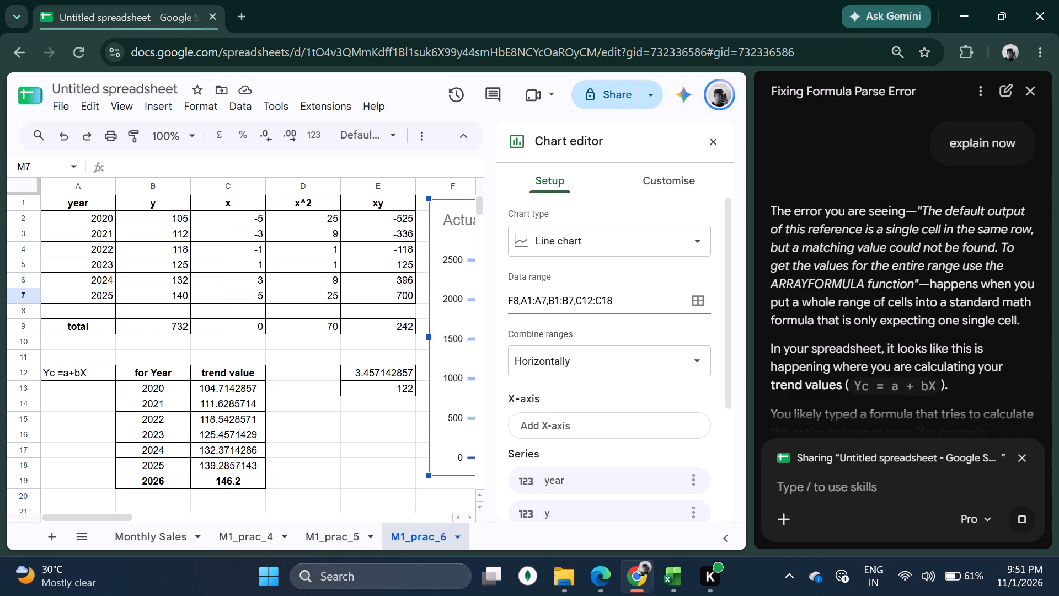
Read Gemini's reply, examining its explanation of the error and the suggested ways to fix the trend value formula.
scroll(875, 377, down, 1)
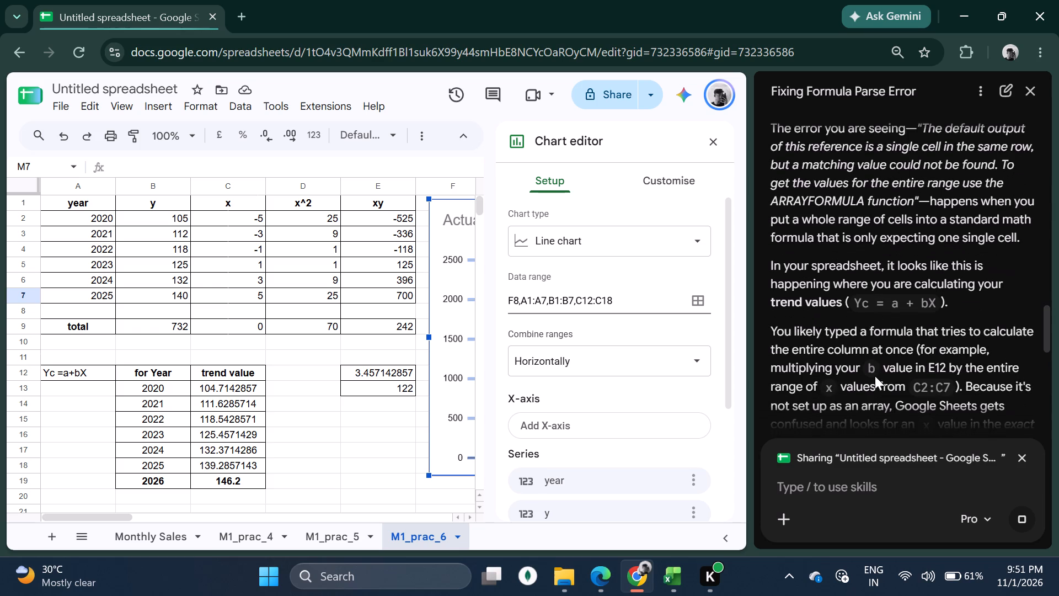
scroll(875, 366, down, 2)
scroll(894, 320, down, 4)
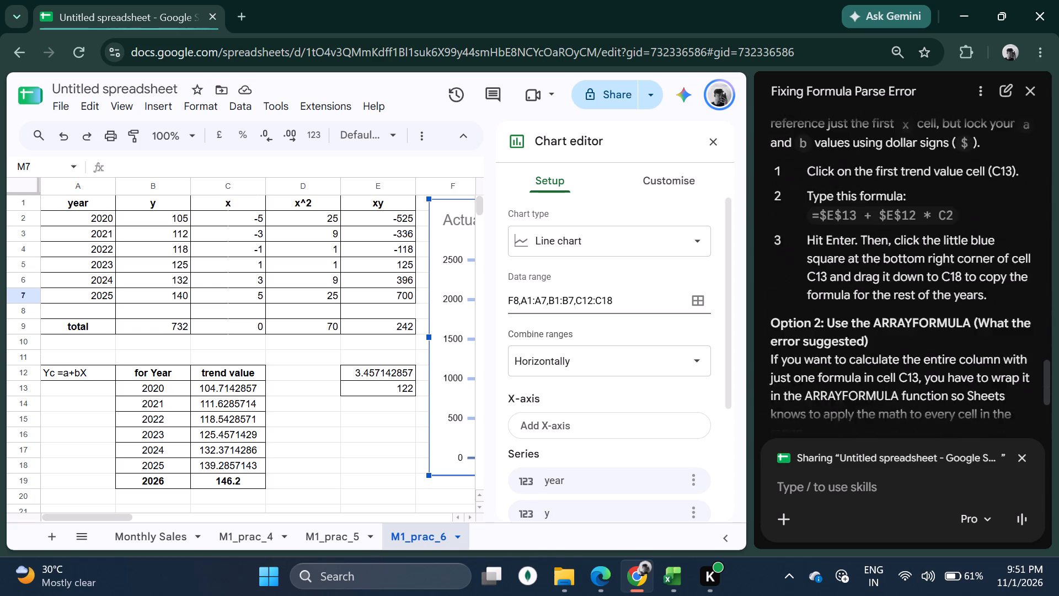
scroll(894, 320, down, 1)
scroll(894, 320, up, 4)
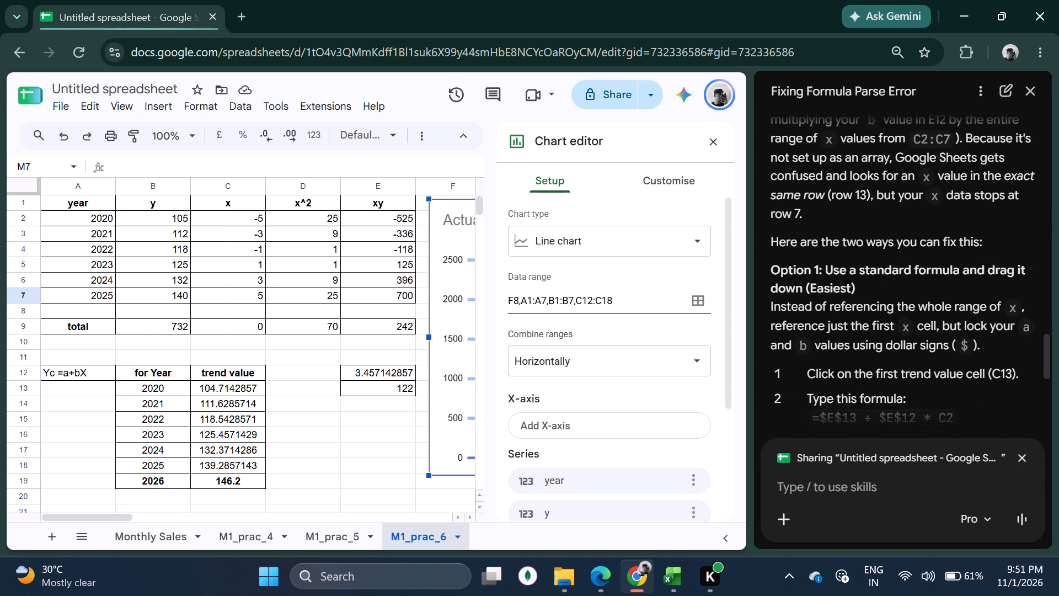
scroll(894, 320, down, 1)
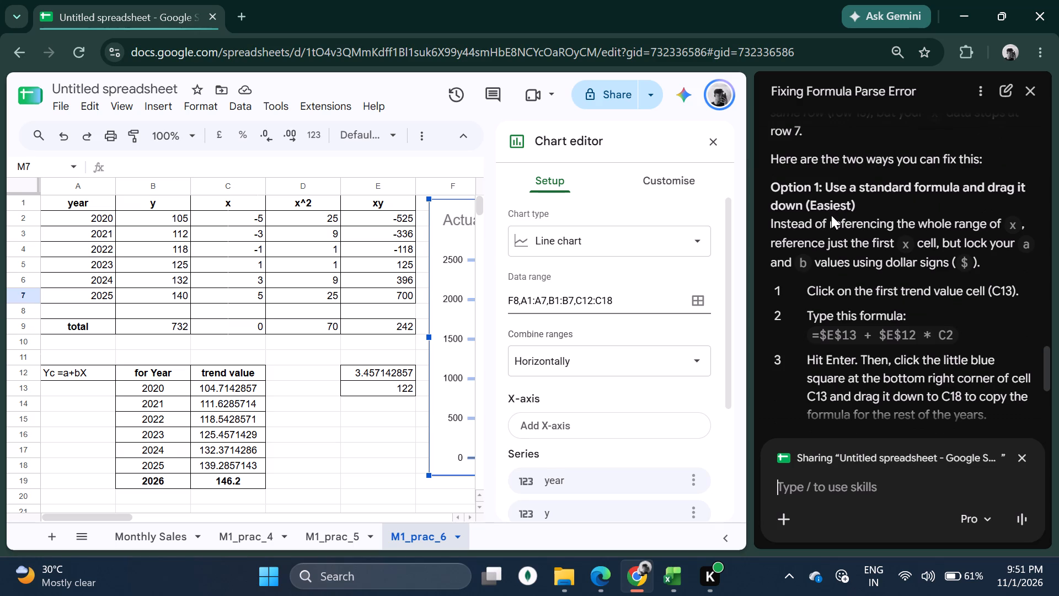
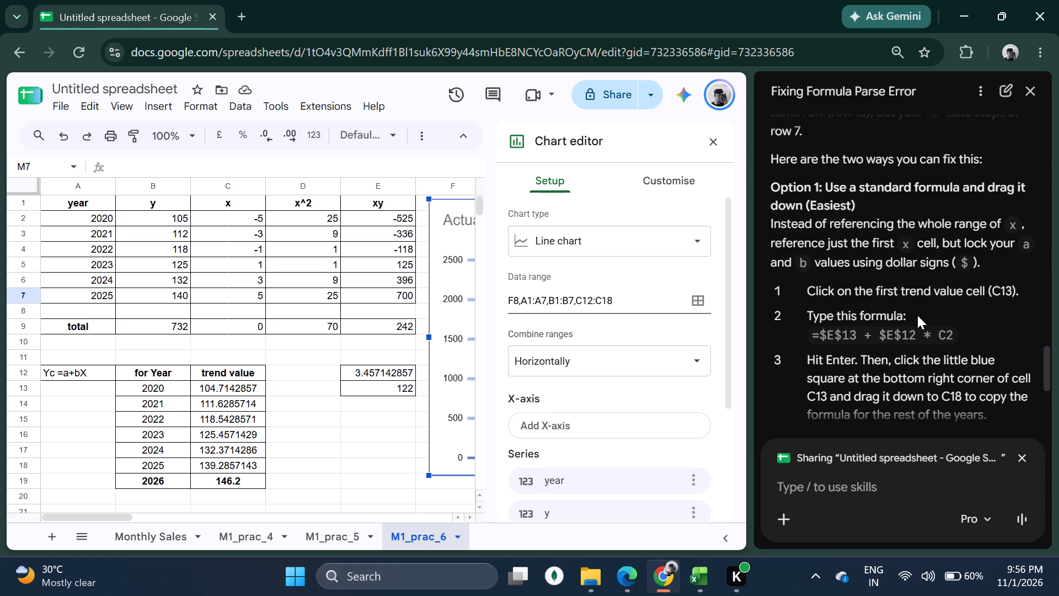
Review Option 1 and Option 2 in Gemini's reply, and close the Gemini chat and the chart editor.
scroll(917, 315, down, 1)
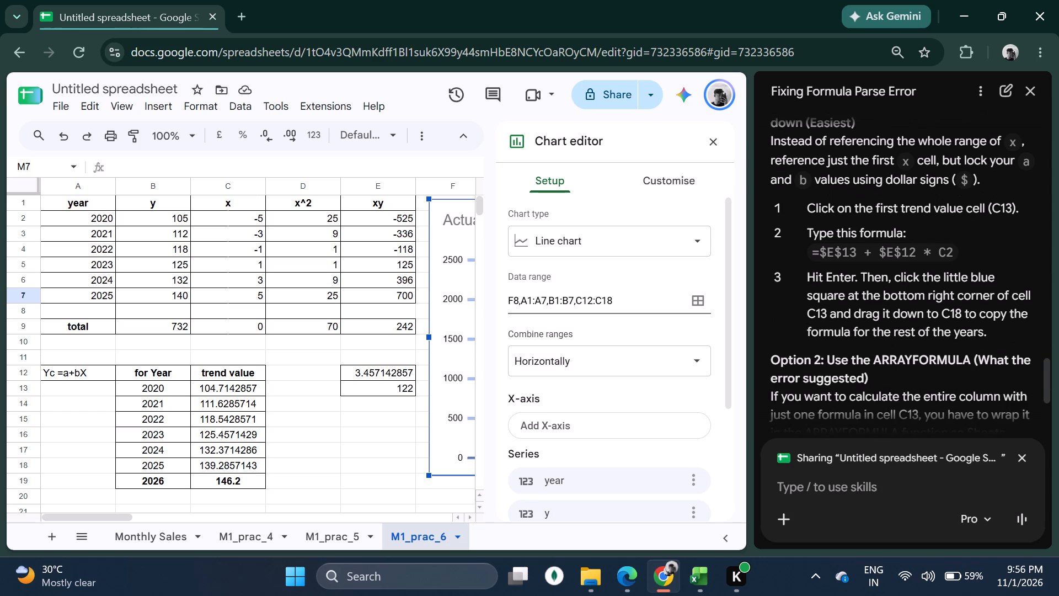
drag(810, 288, 854, 339)
scroll(855, 310, down, 4)
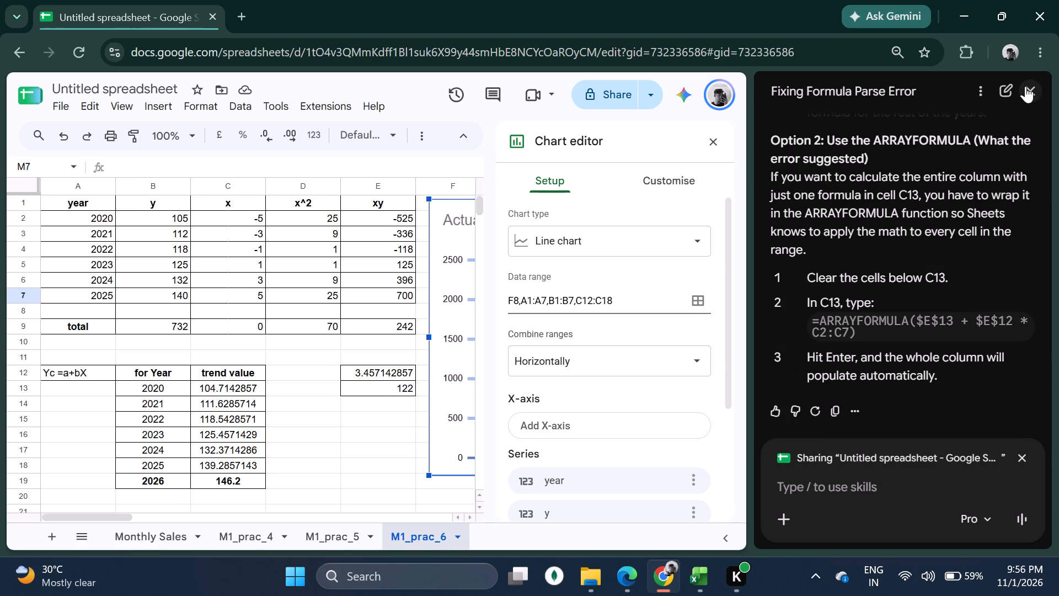
click(1026, 86)
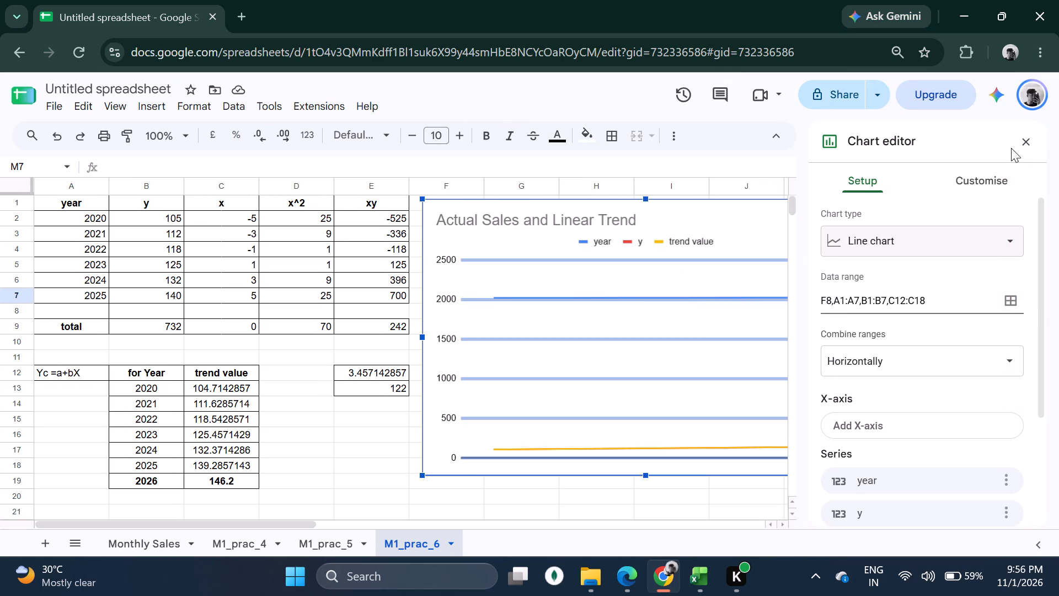
click(1024, 143)
click(896, 261)
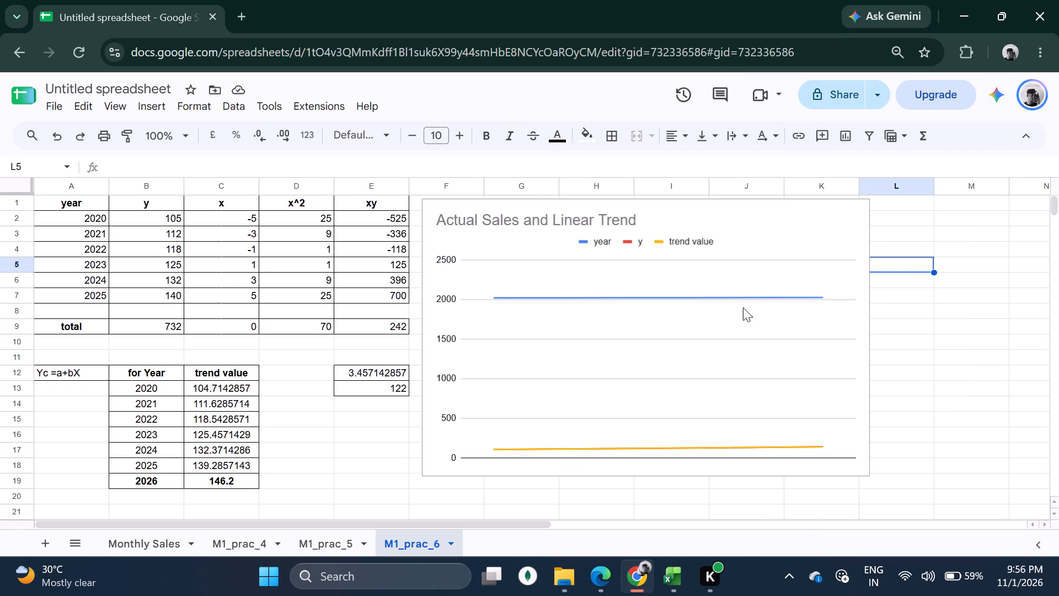
Reposition the Actual Sales and Linear Trend chart slightly further right and down, clear of the xy column.
click(671, 217)
drag(667, 217, 701, 219)
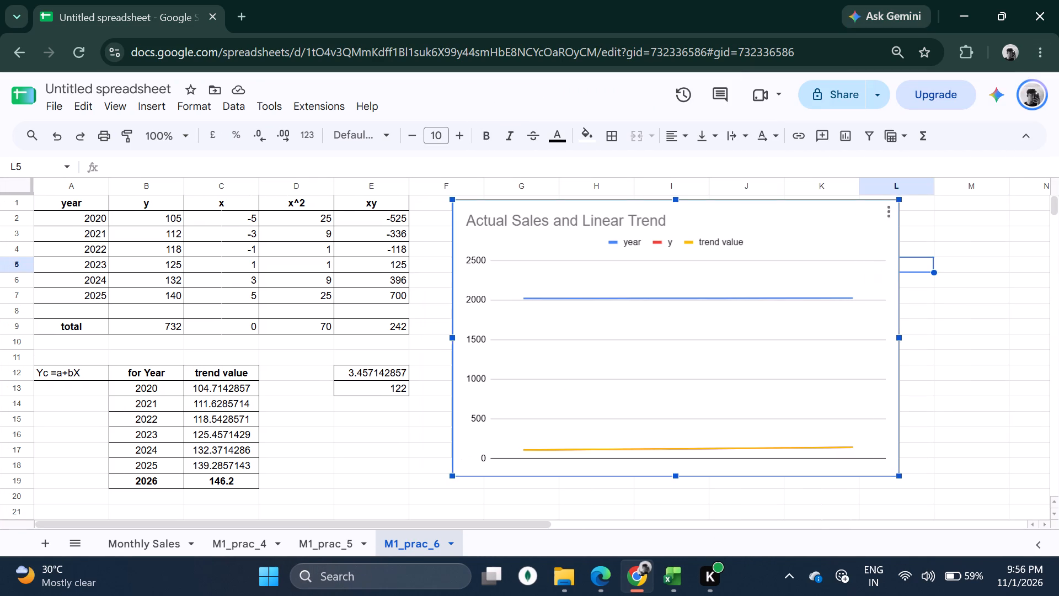
drag(701, 219, 680, 221)
click(913, 243)
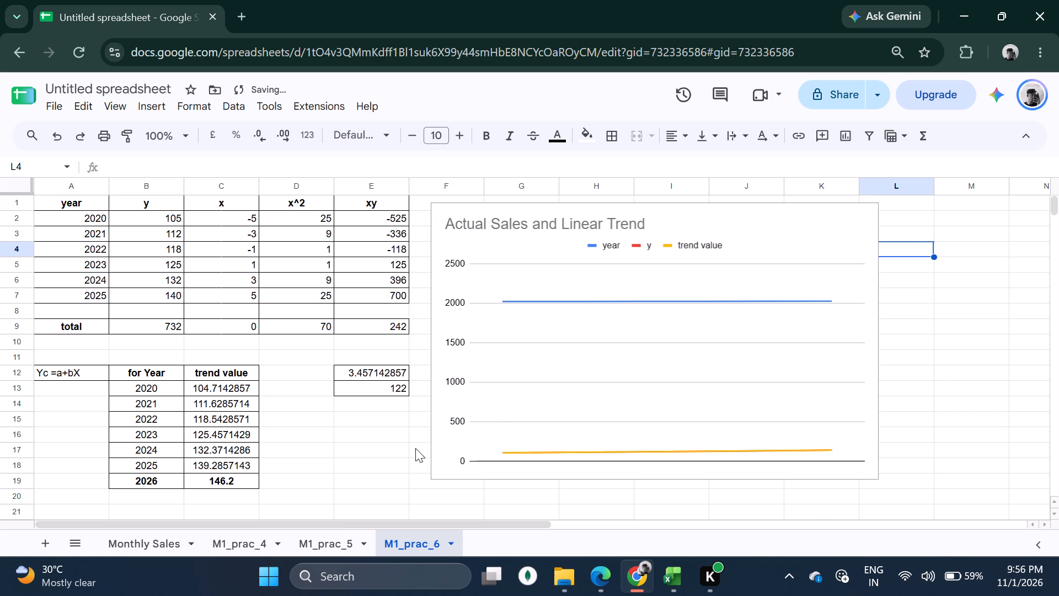
Glance at the Observation section of Practical No 6.pdf in Edge, and open Practical No 7.pdf from the Downloads folder.
click(594, 581)
scroll(512, 465, down, 3)
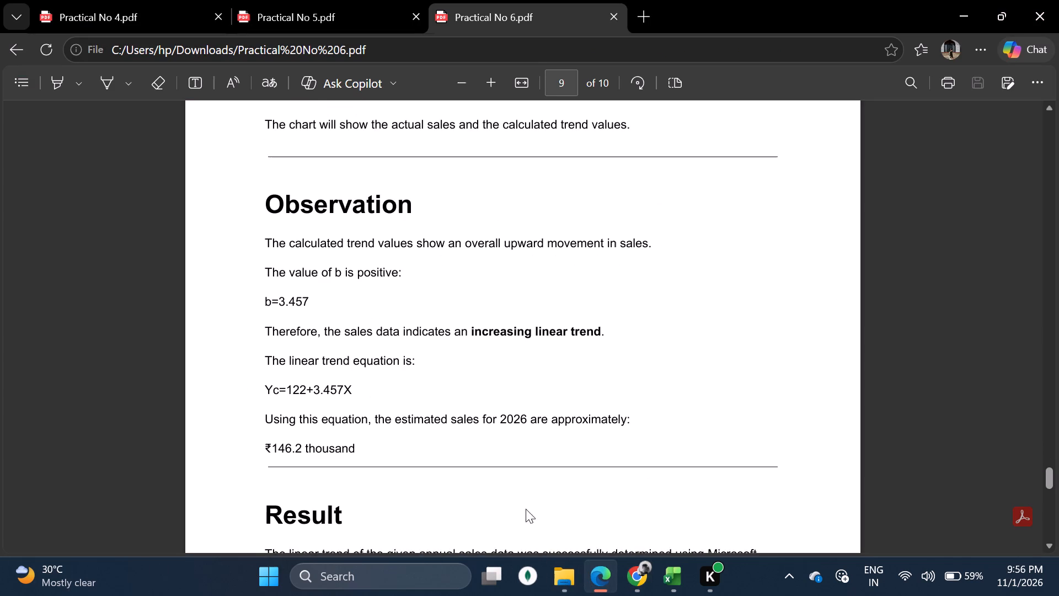
click(564, 581)
click(215, 307)
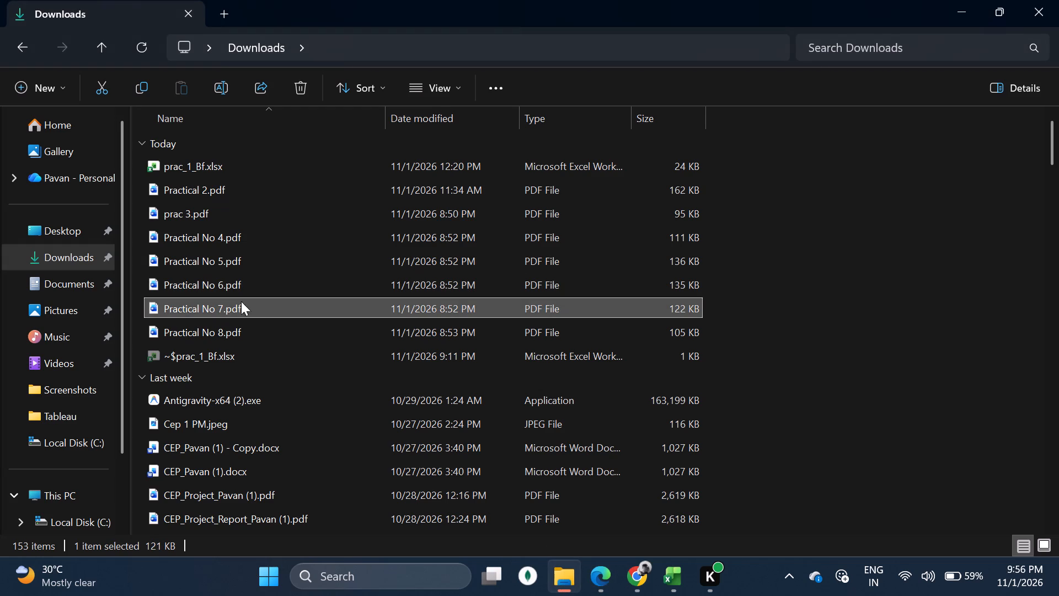
right_click(258, 298)
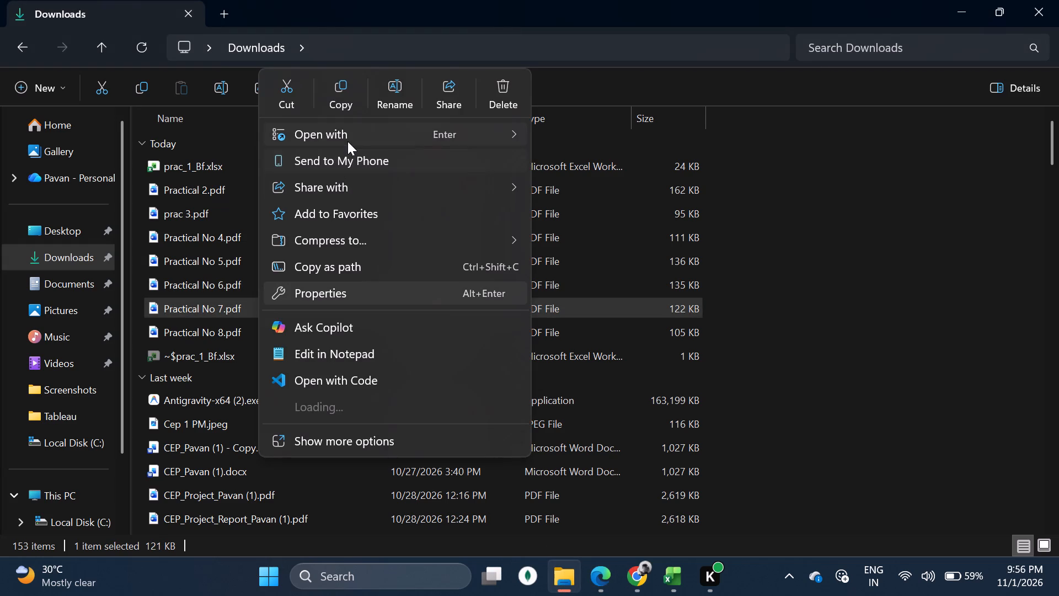
click(622, 165)
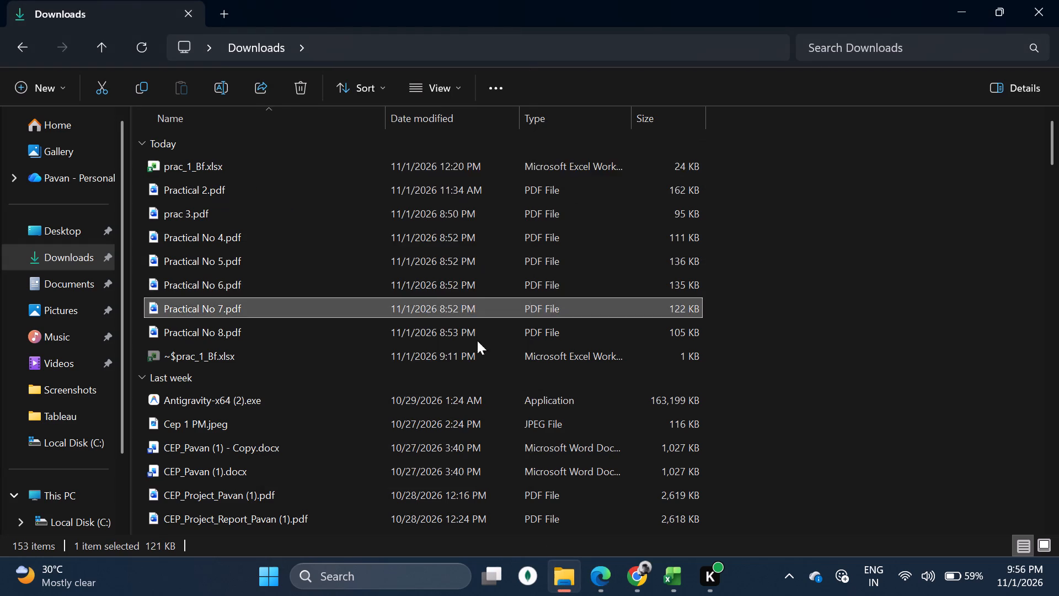
Read the title, aim and theory of Practical No. 7, examining seasonal variation, the Simple Average Method and the seasonal index formula.
scroll(400, 301, down, 1)
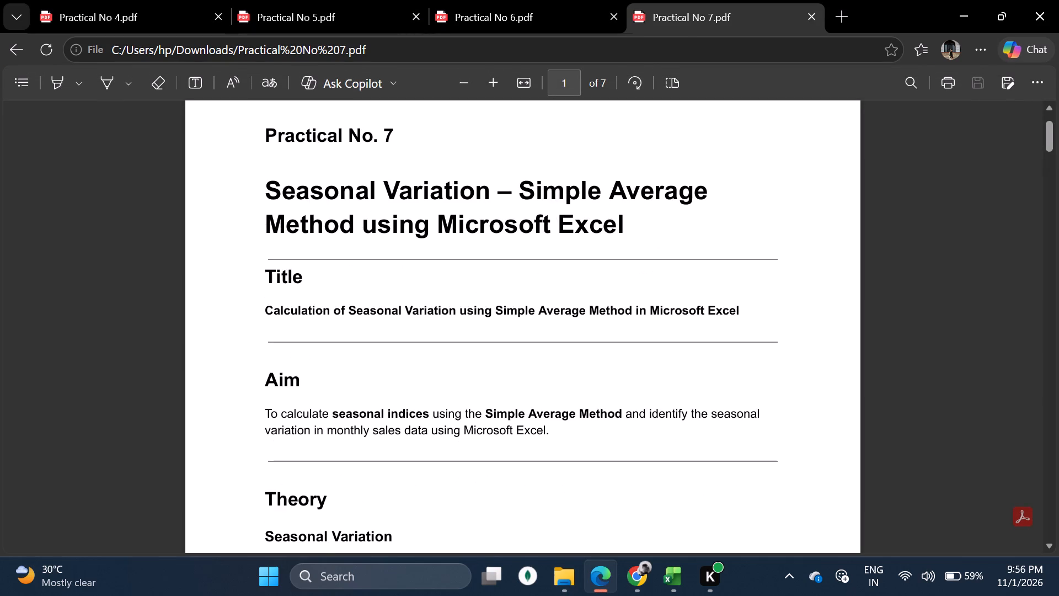
drag(264, 190, 719, 199)
drag(262, 214, 678, 225)
click(585, 248)
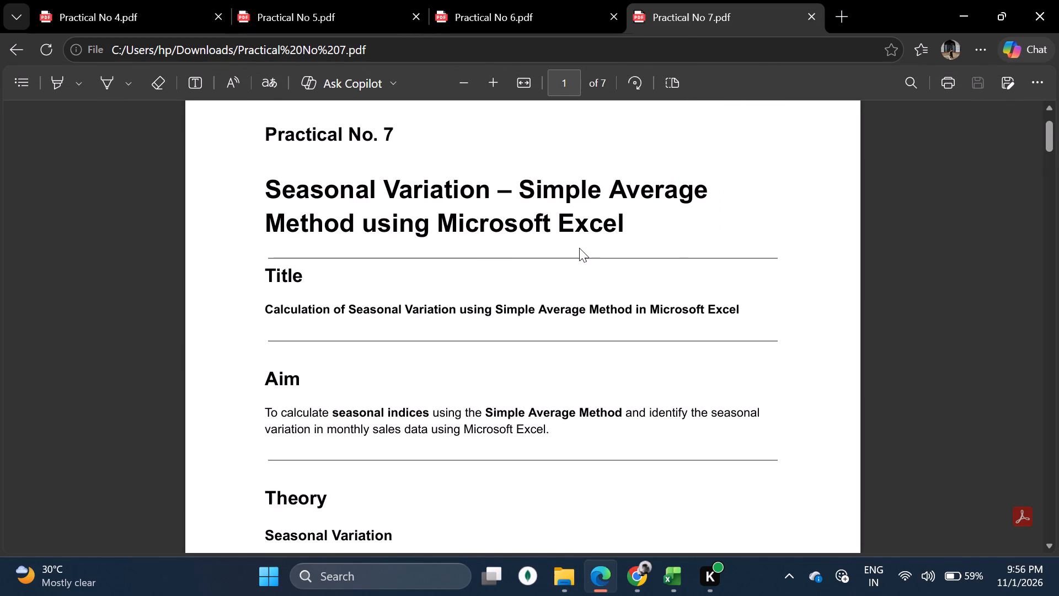
drag(260, 180, 494, 194)
click(693, 248)
scroll(354, 280, down, 1)
drag(293, 230, 496, 248)
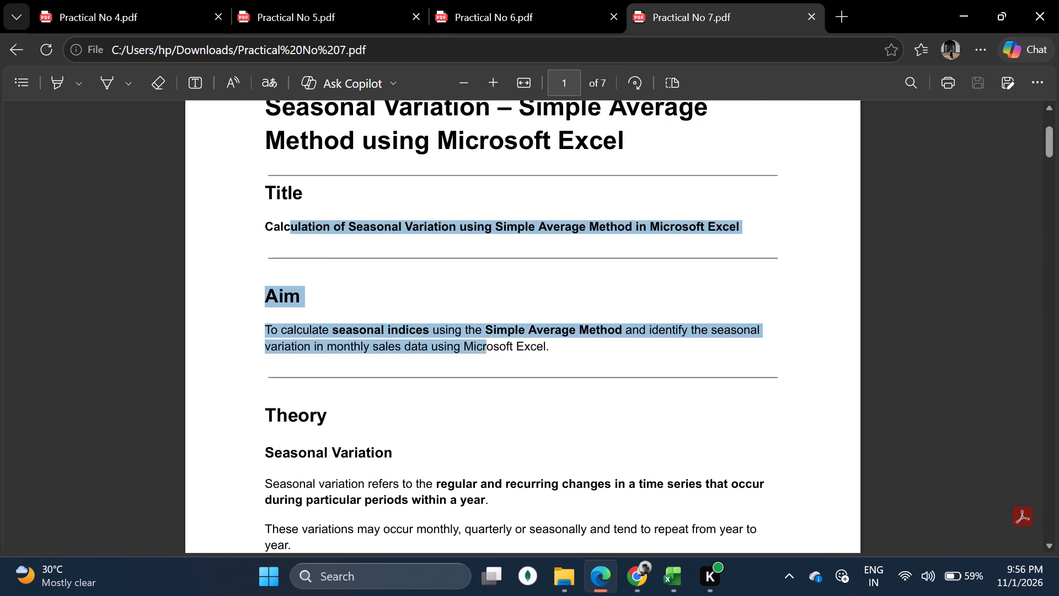
drag(496, 248, 735, 241)
click(475, 301)
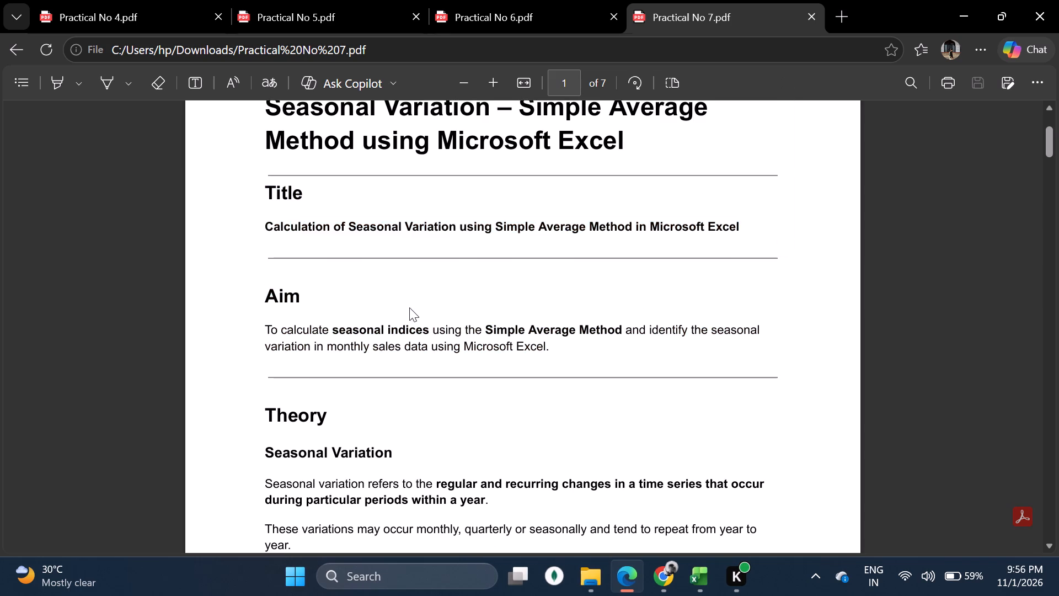
scroll(408, 307, down, 2)
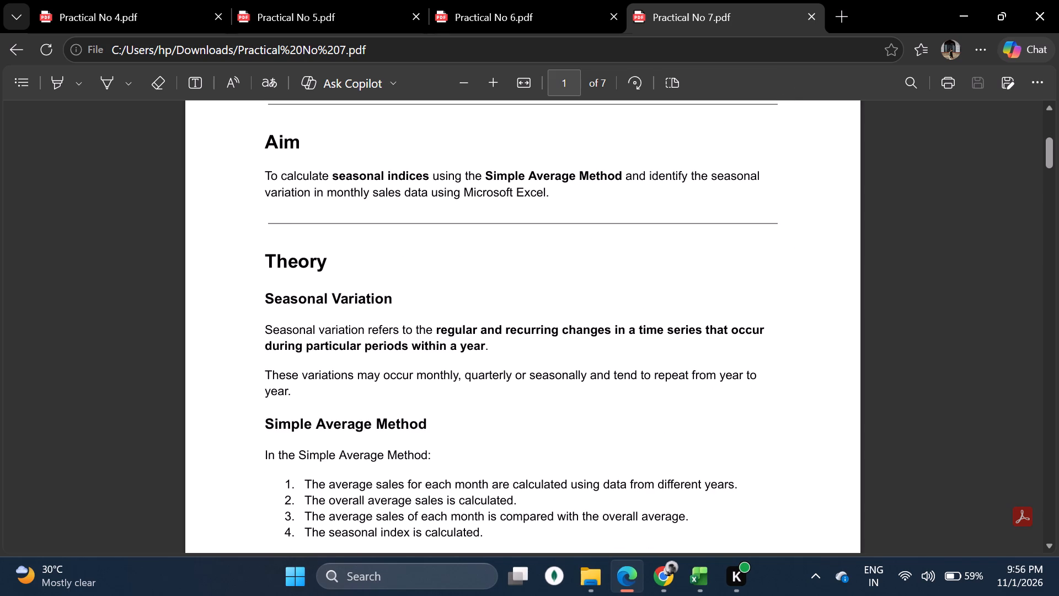
scroll(486, 201, down, 1)
drag(245, 213, 388, 210)
scroll(264, 252, down, 1)
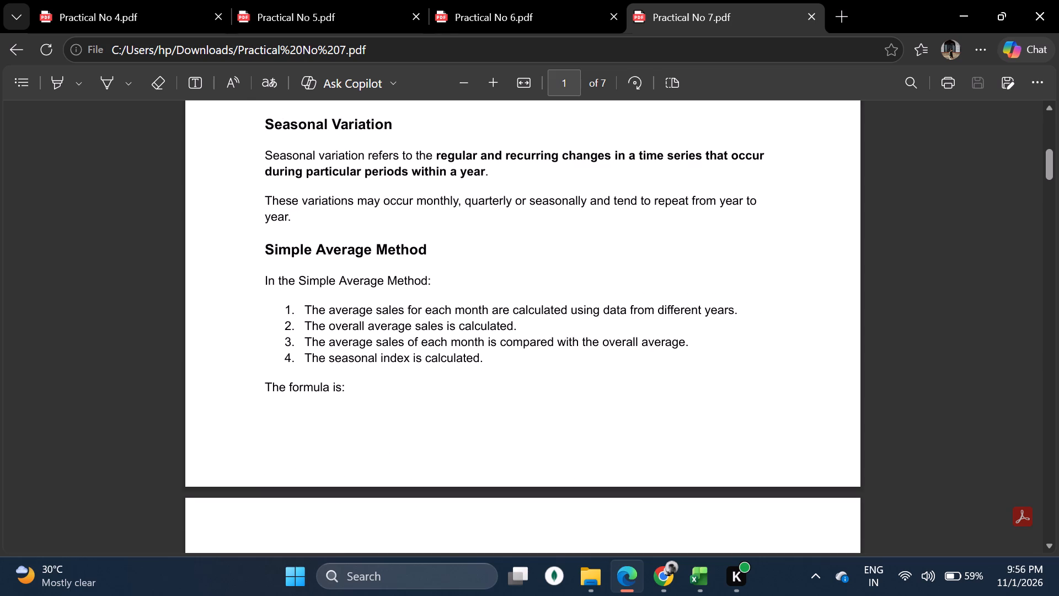
scroll(472, 175, down, 2)
scroll(299, 182, up, 1)
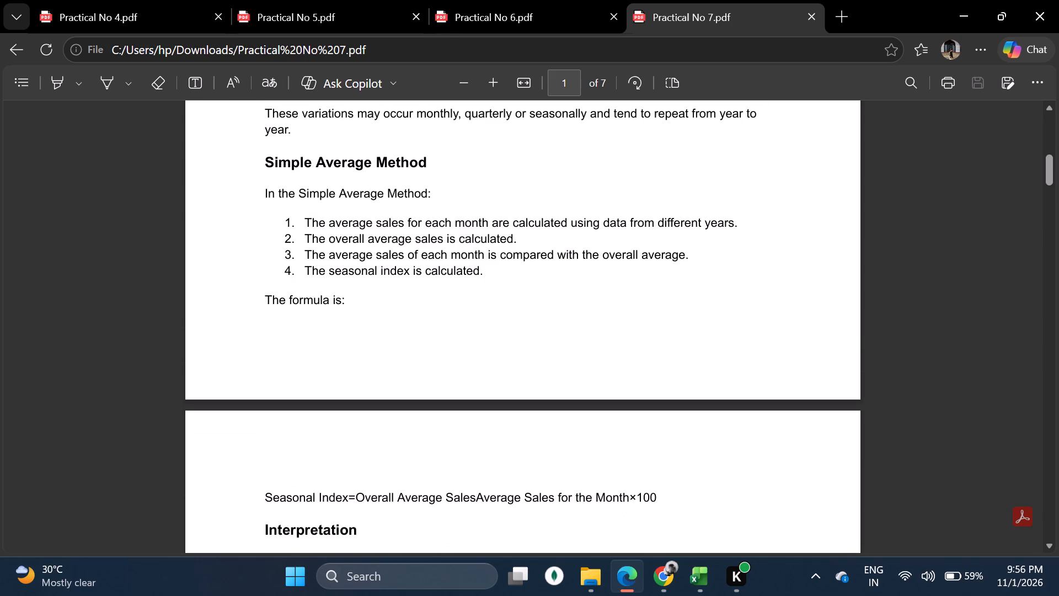
drag(253, 118, 363, 131)
drag(420, 132, 443, 132)
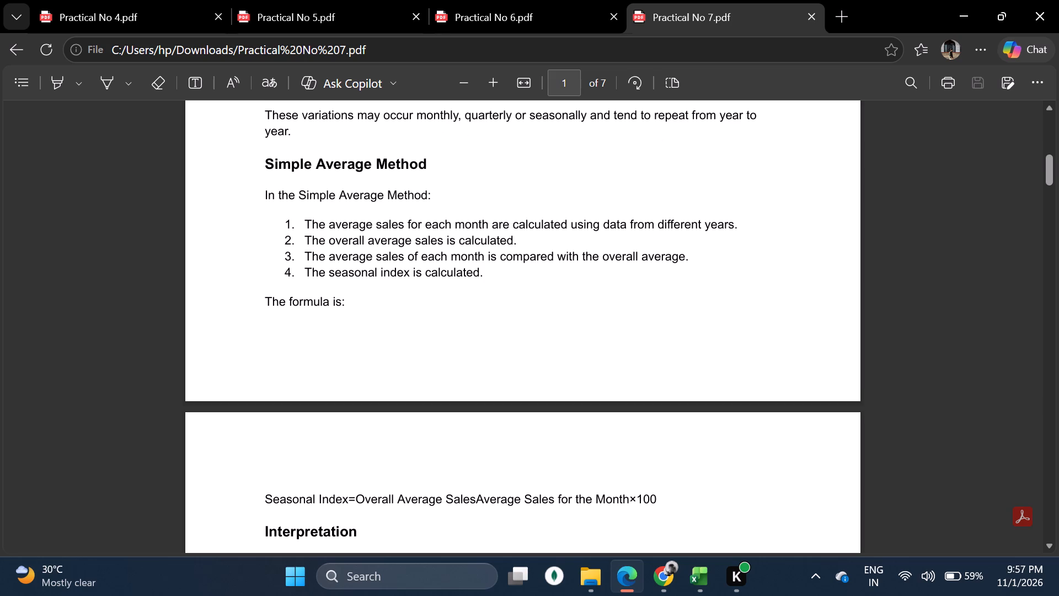
Examine the four Simple Average Method steps and the Seasonal Index formula in Practical No 7.pdf.
drag(313, 168, 527, 155)
click(473, 189)
drag(304, 255, 460, 264)
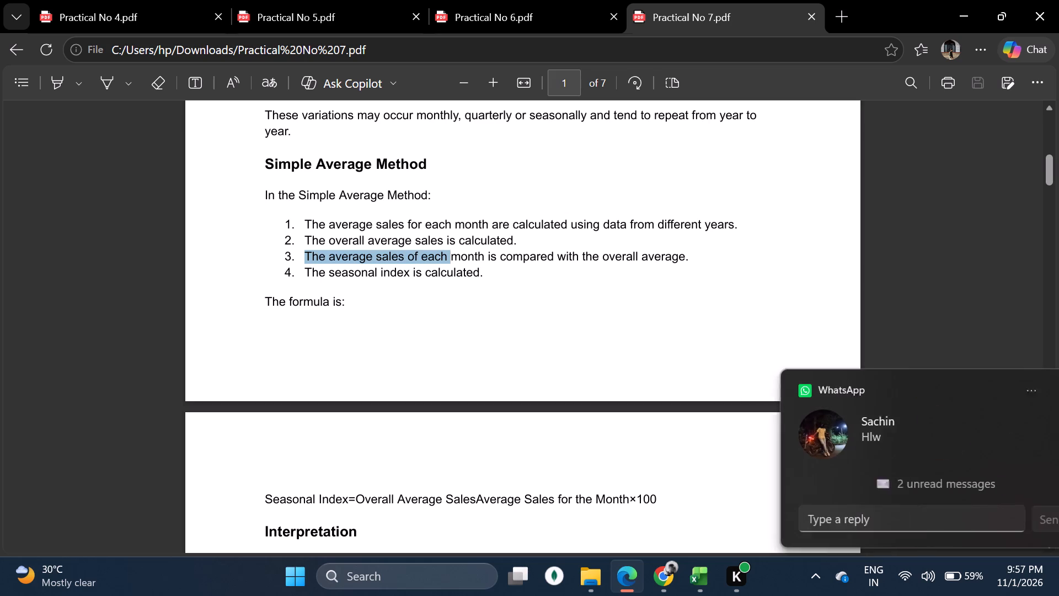
drag(460, 264, 565, 273)
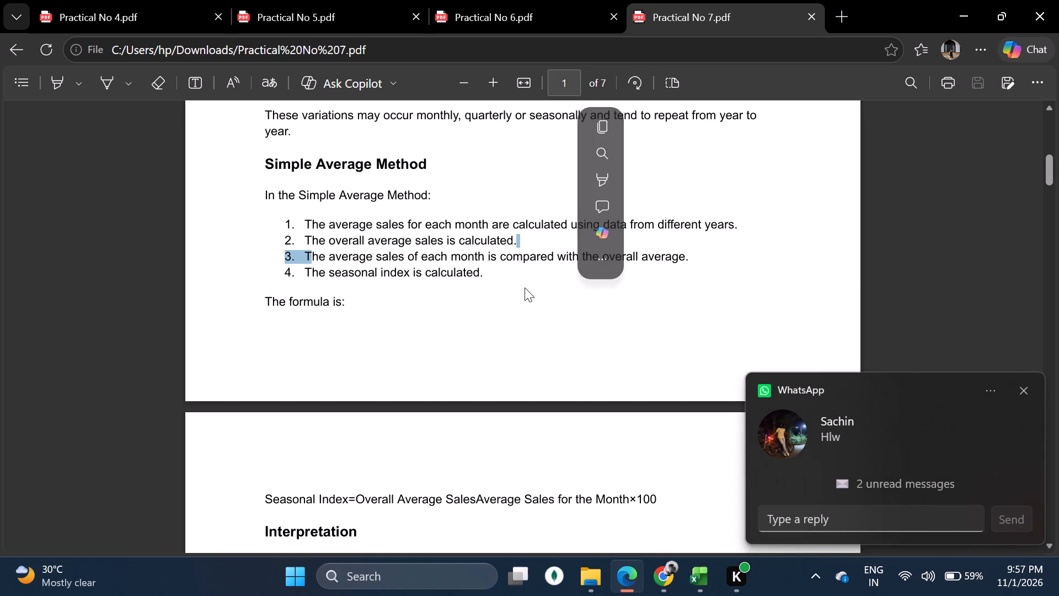
click(525, 288)
scroll(384, 310, down, 2)
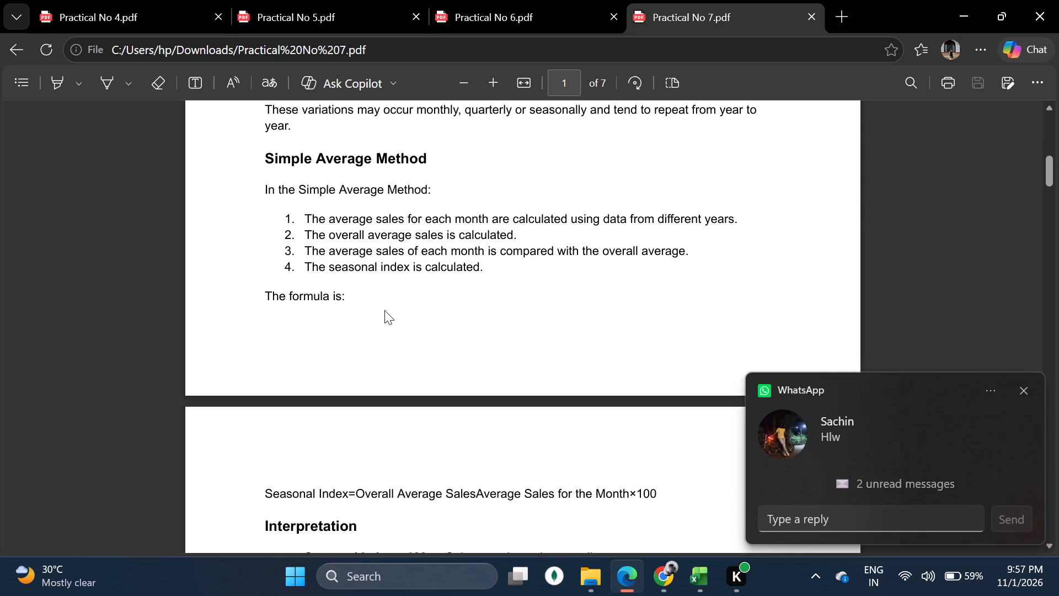
scroll(383, 310, down, 1)
drag(266, 249, 333, 249)
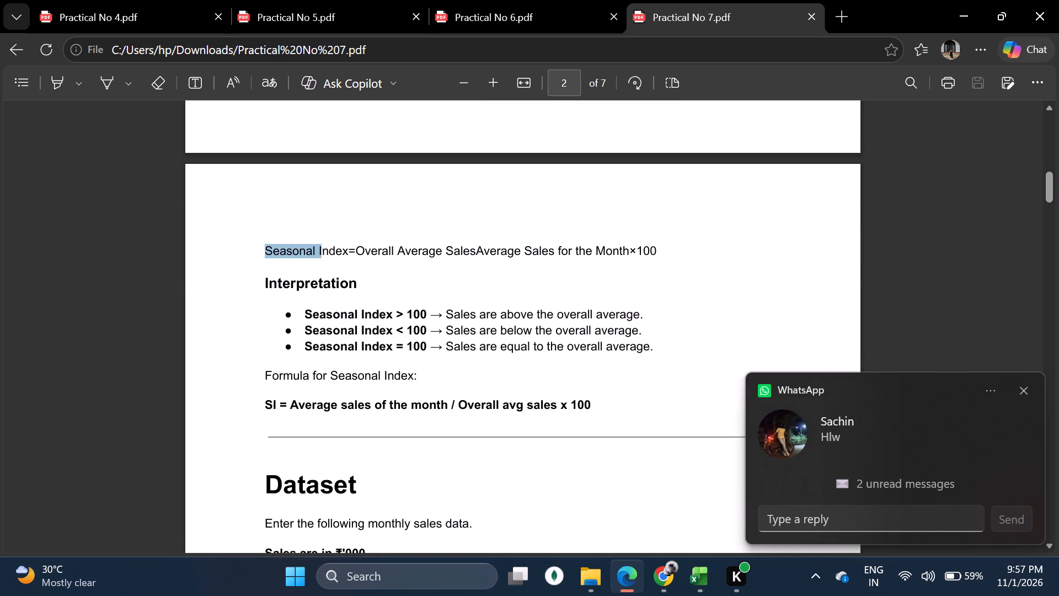
drag(333, 249, 445, 253)
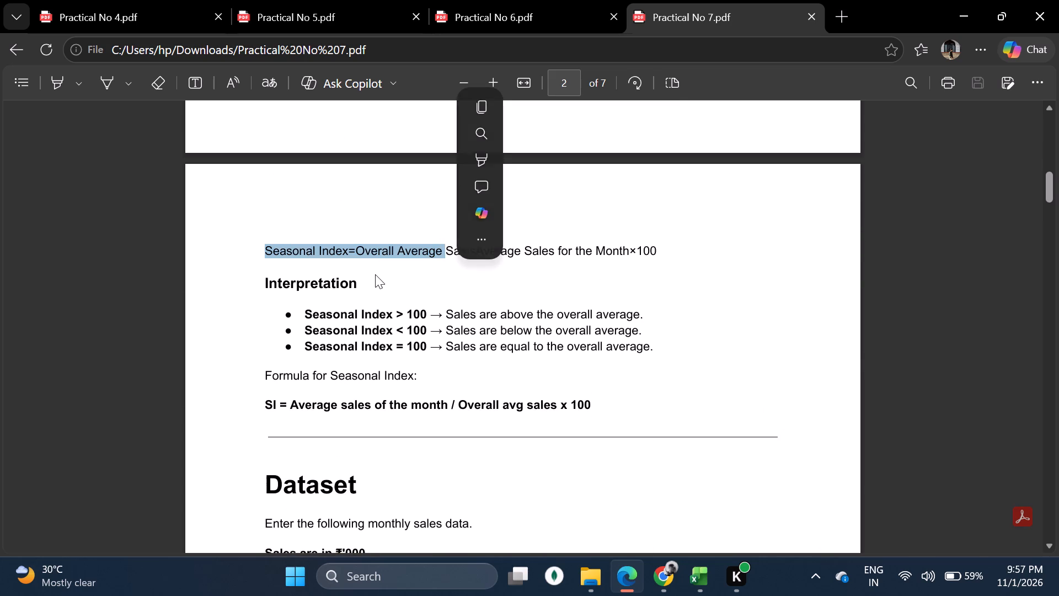
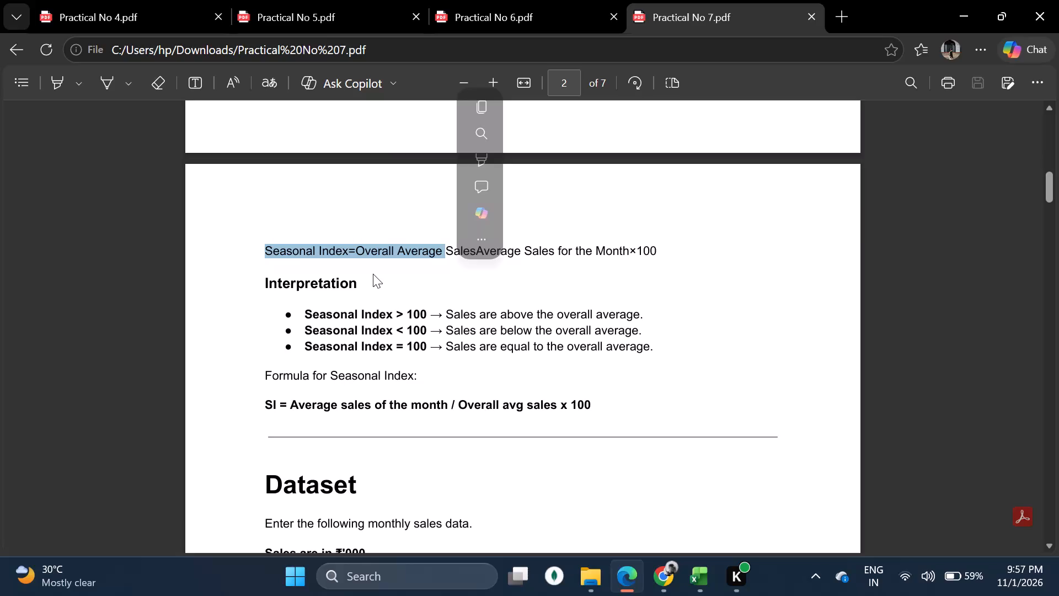
Copy the seasonal index formula "SI = Average sales of the month / Overall avg sales x 100" from Practical No 7.pdf.
key(space)
click(388, 297)
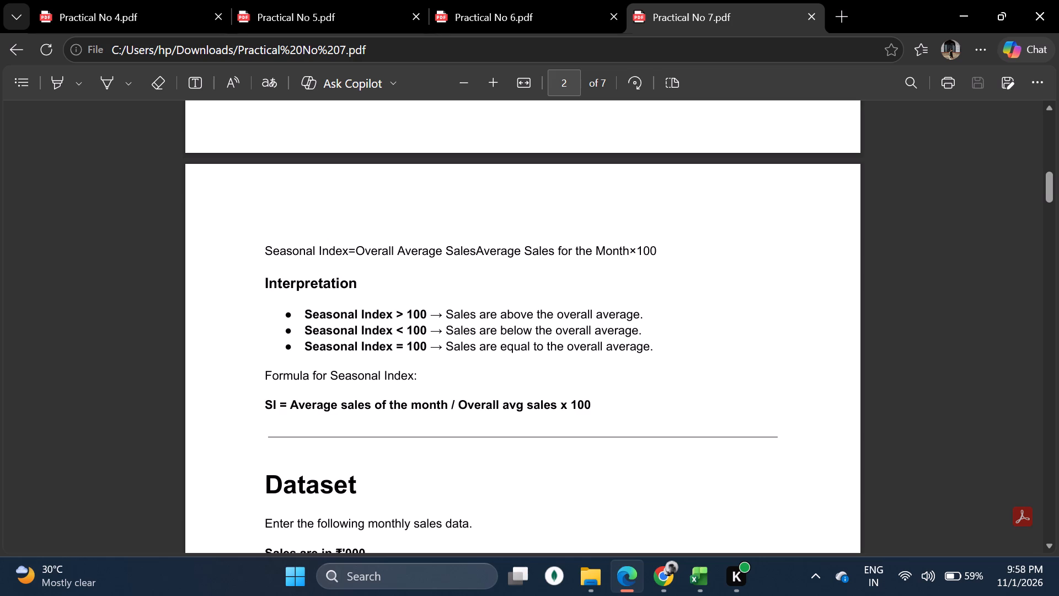
scroll(306, 367, down, 1)
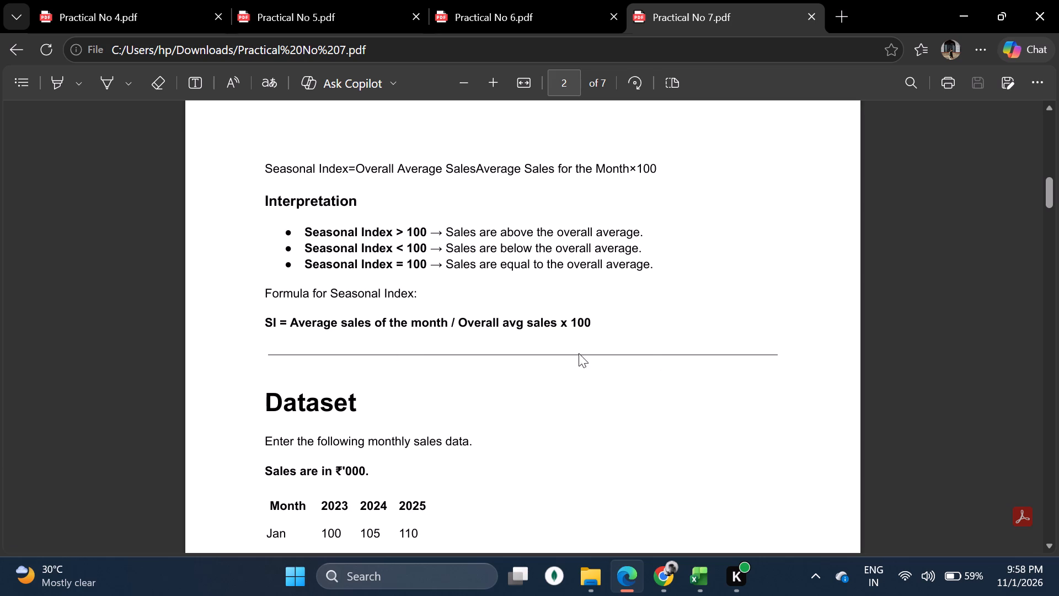
scroll(548, 365, down, 1)
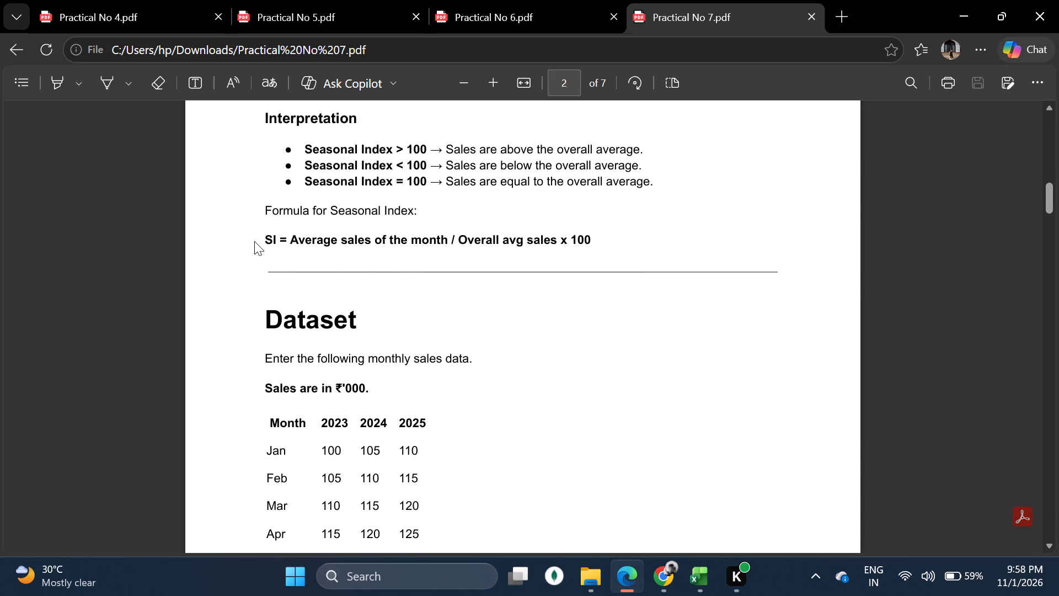
drag(266, 236, 607, 254)
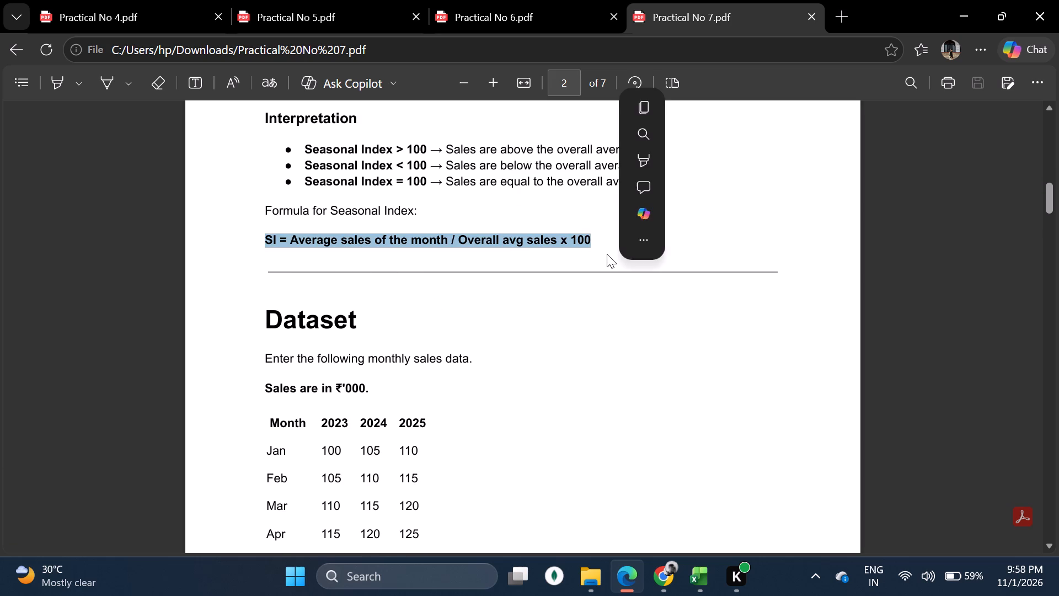
key(ctrl+c)
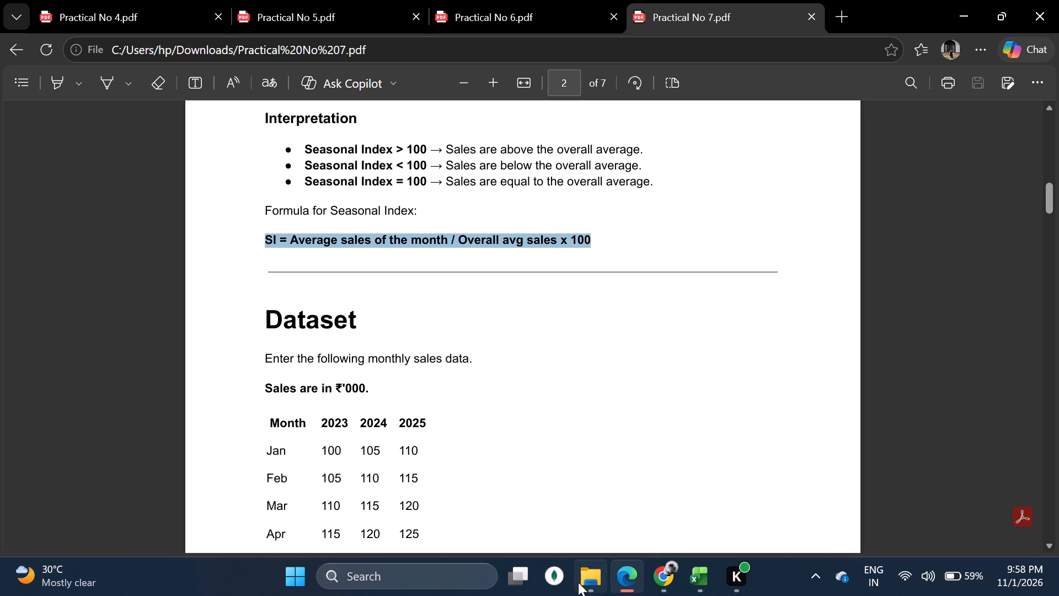
Switch to the Google Sheets spreadsheet in Chrome and add a new sheet named M1_prac_7.
click(668, 573)
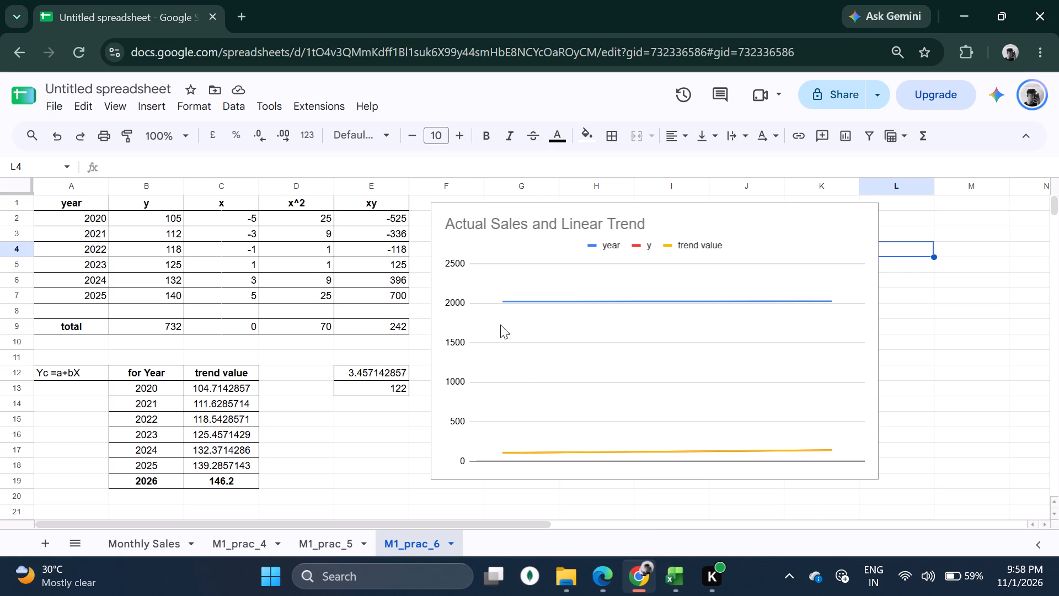
click(39, 549)
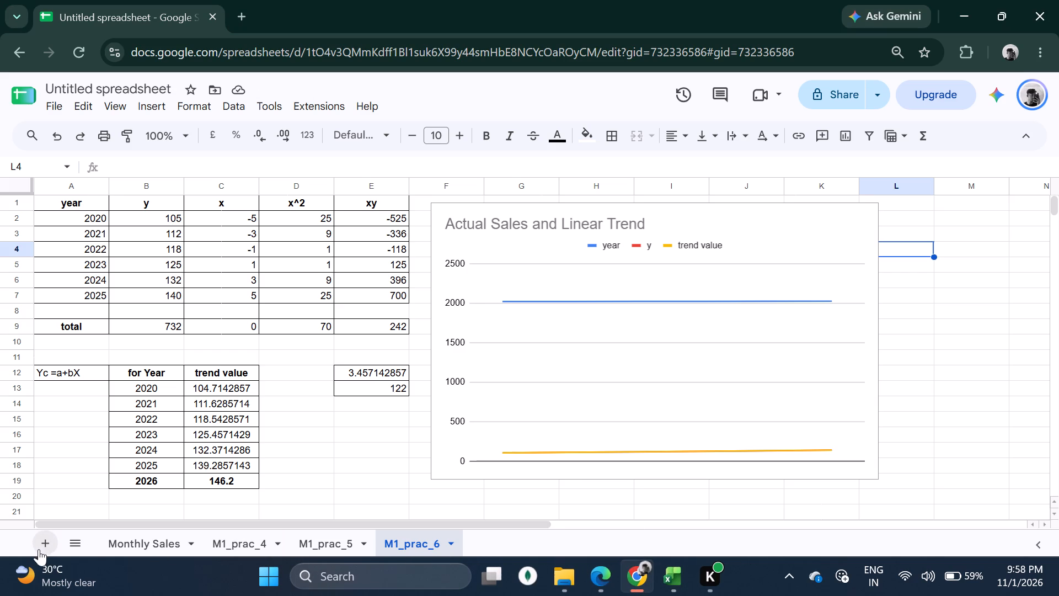
double_click(489, 542)
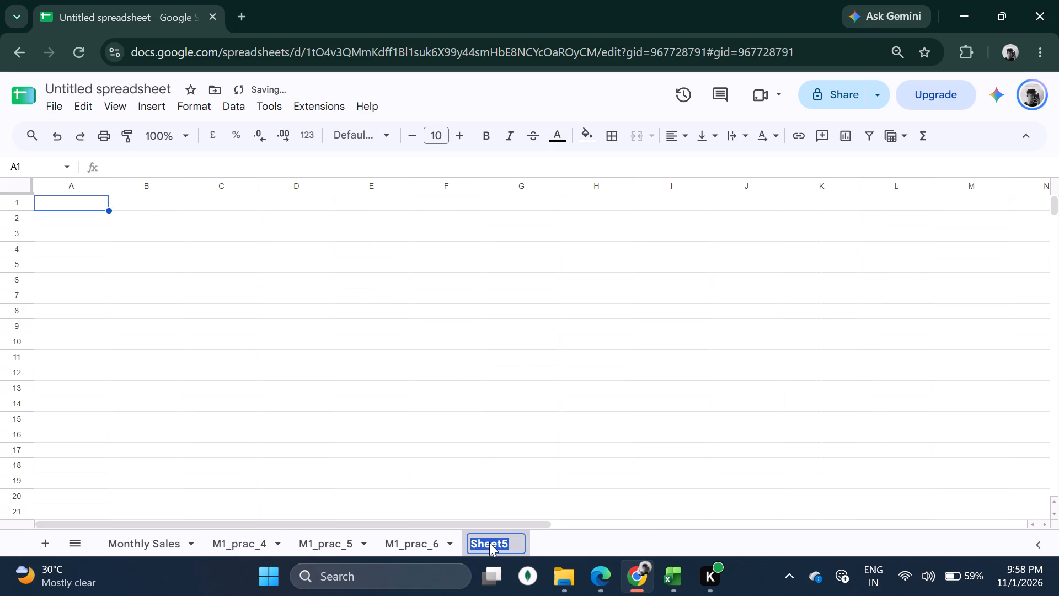
key(BackSpace)
text(M1)
key(shift+underscore)
text(prac)
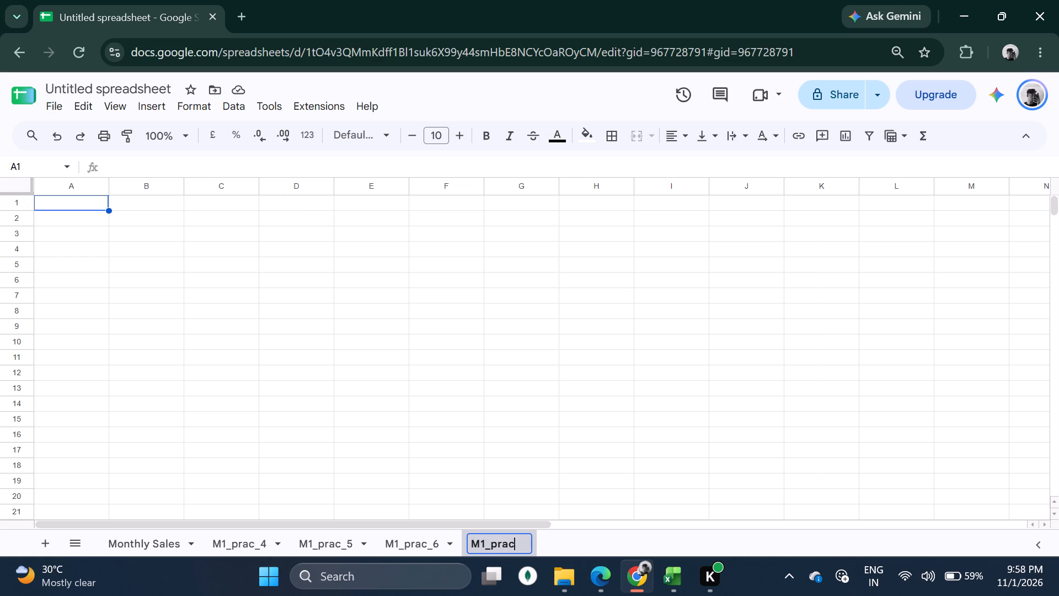
text(_7)
key(Return)
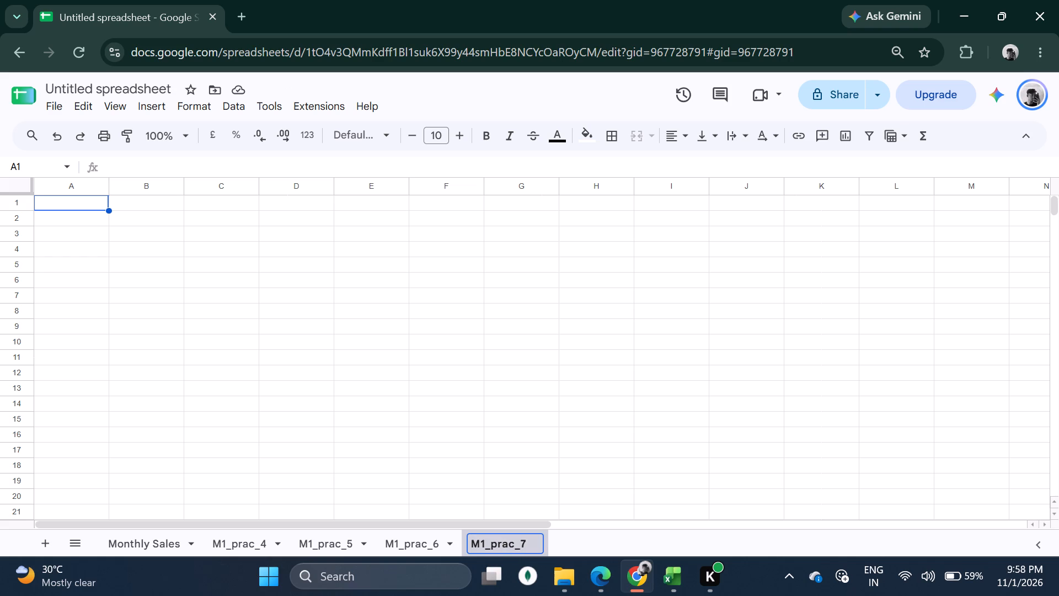
Merge cells A1:E1 on the M1_prac_7 sheet for a title.
scroll(146, 299, up, 2)
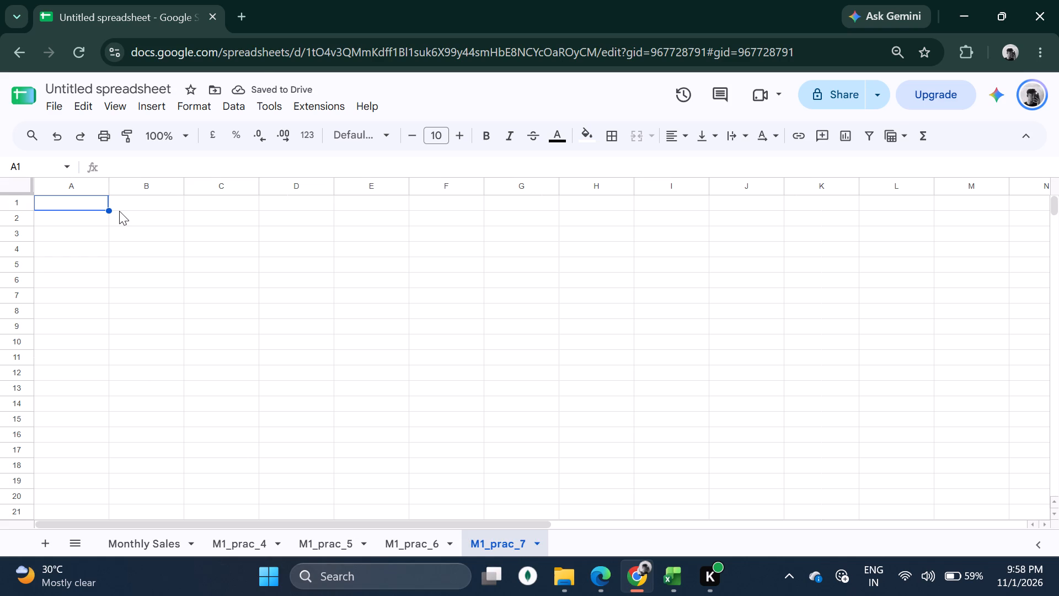
drag(108, 212, 349, 205)
click(404, 140)
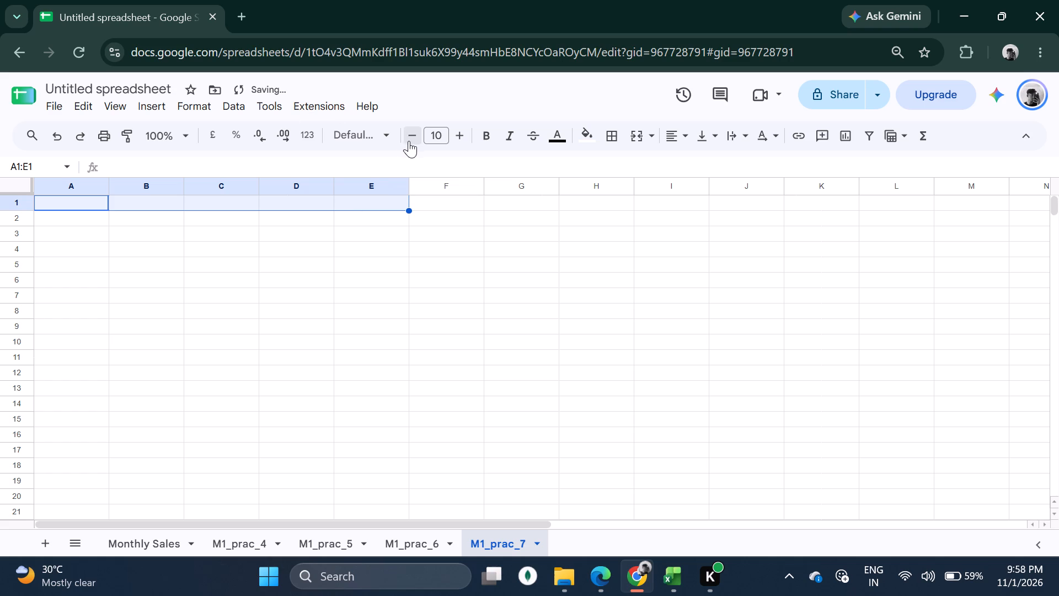
click(462, 140)
click(637, 135)
Enter the title "Seasonal Variation" in merged cell A1:E1, checking the wording against the theory in Practical No 7.pdf in Edge.
double_click(154, 204)
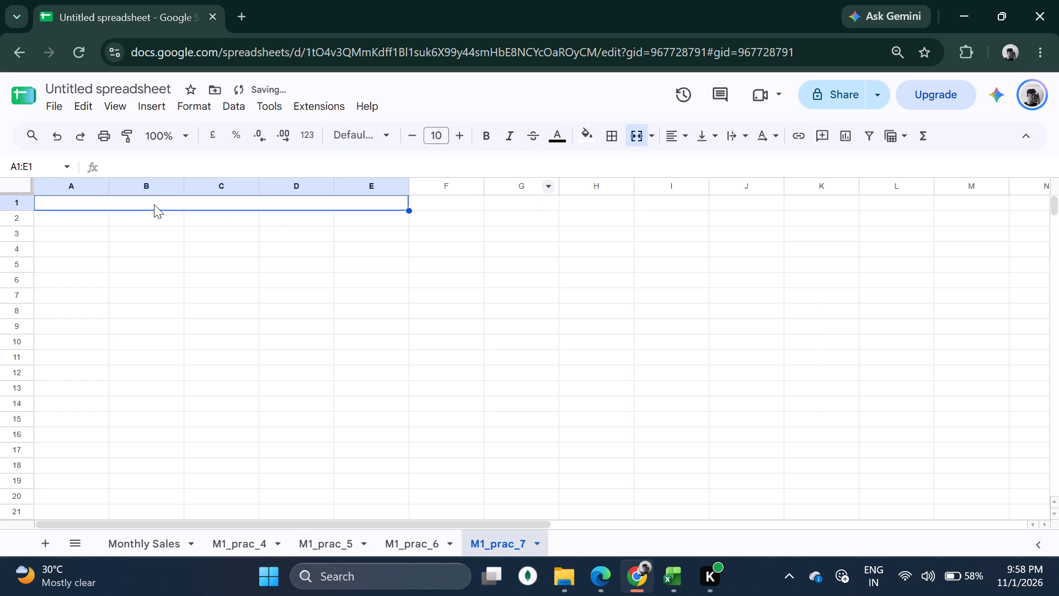
text(Seas)
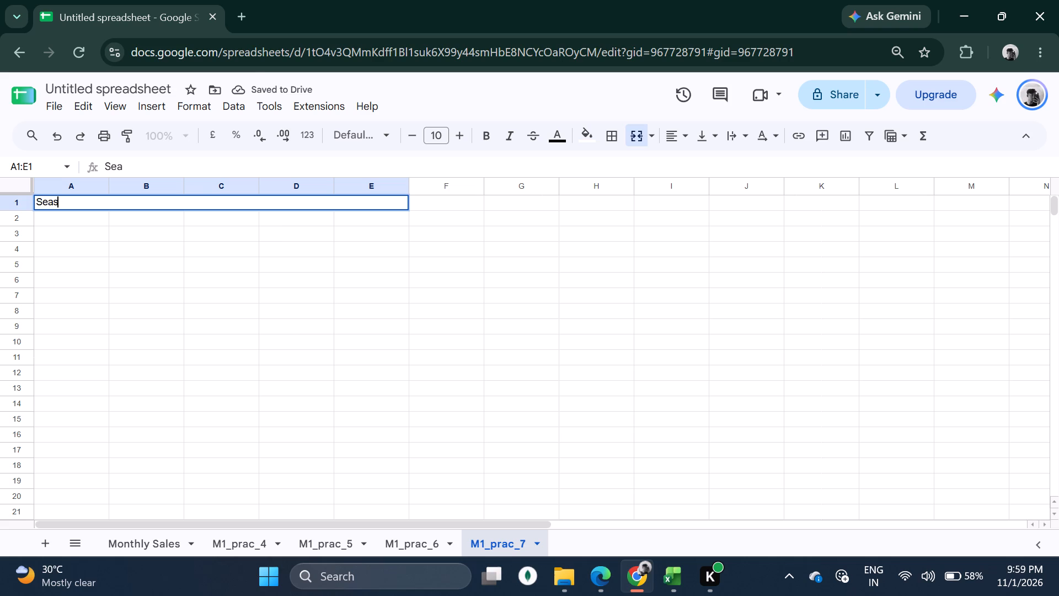
key(BackSpace)
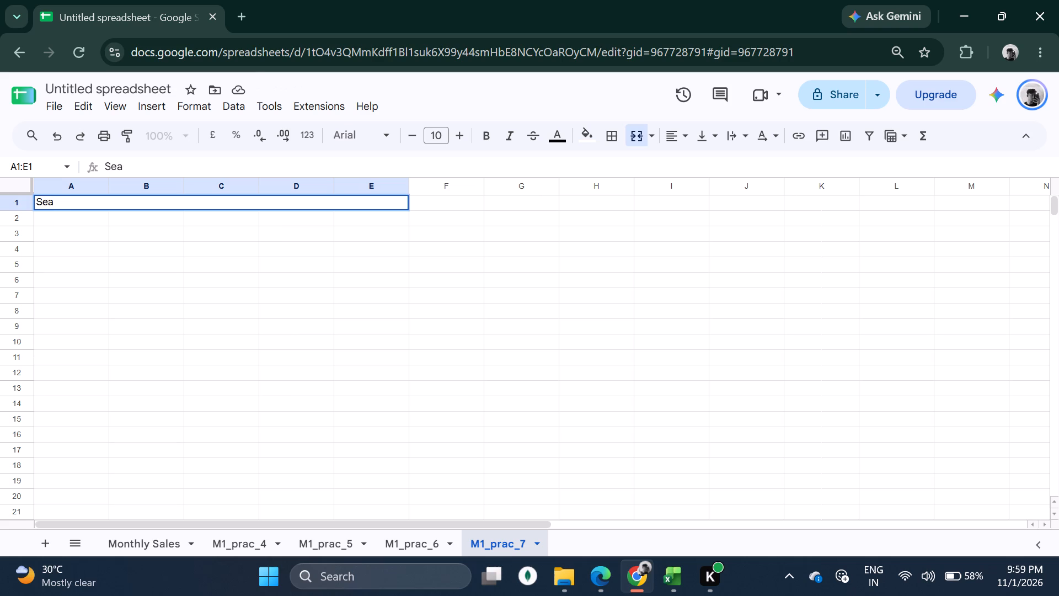
text(sonal)
key(space)
click(600, 583)
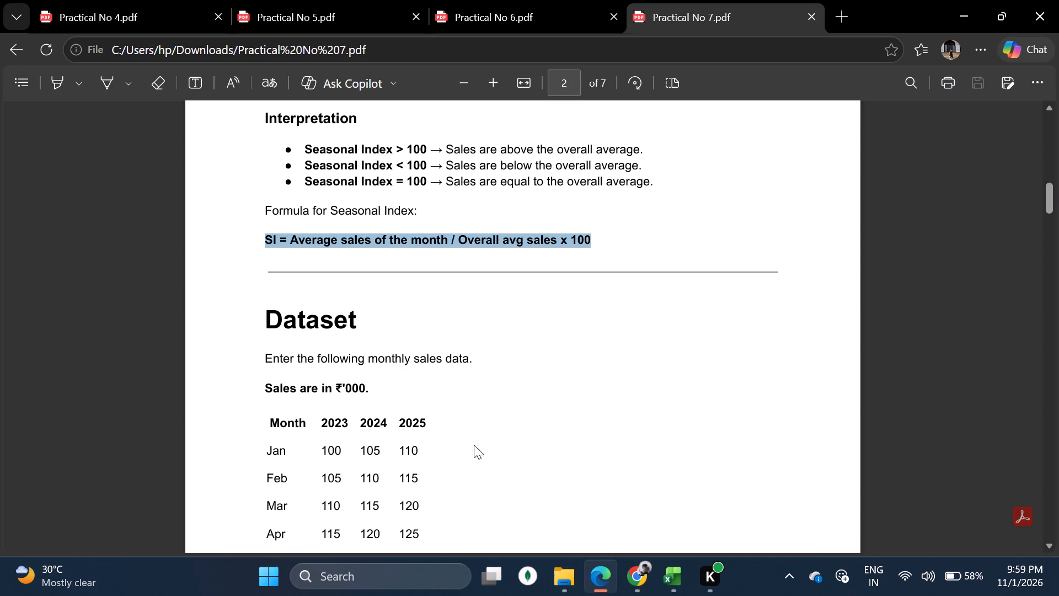
scroll(459, 428, up, 7)
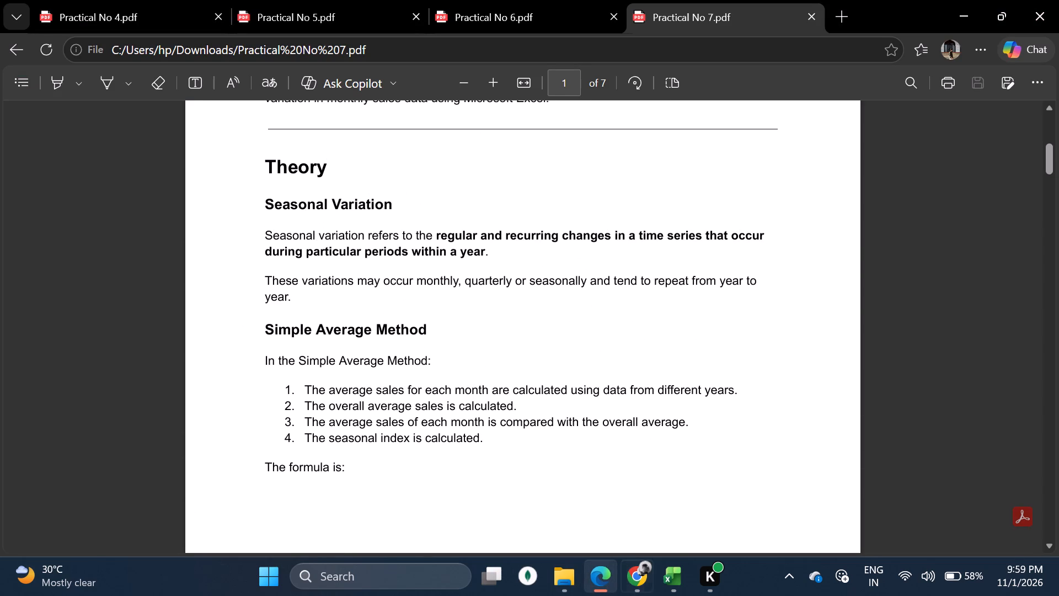
click(646, 576)
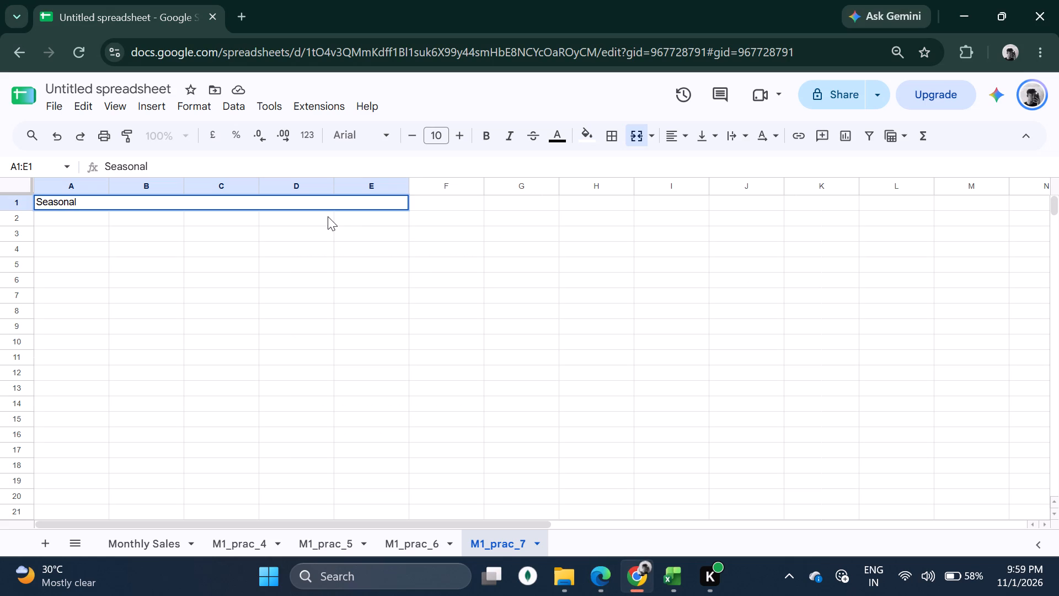
text(Variation)
key(Return)
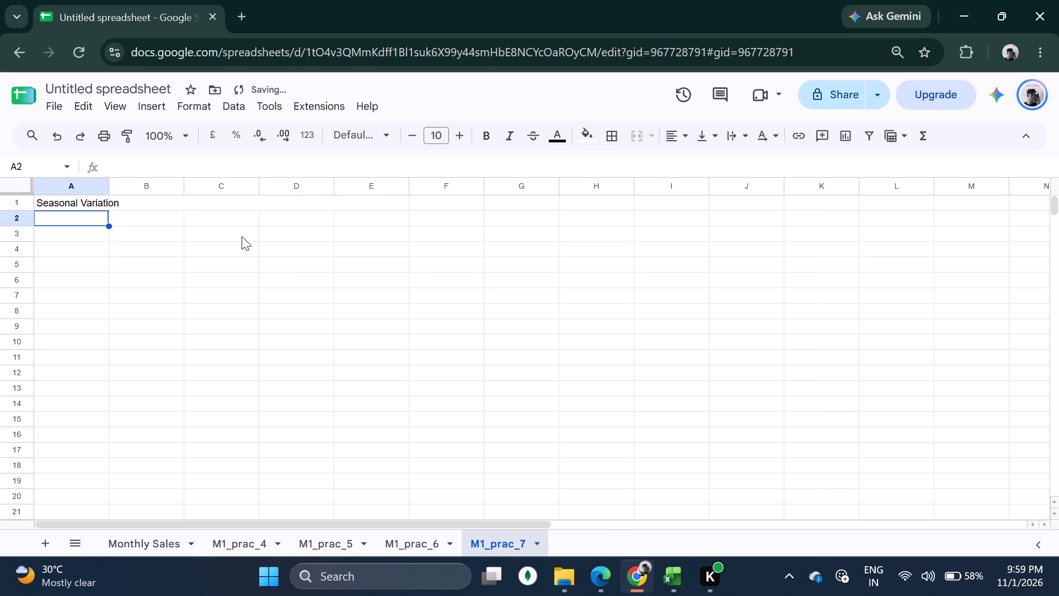
Centre the Seasonal Variation title horizontally and make it bold.
click(238, 236)
click(97, 207)
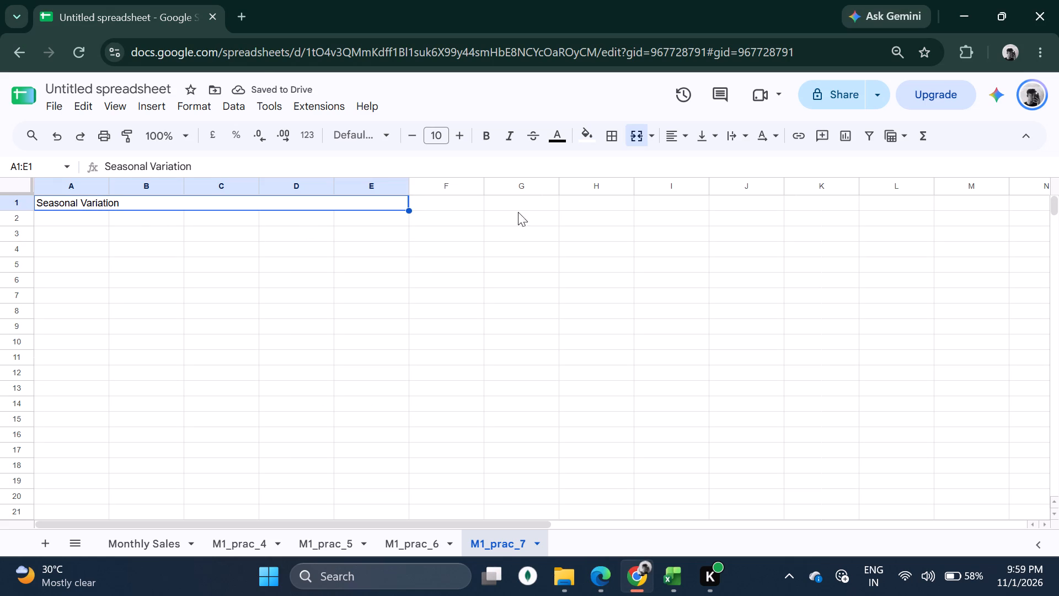
click(678, 141)
click(695, 166)
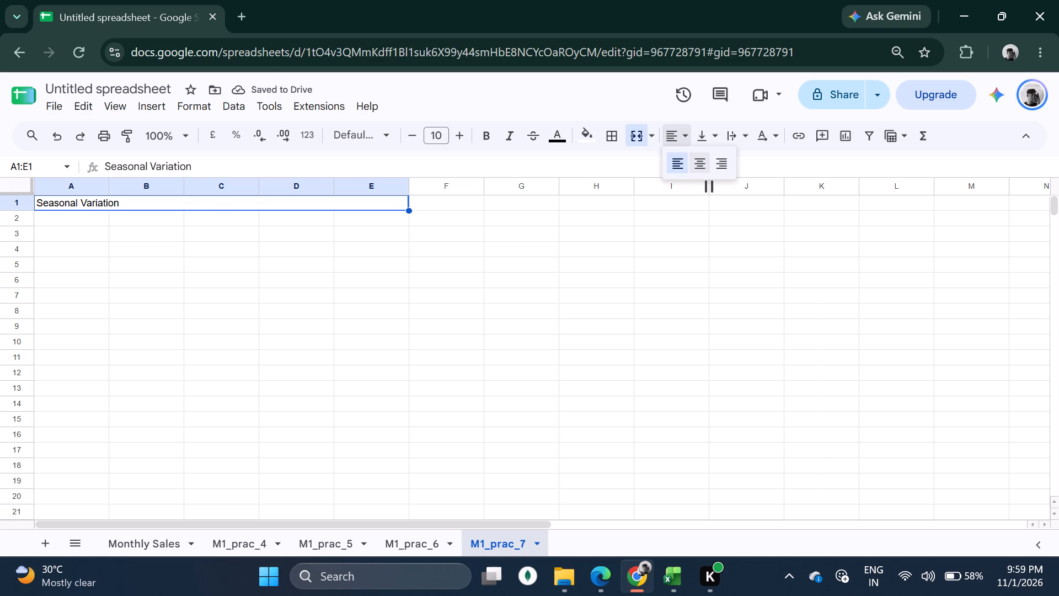
click(483, 132)
click(366, 275)
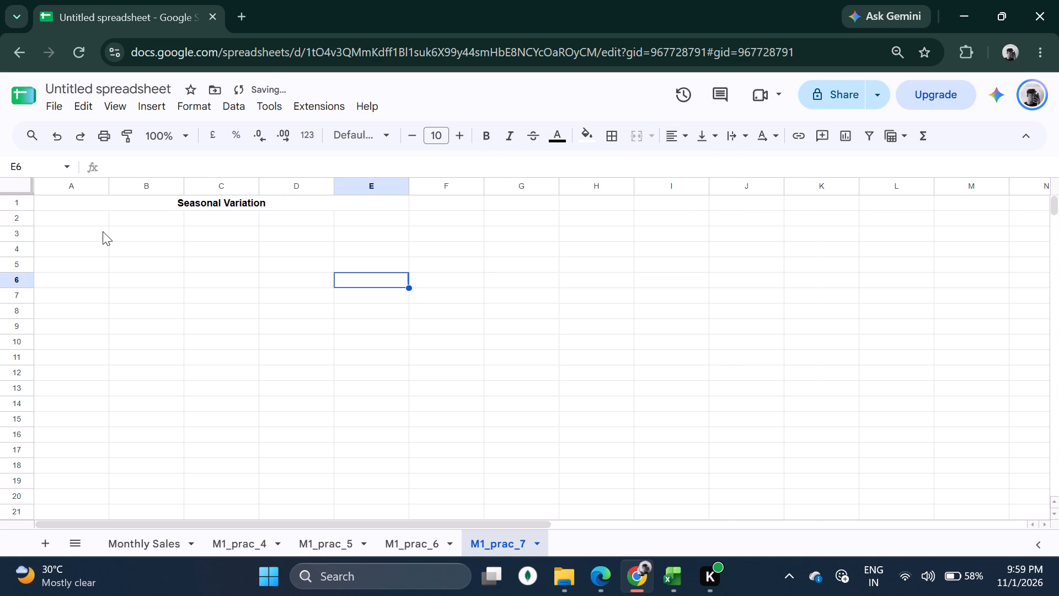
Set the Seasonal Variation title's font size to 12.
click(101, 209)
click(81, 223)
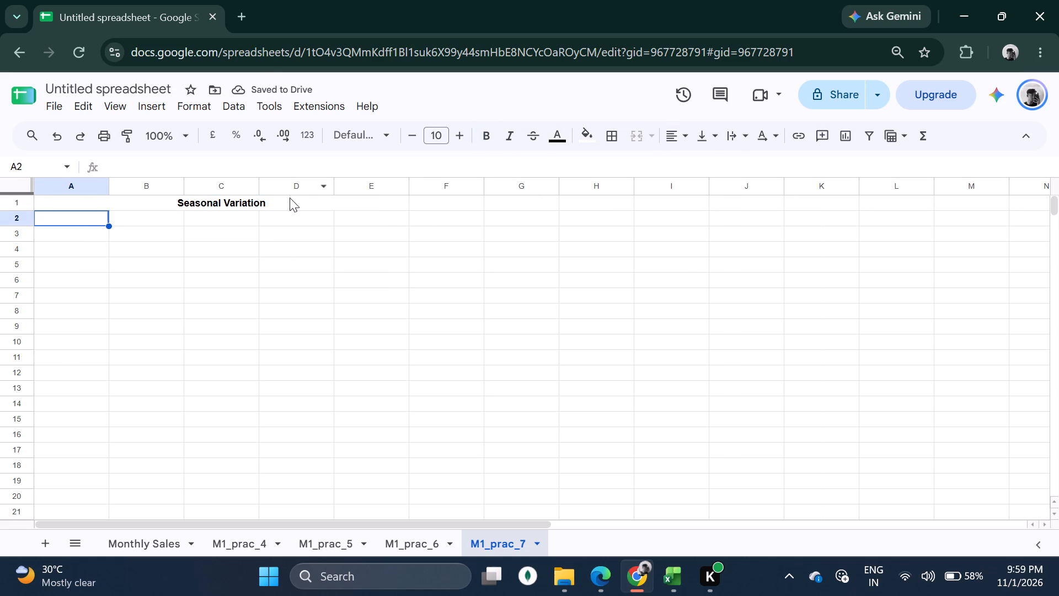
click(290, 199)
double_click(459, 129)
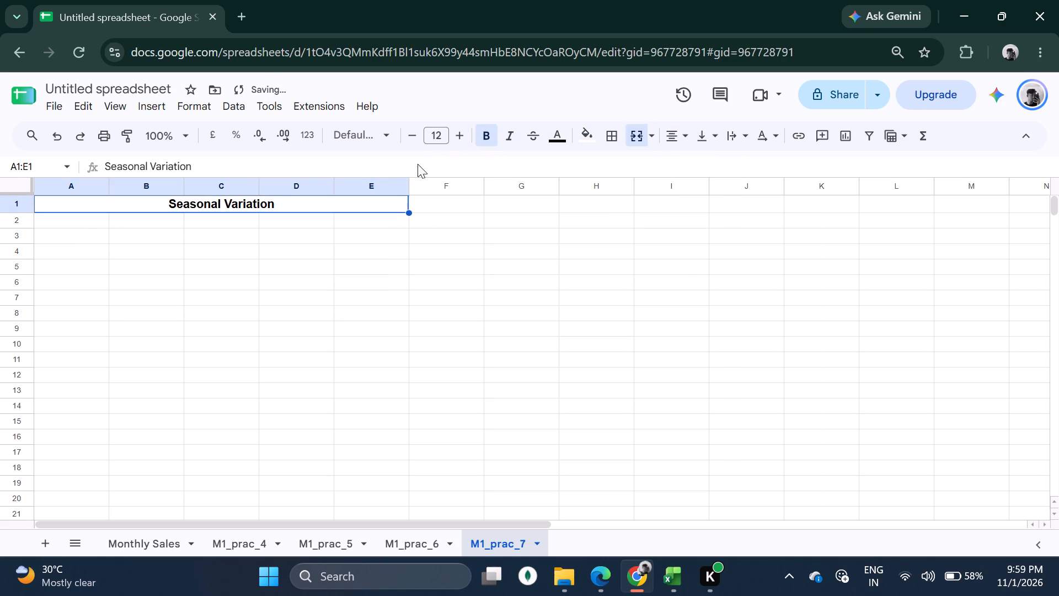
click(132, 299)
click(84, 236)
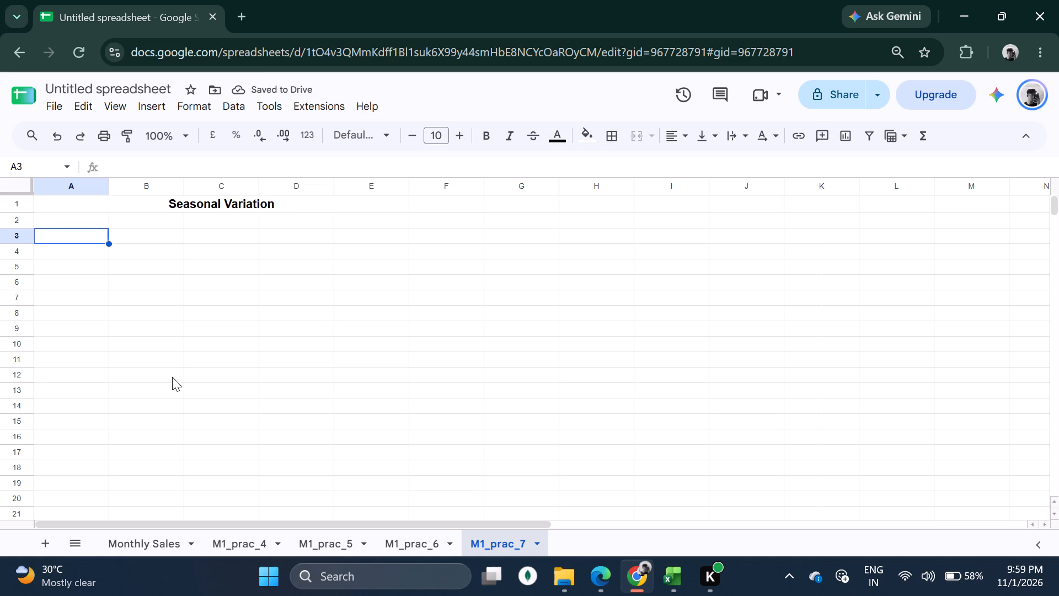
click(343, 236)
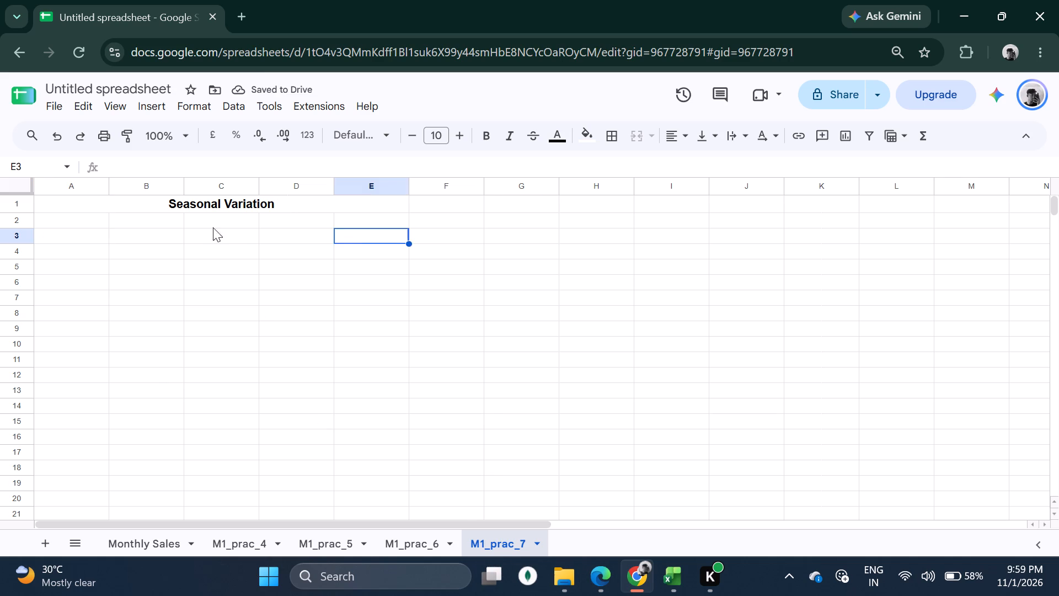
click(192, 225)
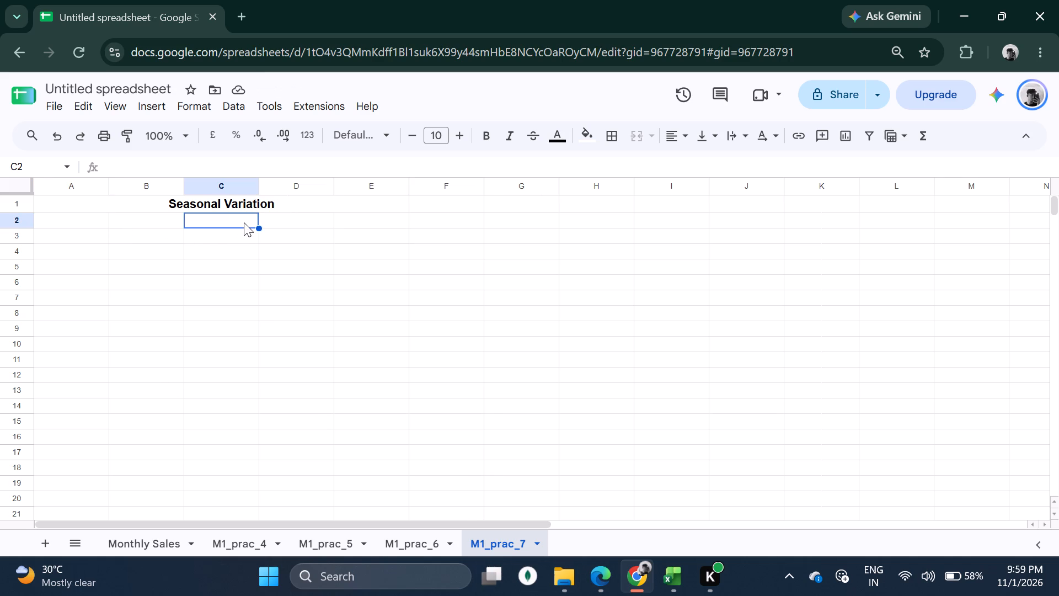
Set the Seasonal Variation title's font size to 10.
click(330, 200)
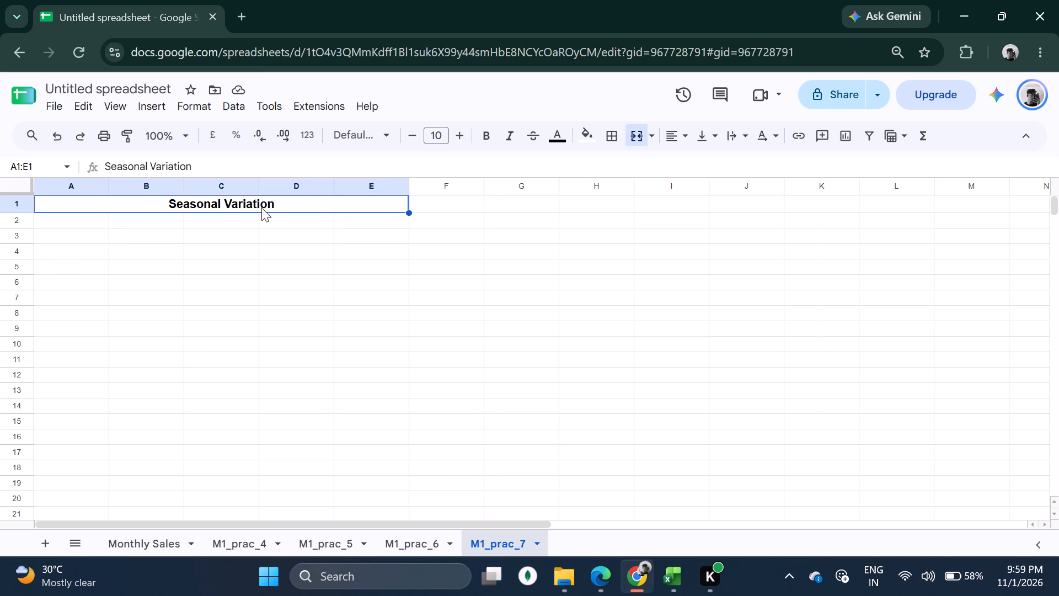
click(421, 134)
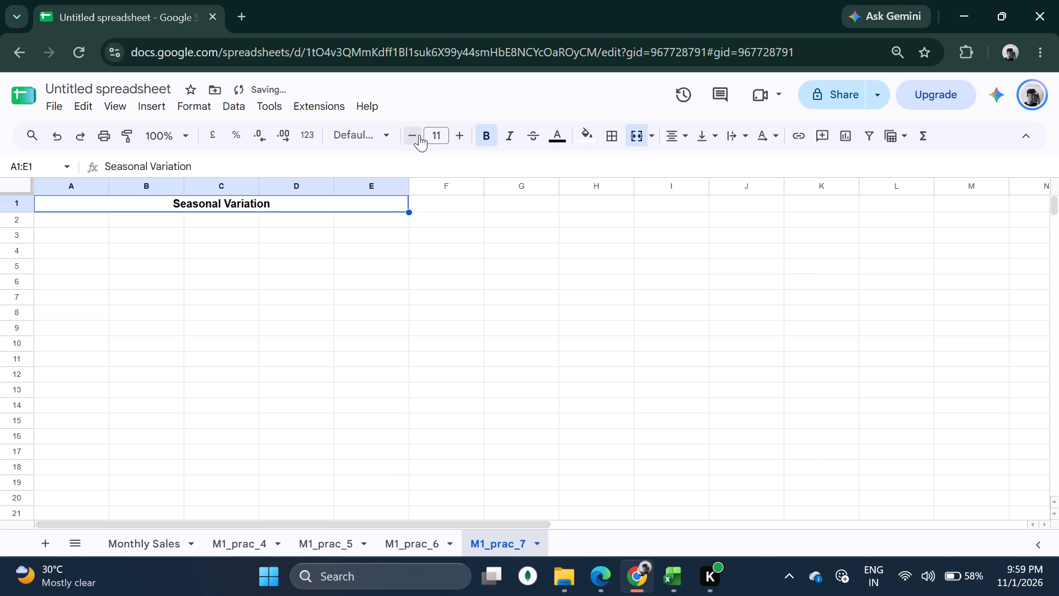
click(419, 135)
Left-align the Seasonal Variation title in merged cell A1:E1.
click(287, 202)
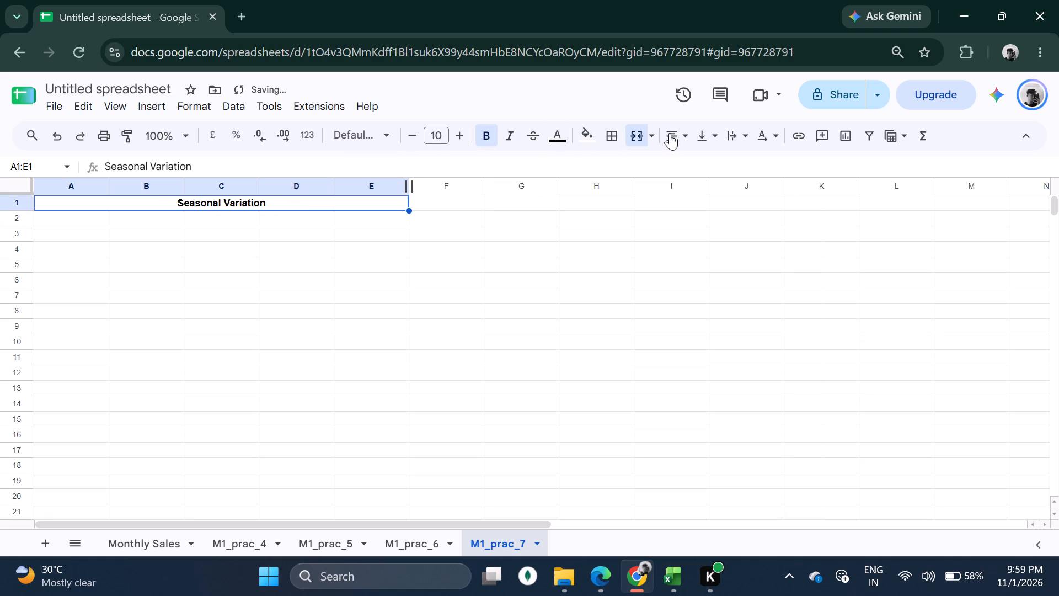
click(670, 133)
click(673, 169)
click(216, 207)
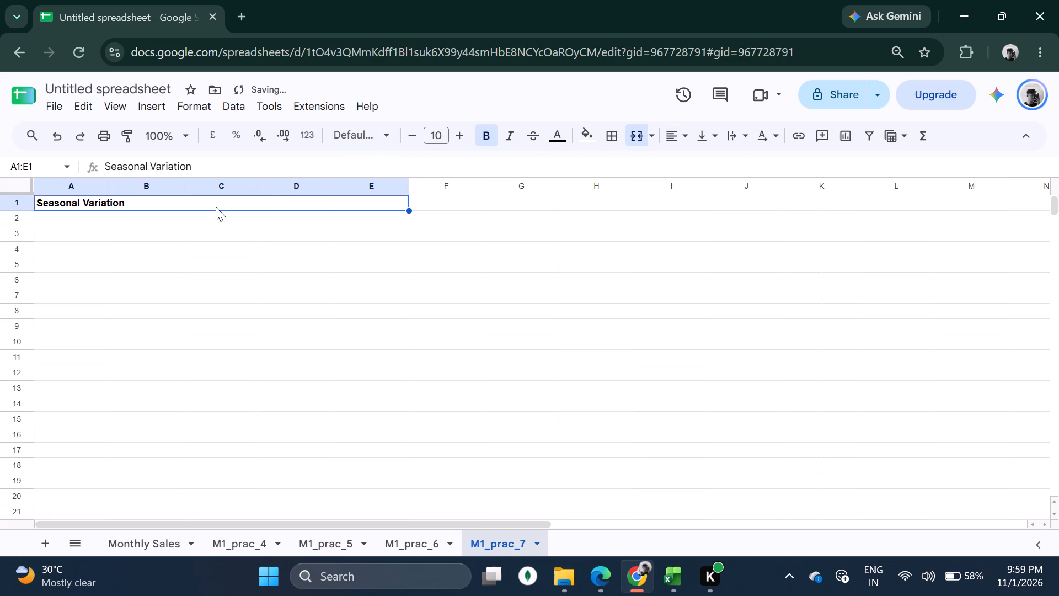
Extend the title in merged cell A1:E1 with "formula =" followed by the copied "SI = Average sales of the month / Overall avg sales x 100".
double_click(208, 205)
key(space)
key(space)
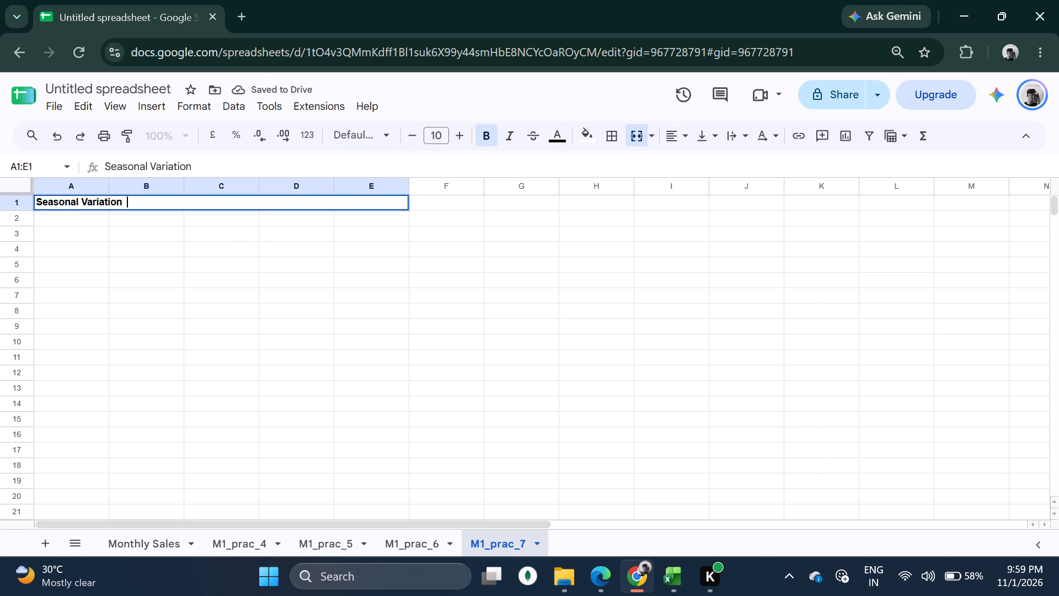
text(fo)
text(rmula =)
key(space)
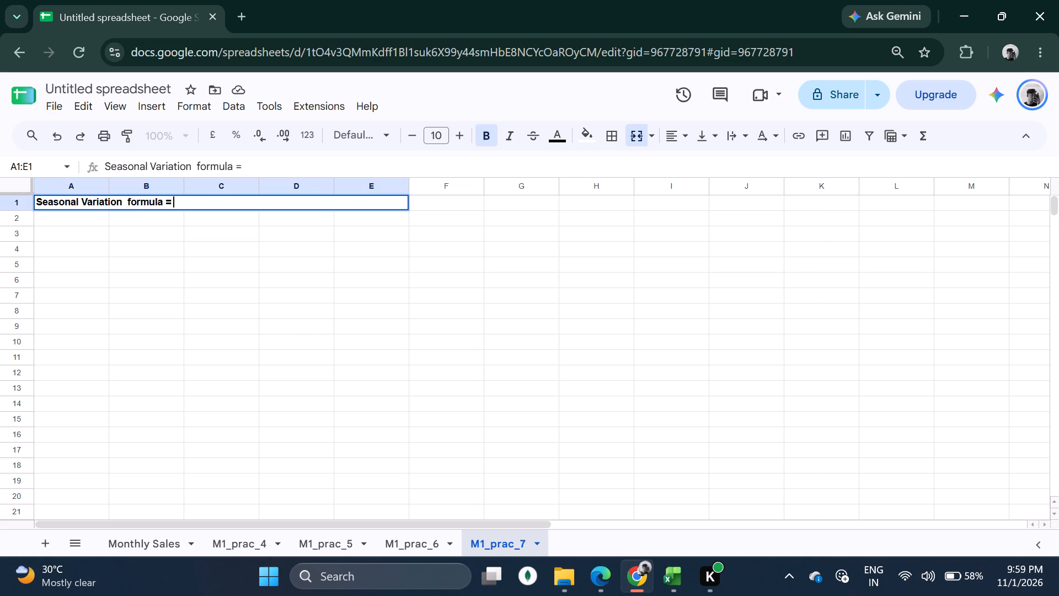
key(ctrl+v)
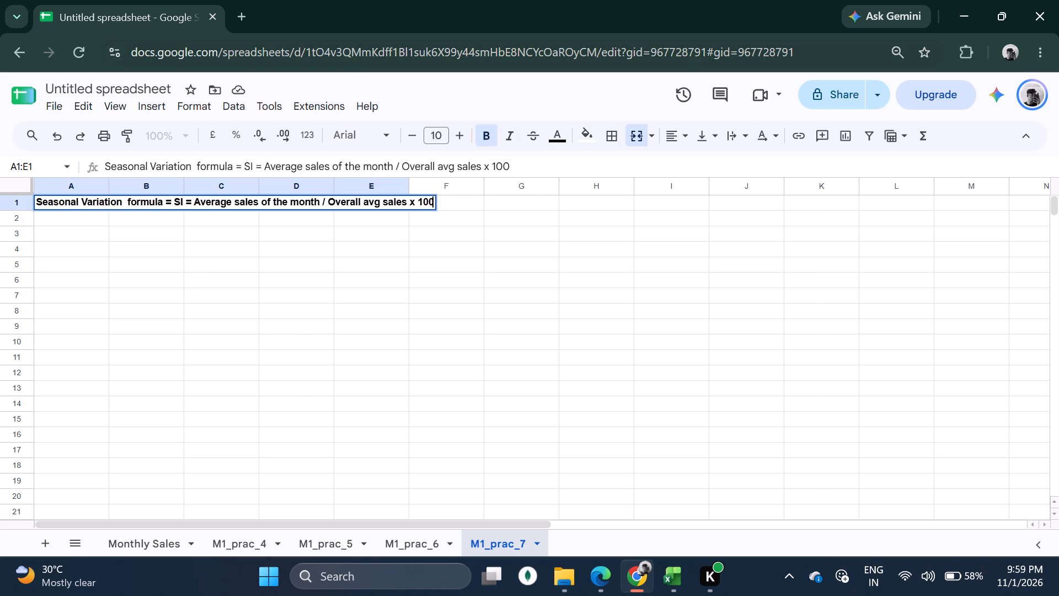
double_click(410, 182)
click(469, 208)
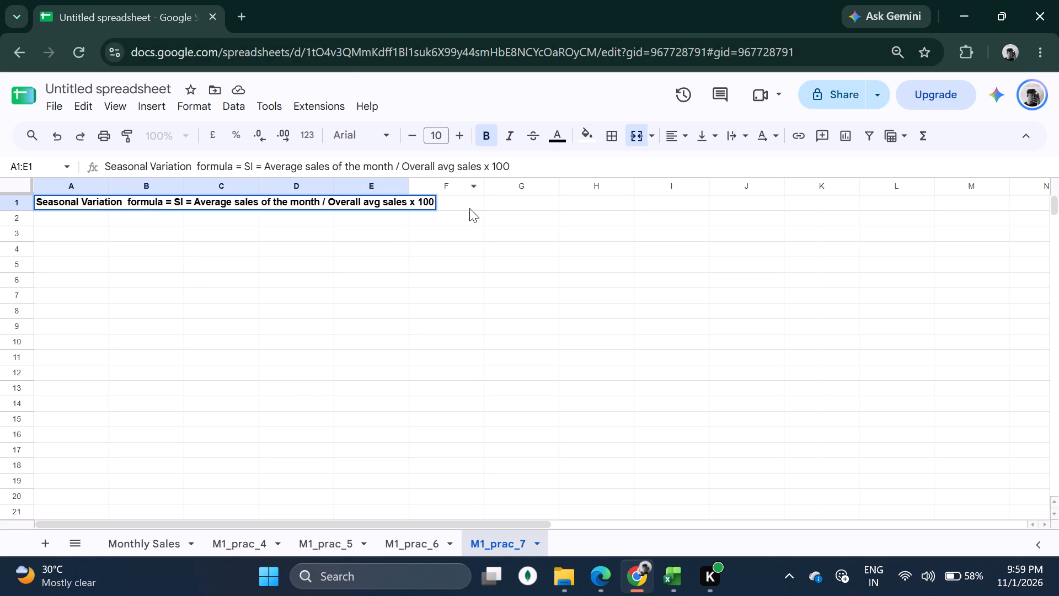
click(450, 259)
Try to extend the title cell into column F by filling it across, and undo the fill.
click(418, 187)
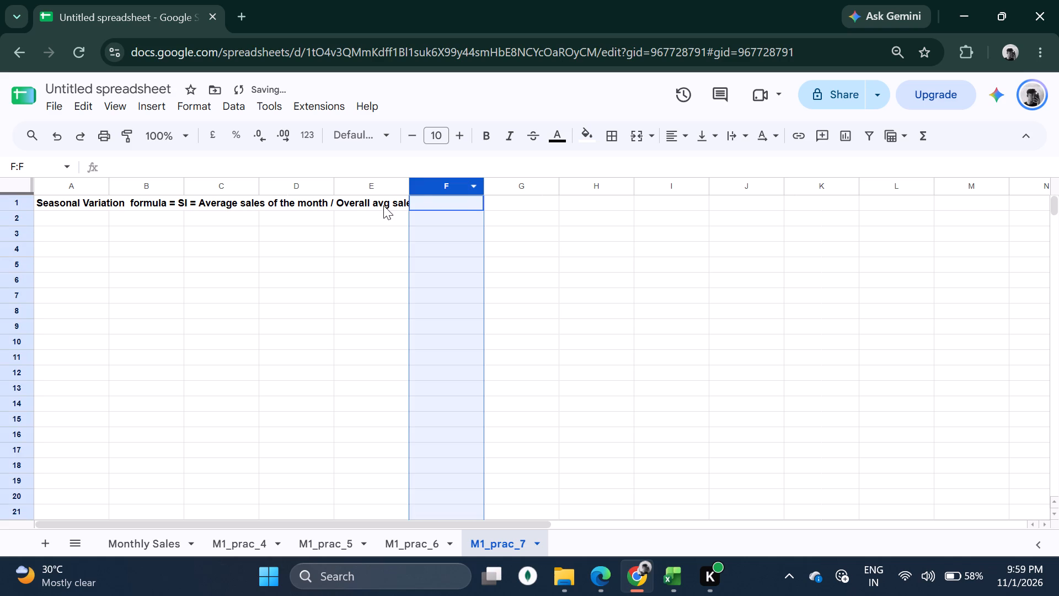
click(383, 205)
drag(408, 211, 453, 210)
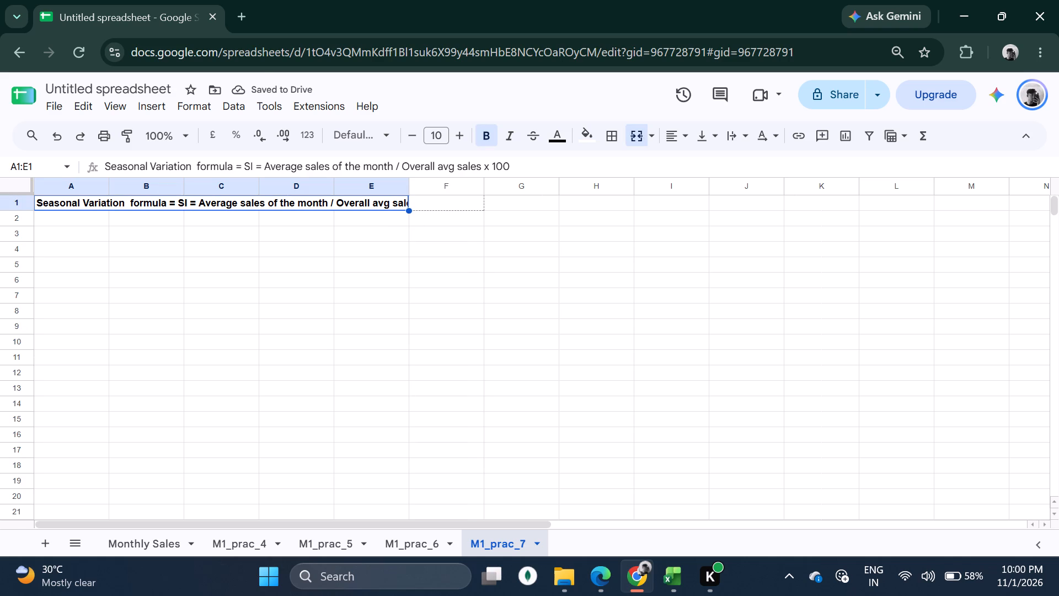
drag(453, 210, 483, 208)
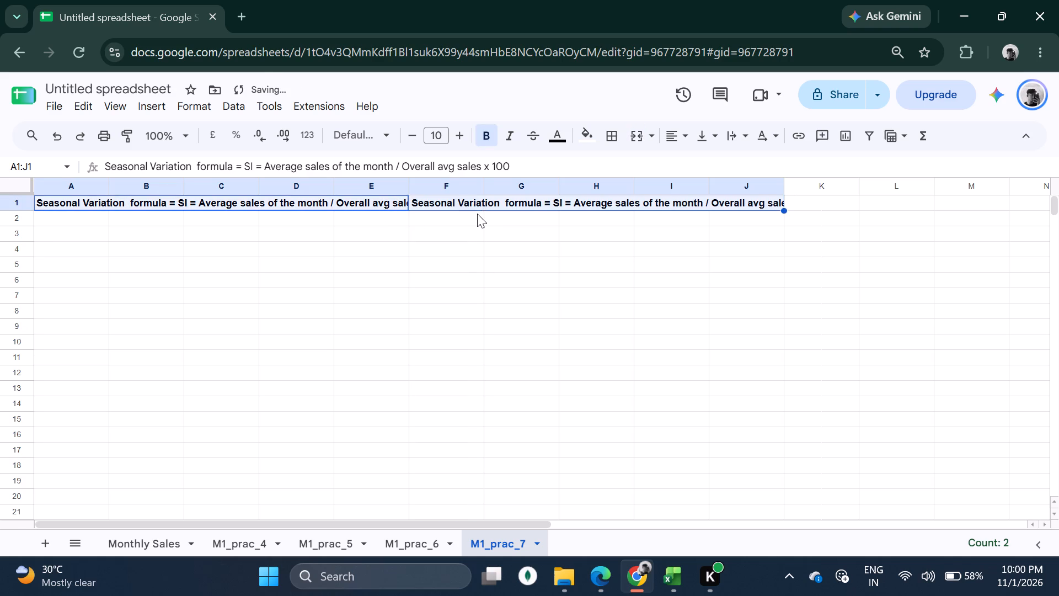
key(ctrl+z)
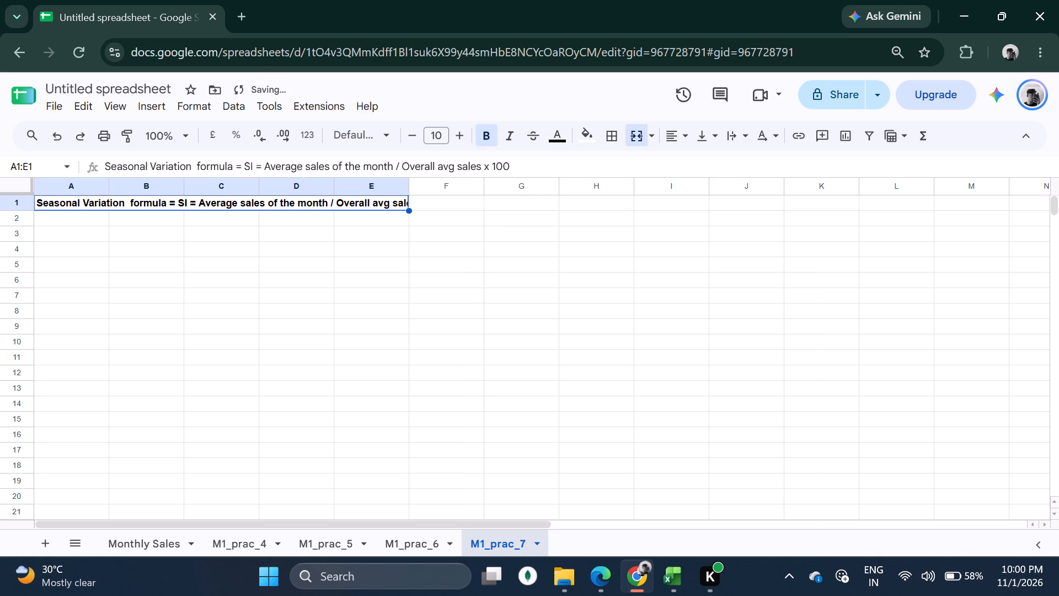
Merge the title cell with F1 so the formula title spans A1:F1.
drag(393, 198, 440, 204)
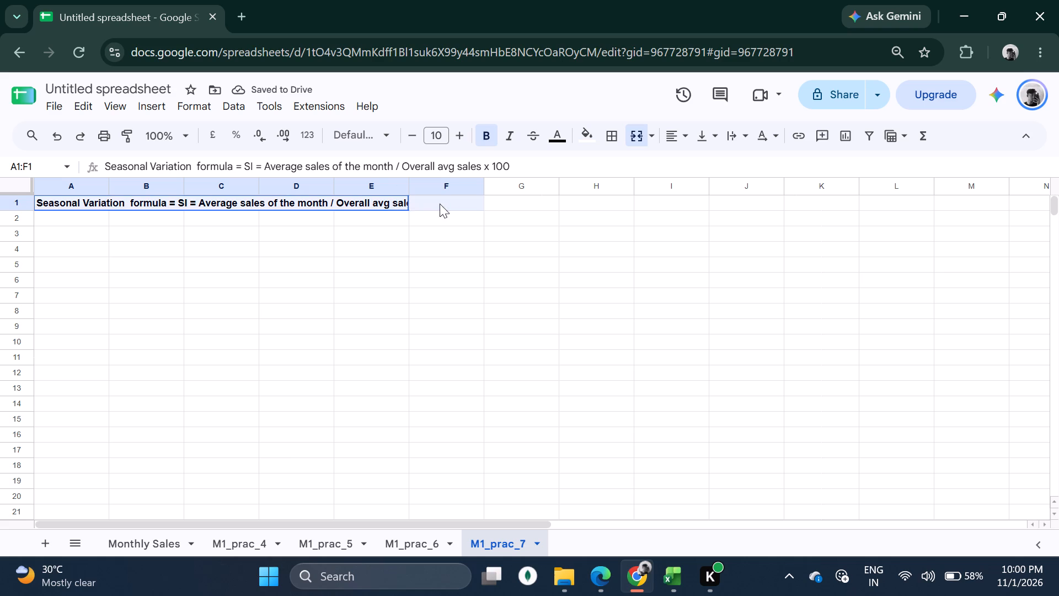
drag(440, 204, 477, 206)
click(629, 139)
click(534, 205)
click(474, 243)
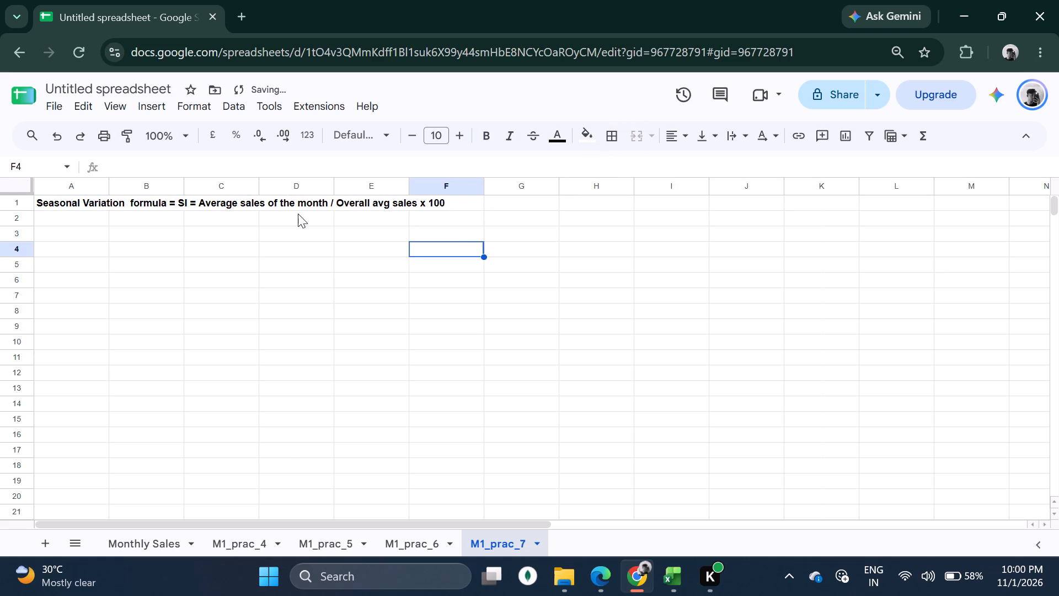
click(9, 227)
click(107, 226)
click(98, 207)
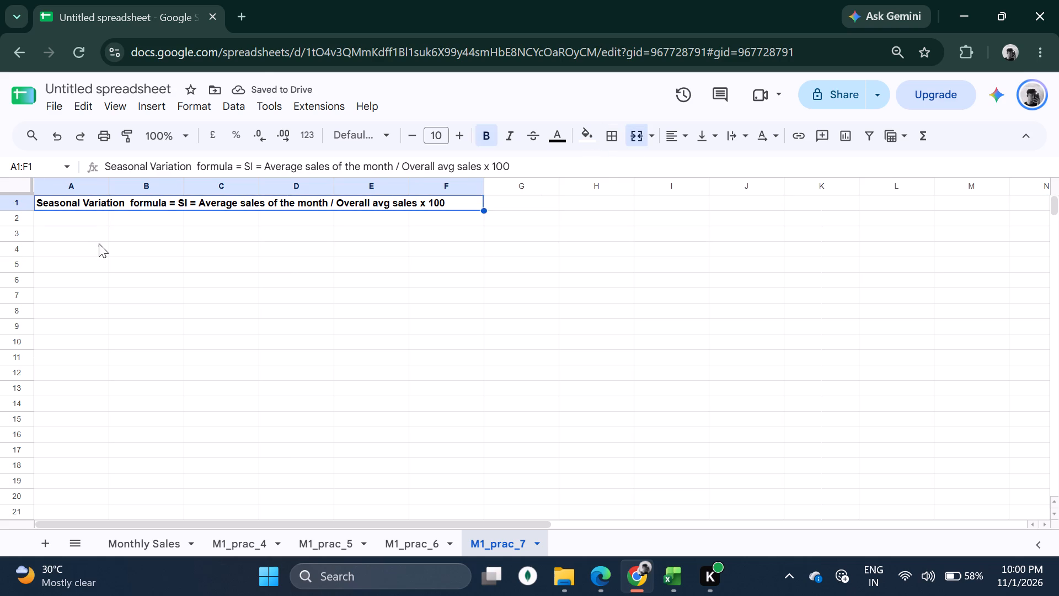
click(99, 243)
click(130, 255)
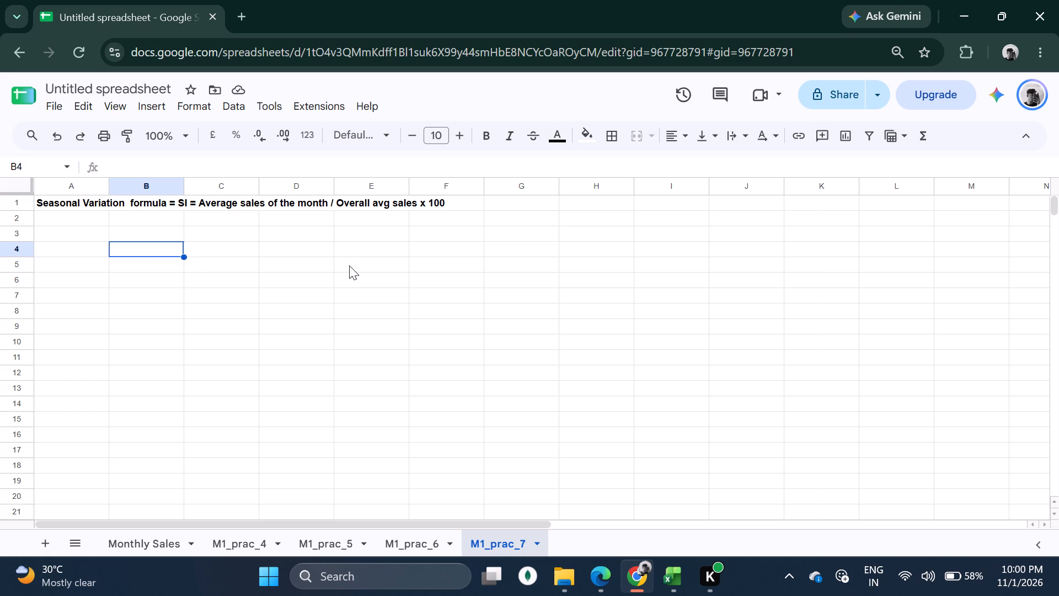
Switch to the Practical No 7 PDF in Edge and read the Simple Average Method, the seasonal index interpretation and the monthly sales dataset.
click(603, 583)
drag(255, 322, 448, 337)
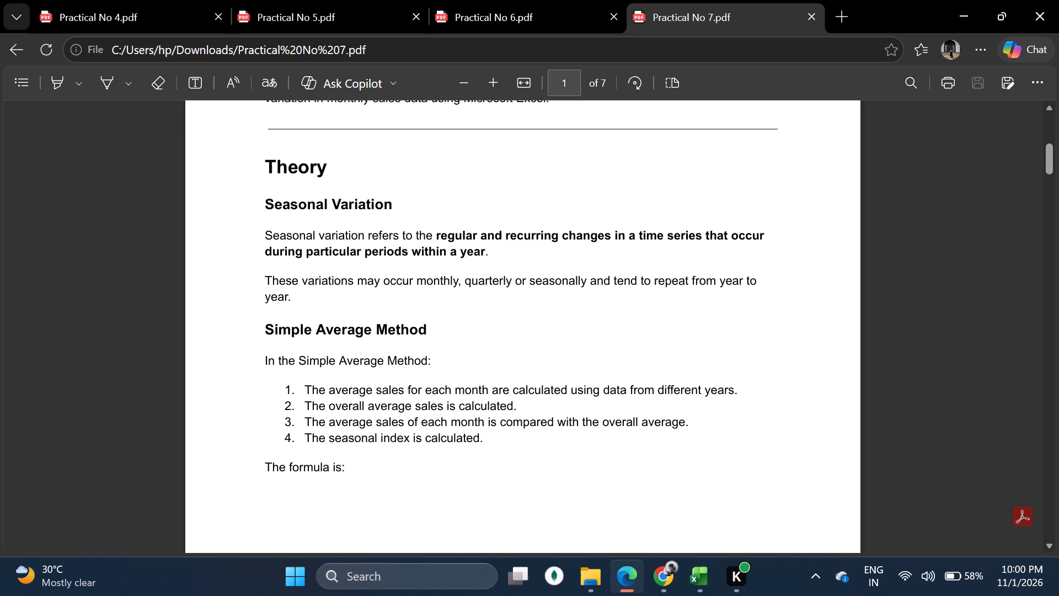
scroll(487, 428, down, 3)
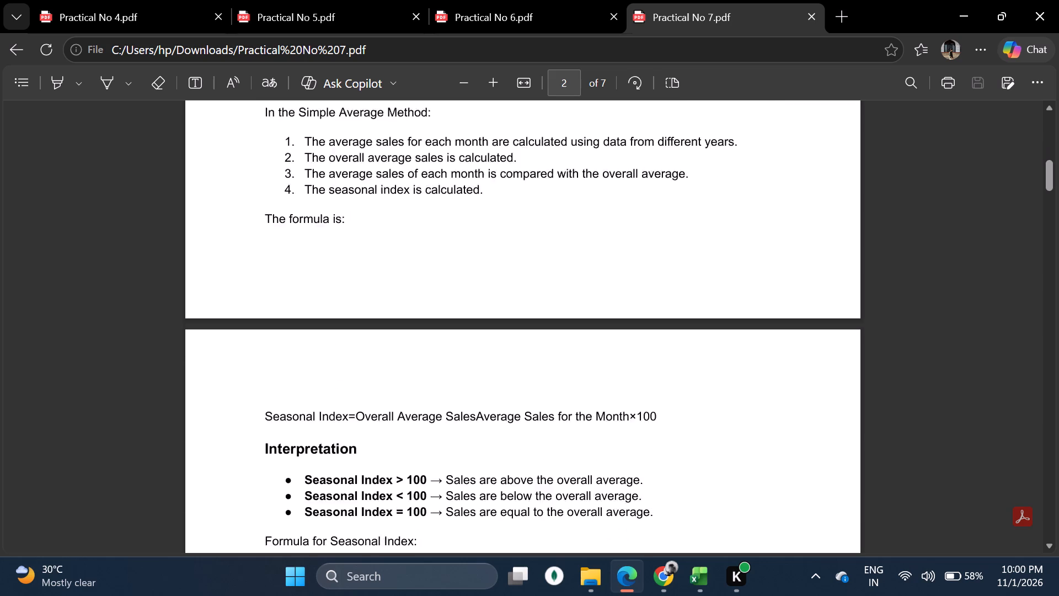
scroll(487, 424, down, 3)
drag(269, 169, 356, 182)
click(460, 190)
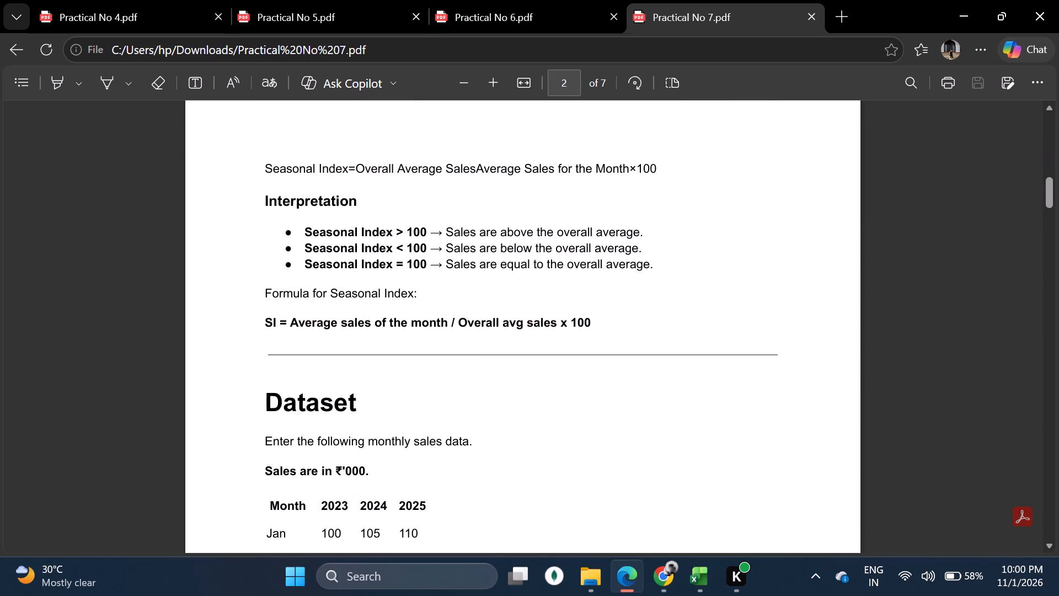
drag(304, 229, 669, 232)
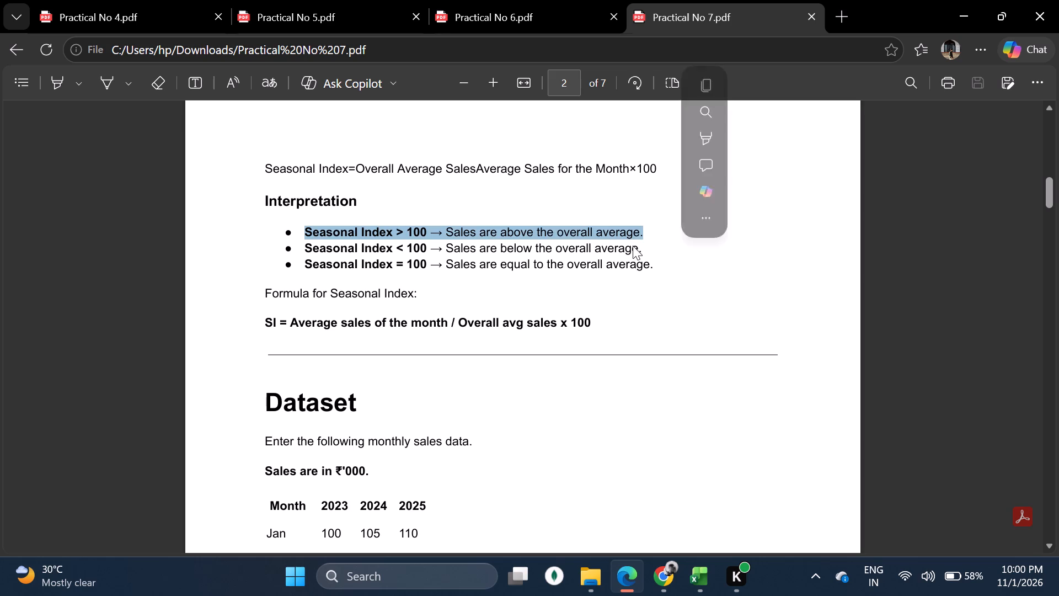
click(422, 306)
scroll(422, 304, down, 4)
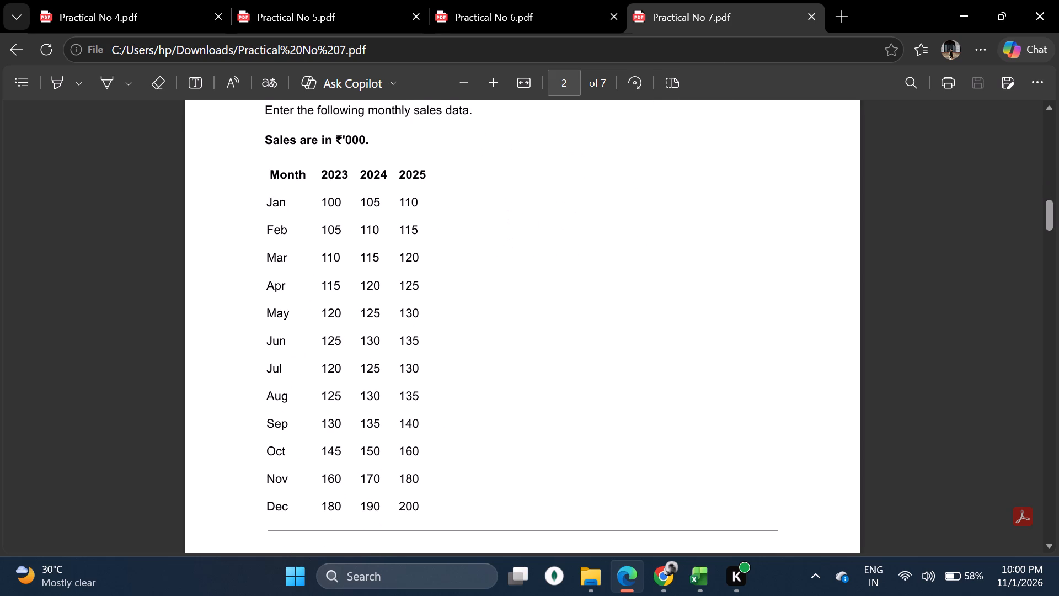
drag(267, 171, 431, 491)
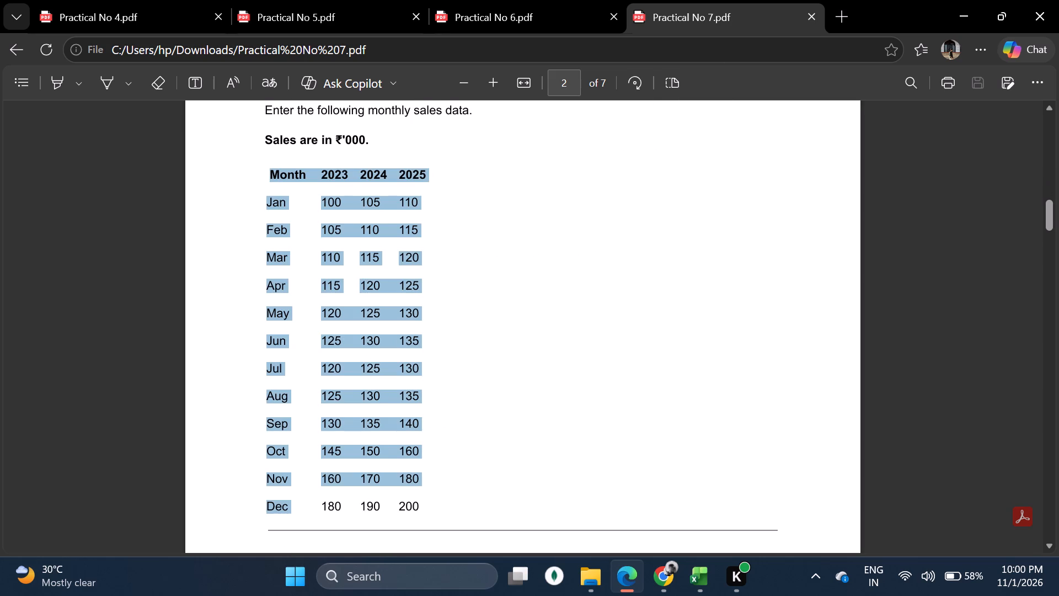
drag(431, 491, 427, 503)
click(533, 400)
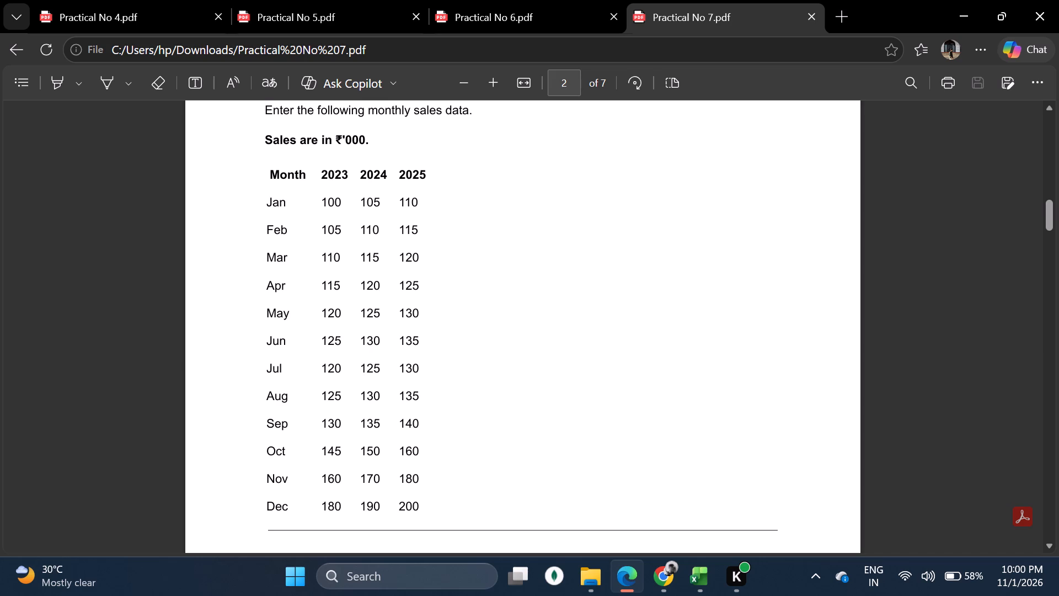
Switch back to the spreadsheet in Chrome and enter the header "months" in A3, "jan" in A4 and "feb" in A5.
click(674, 583)
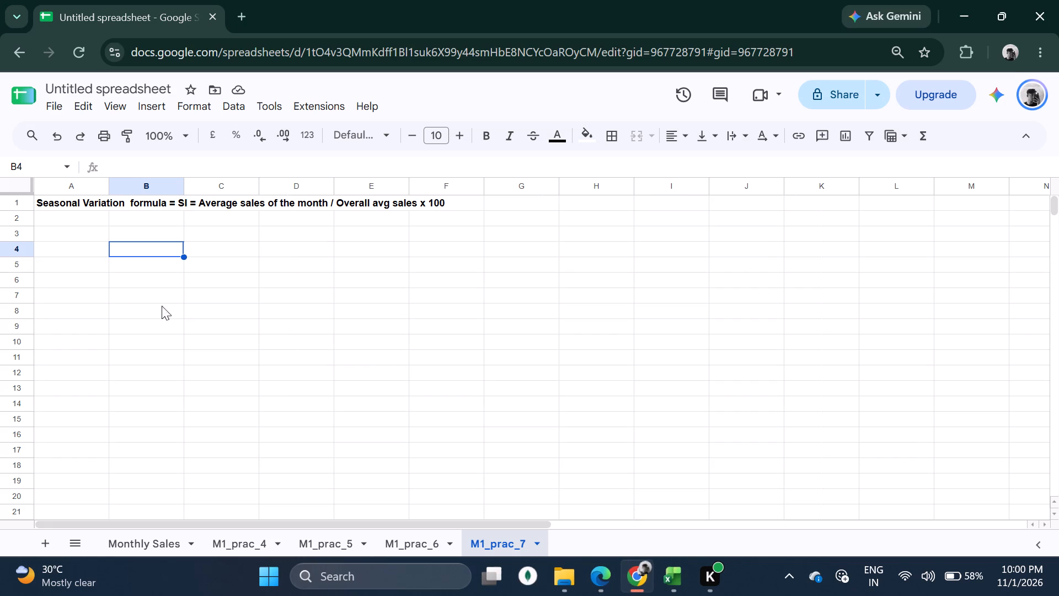
click(63, 240)
text(months)
key(Return)
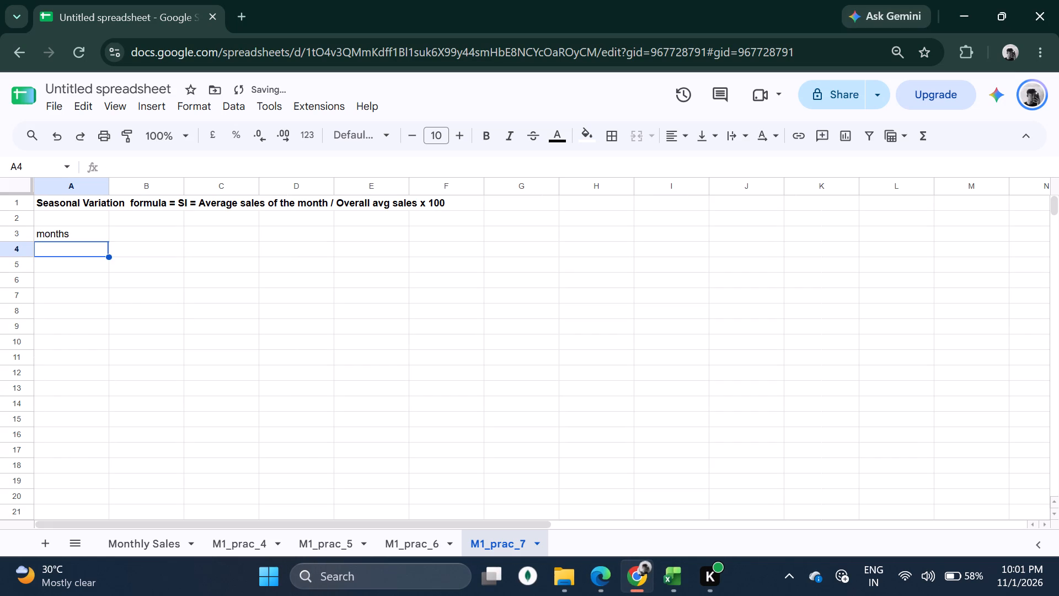
text(jan)
key(Return)
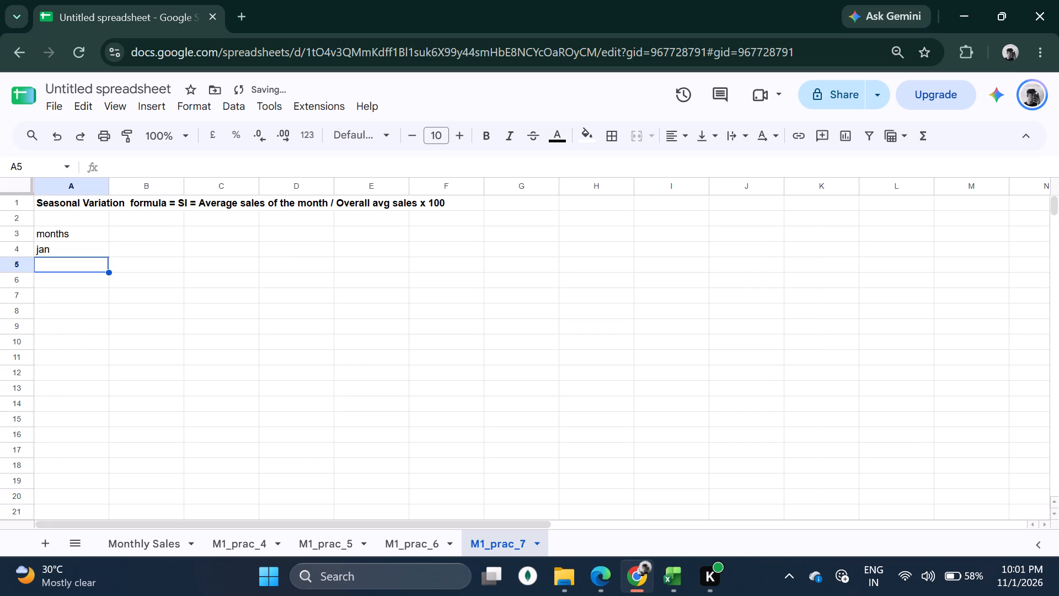
text(feb)
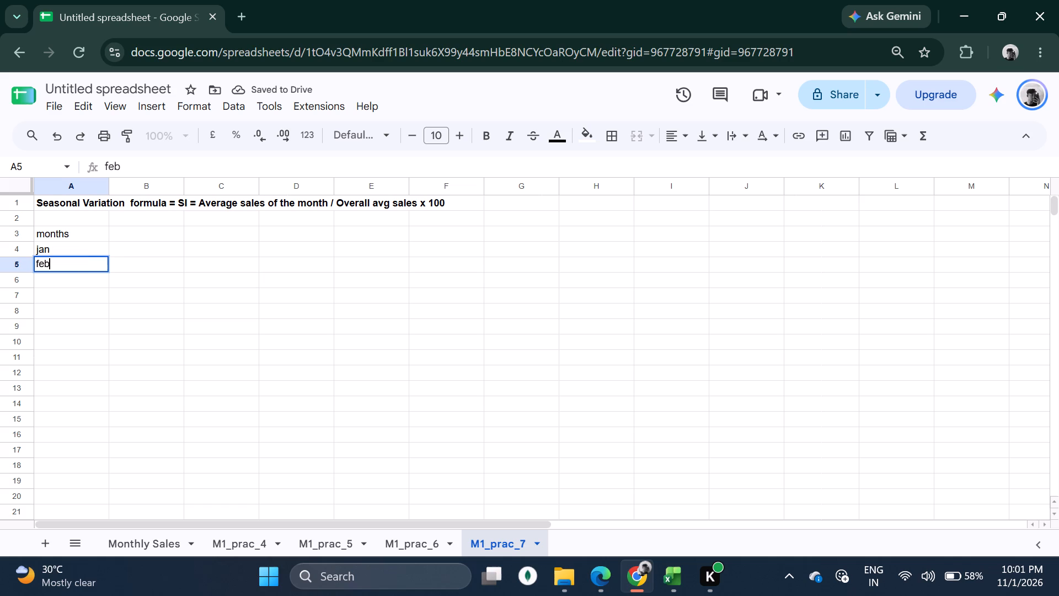
click(90, 289)
Autofill the month series from jan and feb in A4:A5 down to dec in A15.
click(78, 253)
drag(73, 248, 78, 273)
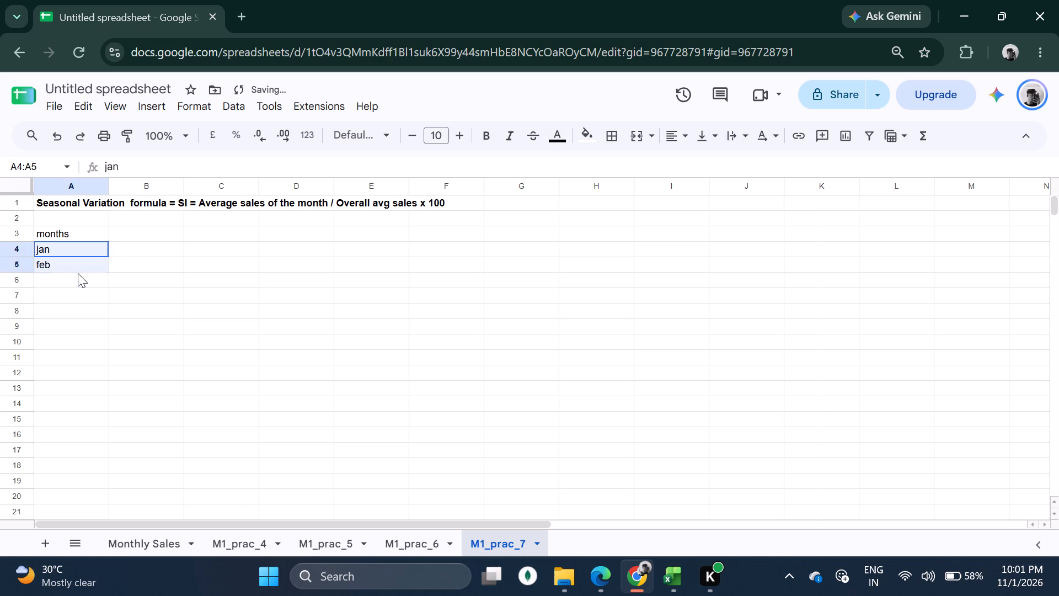
drag(78, 273, 77, 264)
double_click(106, 272)
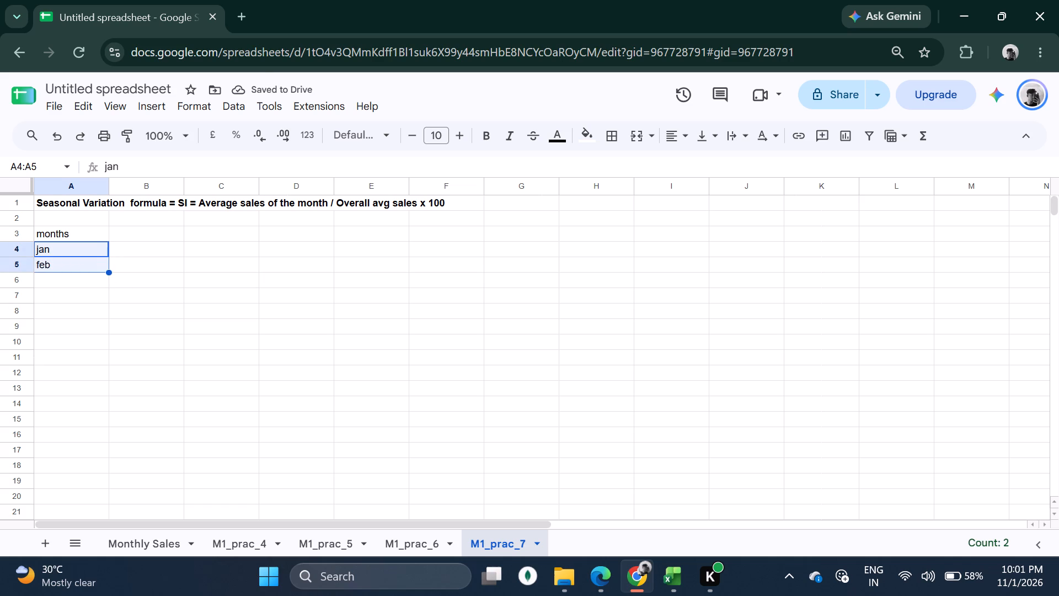
double_click(109, 273)
drag(109, 273, 99, 377)
drag(99, 377, 98, 396)
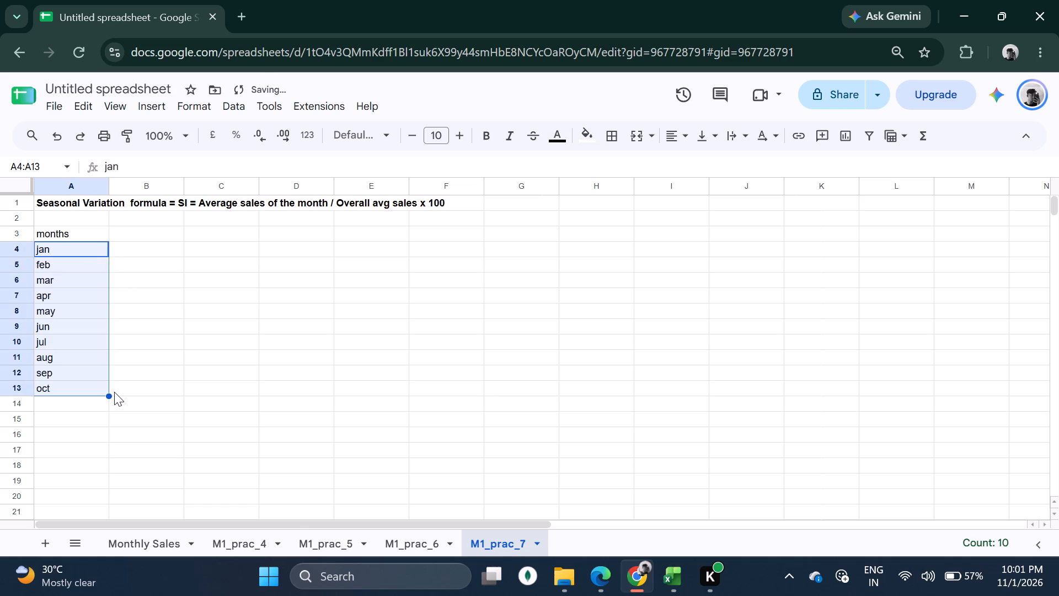
drag(111, 394, 102, 420)
click(170, 394)
Centre the months header in A3 horizontally and make it bold.
click(140, 238)
click(47, 233)
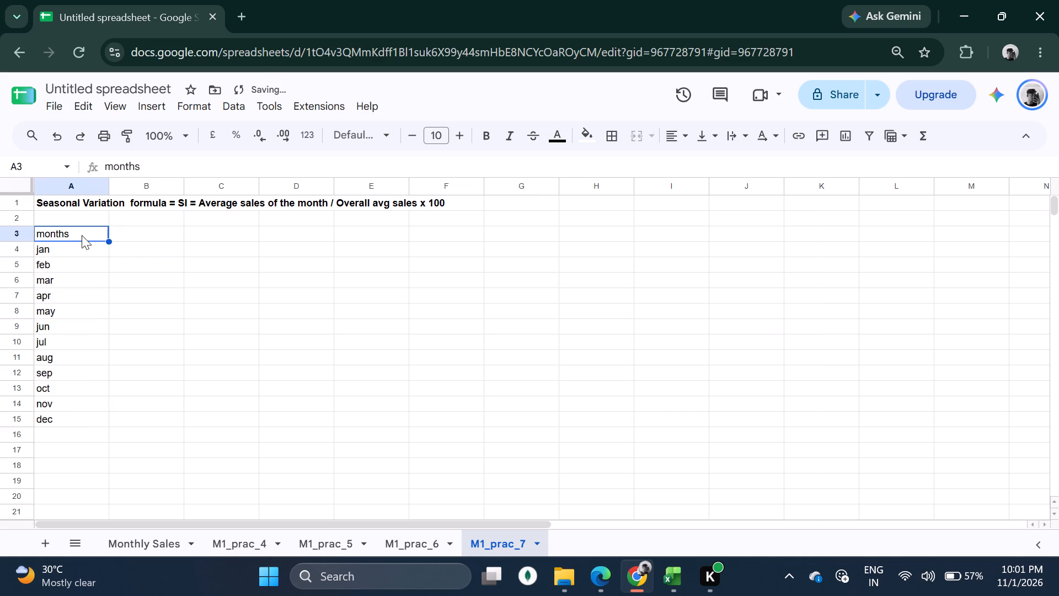
click(666, 138)
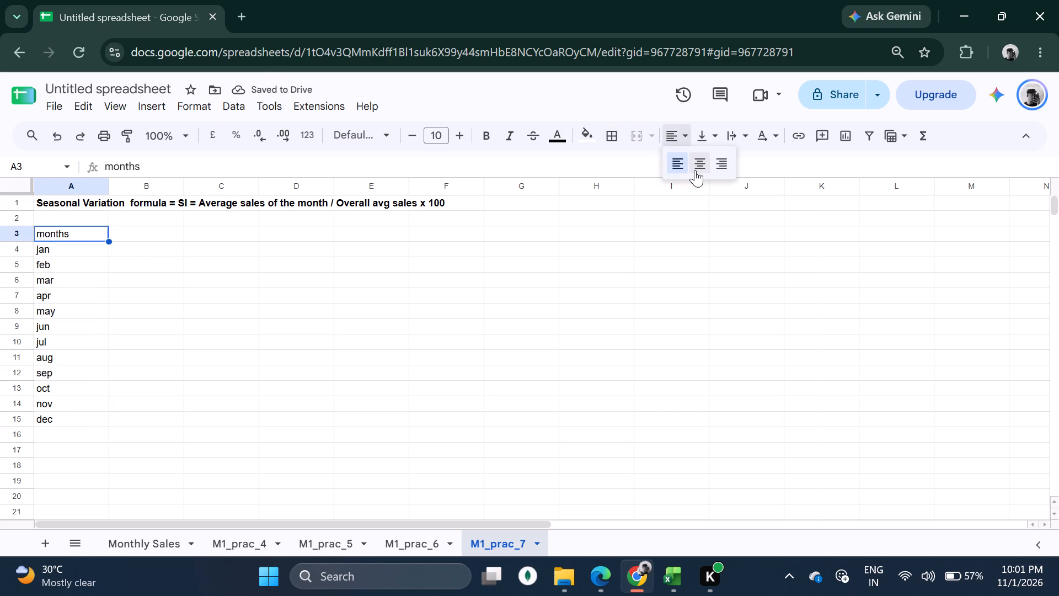
click(695, 170)
click(494, 134)
click(174, 227)
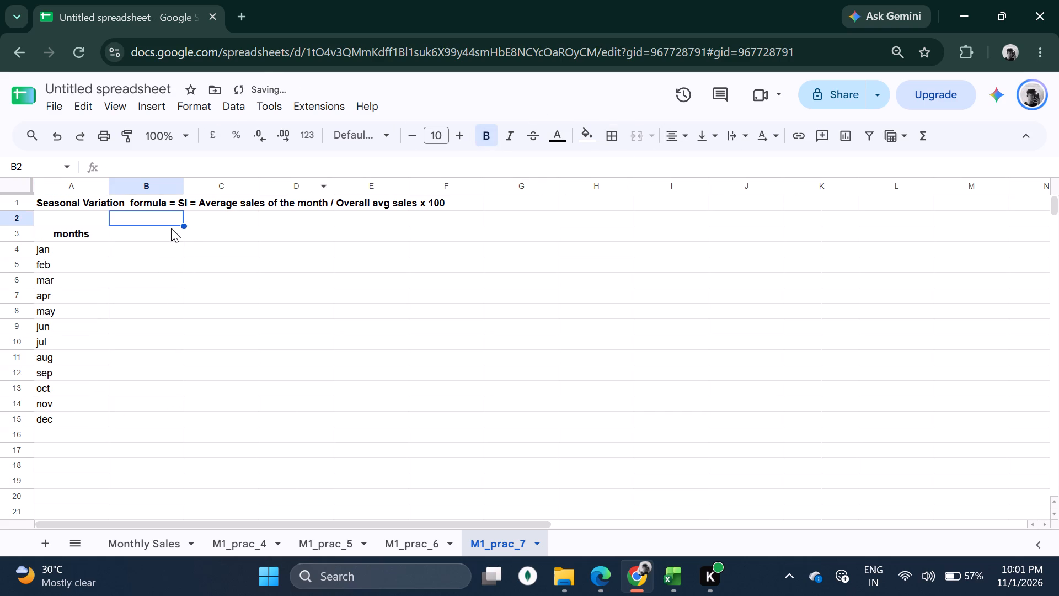
Check the first year heading in the Practical No 7 PDF dataset and enter 2023 in B3 of the spreadsheet.
click(142, 237)
click(603, 573)
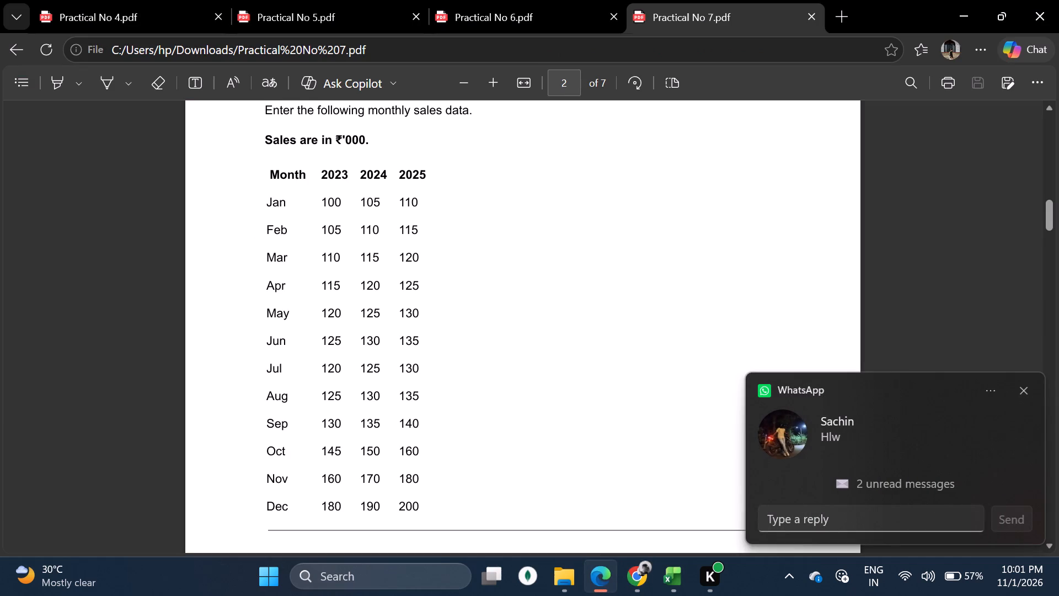
click(657, 587)
click(632, 594)
key(2)
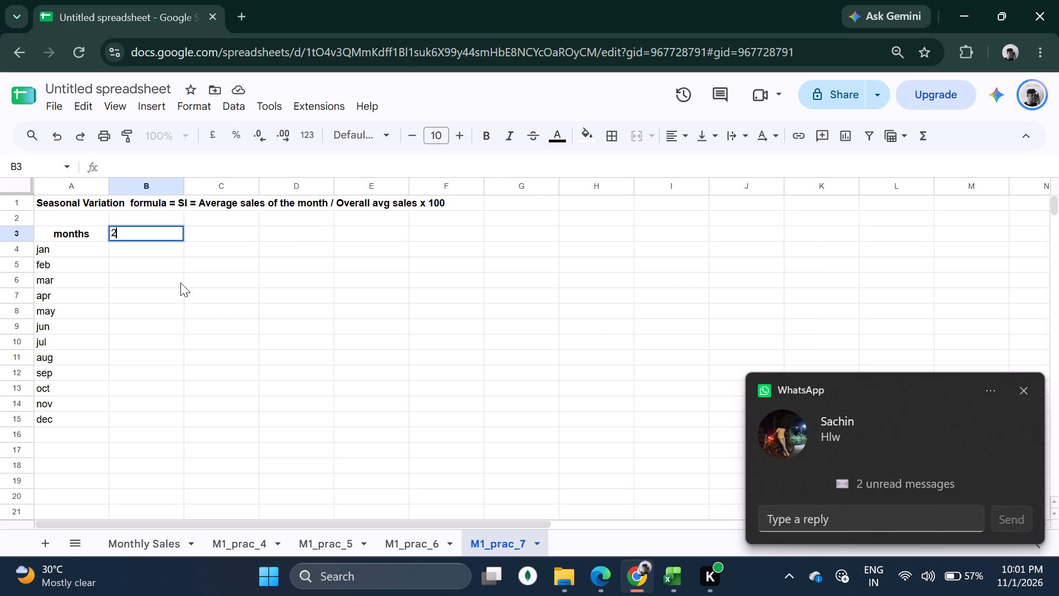
text(023)
key(Return)
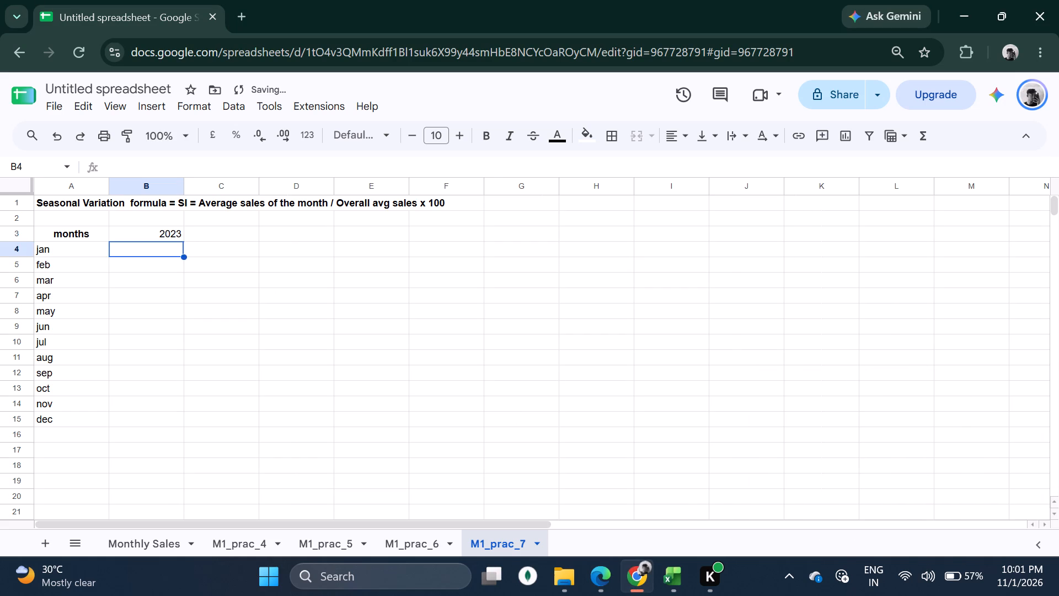
Enter the remaining year headings, 2024 in C3 and 2025 in D3.
click(223, 231)
text(2024)
key(Return)
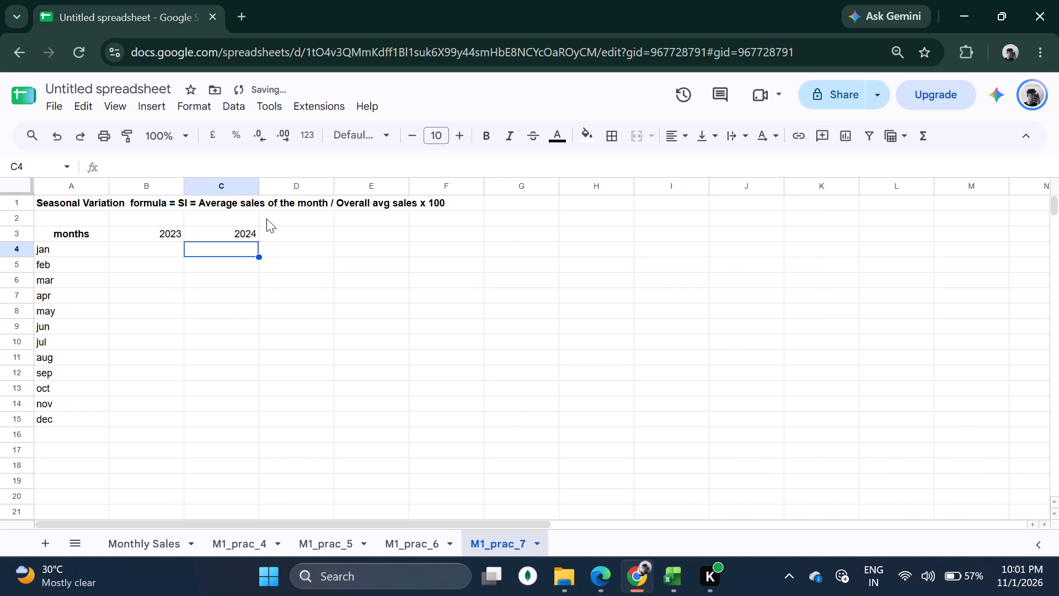
click(272, 221)
click(280, 231)
text(2025)
key(Return)
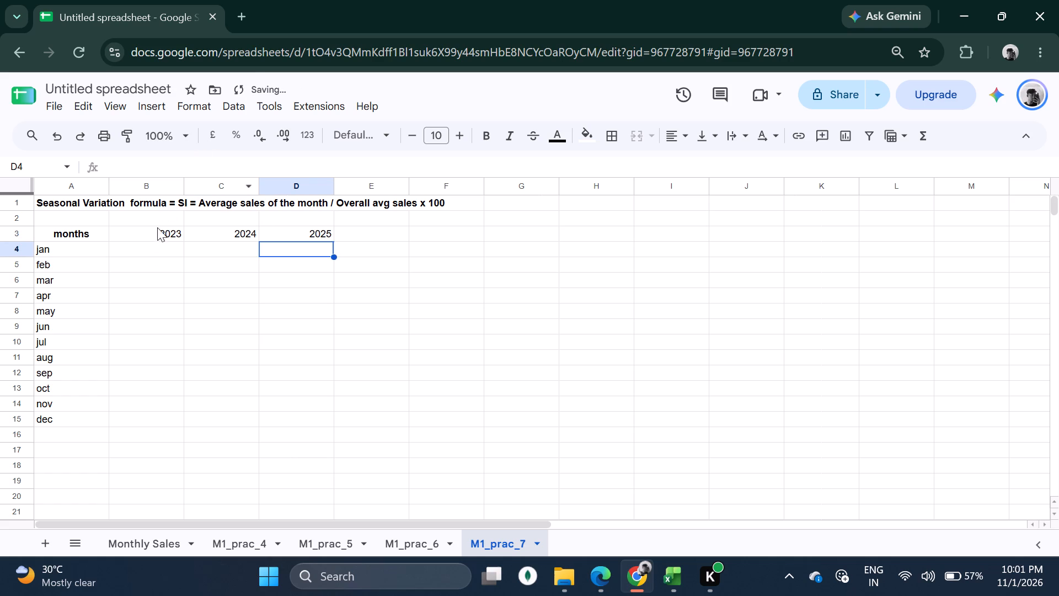
Centre the year headings 2023, 2024 and 2025 in B3, C3 and D3 horizontally.
click(157, 227)
click(673, 141)
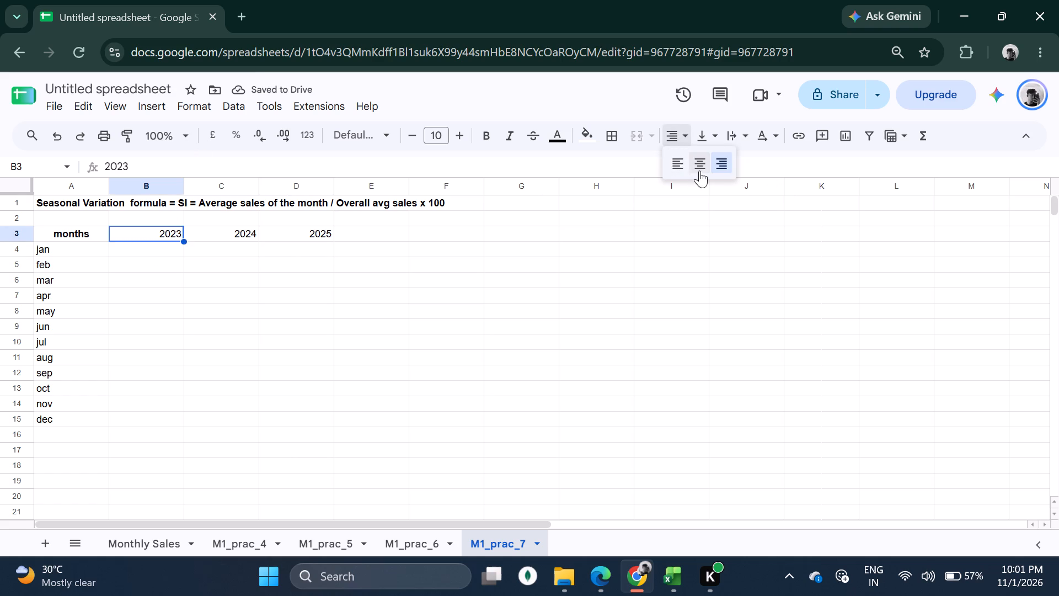
click(699, 171)
click(249, 225)
click(250, 226)
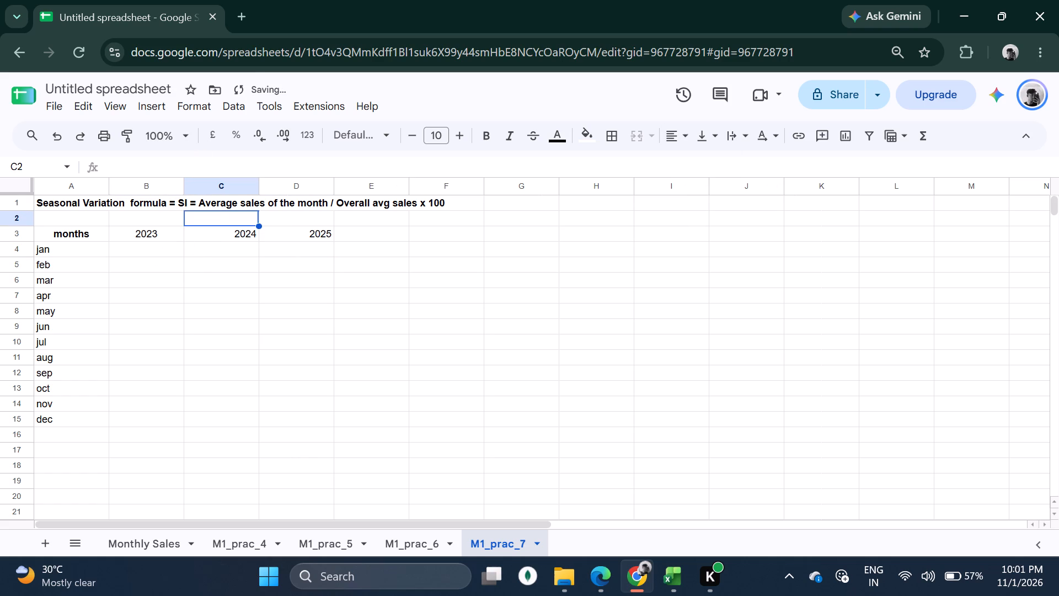
click(237, 235)
click(672, 135)
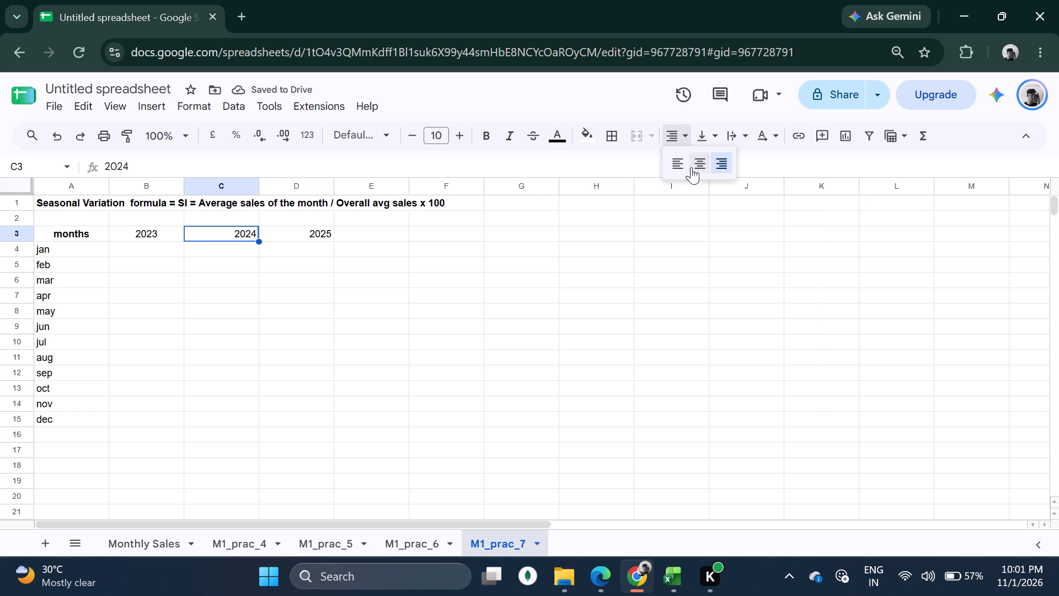
click(697, 166)
click(328, 231)
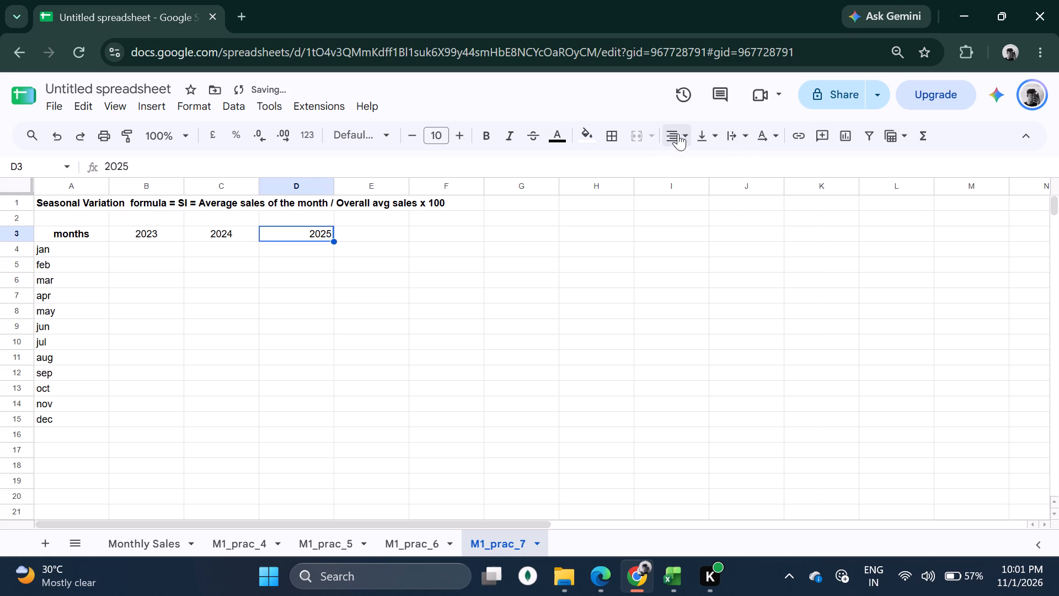
click(677, 134)
click(701, 159)
click(440, 258)
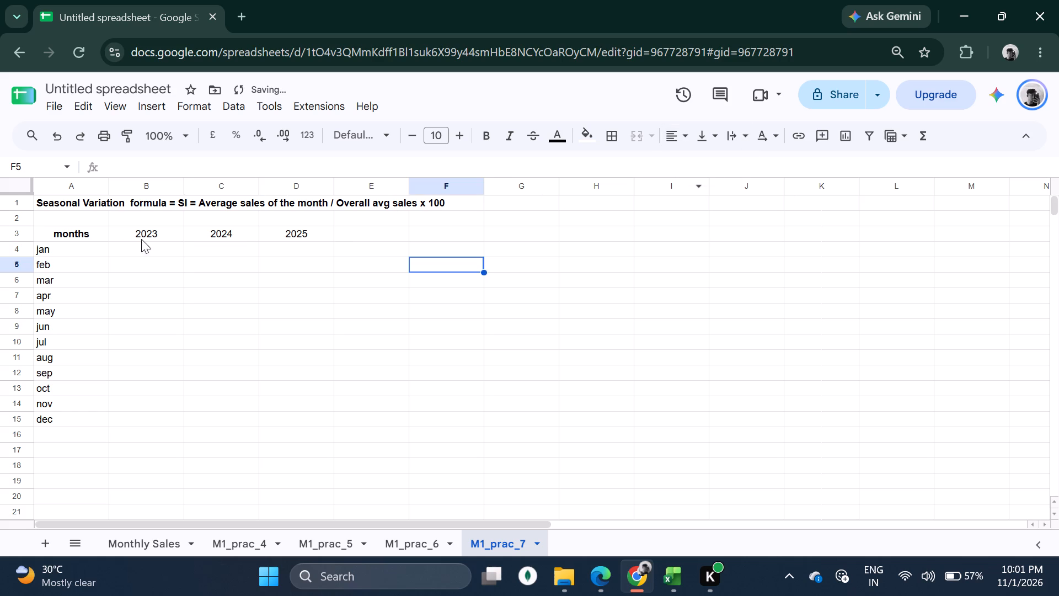
Make the year headings 2023, 2024 and 2025 in B3, C3 and D3 bold.
click(152, 237)
click(484, 138)
click(218, 237)
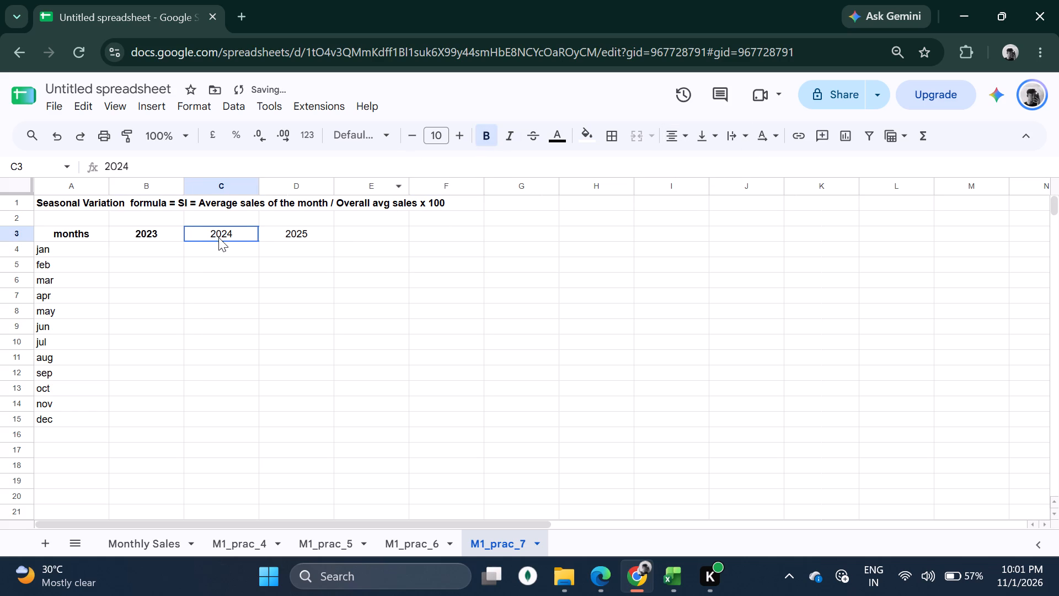
click(495, 143)
click(303, 232)
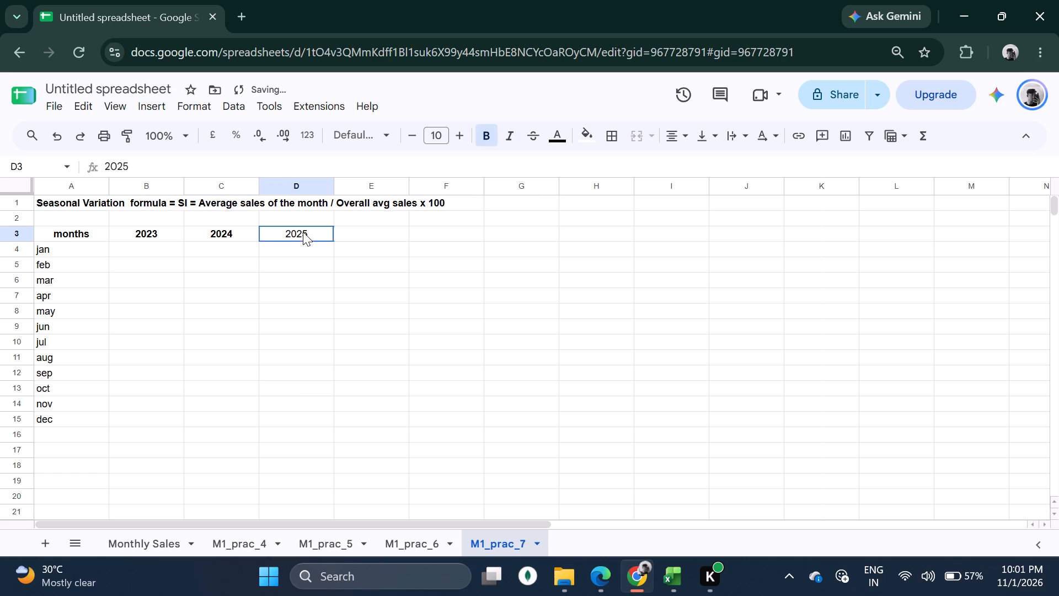
click(488, 135)
click(366, 257)
Check the 2023 sales in the Practical No 7 PDF in Edge and enter 100 in B4 and 105 in B5 of the spreadsheet.
click(163, 248)
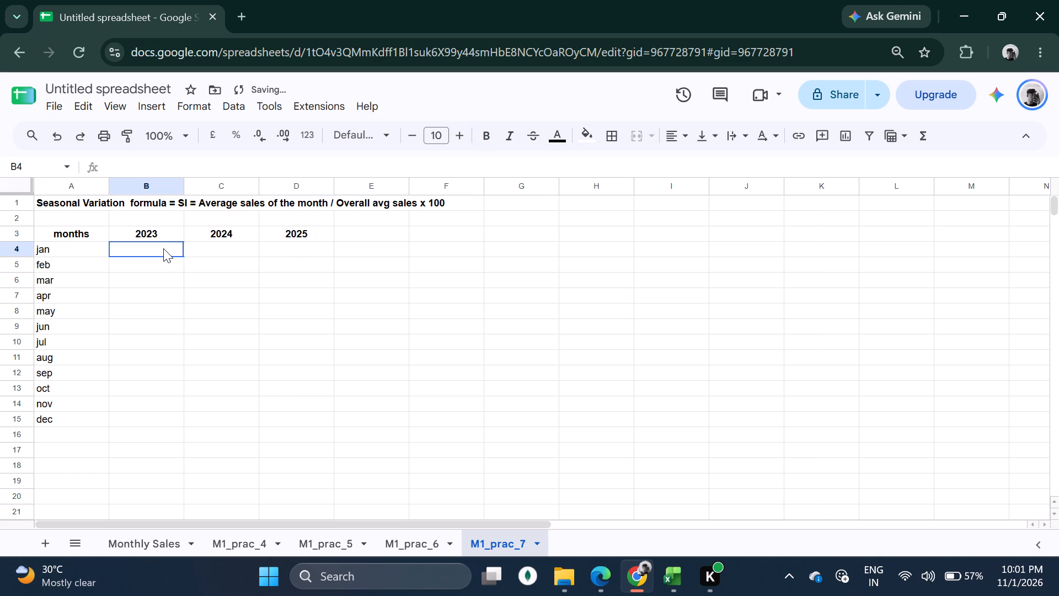
click(605, 561)
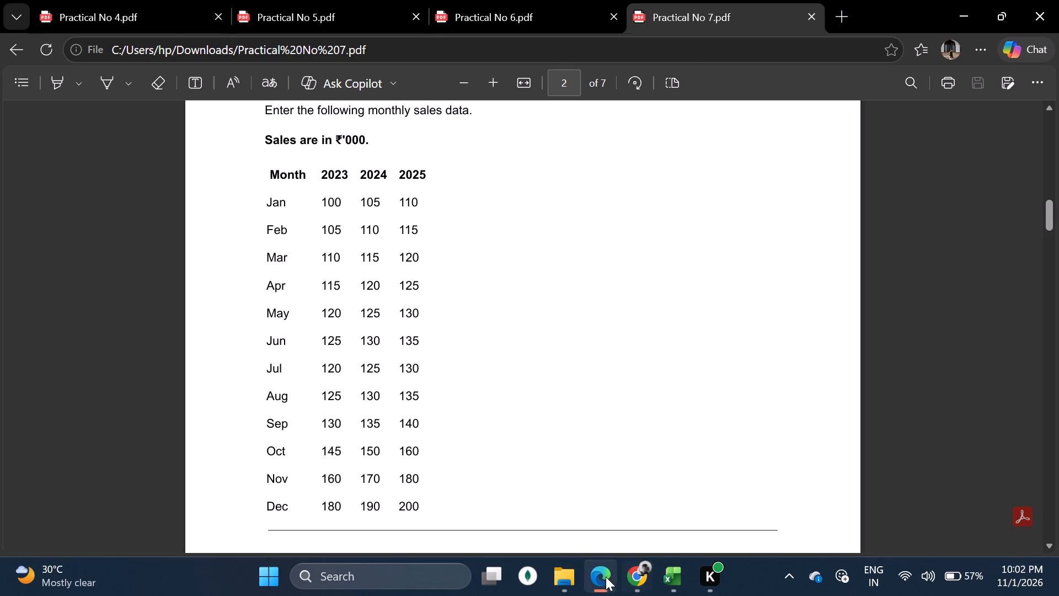
click(639, 573)
key(1)
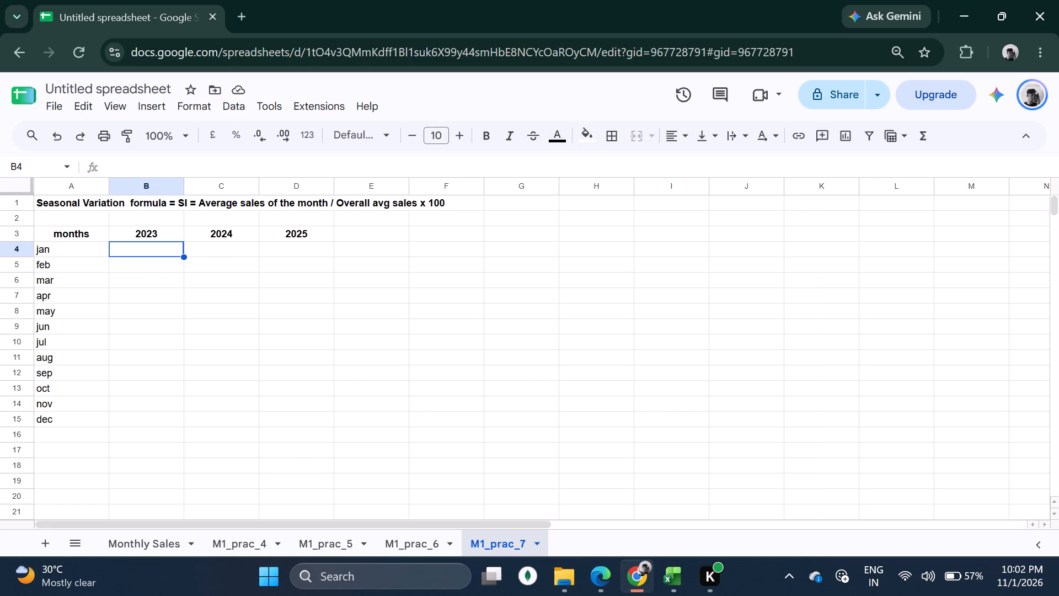
click(605, 578)
click(641, 579)
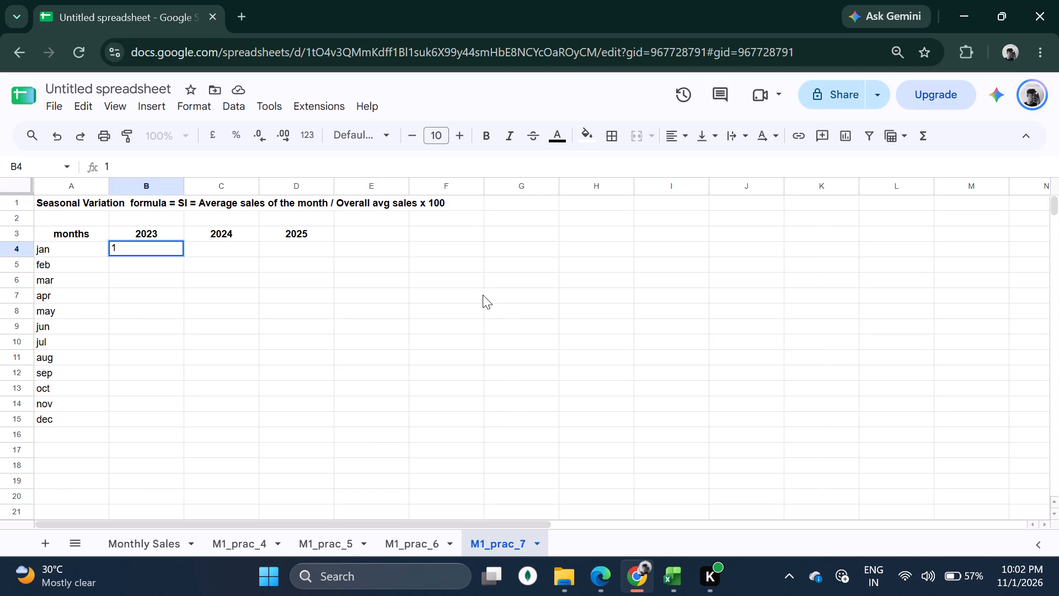
text(00)
click(178, 270)
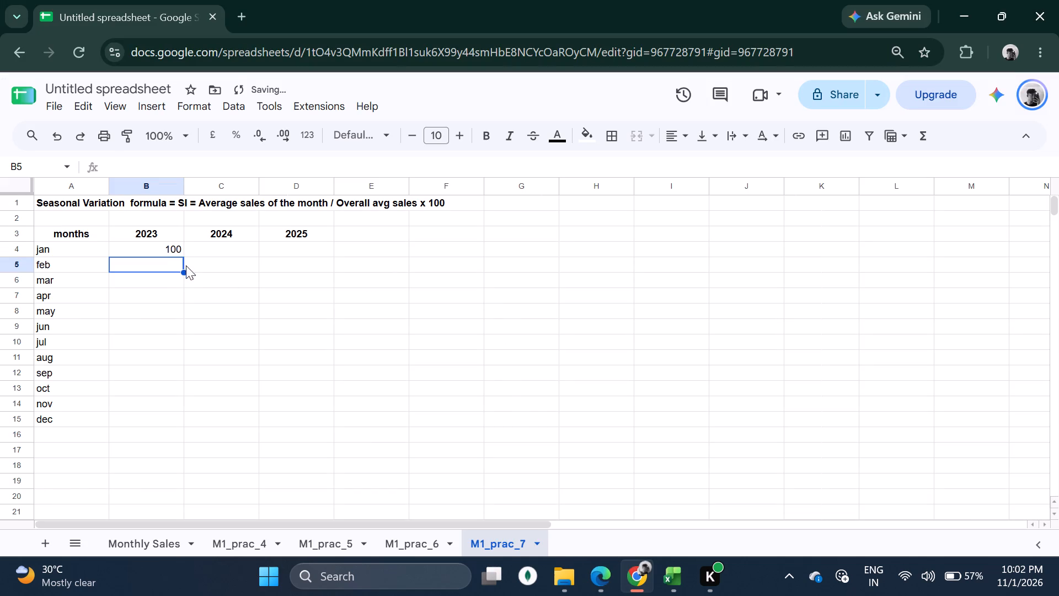
click(163, 251)
click(161, 267)
text(105)
key(Return)
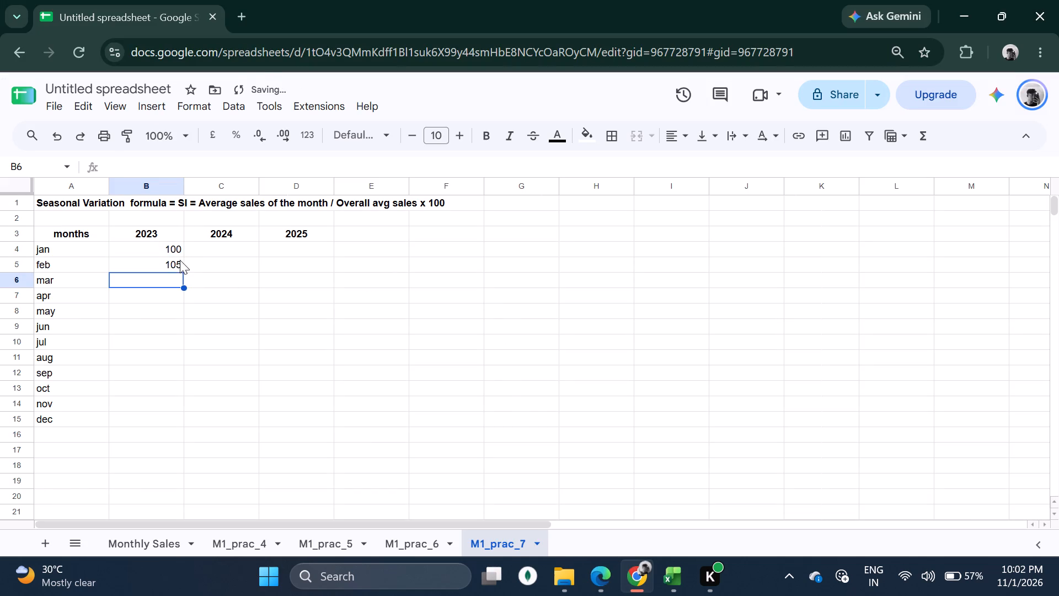
Autofill the 2023 sales series from B4:B5 down to the jun row in B9.
click(161, 252)
drag(159, 249, 168, 265)
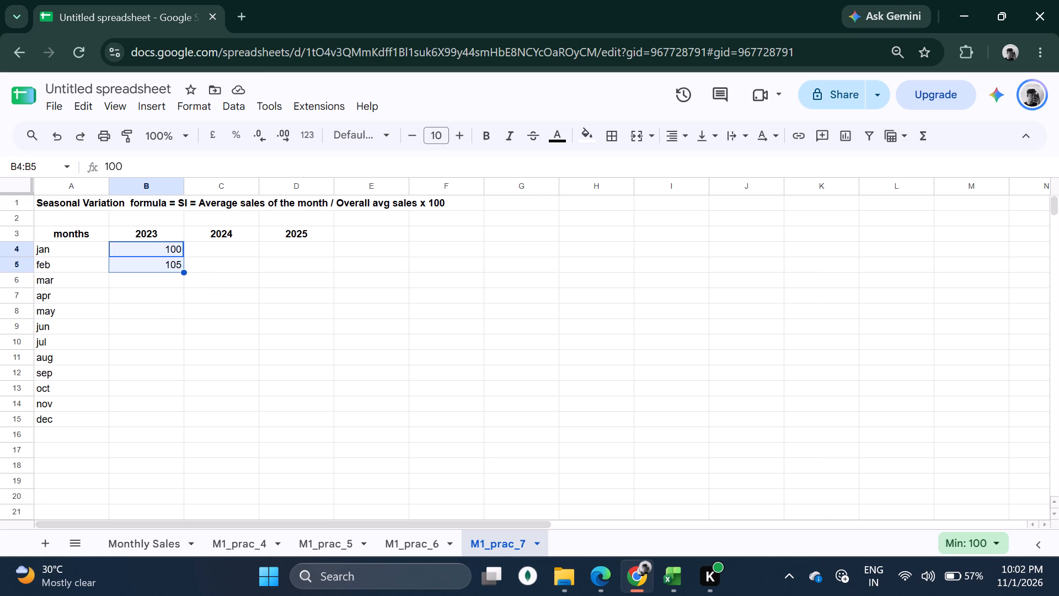
drag(183, 271, 181, 329)
click(218, 355)
Enter the 2023 sales for jul and aug, 120 in B10 and 125 in B11.
click(162, 335)
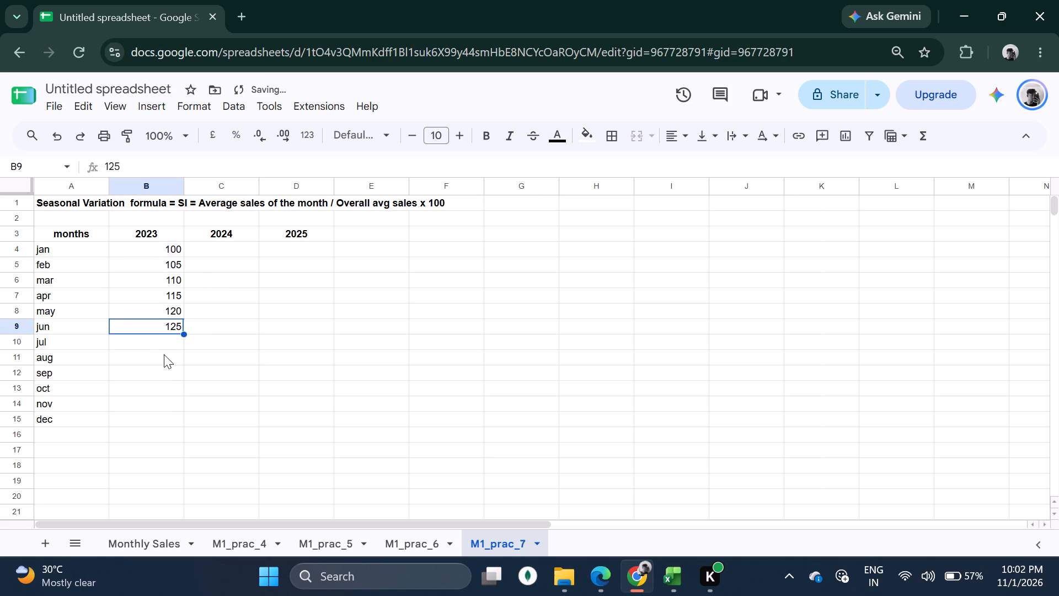
click(157, 344)
text(120)
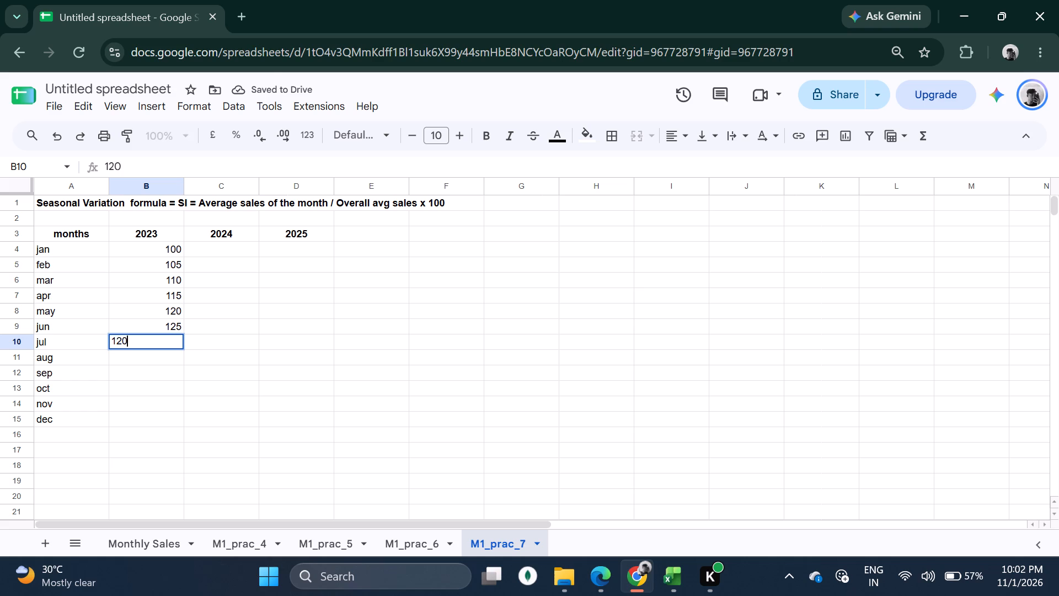
key(Return)
text(125)
key(Return)
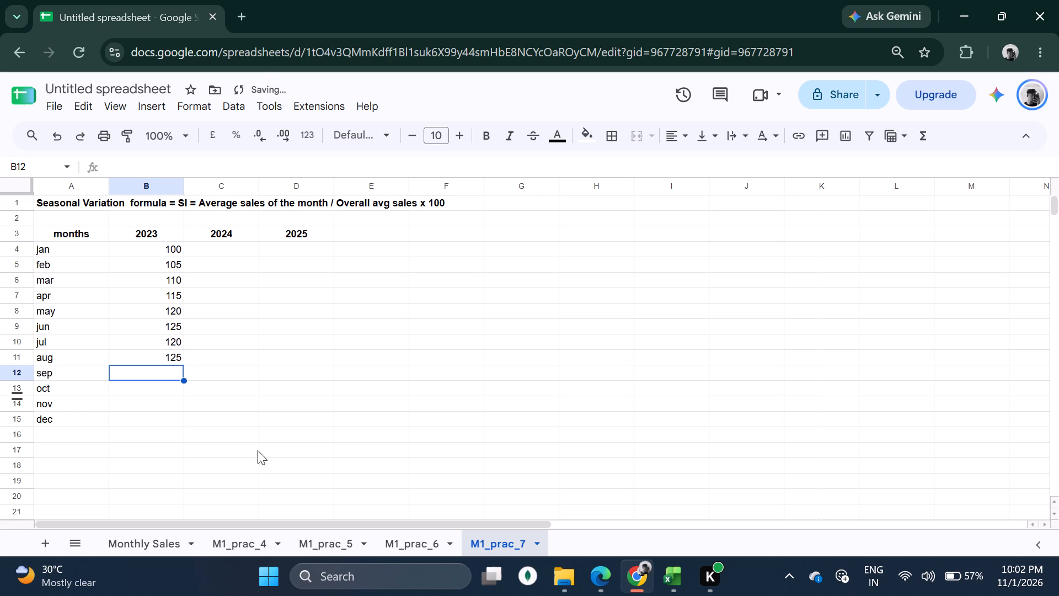
Consult the PDF dataset in Edge and enter the 2023 sales for sep to dec in B12:B15 of the spreadsheet: 130, 145, 160 and 180.
click(593, 569)
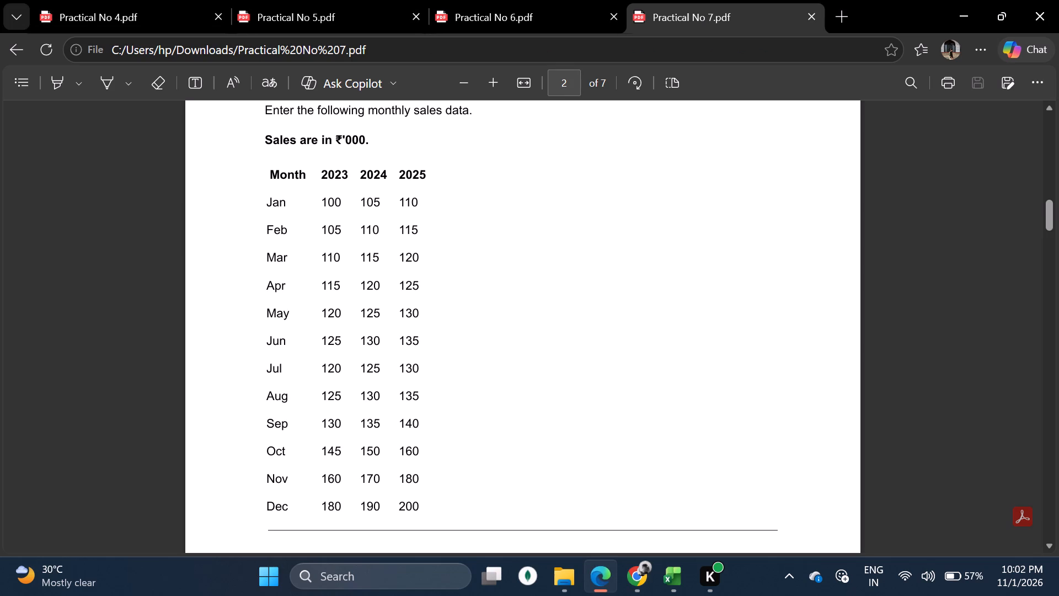
click(625, 576)
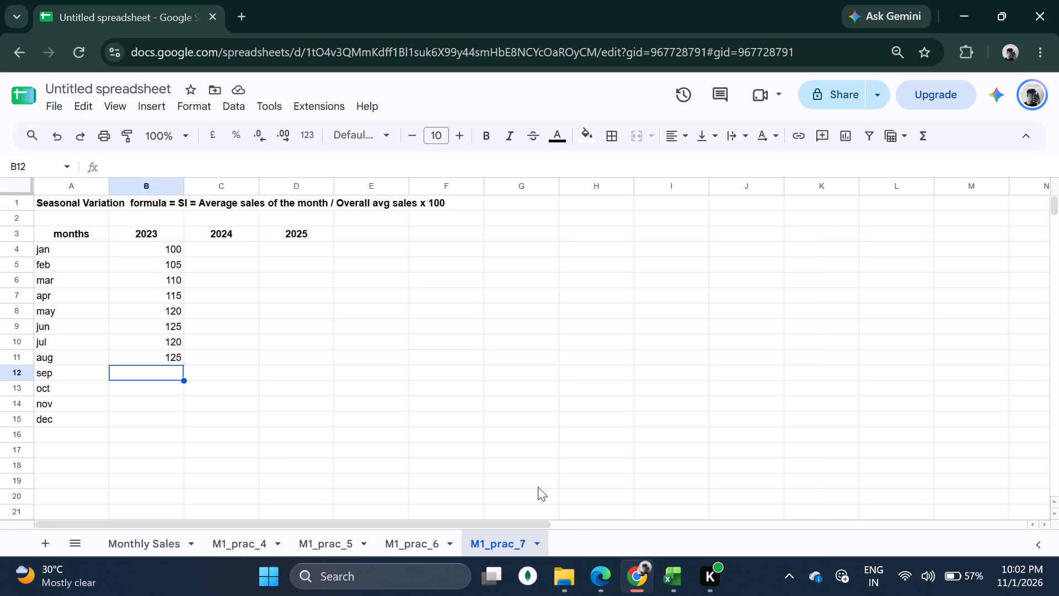
text(130)
key(Return)
text(145)
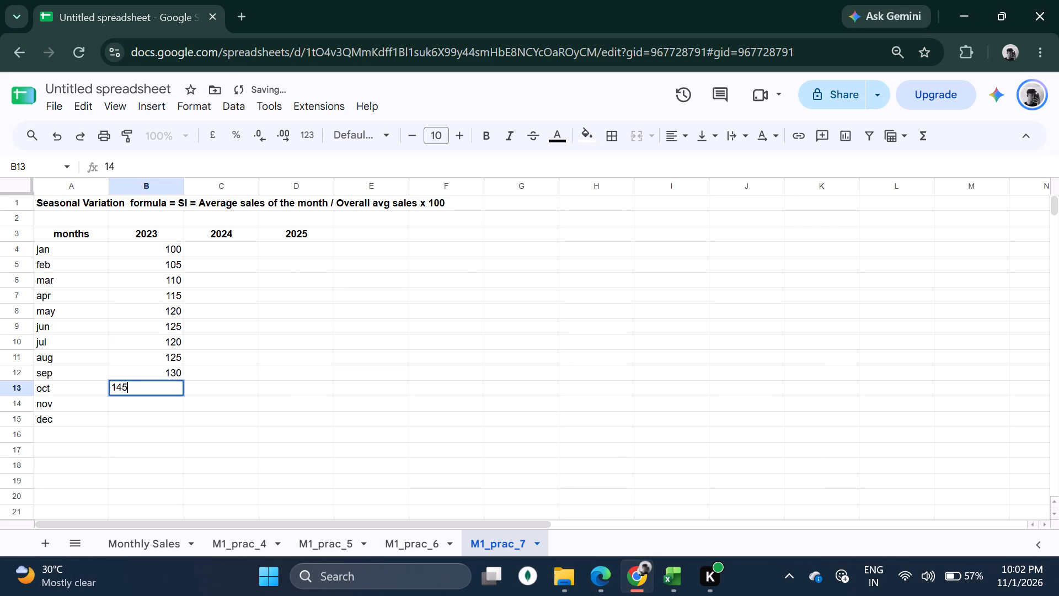
key(Return)
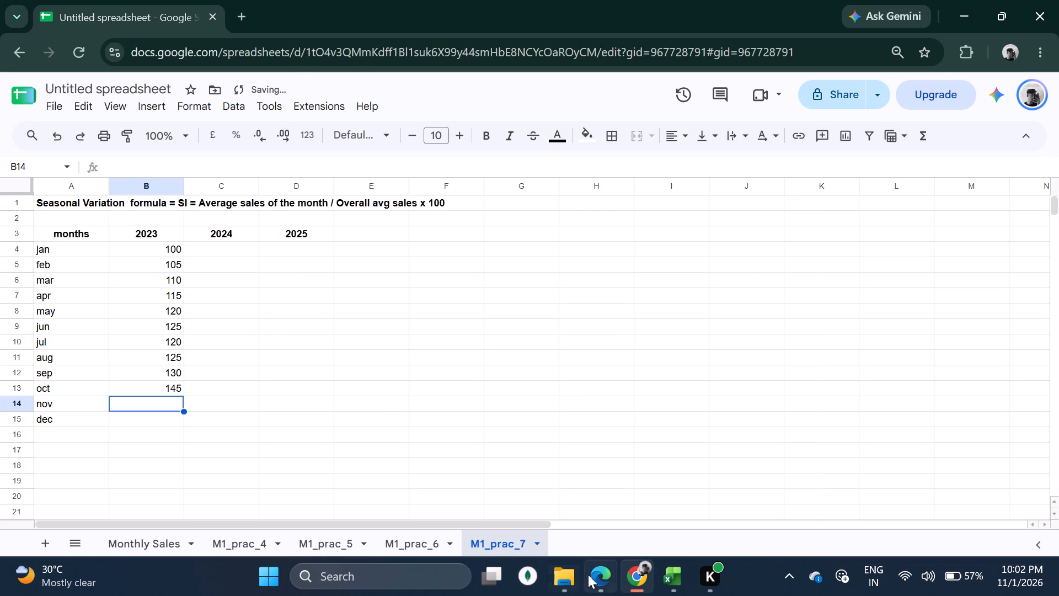
click(588, 574)
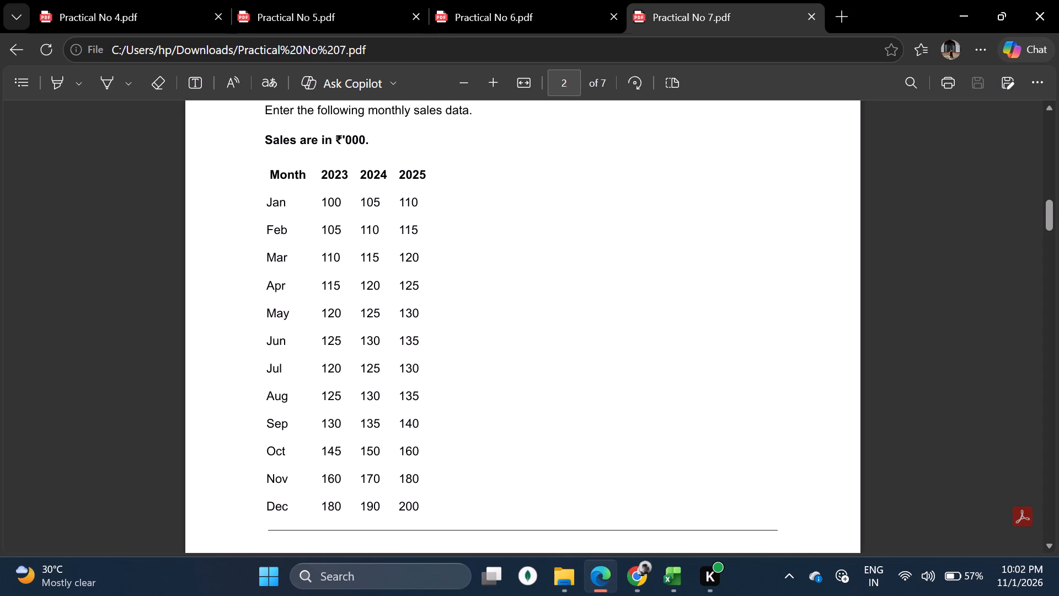
click(639, 574)
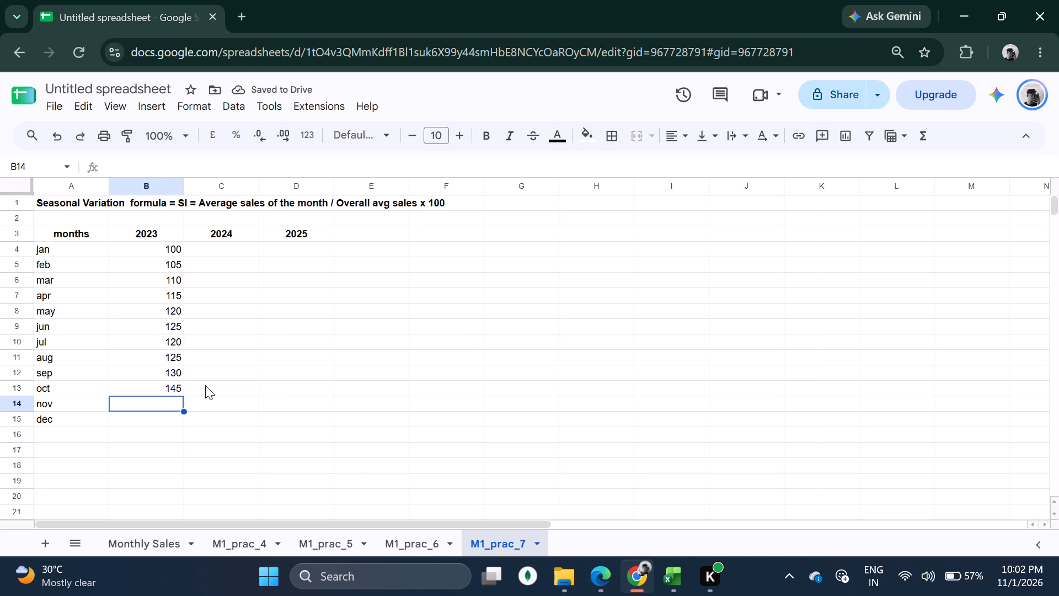
key(1)
text(60)
key(Return)
text(180)
key(Return)
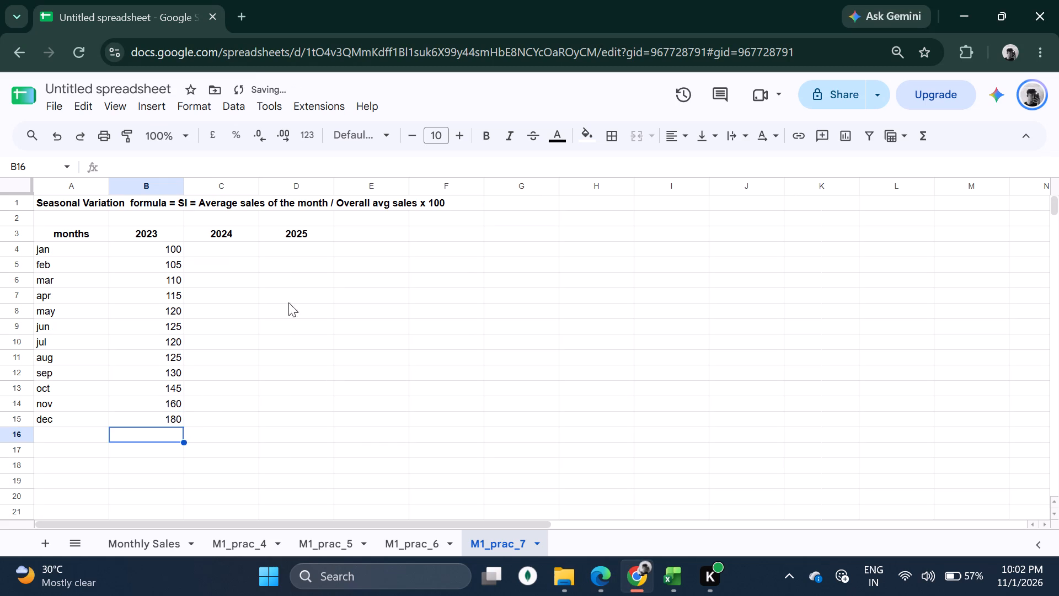
Check the 2024 sales in the PDF in Edge and enter 105 in C4 and 110 in C5 of the spreadsheet.
click(226, 251)
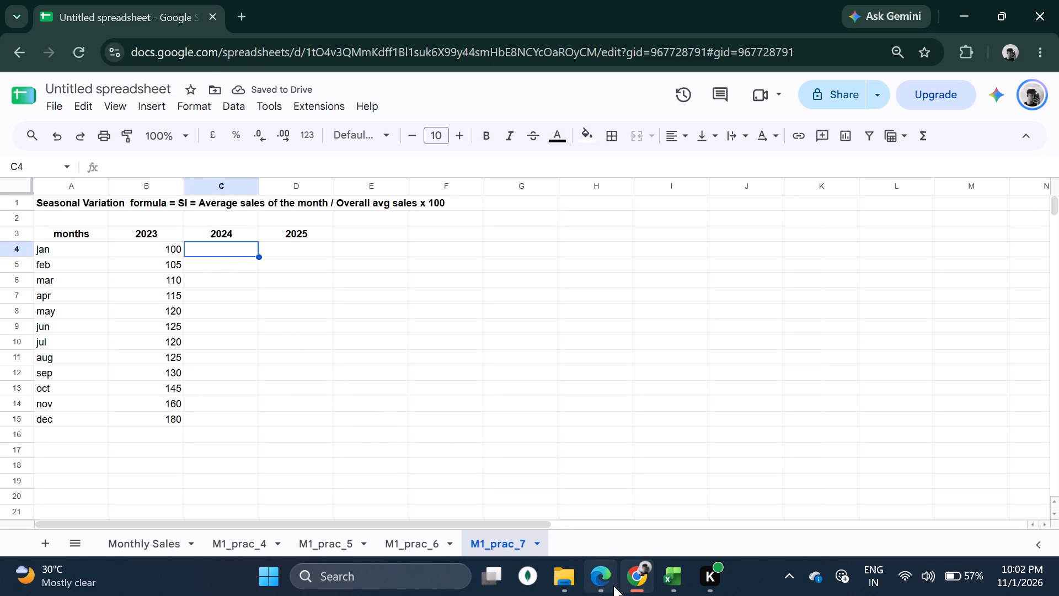
click(613, 586)
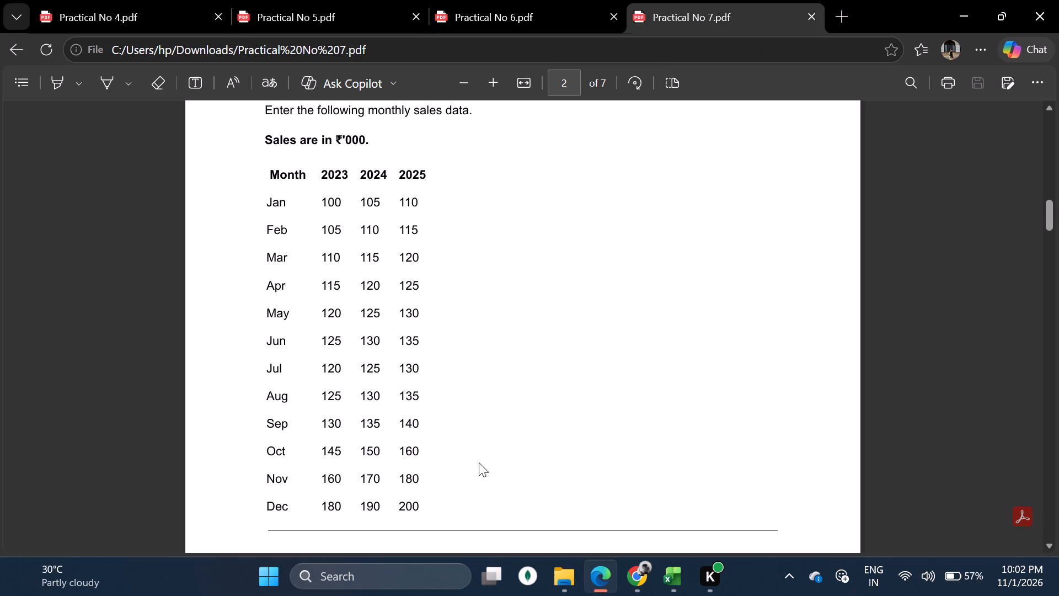
click(650, 581)
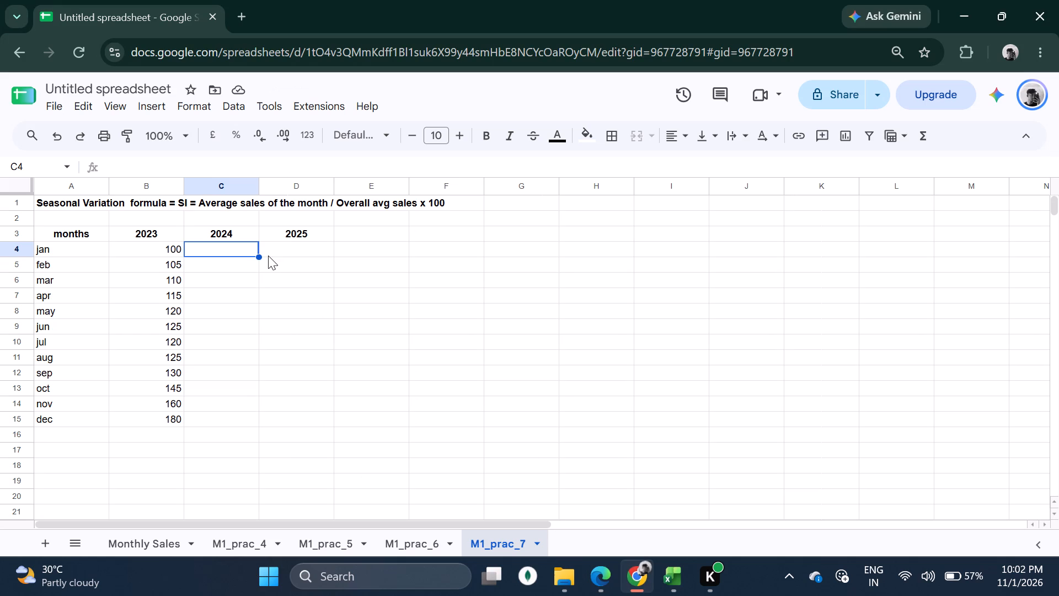
text(10)
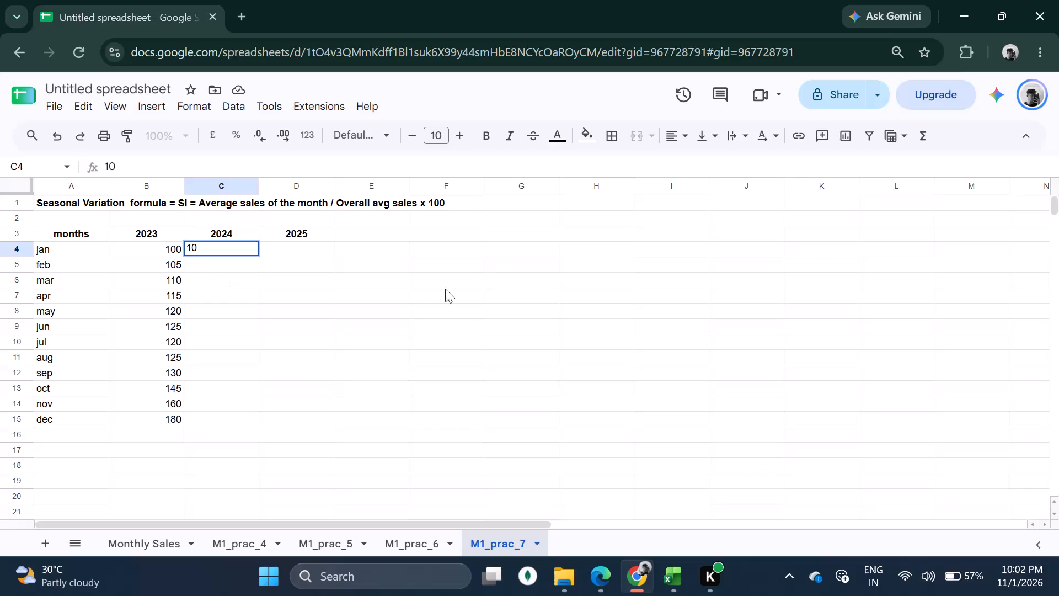
click(592, 582)
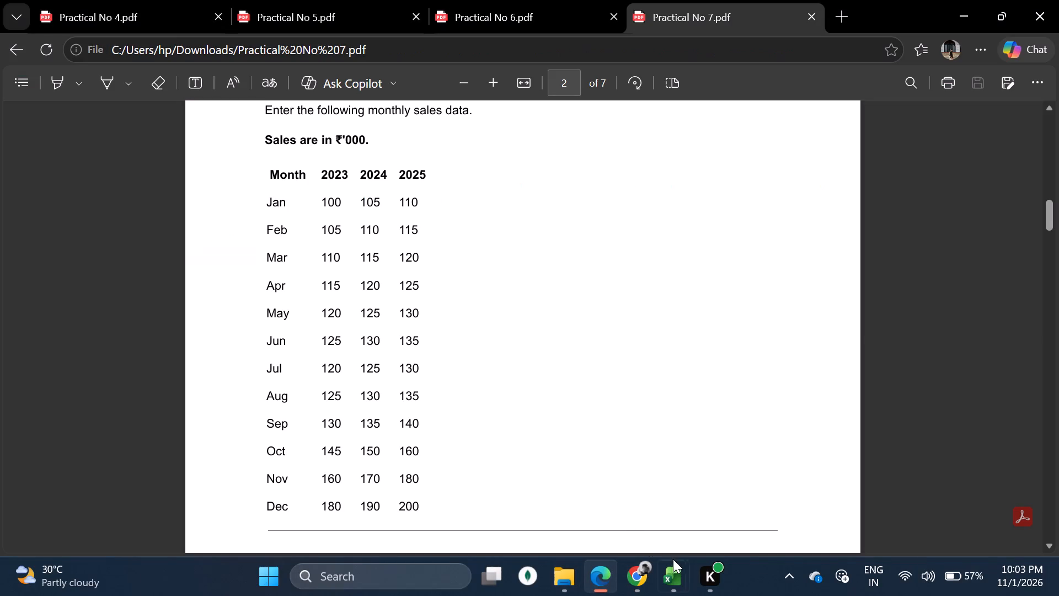
click(649, 584)
key(5)
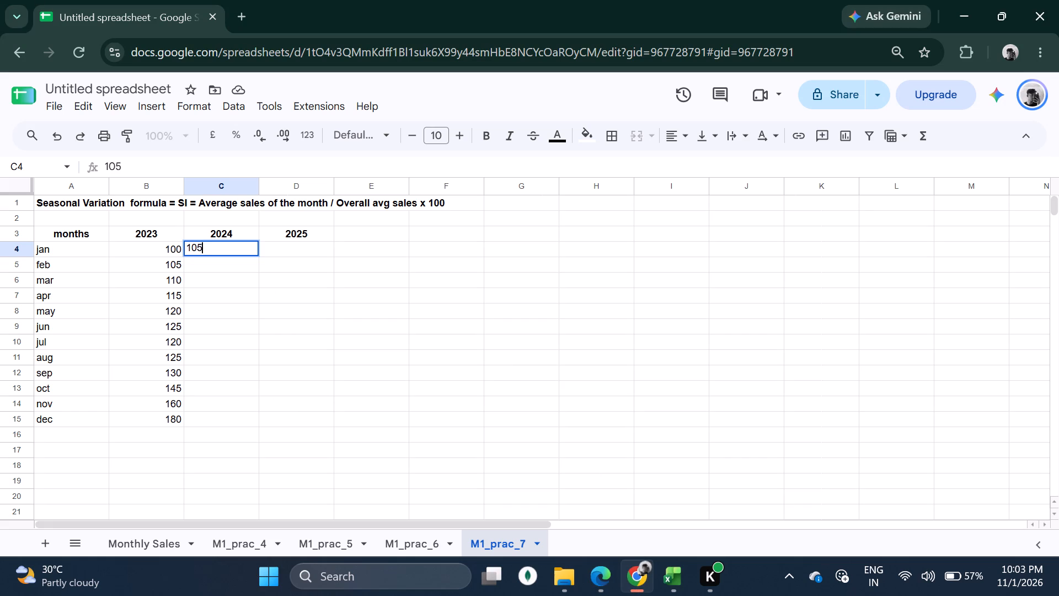
key(Return)
key(2)
key(BackSpace)
text(110\)
key(BackSpace)
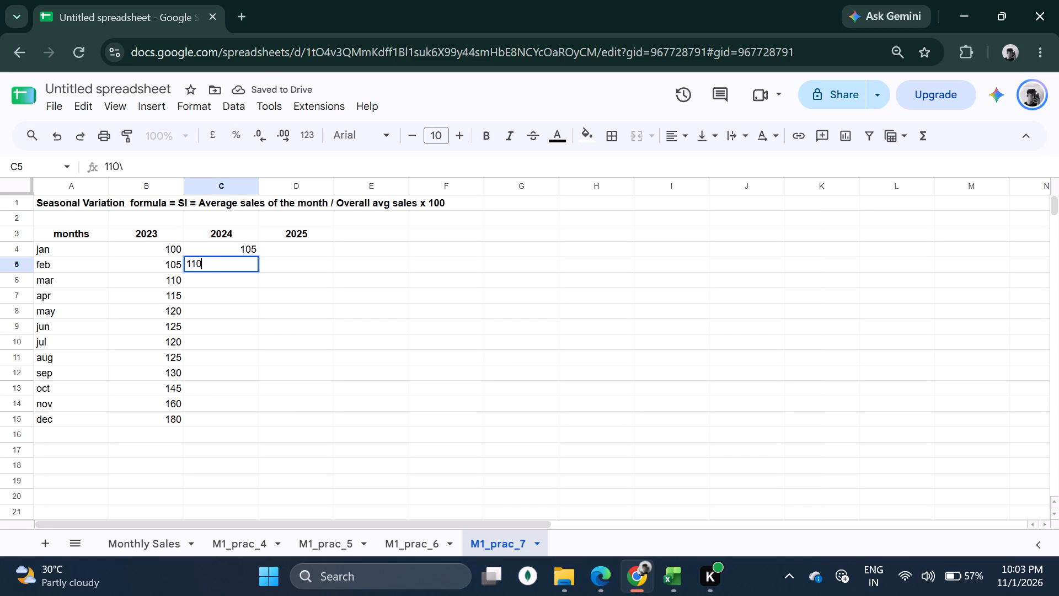
key(Return)
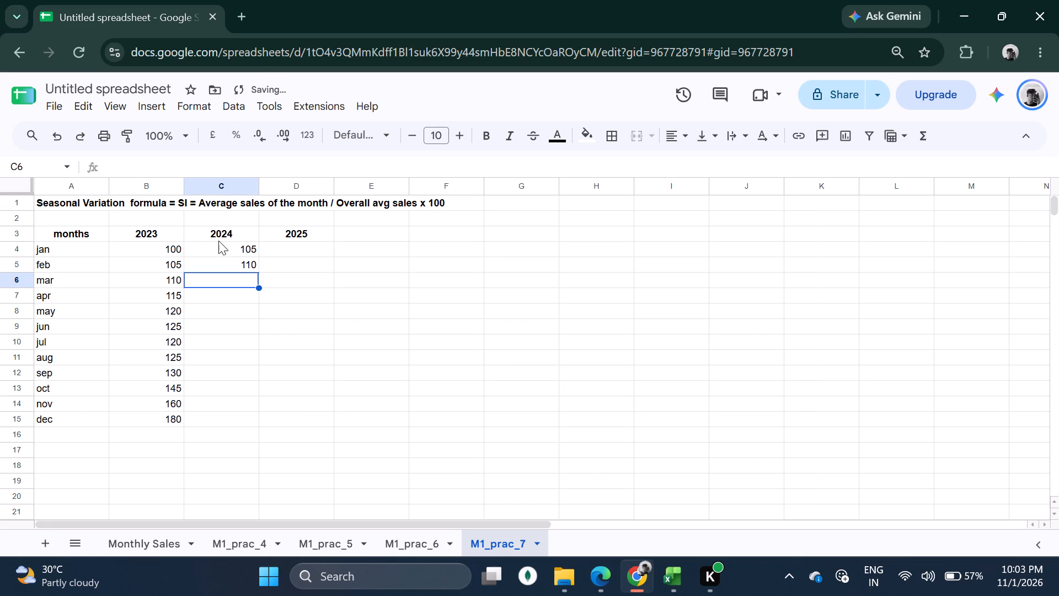
Autofill the 2024 sales series from C4:C5 down to the jun row in C9.
click(220, 240)
click(229, 244)
drag(231, 244, 232, 265)
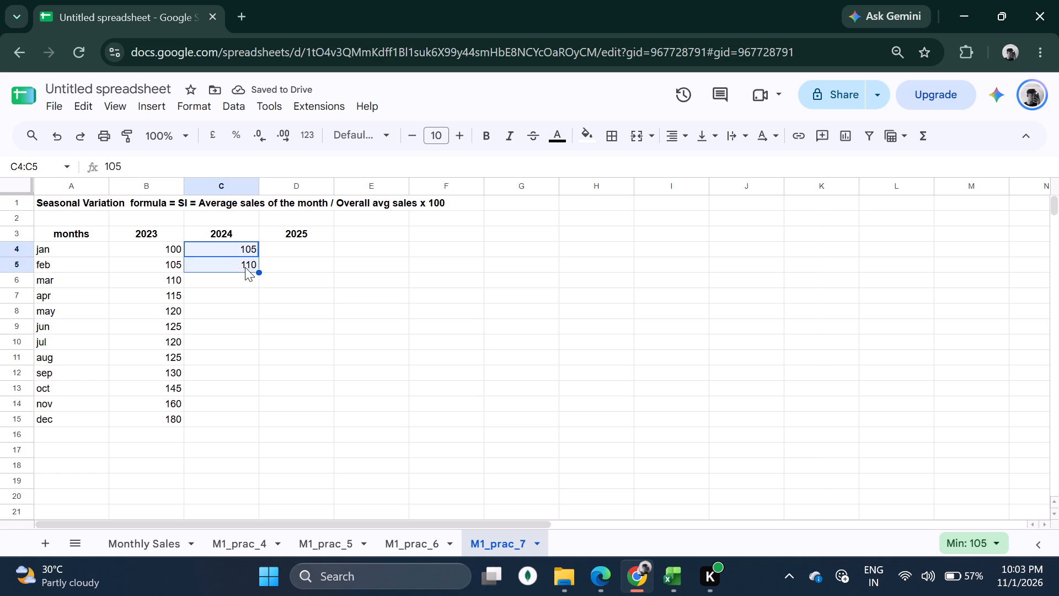
drag(260, 270, 249, 325)
drag(249, 325, 248, 326)
click(293, 361)
click(229, 334)
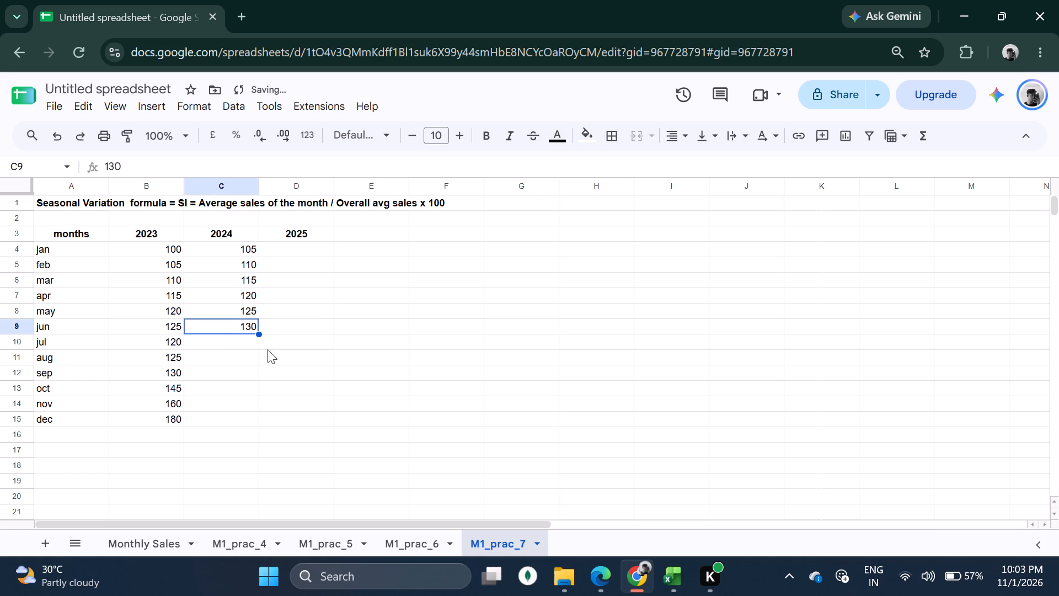
Consult the PDF dataset in Edge and enter the 2024 sales for jul to oct in C10:C13 of the spreadsheet: 125, 130, 135 and 150.
click(252, 338)
click(614, 574)
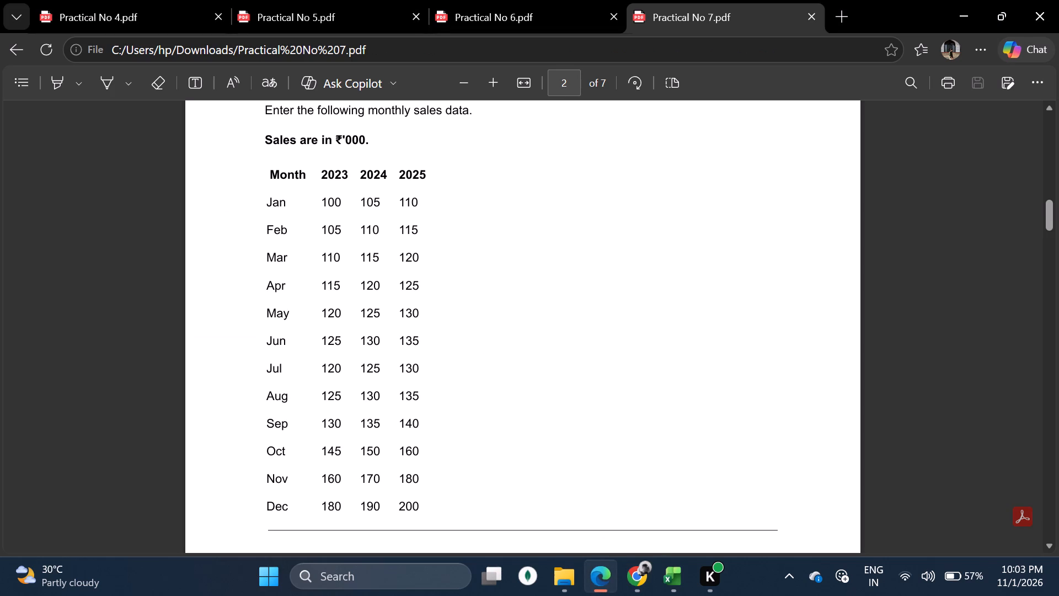
click(645, 570)
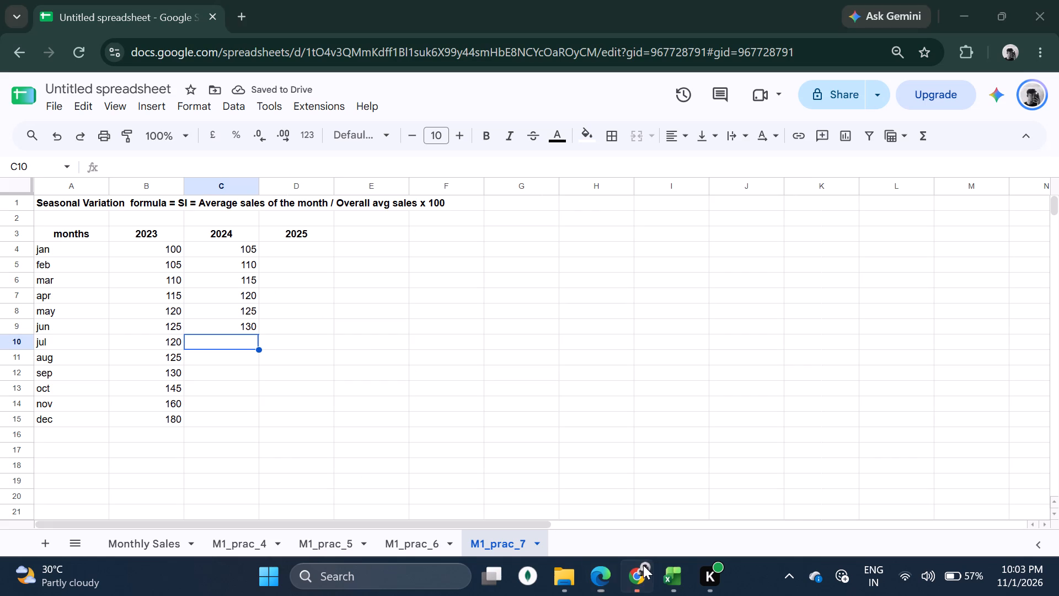
text(125)
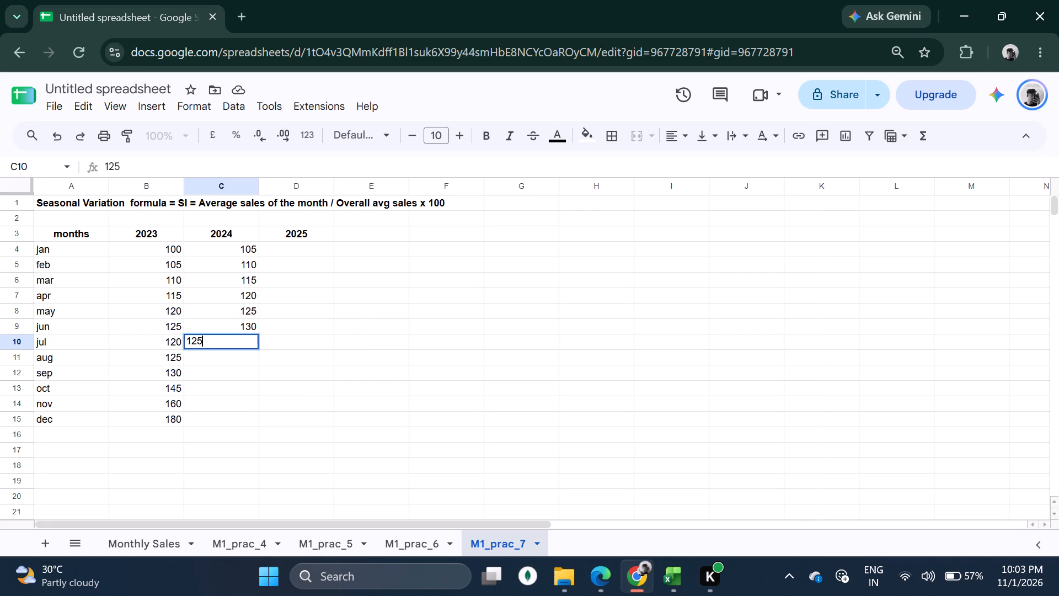
key(Return)
text(130)
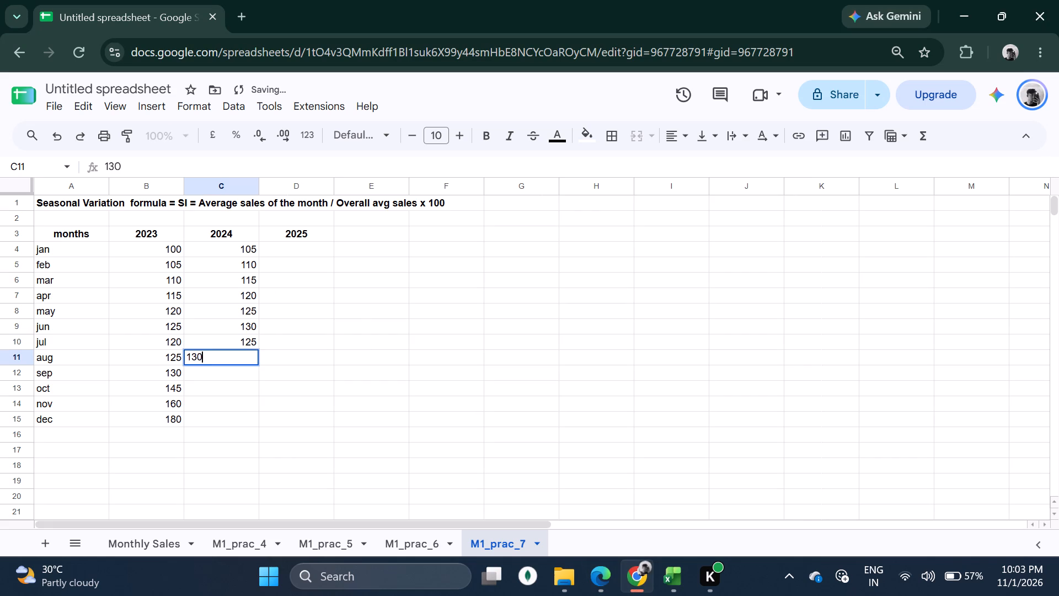
key(Return)
text(135)
key(Return)
text(159)
key(BackSpace)
key(0)
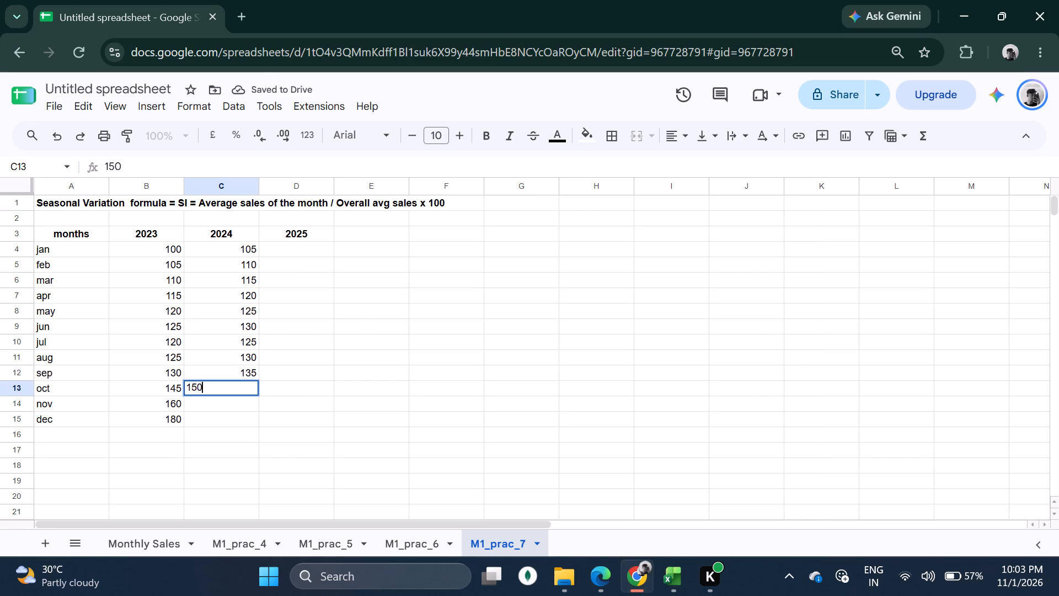
key(Return)
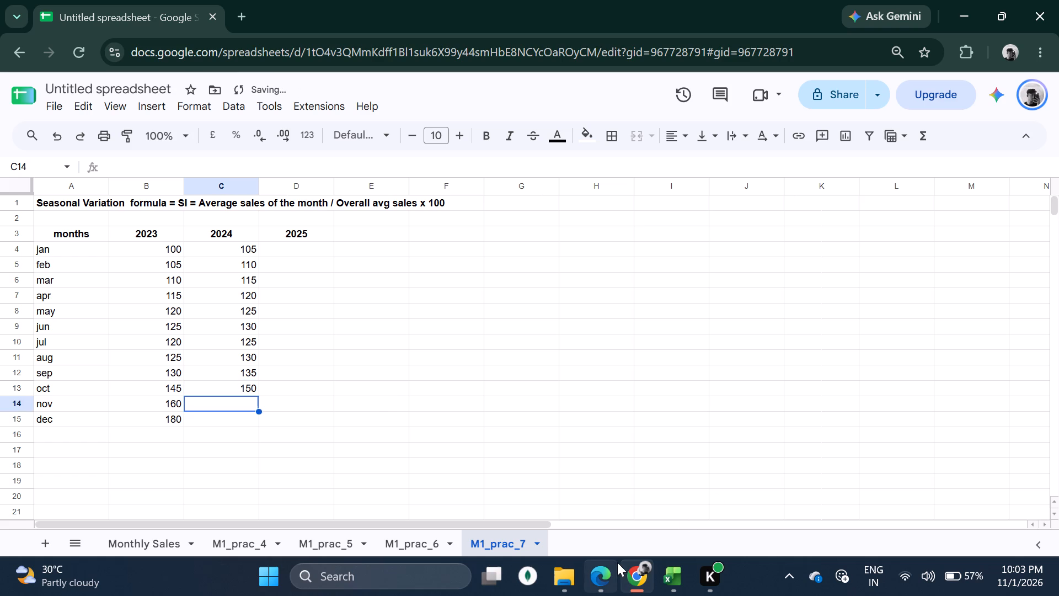
Check the PDF in Edge and enter the 2024 sales for nov and dec in the spreadsheet, 170 in C14 and 190 in C15.
click(617, 562)
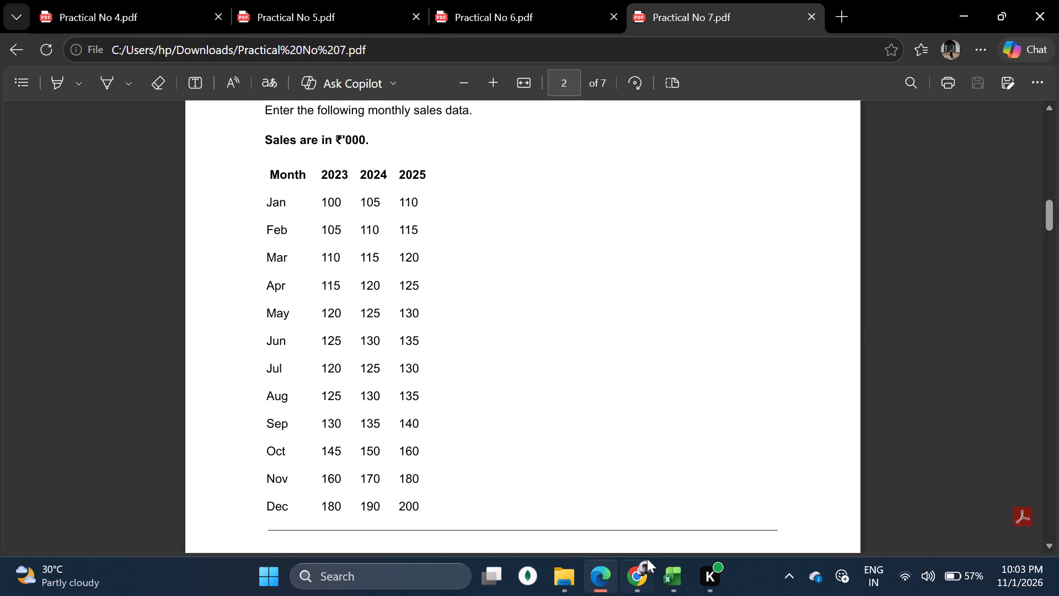
click(655, 560)
text(17-)
key(BackSpace)
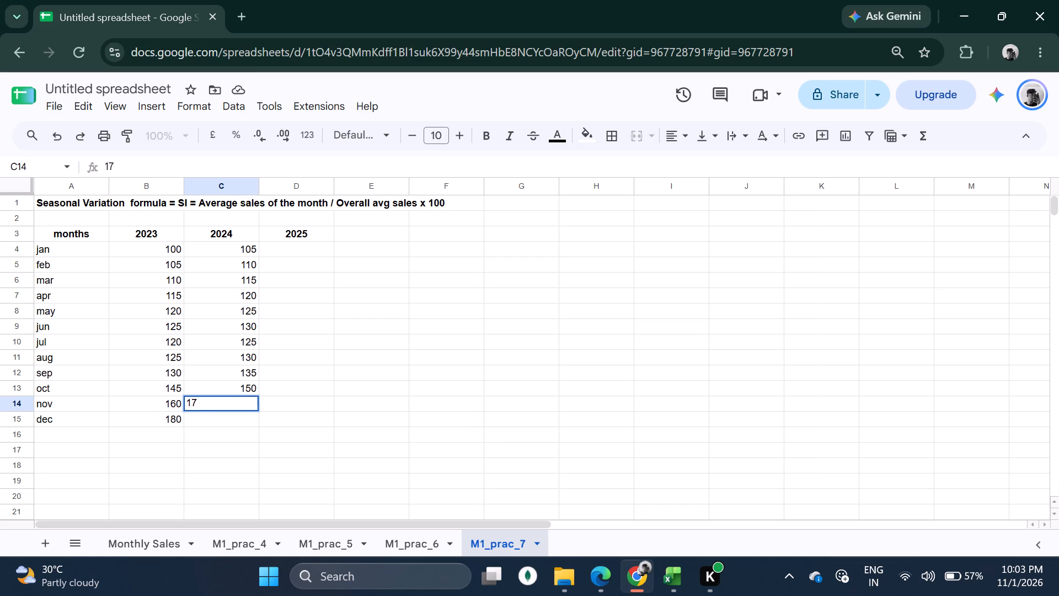
key(0)
key(Return)
key(1)
text(90)
key(Return)
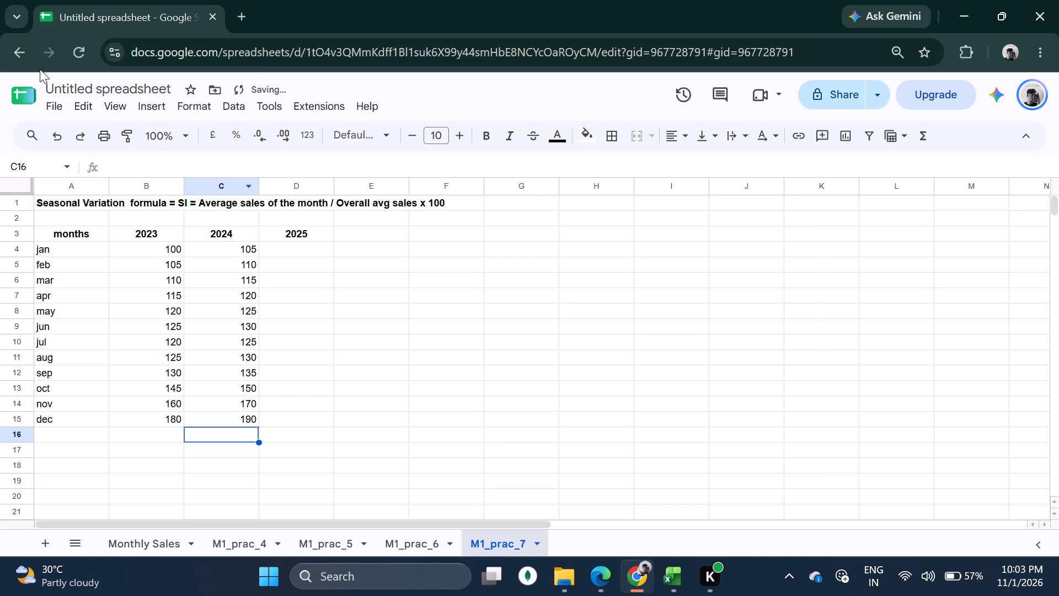
Check the 2025 sales in the PDF in Edge and enter 110 in D4 and 115 in D5 of the spreadsheet.
click(308, 252)
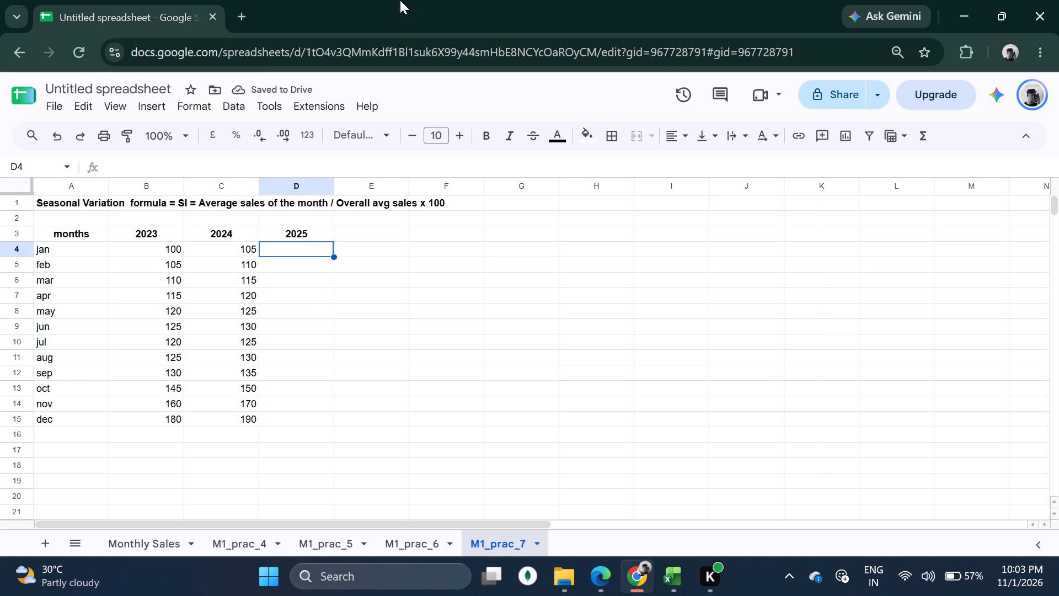
click(600, 573)
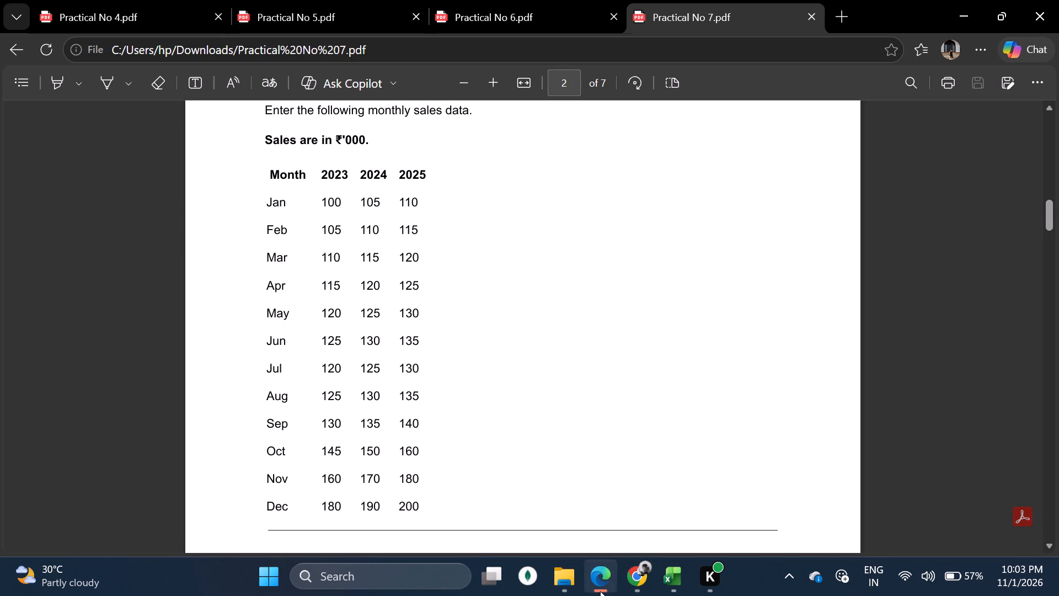
click(653, 583)
text(110)
key(Return)
text(115)
key(Return)
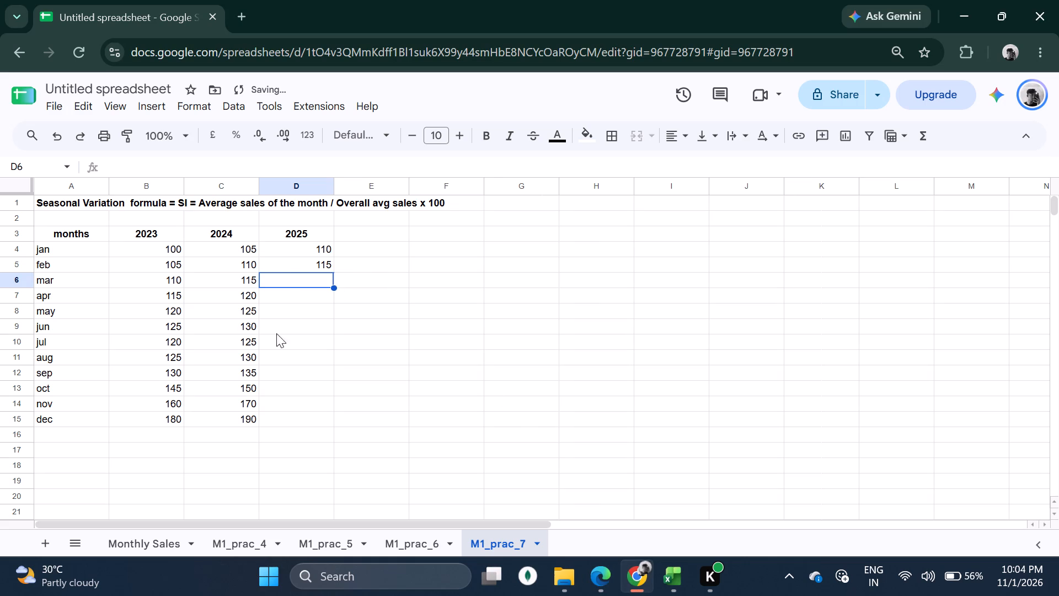
Autofill the 2025 sales series from D4:D5 down to the jun row in D9.
click(298, 252)
drag(301, 253, 304, 274)
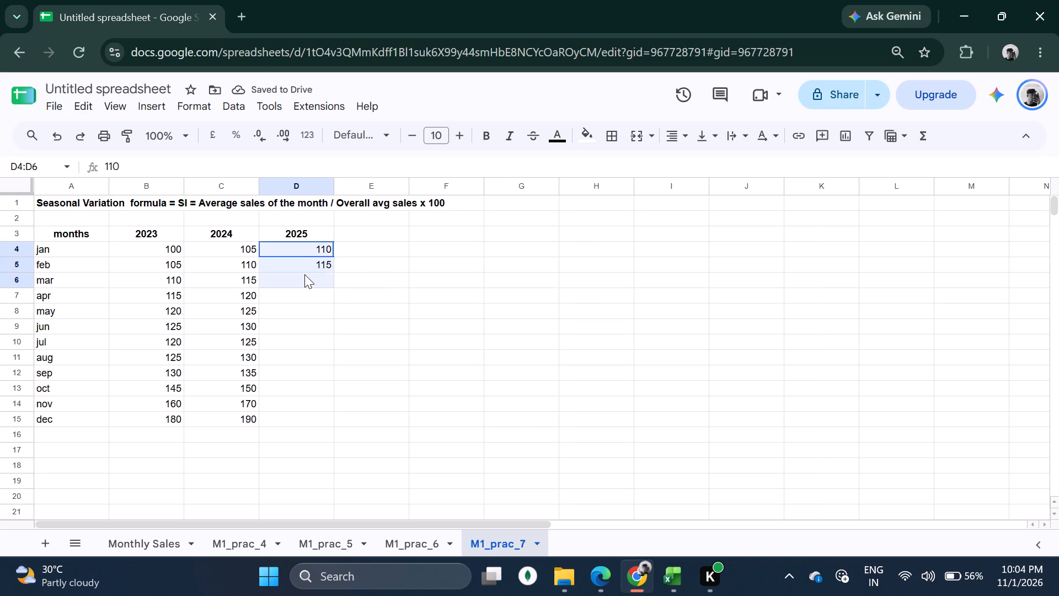
drag(304, 274, 308, 267)
drag(336, 274, 328, 337)
drag(334, 271, 333, 288)
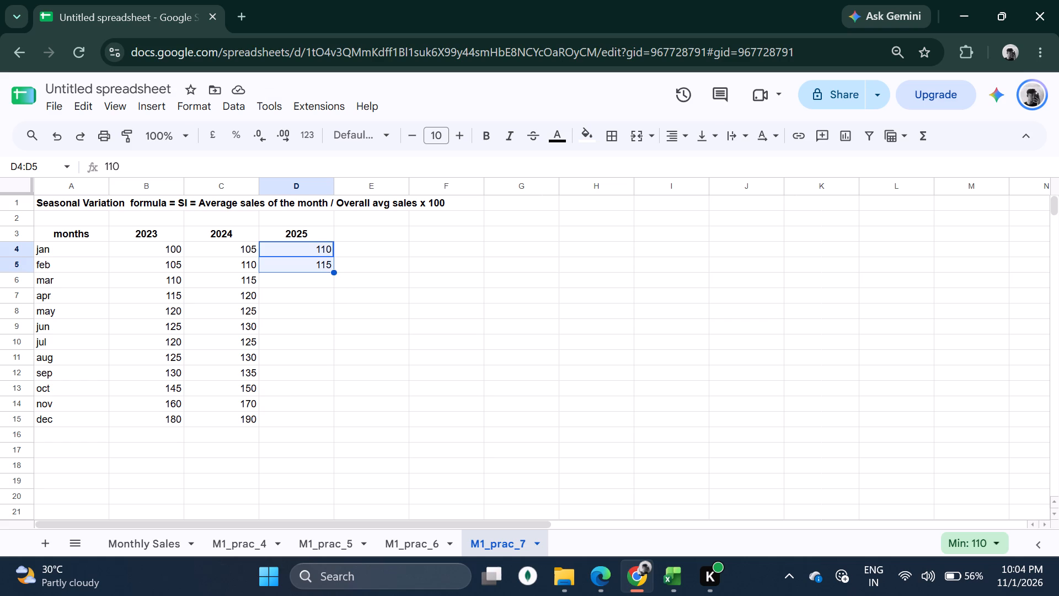
drag(333, 288, 325, 322)
Consult the PDF dataset in Edge and enter the 2025 sales for jul to oct in D10:D13 of the spreadsheet: 130, 135, 140 and 160.
click(321, 346)
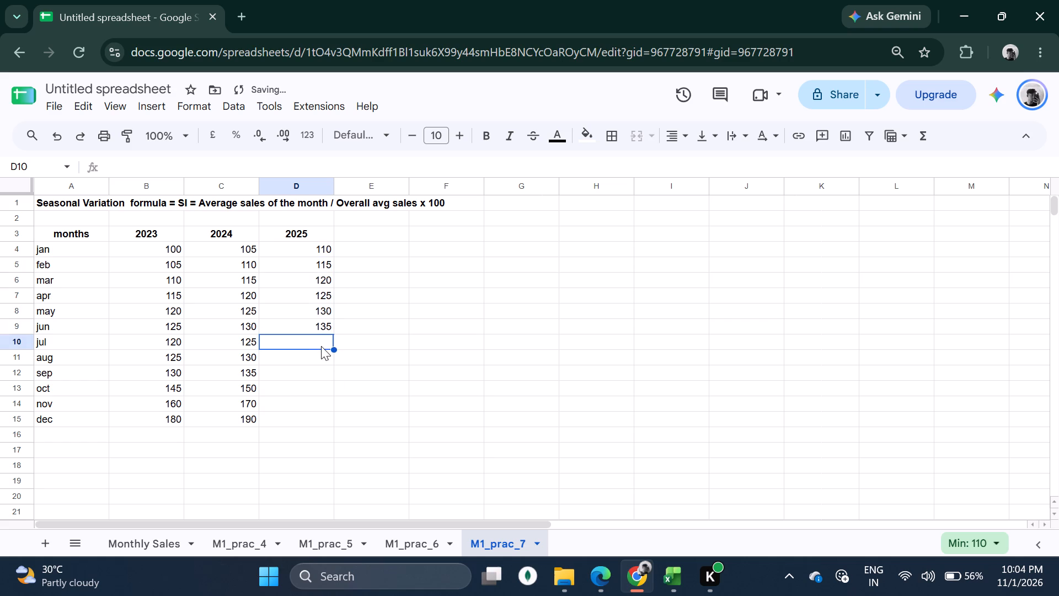
key(1)
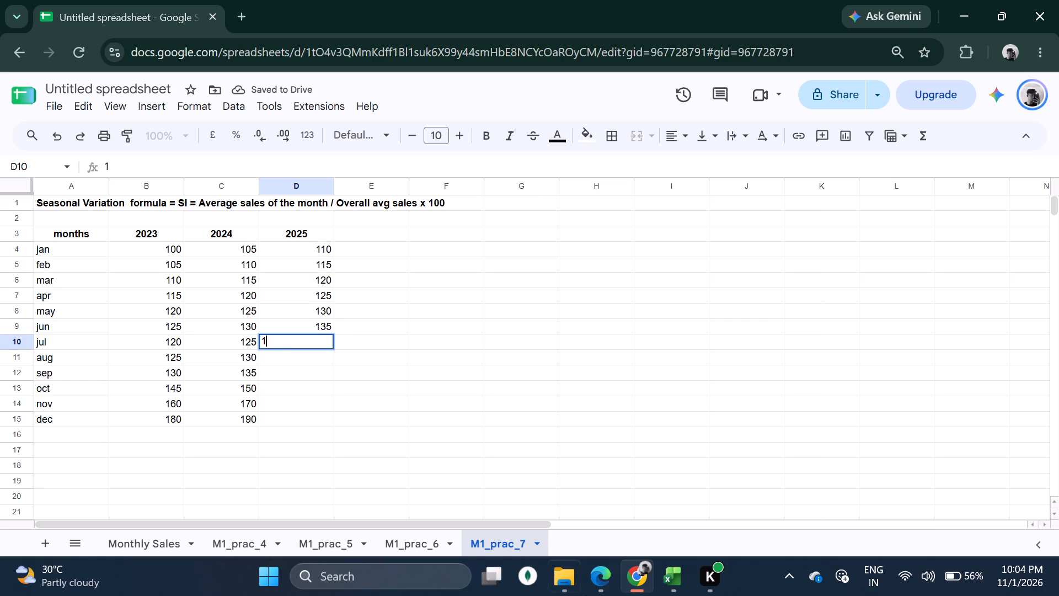
click(612, 578)
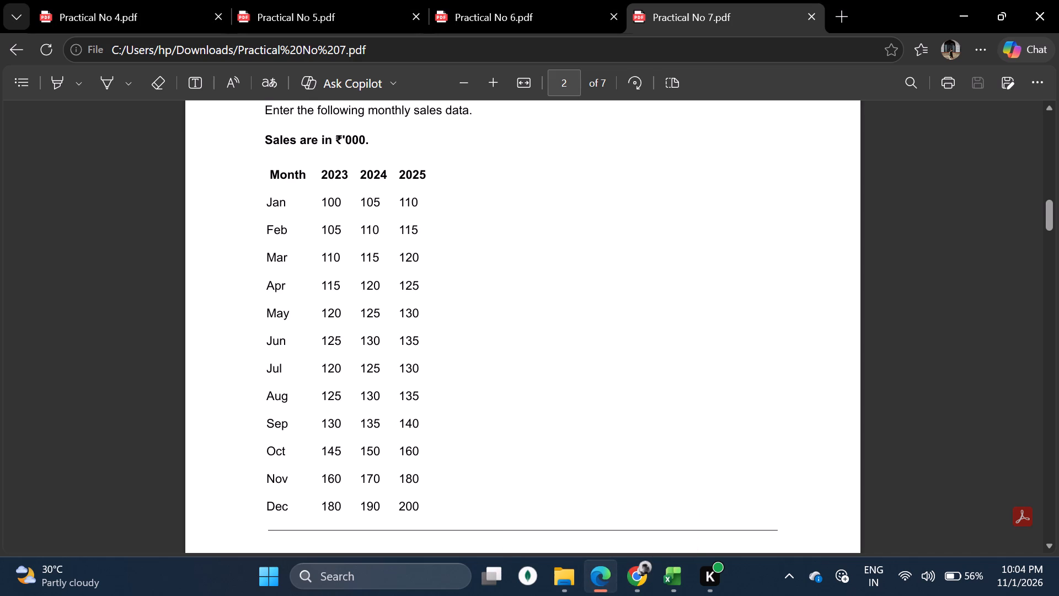
click(637, 577)
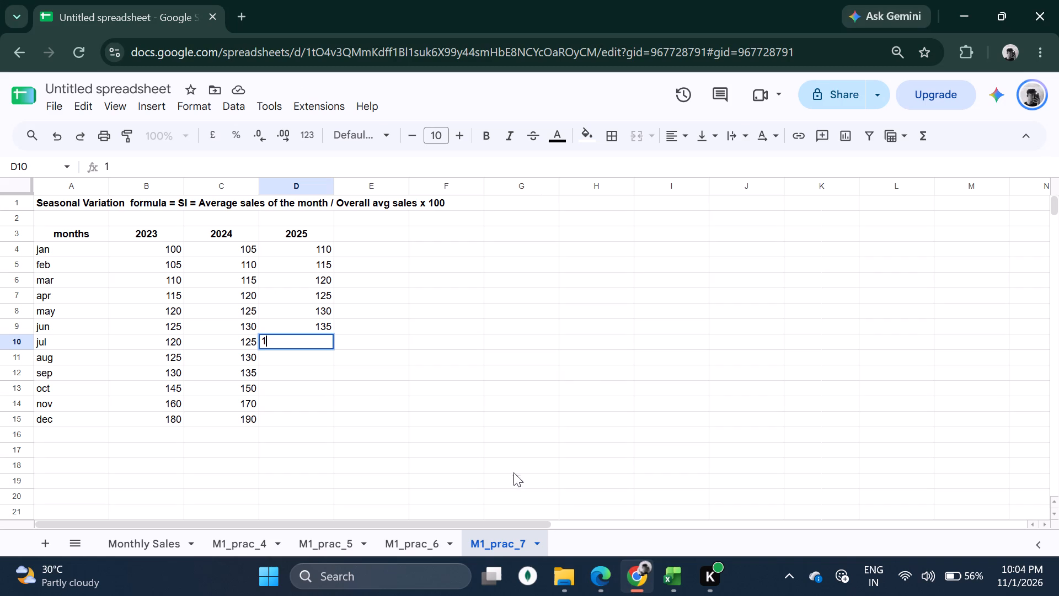
text(30)
key(Return)
text(135)
key(Return)
text(140)
key(Return)
text(160)
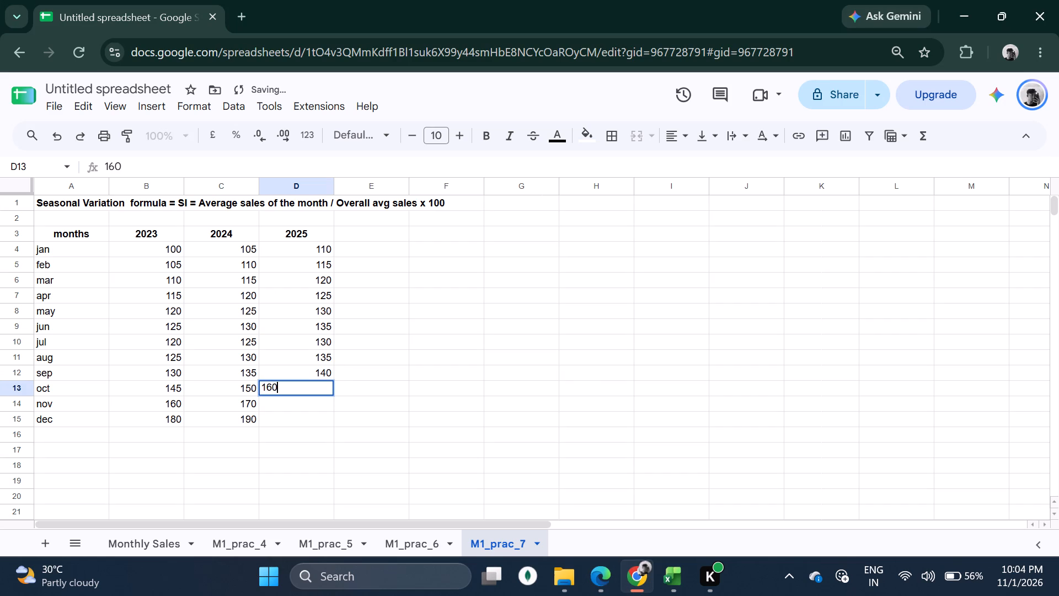
key(Return)
Check the PDF in Edge and enter the 2025 sales for nov and dec in the spreadsheet, 180 in D14 and 200 in D15.
click(614, 576)
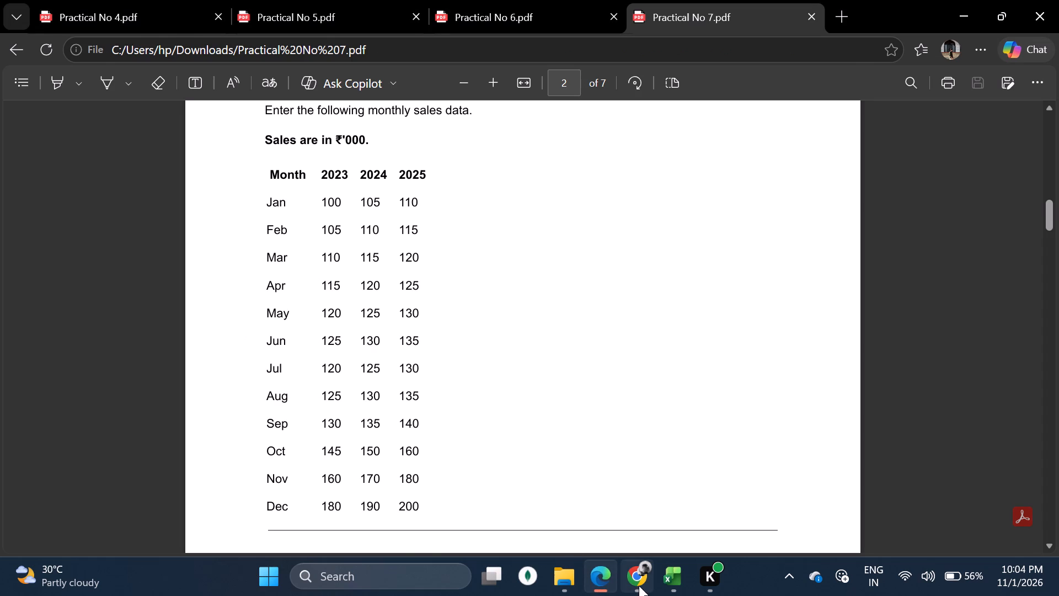
click(639, 586)
text(180)
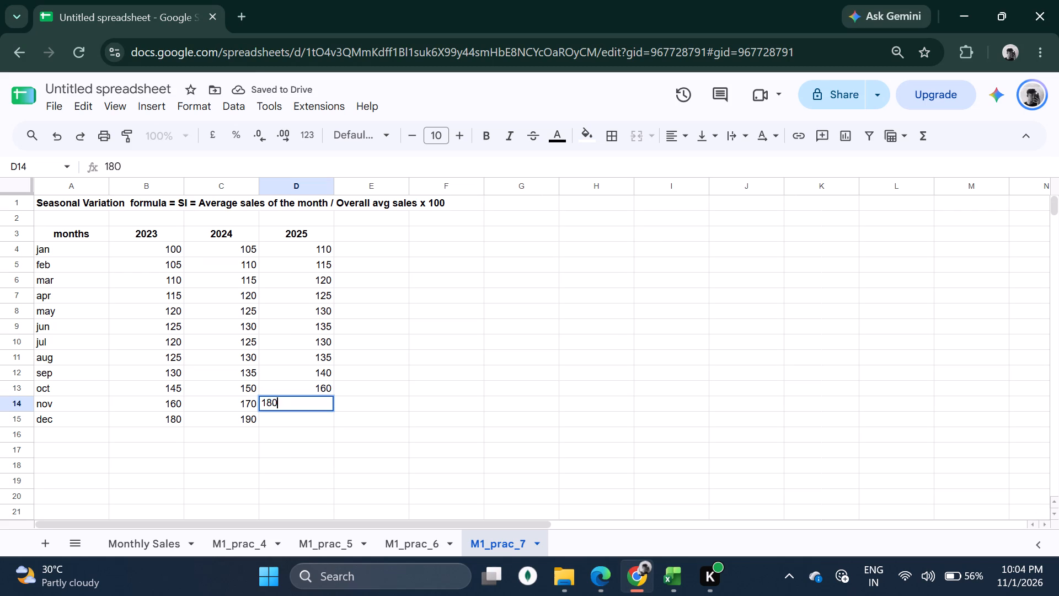
key(Return)
text(2900)
key(BackSpace)
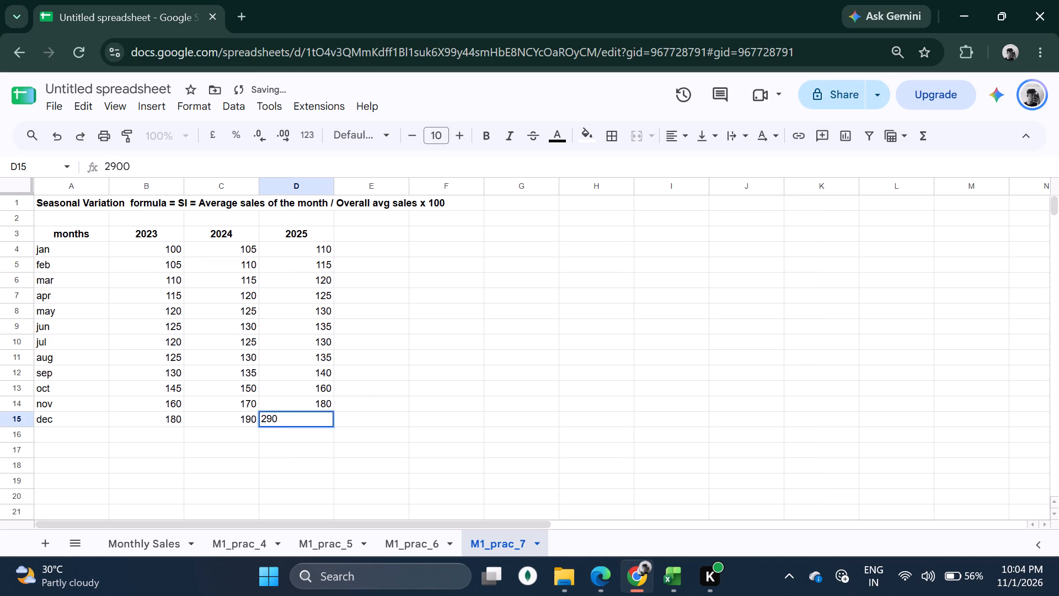
key(BackSpace)
key(BackSpace)
text(00)
key(Return)
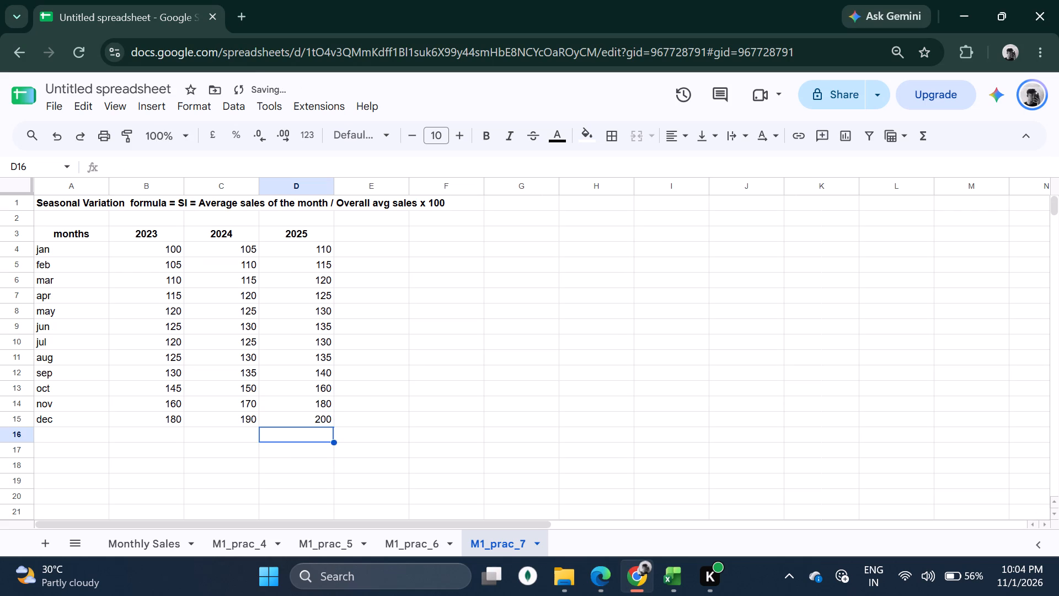
Read the procedure in the Practical No 7 PDF in Edge, up to the step on calculating the monthly average.
click(597, 567)
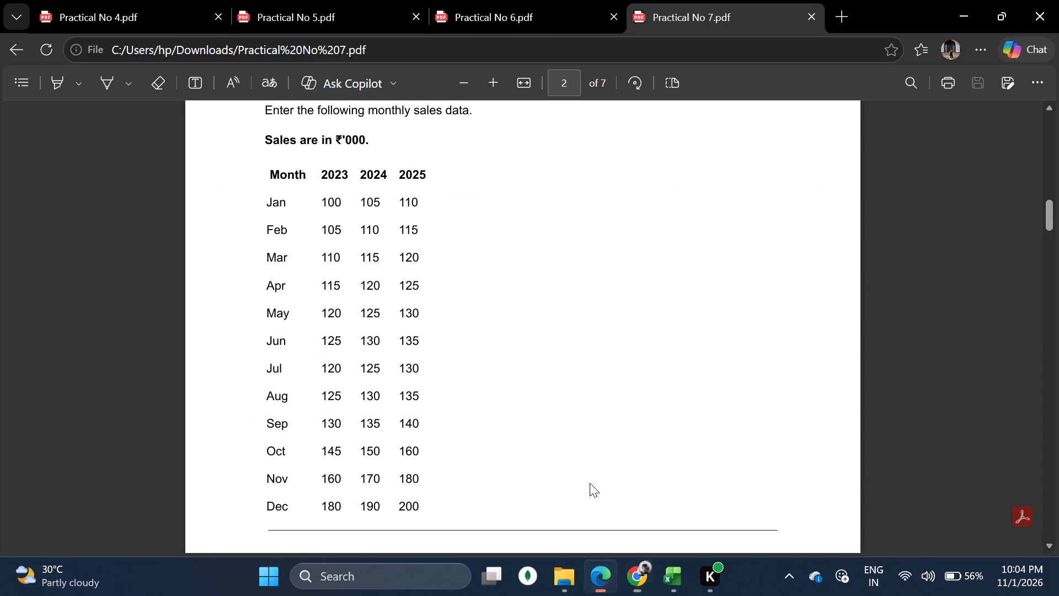
scroll(449, 309, down, 6)
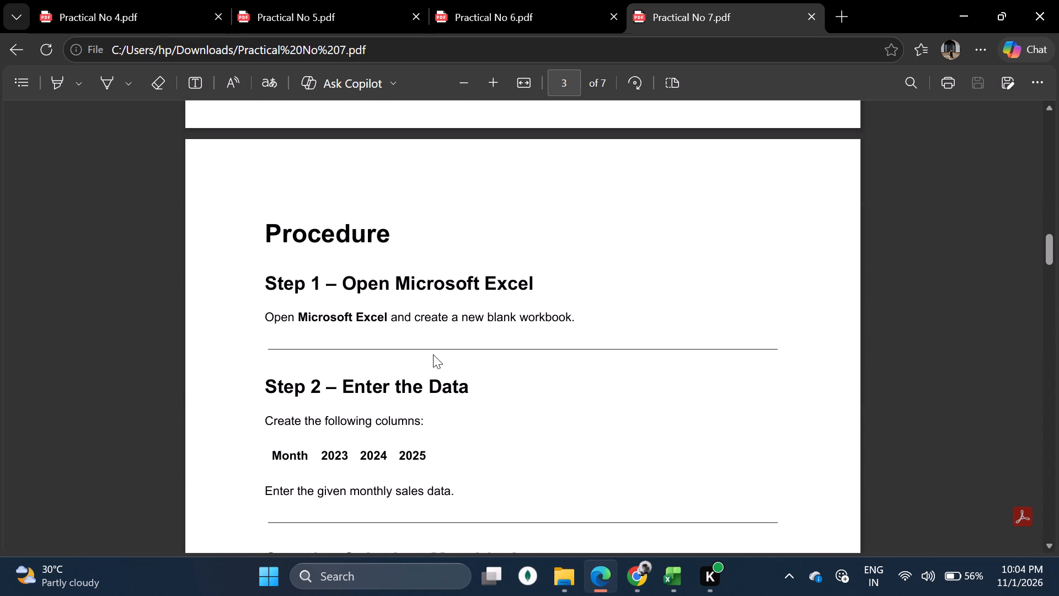
scroll(548, 307, down, 1)
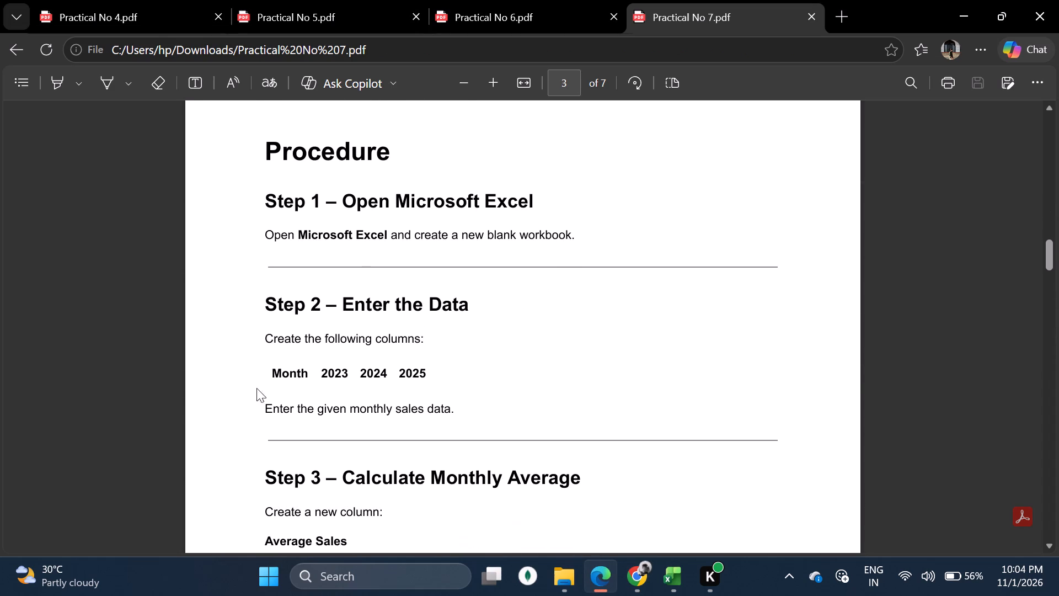
scroll(409, 339, down, 3)
drag(353, 233, 563, 241)
click(468, 284)
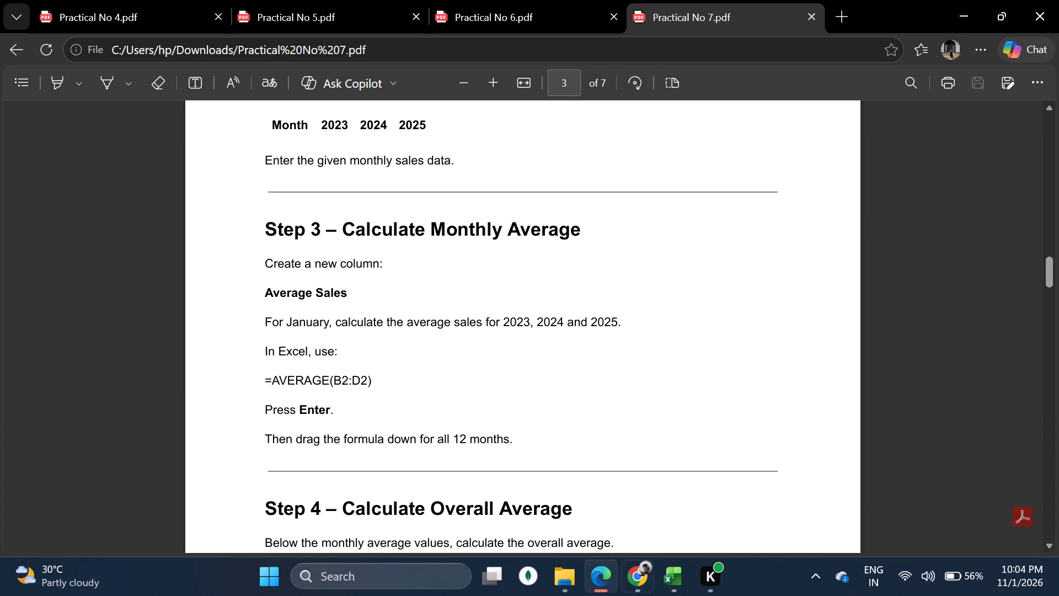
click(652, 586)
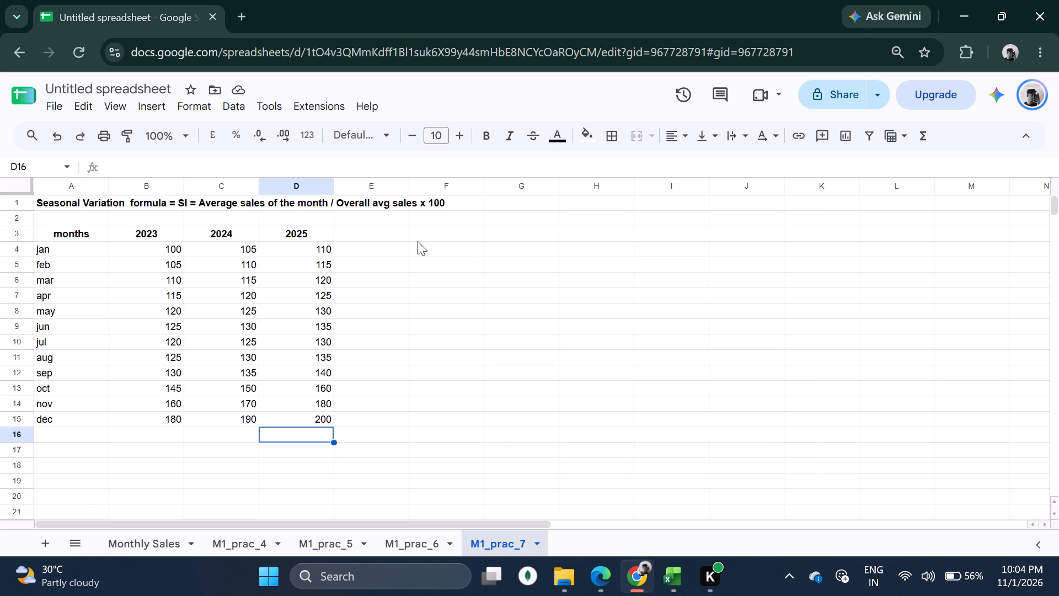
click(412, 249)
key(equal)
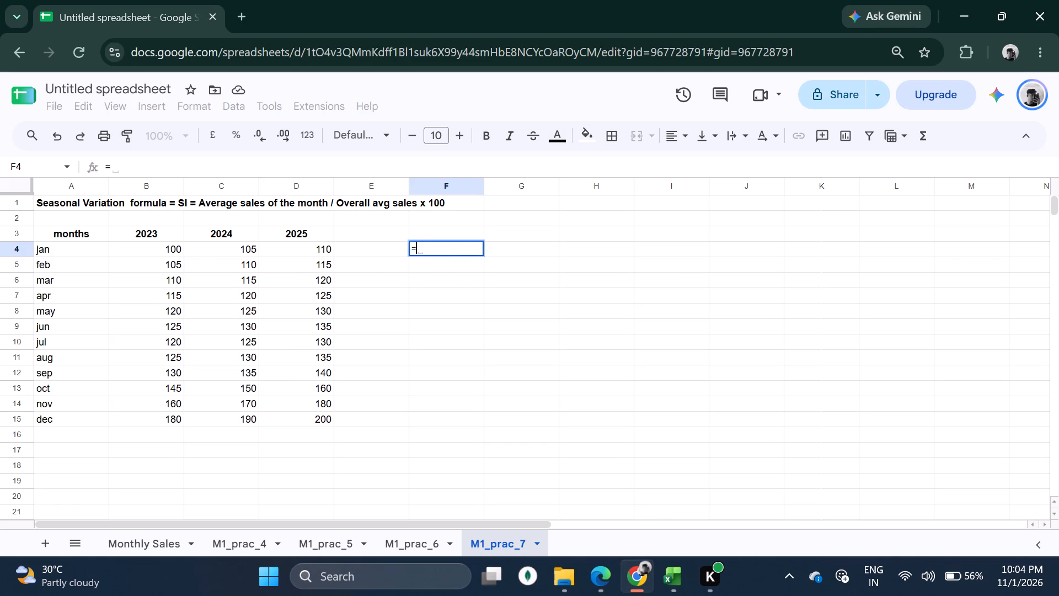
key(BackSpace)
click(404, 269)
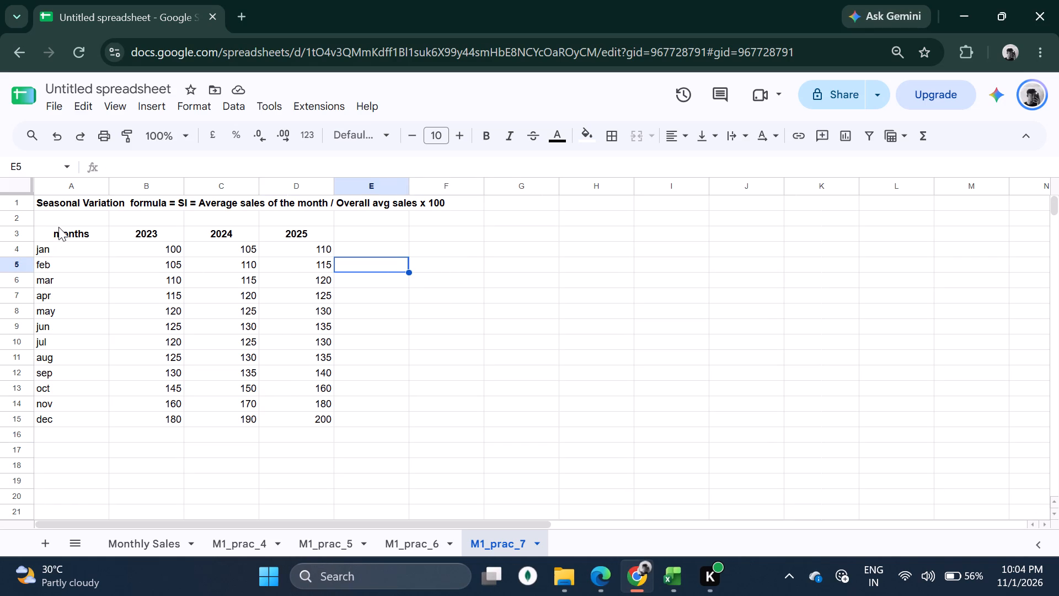
Apply all borders to the monthly sales table in A3:D15.
drag(59, 227, 309, 422)
click(409, 342)
drag(66, 231, 329, 425)
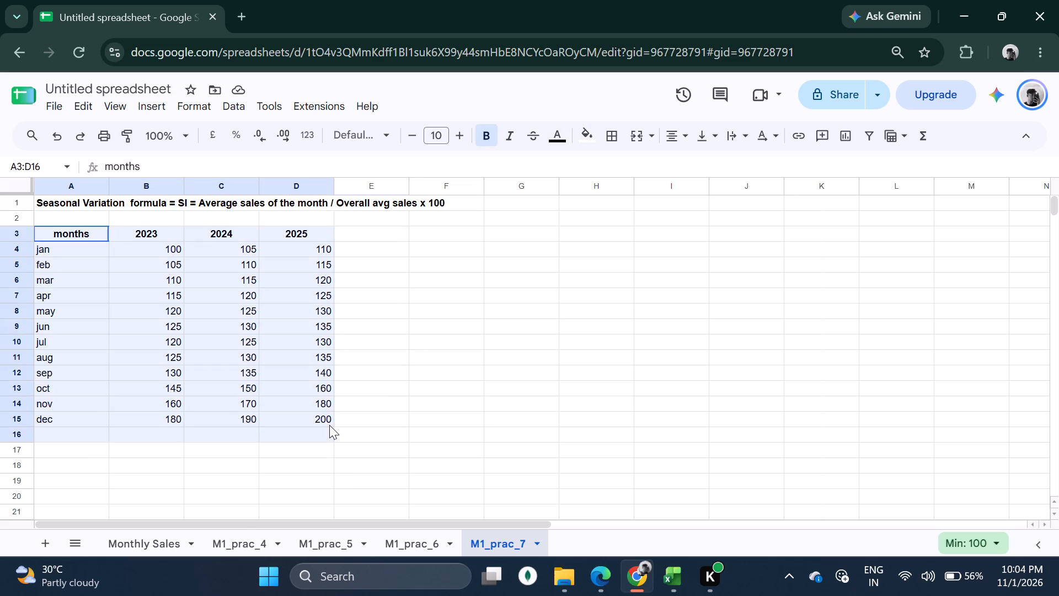
drag(329, 425, 324, 424)
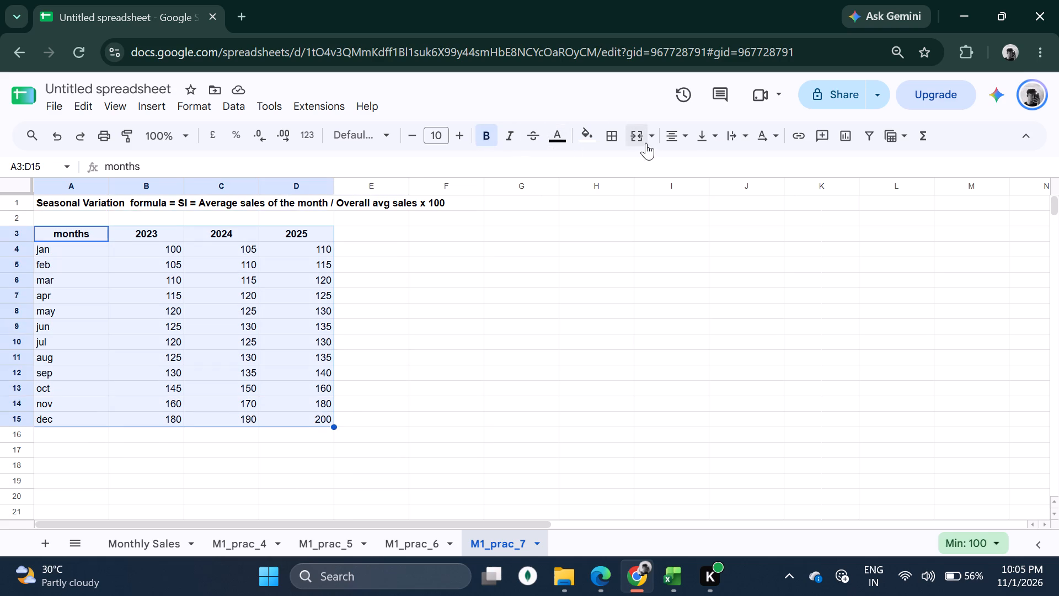
click(616, 146)
click(611, 139)
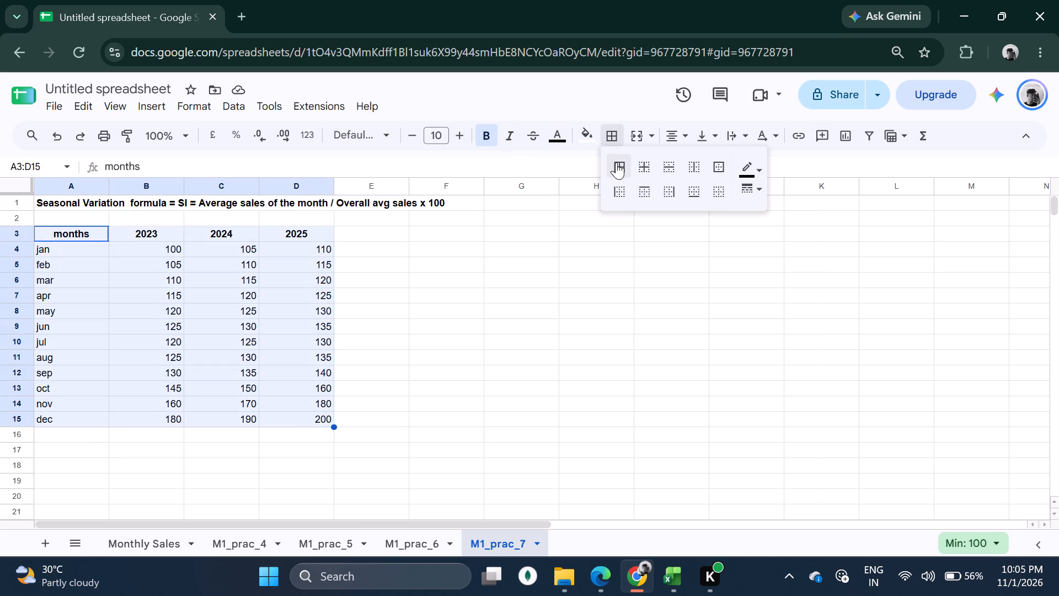
click(616, 162)
click(489, 288)
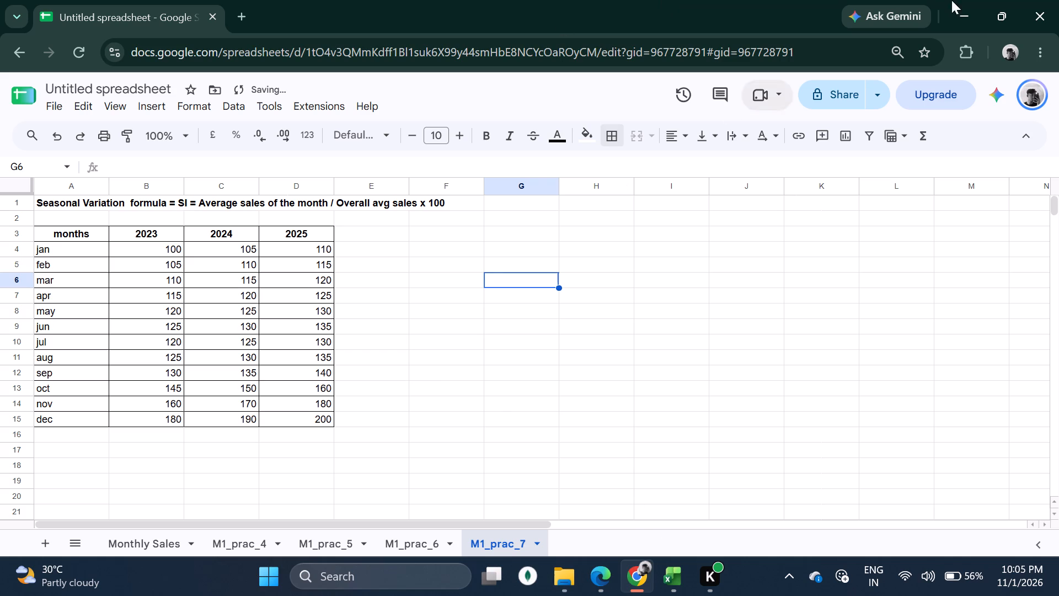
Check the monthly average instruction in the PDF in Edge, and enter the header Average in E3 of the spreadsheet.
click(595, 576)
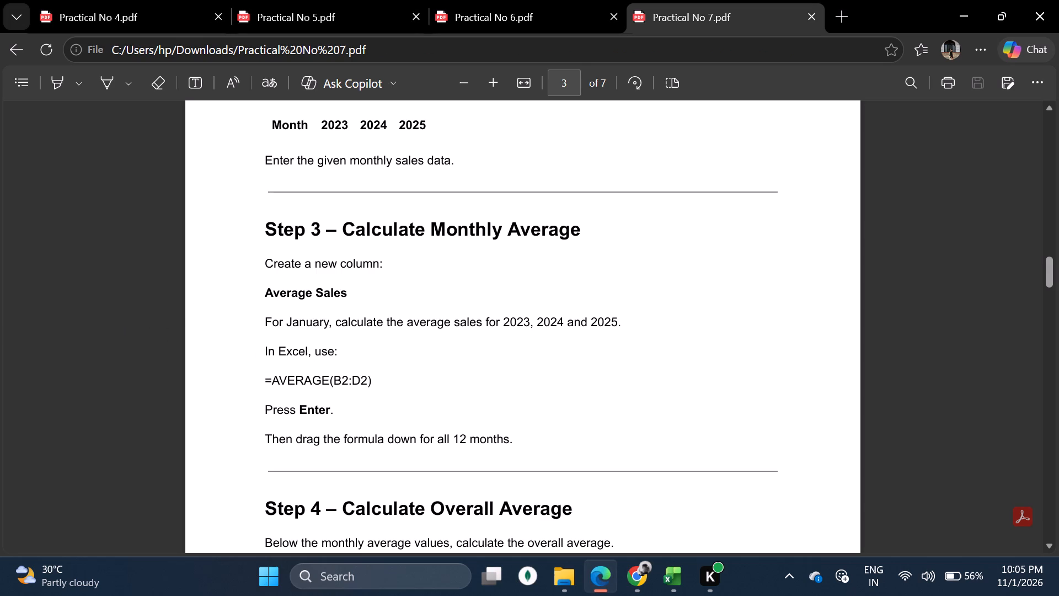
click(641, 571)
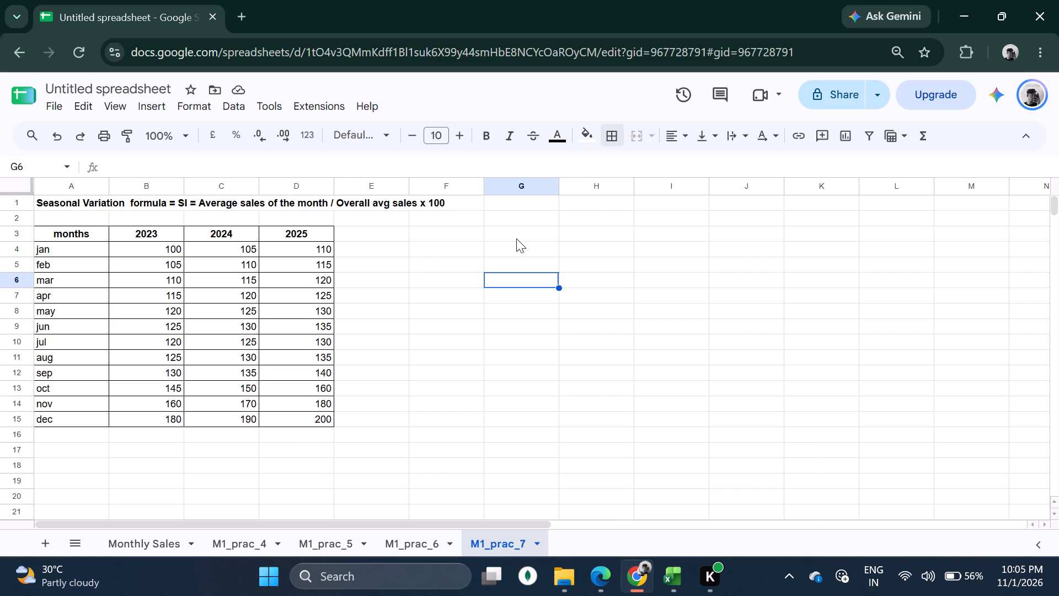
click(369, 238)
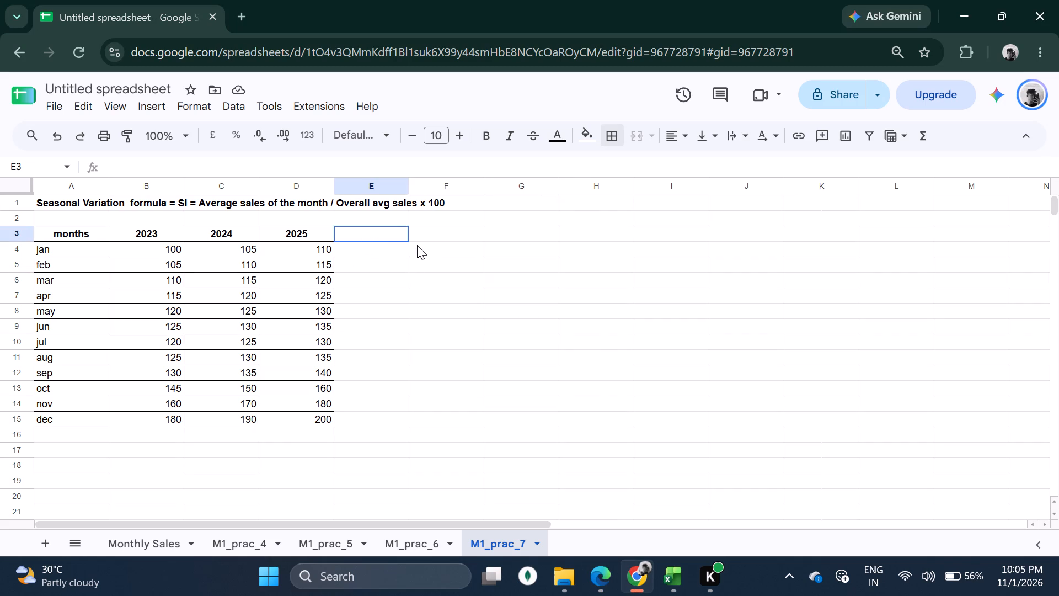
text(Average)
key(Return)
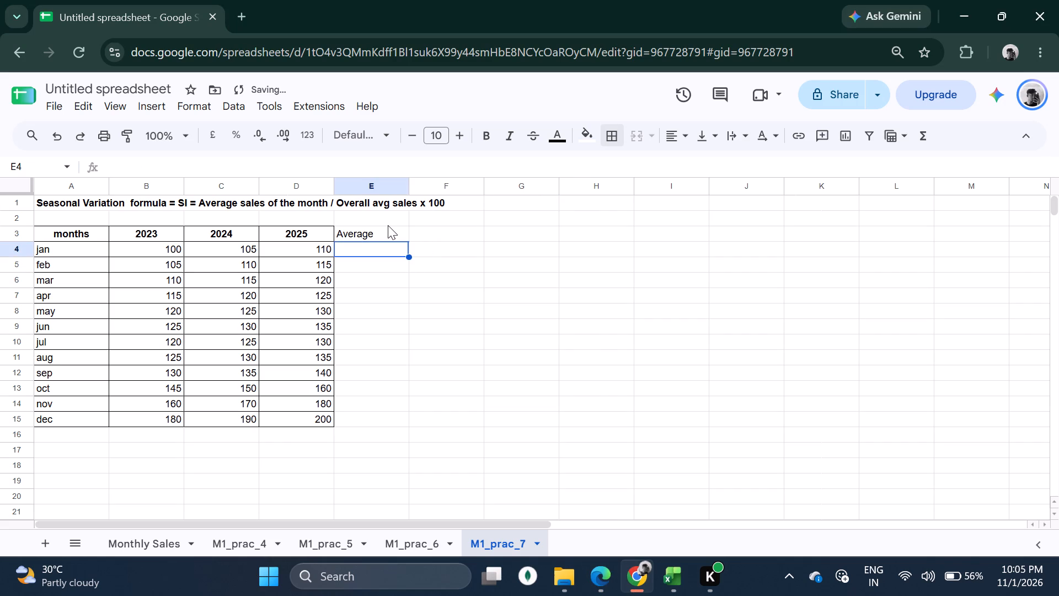
Autofill the 2025 header from D3 into E3 to carry over its formatting, and replace the text with Average.
click(380, 240)
click(316, 235)
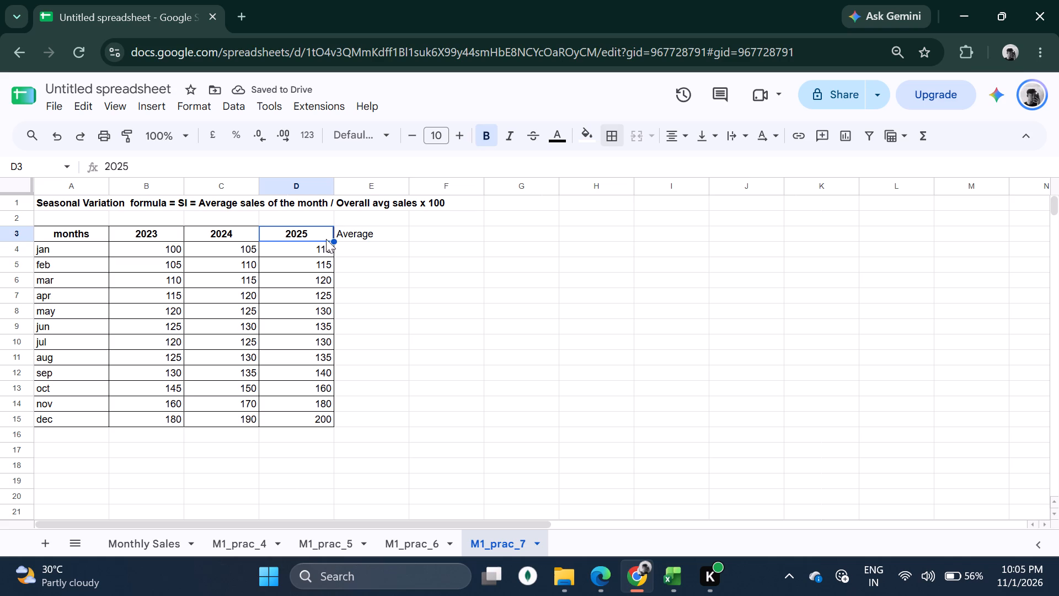
drag(323, 235, 366, 227)
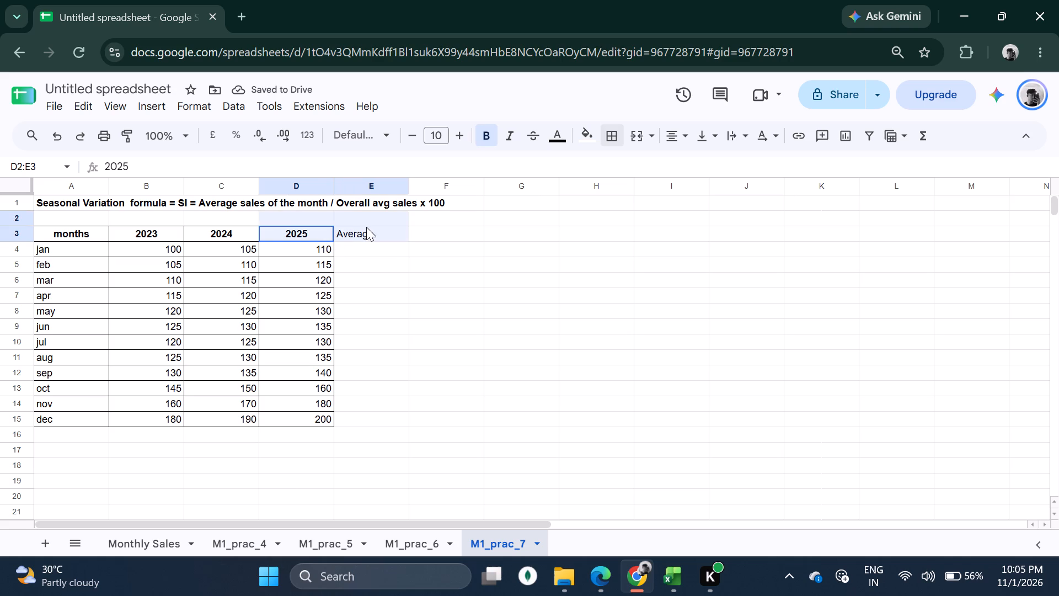
drag(366, 227, 373, 230)
click(335, 236)
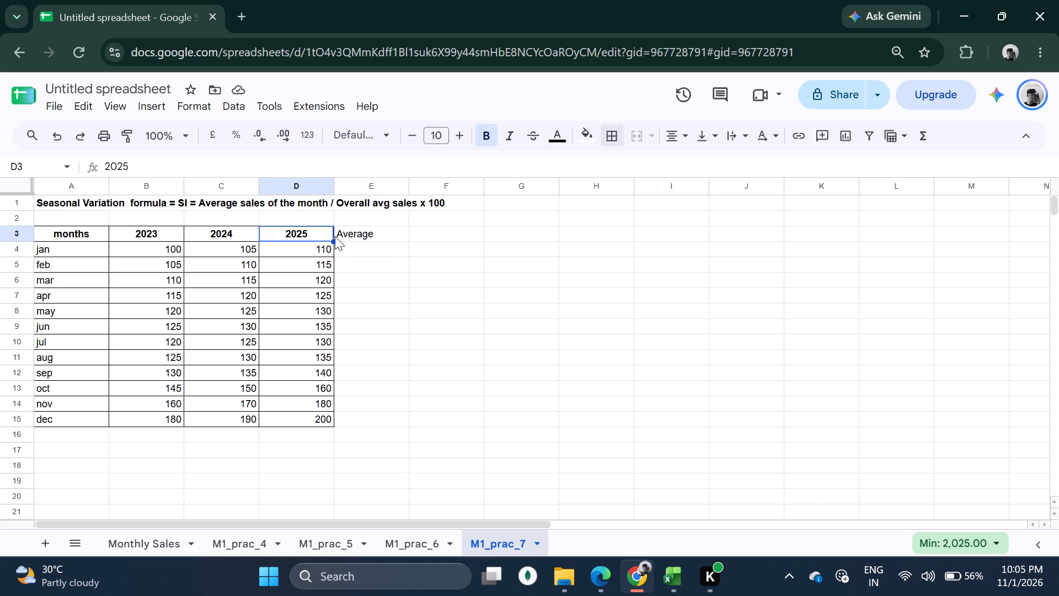
drag(334, 241, 403, 238)
click(379, 227)
click(388, 233)
double_click(388, 233)
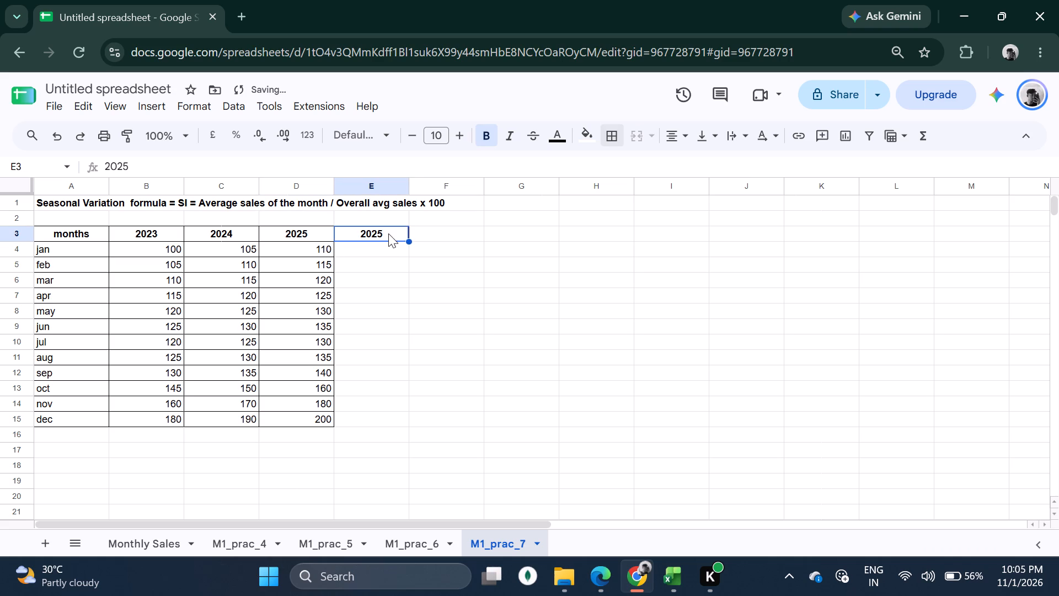
key(BackSpace)
text(Average)
key(Return)
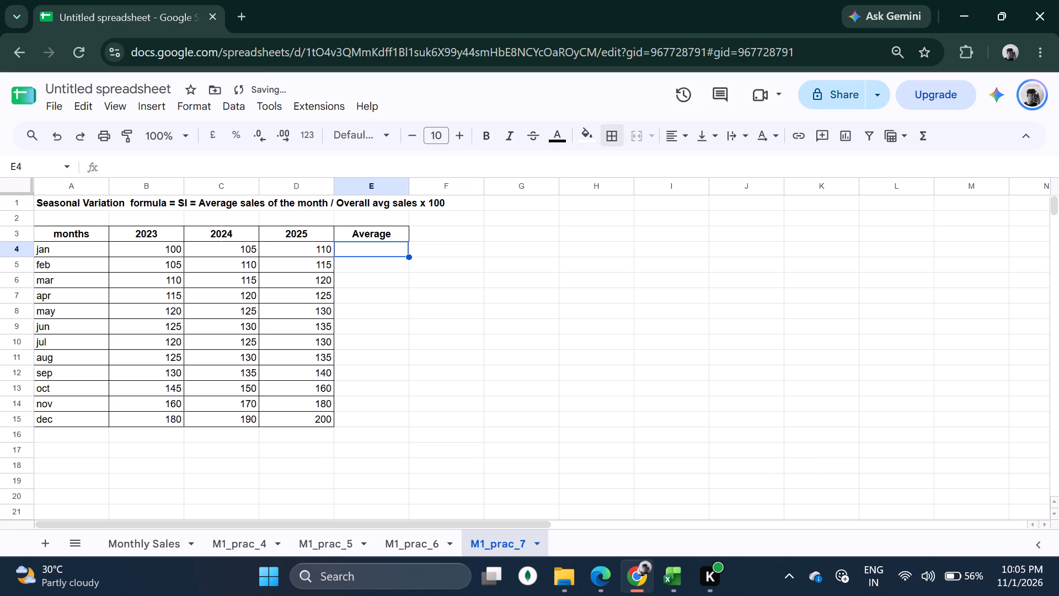
Calculate jan's average in E4 with =AVERAGE(B4:D4), accept the suggested auto-fill down to E15, and check the formula in E5.
key(equal)
text(aver)
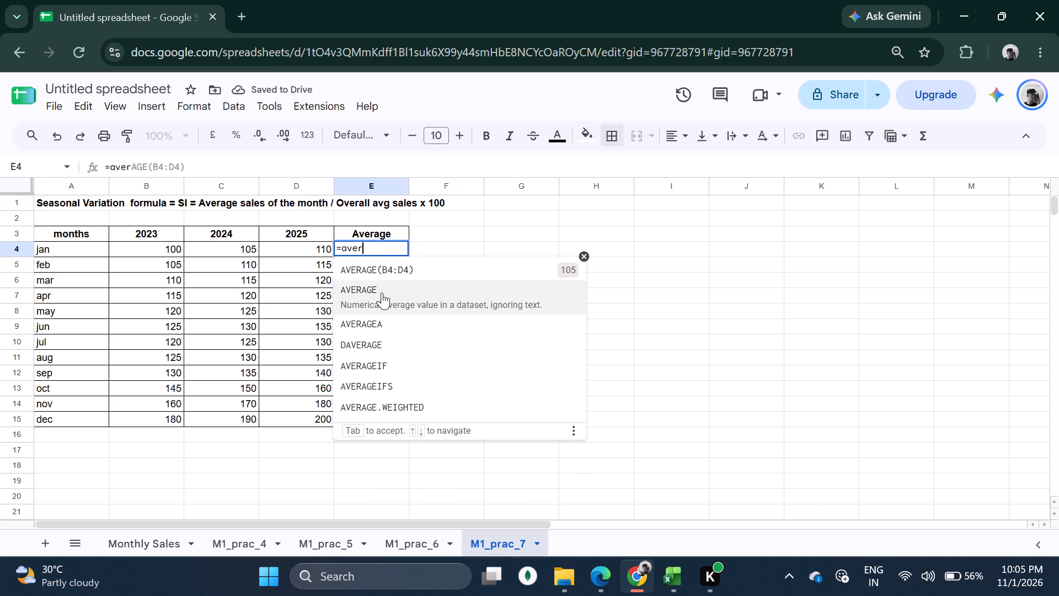
click(382, 292)
click(165, 246)
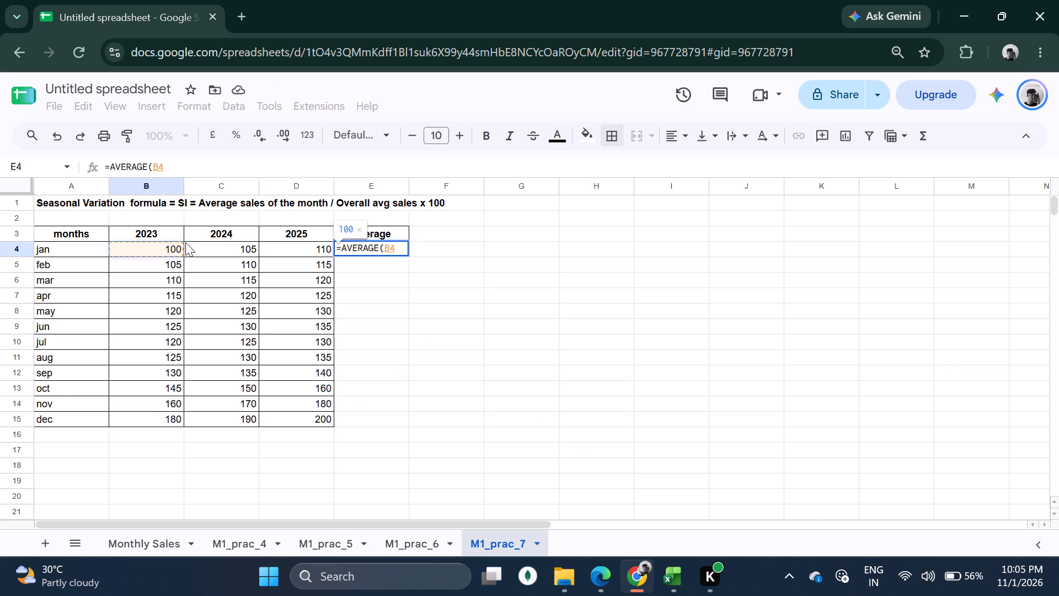
drag(164, 246, 304, 246)
key(Return)
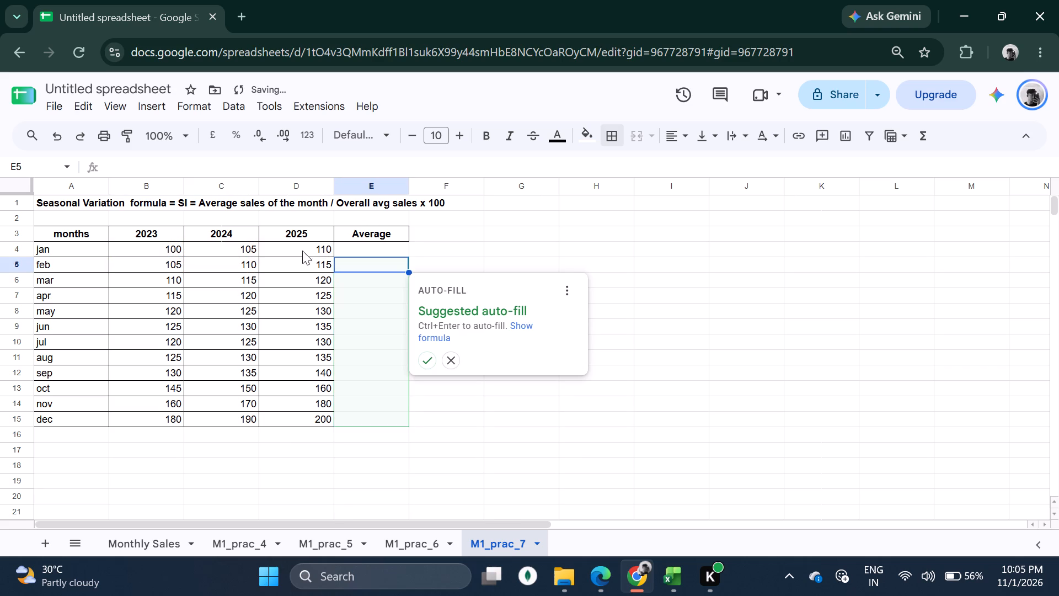
click(424, 360)
click(489, 253)
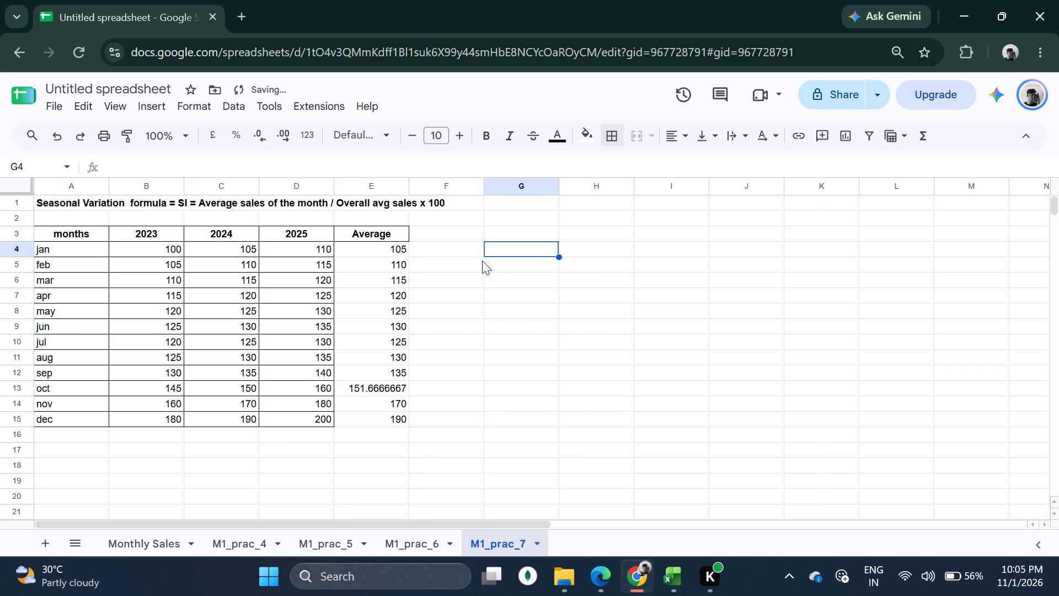
click(384, 268)
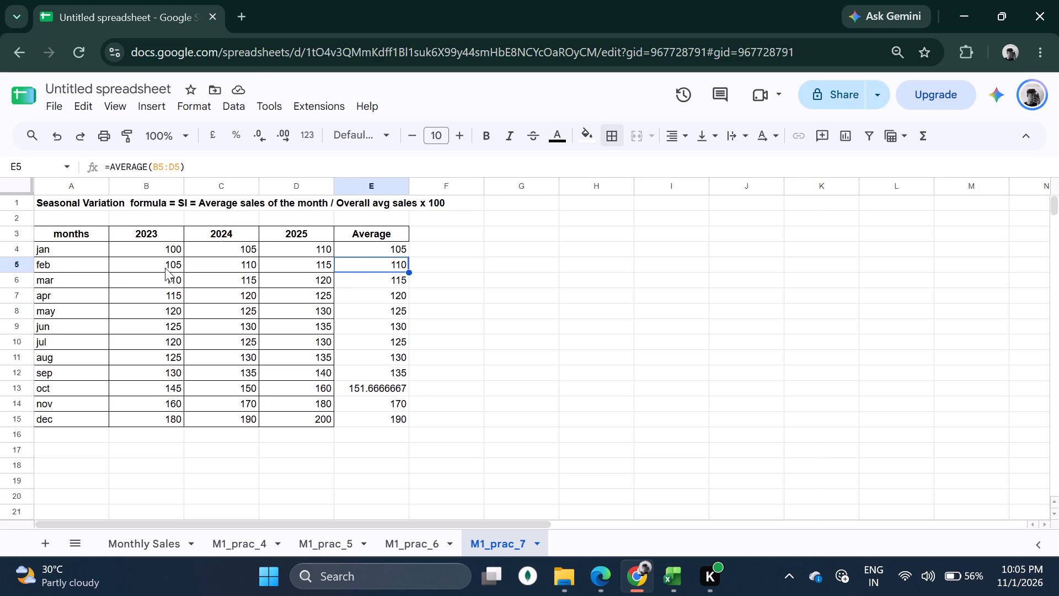
click(589, 289)
Apply all borders to the monthly averages in E4:E15.
drag(386, 245, 384, 425)
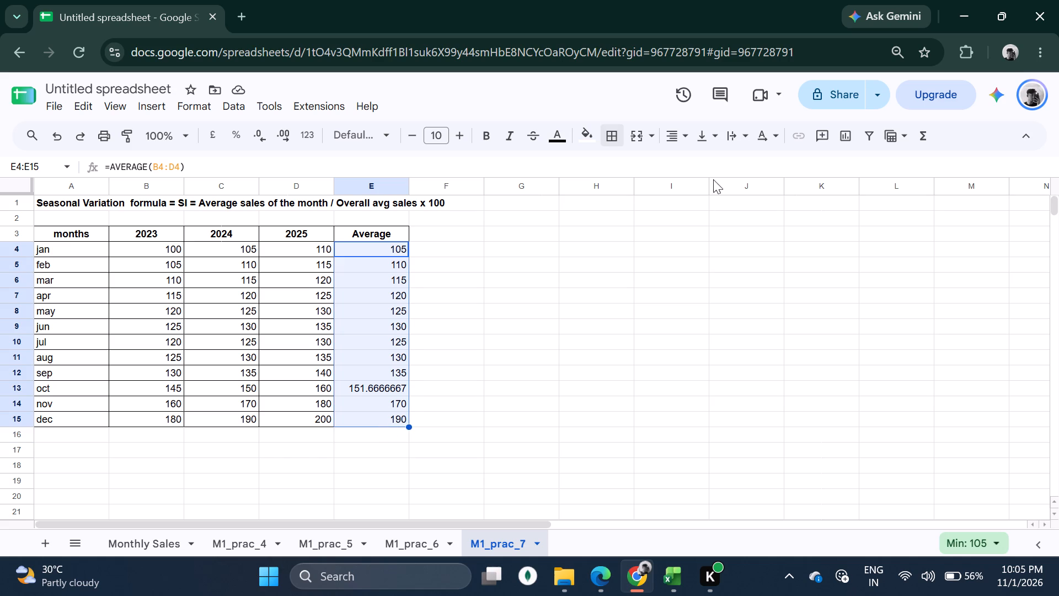
click(608, 141)
click(614, 174)
click(599, 223)
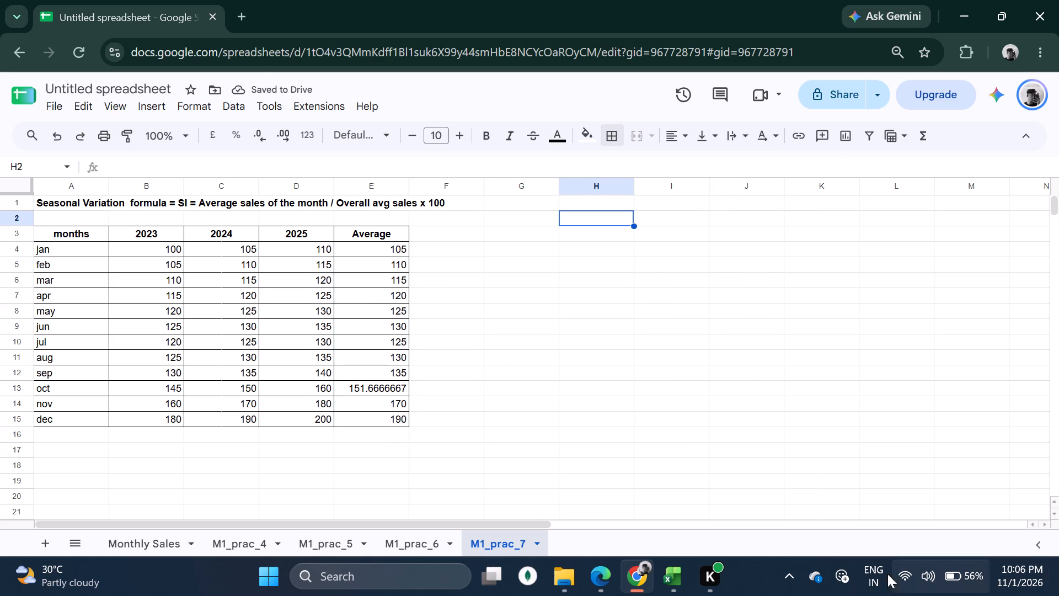
Read Step 4 on calculating the overall average in the Practical No 7 PDF in Edge, up to the start of Step 5.
click(592, 578)
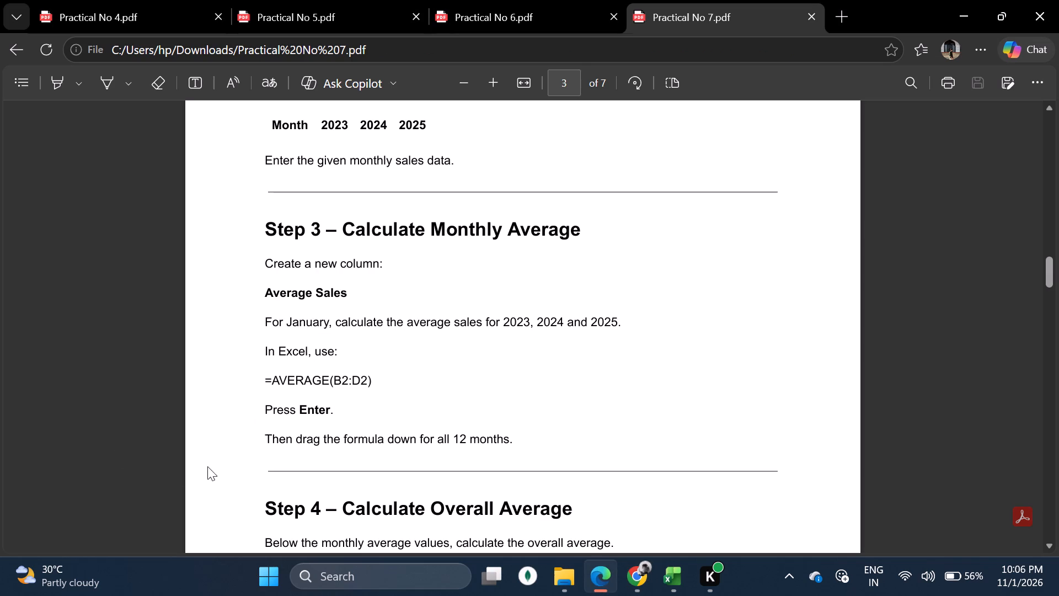
click(271, 408)
scroll(417, 363, down, 2)
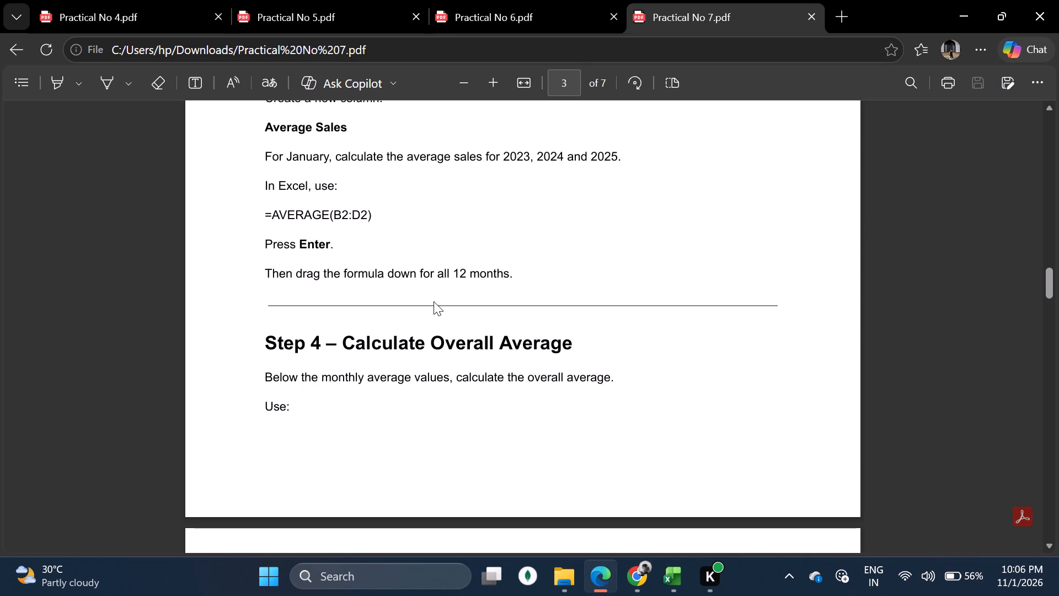
scroll(433, 301, down, 2)
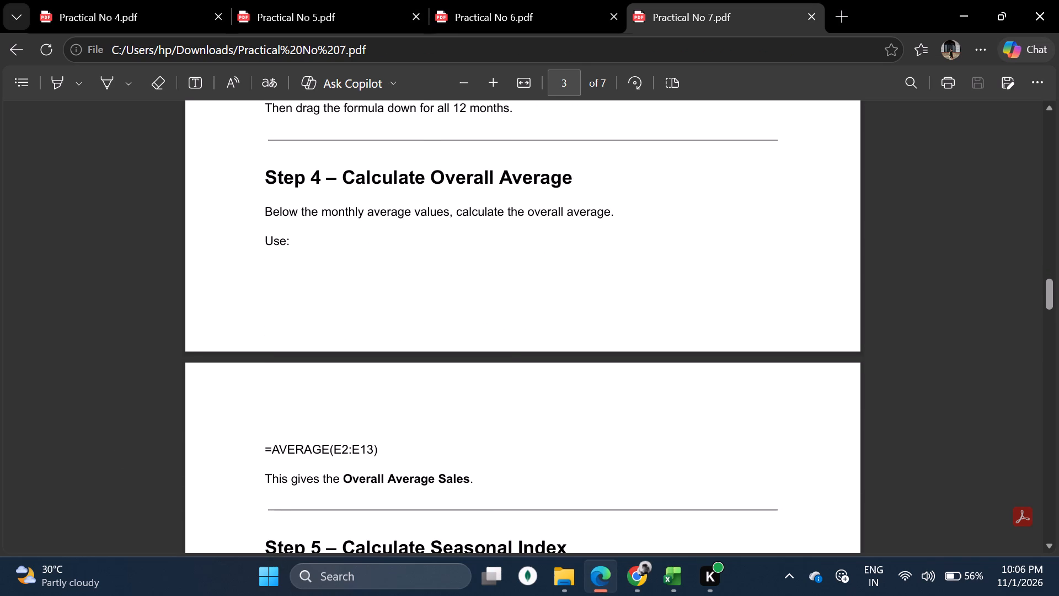
drag(265, 207, 371, 216)
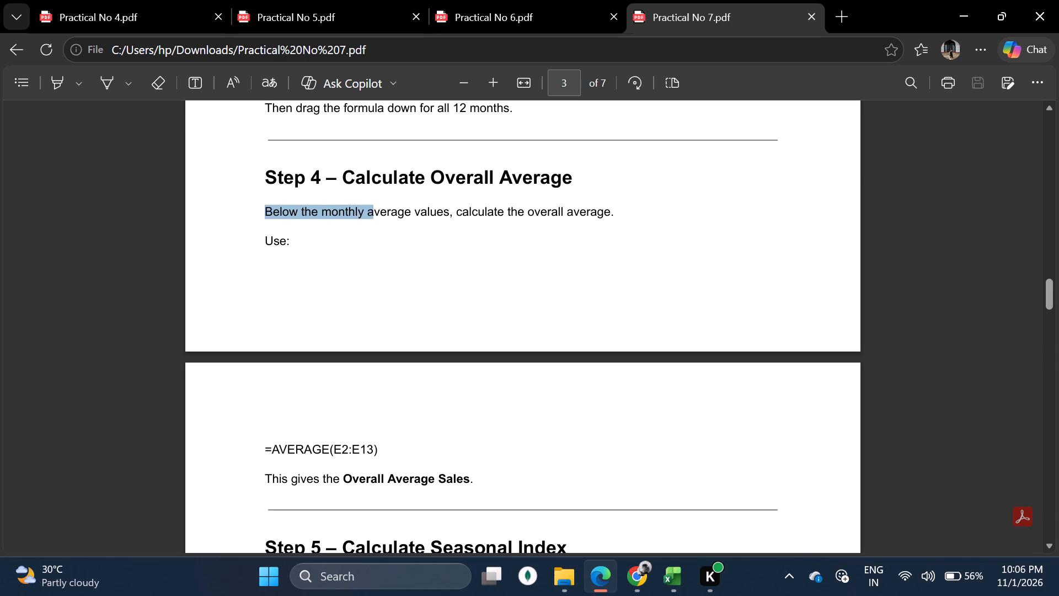
drag(371, 216, 461, 220)
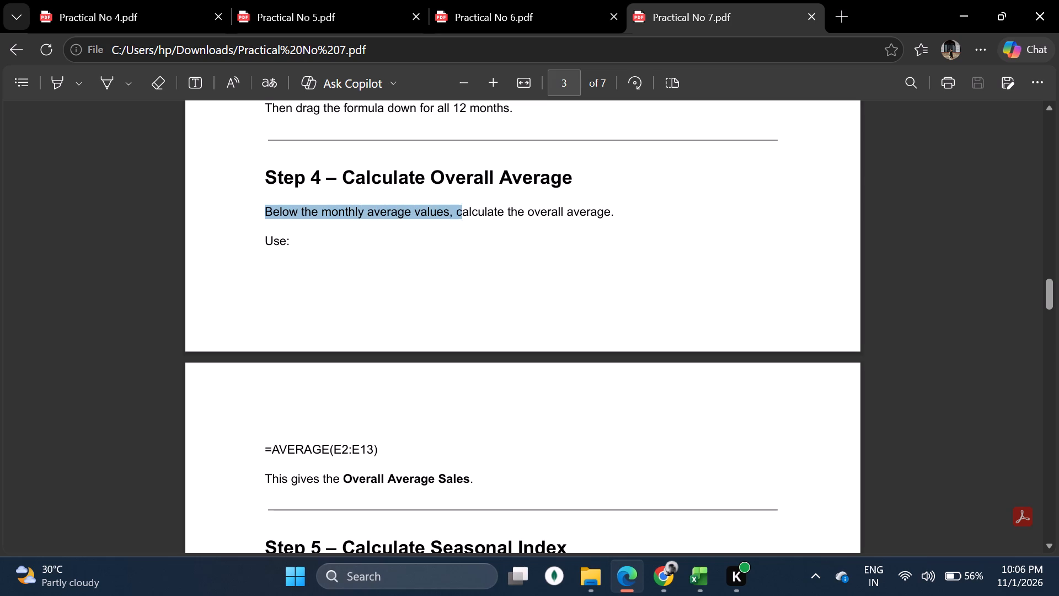
drag(461, 220, 619, 227)
click(361, 291)
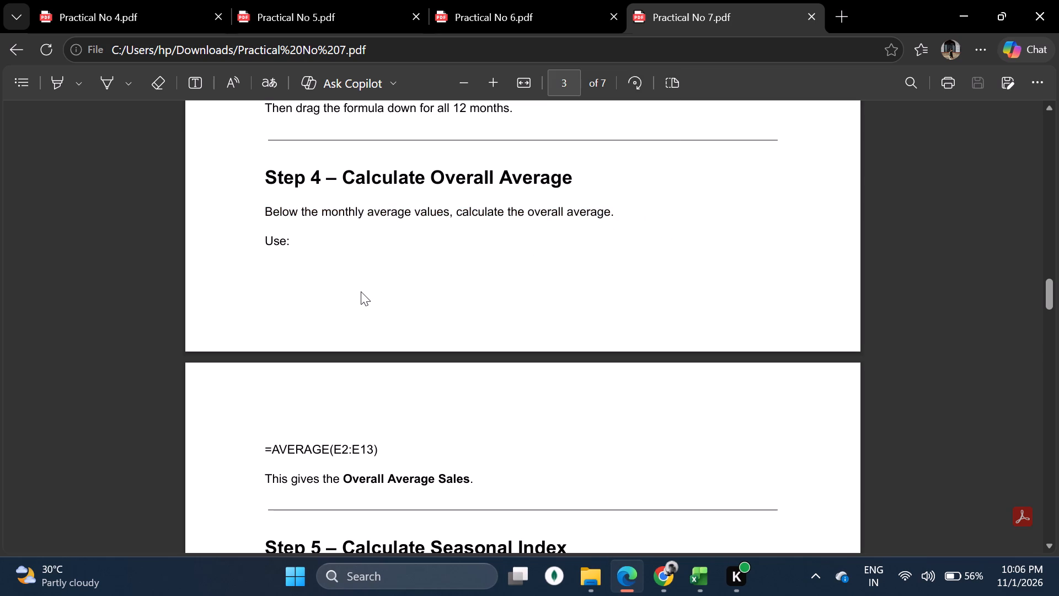
scroll(362, 291, down, 2)
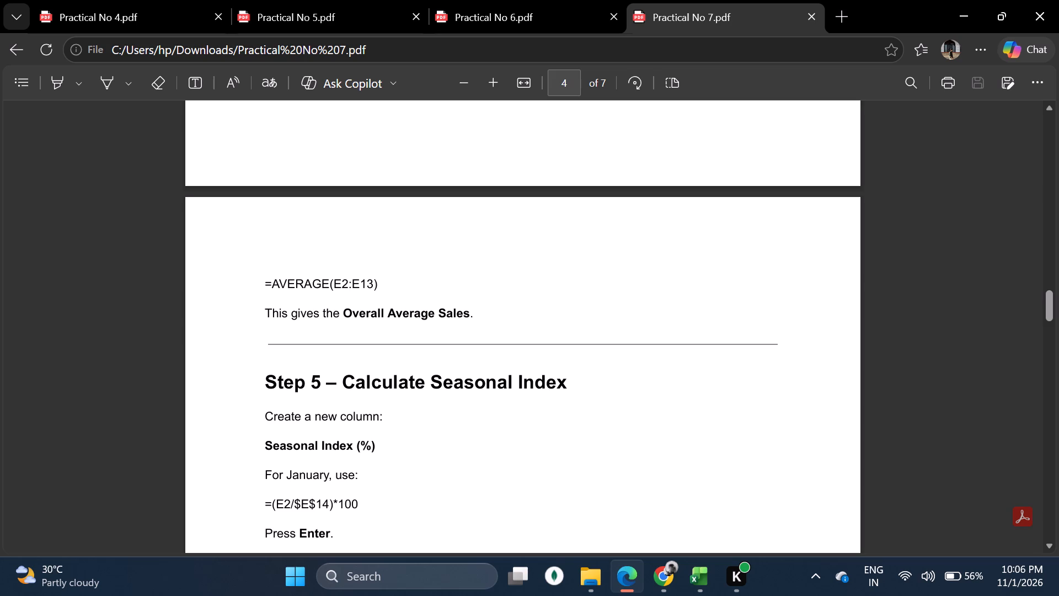
drag(266, 311, 489, 313)
click(577, 329)
Switch to the spreadsheet in Chrome and start an AVERAGE formula in E16, trying to select the monthly averages E4:E15 as its range.
click(650, 577)
click(385, 438)
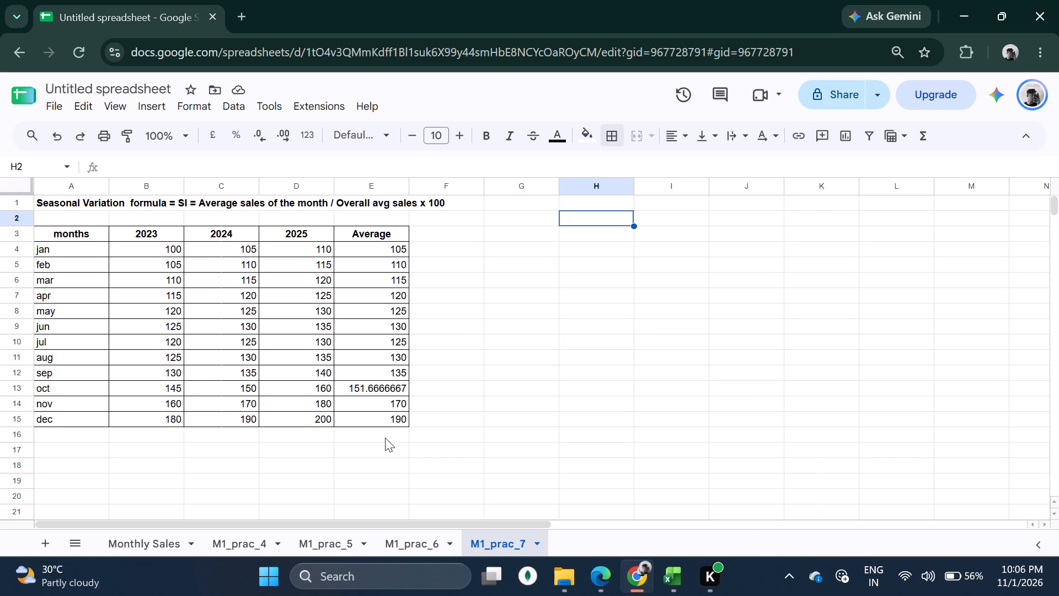
text(=aver)
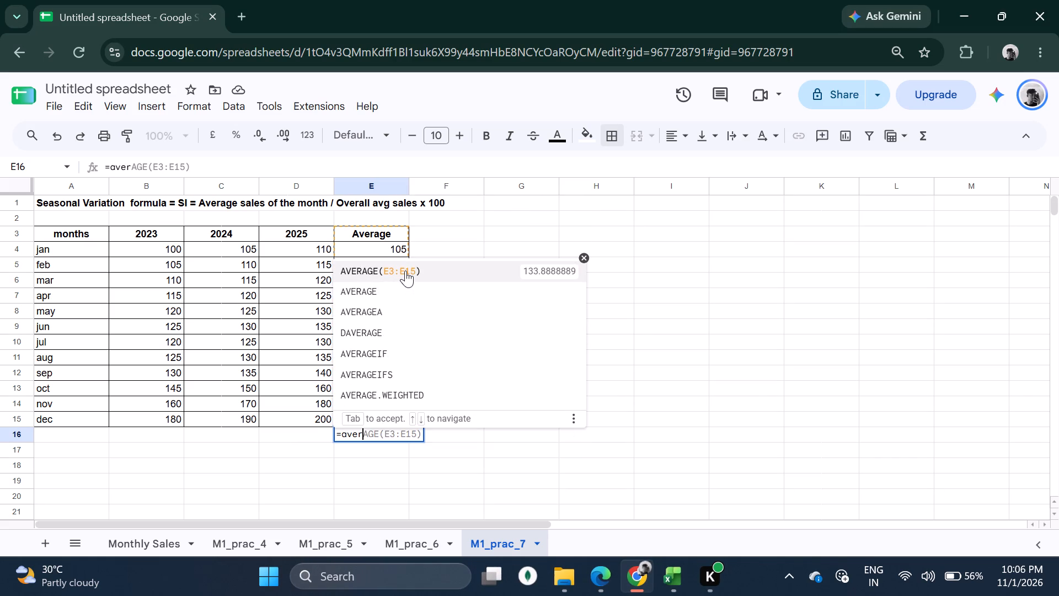
click(392, 287)
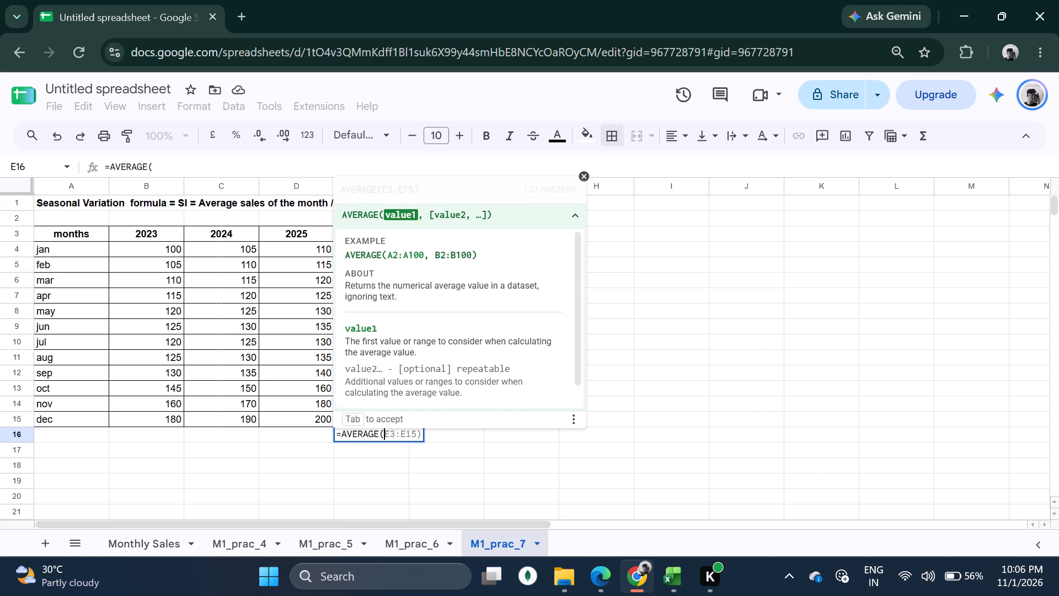
click(422, 273)
click(675, 297)
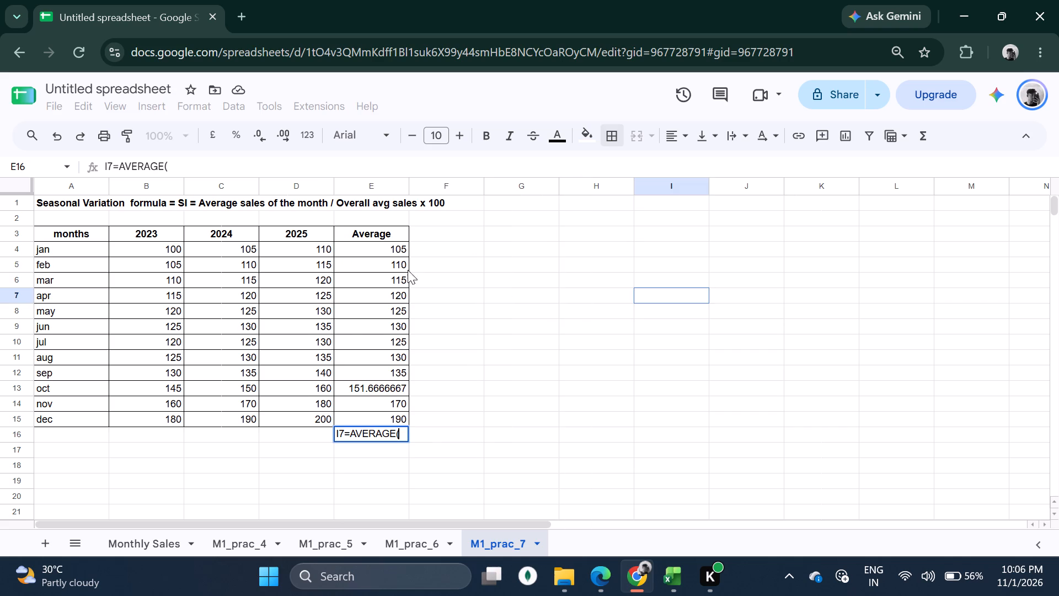
click(394, 251)
click(379, 249)
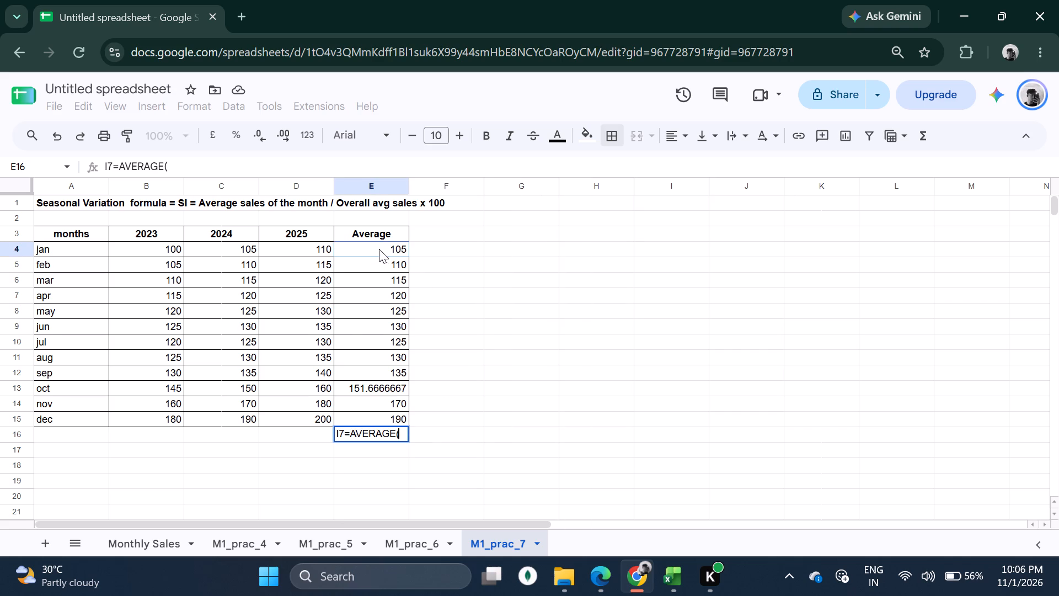
click(347, 429)
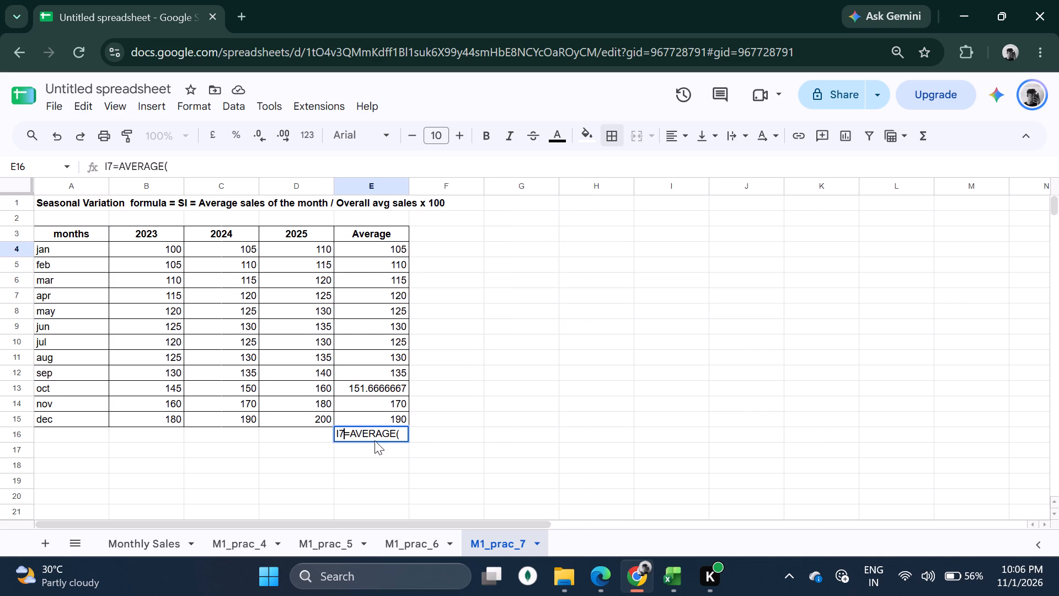
key(BackSpace)
key(BackSpace)
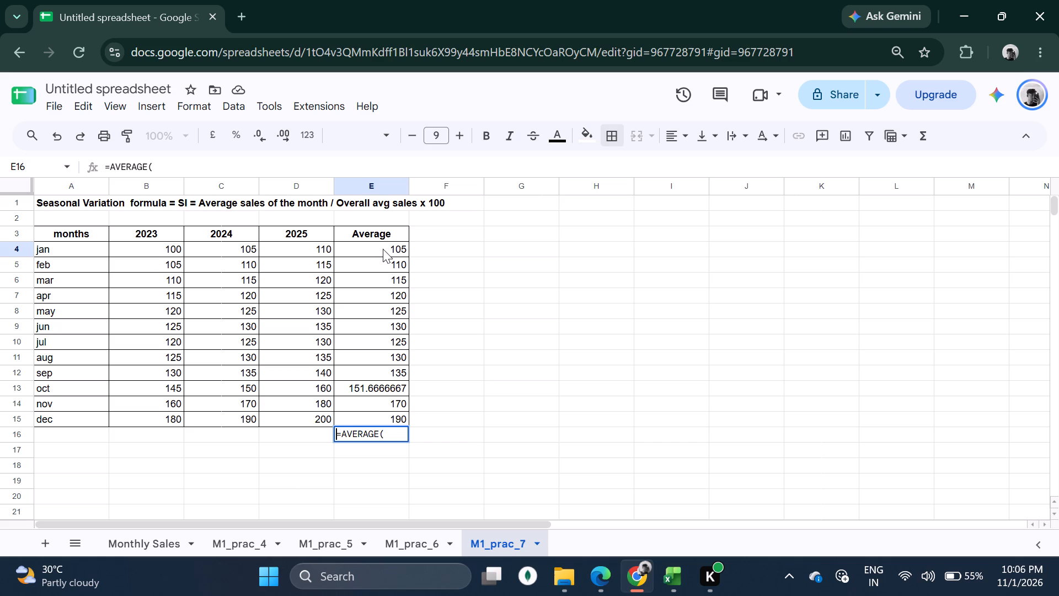
click(383, 249)
drag(383, 244, 386, 415)
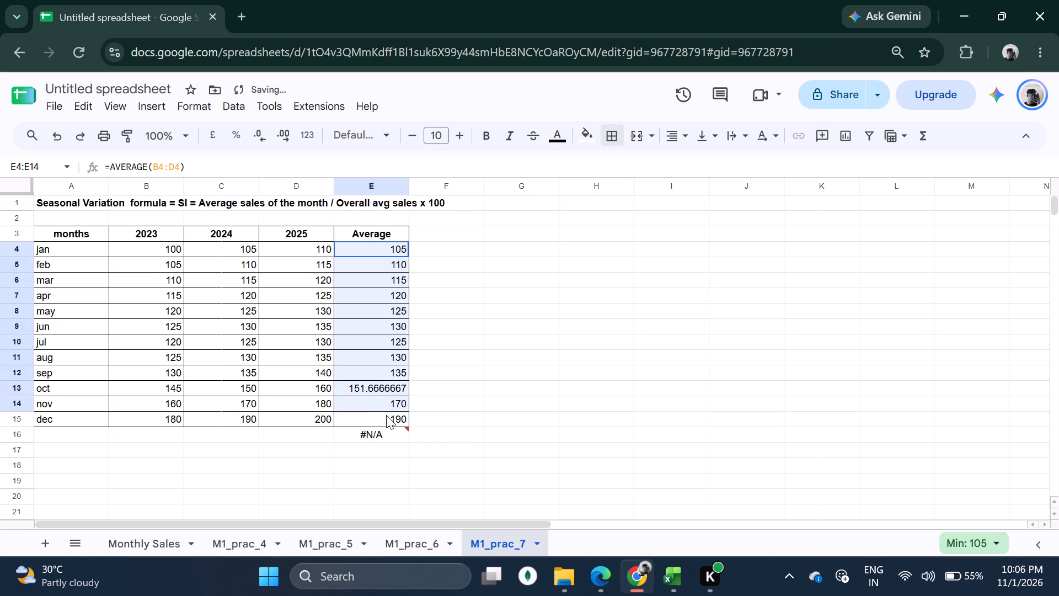
drag(386, 415, 386, 419)
key(Return)
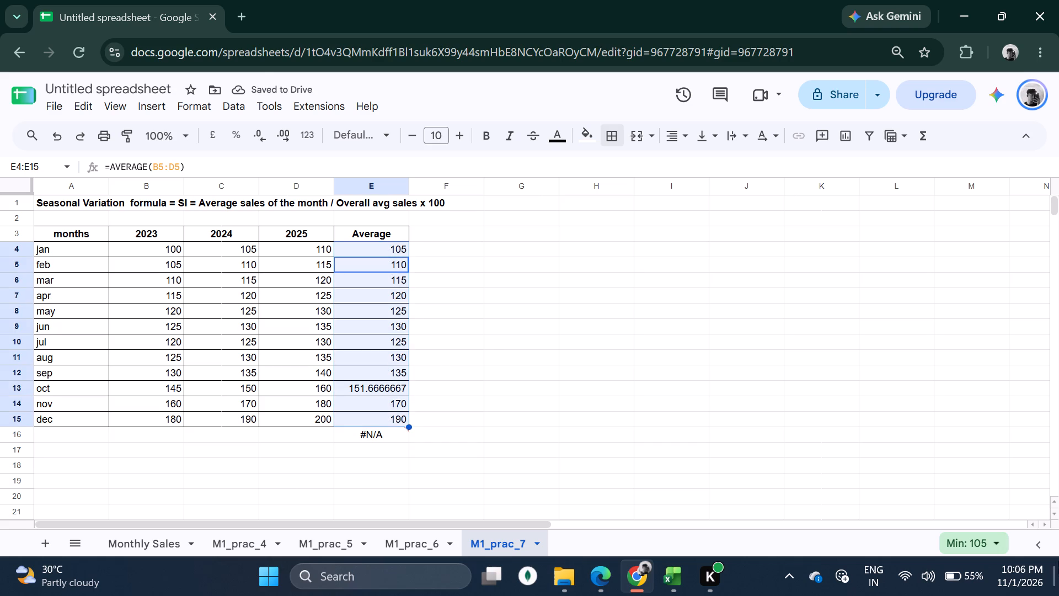
click(491, 321)
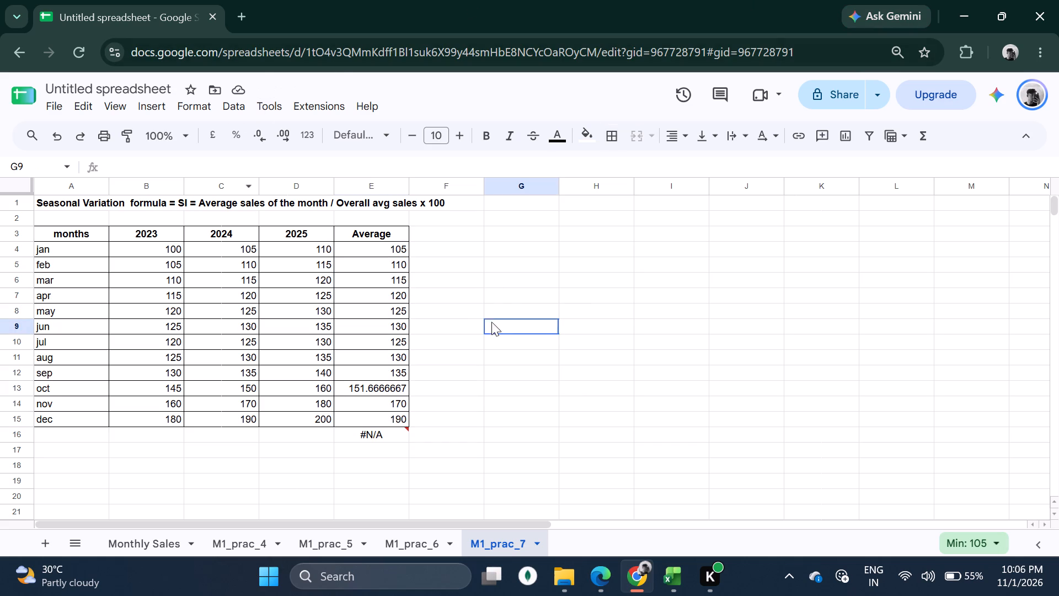
Complete the formula in E16 as =AVERAGE(E4:E15) to calculate the overall average.
click(404, 443)
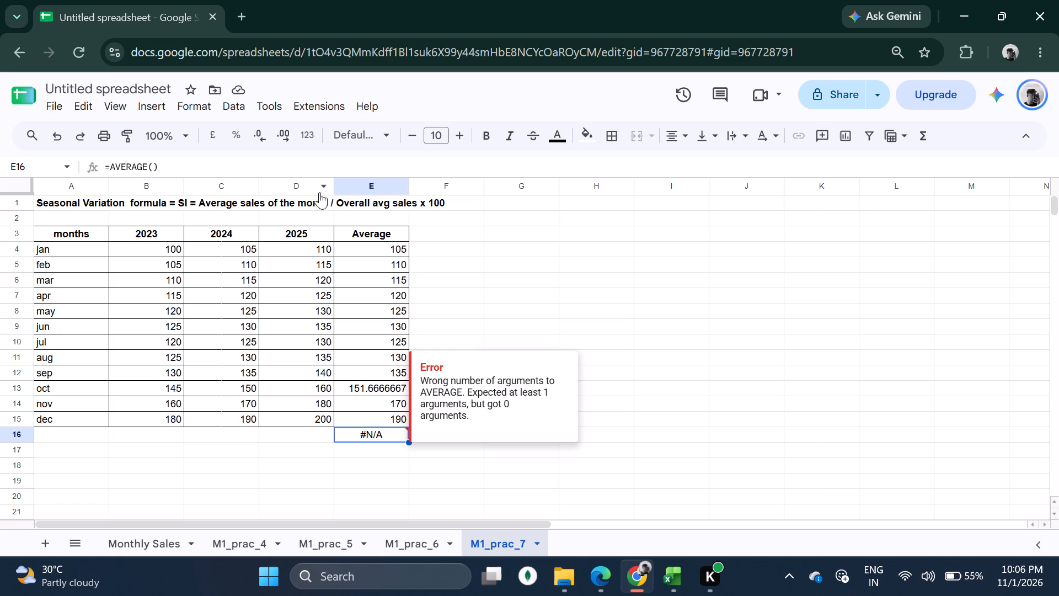
click(195, 162)
click(150, 167)
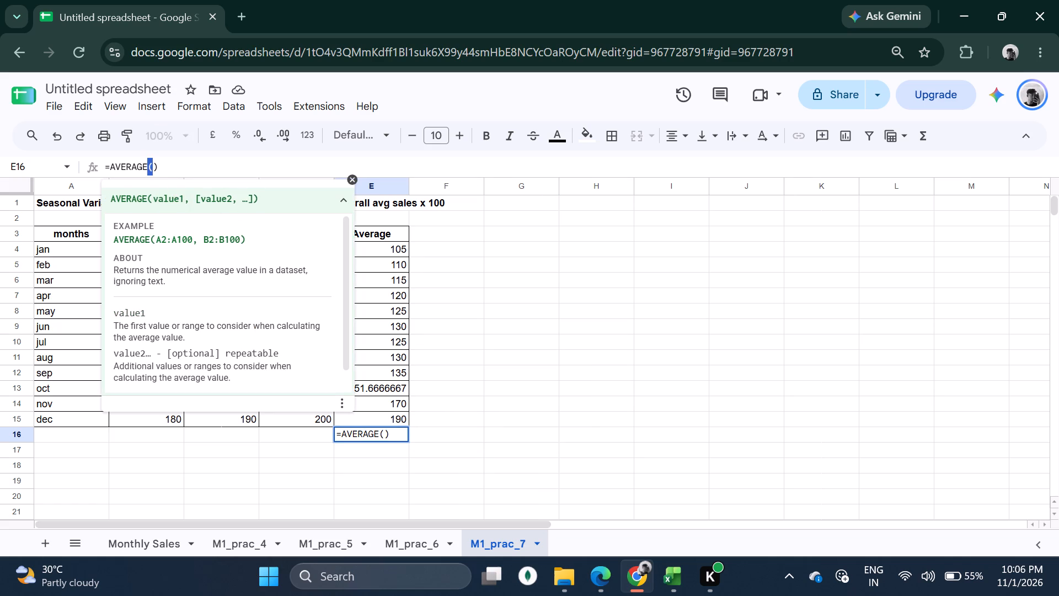
click(152, 169)
drag(398, 243, 375, 394)
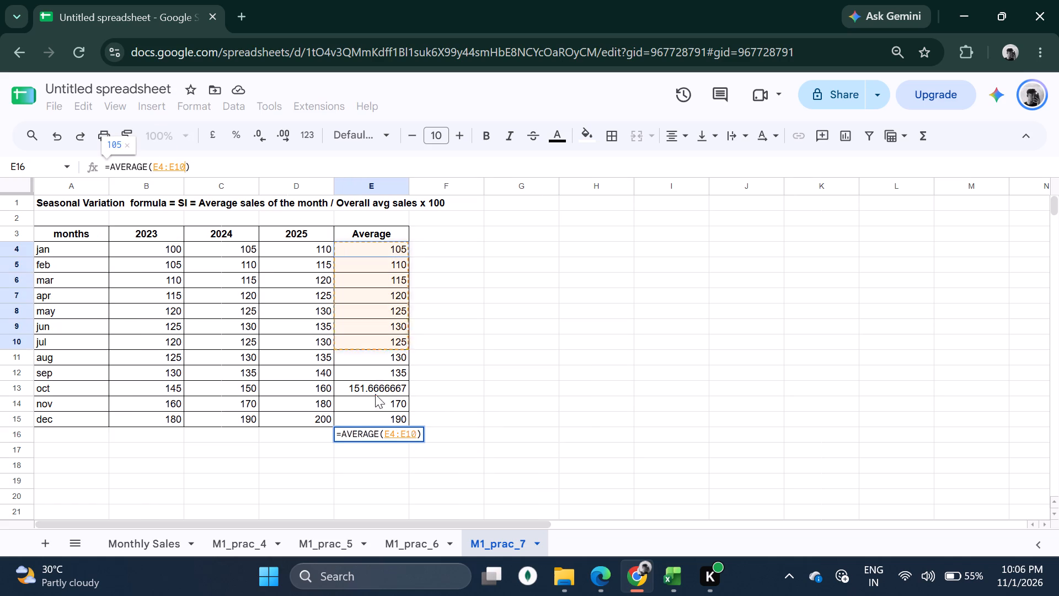
drag(375, 394, 375, 417)
key(Return)
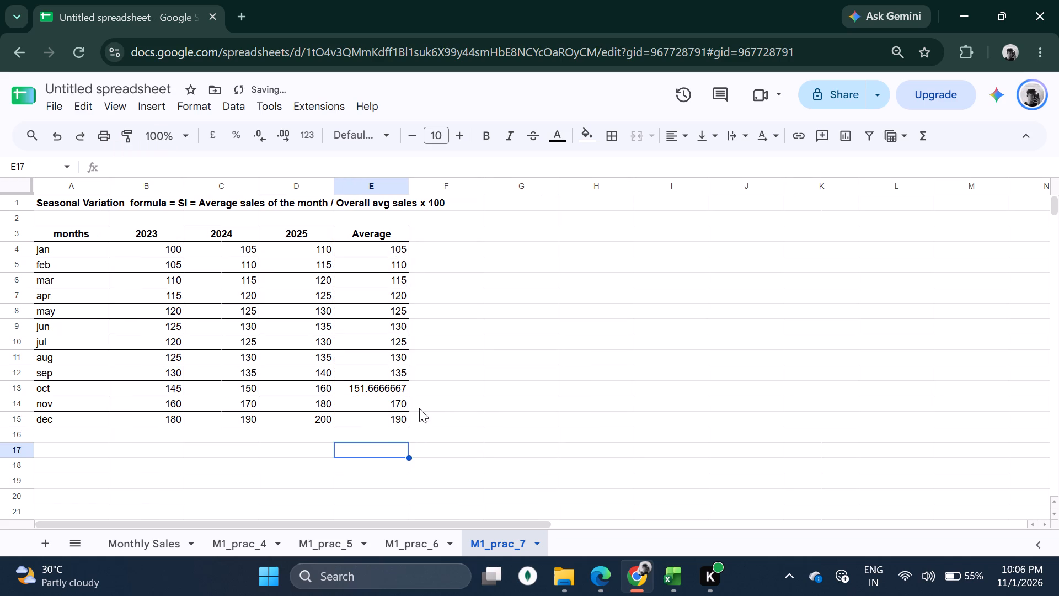
Label the result with Overall Average in D16 and fit column D's width to its contents.
click(329, 430)
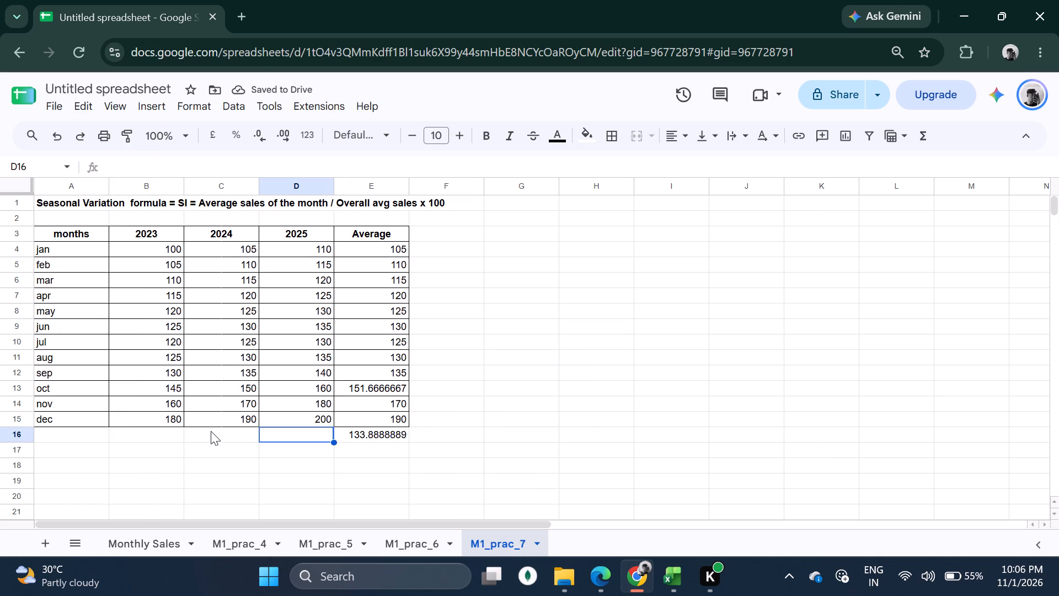
text(Ove)
text(rall Average)
key(Return)
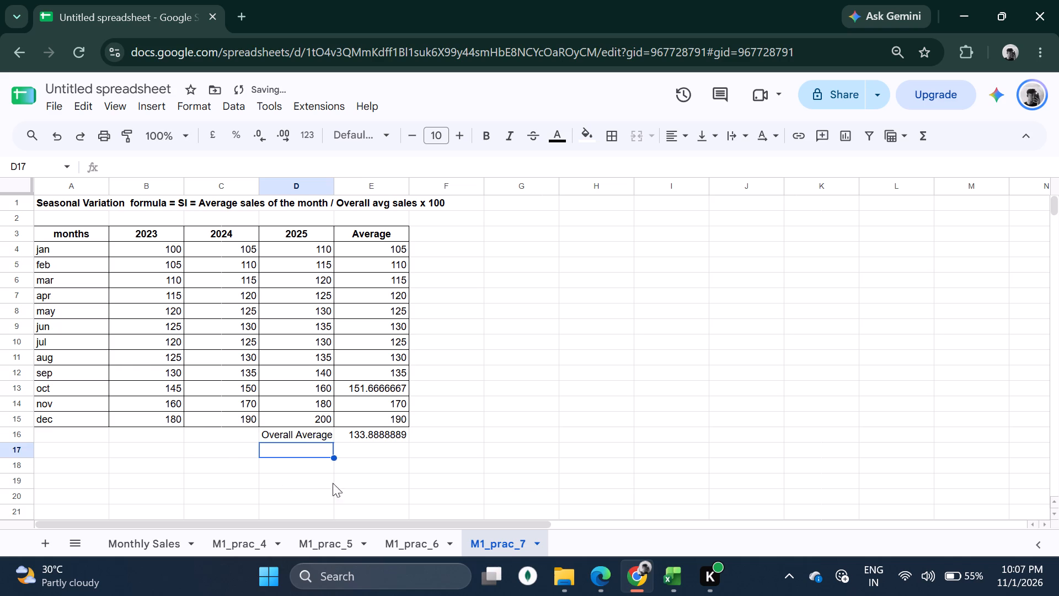
double_click(334, 185)
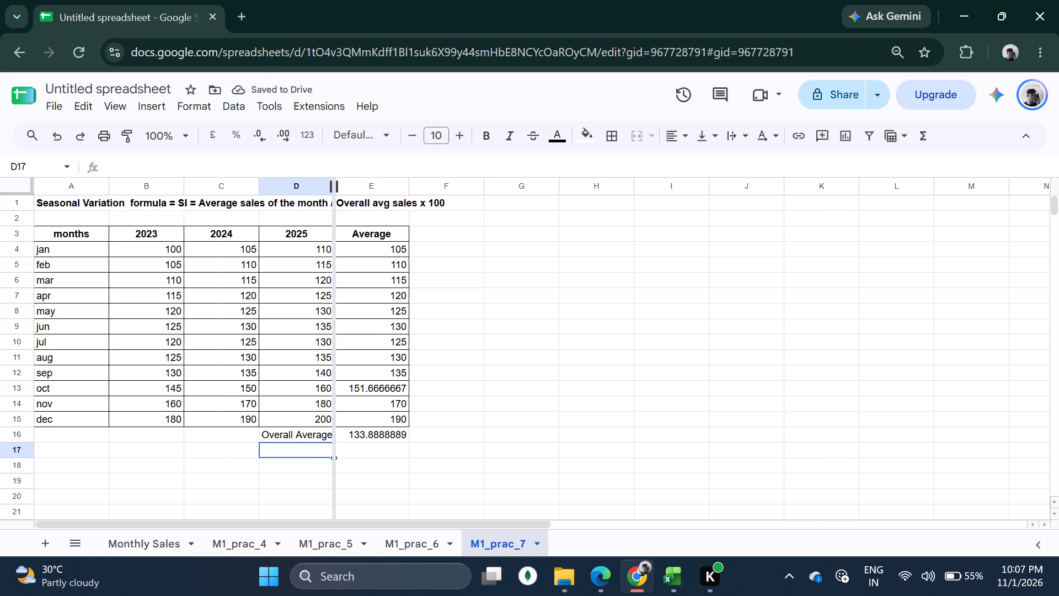
Move the Overall Average label and value from D16:E16 down one row to D17:E17.
click(309, 430)
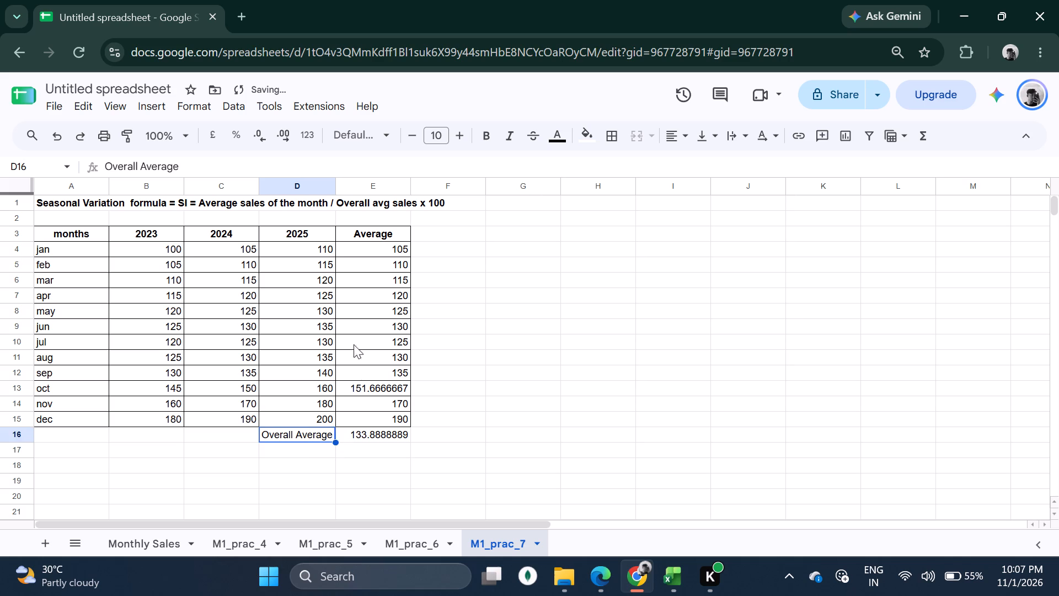
drag(308, 432, 362, 435)
key(ctrl+x)
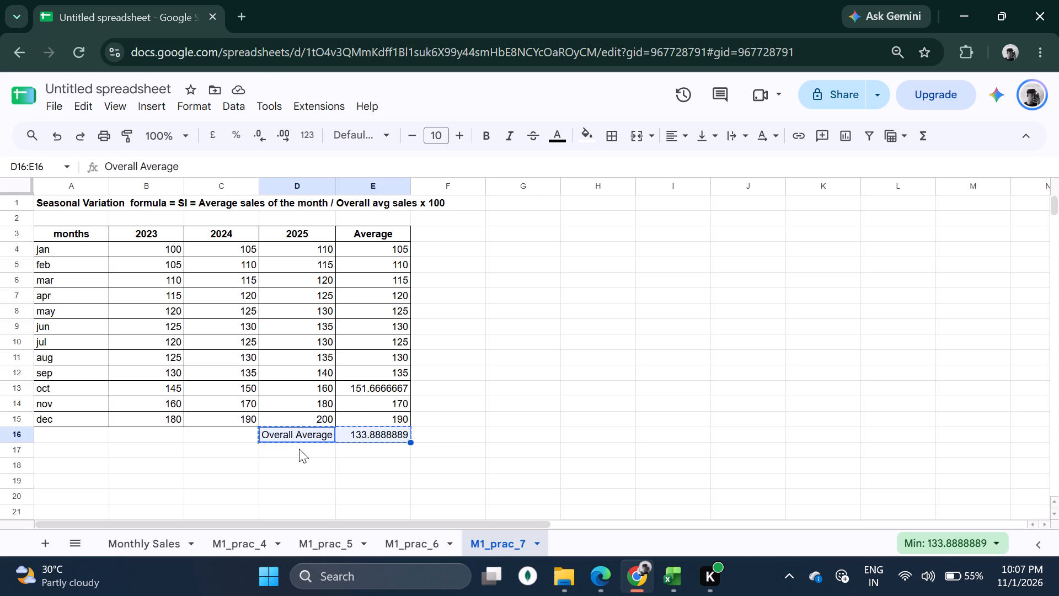
click(299, 449)
key(ctrl+v)
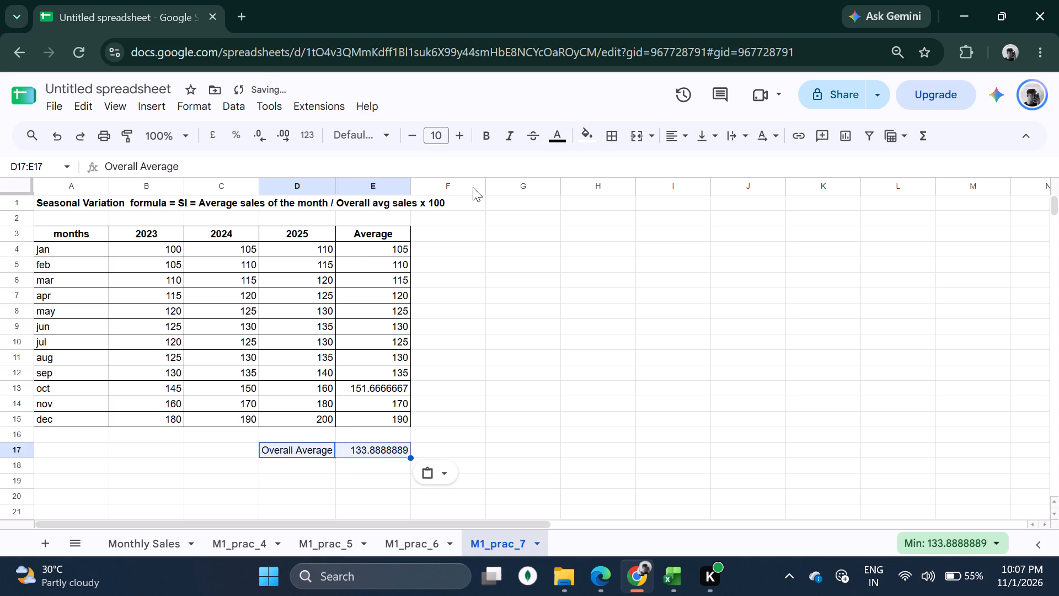
Make the Overall Average label and value in D17:E17 bold, refit column D's width, and apply all borders to both cells.
click(482, 145)
click(492, 325)
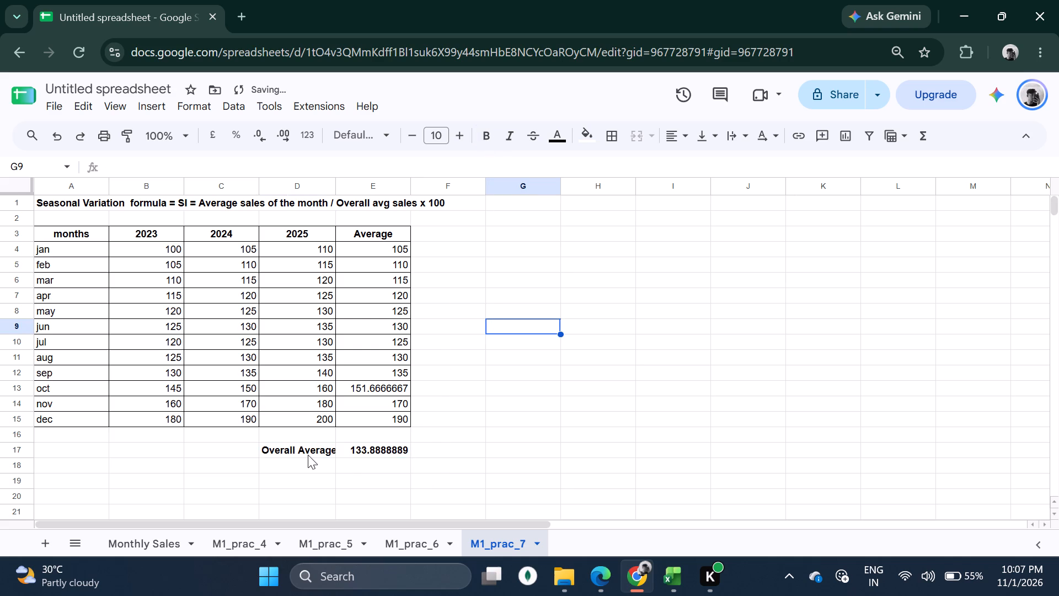
click(304, 441)
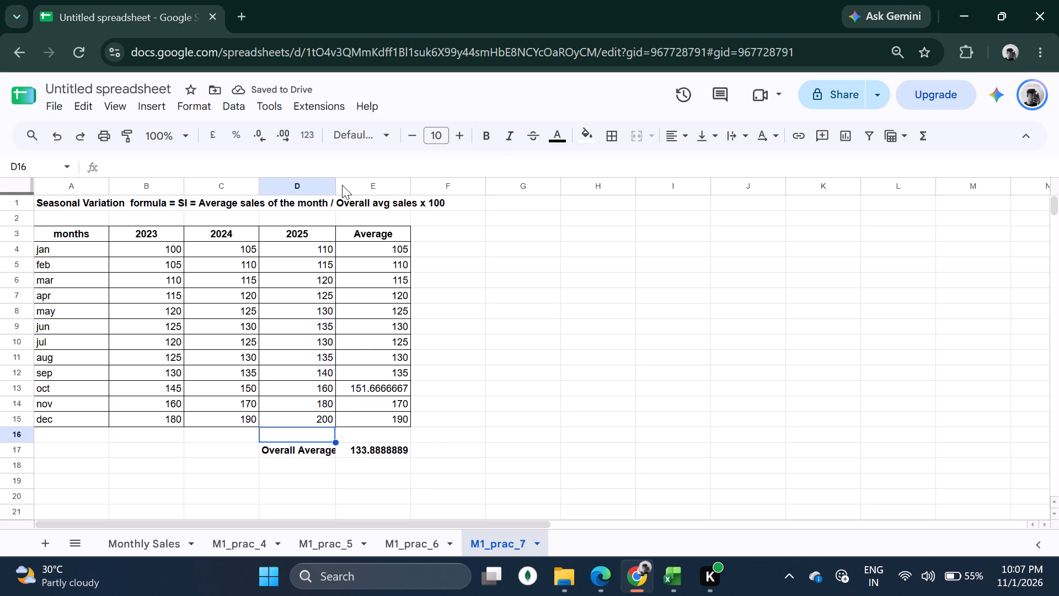
double_click(338, 184)
drag(298, 454, 389, 457)
click(615, 136)
click(616, 178)
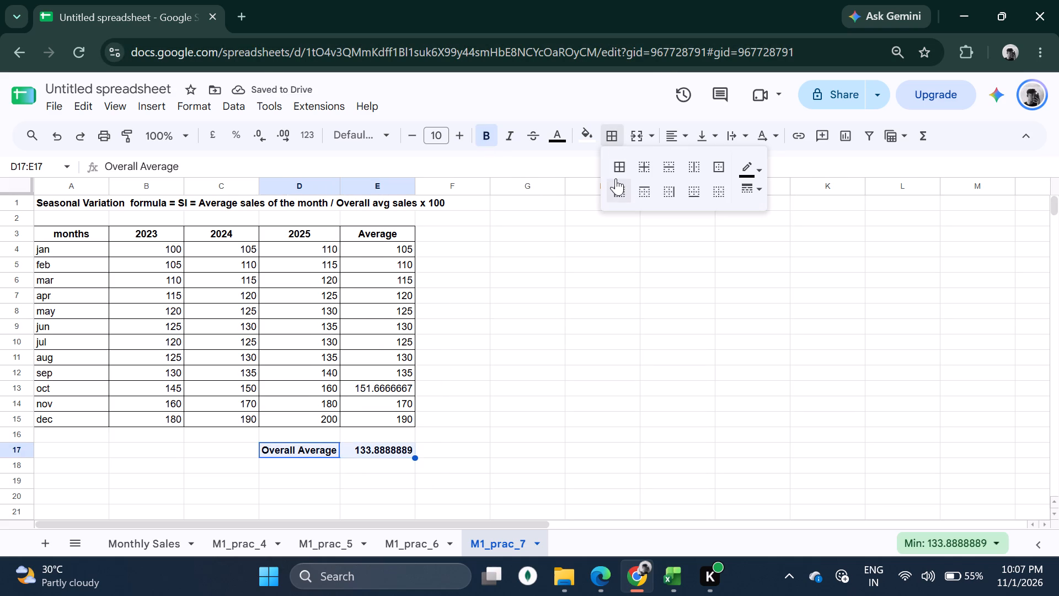
click(618, 173)
click(528, 267)
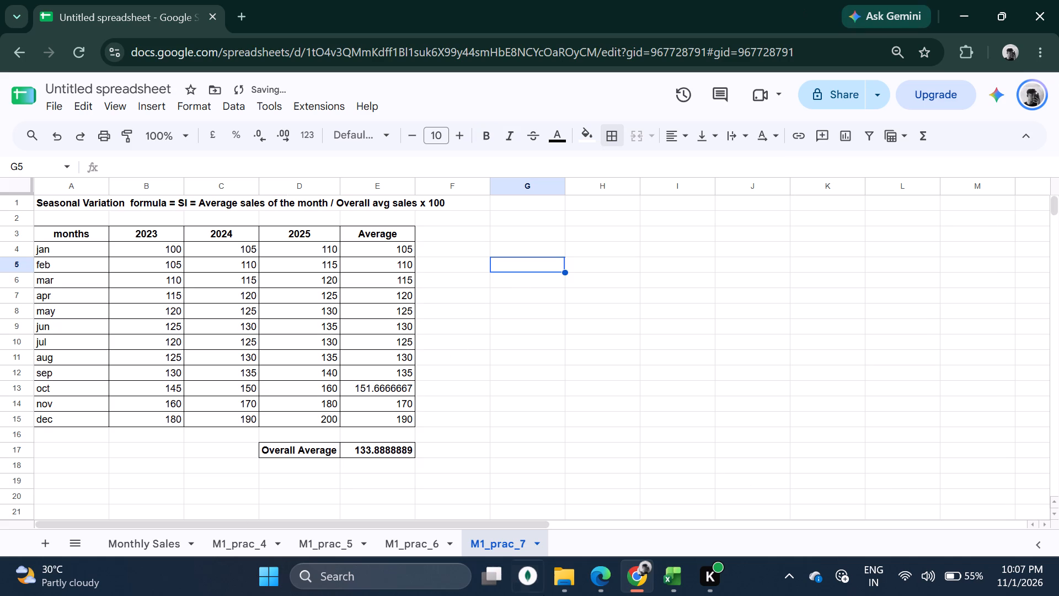
Read Step 5 of the Practical No 7 PDF in Edge and copy its column title Seasonal Index (%).
click(613, 563)
scroll(371, 360, down, 2)
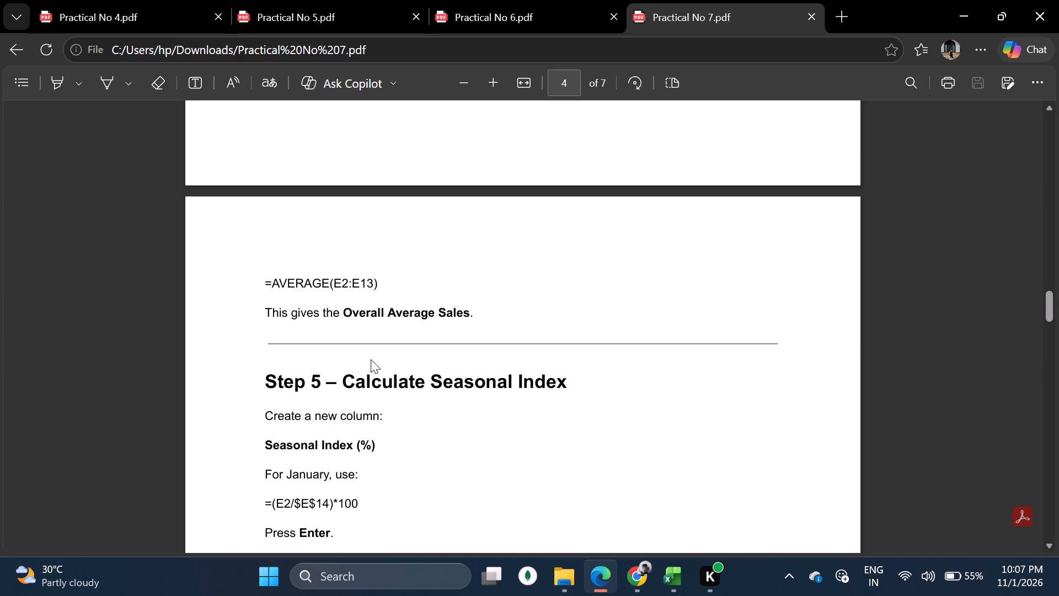
scroll(312, 321, down, 1)
drag(341, 149, 391, 155)
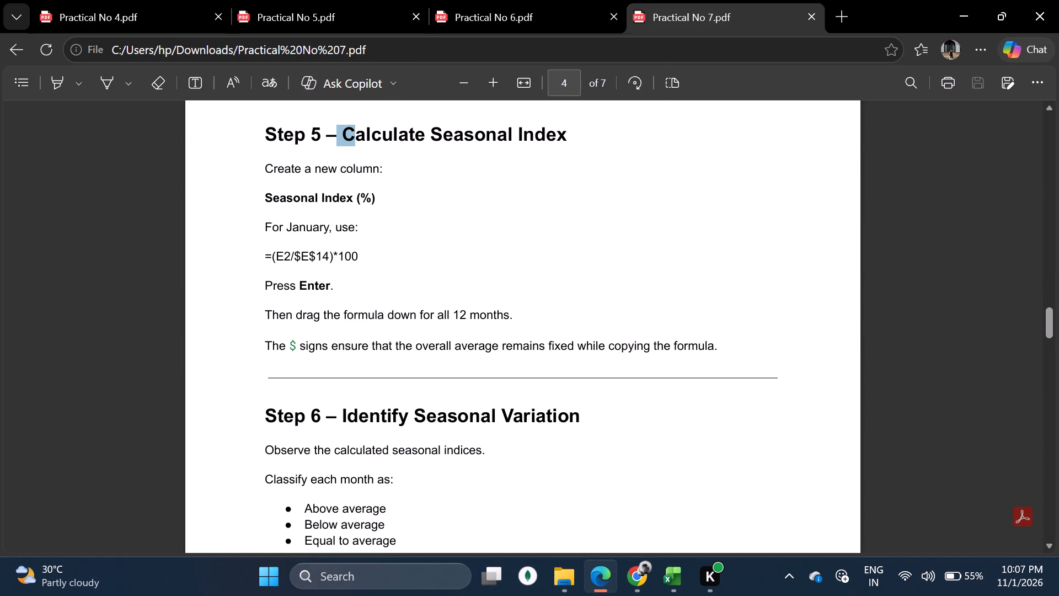
drag(391, 155, 603, 156)
click(343, 275)
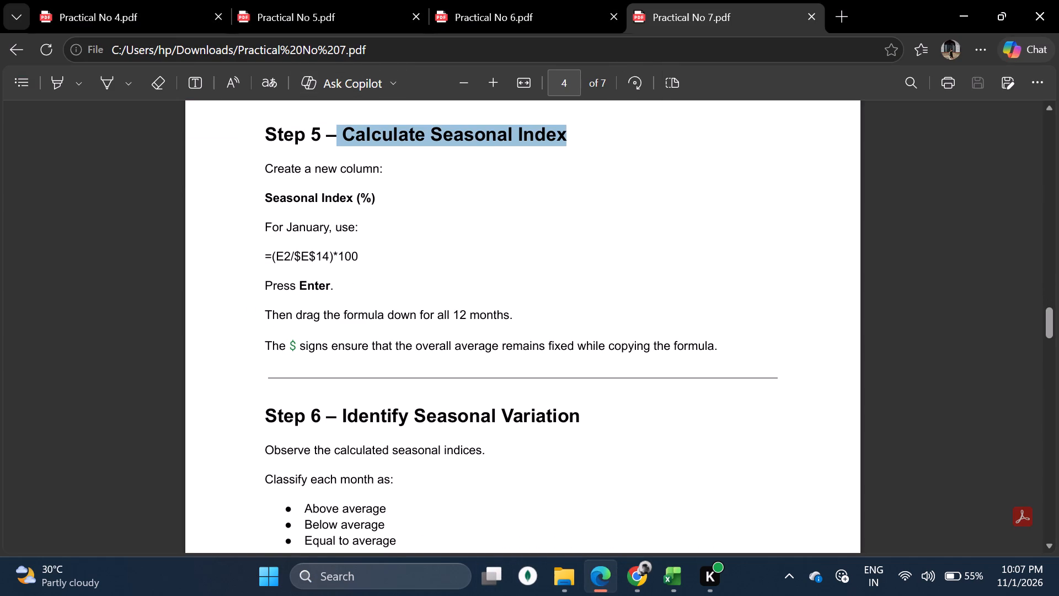
drag(268, 201, 384, 204)
key(ctrl+c)
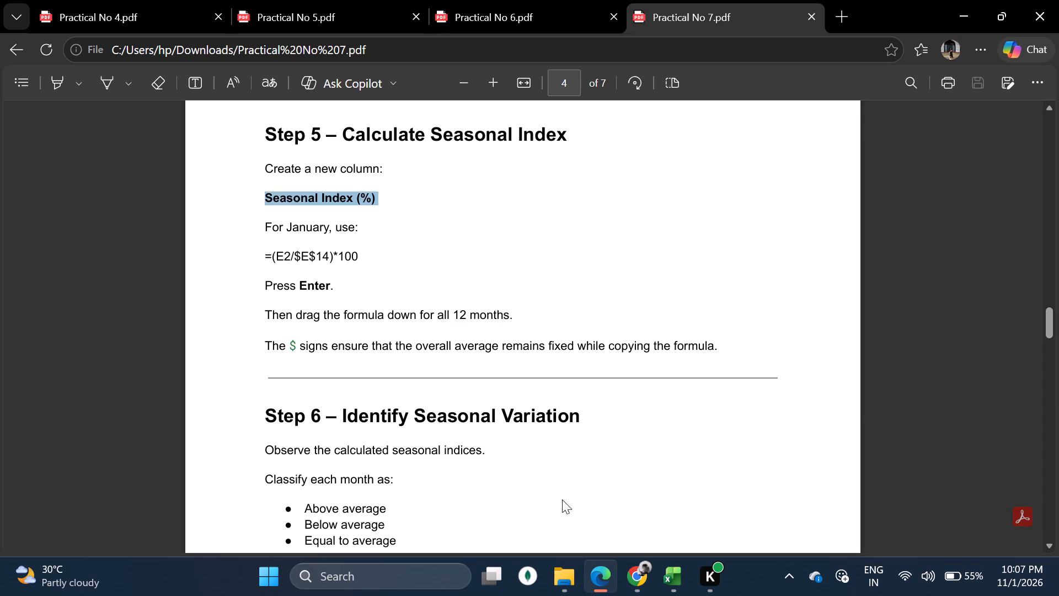
Back in the Chrome spreadsheet, add the header Seasonal Index (%) in F3 with the Average header's formatting and fit column F's width.
click(646, 592)
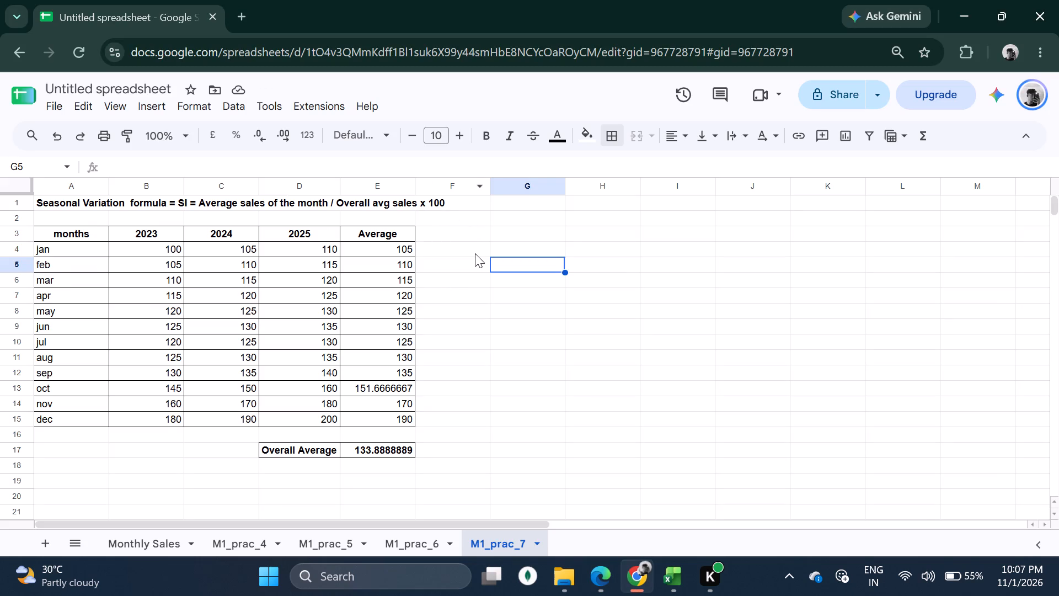
click(467, 236)
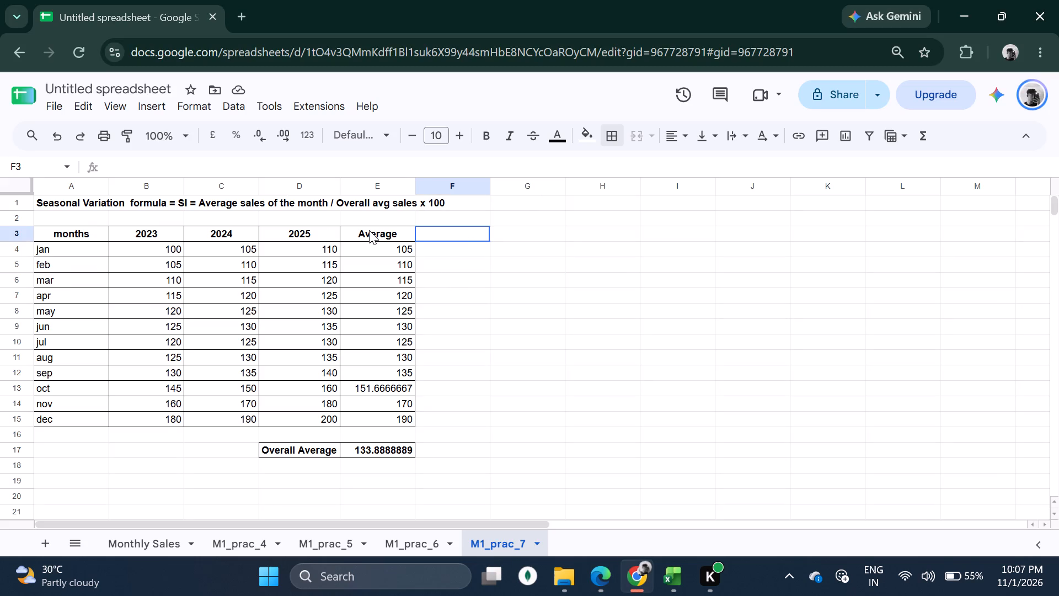
drag(369, 230, 458, 236)
click(480, 257)
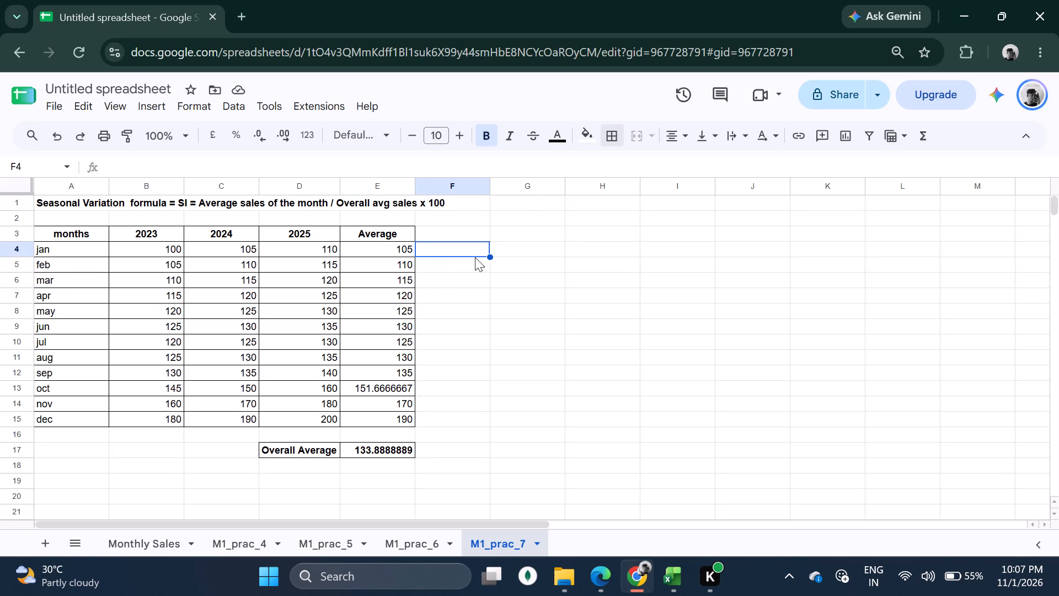
click(406, 232)
drag(371, 232, 436, 232)
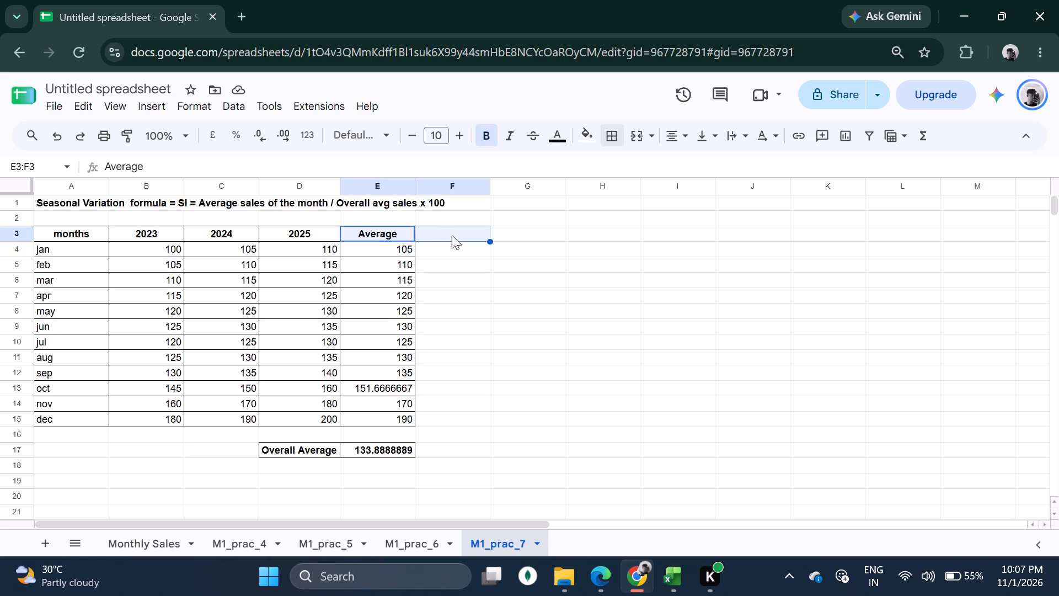
click(406, 238)
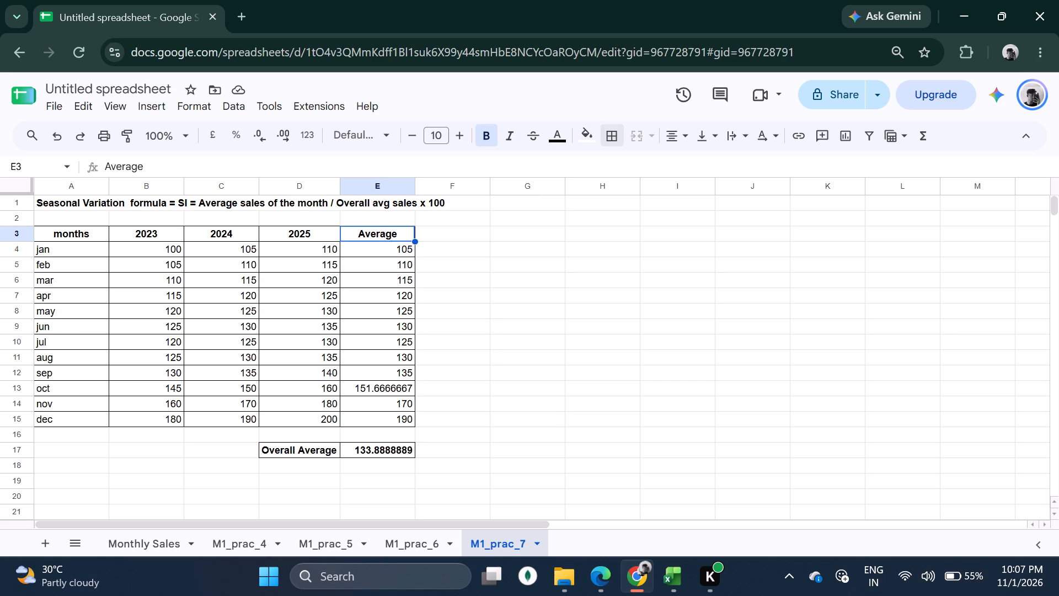
drag(414, 241, 463, 239)
click(464, 226)
double_click(467, 232)
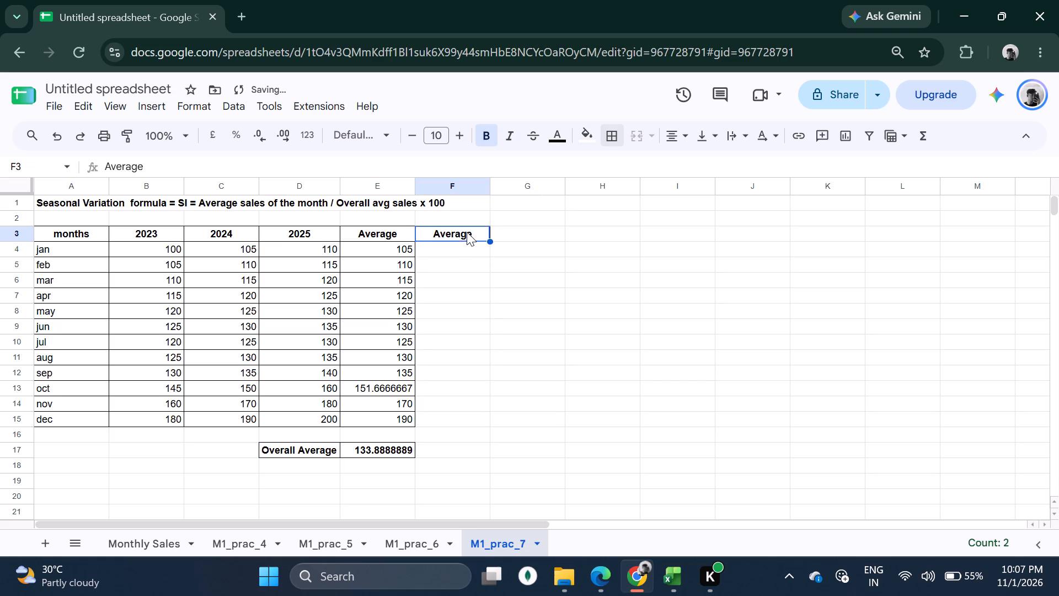
double_click(467, 232)
key(ctrl+v)
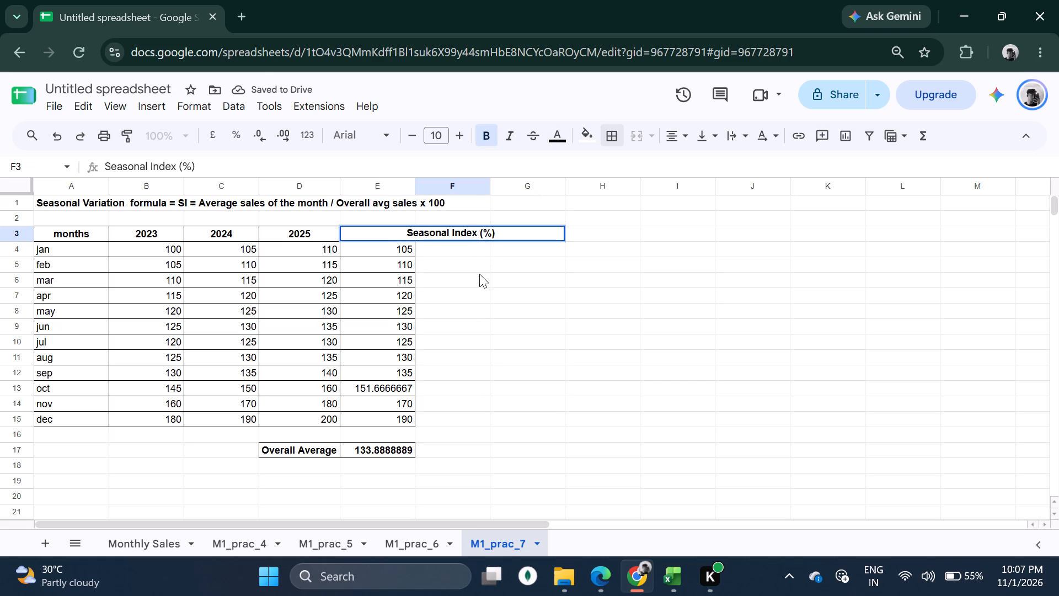
click(479, 274)
double_click(490, 183)
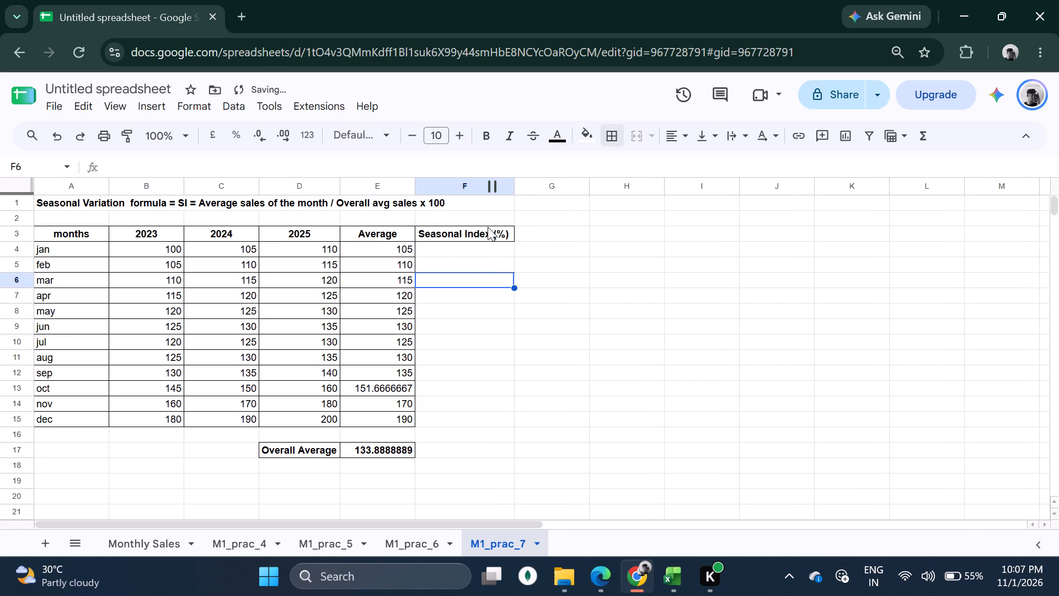
Apply all borders to the empty Seasonal Index cells F4:F15.
click(464, 247)
drag(469, 251, 473, 405)
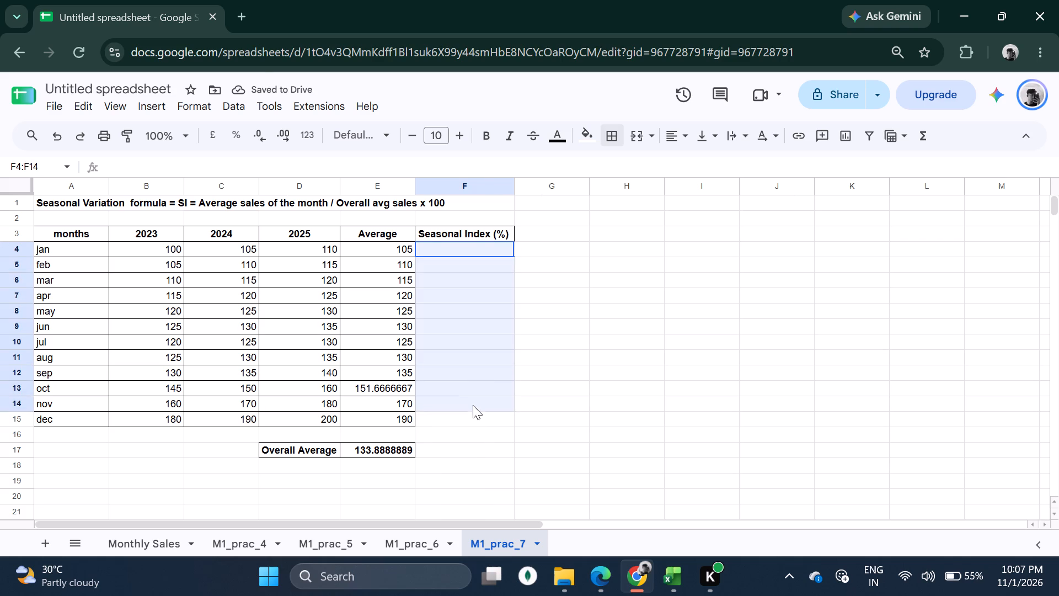
drag(473, 405, 469, 413)
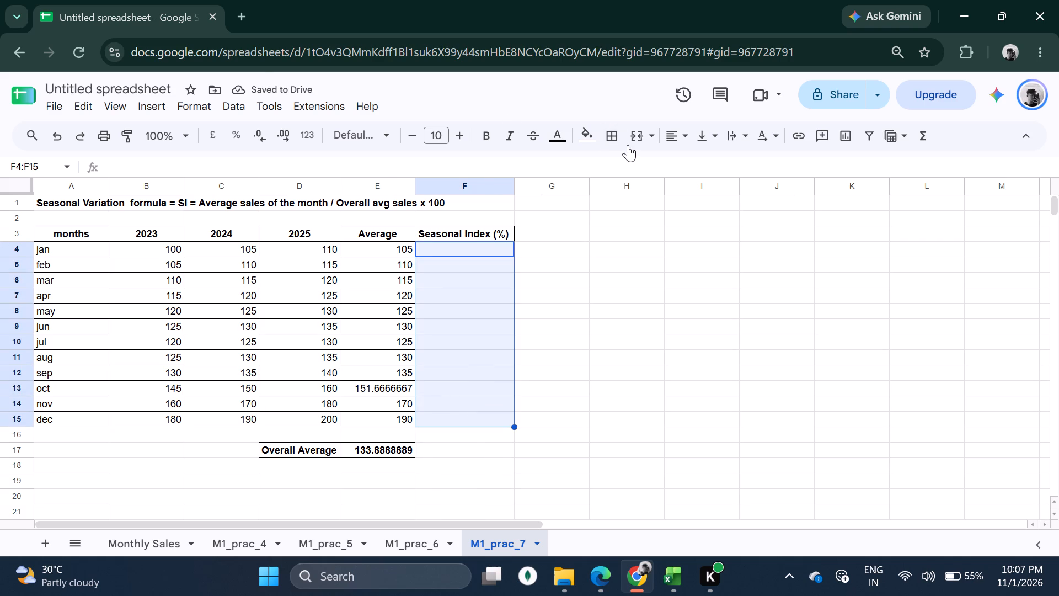
click(618, 140)
click(616, 176)
click(579, 256)
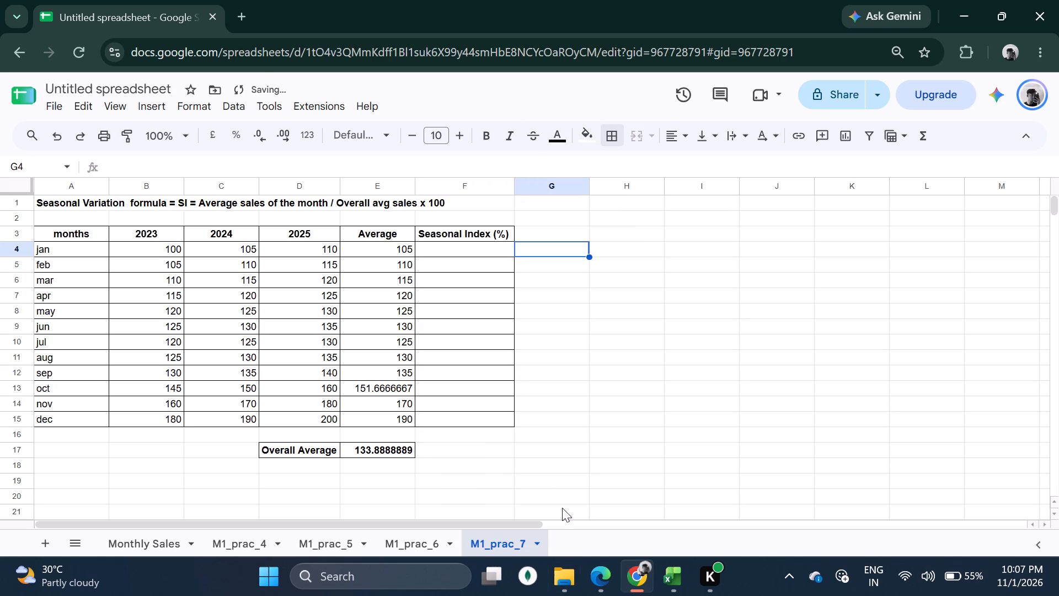
Check the January formula in Step 5 of the Practical No 7 PDF in Edge, and start F4's formula in the Chrome spreadsheet as =E4.
click(597, 575)
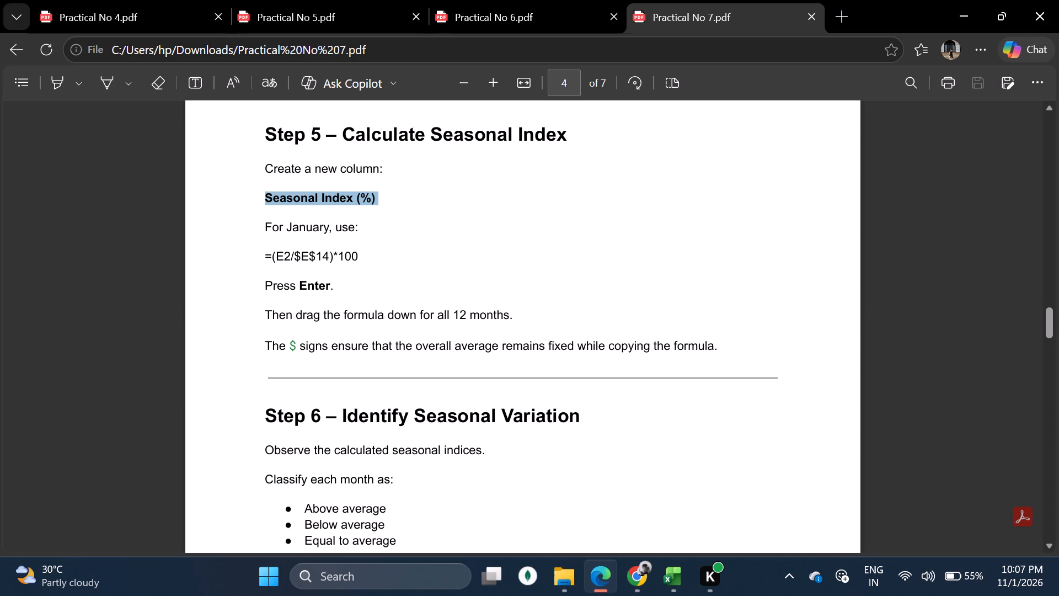
drag(266, 232, 358, 232)
click(404, 269)
drag(277, 260, 286, 258)
click(321, 282)
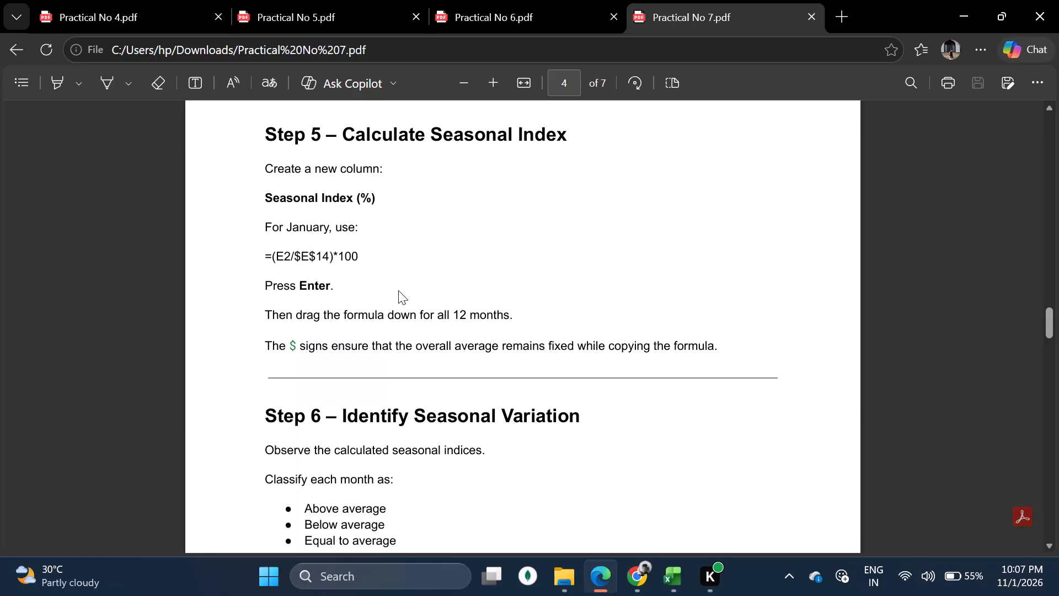
click(635, 574)
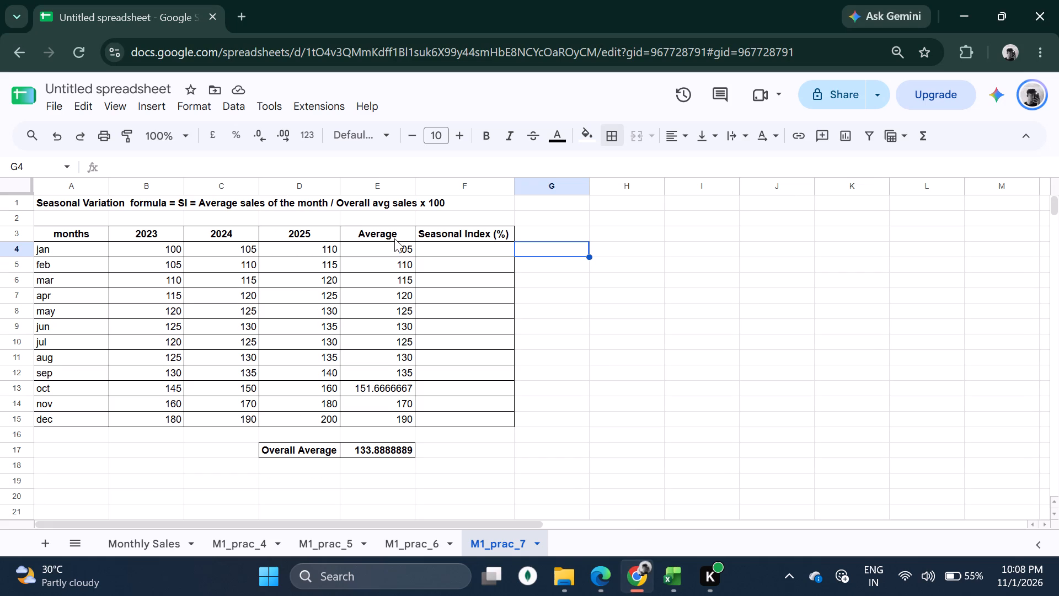
click(422, 247)
key(equal)
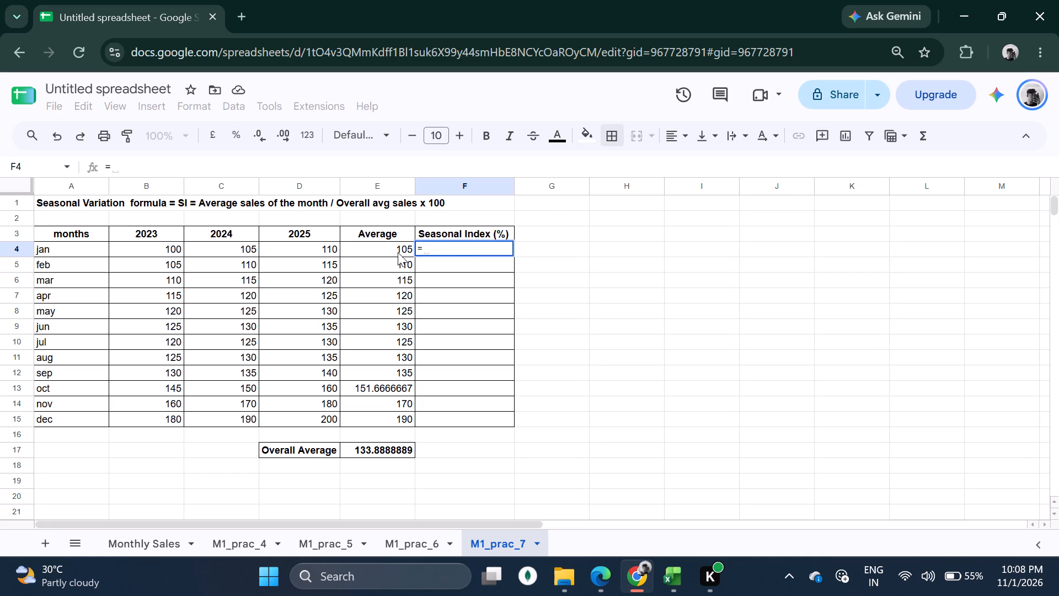
click(383, 243)
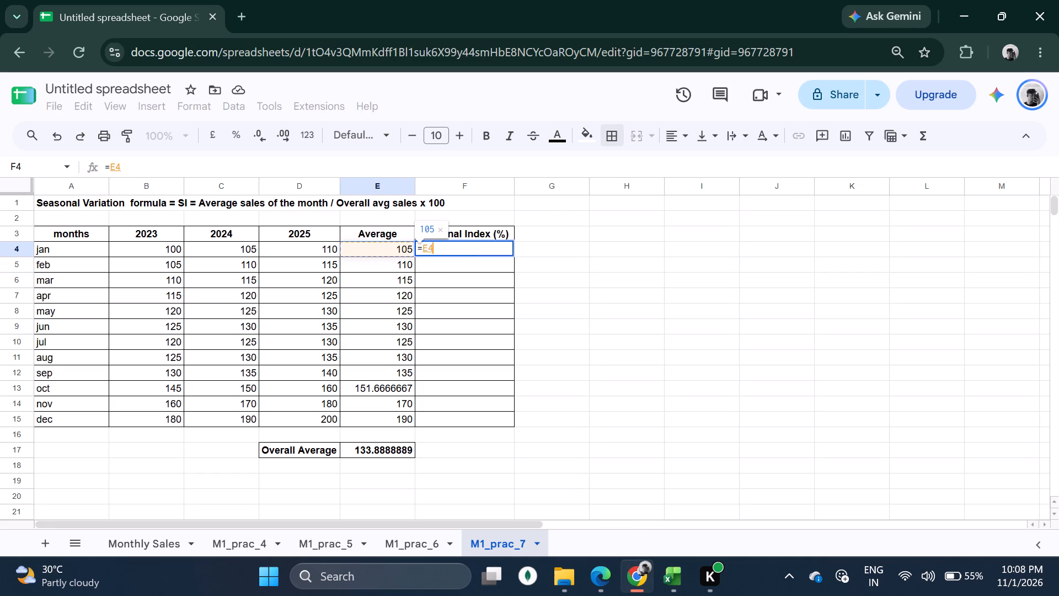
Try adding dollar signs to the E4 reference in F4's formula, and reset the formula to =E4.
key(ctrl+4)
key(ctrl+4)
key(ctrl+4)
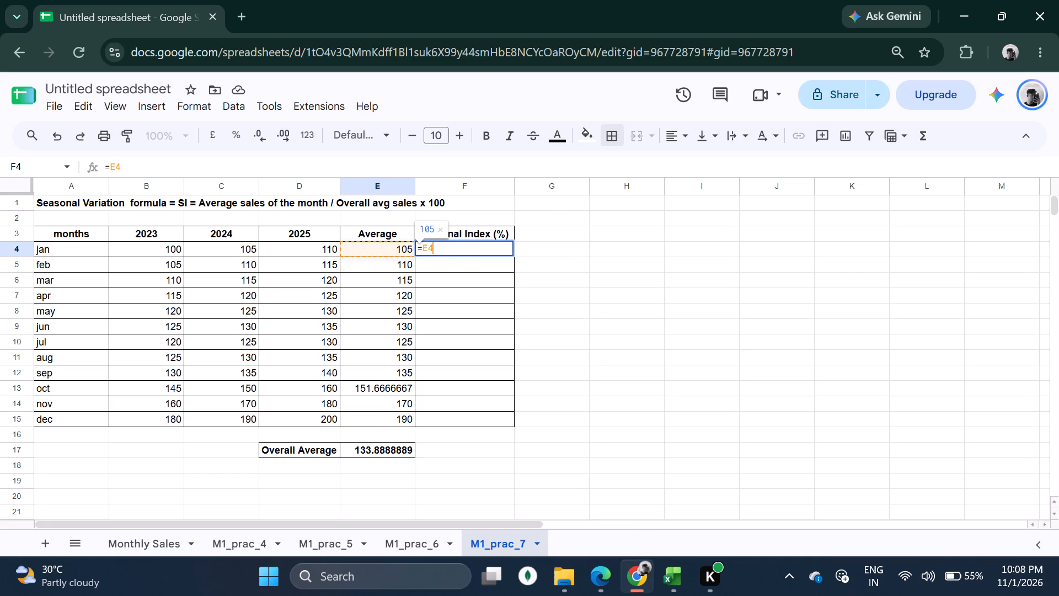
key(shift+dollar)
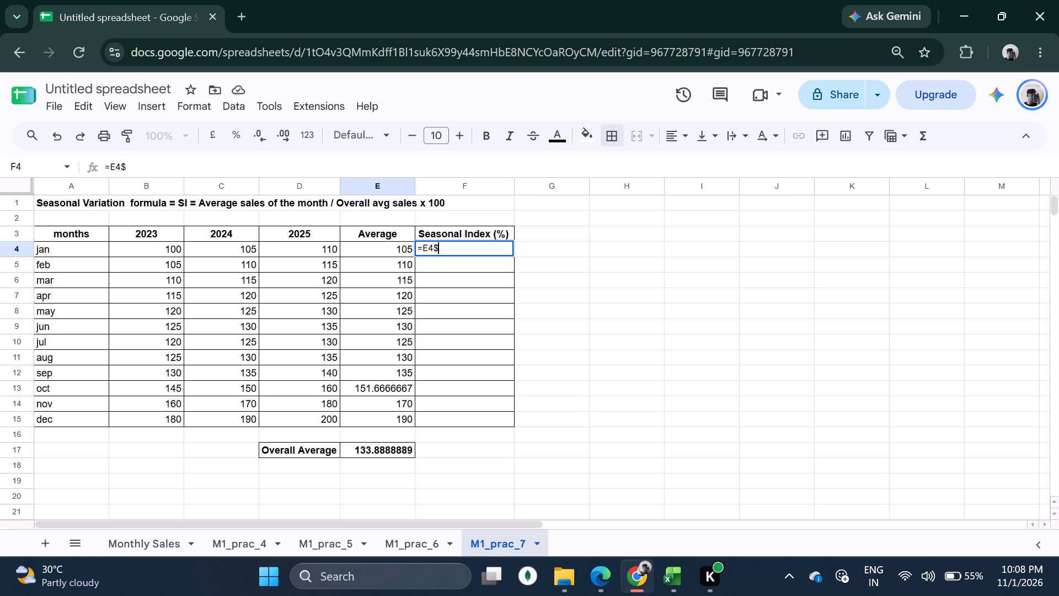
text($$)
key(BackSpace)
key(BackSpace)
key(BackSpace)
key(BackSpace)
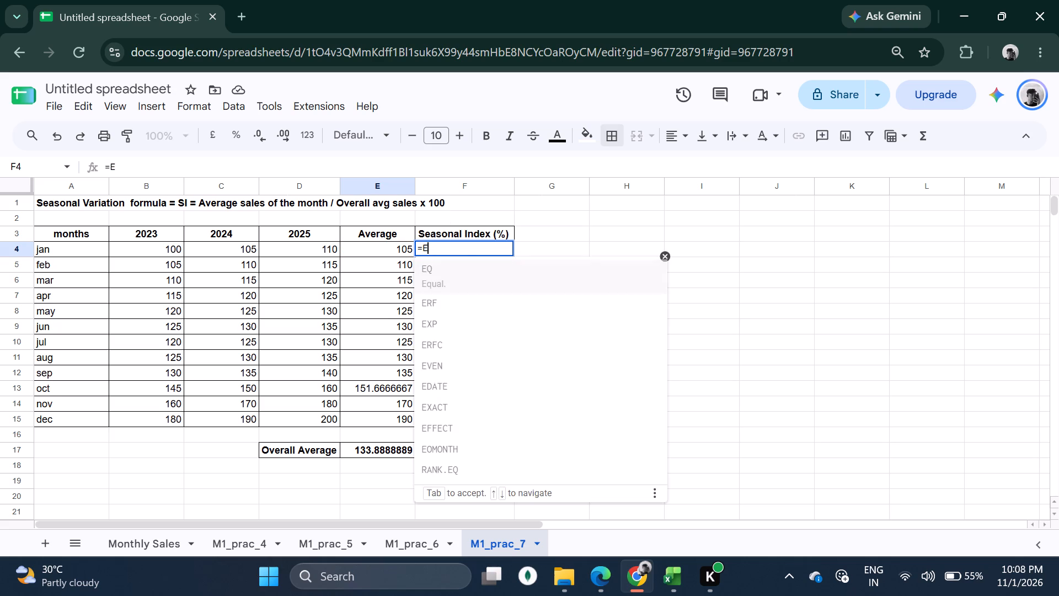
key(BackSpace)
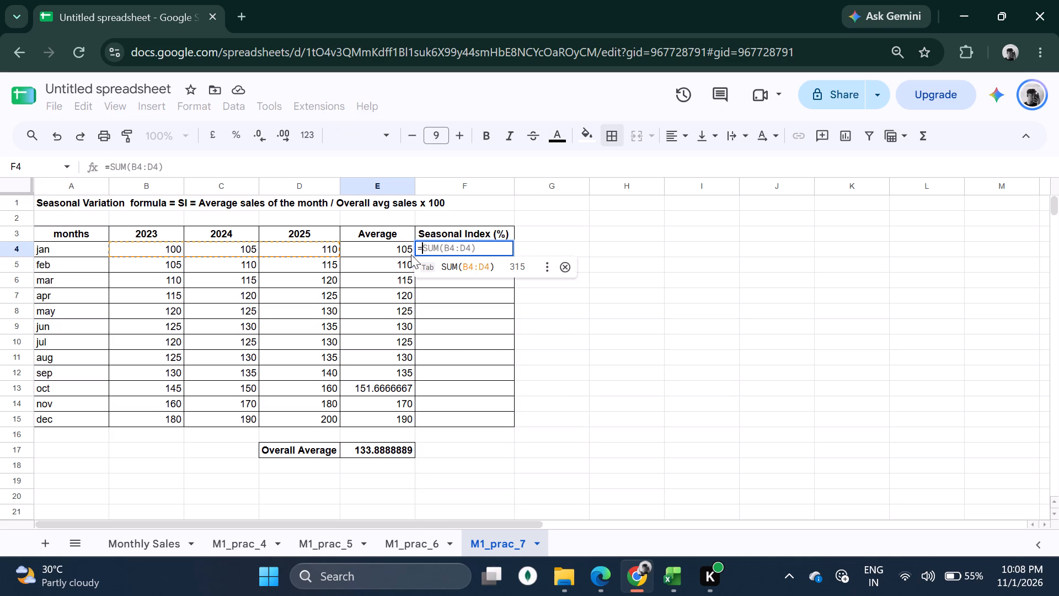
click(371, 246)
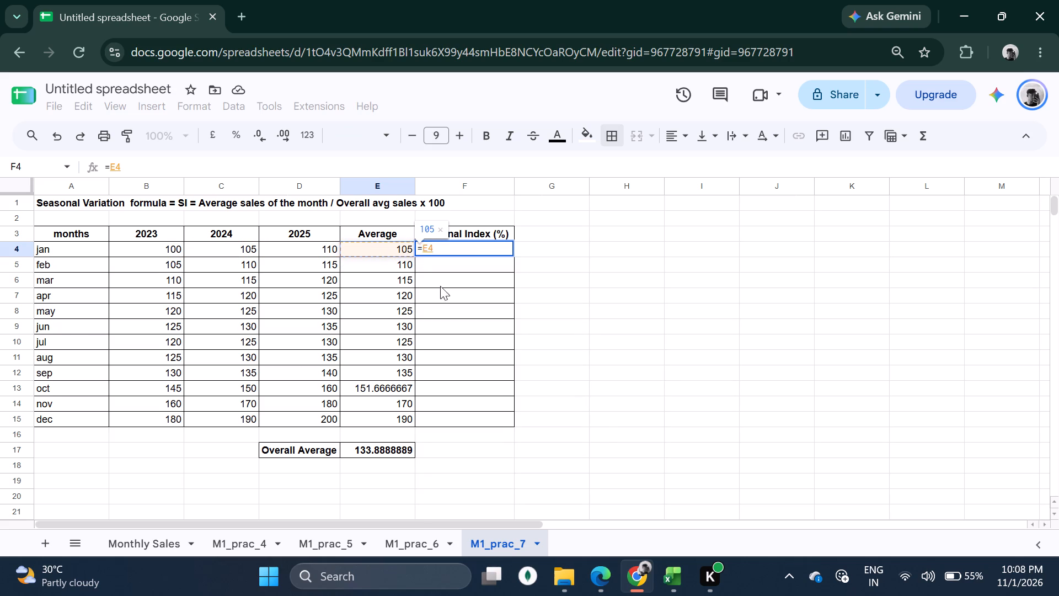
Search Google in a new tab for "how to select $ in exce" and read the full AI Overview for guidance on using dollar signs.
click(243, 16)
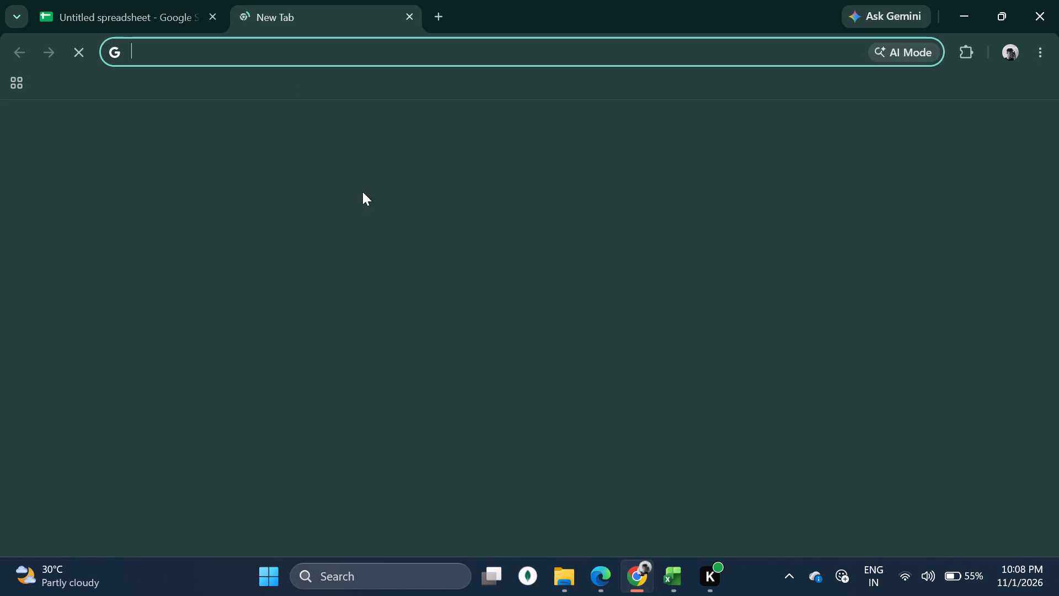
click(452, 319)
text(how to select)
key(space)
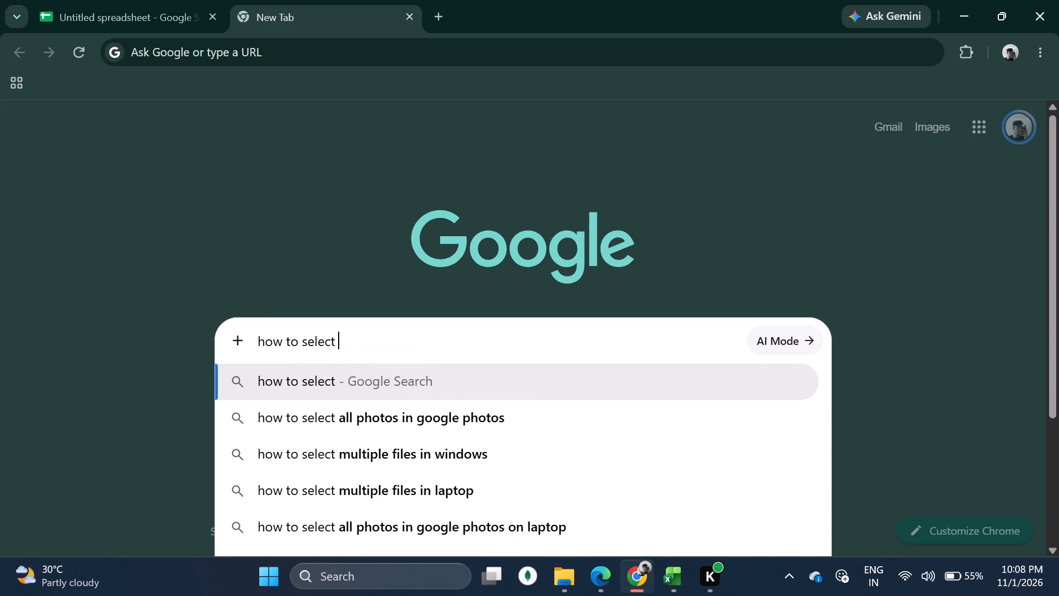
text($ in exce)
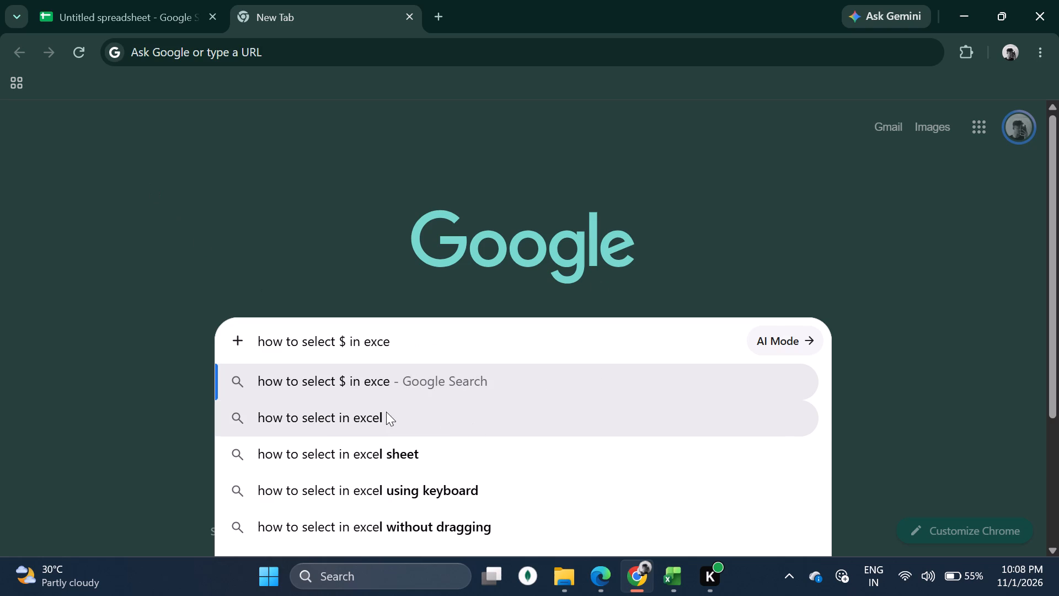
click(416, 387)
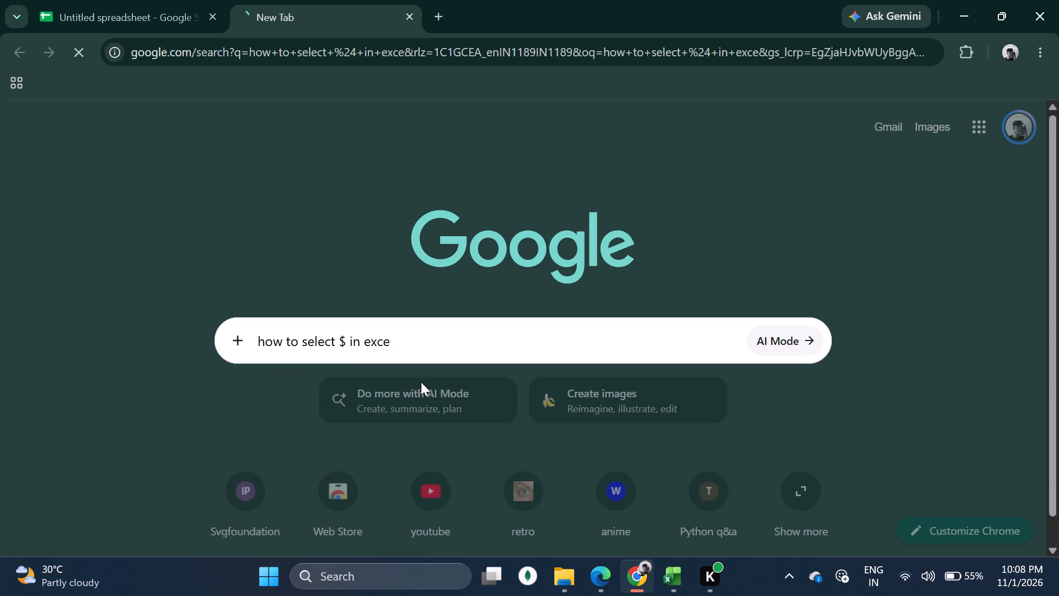
click(364, 216)
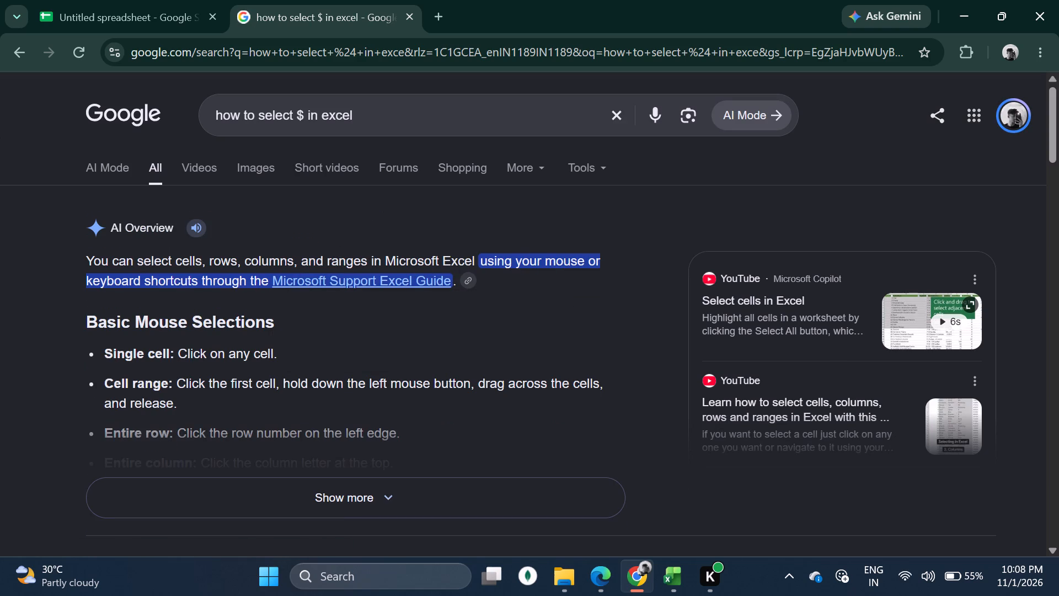
scroll(240, 283, down, 1)
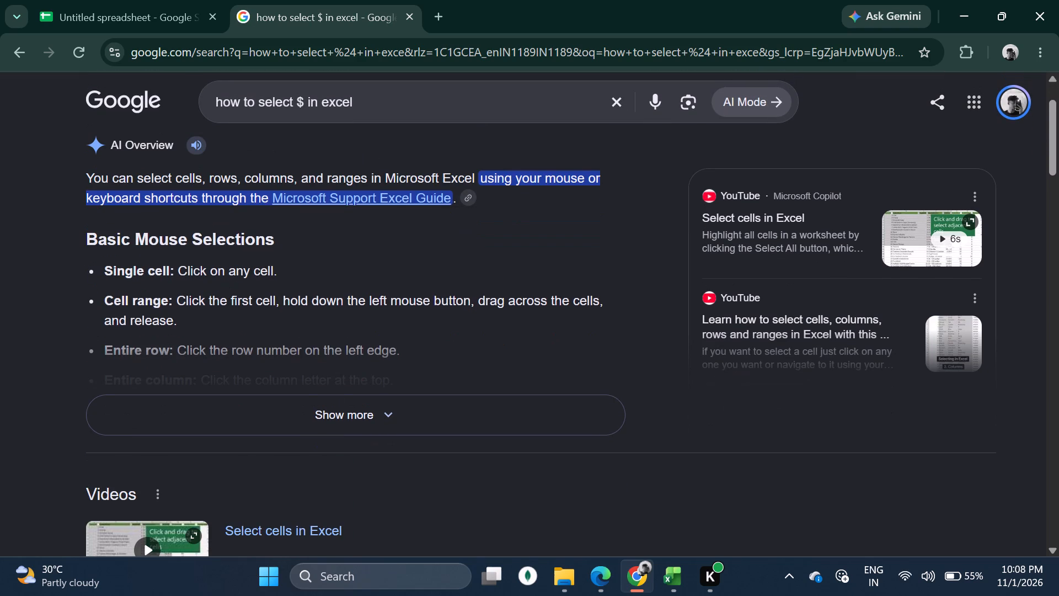
click(478, 421)
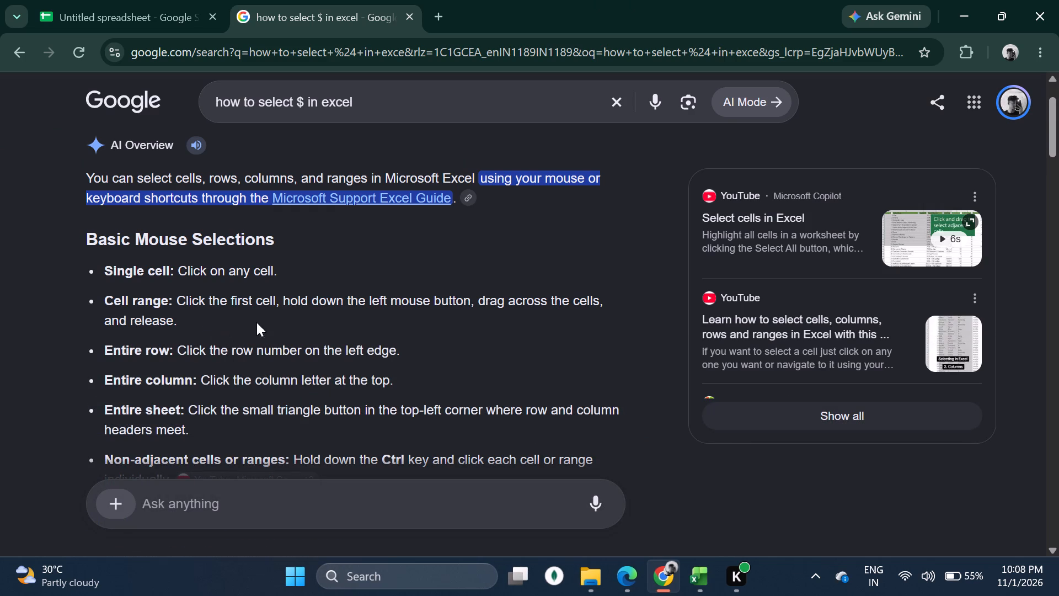
scroll(437, 306, down, 2)
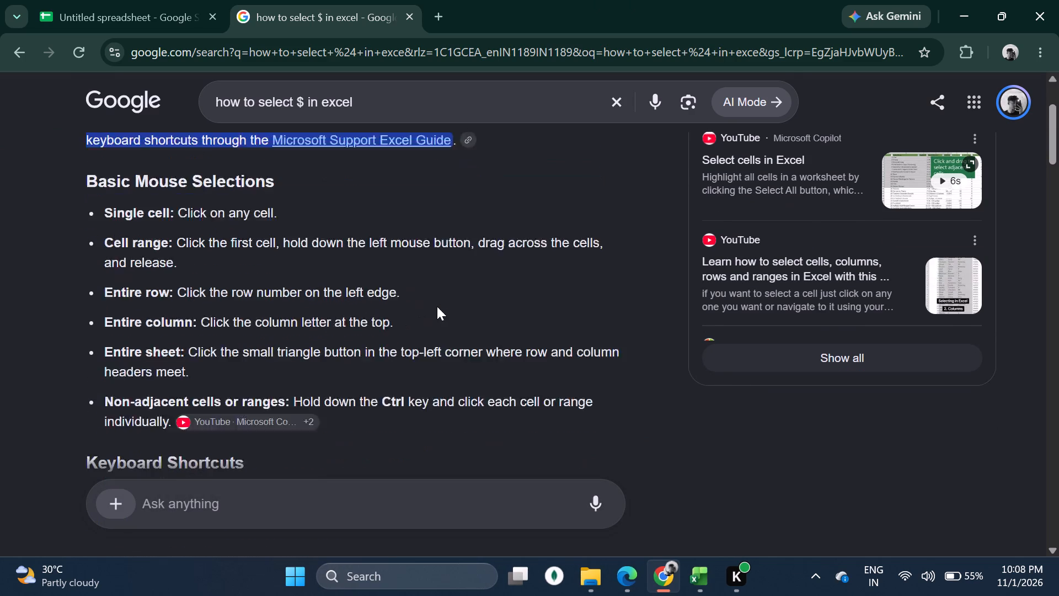
scroll(426, 301, down, 1)
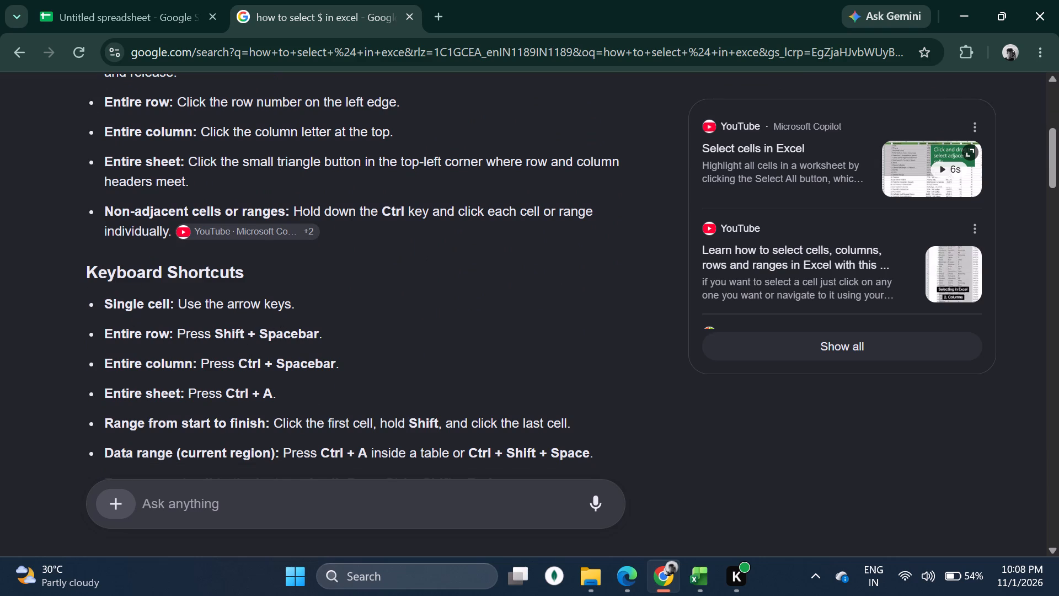
scroll(254, 337, down, 1)
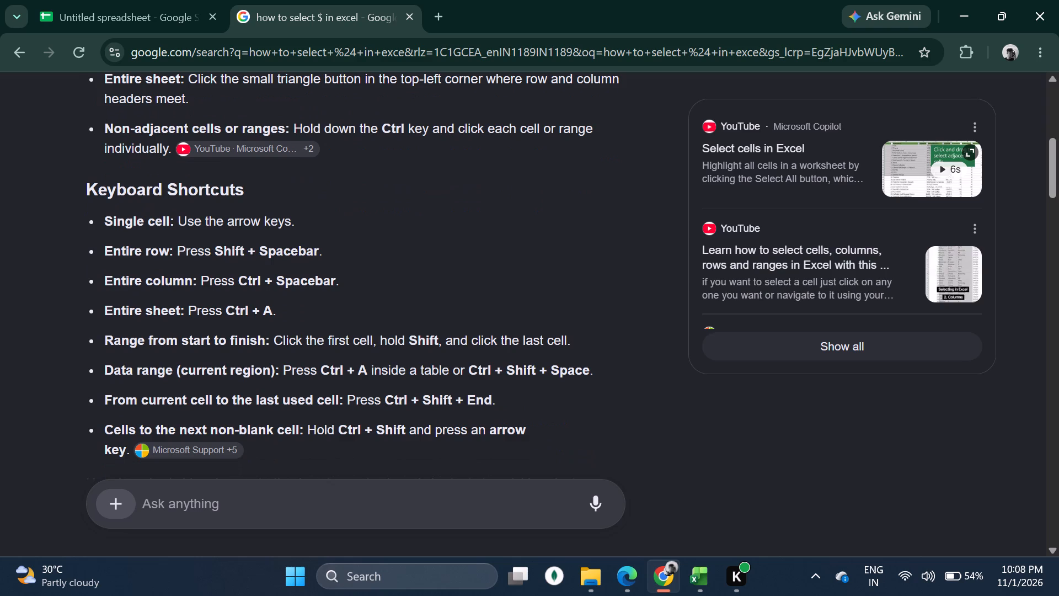
scroll(254, 329, down, 3)
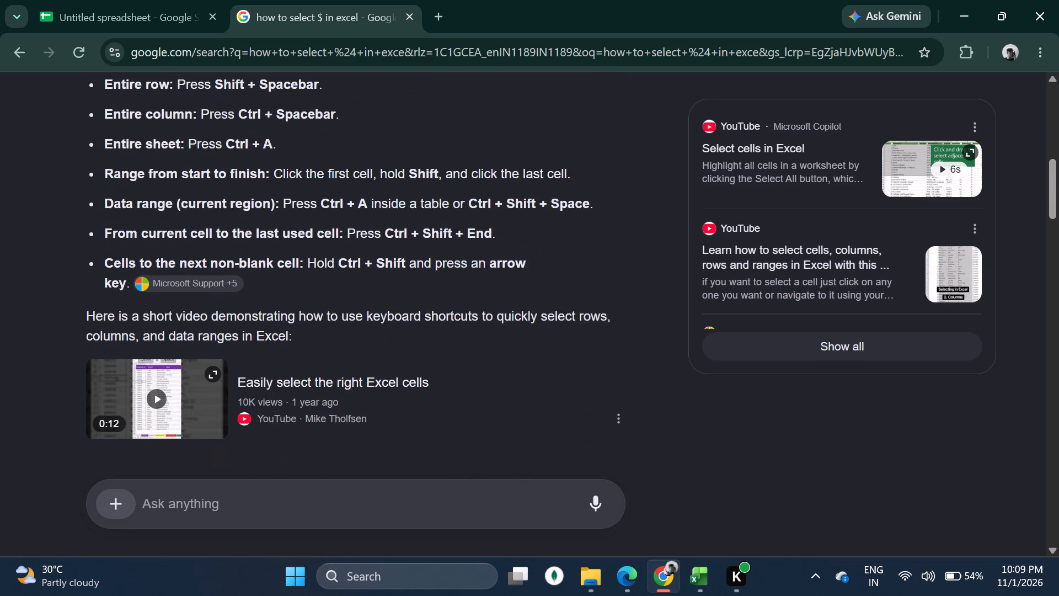
scroll(254, 329, down, 3)
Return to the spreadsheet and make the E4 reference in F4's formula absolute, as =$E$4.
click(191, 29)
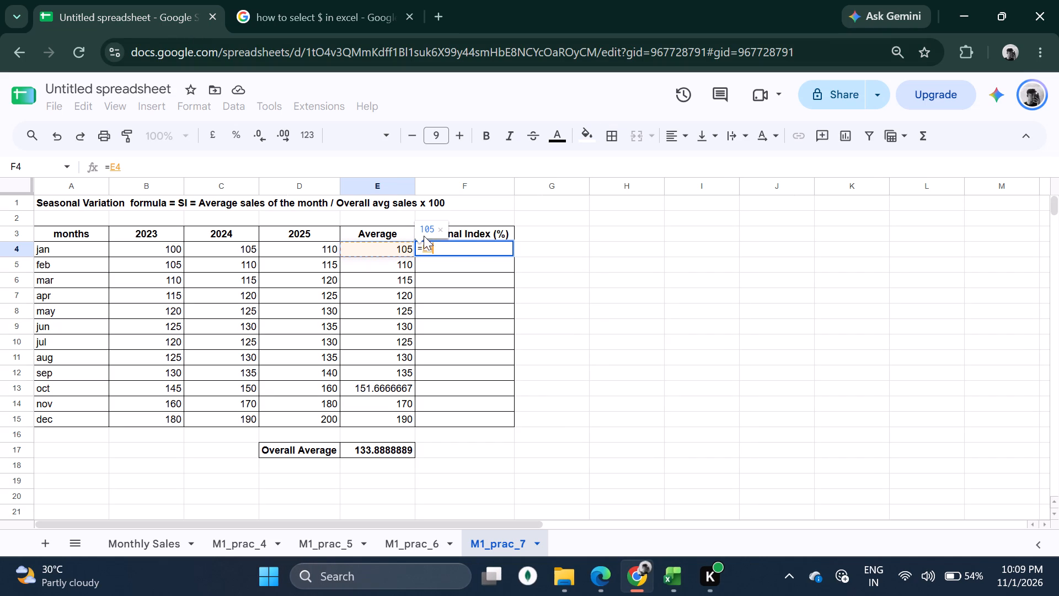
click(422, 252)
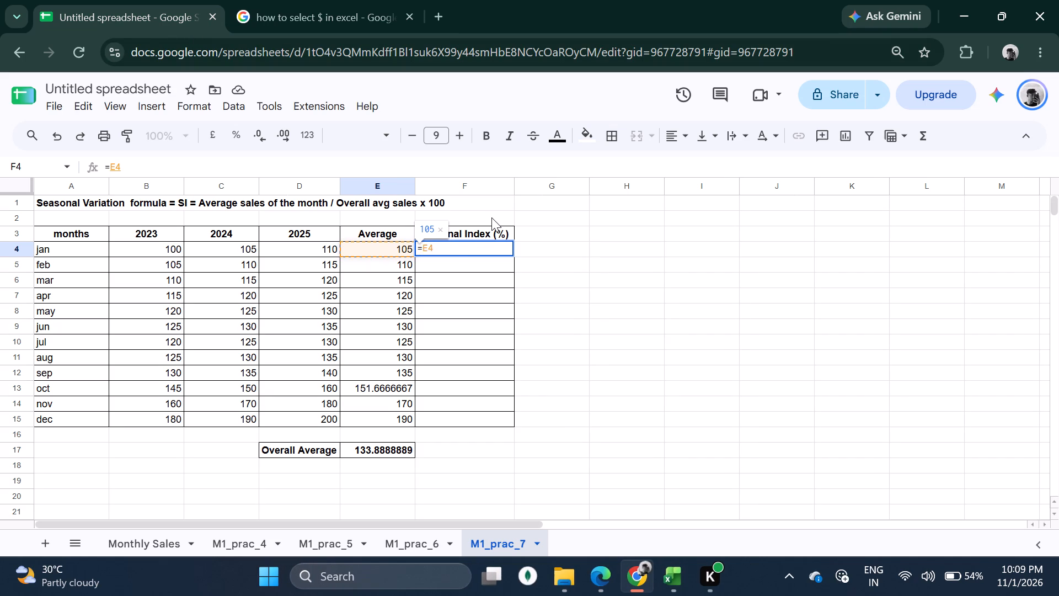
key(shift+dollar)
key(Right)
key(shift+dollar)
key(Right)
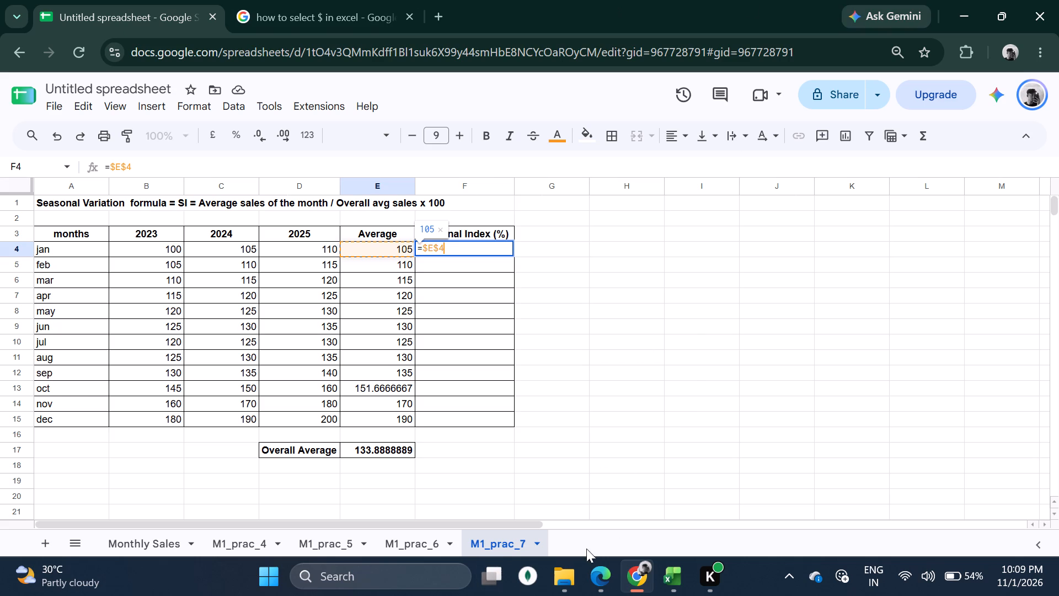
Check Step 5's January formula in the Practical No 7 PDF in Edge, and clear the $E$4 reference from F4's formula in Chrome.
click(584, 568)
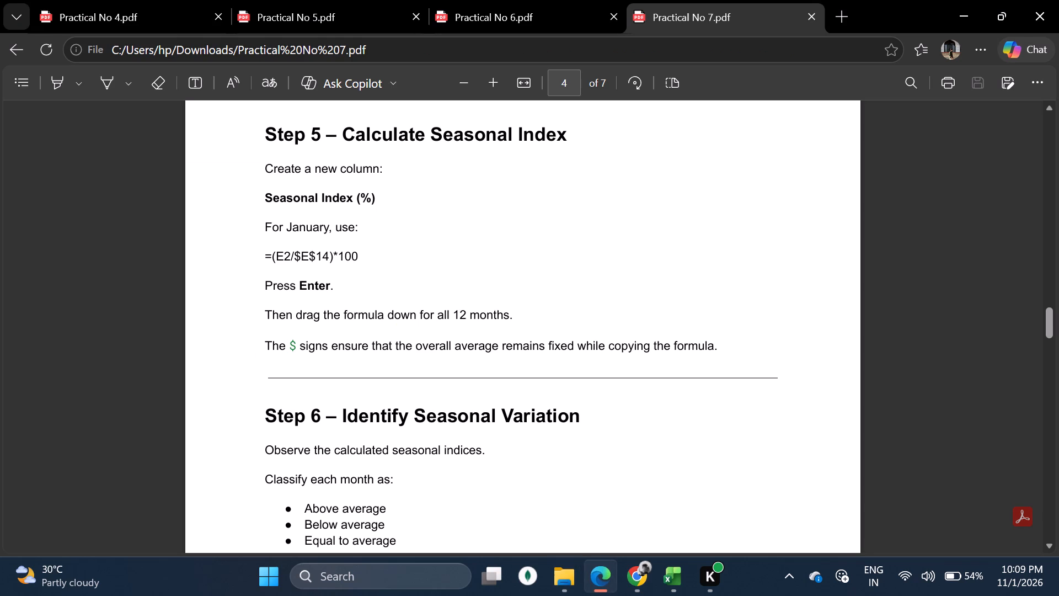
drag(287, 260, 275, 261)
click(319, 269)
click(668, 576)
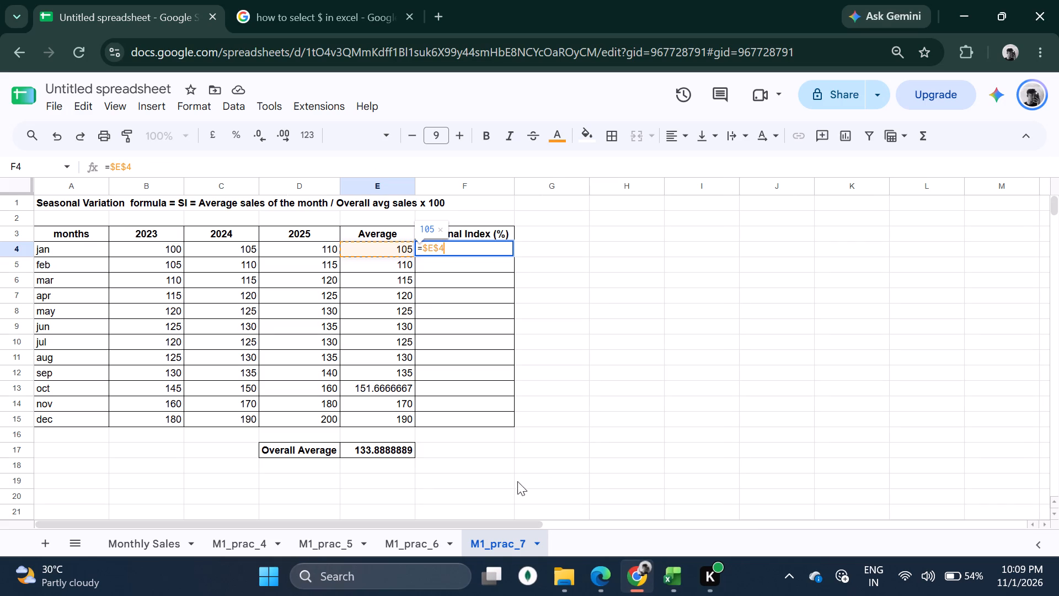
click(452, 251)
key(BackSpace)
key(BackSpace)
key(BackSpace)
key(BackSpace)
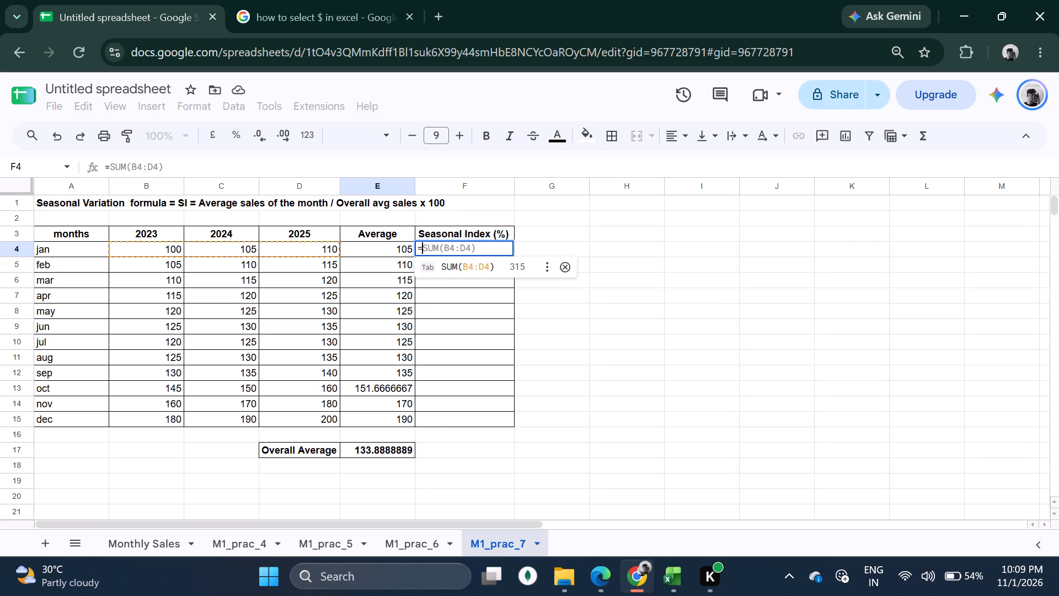
Build F4's formula as =E4/$E$15, rechecking the PDF in Edge and making only the E15 divisor absolute.
click(397, 248)
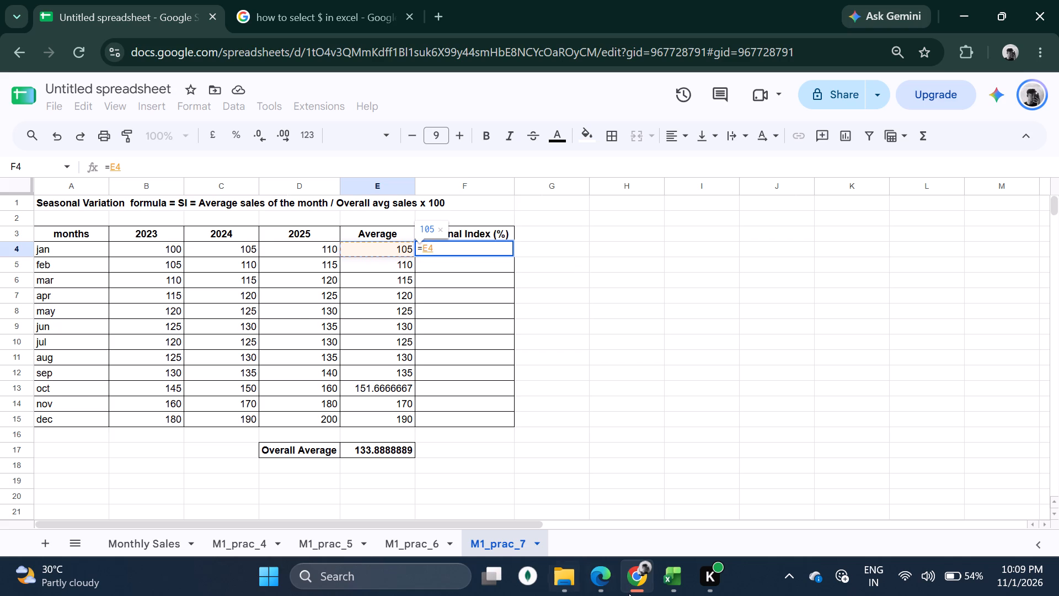
click(585, 590)
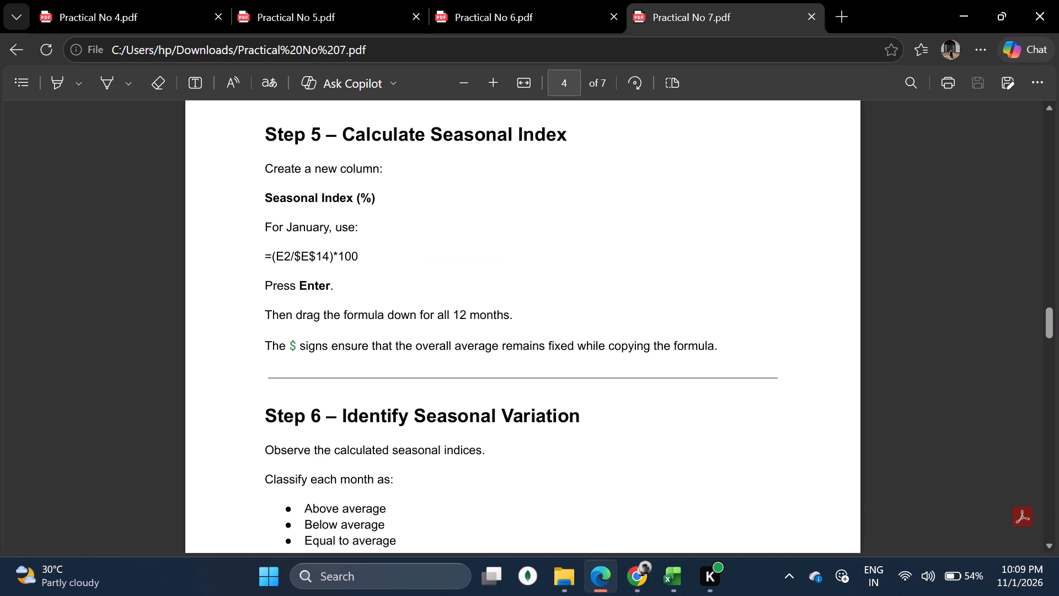
click(637, 590)
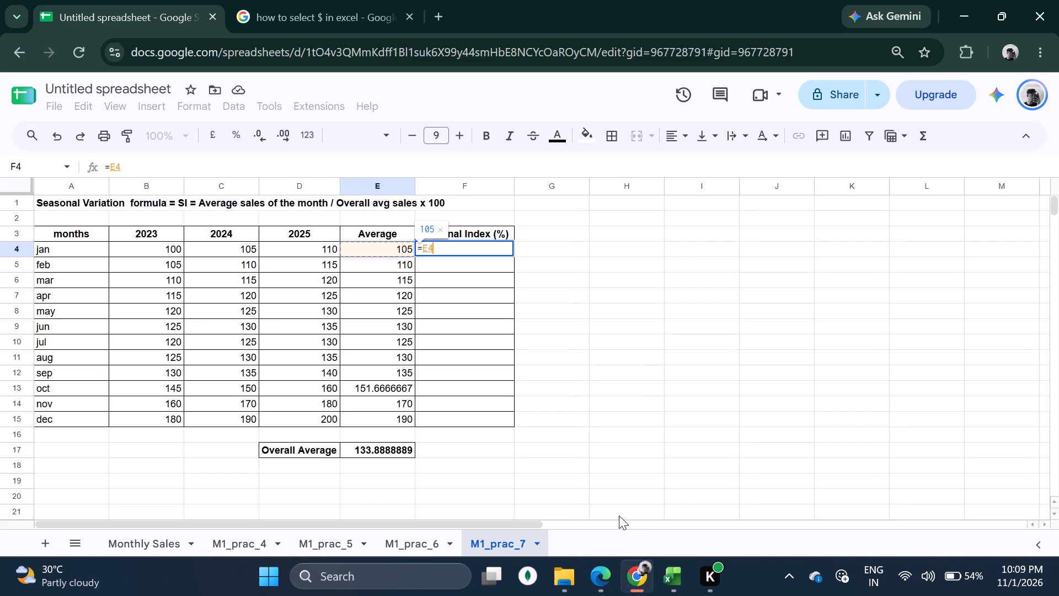
key(slash)
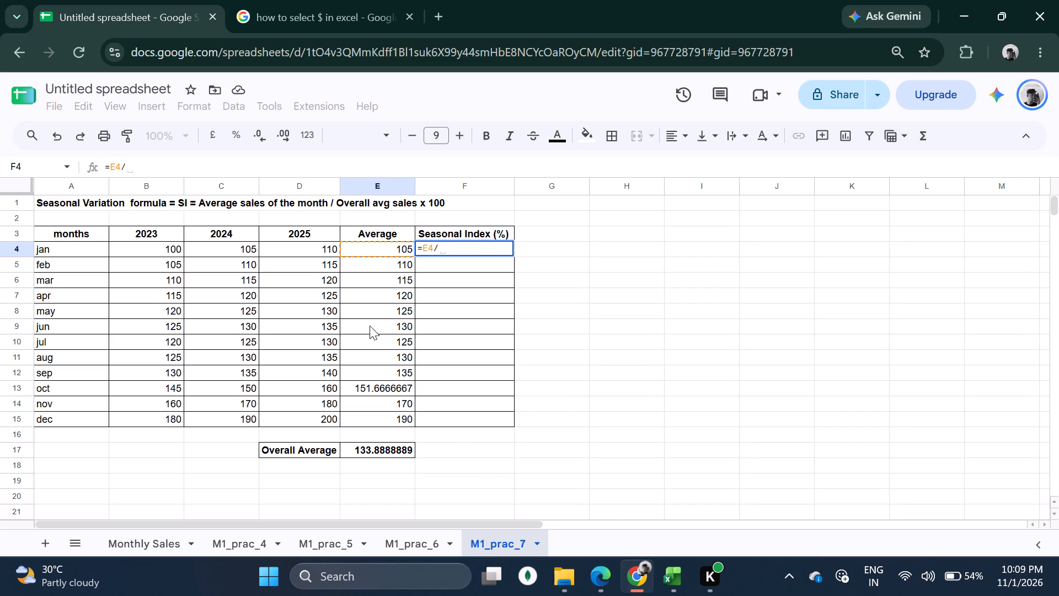
click(395, 418)
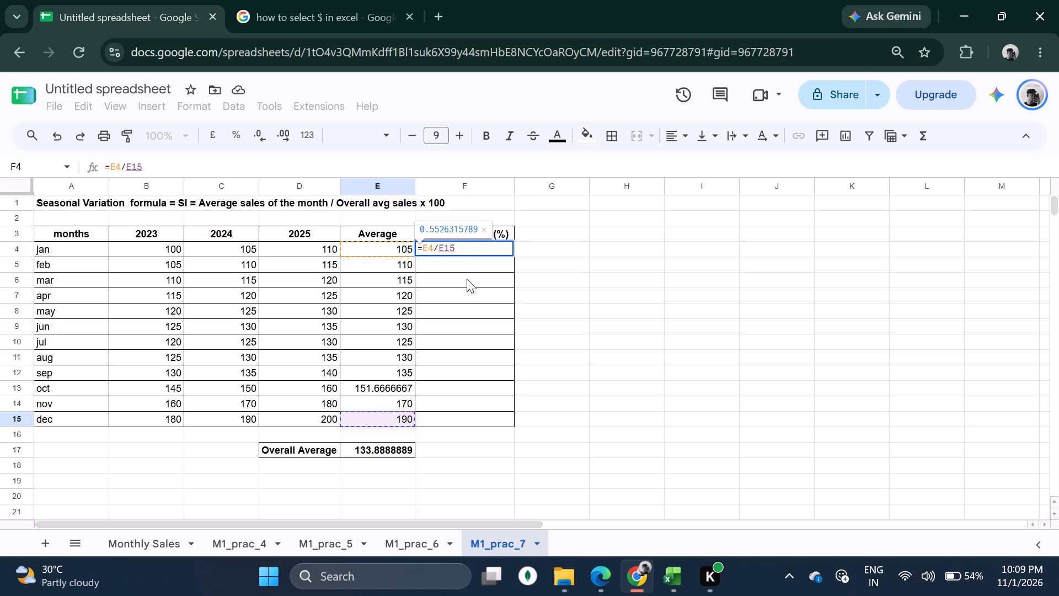
key(Left)
key(Left)
key(Left)
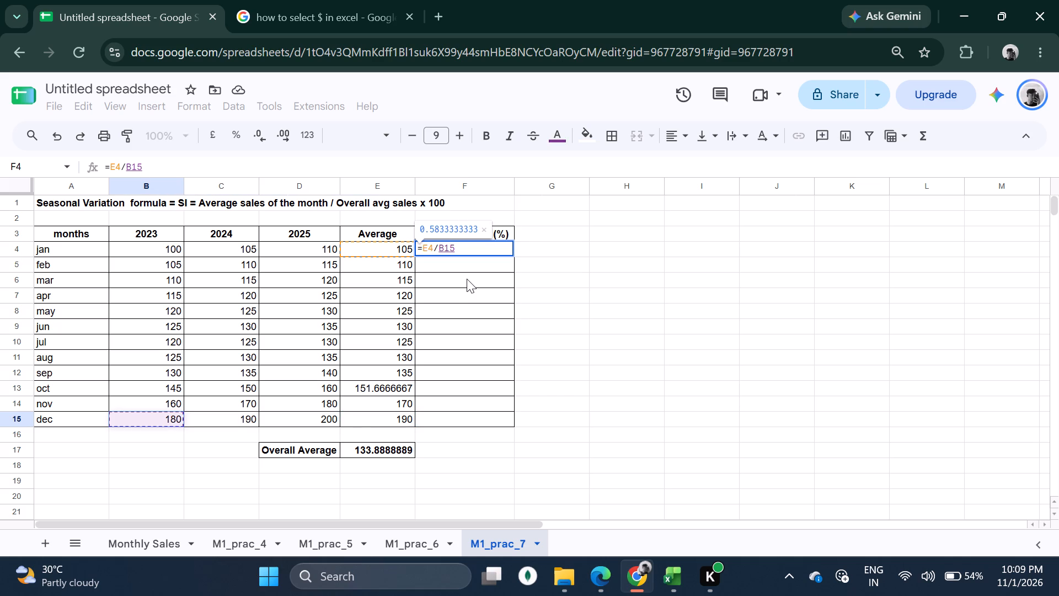
key(Right)
key(Right)
key(Right)
key(Right)
key(Left)
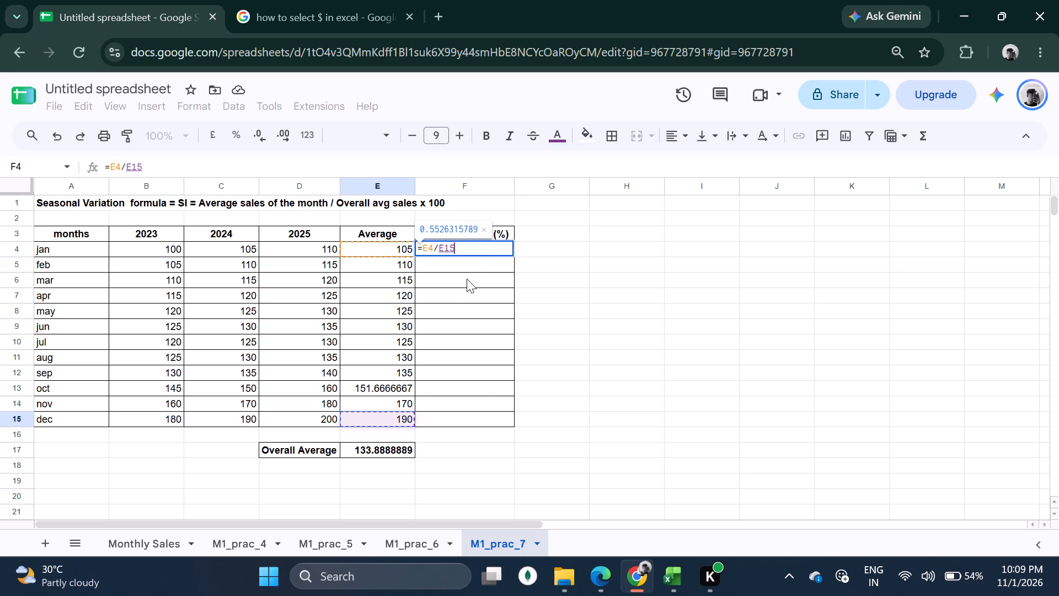
click(444, 251)
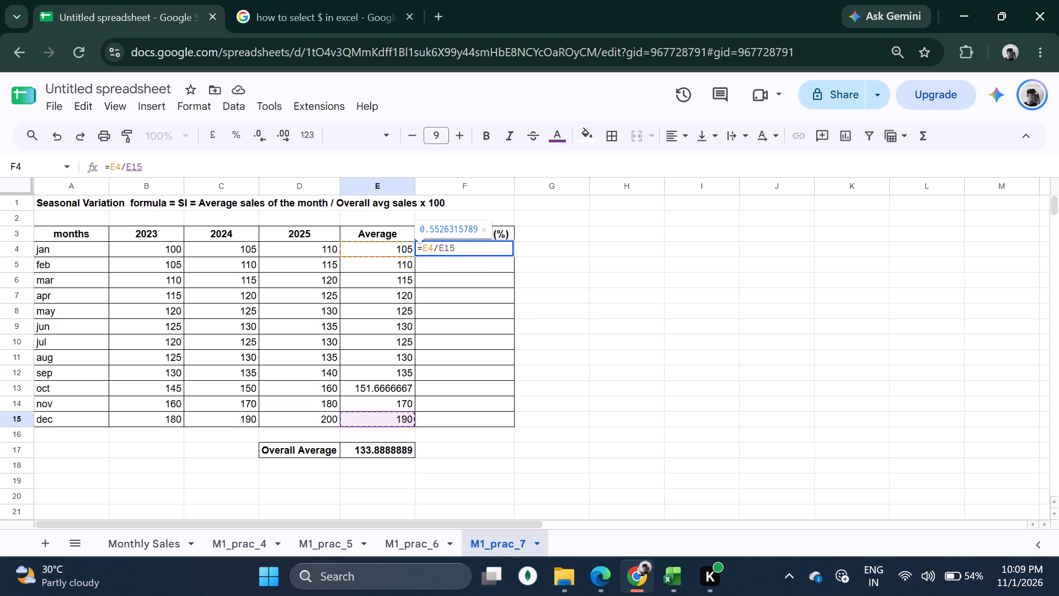
key(shift+dollar)
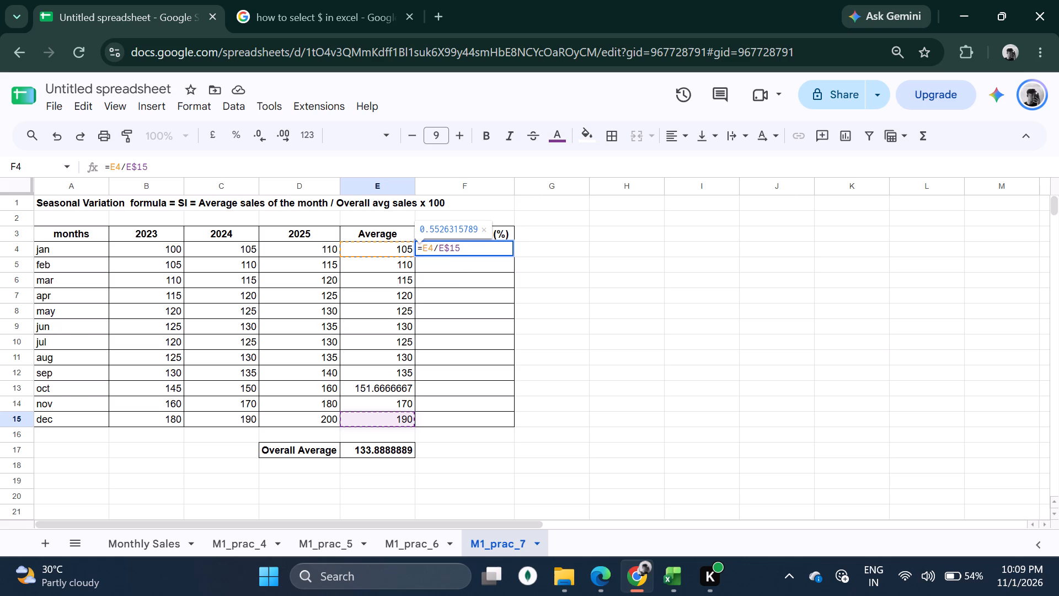
click(438, 246)
key(shift+dollar)
click(468, 245)
Enclose the division in parentheses and multiply by 100, entering F4's formula as =(E4/$E$15)*100.
key(shift+parenright)
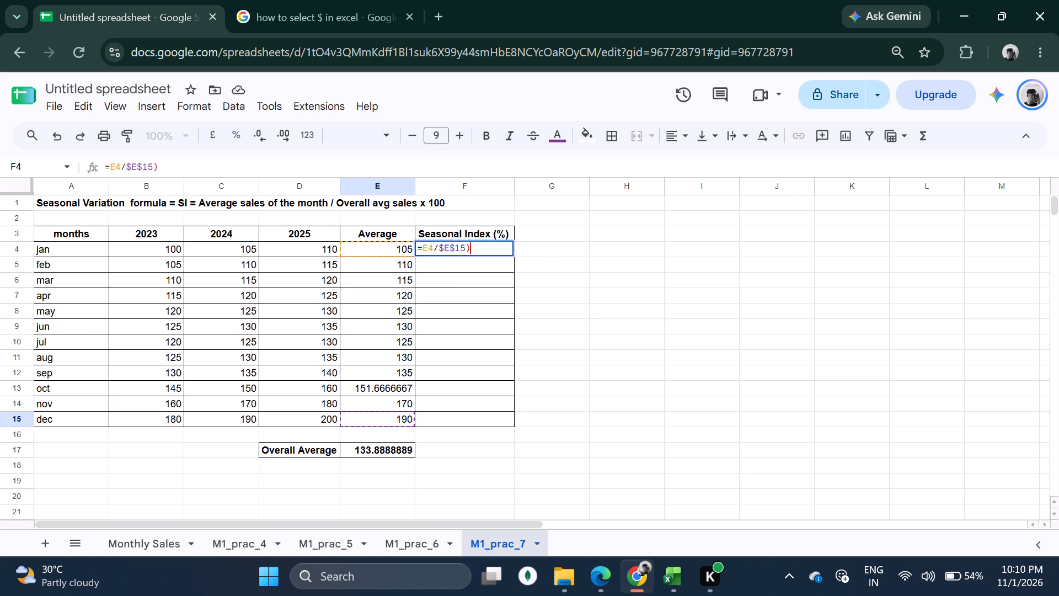
key(Left)
key(Left)
key(Left)
key(Left)
key(Left)
key(Left)
key(Left)
key(Left)
key(Left)
key(shift+parenleft)
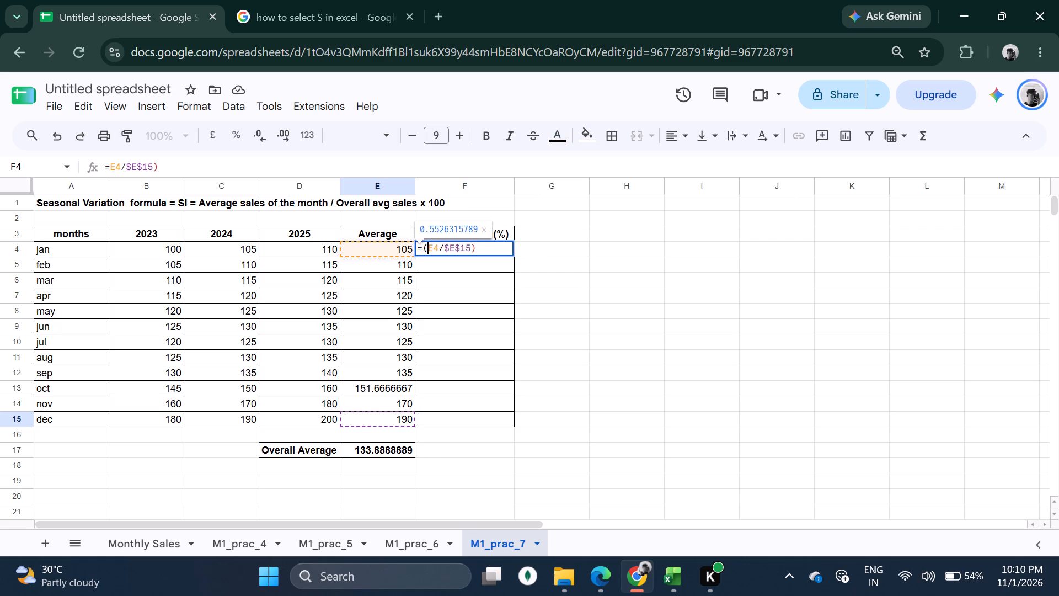
key(Right)
key(Right)
key(Right)
key(Right)
key(Right)
key(Right)
key(Right)
key(Right)
key(Right)
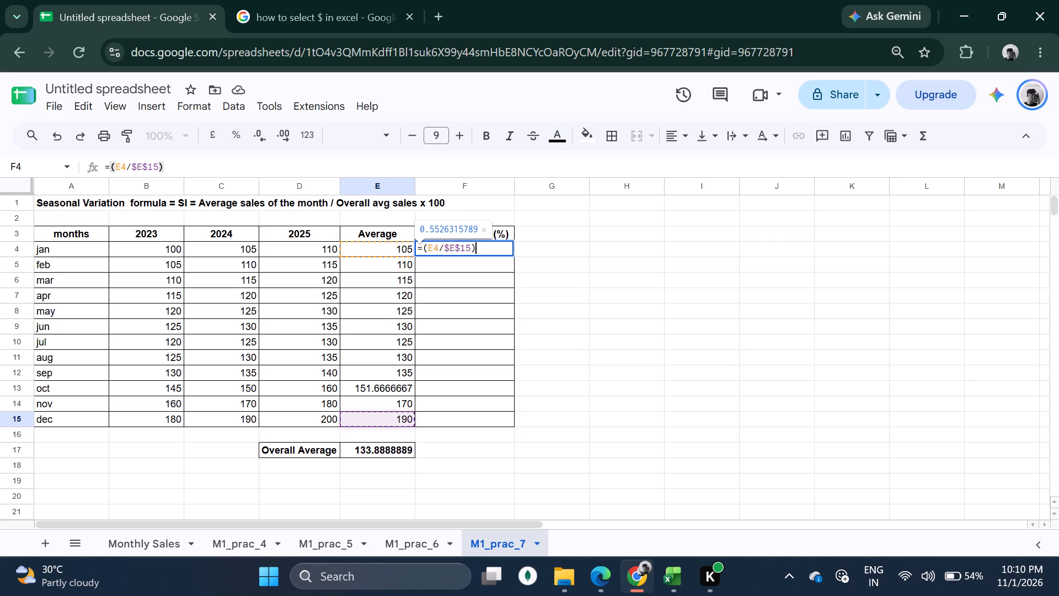
text(*100)
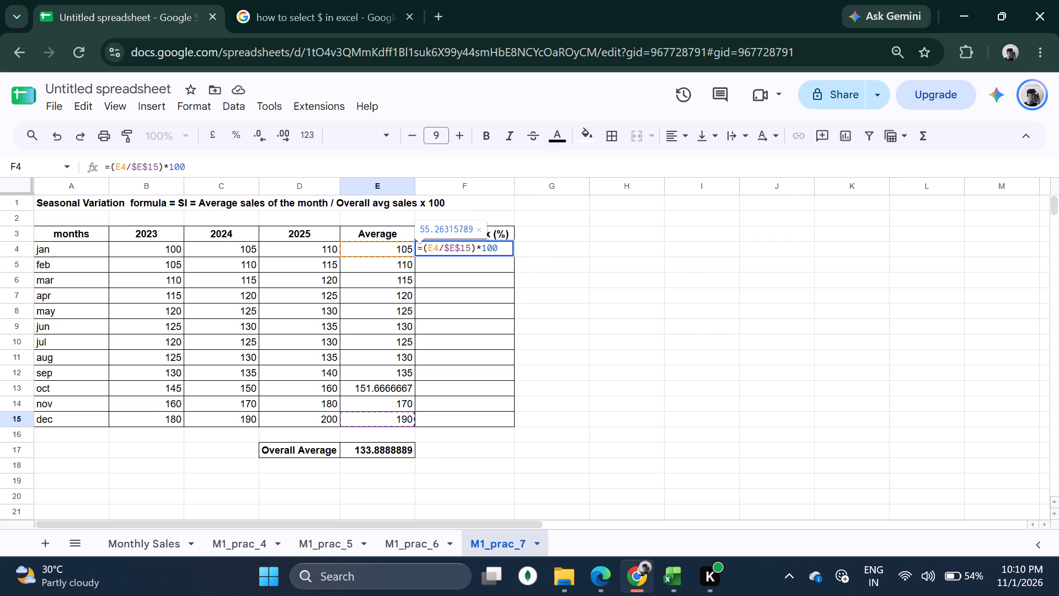
key(Return)
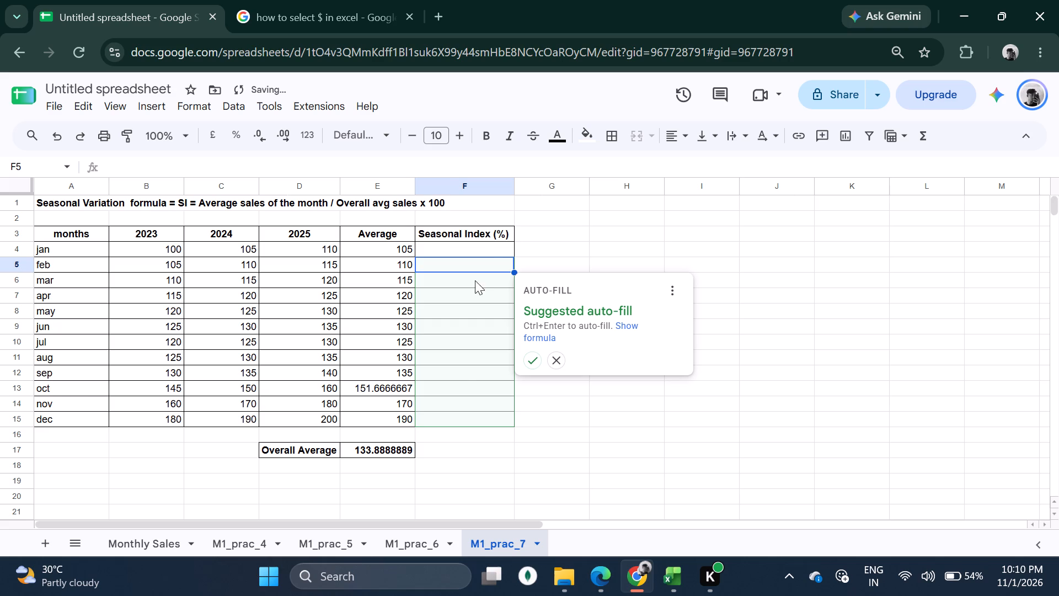
Accept the suggested auto-fill to apply the Seasonal Index formula to F5:F15.
click(532, 361)
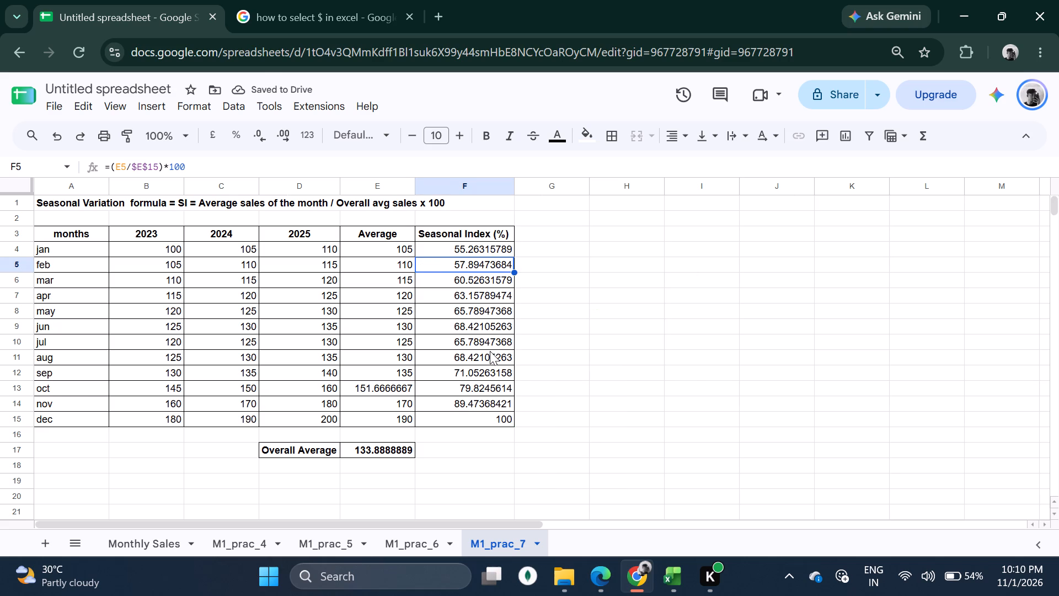
Reread the note on the $ signs in Step 5 of the Practical No 7 PDF in Edge.
click(618, 583)
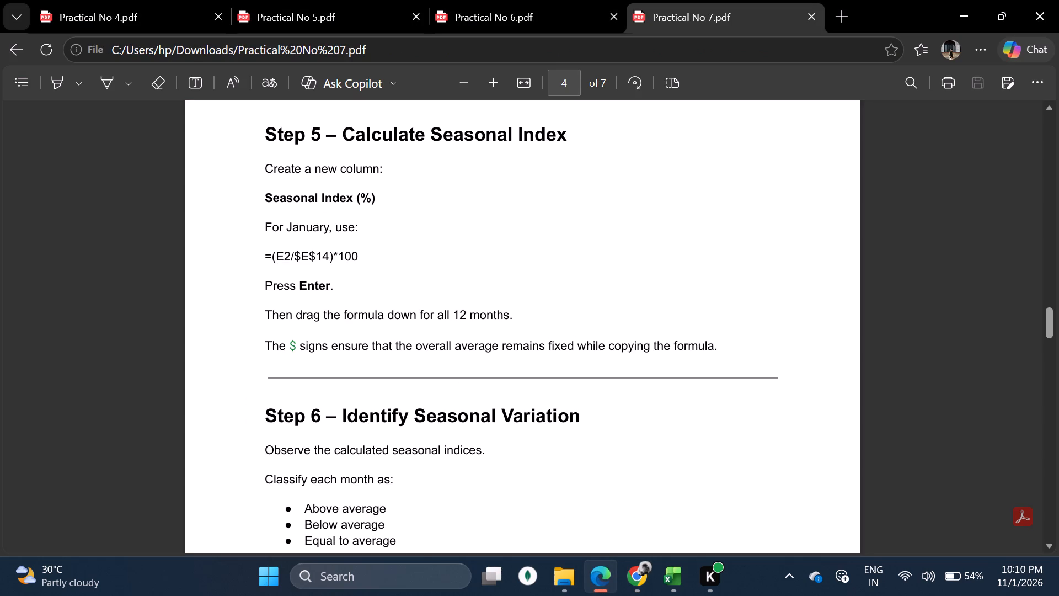
drag(264, 347, 461, 356)
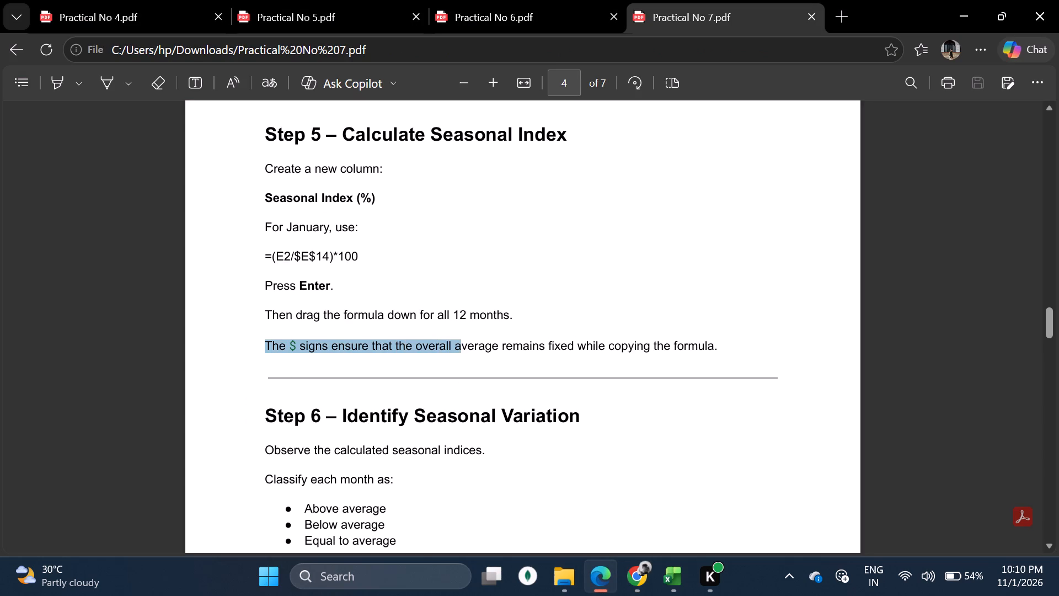
drag(461, 356, 698, 361)
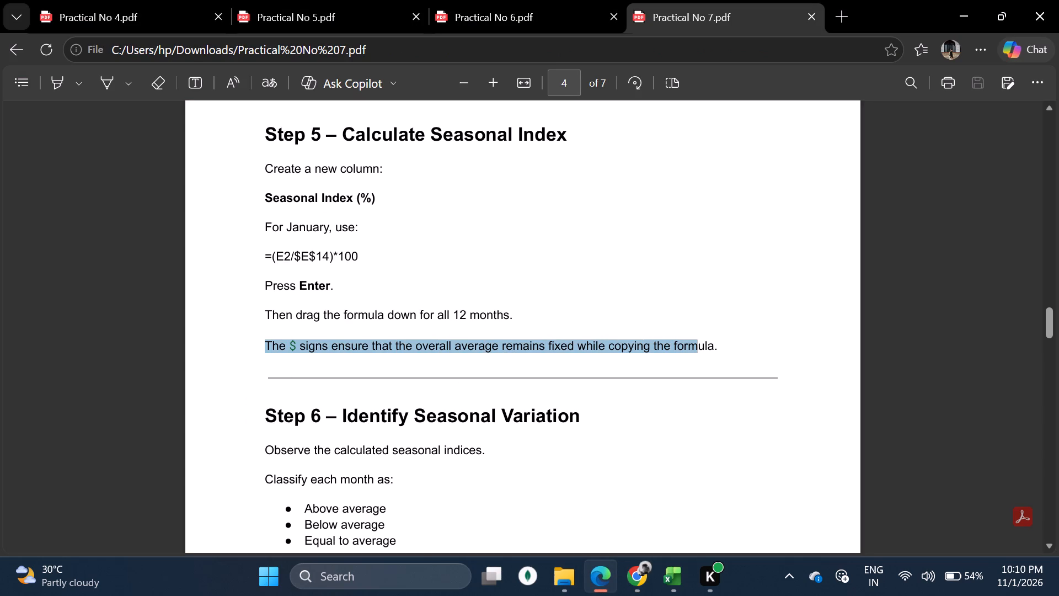
drag(698, 361, 712, 359)
click(344, 366)
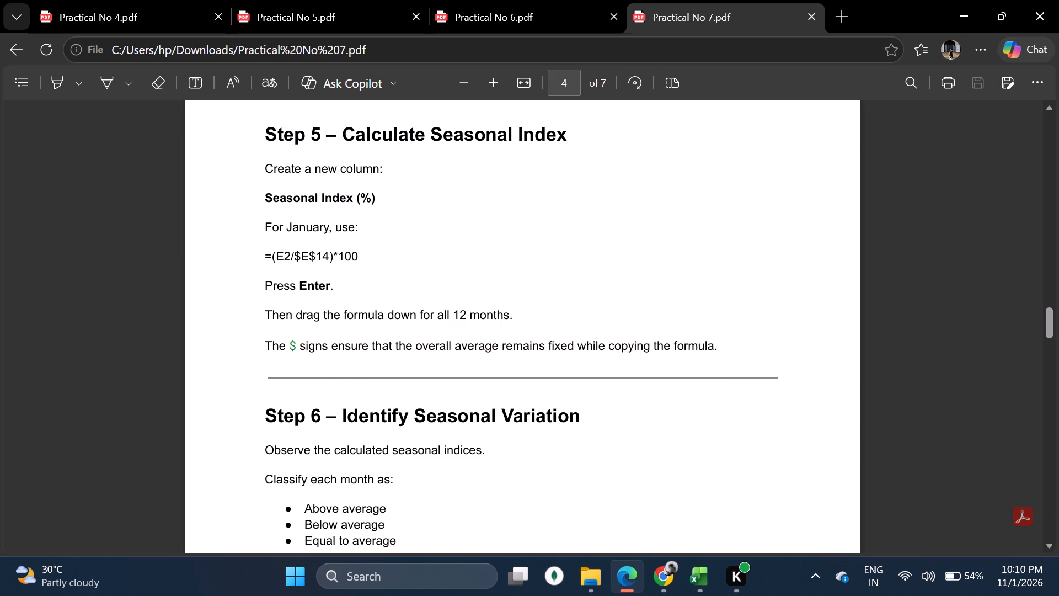
Close the open Excel workbooks prac_1_Bf.xlsx and Book1.
click(710, 570)
click(670, 482)
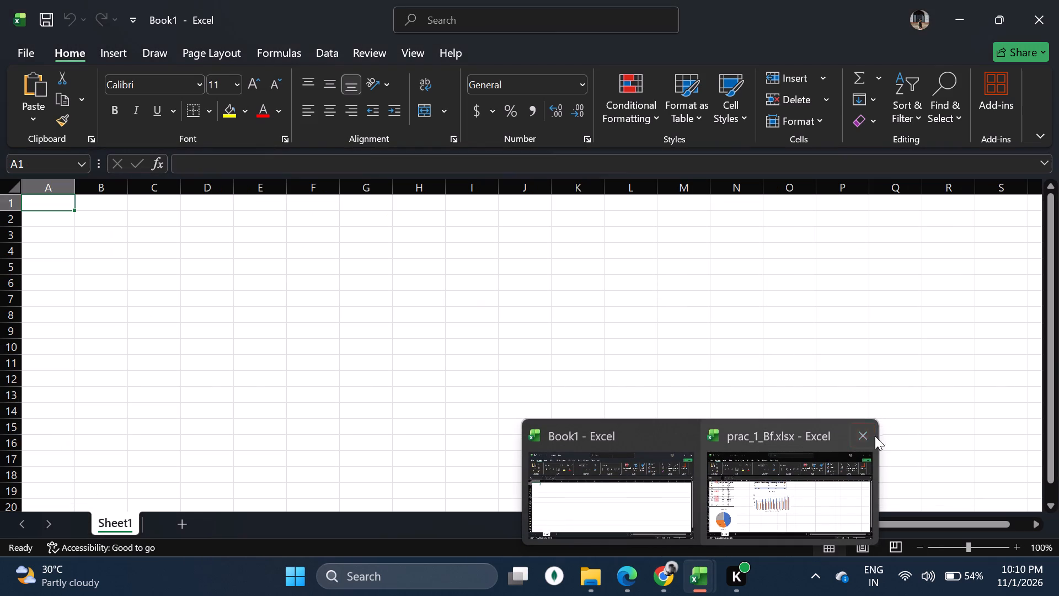
click(865, 439)
click(768, 435)
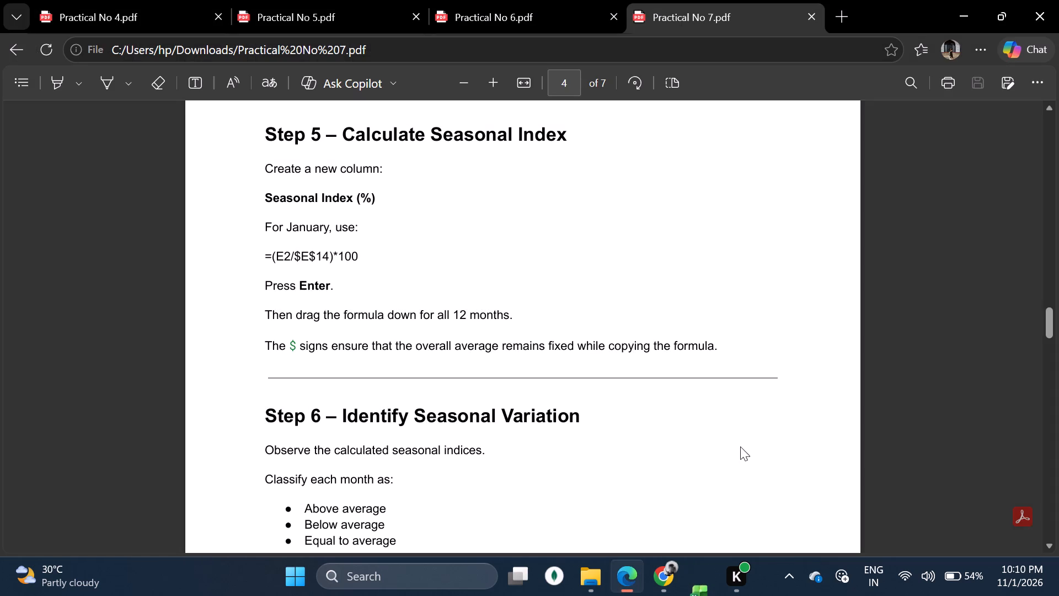
Back in the Chrome spreadsheet, replace the $E$15 divisor in F4's Seasonal Index formula with the Overall Average cell E17.
click(675, 565)
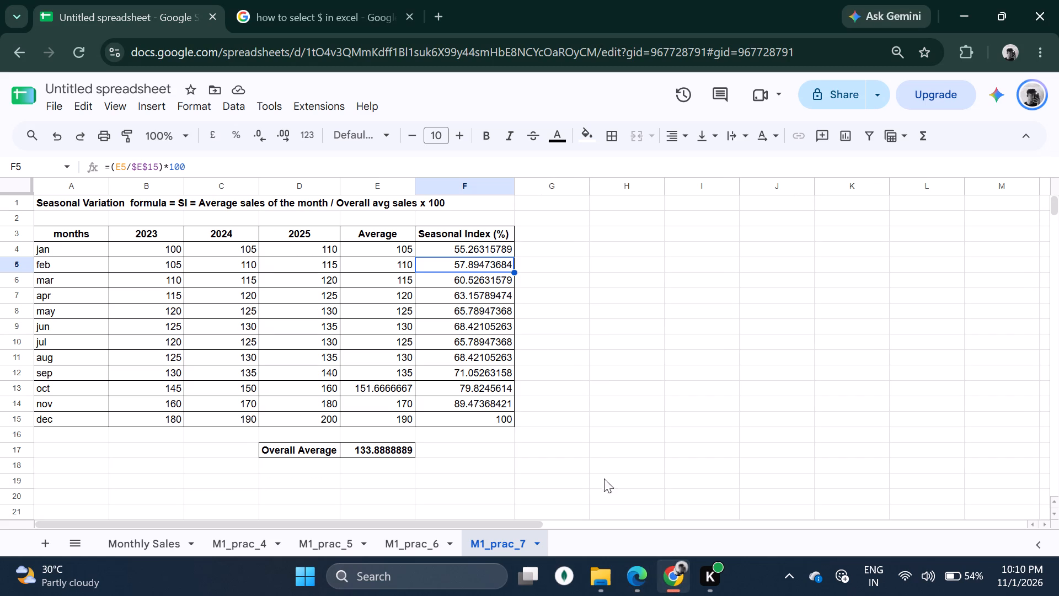
click(363, 451)
click(472, 245)
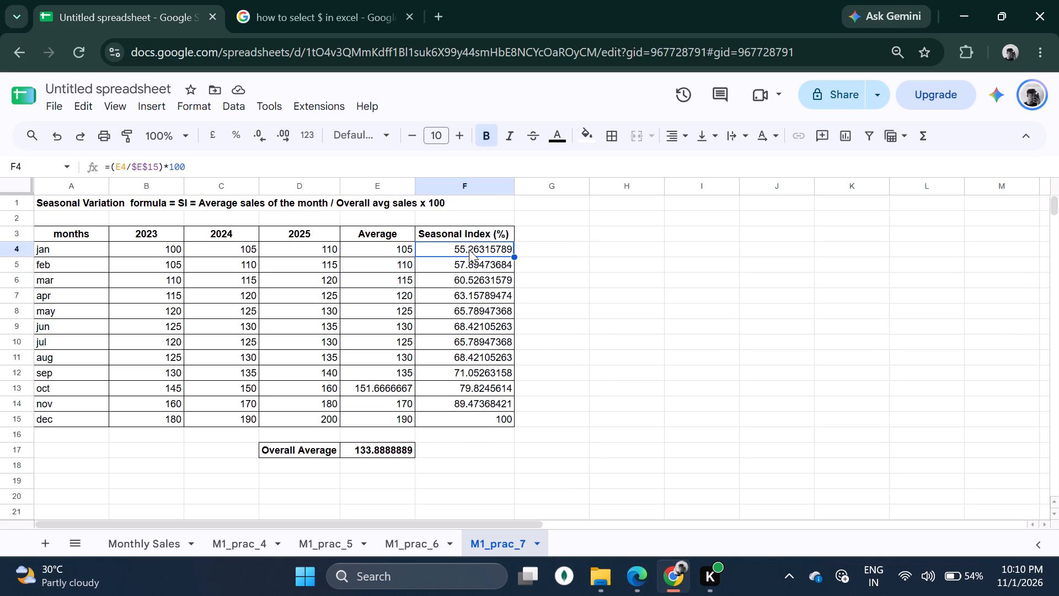
click(159, 171)
key(BackSpace)
key(BackSpace)
key(BackSpace)
key(BackSpace)
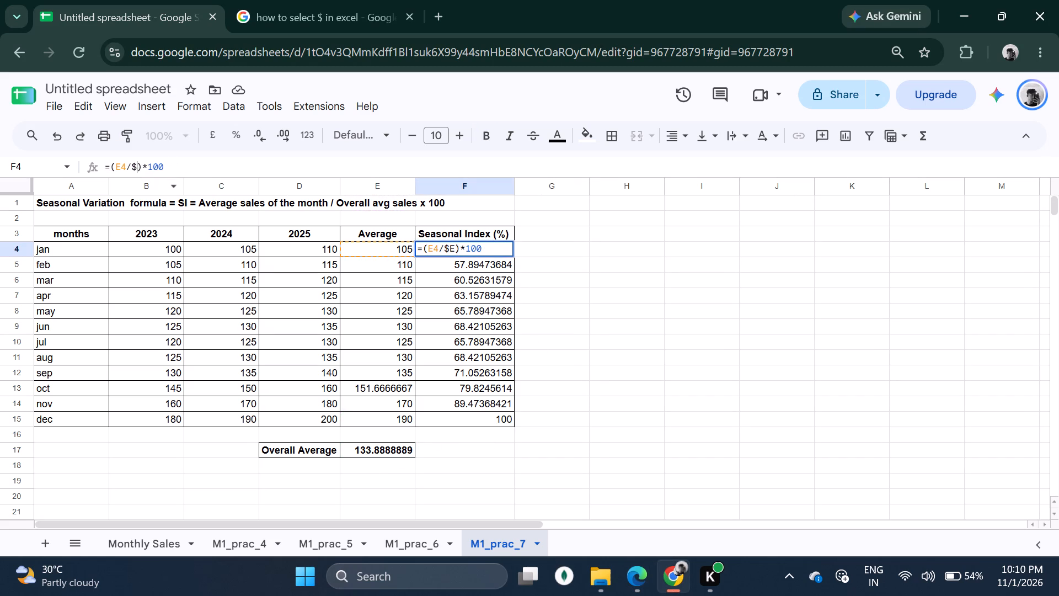
key(BackSpace)
click(367, 449)
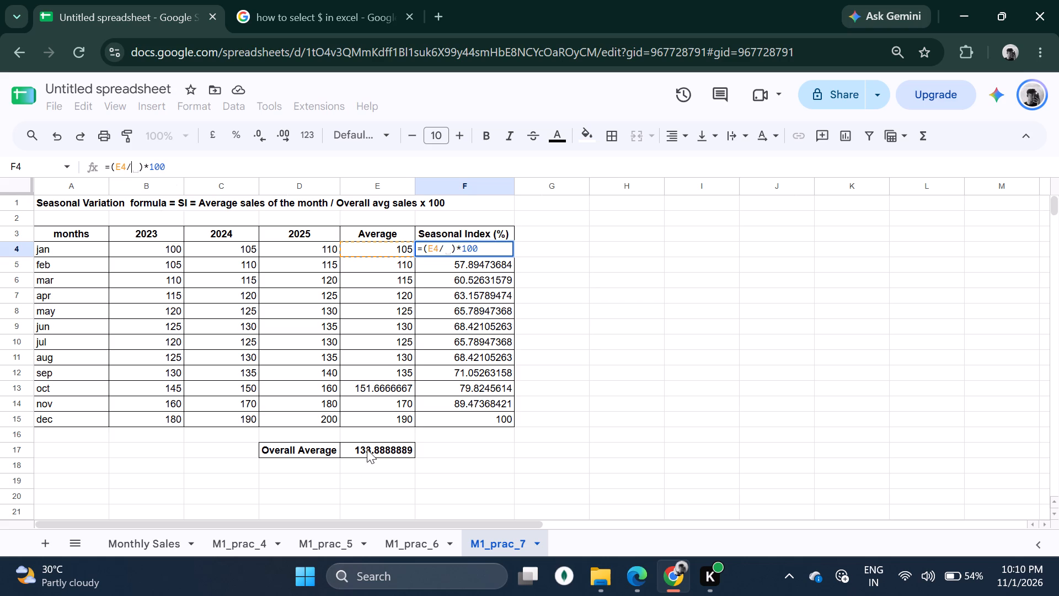
Make the E17 reference absolute, entering F4's formula as =(E4/$E$17)*100.
key(Left)
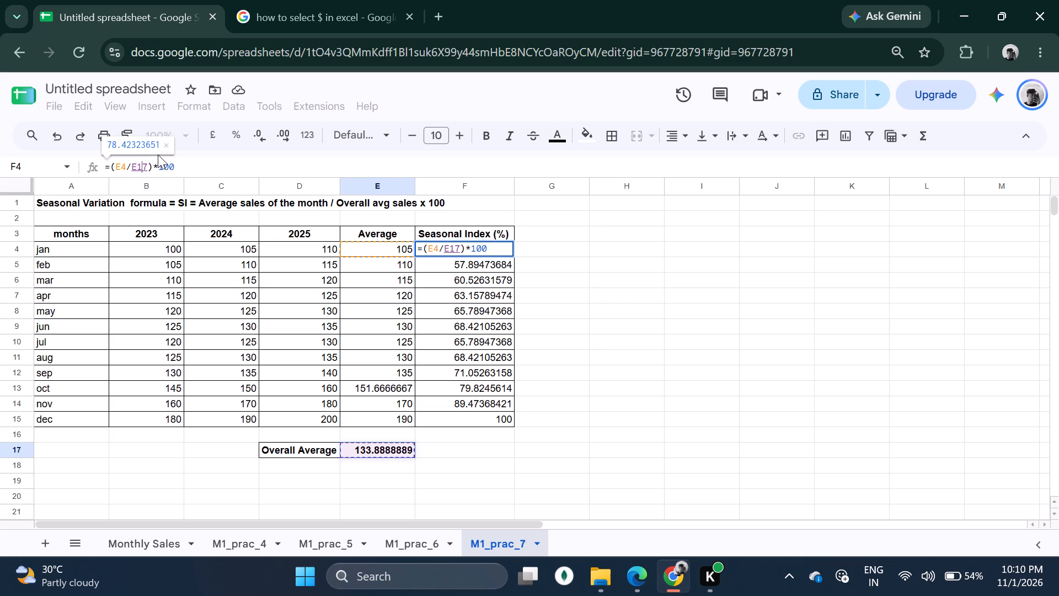
key(Left)
key(Left)
key(Left)
key(Left)
key(Left)
key(Left)
key(Left)
click(443, 251)
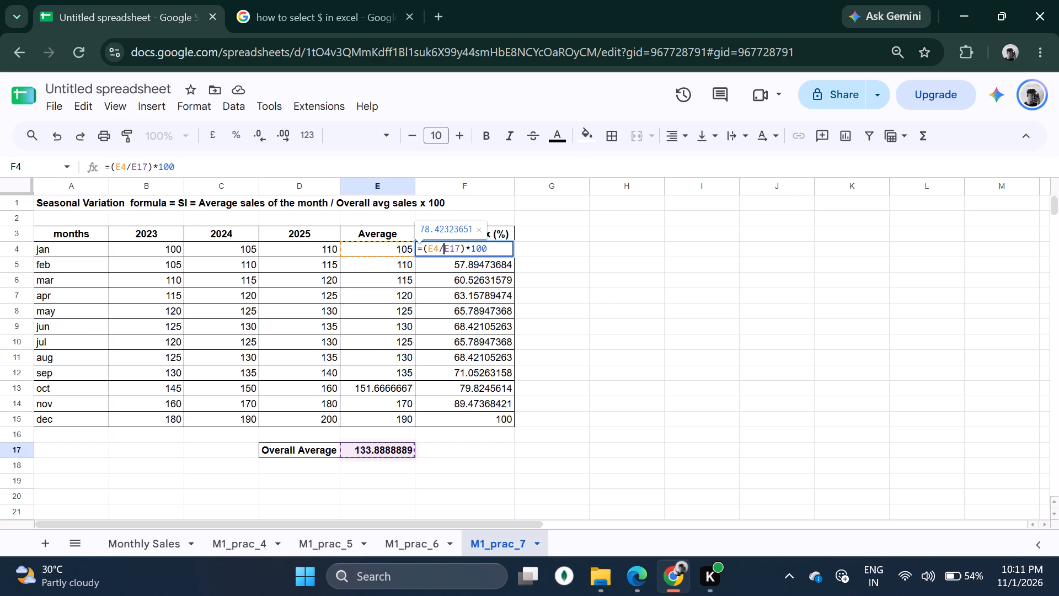
key(shift+dollar)
key(Right)
key(shift+dollar)
key(Return)
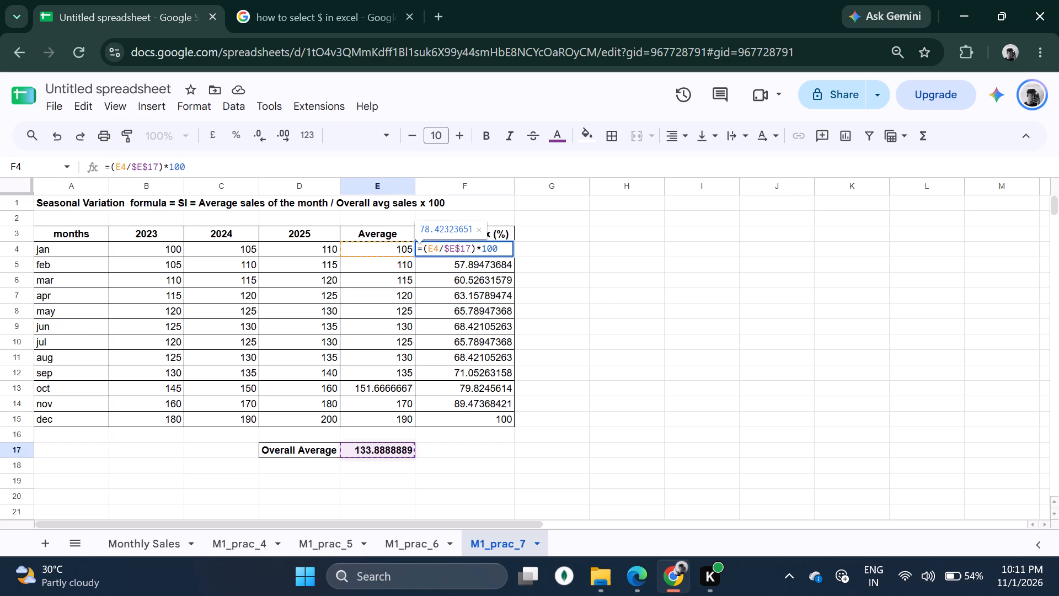
Fill F4's corrected Seasonal Index formula down through F15 for all twelve months.
click(503, 246)
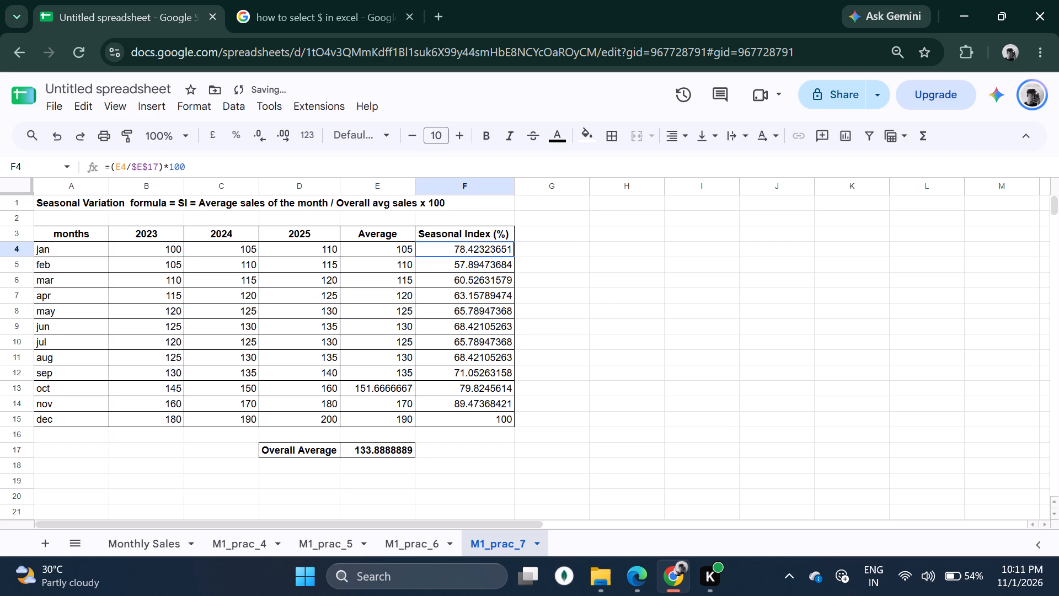
drag(515, 254, 514, 425)
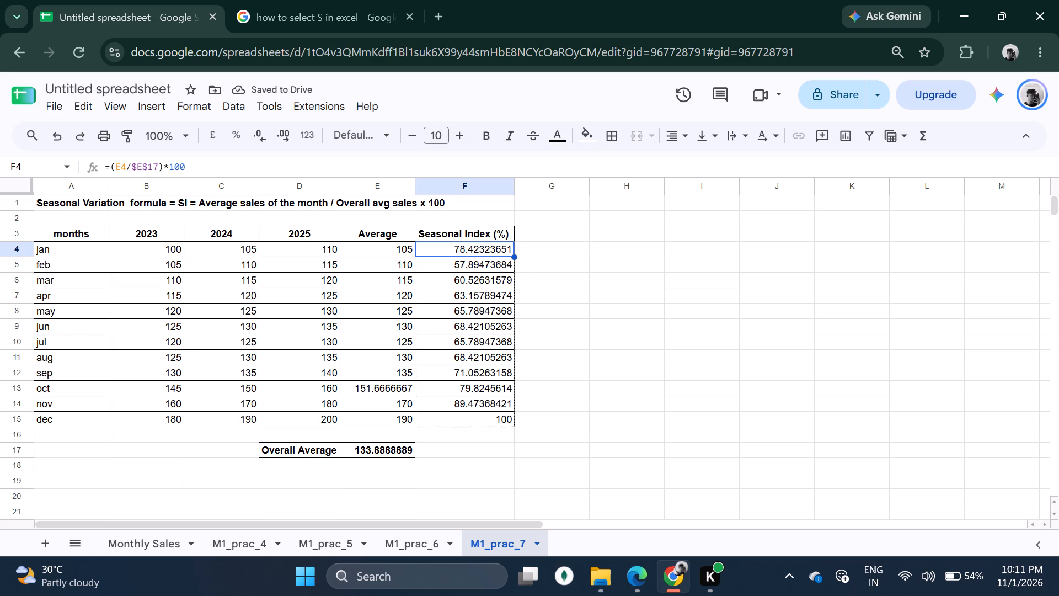
drag(514, 425, 512, 421)
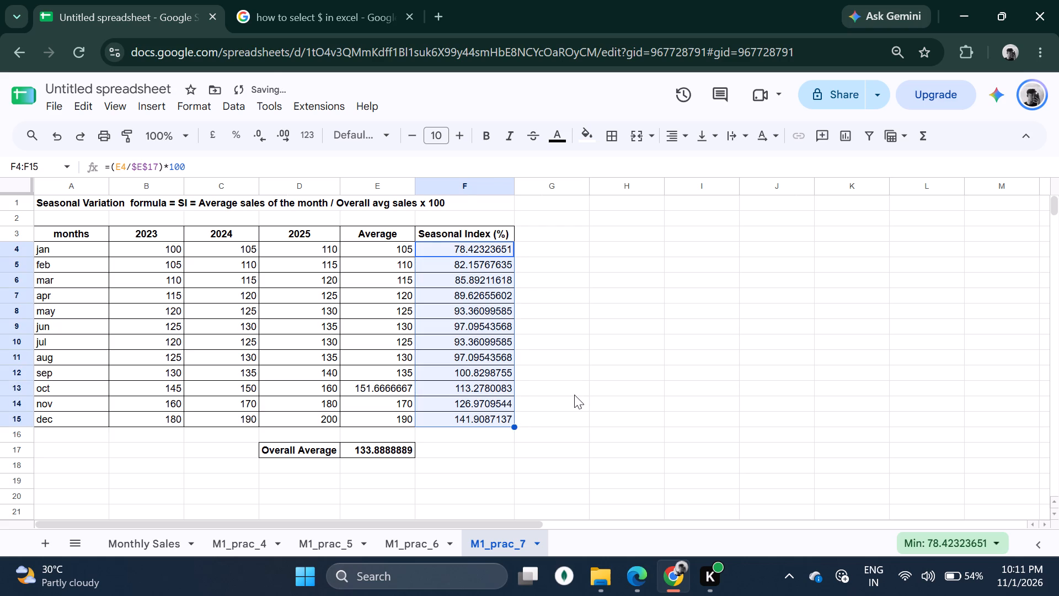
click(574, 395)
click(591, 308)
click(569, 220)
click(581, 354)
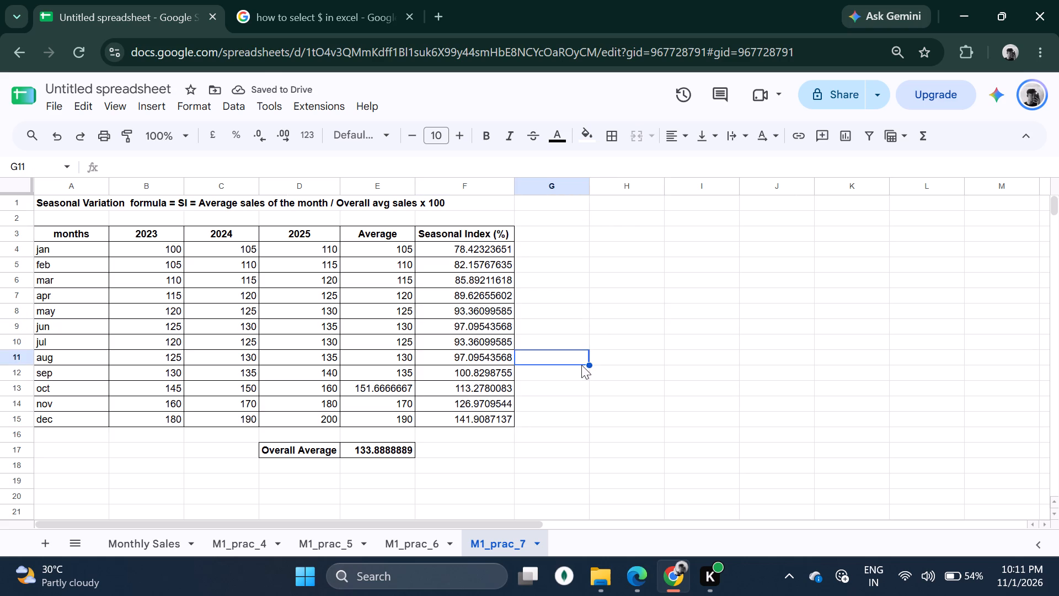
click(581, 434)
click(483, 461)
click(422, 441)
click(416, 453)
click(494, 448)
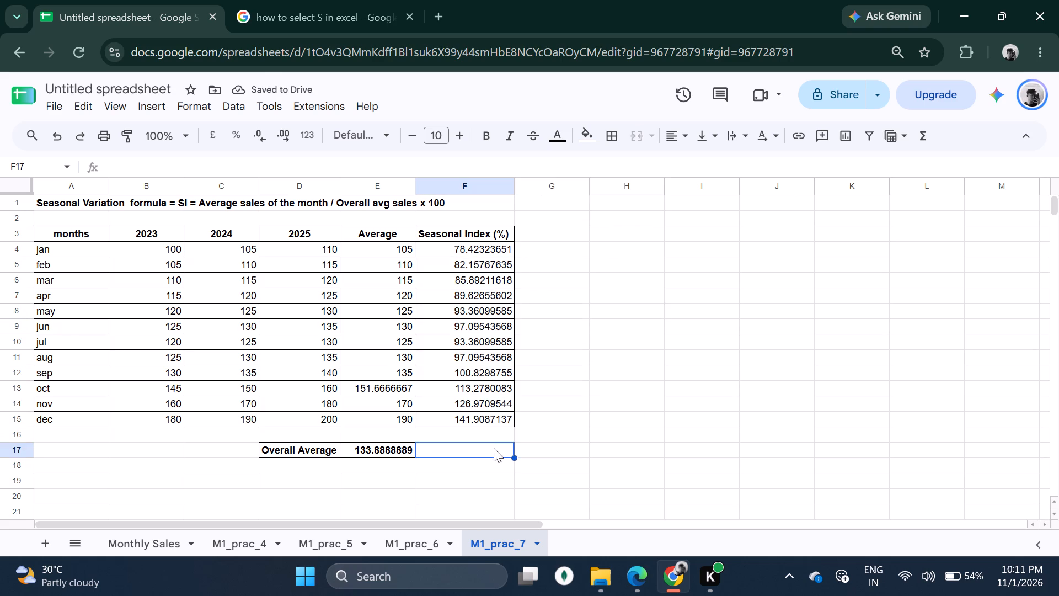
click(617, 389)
Read Steps 5 to 7 of the Practical No 7 PDF in Edge, on classifying months and finding highest and lowest seasonal indices.
click(634, 576)
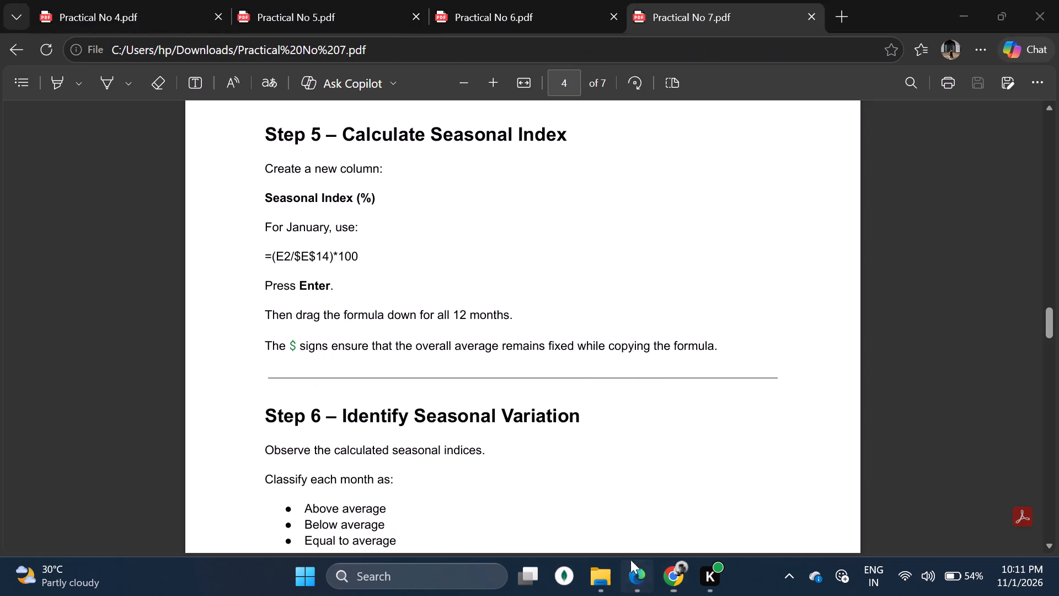
drag(267, 260, 299, 260)
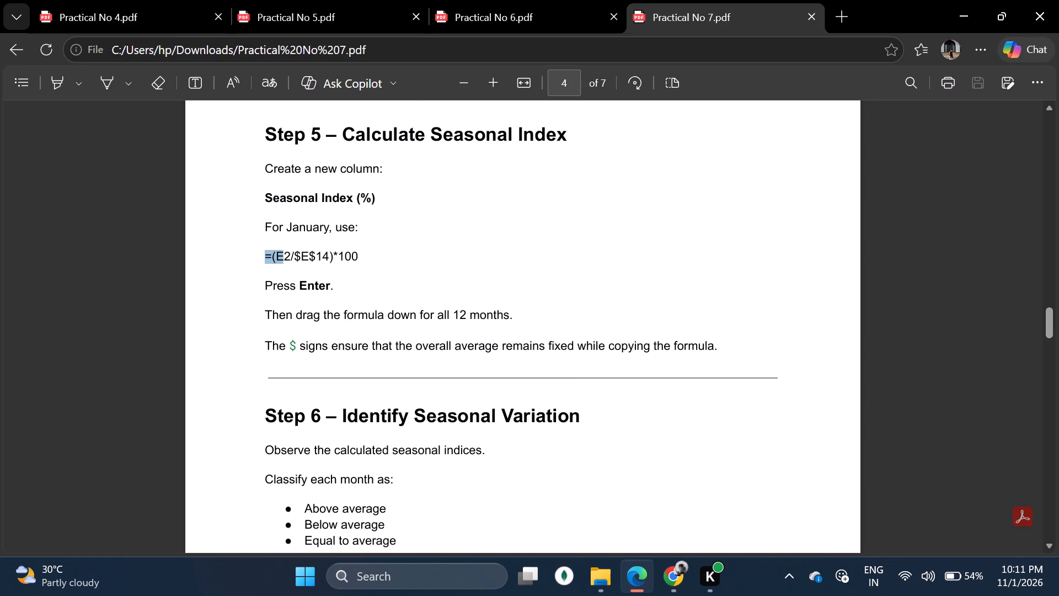
drag(299, 260, 357, 258)
click(381, 295)
scroll(381, 295, down, 3)
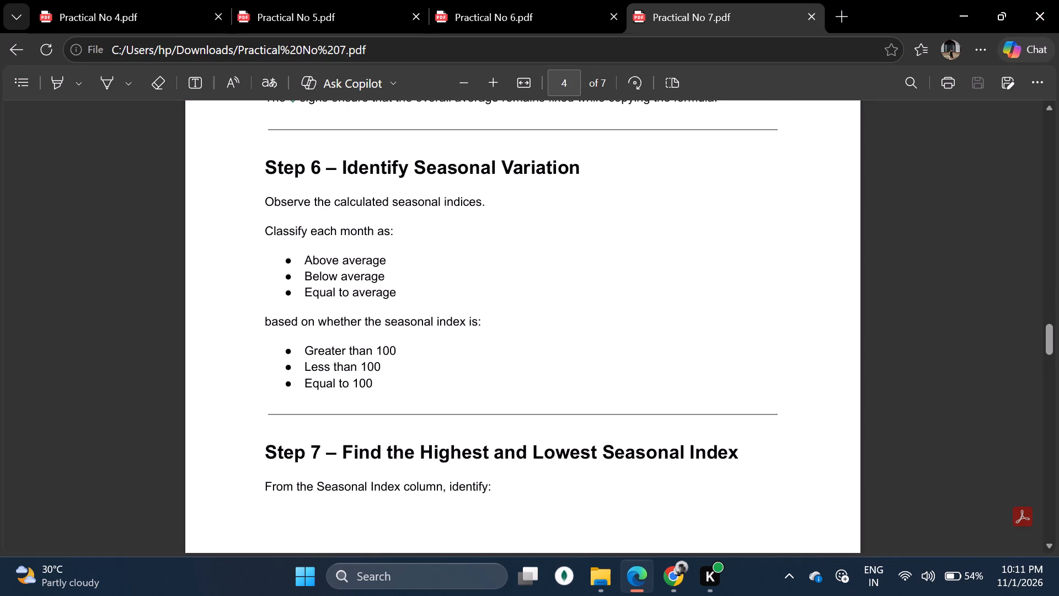
drag(261, 205, 477, 198)
click(469, 223)
drag(256, 232, 367, 240)
drag(367, 240, 415, 244)
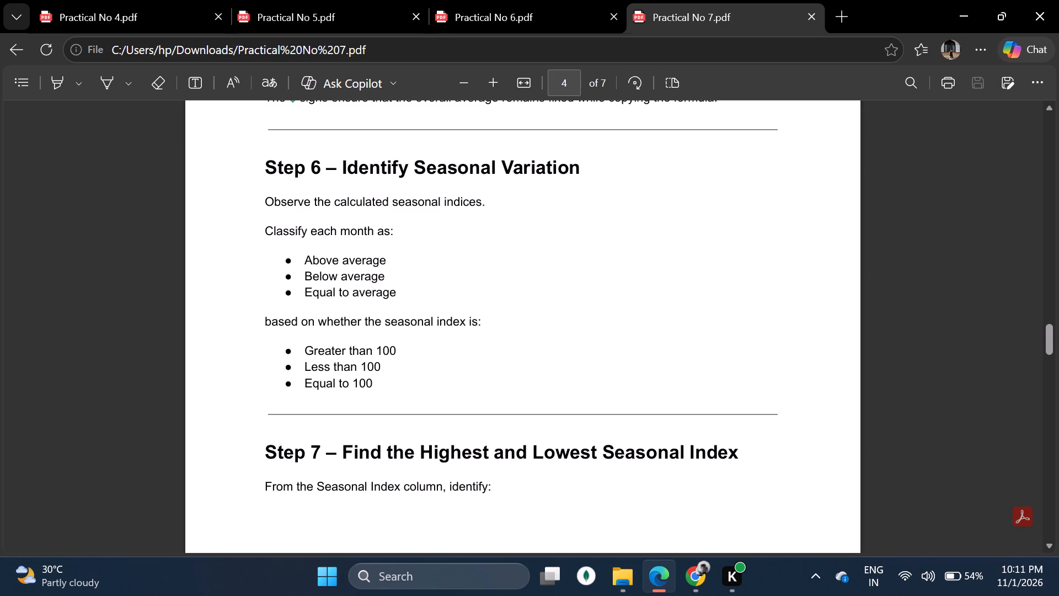
scroll(387, 371, down, 2)
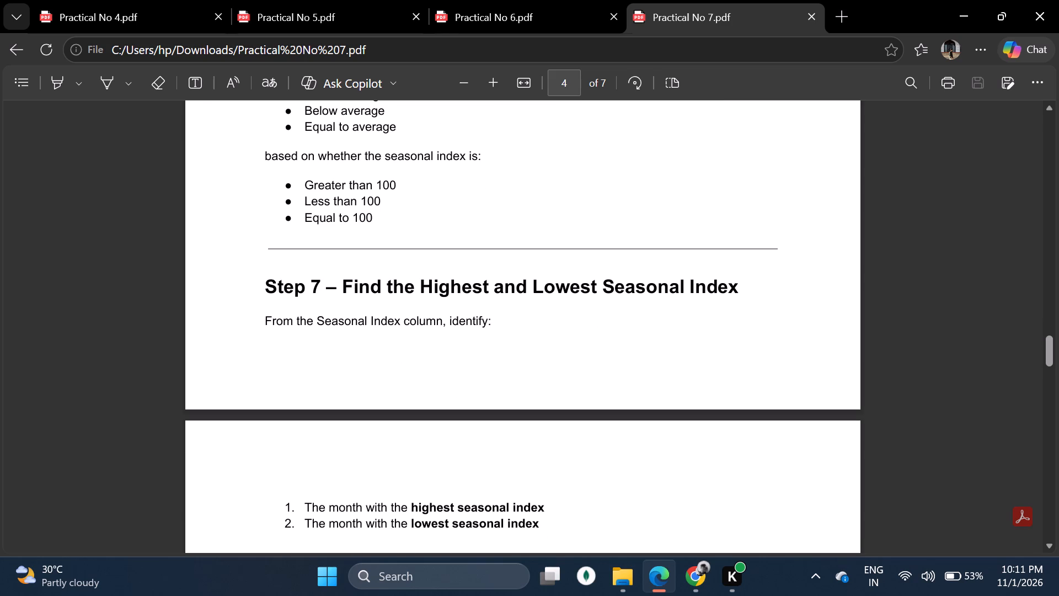
drag(259, 324, 502, 323)
click(493, 332)
scroll(499, 329, down, 1)
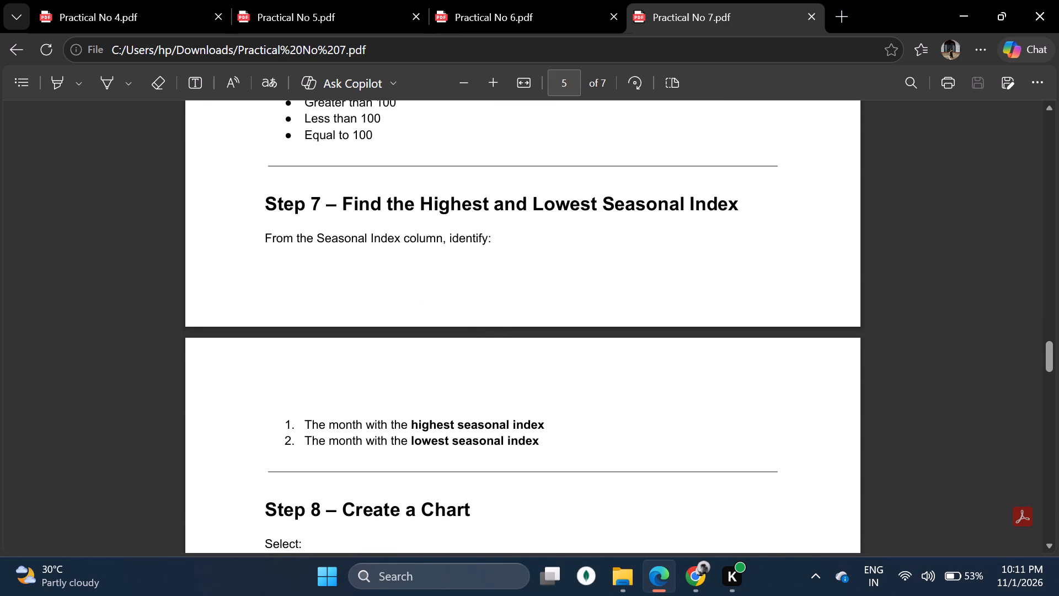
Return to the Chrome spreadsheet and add the labels max in E19 and min in E20.
click(668, 573)
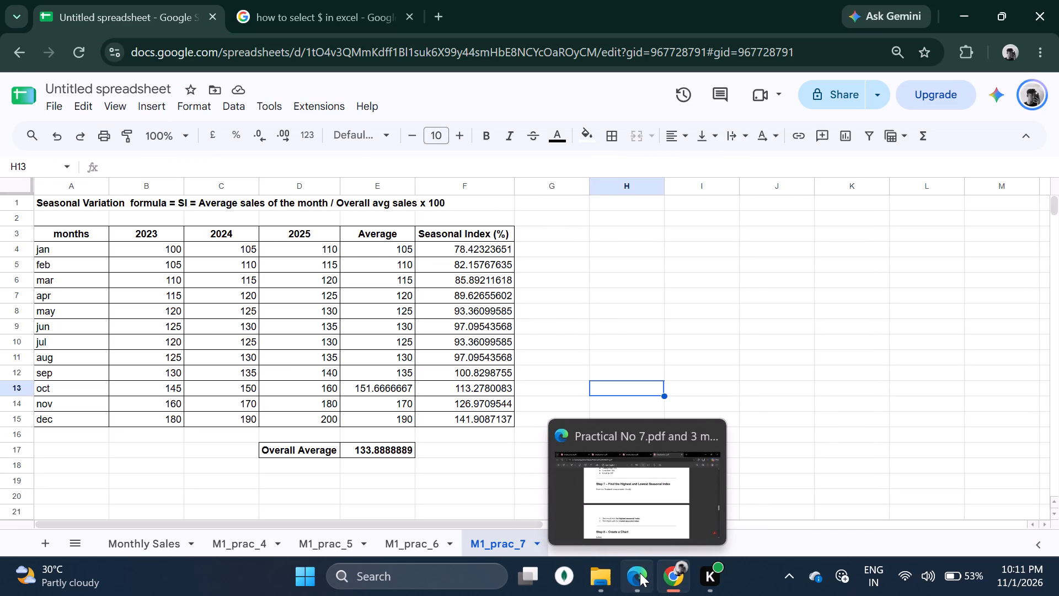
click(602, 264)
click(554, 256)
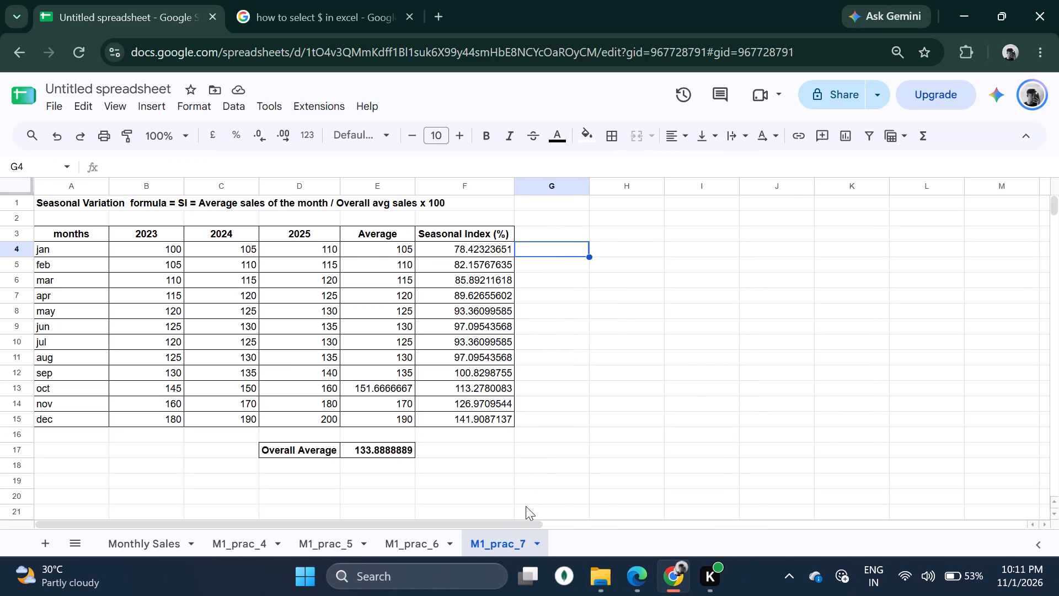
click(463, 453)
click(377, 465)
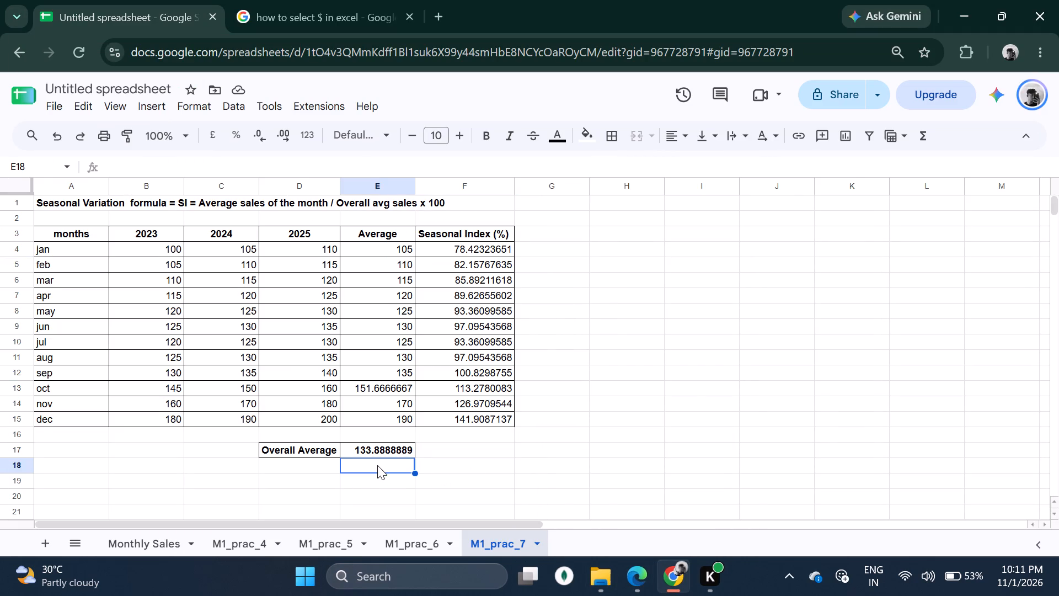
click(407, 484)
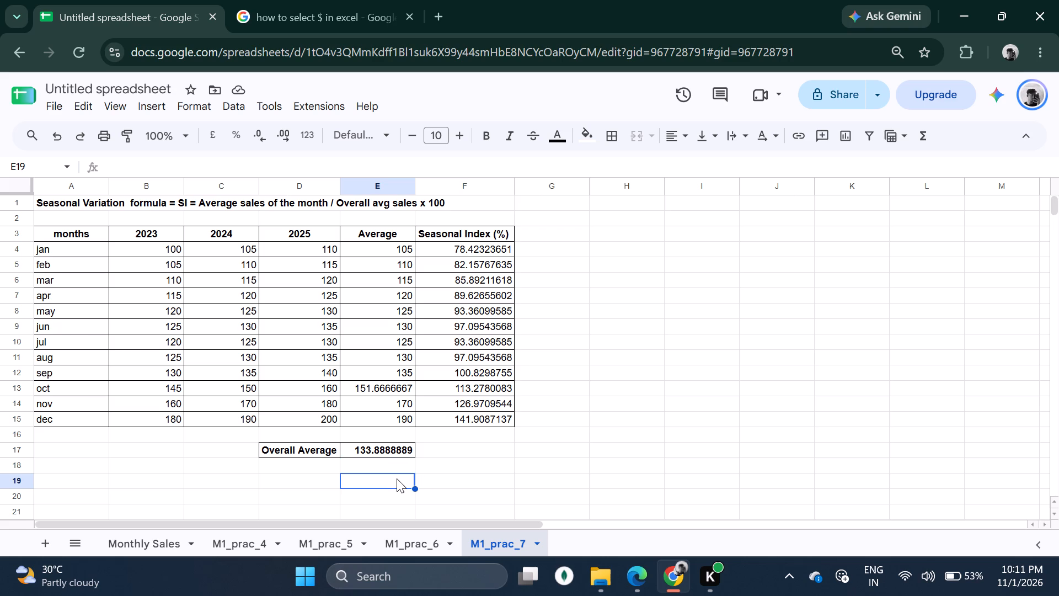
text(max)
key(Return)
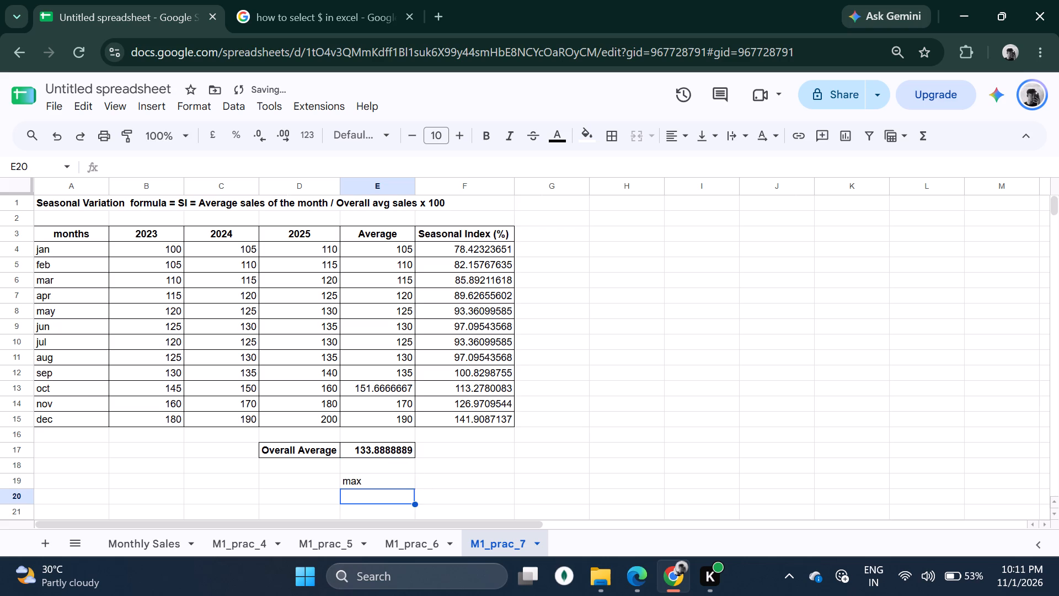
text(min)
key(Return)
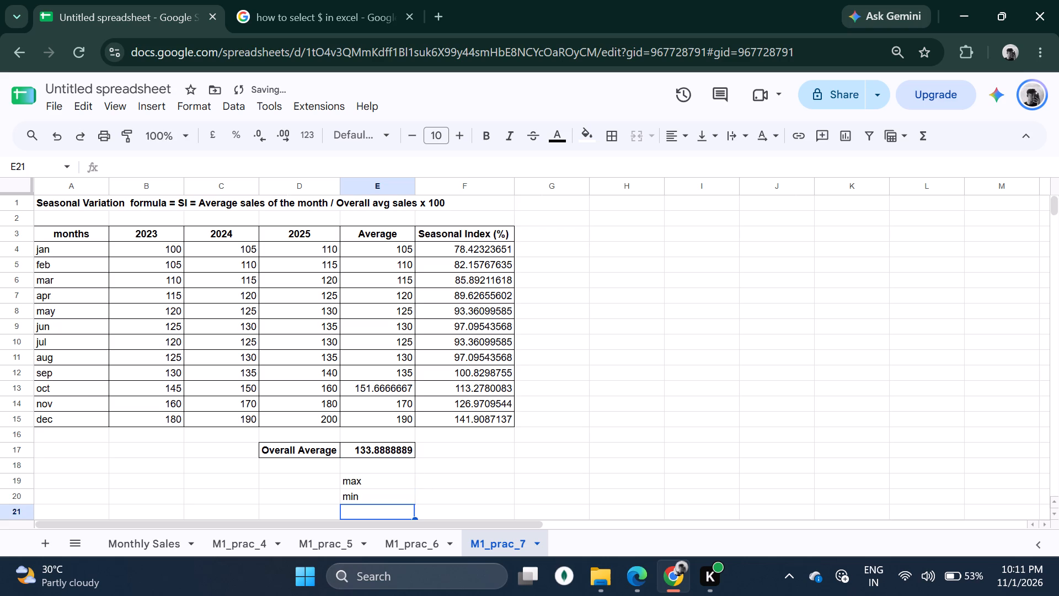
Try to enter a MAX formula in F19 covering the Seasonal Index values F4:F15.
click(455, 481)
key(equal)
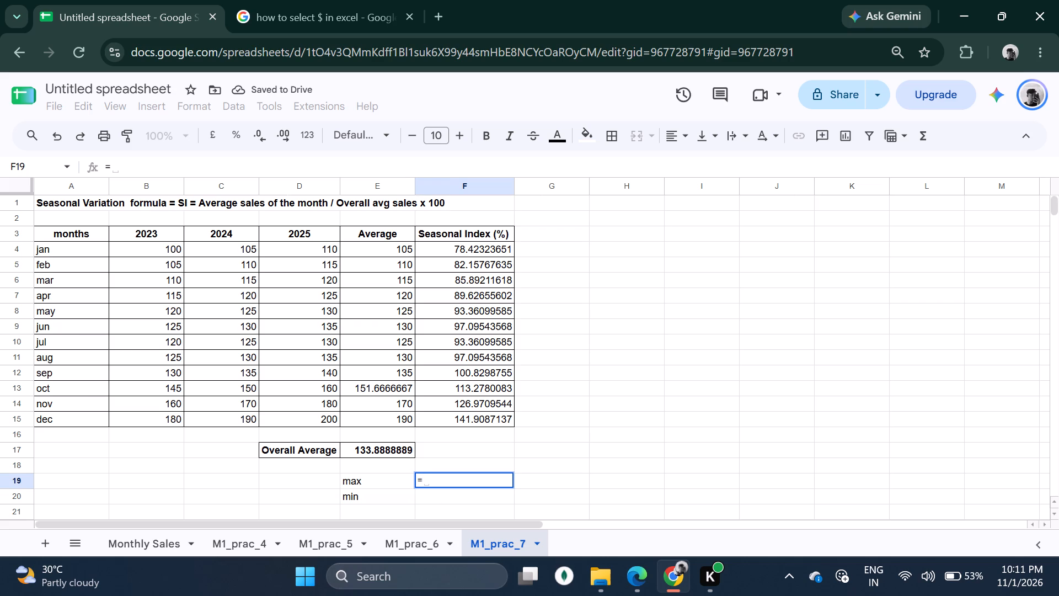
text(max)
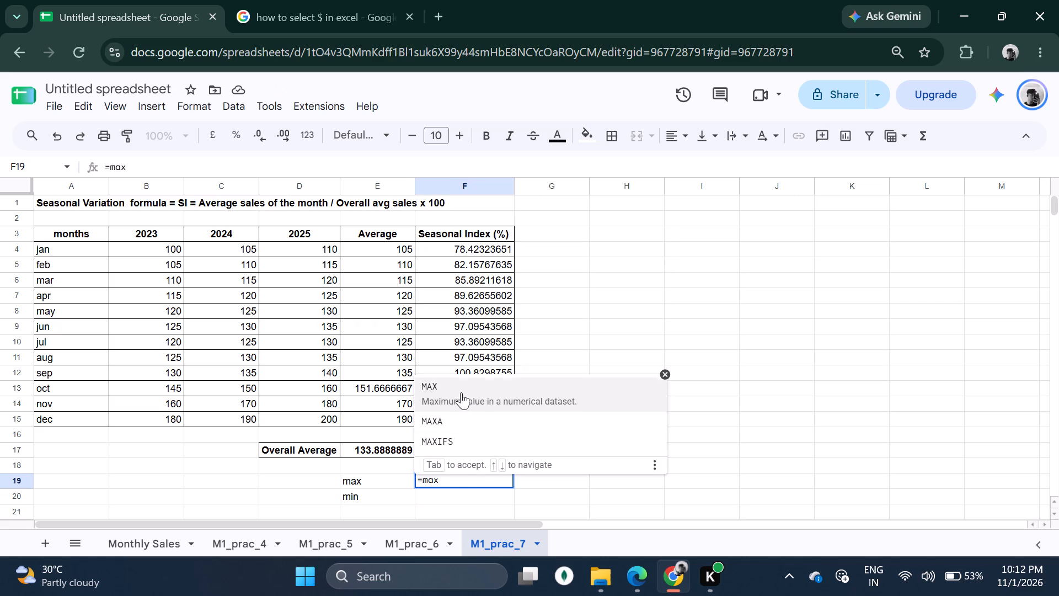
click(461, 392)
click(574, 310)
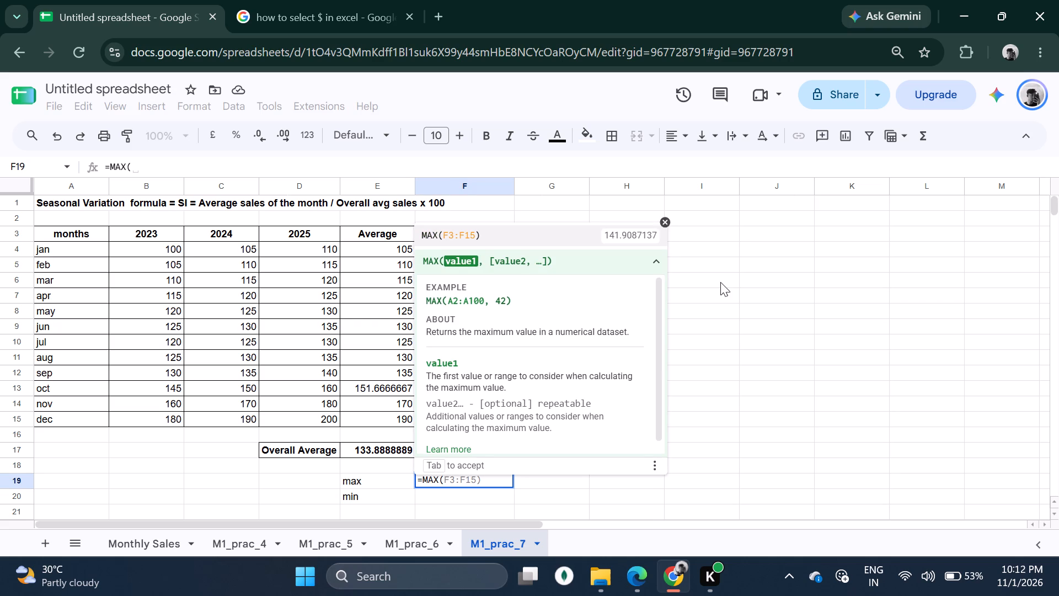
click(720, 282)
click(462, 239)
click(467, 249)
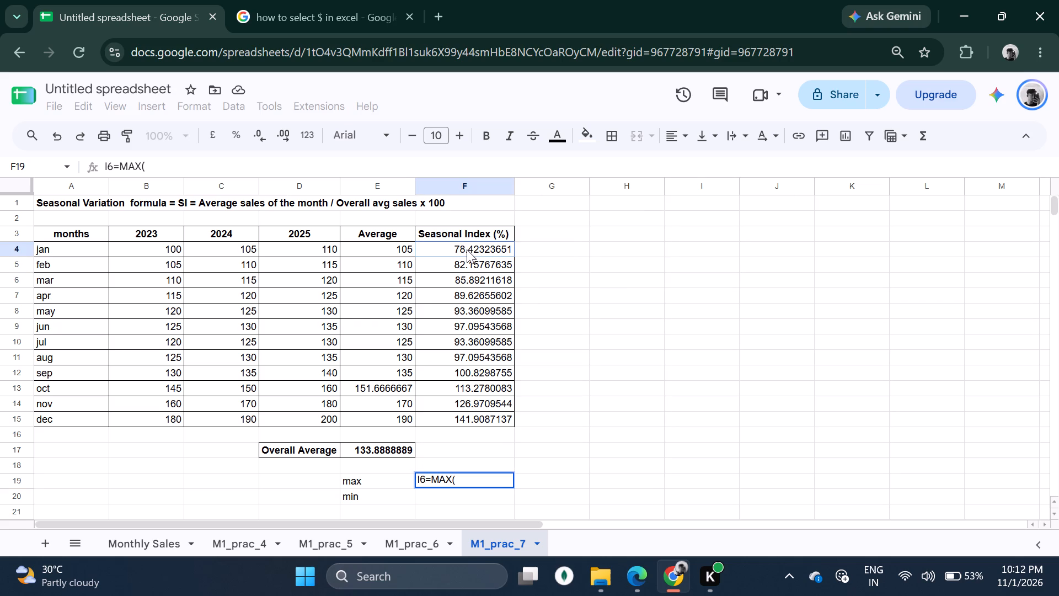
drag(467, 249, 470, 340)
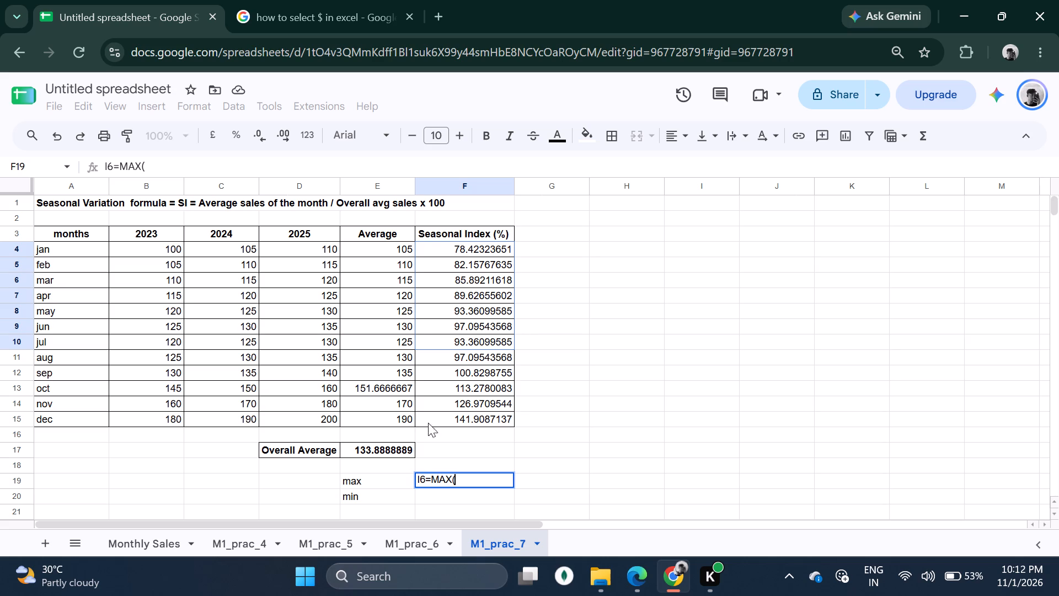
click(114, 173)
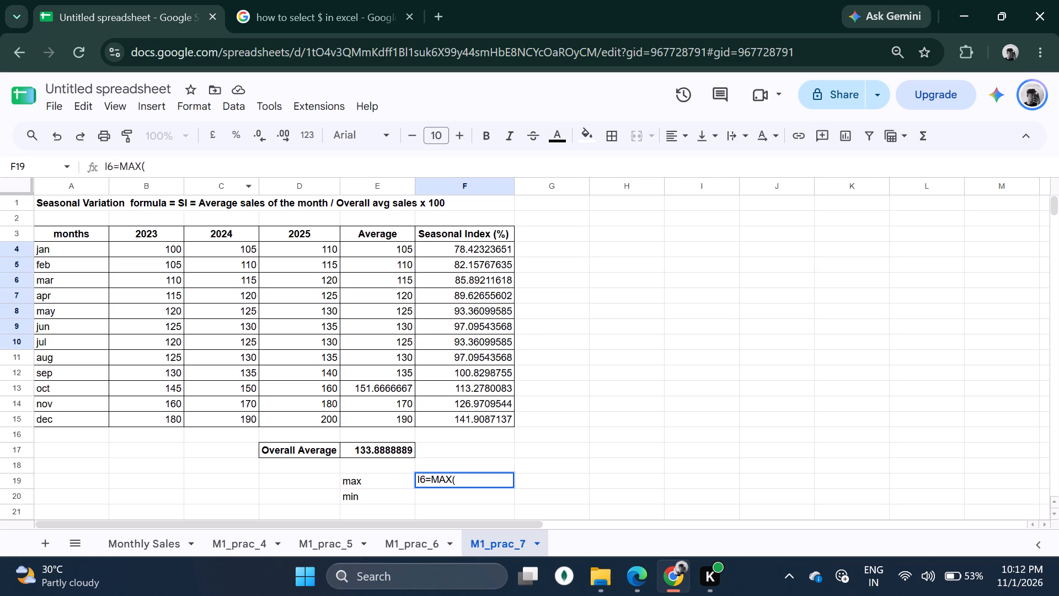
key(BackSpace)
key(BackSpace)
drag(451, 247, 495, 414)
key(Return)
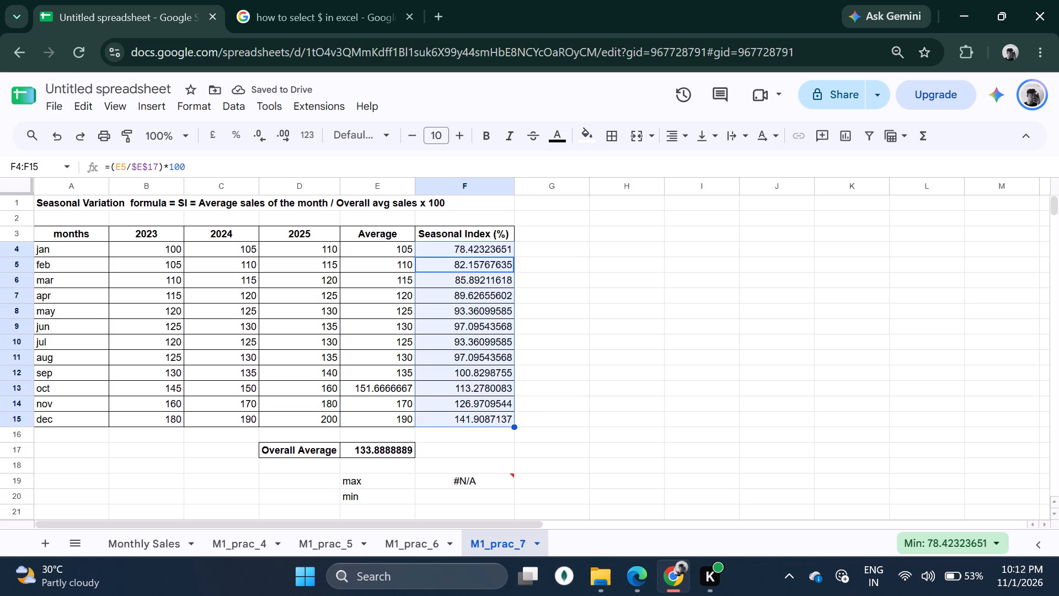
Correct F19's formula to =MAX(F4:F15) to return the highest Seasonal Index.
click(593, 286)
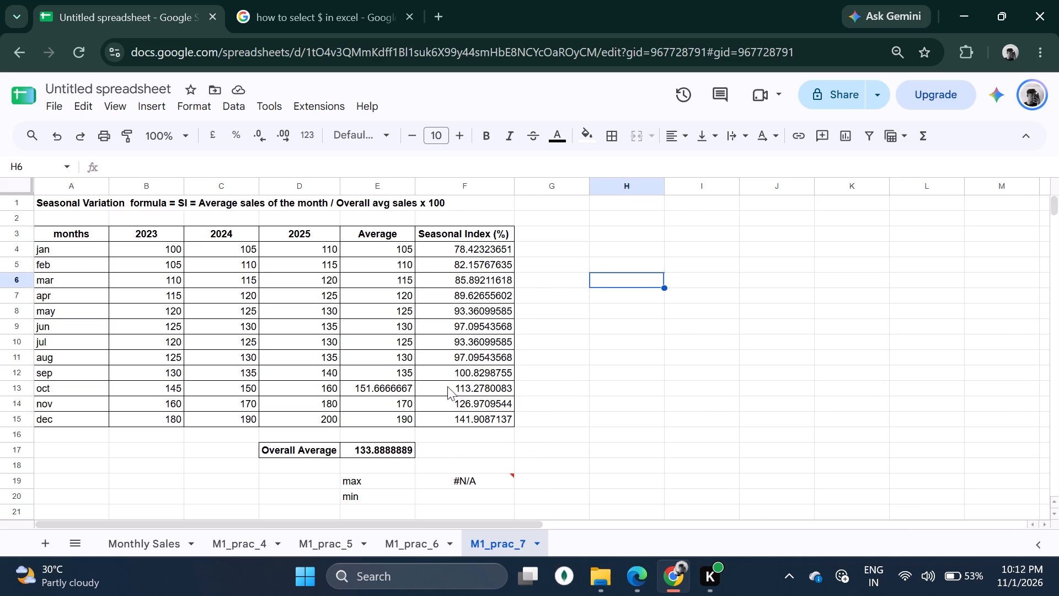
click(463, 475)
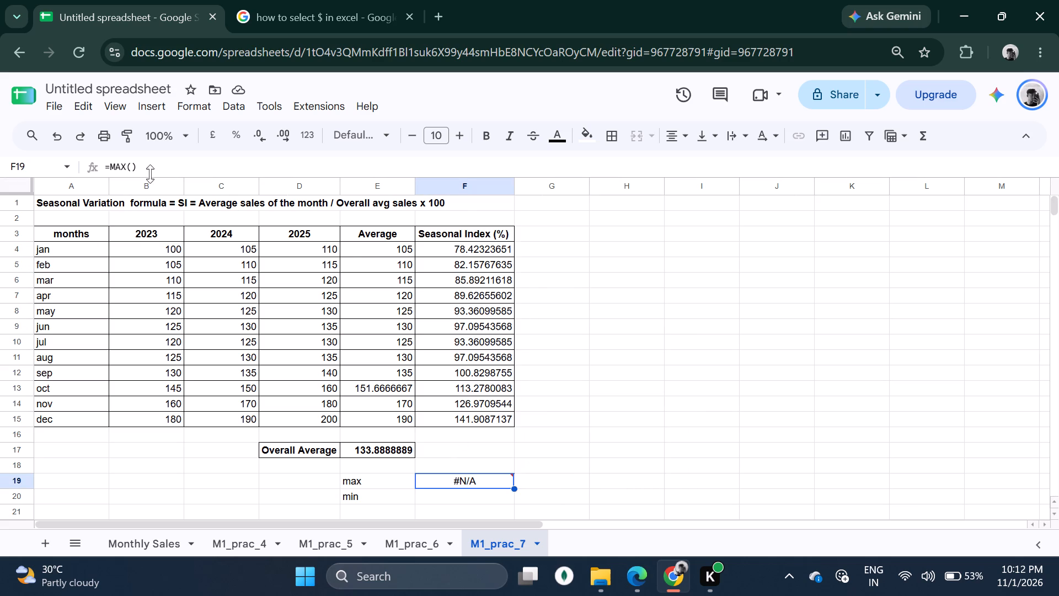
click(132, 168)
drag(459, 245, 460, 246)
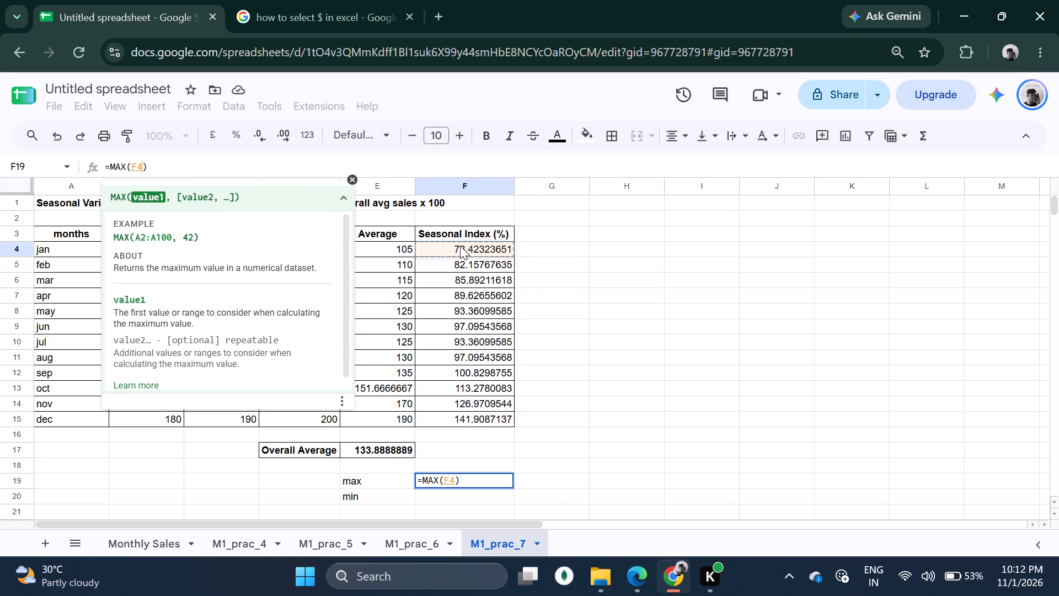
drag(460, 246, 481, 421)
key(Return)
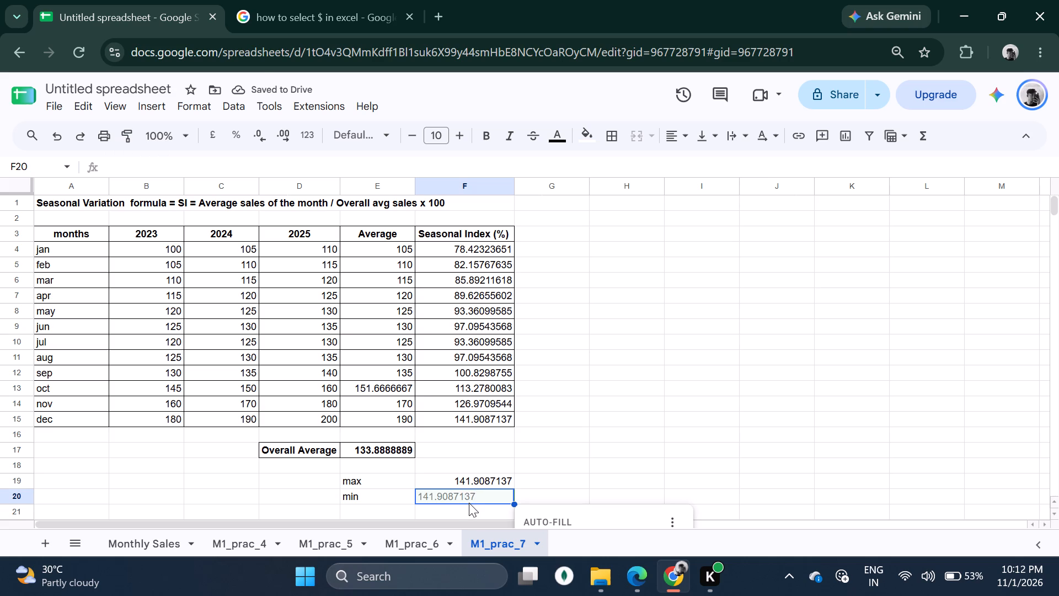
Enter =MIN(F4:F15) in F20 to return the lowest Seasonal Index.
click(467, 502)
click(452, 504)
double_click(450, 499)
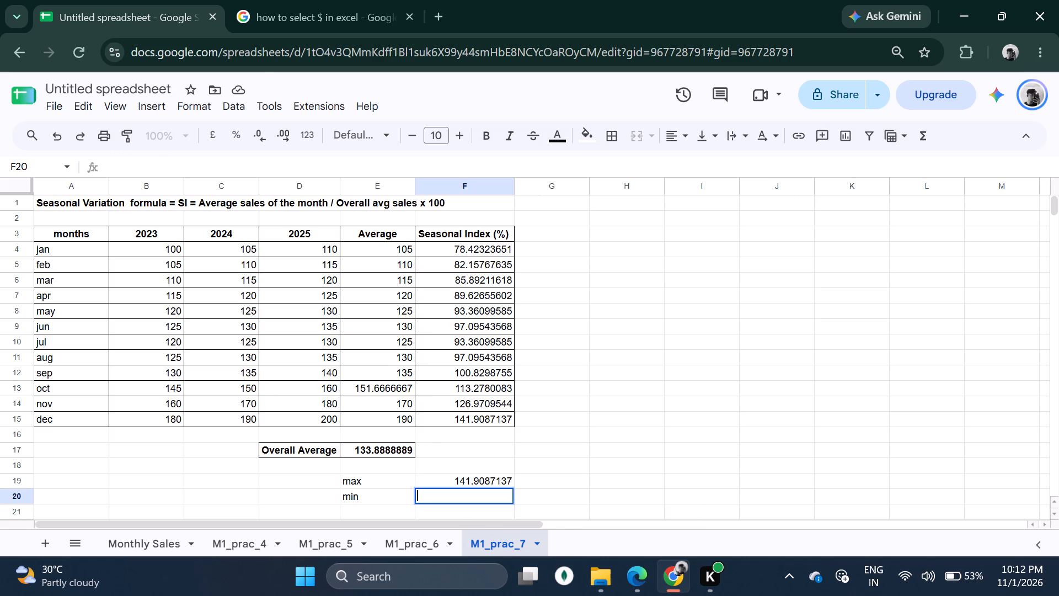
key(equal)
key(m)
text(in)
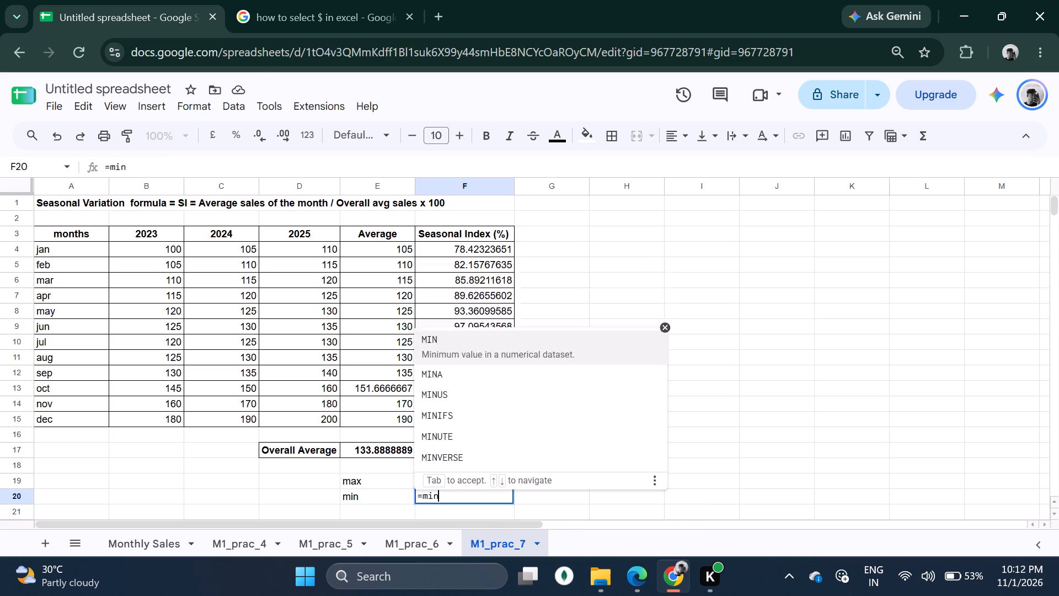
click(458, 339)
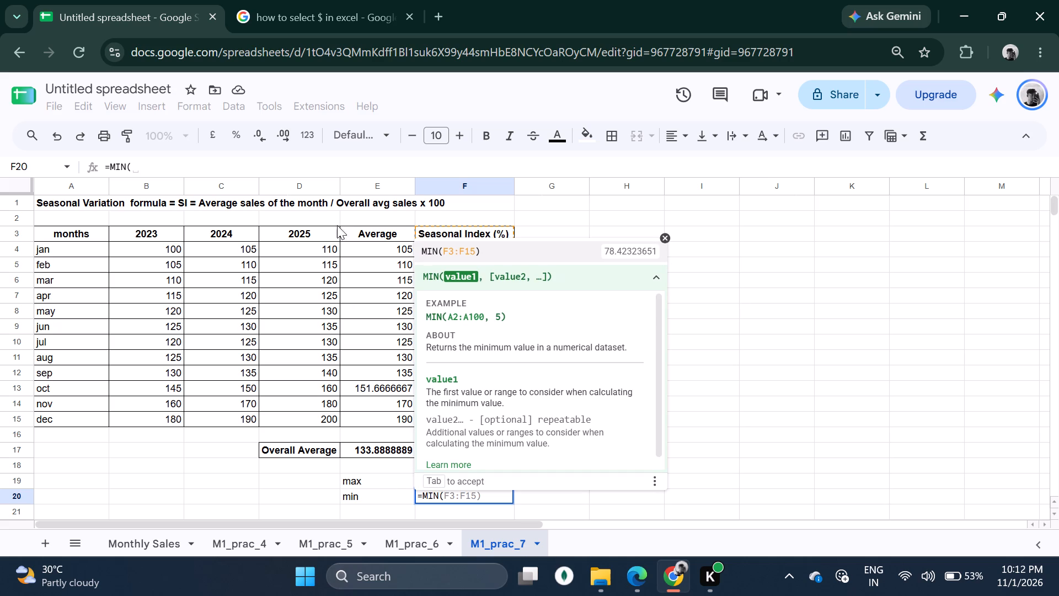
click(667, 241)
drag(481, 248, 486, 413)
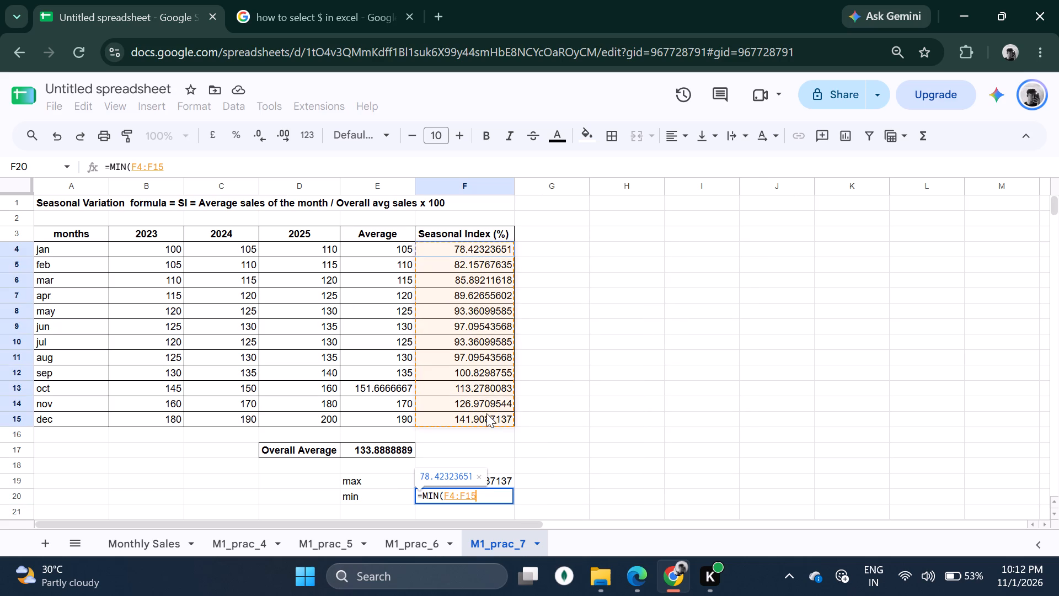
drag(486, 413, 486, 416)
key(Return)
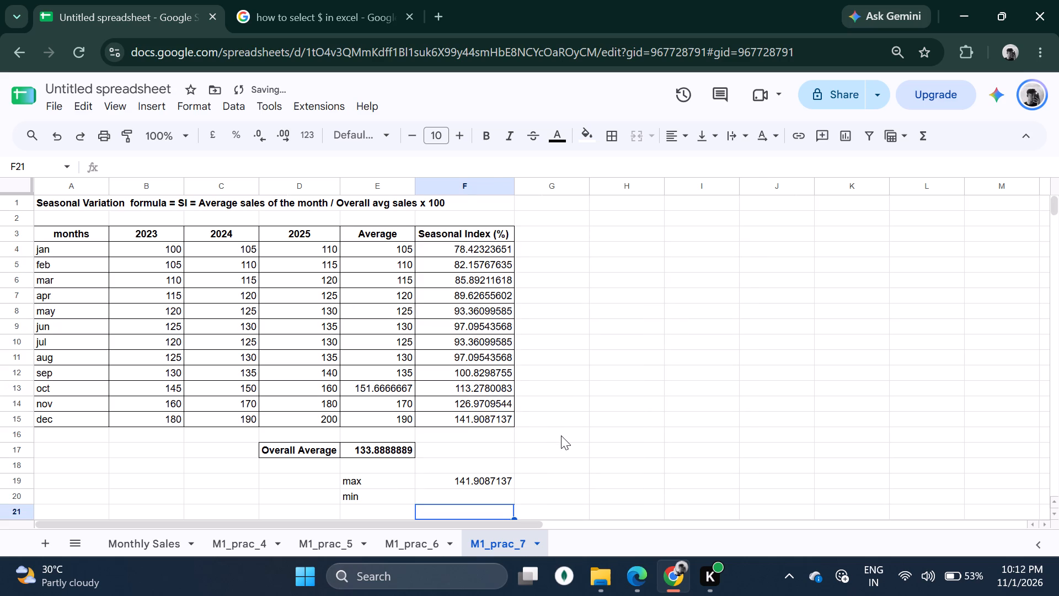
click(561, 435)
scroll(545, 428, down, 1)
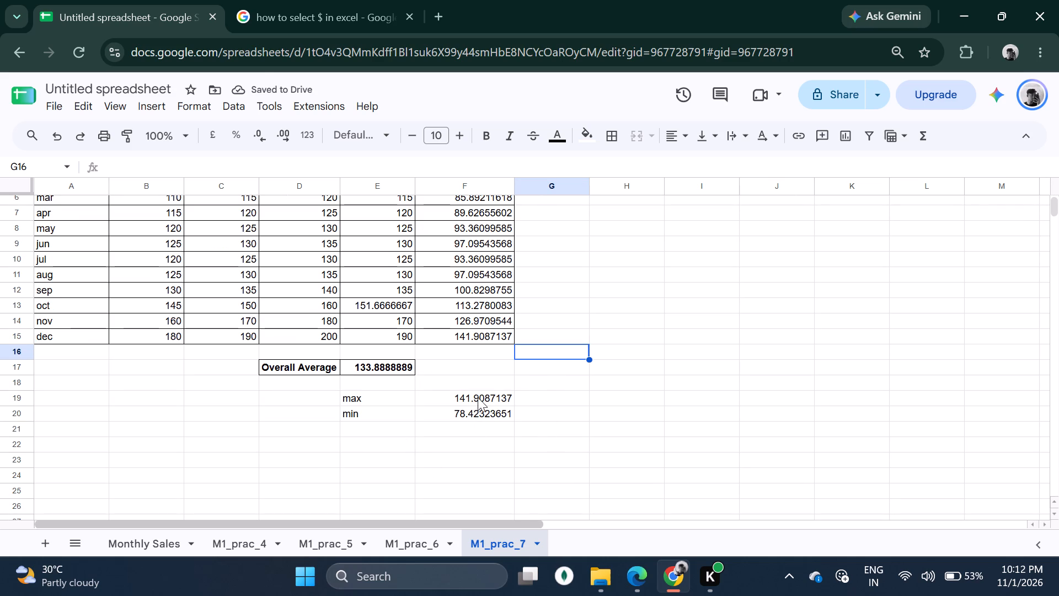
scroll(467, 336, up, 1)
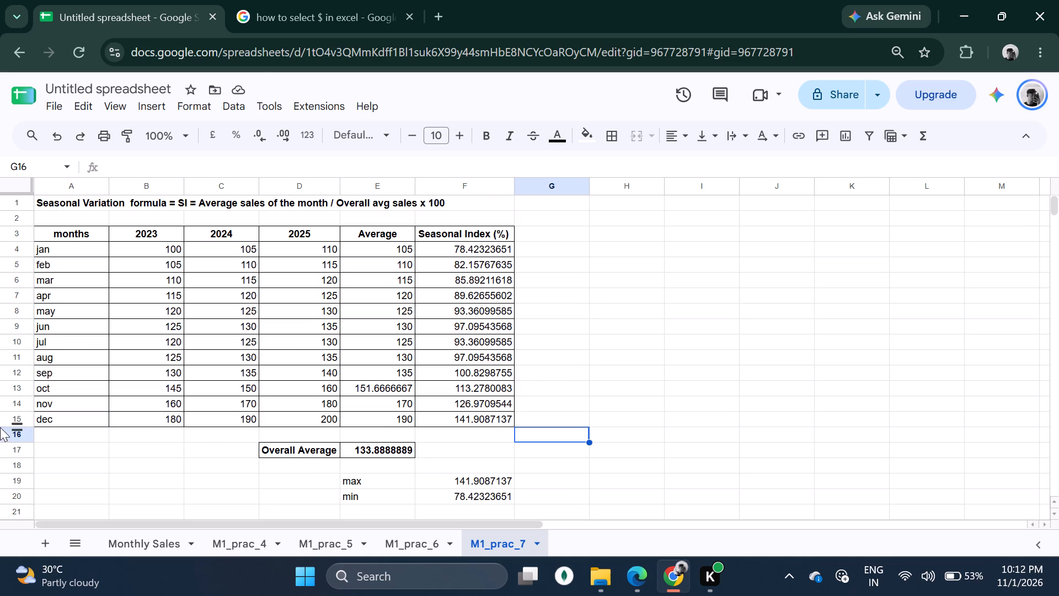
Switch to the Practical No 7 PDF in Edge and read Step 8 on the required chart data, chart type and title.
click(632, 573)
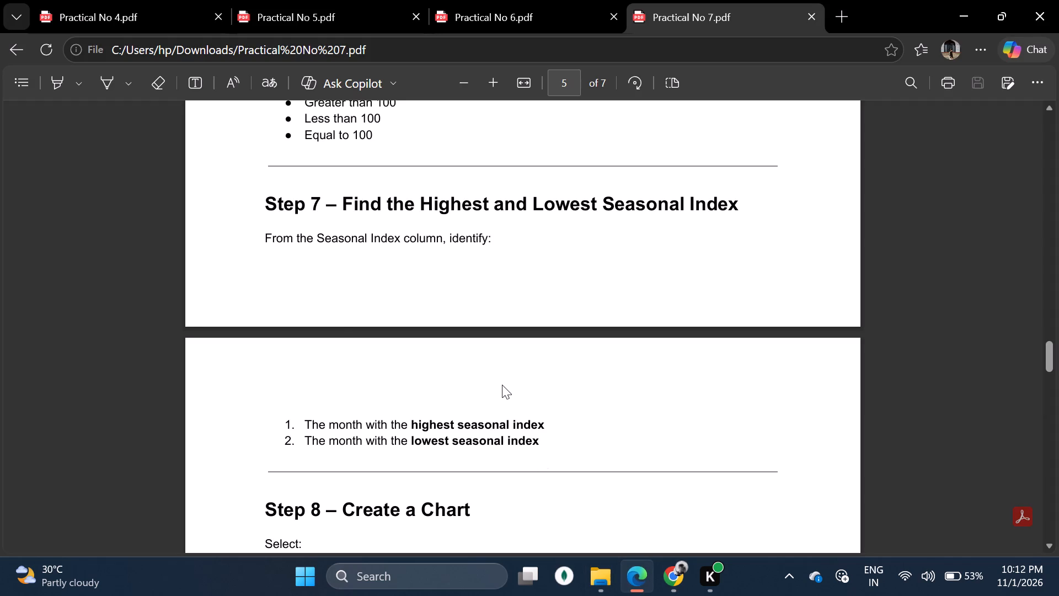
scroll(383, 360, down, 4)
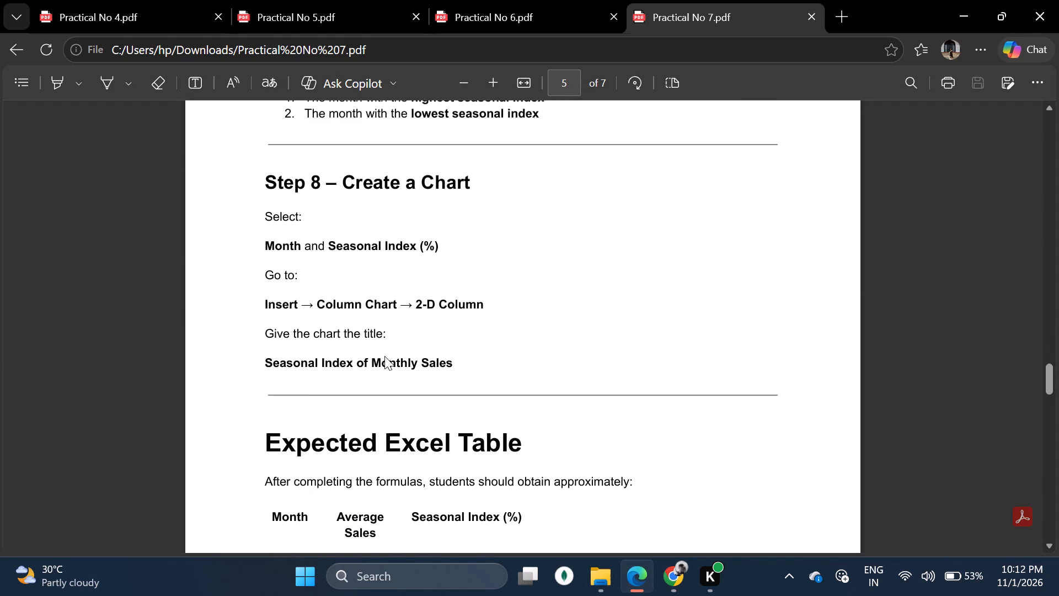
drag(266, 217, 298, 210)
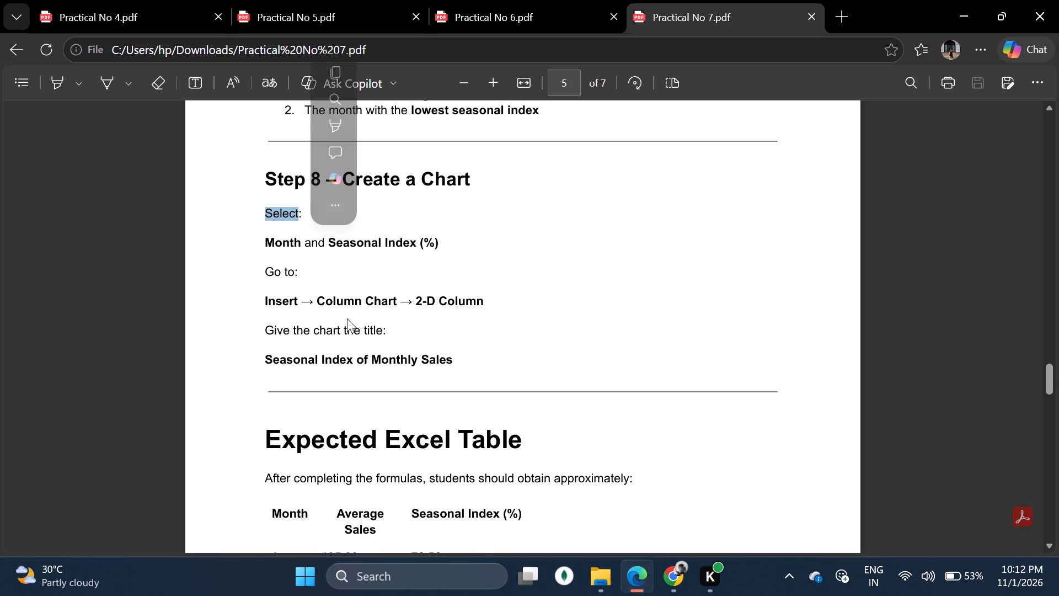
scroll(356, 332, down, 2)
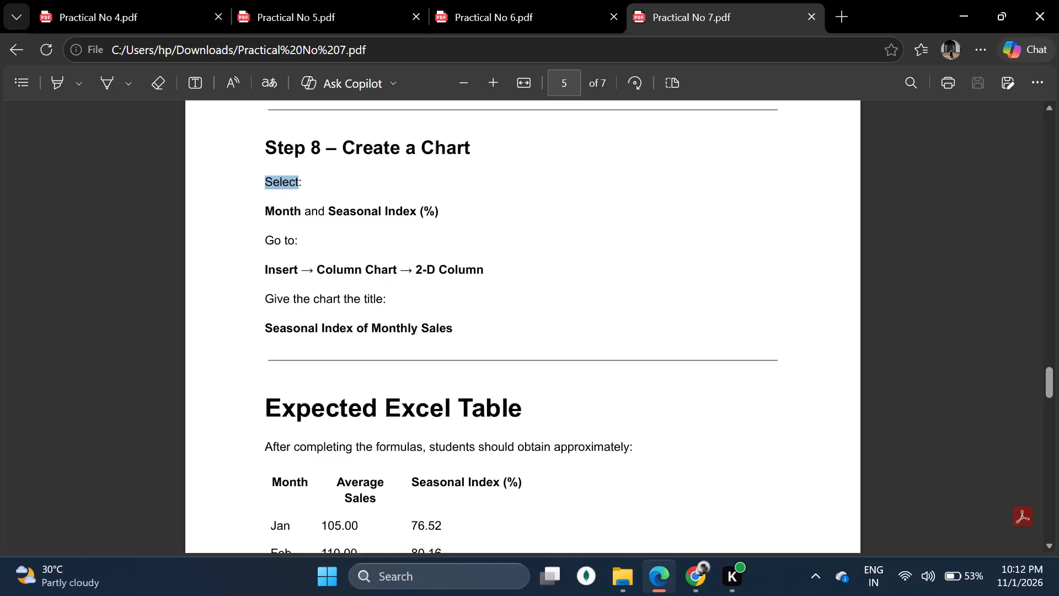
drag(267, 197, 485, 193)
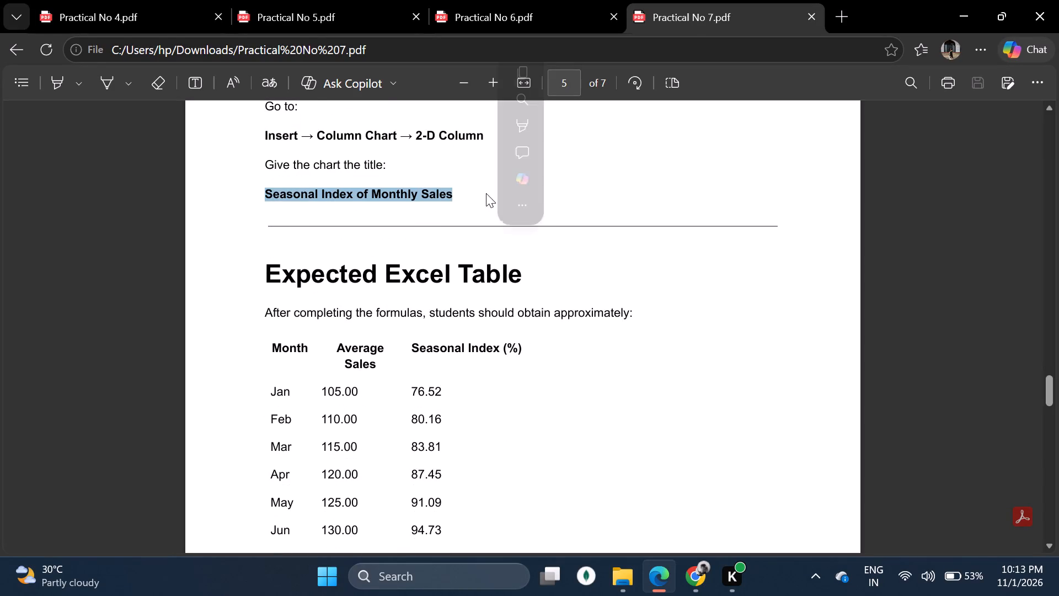
click(490, 211)
scroll(450, 206, up, 1)
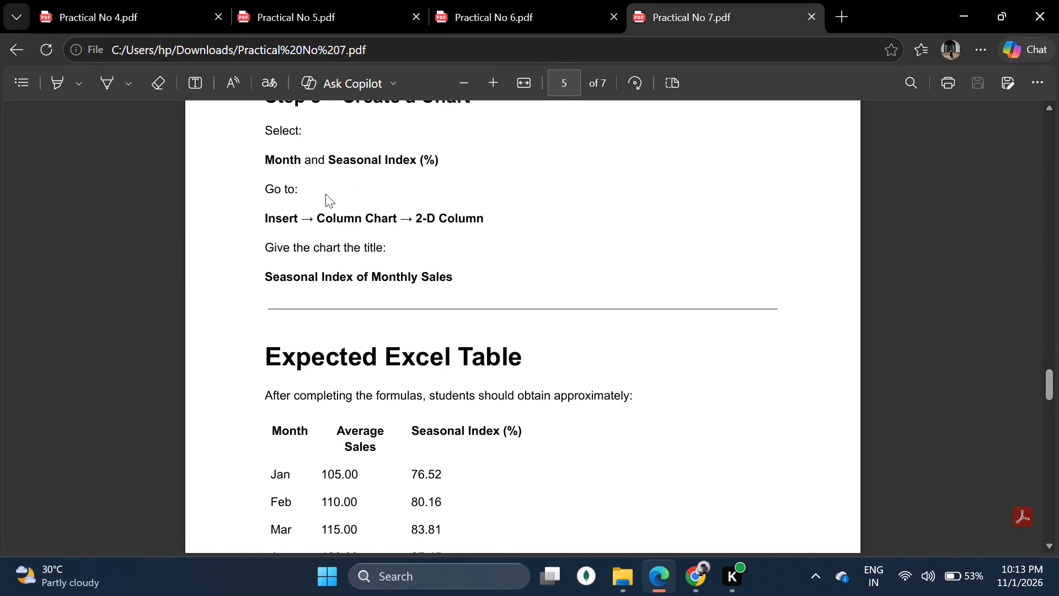
drag(269, 164, 452, 164)
click(431, 187)
drag(262, 191, 349, 195)
click(317, 224)
drag(266, 221, 288, 219)
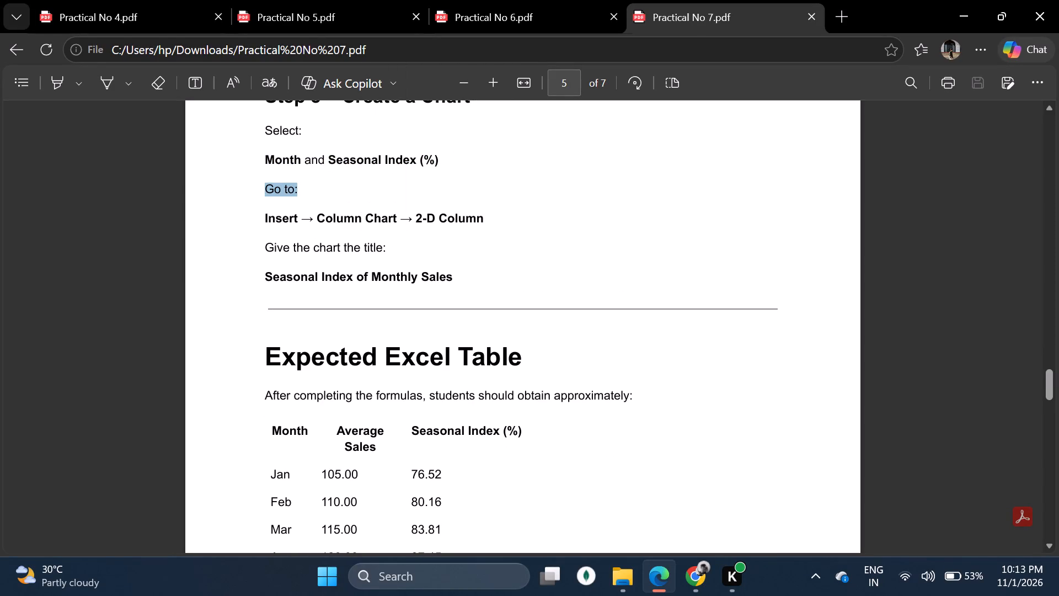
drag(288, 219, 469, 218)
click(401, 249)
scroll(310, 191, up, 1)
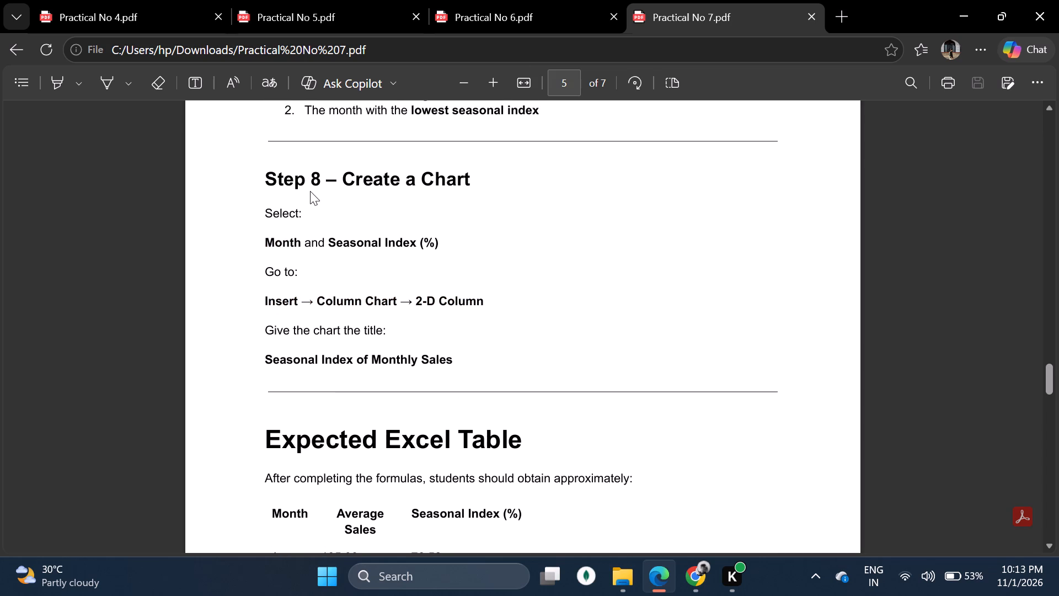
Return to the Chrome spreadsheet and insert a chart from the months in A3:A15 and Seasonal Index (%) in F3:F15.
click(699, 575)
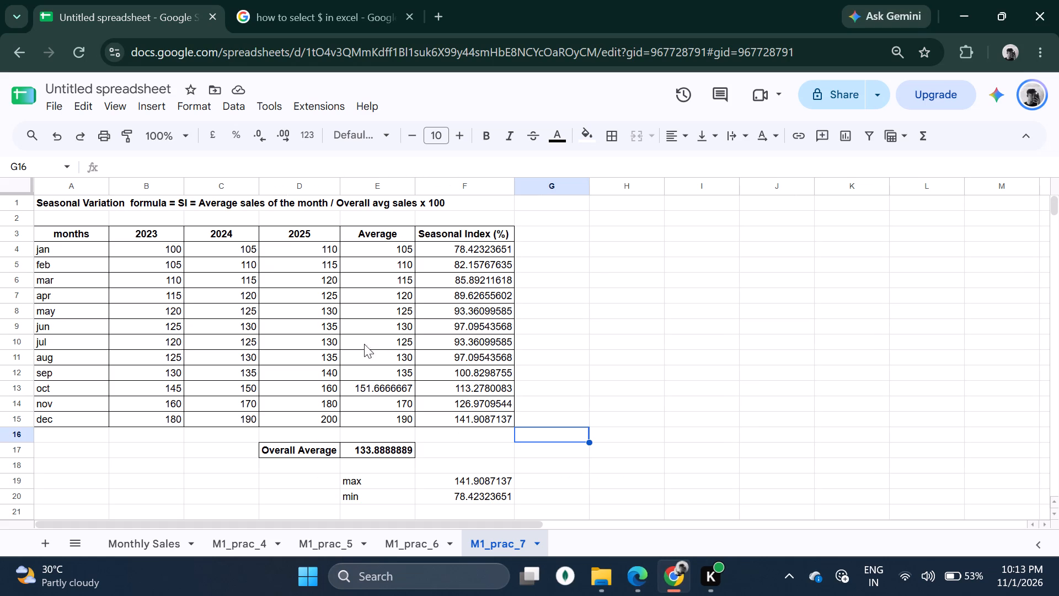
click(80, 234)
ctrl+drag(80, 234, 95, 421)
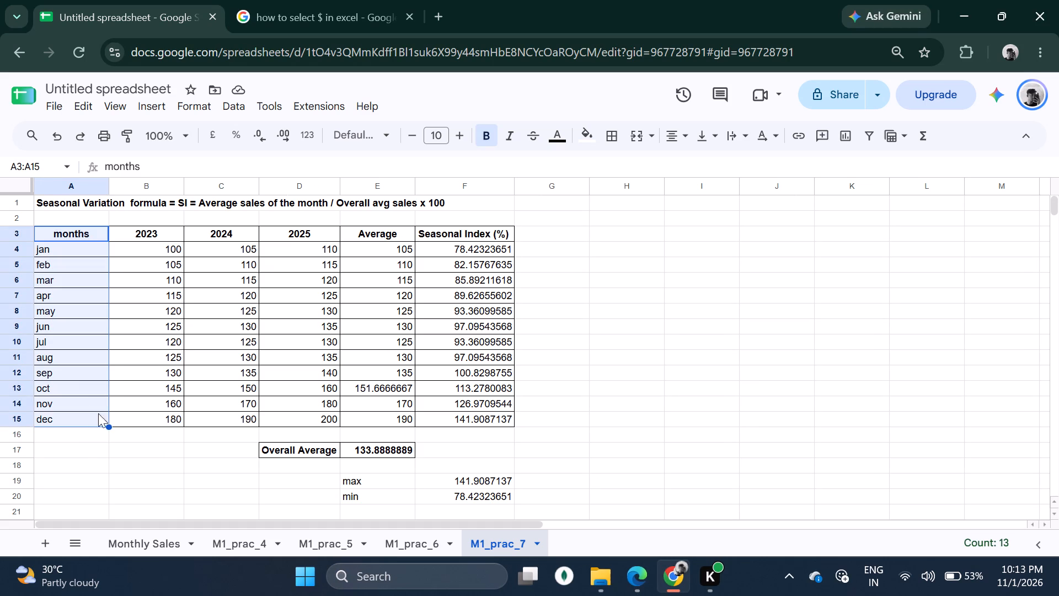
ctrl+drag(464, 236, 490, 418)
ctrl+click(162, 107)
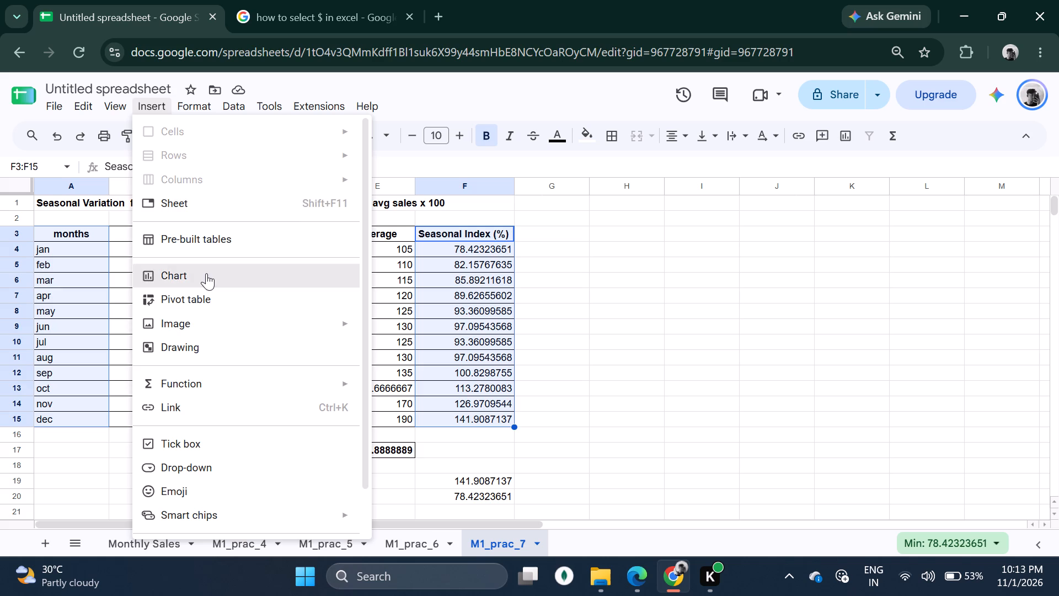
ctrl+click(206, 273)
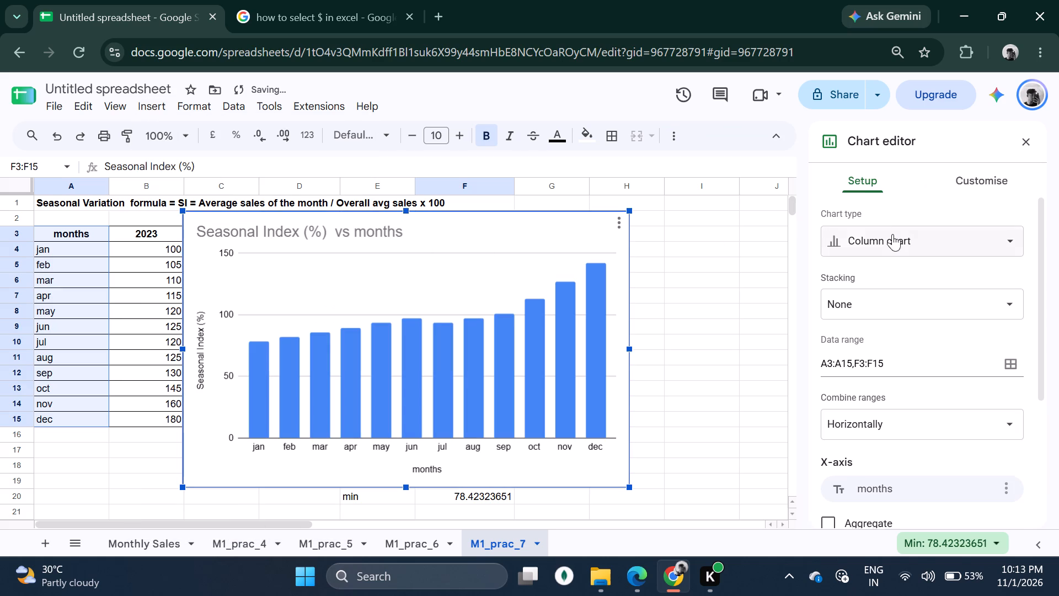
Set the Seasonal Index chart's type to the standard Column chart.
click(912, 233)
scroll(918, 334, down, 2)
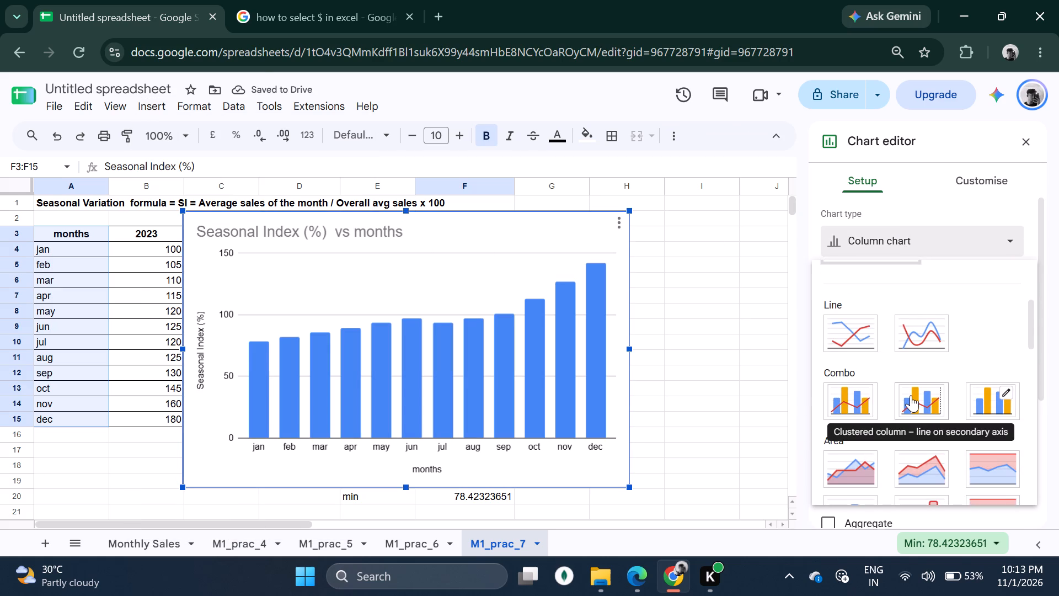
scroll(878, 399, down, 2)
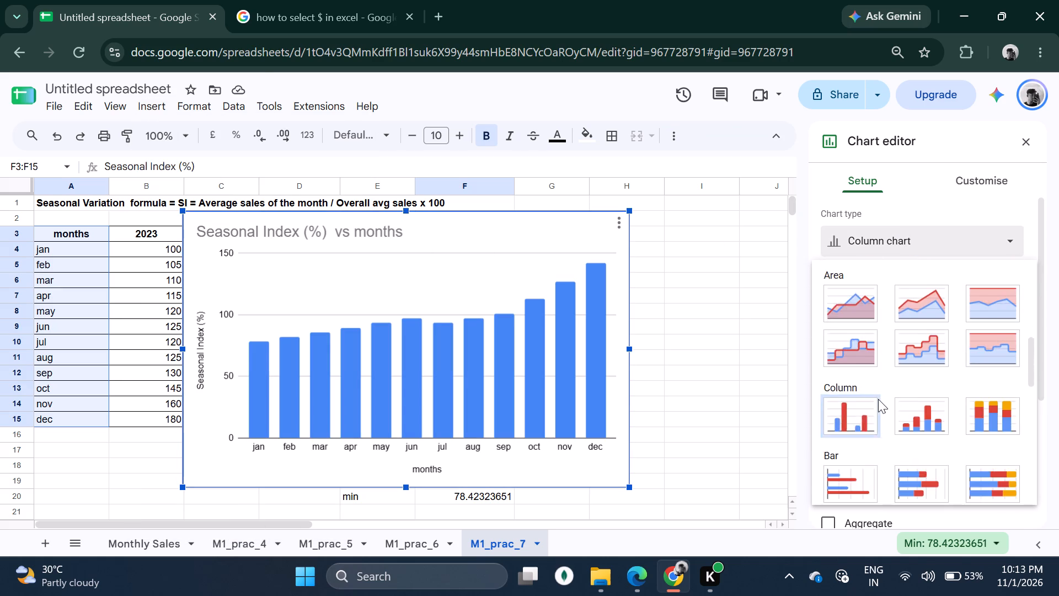
scroll(878, 399, down, 1)
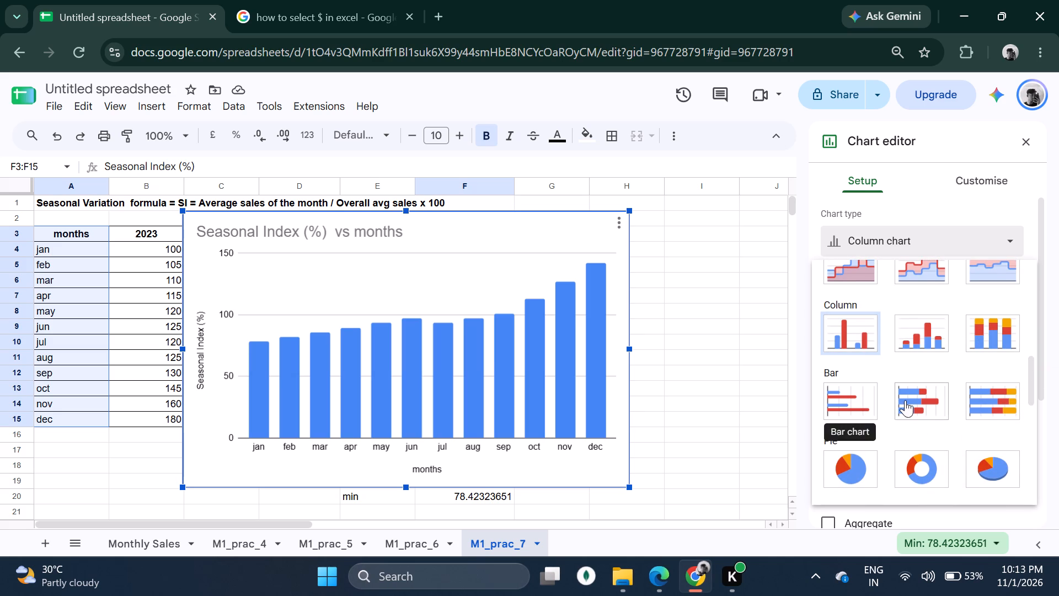
scroll(993, 400, down, 1)
scroll(885, 338, up, 1)
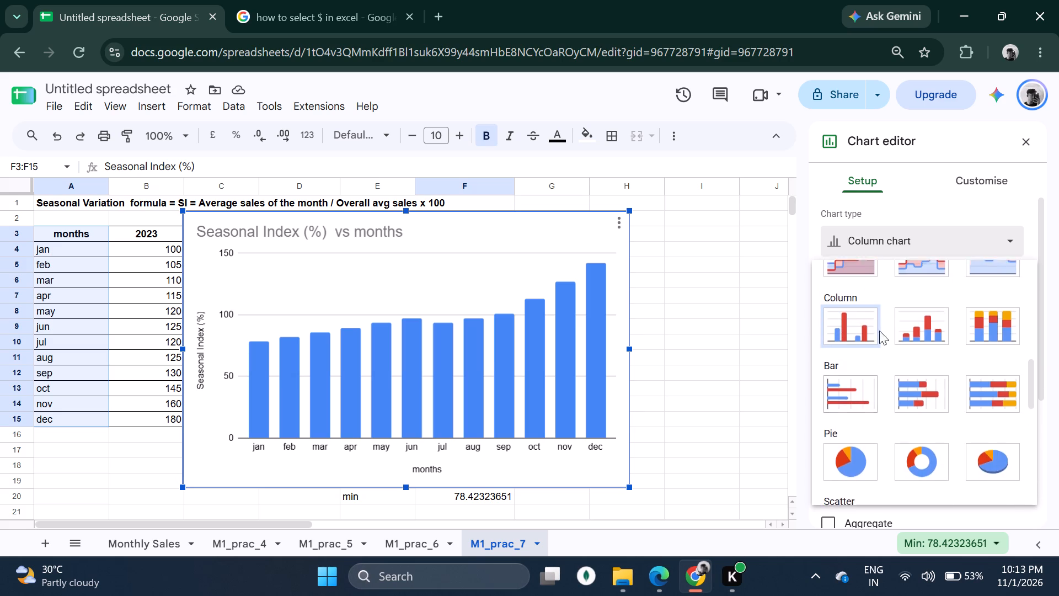
click(841, 325)
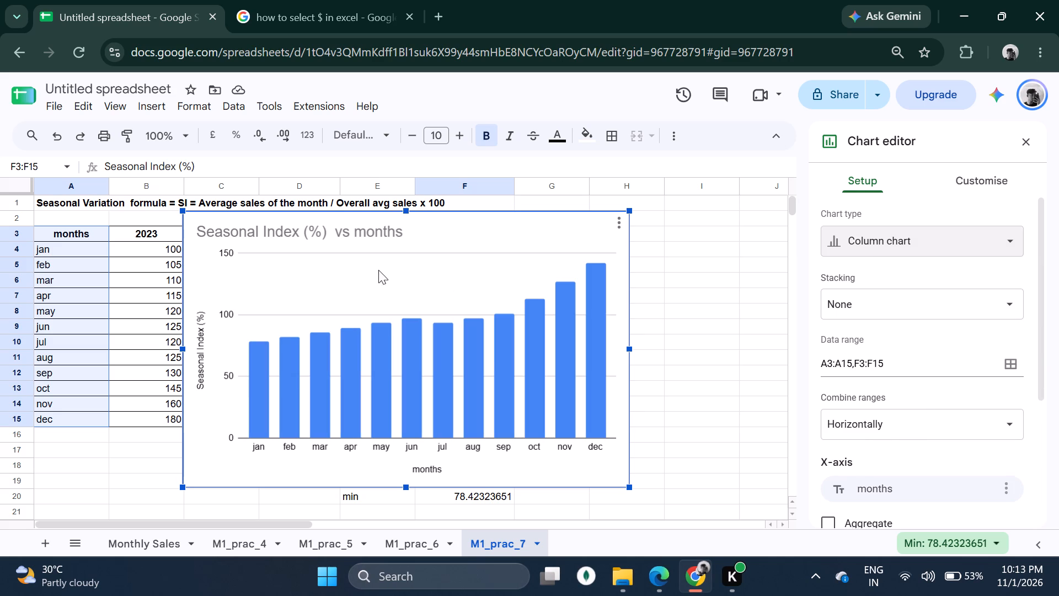
Move the column chart beside the data table so it no longer covers columns C to F, and deselect it.
drag(470, 240, 840, 244)
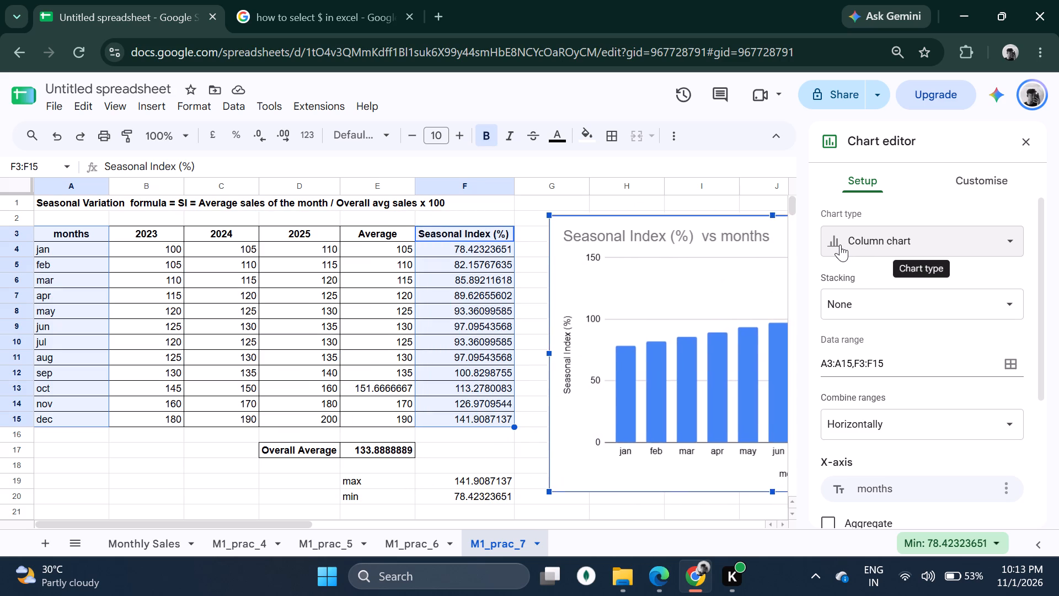
drag(840, 244, 839, 245)
click(522, 439)
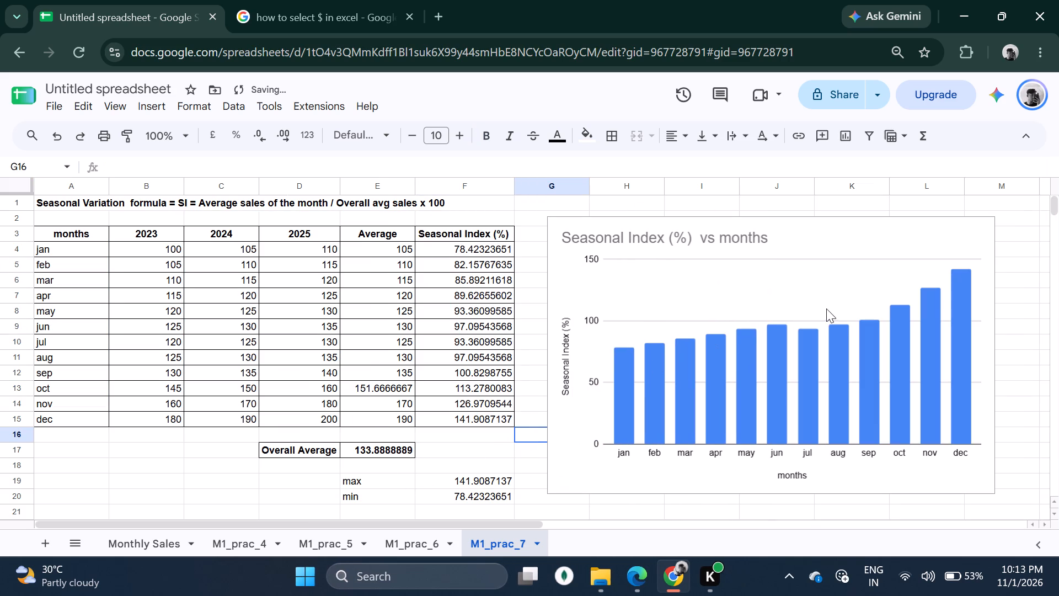
Make the max and min labels and values in E19:F20 bold and apply borders to all their cells.
click(166, 473)
drag(372, 481, 503, 502)
click(495, 137)
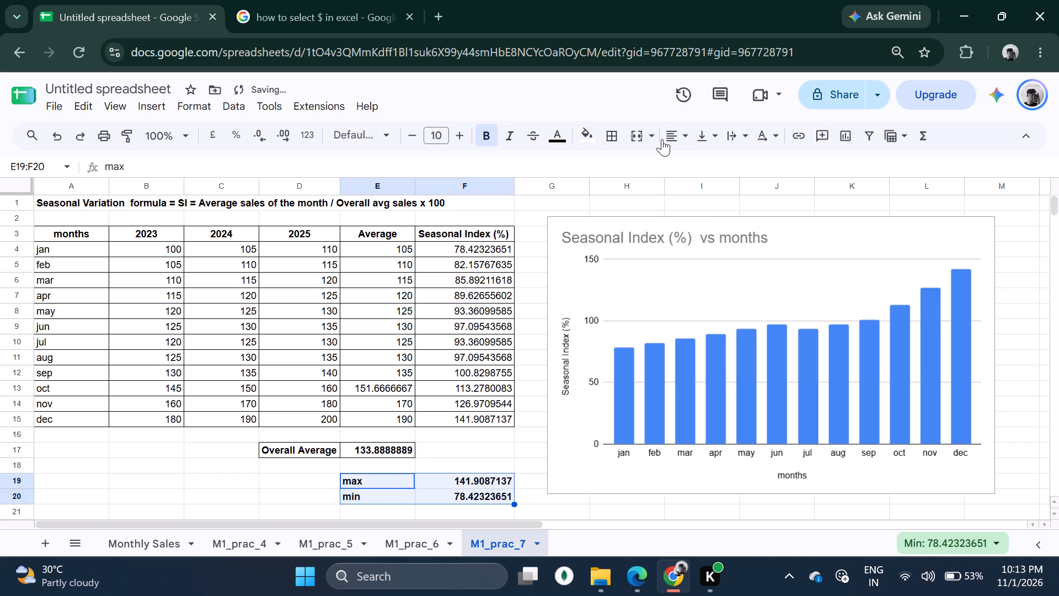
click(660, 137)
click(655, 137)
click(619, 139)
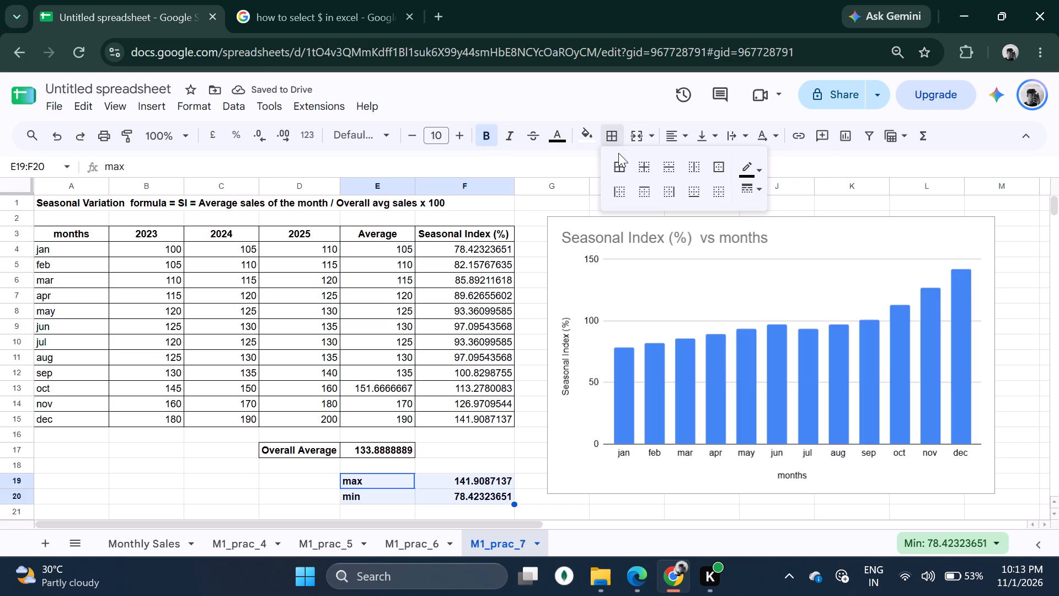
click(617, 161)
click(480, 474)
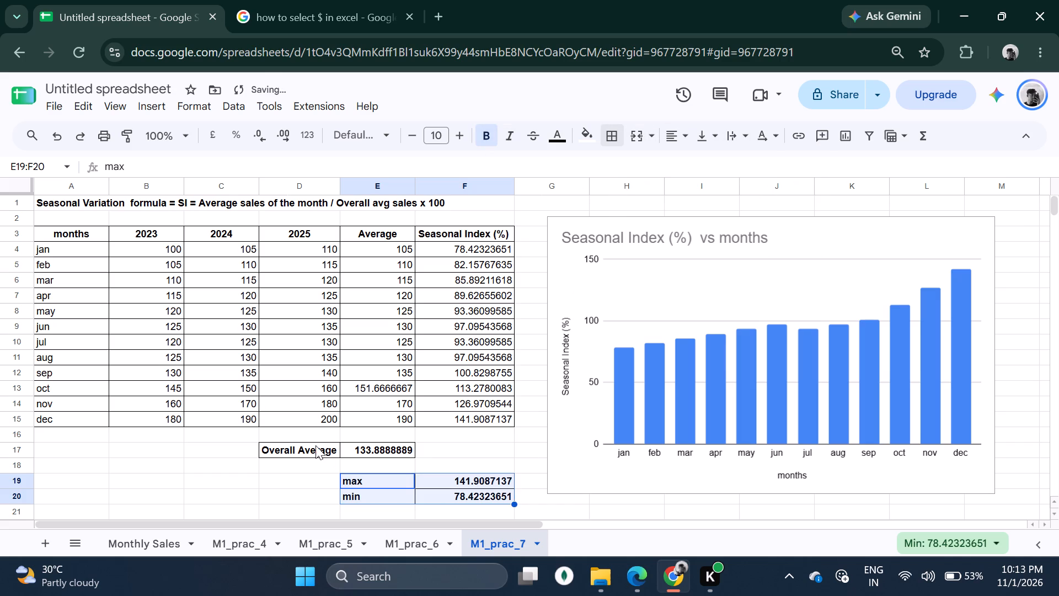
Move the Overall Average label and value from D17:E17 to E17:F17.
drag(315, 445, 387, 445)
key(ctrl+x)
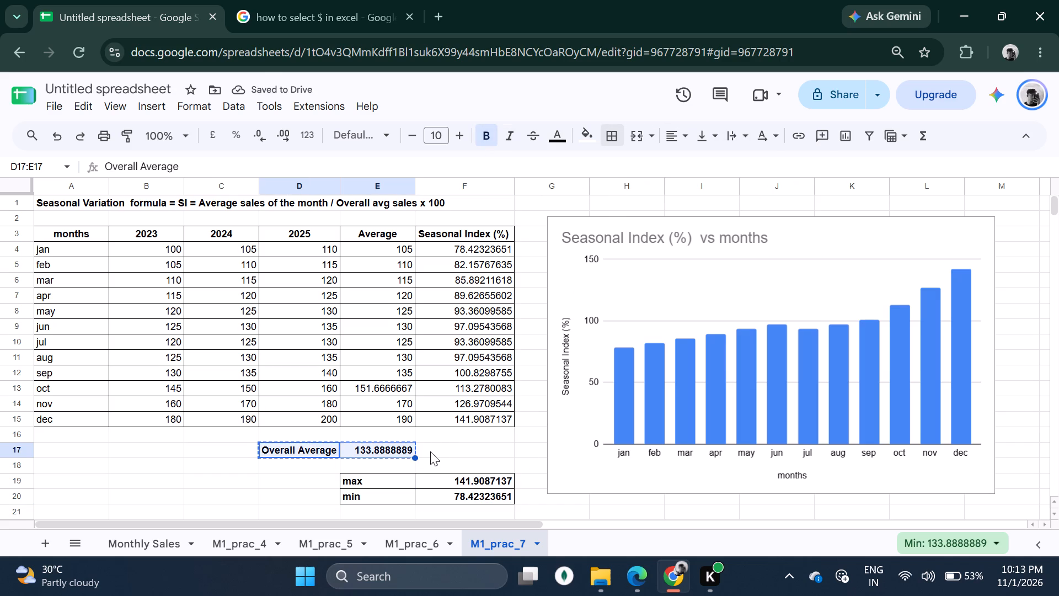
click(394, 448)
key(ctrl+v)
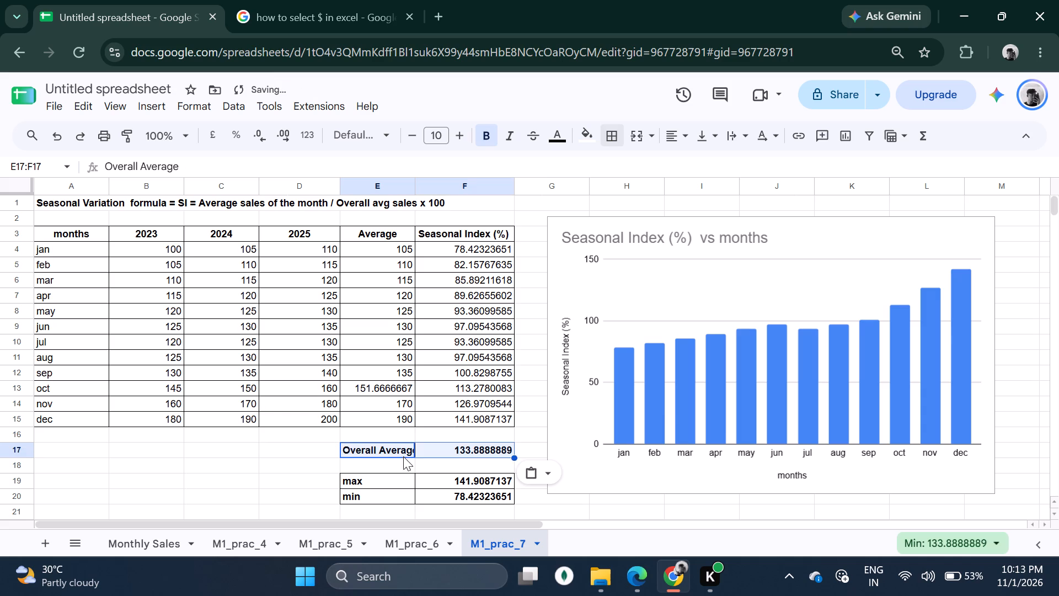
Auto-fit column E to the width of the Overall Average label.
double_click(414, 179)
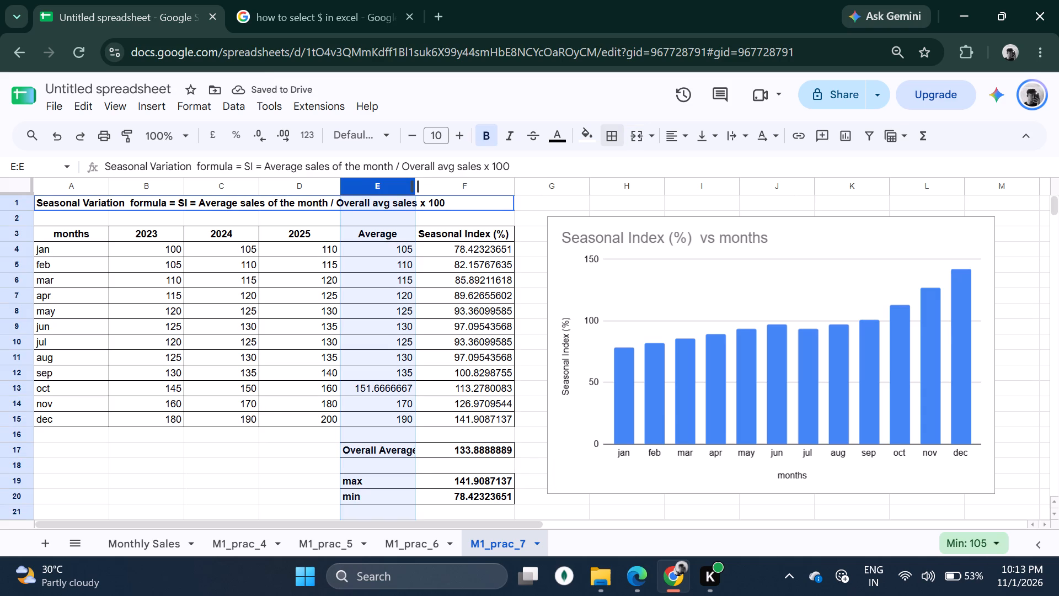
double_click(418, 189)
click(241, 465)
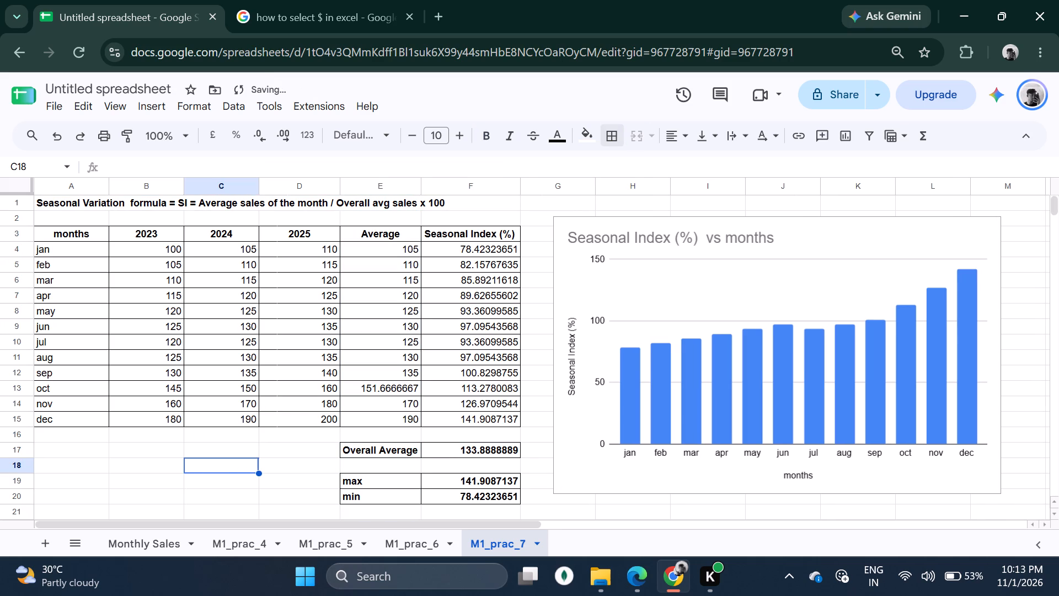
click(188, 465)
click(79, 438)
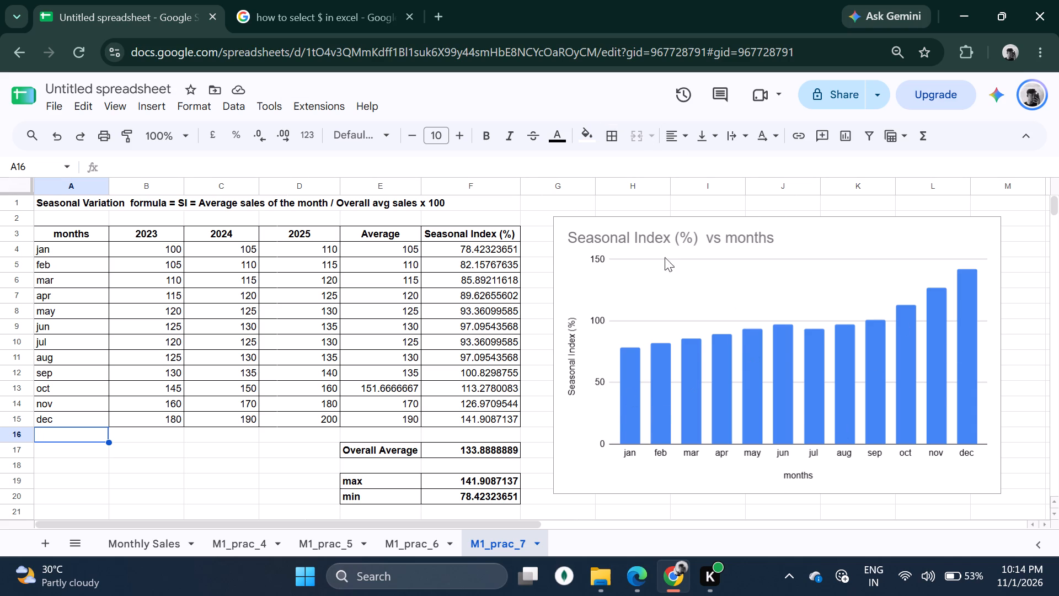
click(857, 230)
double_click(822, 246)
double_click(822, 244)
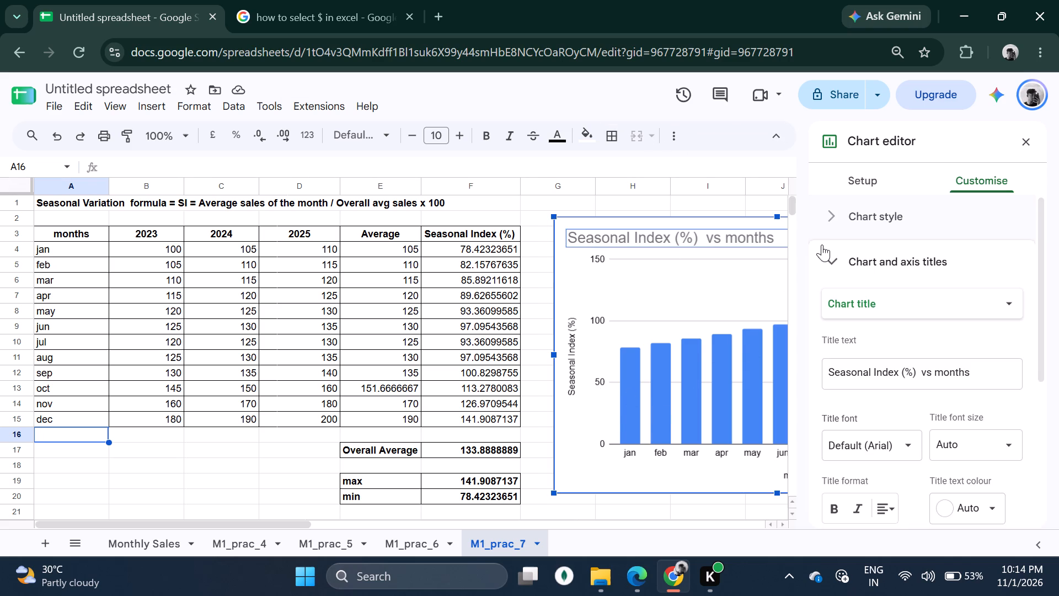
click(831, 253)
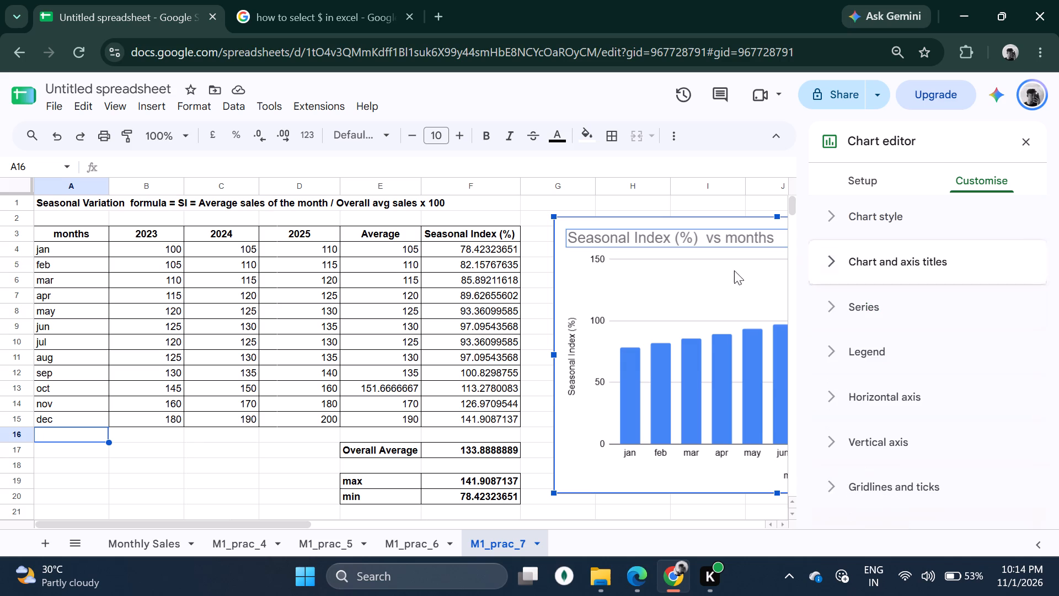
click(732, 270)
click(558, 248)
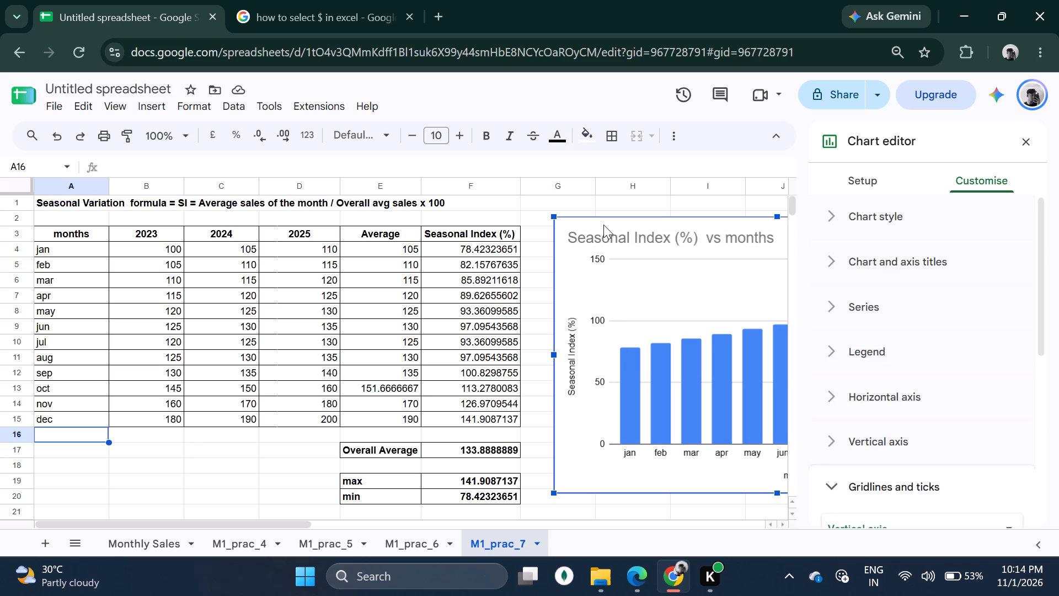
Shift the column chart slightly up and away from the data table, and save the spreadsheet.
drag(607, 224, 619, 217)
click(543, 274)
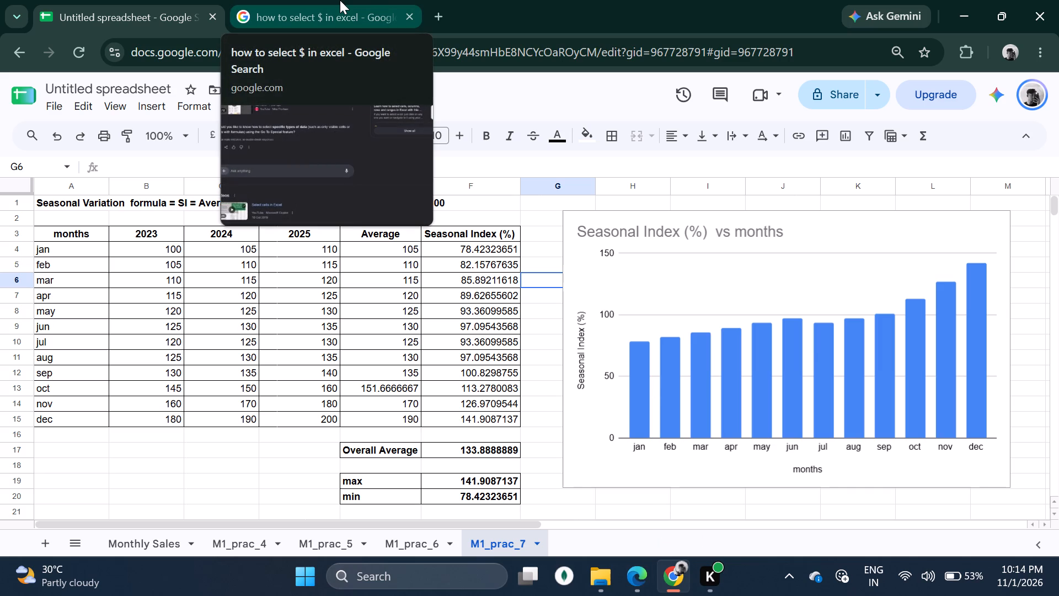
key(ctrl+s)
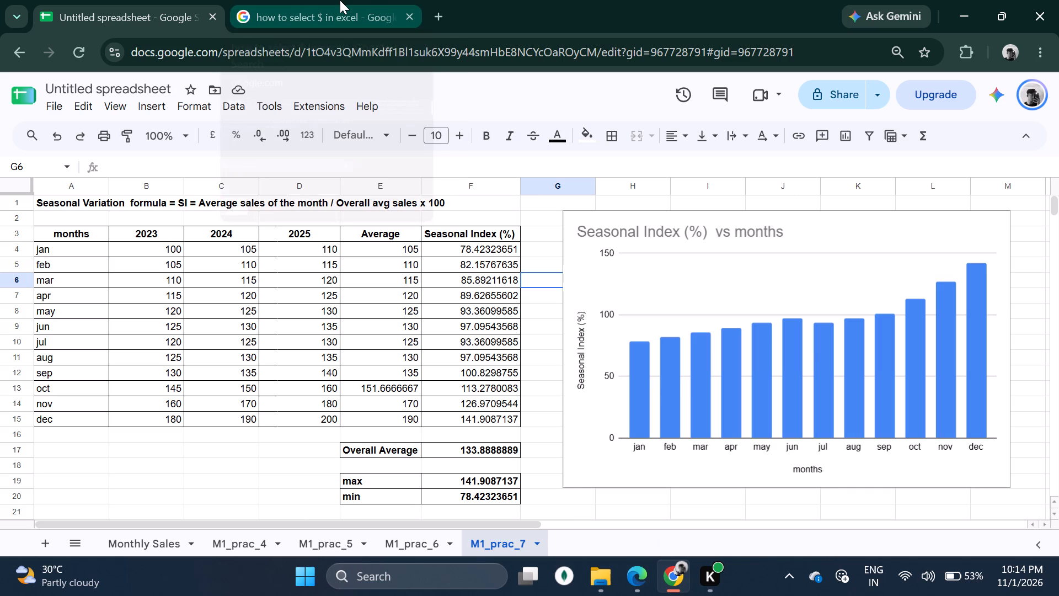
Switch to the Practical No 7 PDF in Edge and read the Expected Excel Table's average sales, Seasonal Index (%) and overall average.
click(632, 576)
scroll(541, 382, down, 2)
drag(253, 270, 587, 271)
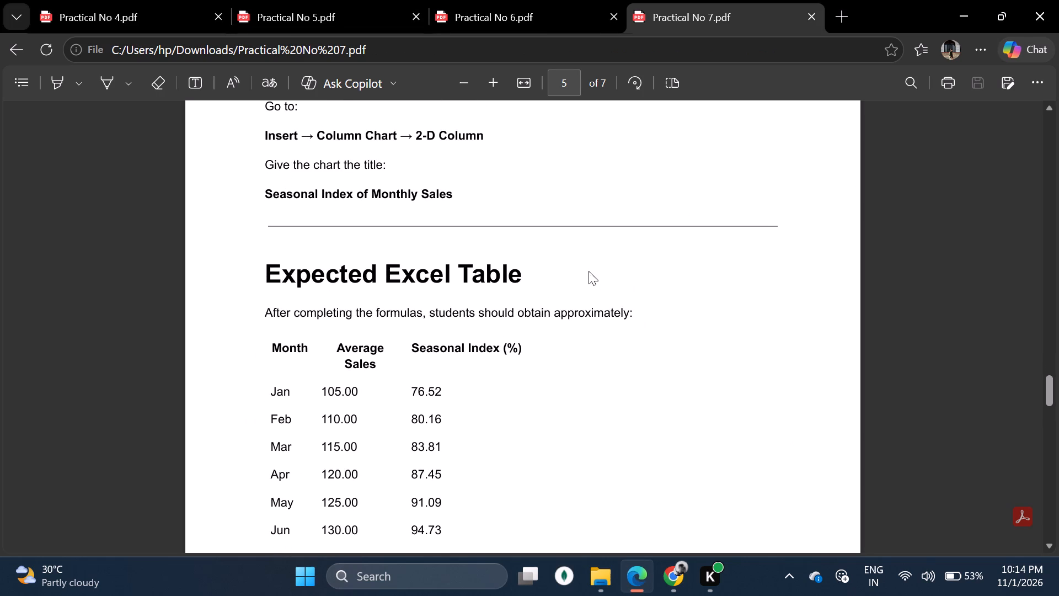
scroll(555, 306, down, 2)
drag(411, 222, 411, 221)
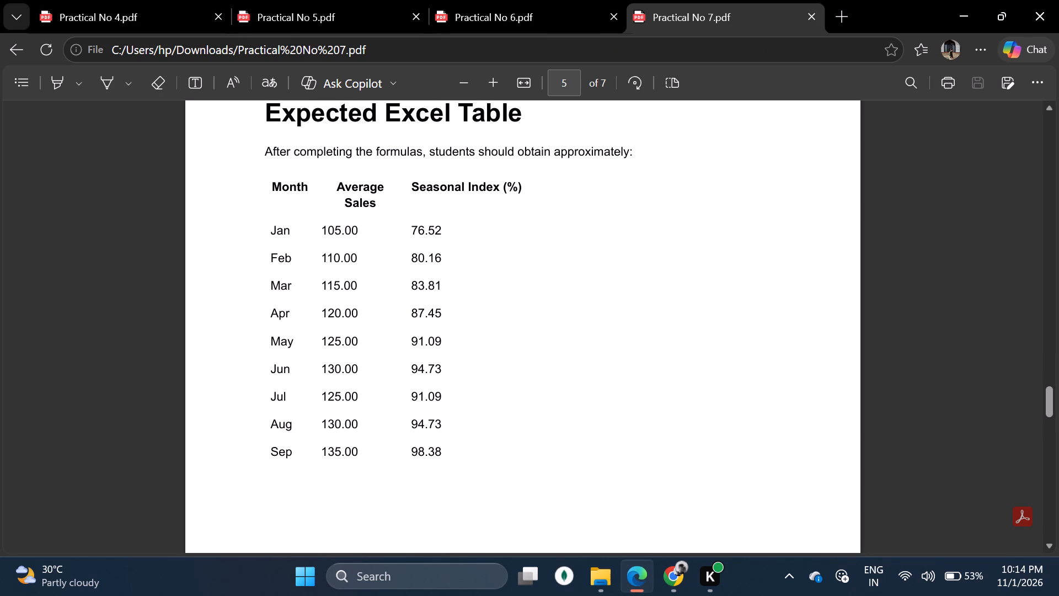
drag(411, 221, 442, 231)
click(651, 338)
scroll(589, 455, down, 3)
scroll(569, 412, down, 1)
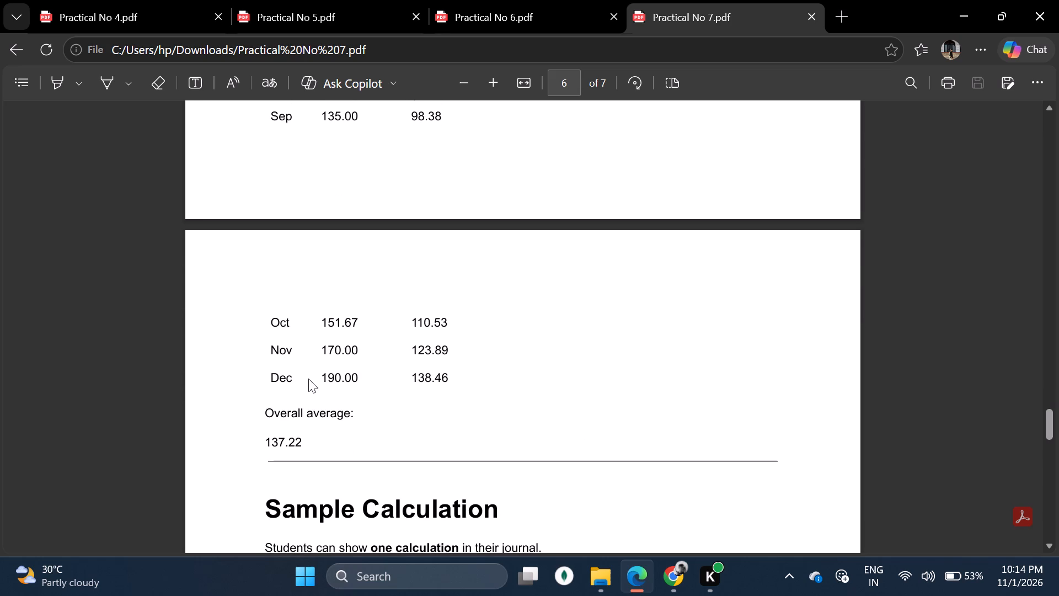
drag(308, 379, 367, 379)
drag(365, 379, 320, 382)
click(578, 412)
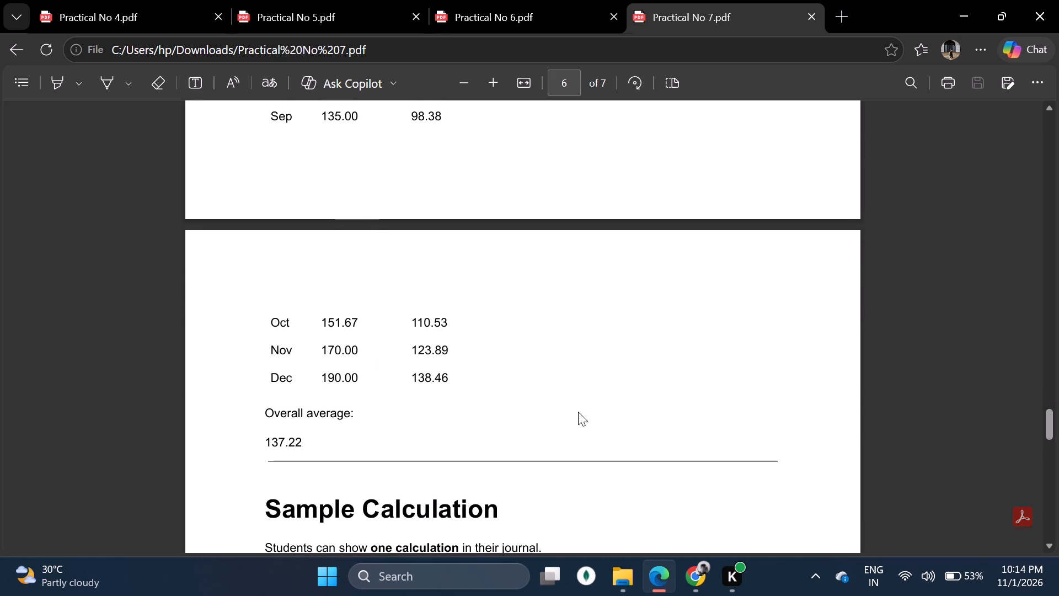
scroll(468, 400, up, 4)
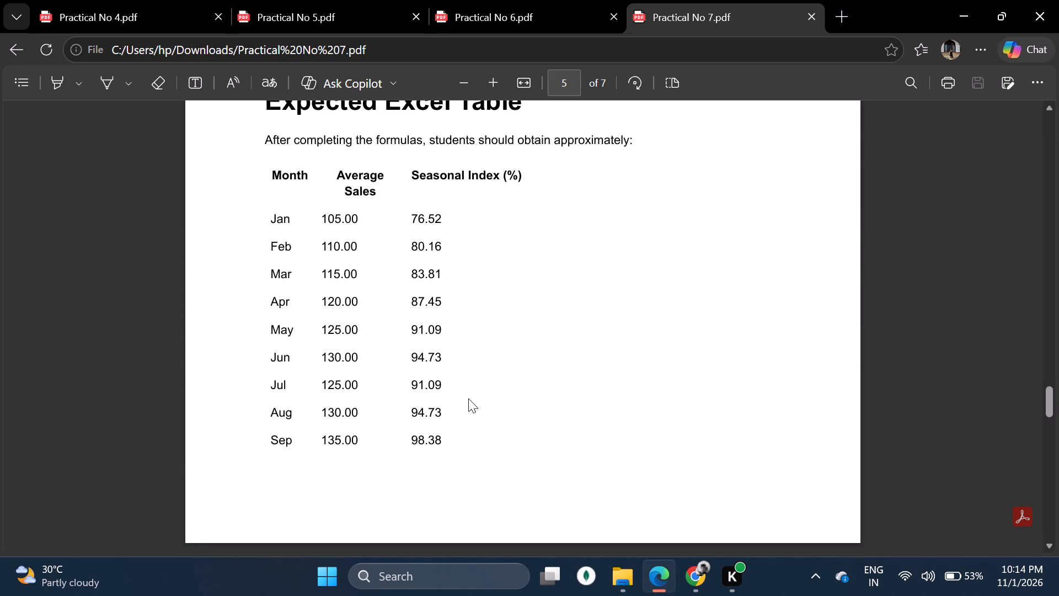
scroll(468, 398, down, 1)
scroll(468, 398, up, 1)
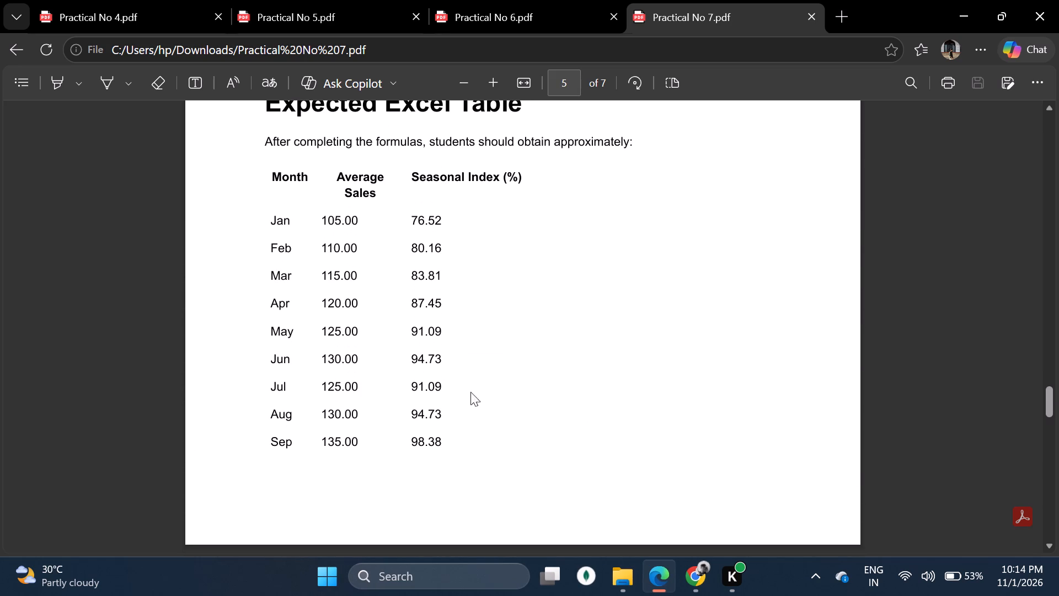
drag(336, 188, 370, 210)
click(382, 258)
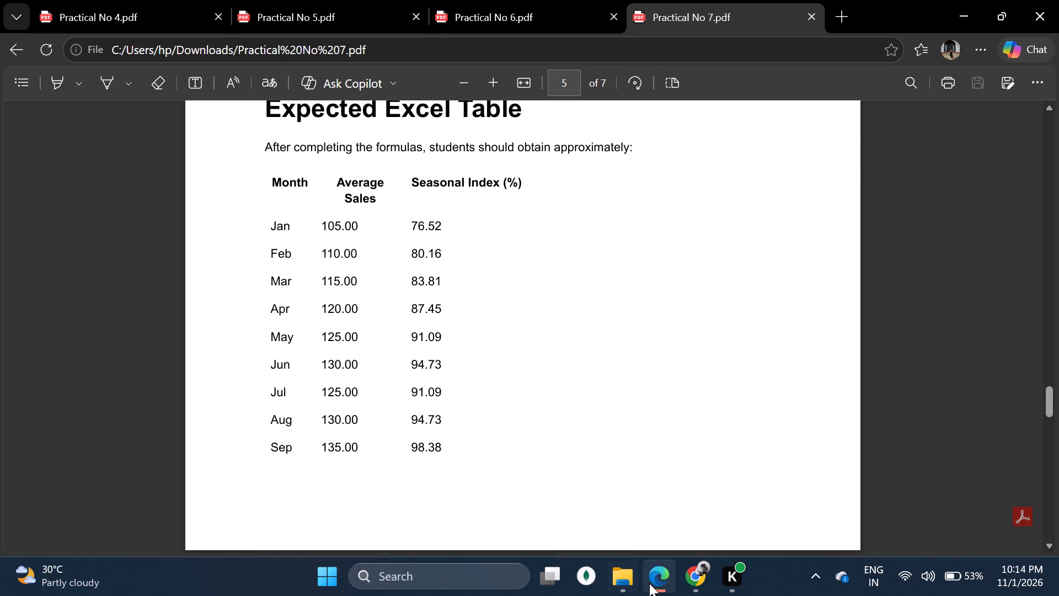
Compare the January and February Seasonal Index (%) values in the M1_prac_7 sheet with the Practical No 7 PDF's Expected Excel Table.
click(696, 588)
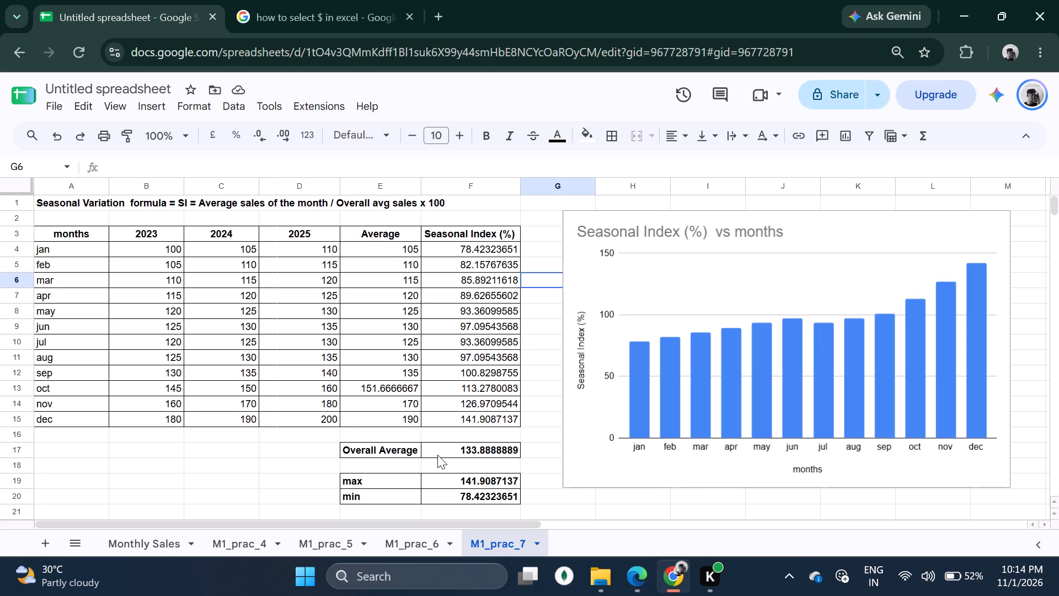
click(630, 575)
scroll(373, 353, down, 2)
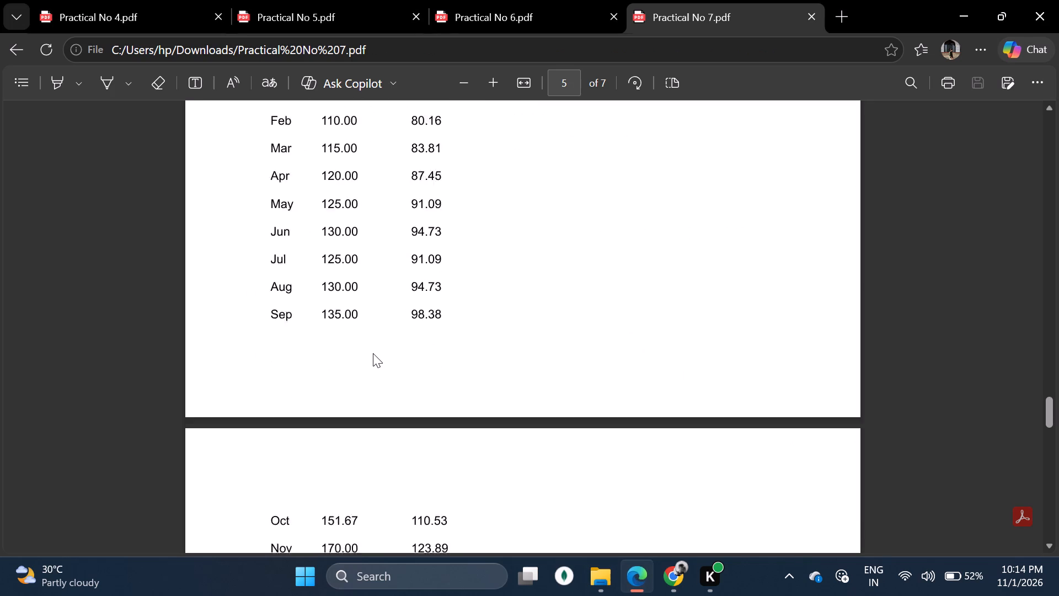
scroll(373, 353, down, 2)
scroll(373, 353, up, 5)
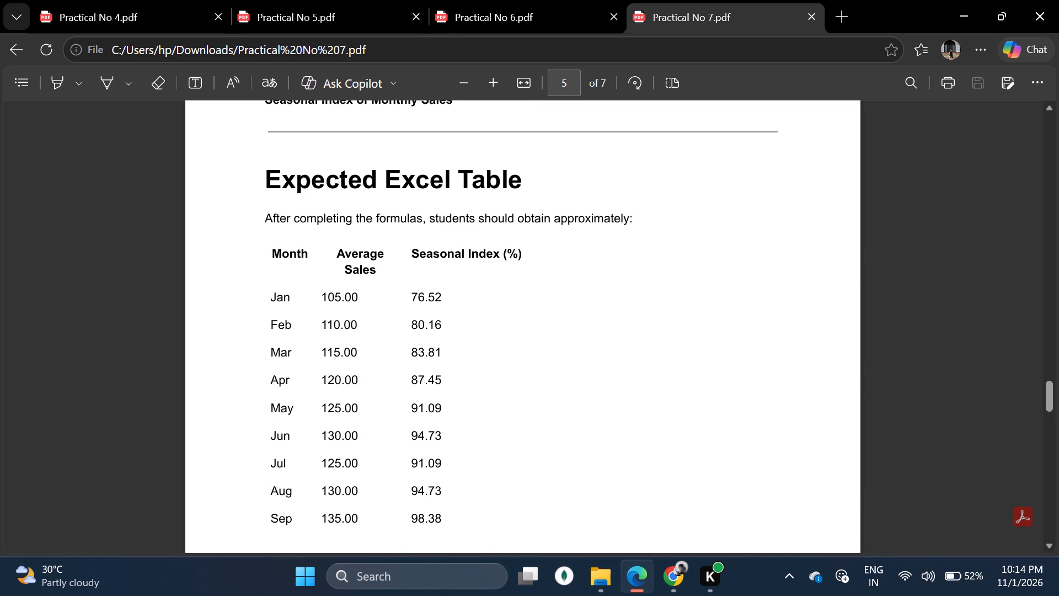
drag(409, 311, 482, 322)
click(485, 326)
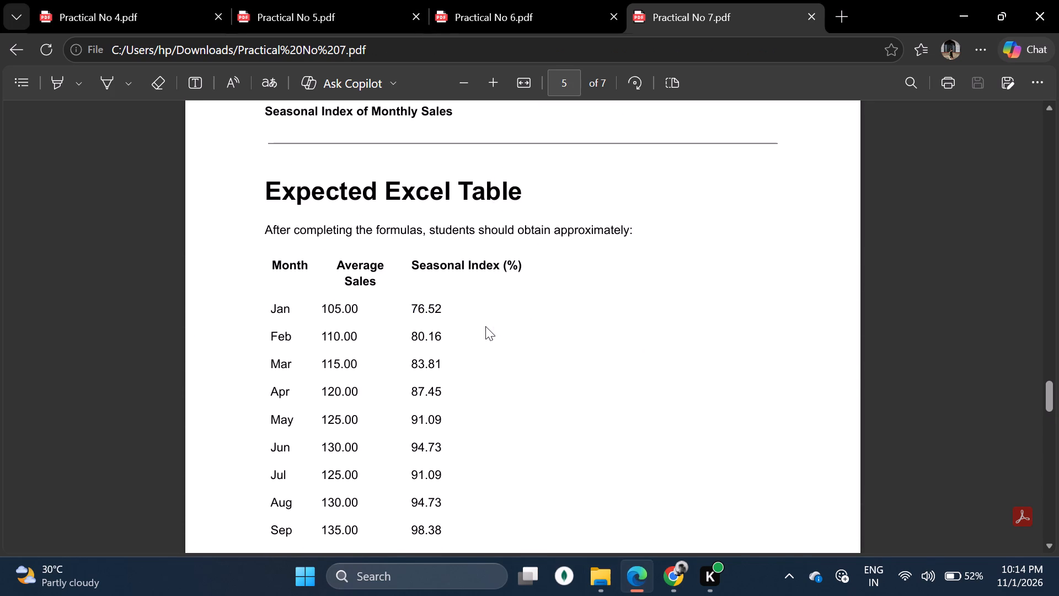
click(666, 574)
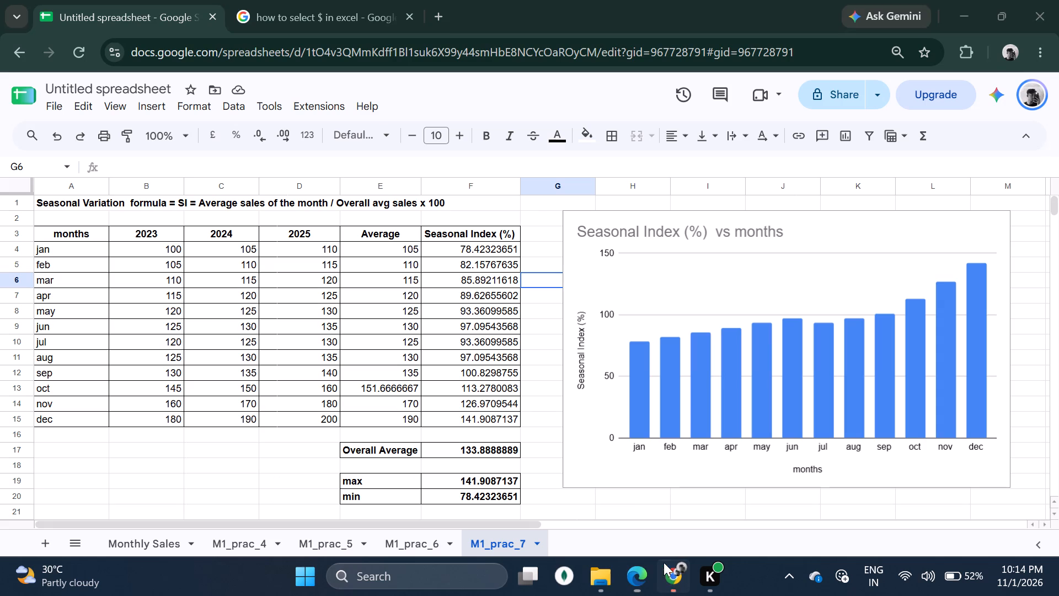
click(469, 252)
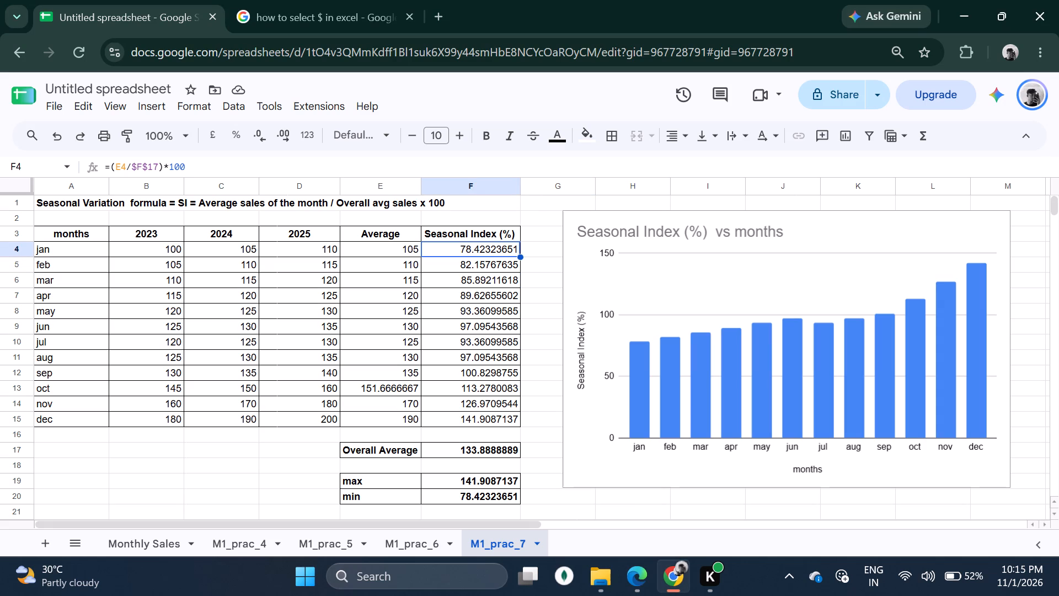
click(473, 271)
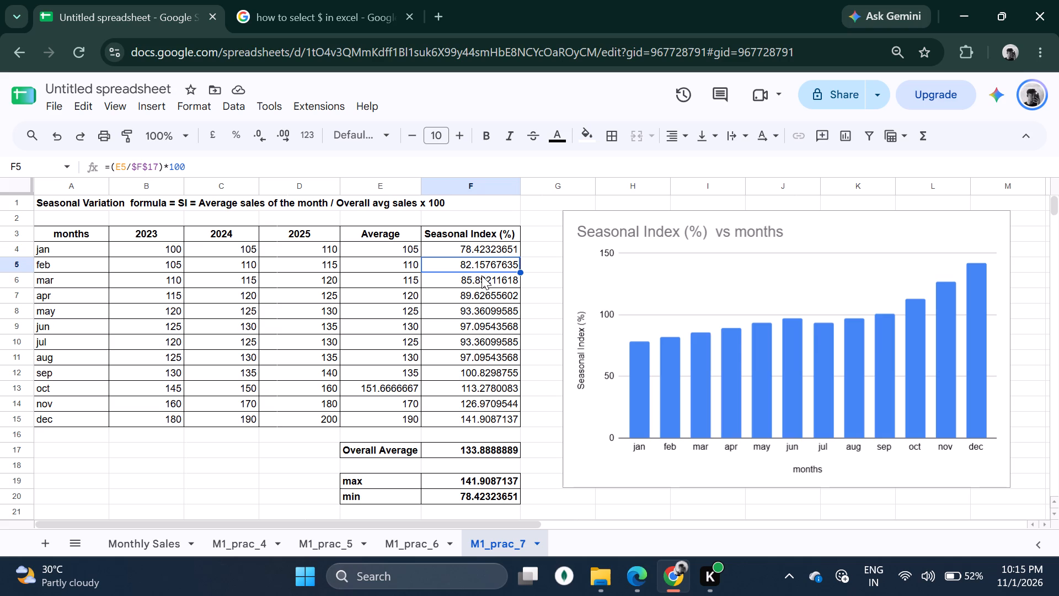
click(631, 567)
drag(413, 336, 420, 342)
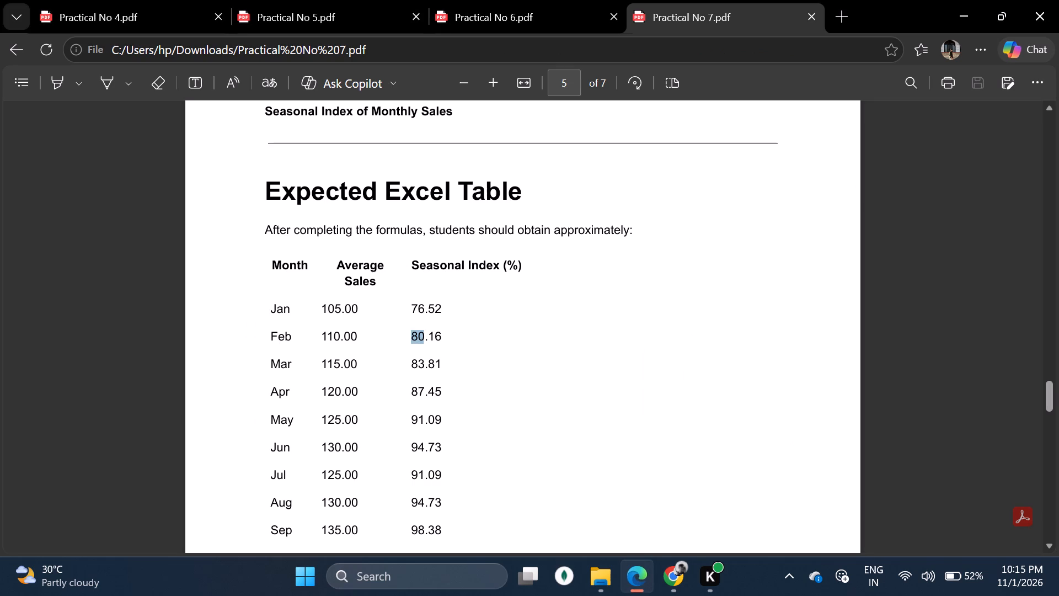
drag(420, 342, 438, 344)
click(487, 358)
Check the PDF's overall average against the Overall Average value and formula in cell F17 of the spreadsheet.
scroll(488, 350, down, 5)
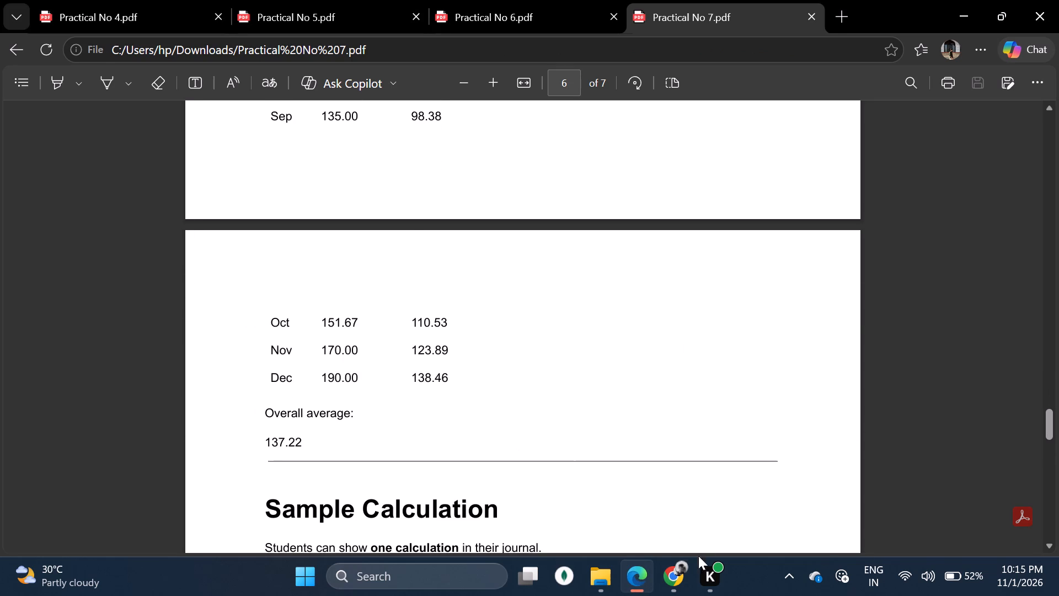
click(675, 574)
click(483, 443)
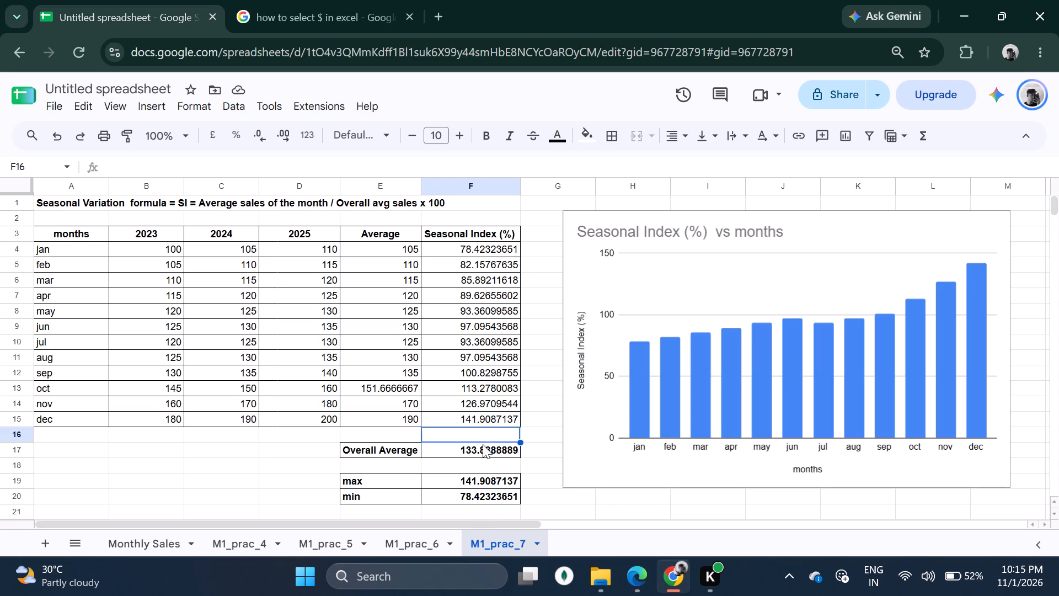
click(483, 448)
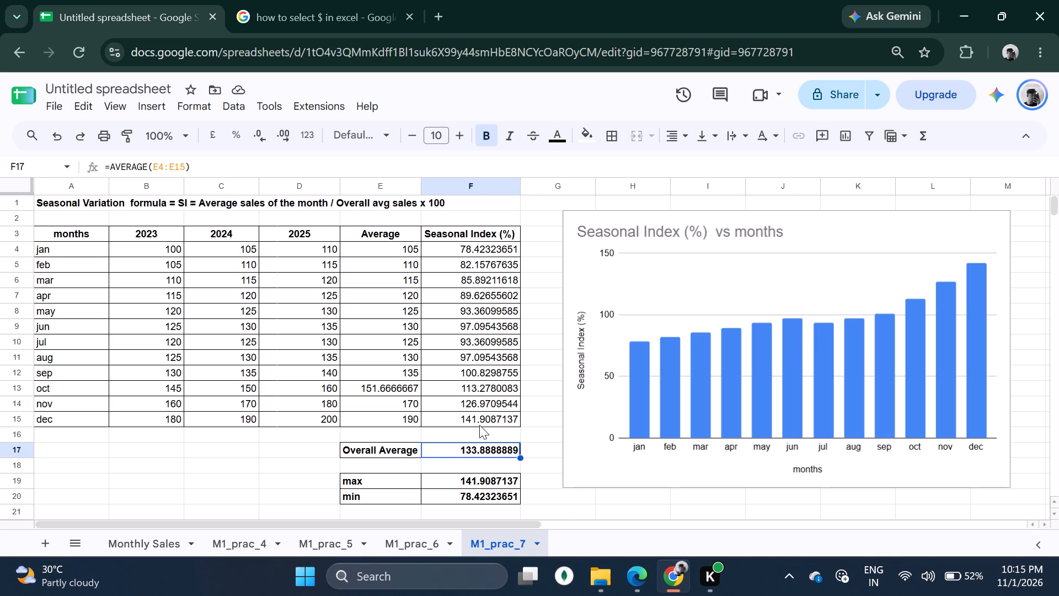
click(238, 467)
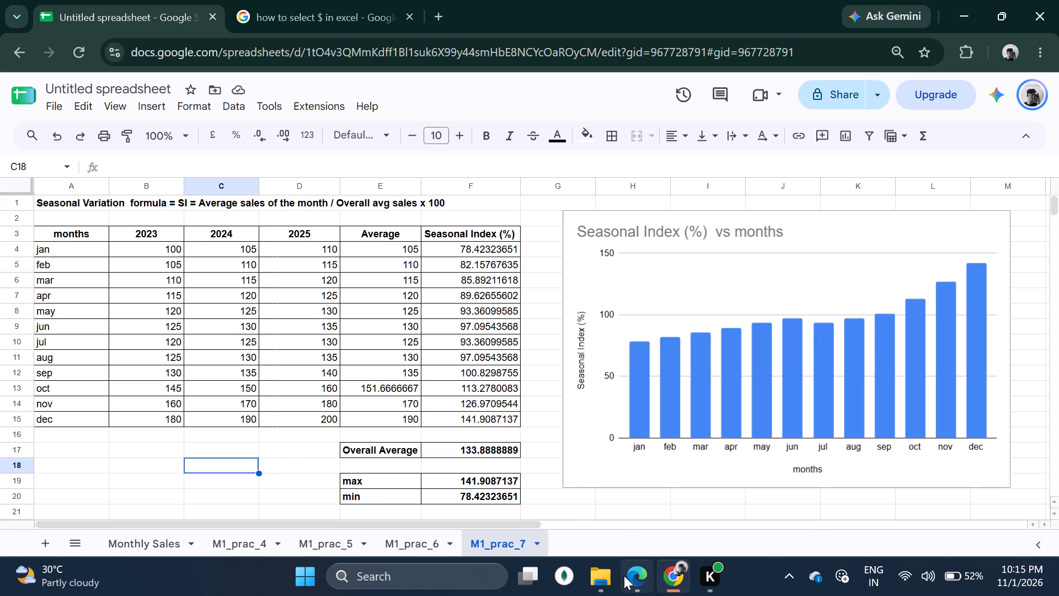
Read the PDF's Sample Calculation for January and compare it with the January Seasonal Index formula in cell F4.
click(648, 576)
scroll(466, 413, down, 4)
drag(266, 181, 281, 183)
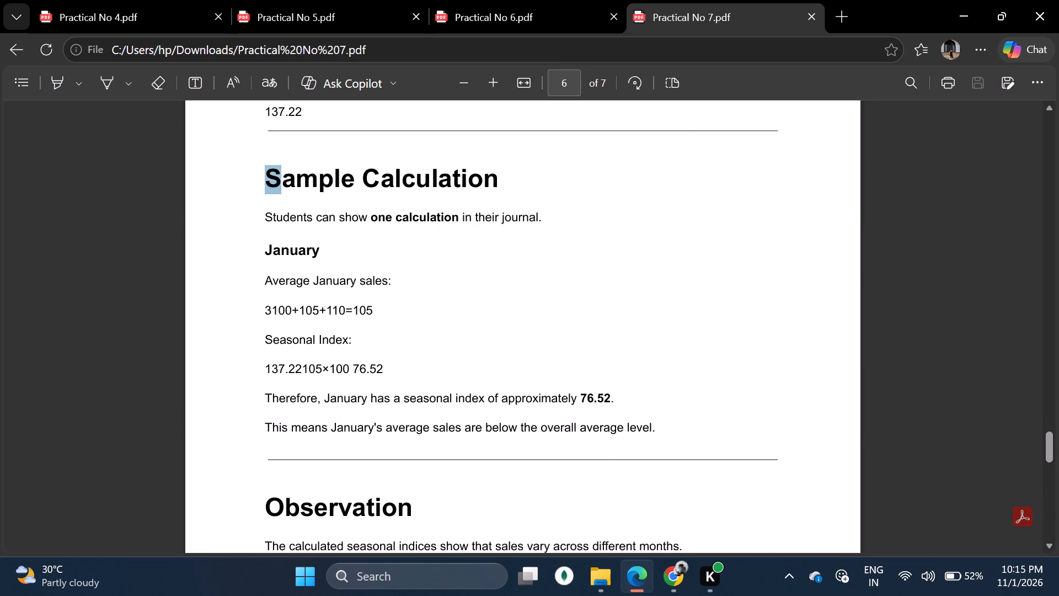
drag(281, 183, 629, 189)
click(549, 233)
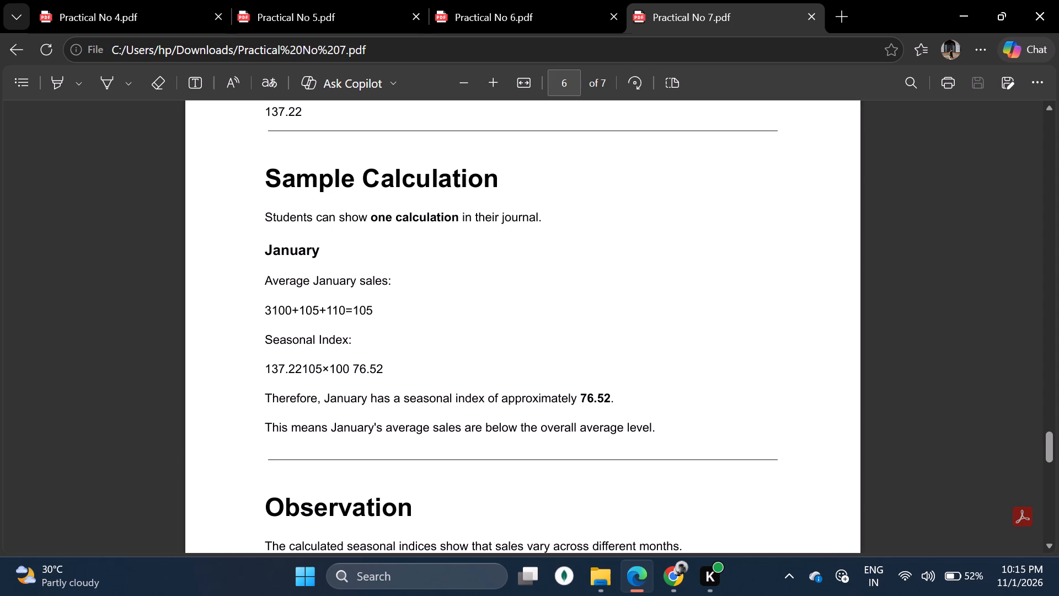
drag(269, 340, 271, 342)
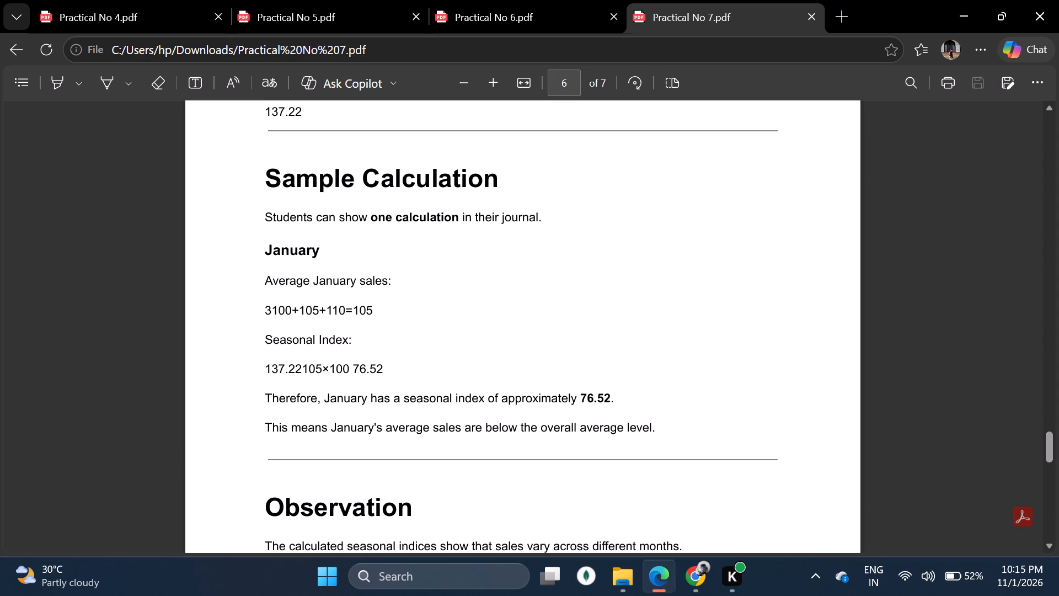
drag(271, 342, 382, 347)
click(523, 334)
drag(353, 312, 371, 312)
click(359, 344)
click(702, 567)
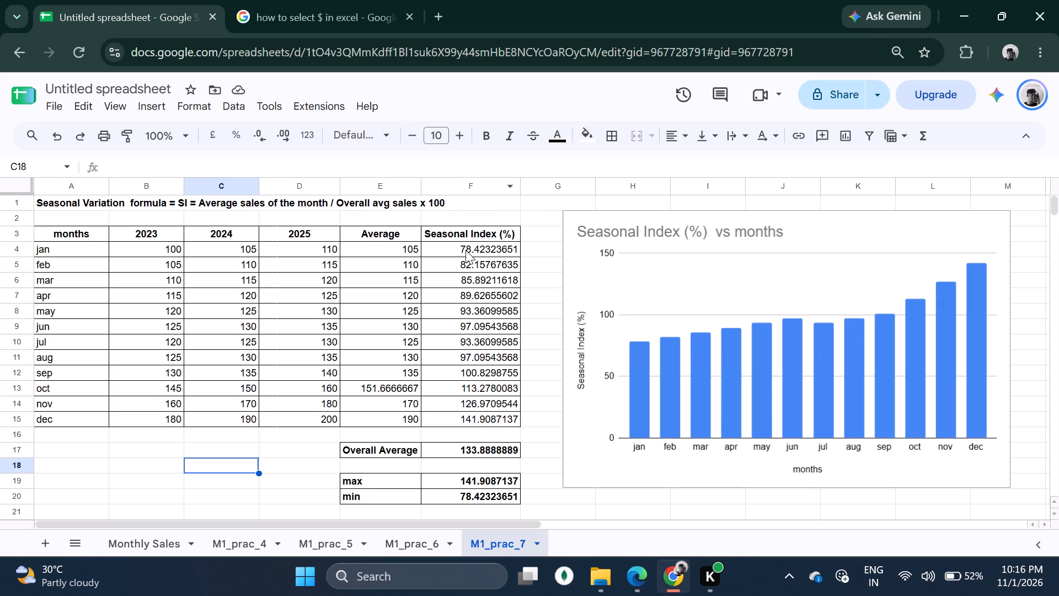
click(466, 250)
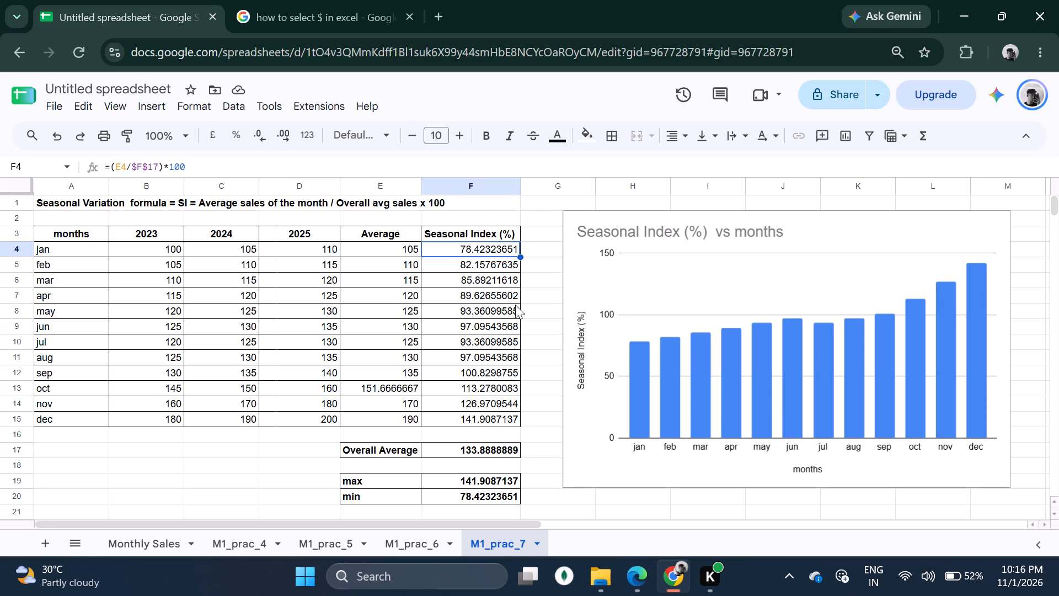
Skim the PDF's remaining sections through Result and Conclusion, go back to its first page, and return to the spreadsheet.
click(641, 564)
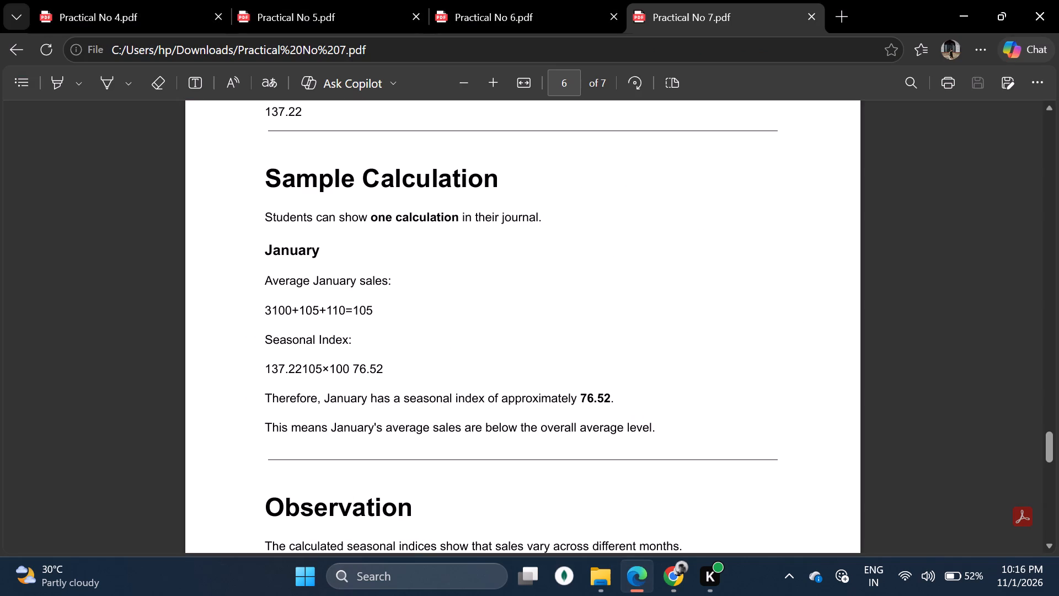
scroll(561, 405, down, 4)
scroll(502, 381, down, 3)
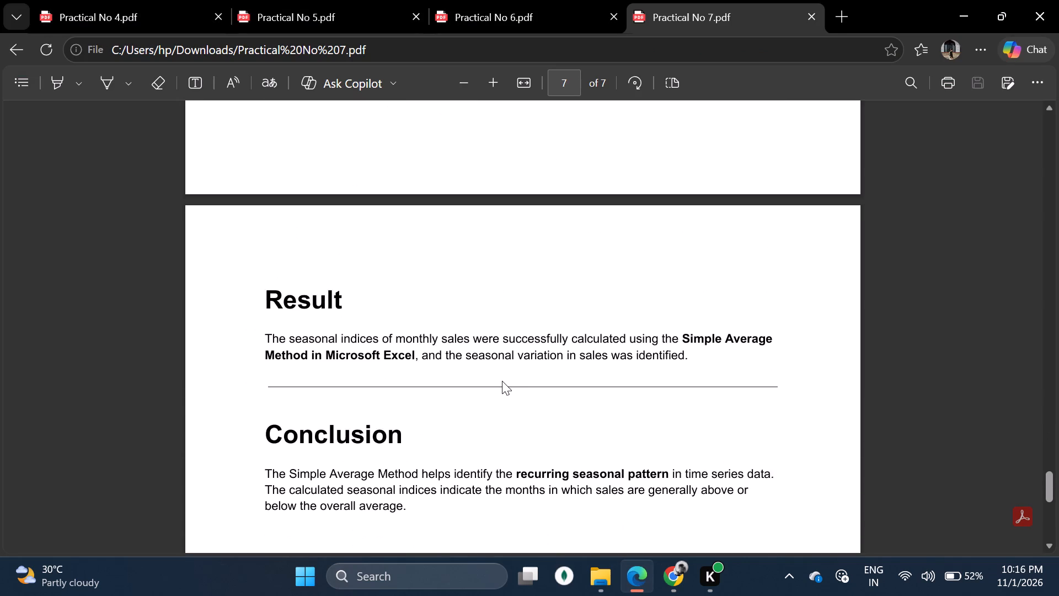
scroll(502, 381, down, 4)
scroll(496, 370, up, 18)
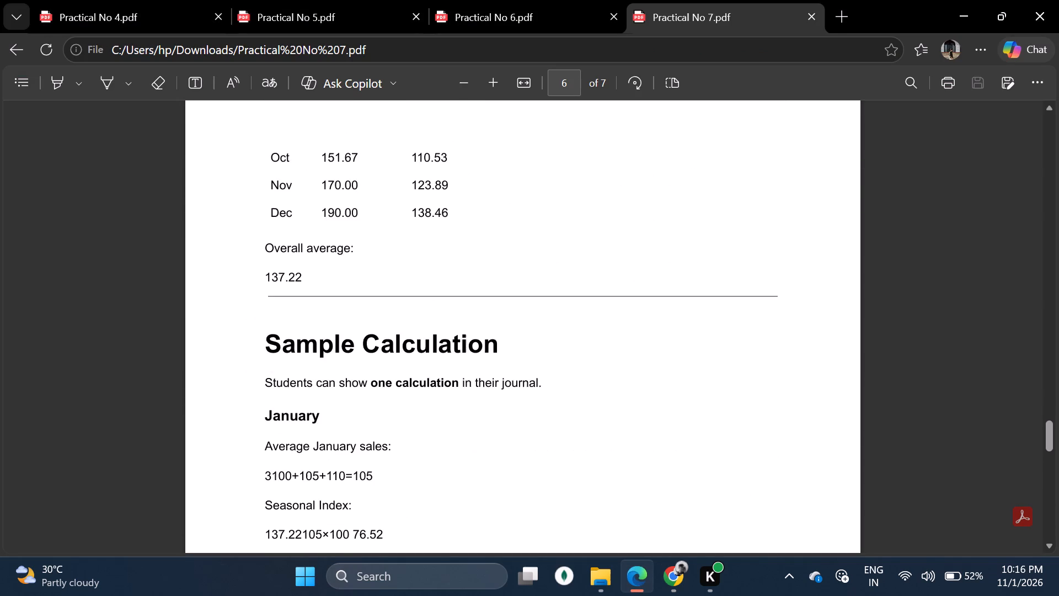
scroll(491, 334, up, 20)
scroll(491, 334, up, 16)
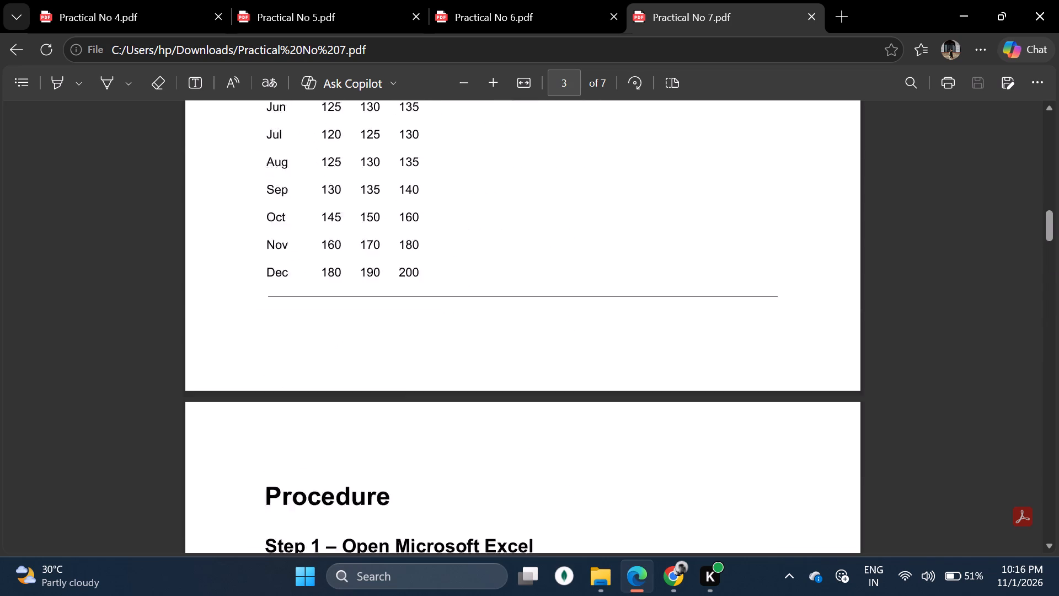
scroll(491, 334, up, 20)
scroll(491, 334, up, 3)
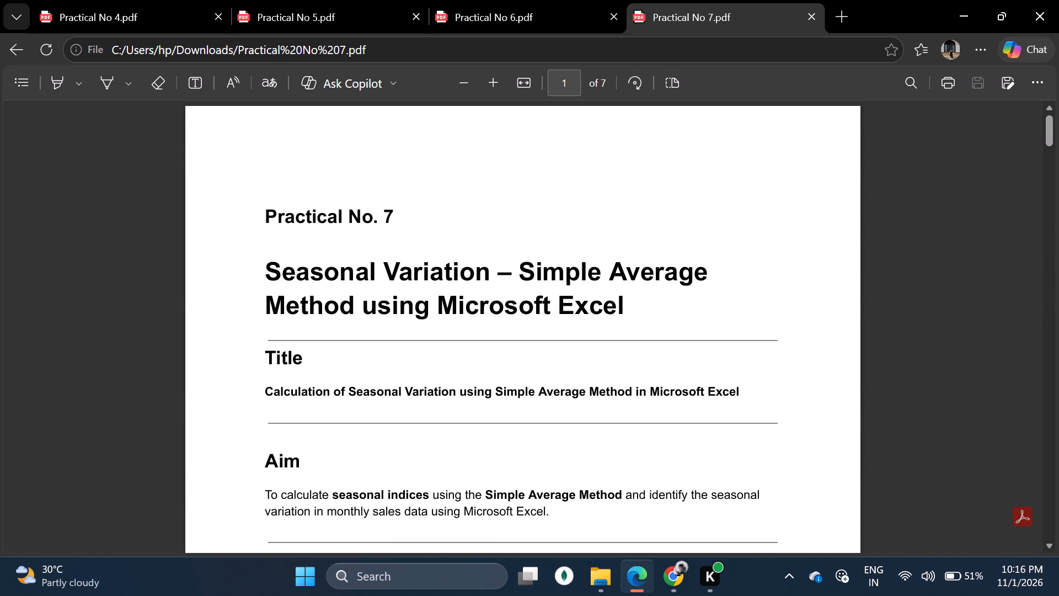
click(656, 587)
click(682, 567)
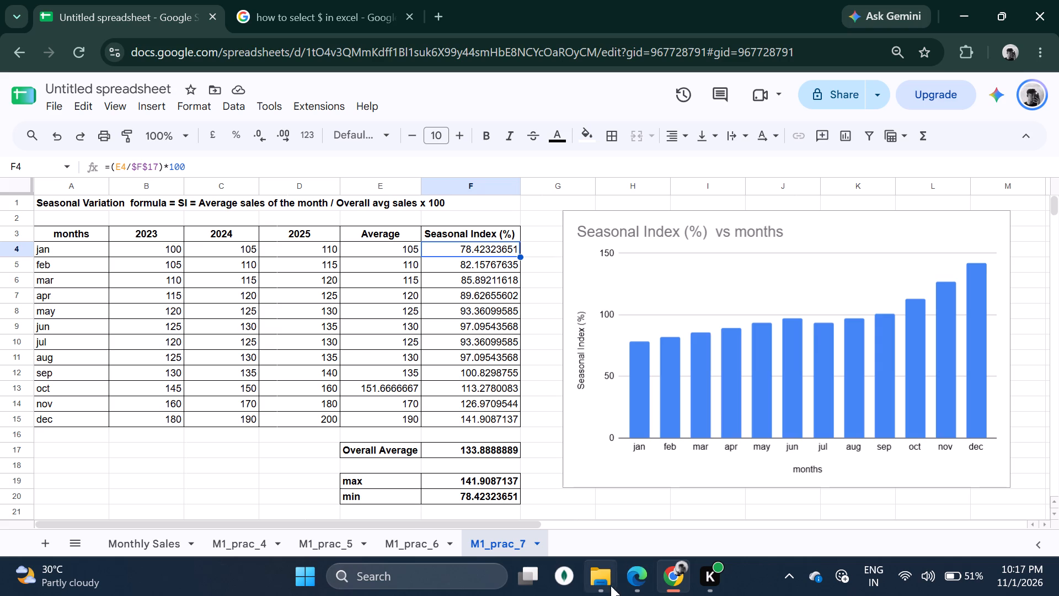
Review the PDF's Step 5 Seasonal Index formula for January and compare it with January's average formula in cell E4 of the spreadsheet.
click(641, 586)
scroll(442, 361, up, 7)
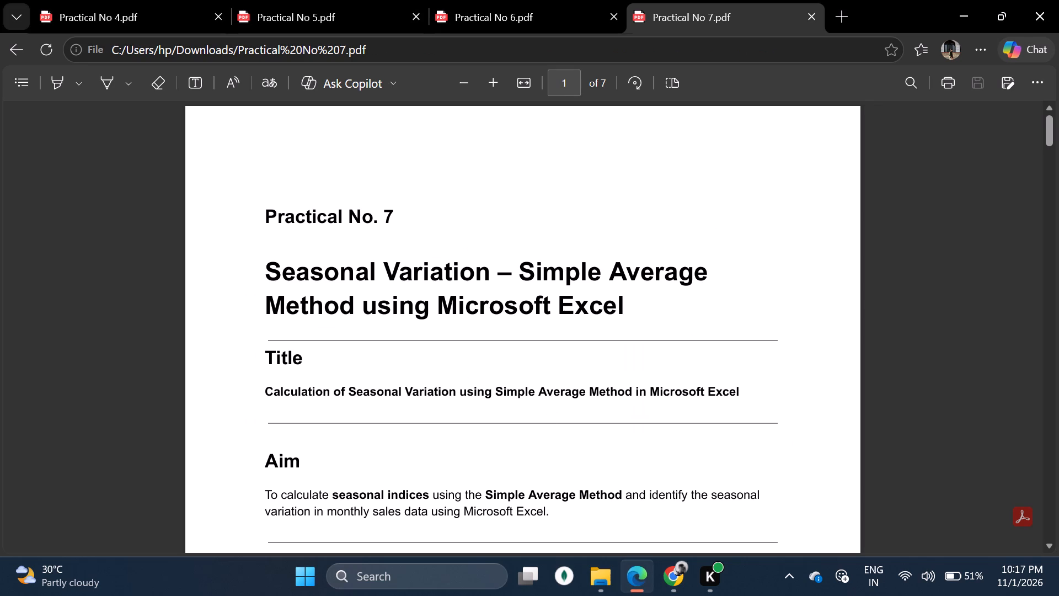
scroll(447, 275, up, 4)
scroll(447, 275, down, 5)
scroll(447, 275, up, 11)
scroll(447, 275, down, 19)
scroll(447, 275, down, 4)
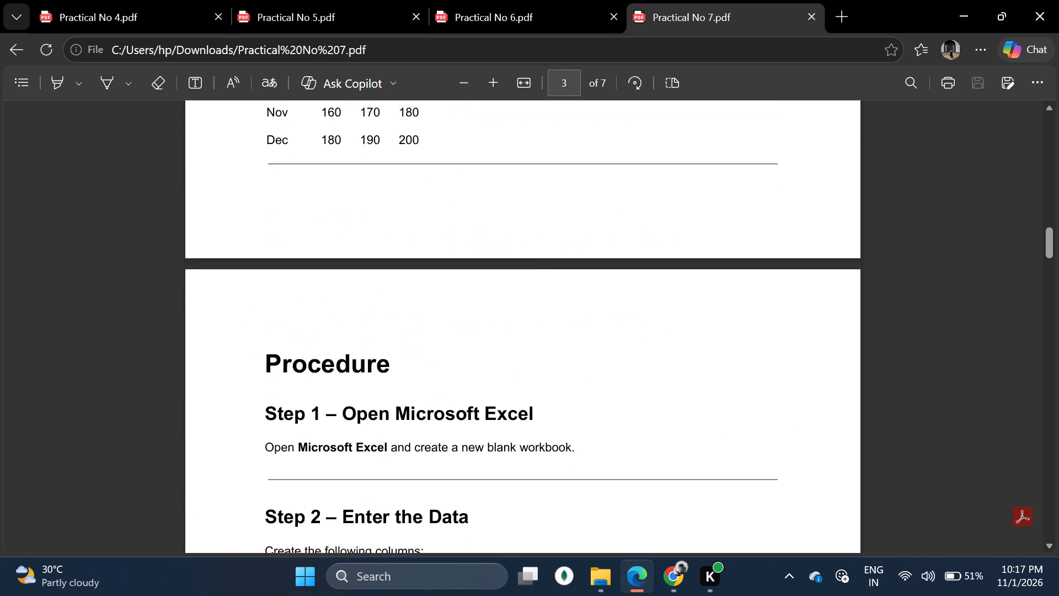
scroll(447, 275, down, 7)
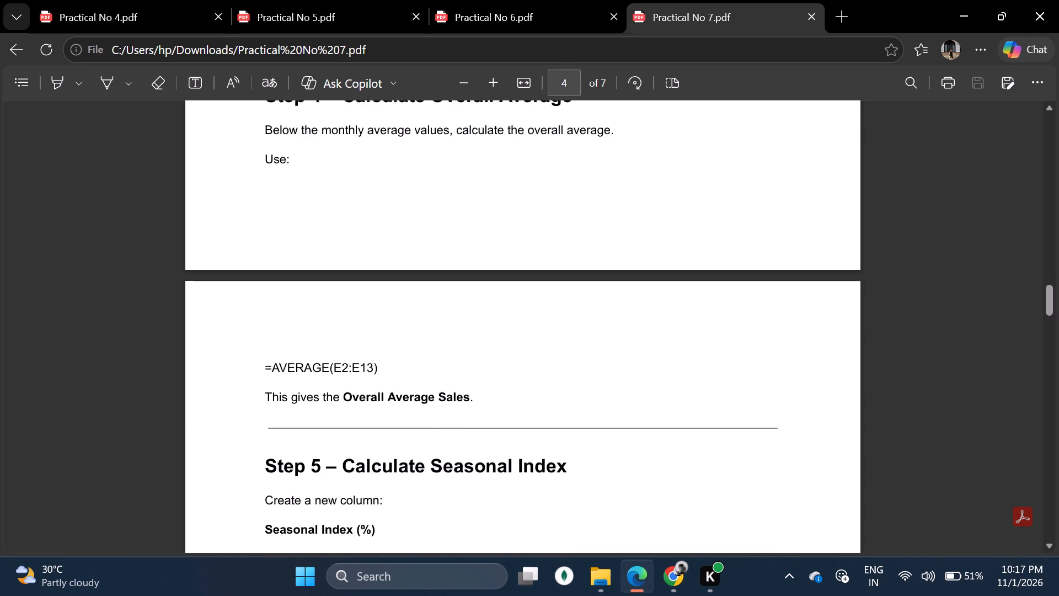
scroll(447, 275, down, 2)
scroll(371, 222, down, 2)
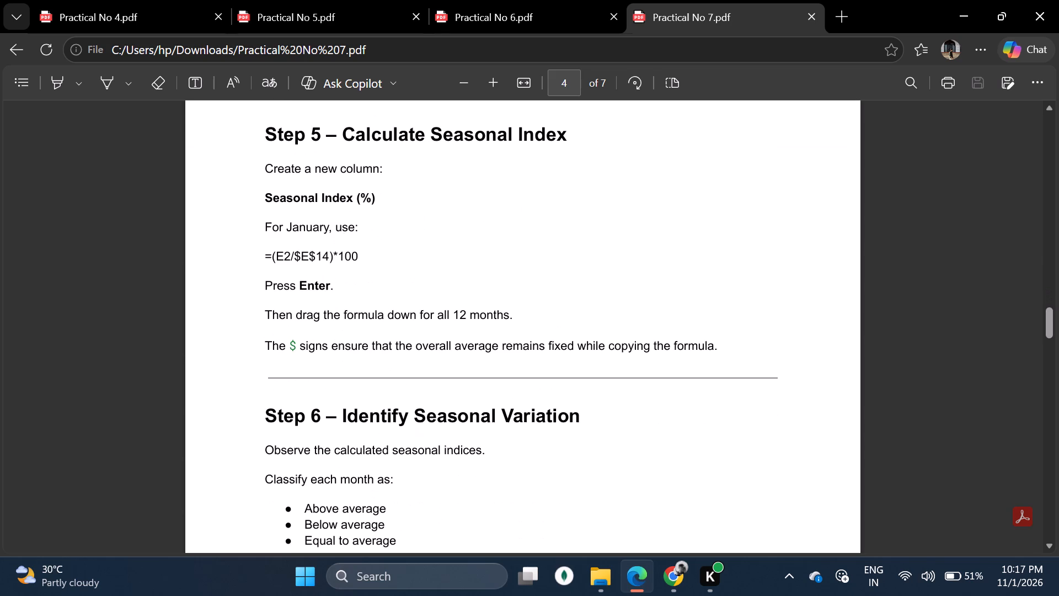
drag(284, 257, 354, 254)
click(428, 259)
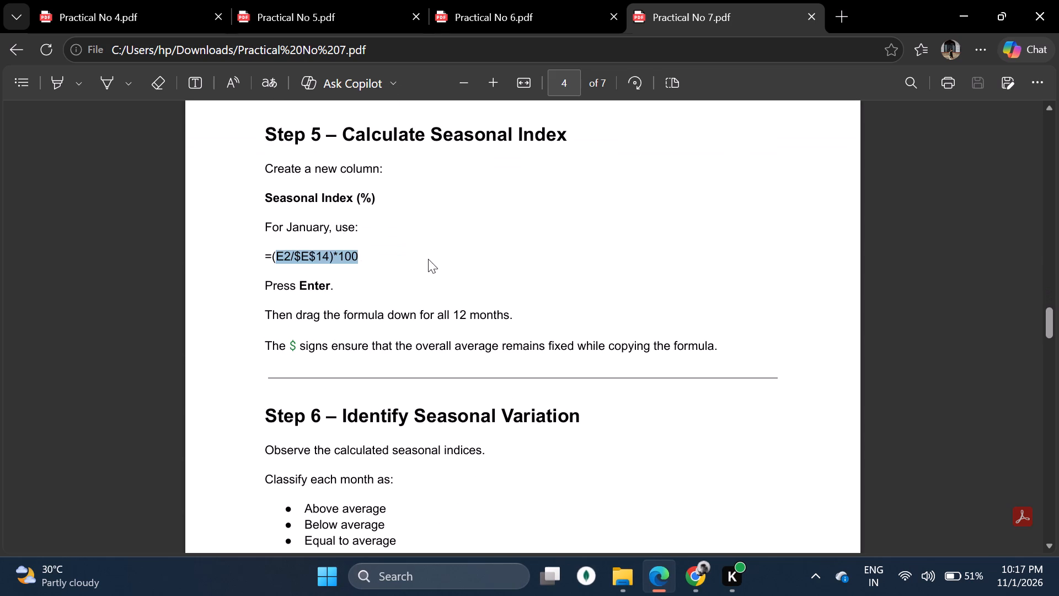
click(297, 260)
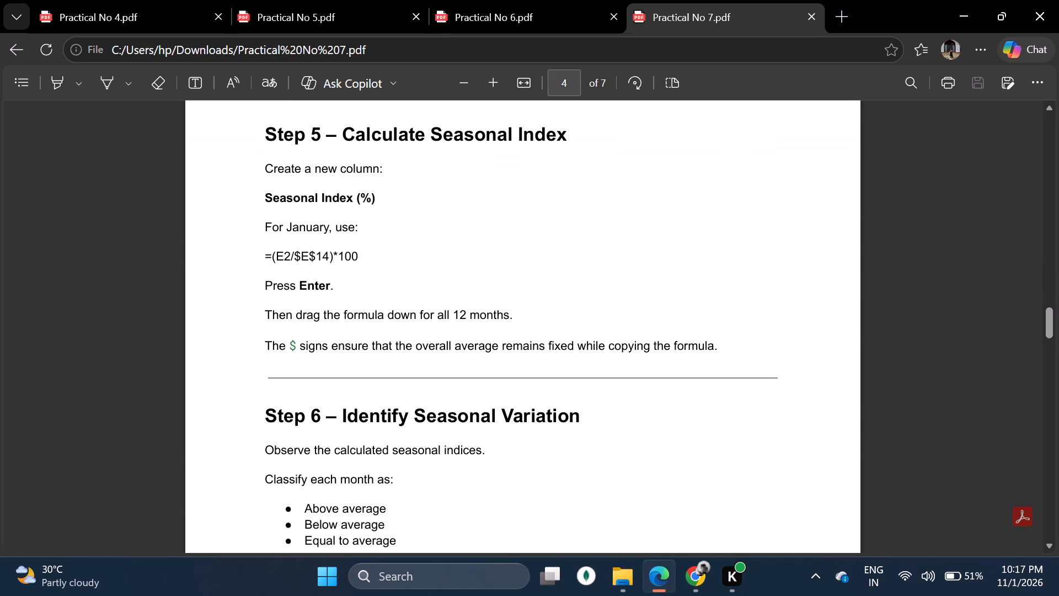
click(293, 256)
drag(268, 229, 362, 254)
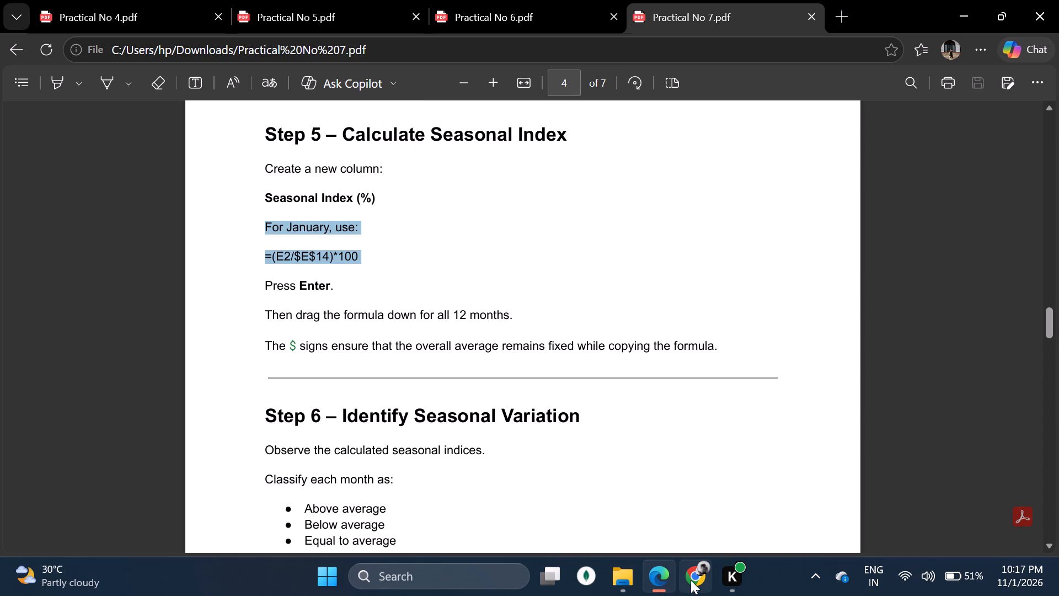
click(691, 580)
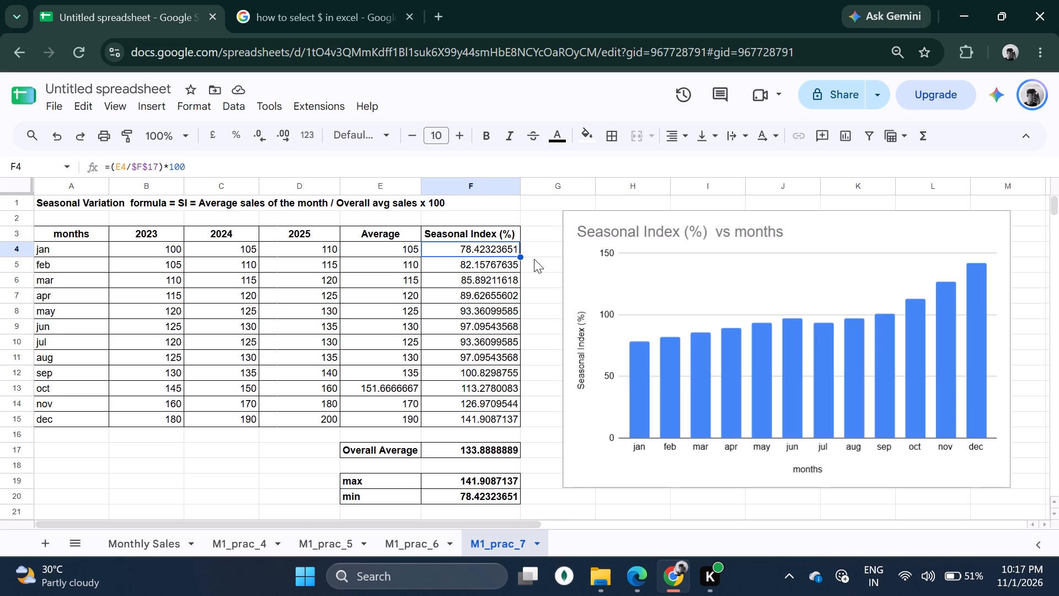
click(395, 250)
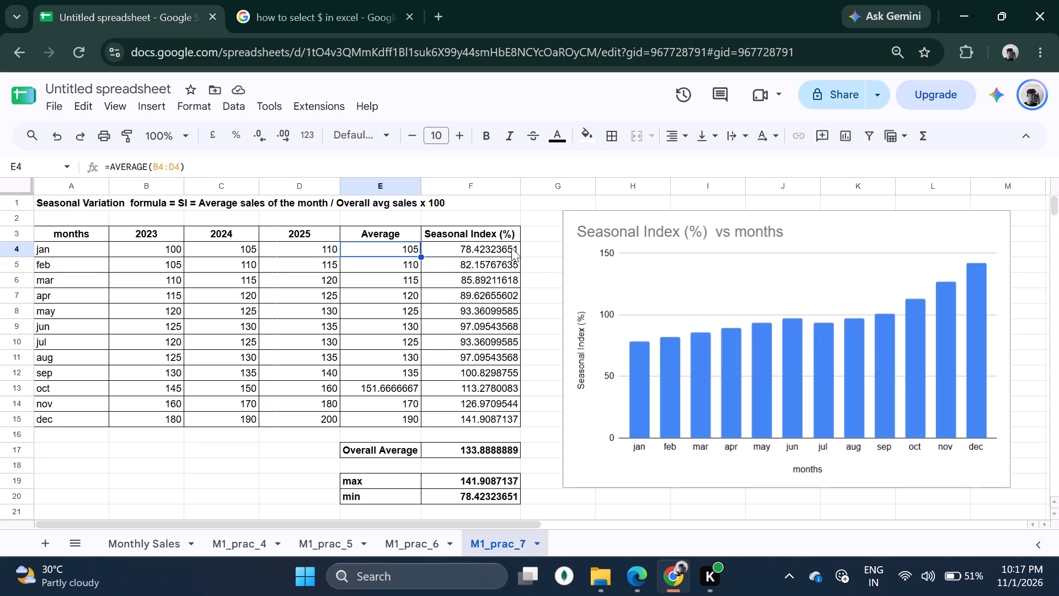
Open Practical No 8.pdf from the Downloads folder in Microsoft Edge.
click(529, 249)
click(184, 507)
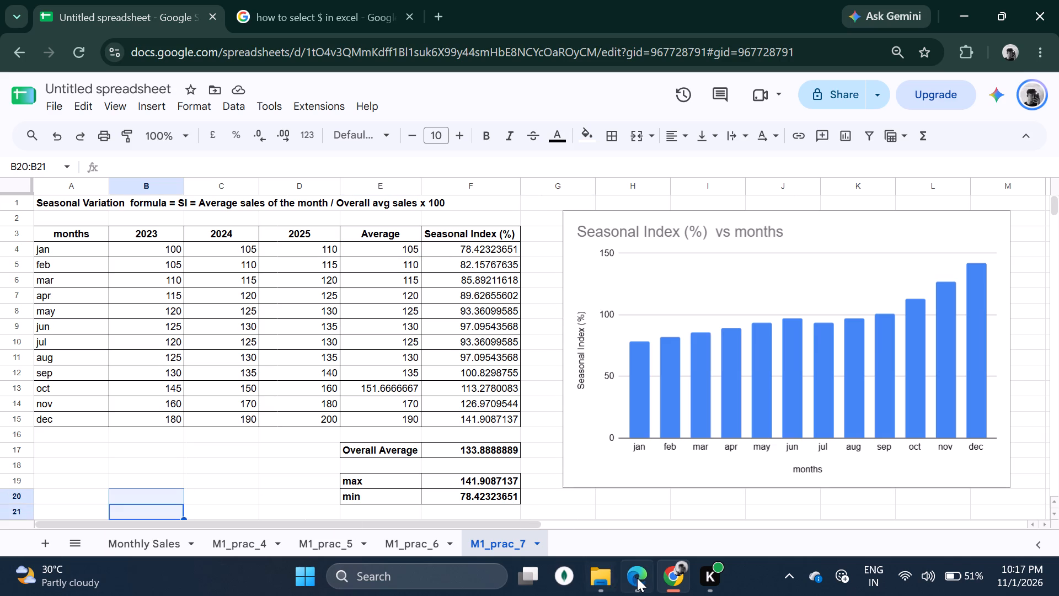
click(585, 576)
click(204, 339)
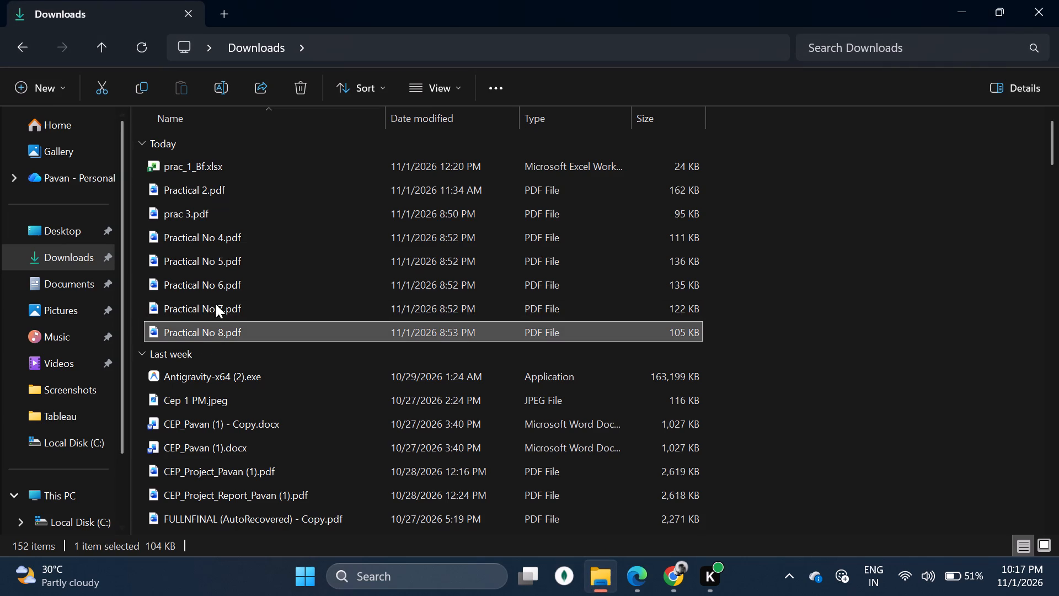
right_click(269, 334)
right_click(269, 334)
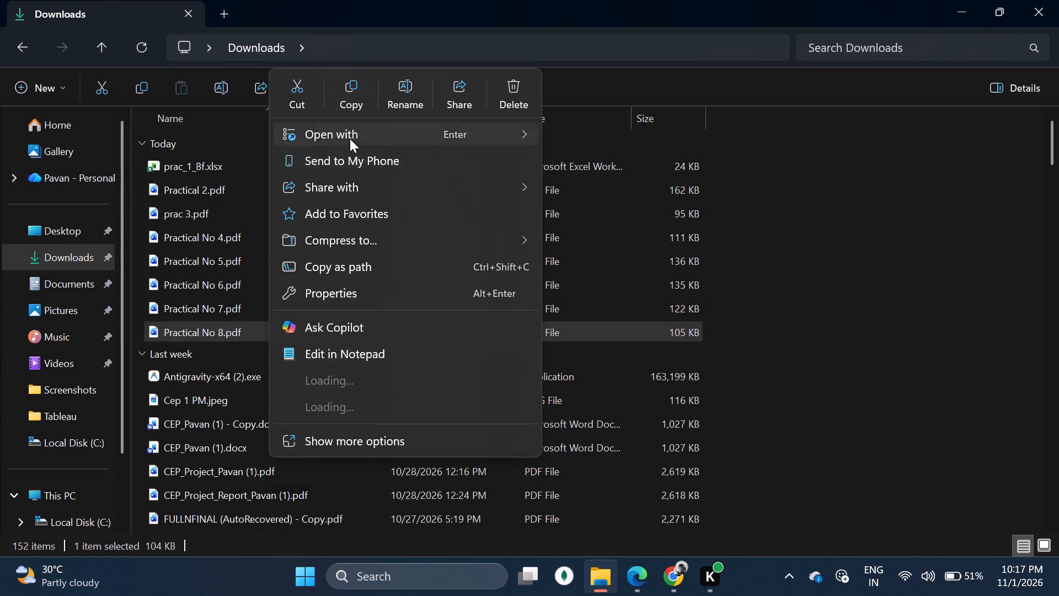
click(641, 170)
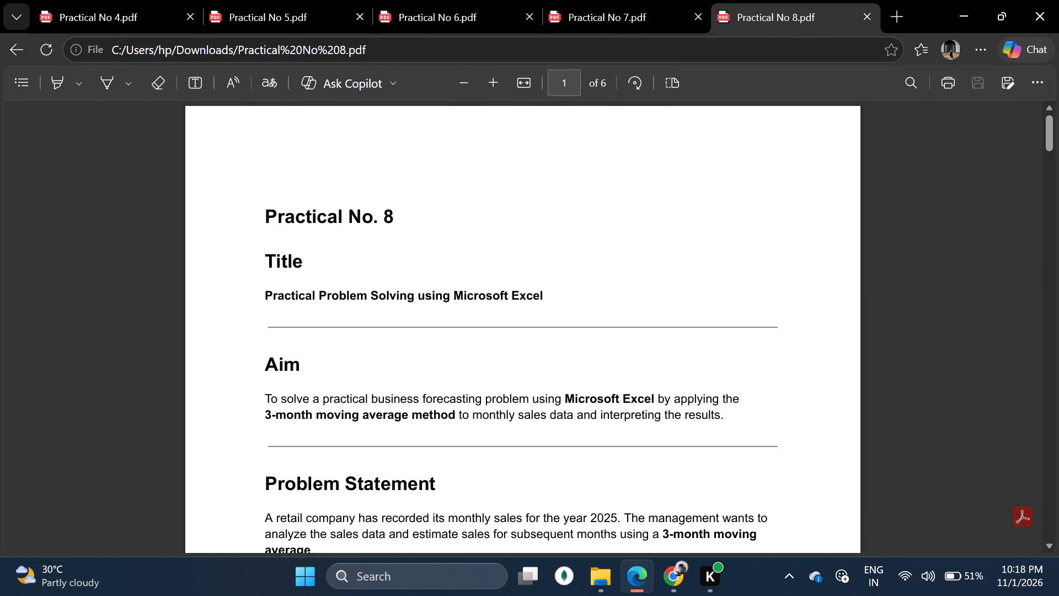
Copy the title line "Practical Problem Solving using Microsoft Excel" from the Practical No 8 PDF.
drag(266, 296, 565, 309)
click(388, 345)
scroll(386, 340, down, 1)
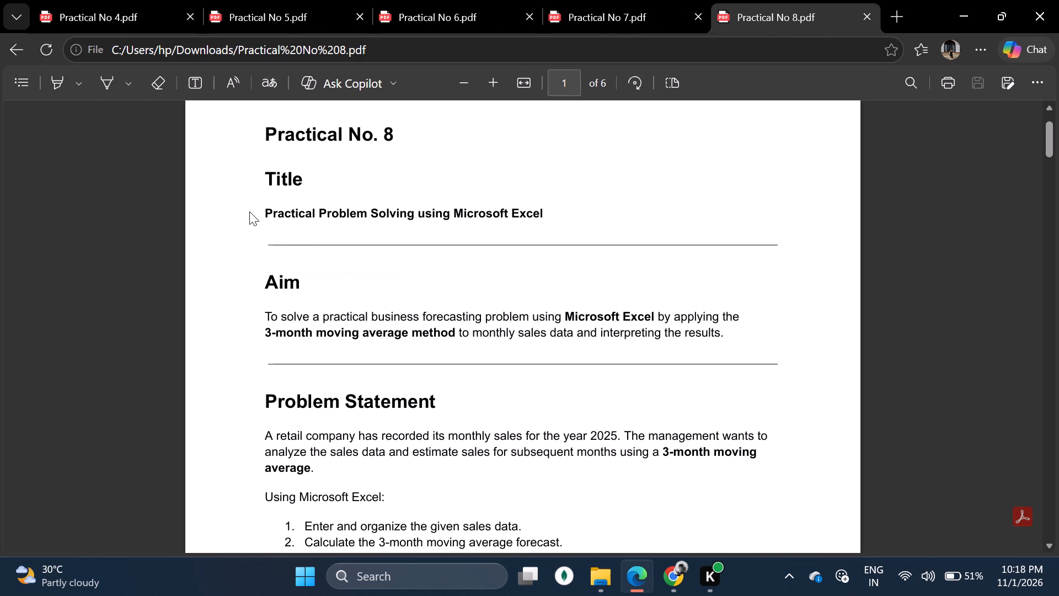
drag(268, 213, 549, 232)
key(ctrl+c)
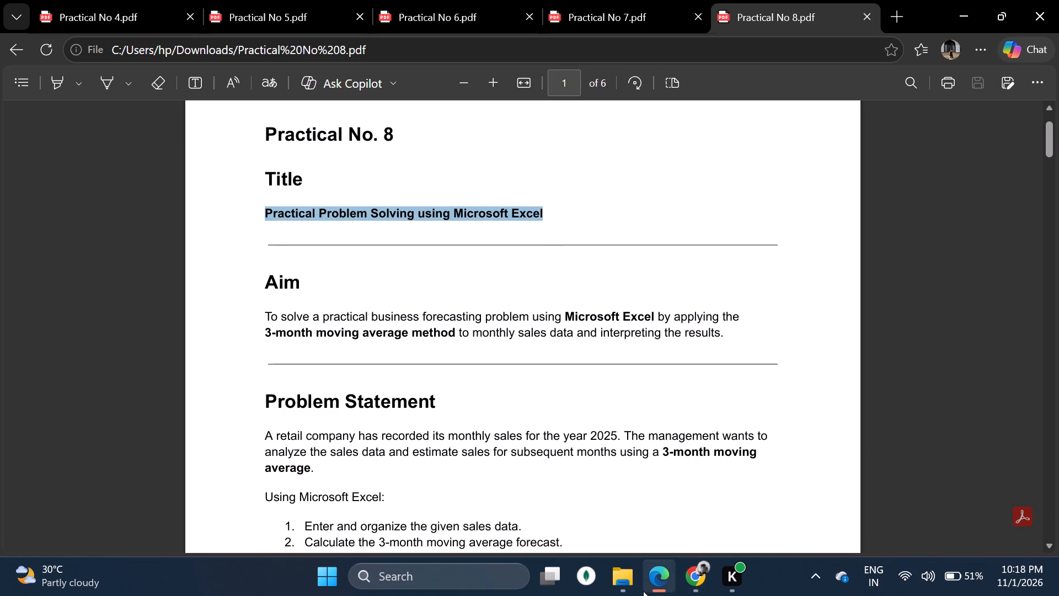
Return to the spreadsheet in Chrome, add a new sheet and name it M1_prac_8.
click(679, 571)
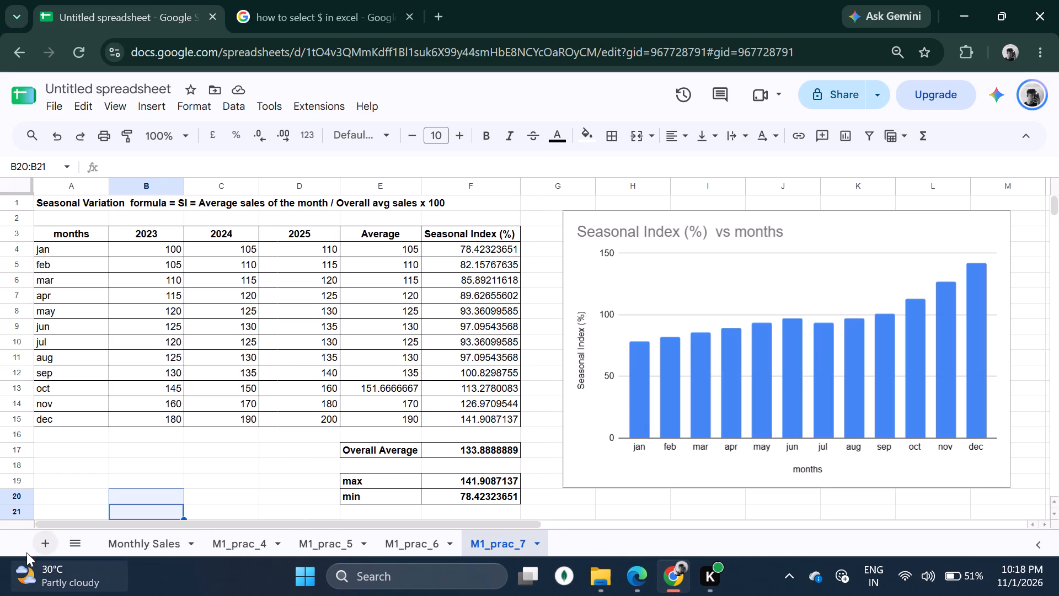
click(35, 544)
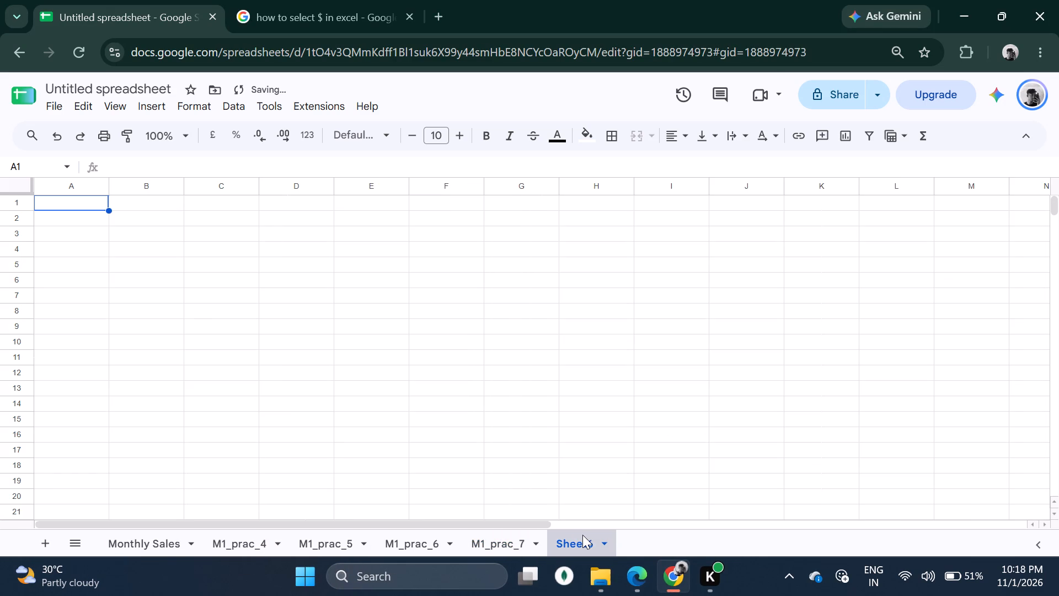
double_click(582, 535)
text(M1)
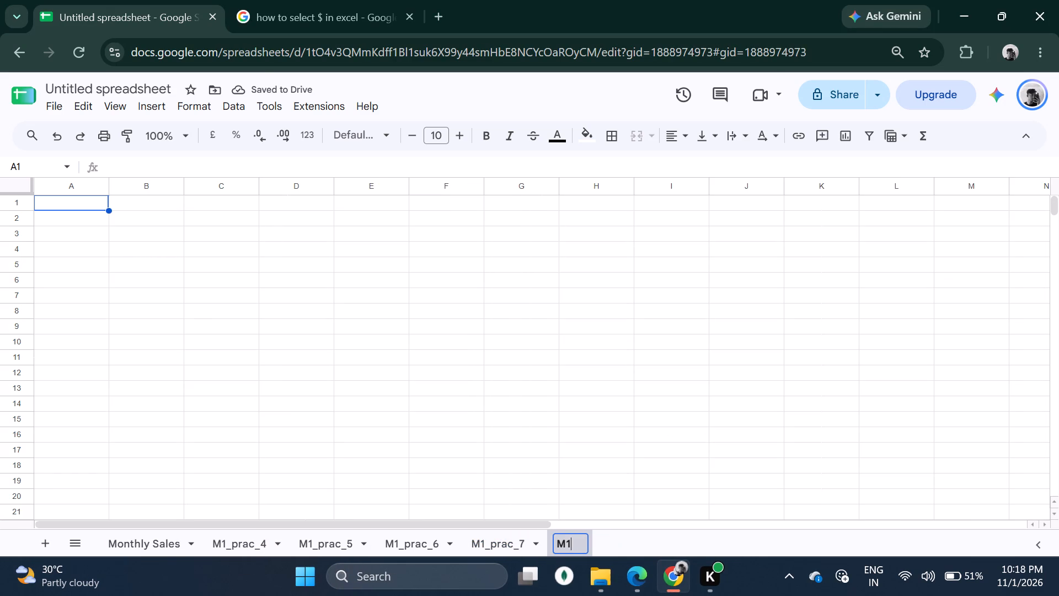
key(shift+underscore)
text(prac)
text(_8)
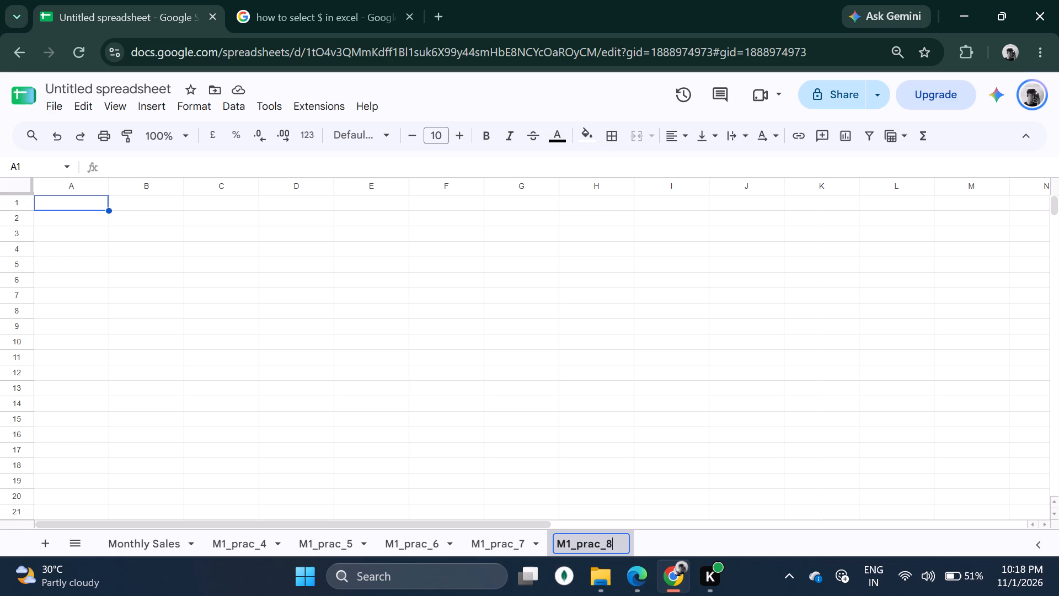
key(Return)
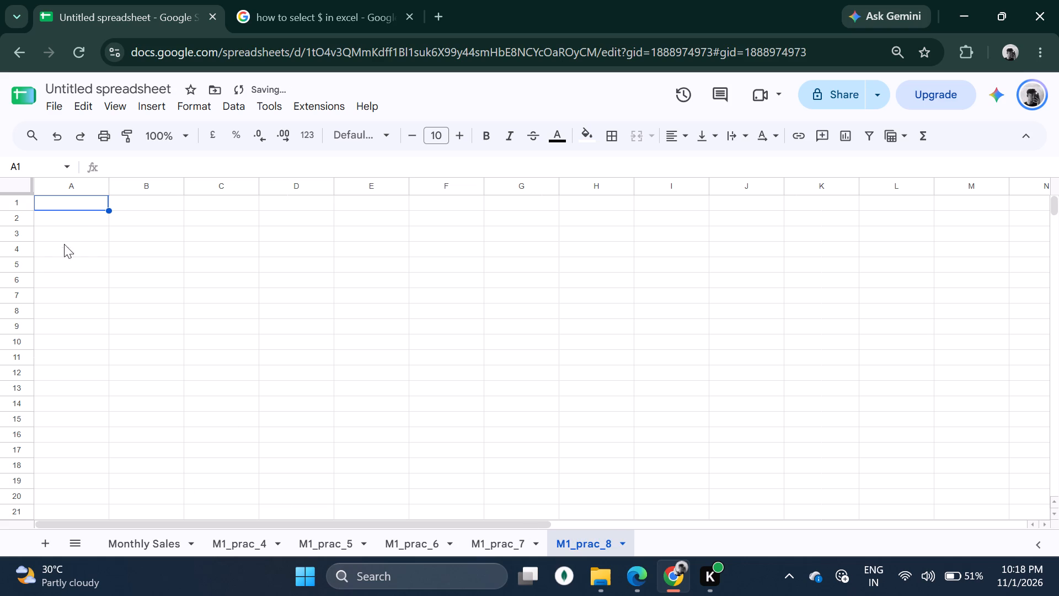
Merge cells A1:D1 on the M1_prac_8 sheet.
drag(76, 200, 298, 198)
click(641, 134)
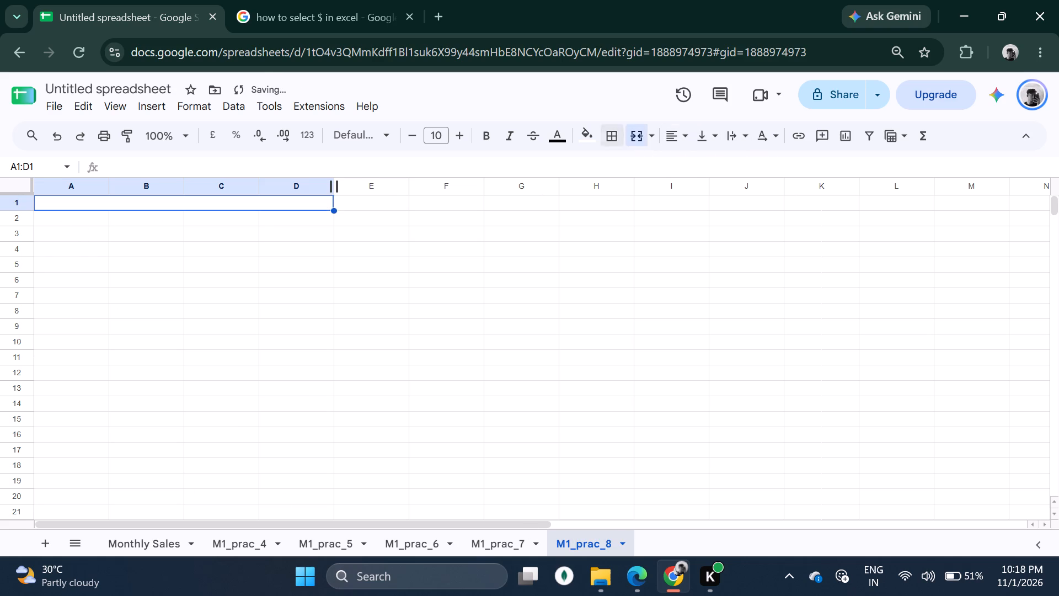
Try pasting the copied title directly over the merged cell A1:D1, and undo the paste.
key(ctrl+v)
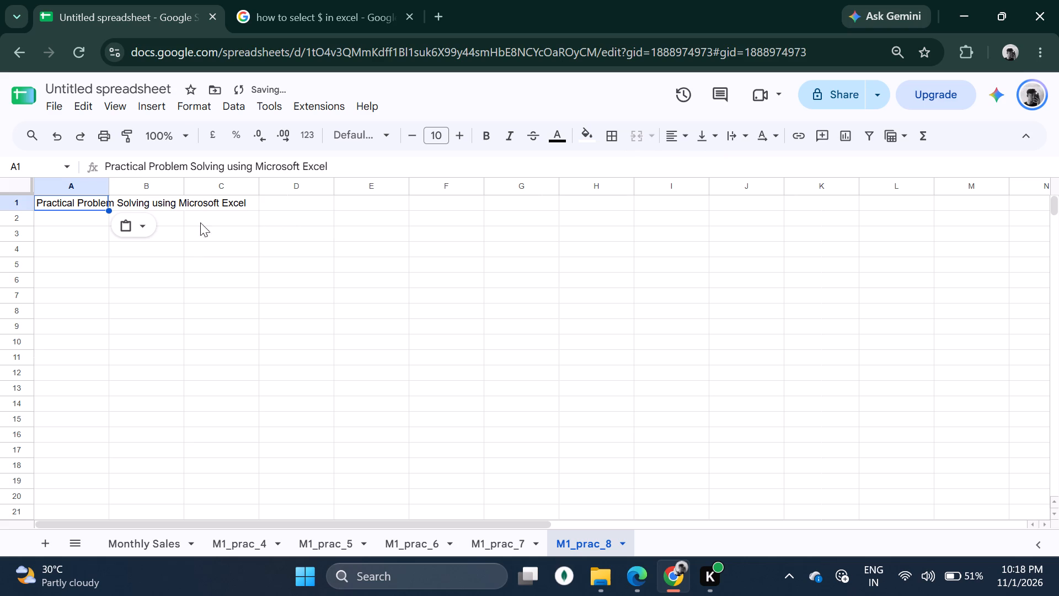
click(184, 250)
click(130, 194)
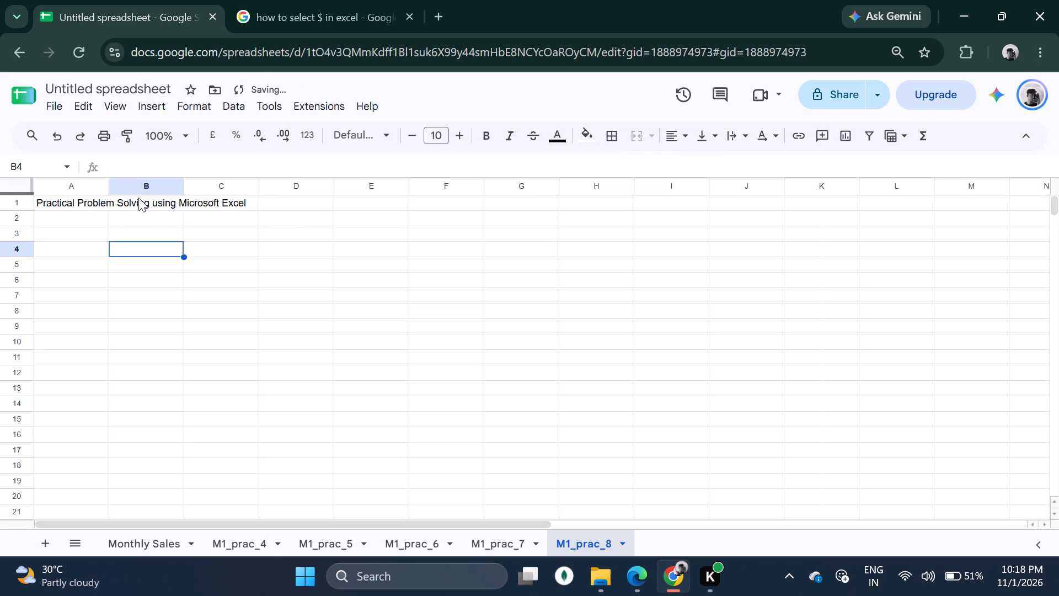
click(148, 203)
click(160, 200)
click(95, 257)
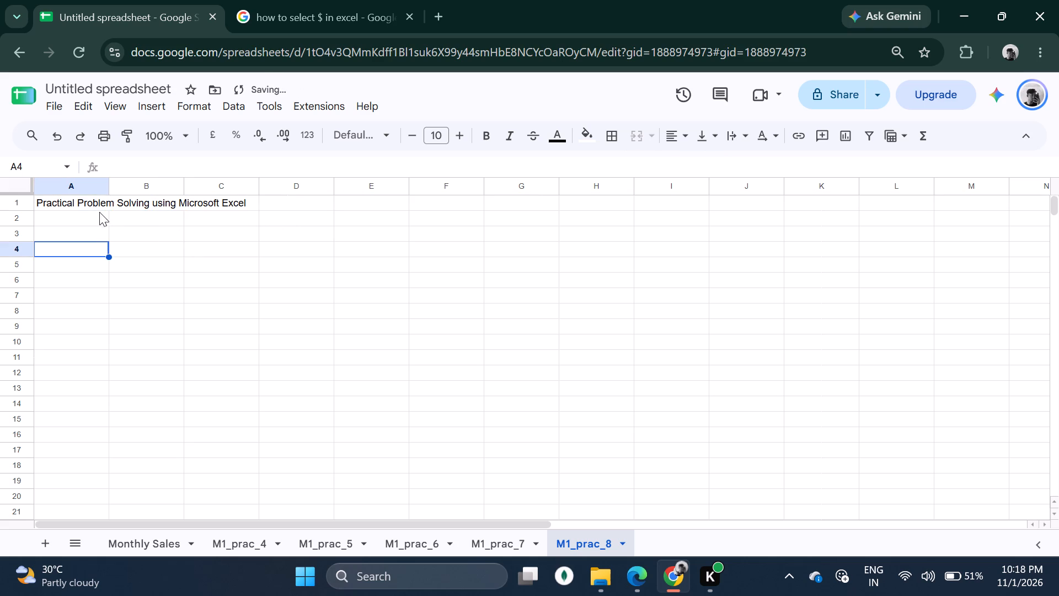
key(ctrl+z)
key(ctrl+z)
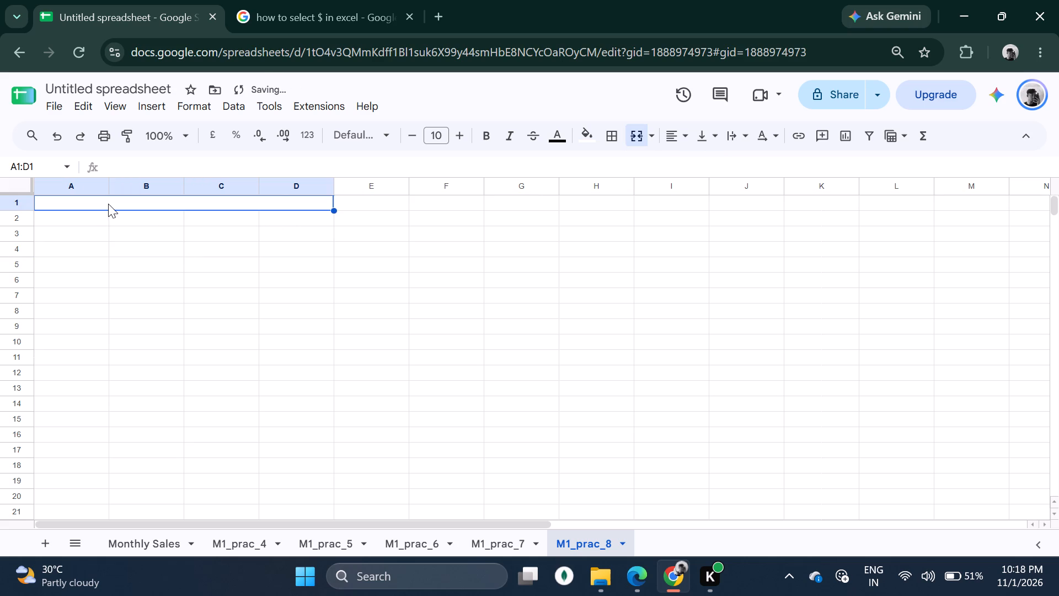
Insert the copied title "Practical Problem Solving using Microsoft Excel" as text inside merged cell A1:D1 and make it bold.
double_click(122, 201)
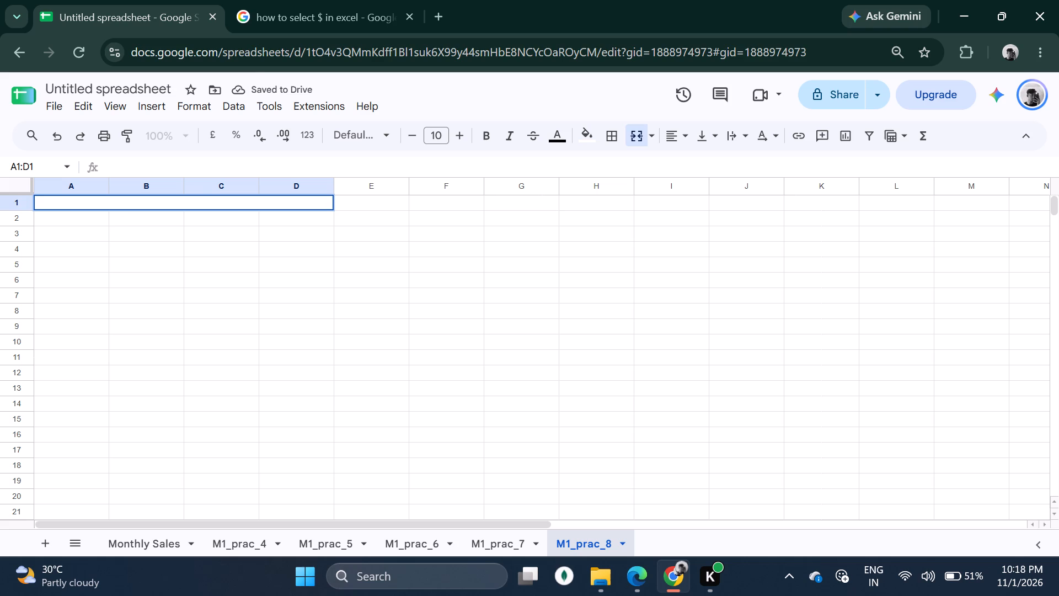
key(ctrl+v)
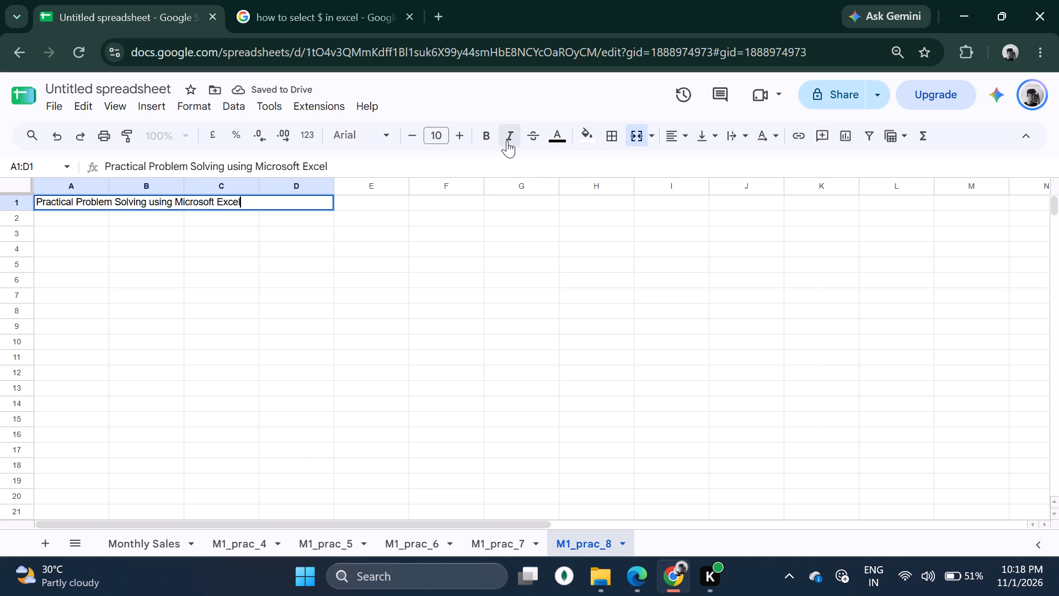
click(494, 141)
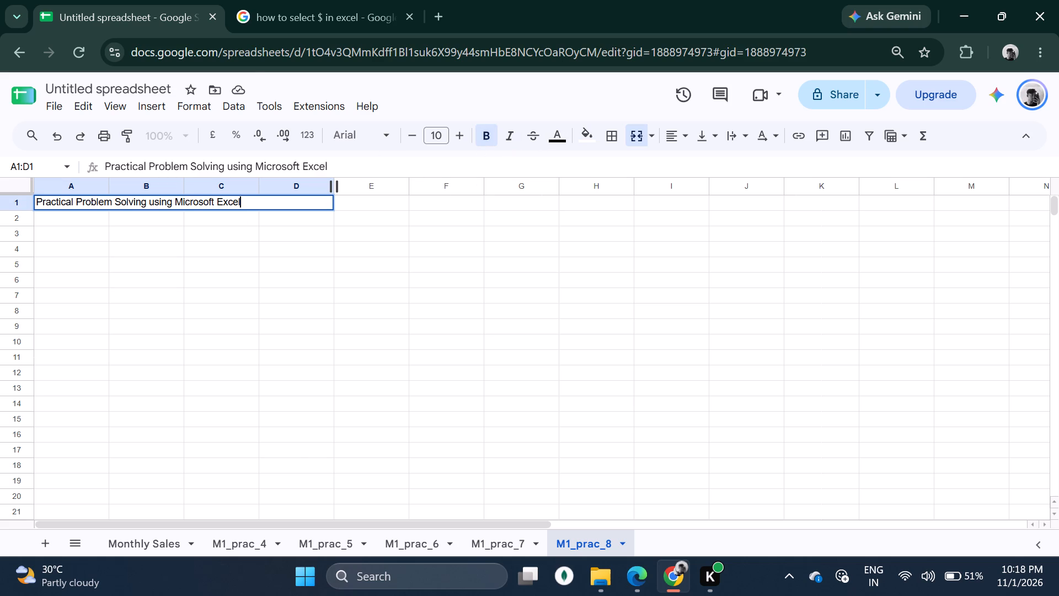
drag(277, 205, 26, 207)
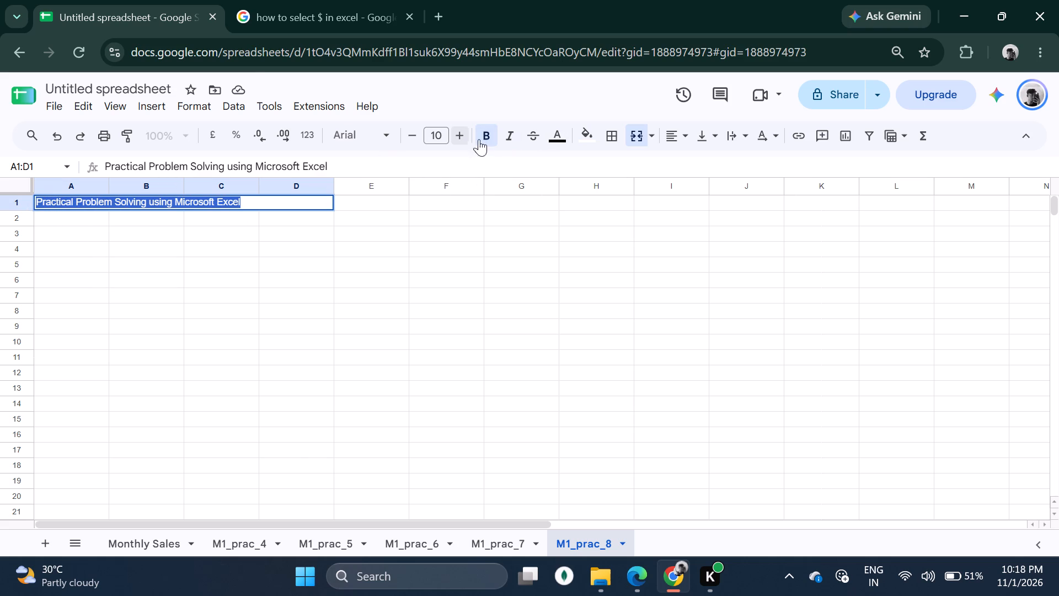
click(487, 134)
click(410, 254)
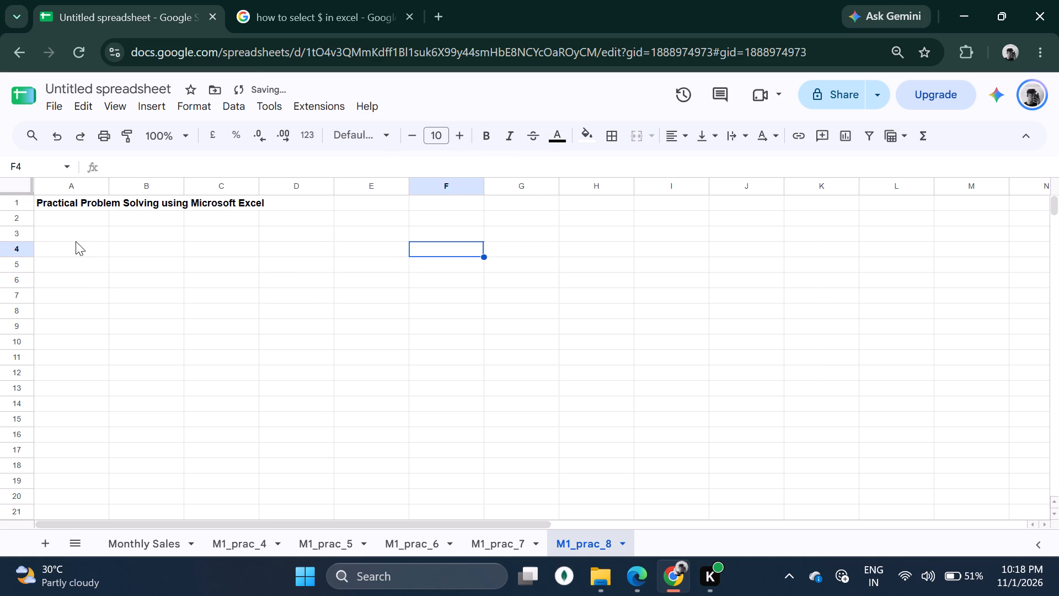
click(57, 221)
click(163, 273)
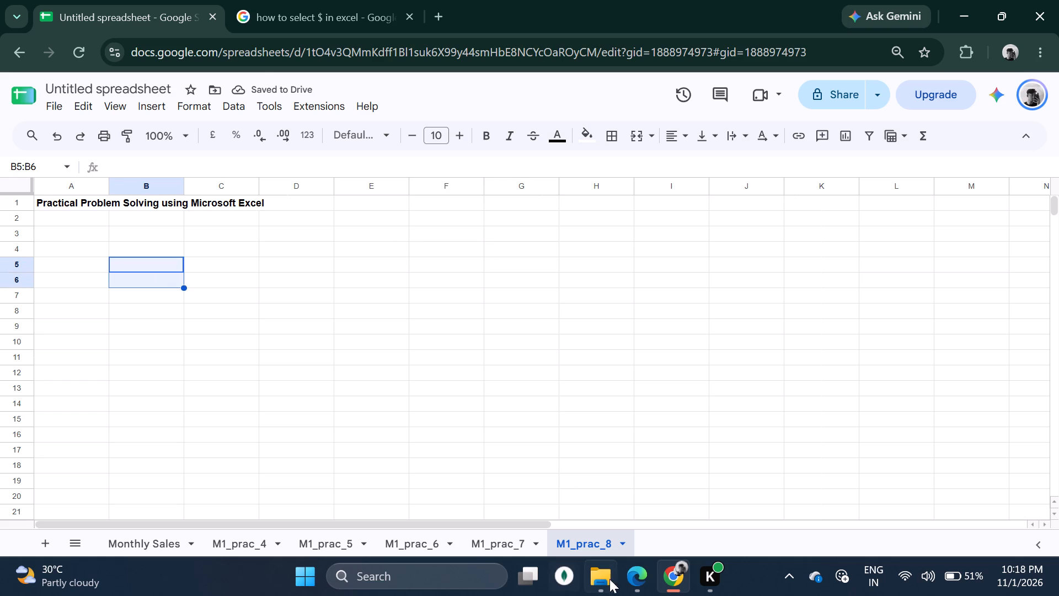
Switch back to the Practical No 8 PDF in Edge and read the Aim, the Problem Statement's task list and the Theory introduction.
click(640, 576)
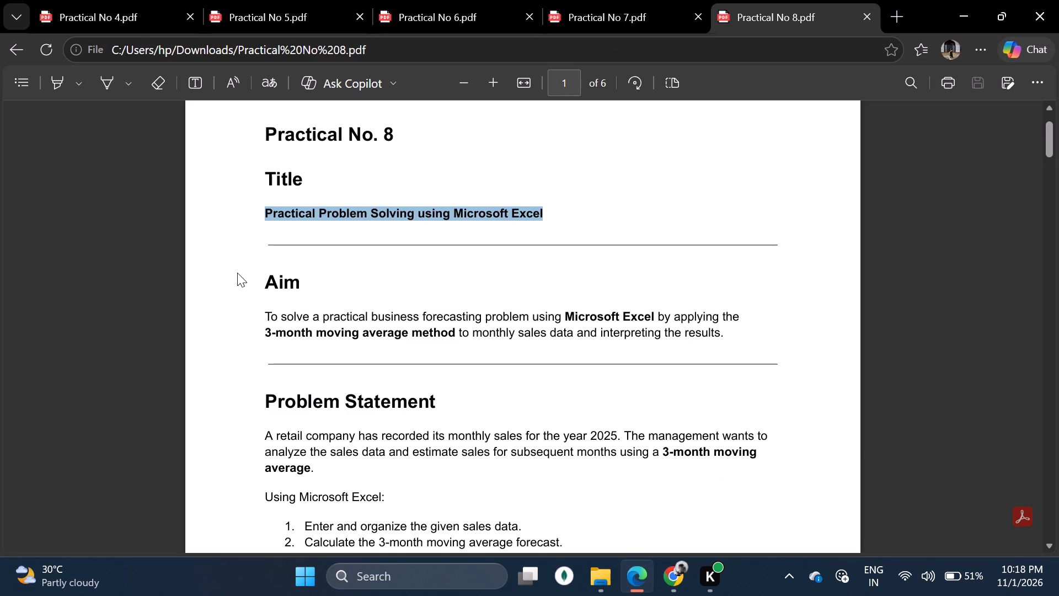
scroll(237, 273, down, 1)
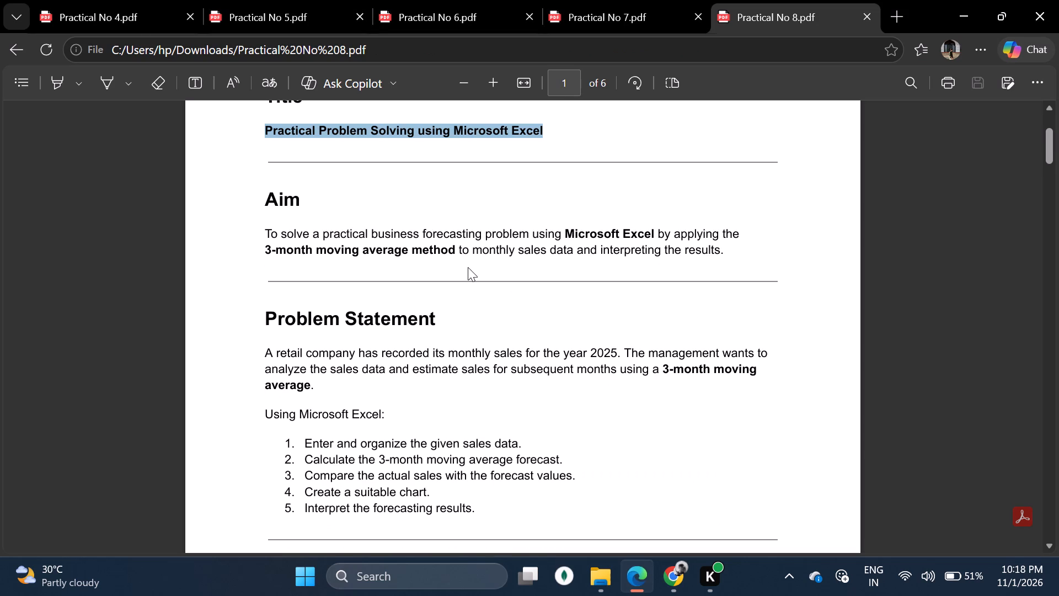
scroll(598, 253, down, 1)
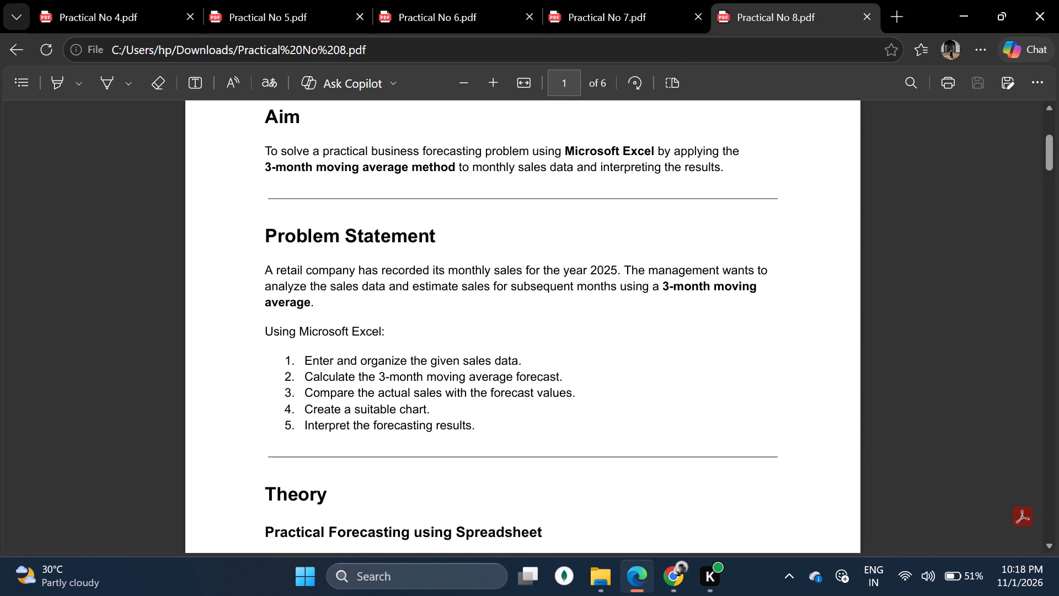
scroll(357, 269, down, 1)
drag(292, 283, 565, 278)
click(499, 316)
drag(314, 296, 559, 294)
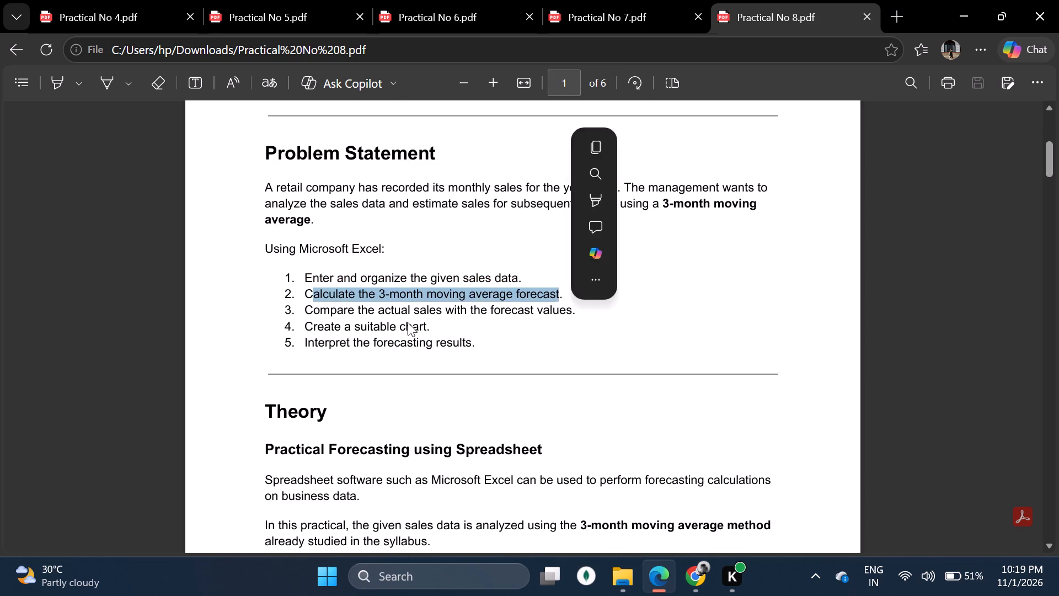
click(399, 322)
drag(304, 304, 578, 320)
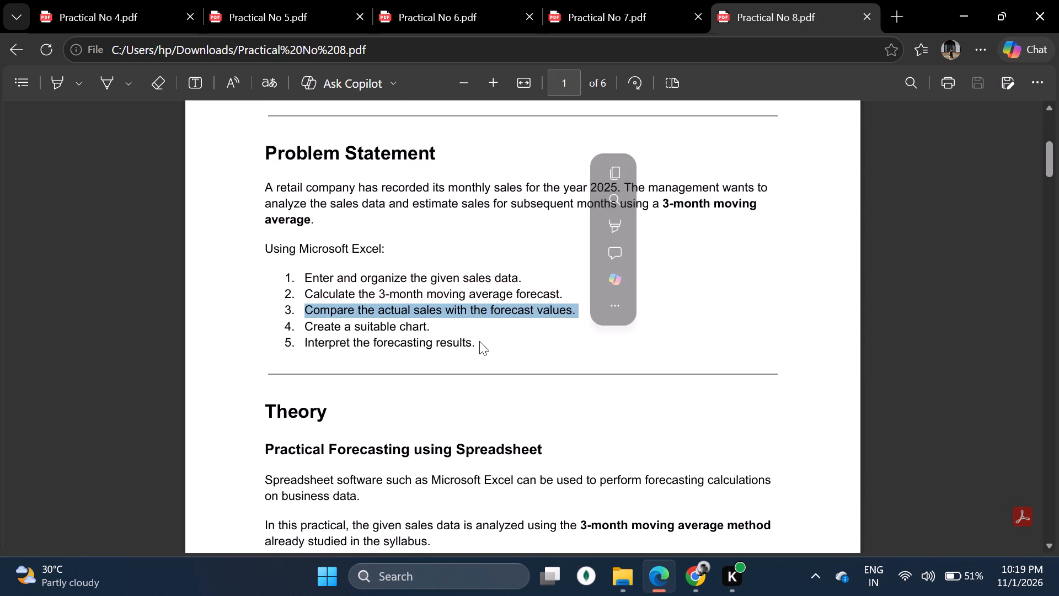
click(479, 341)
scroll(449, 328, down, 1)
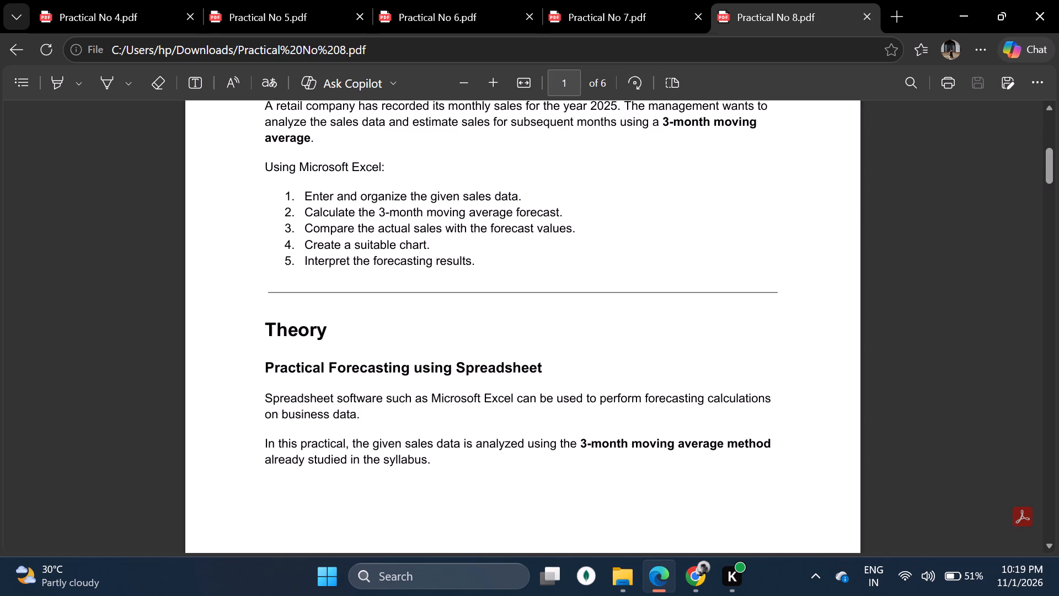
drag(296, 258, 615, 281)
click(415, 316)
scroll(416, 306, down, 4)
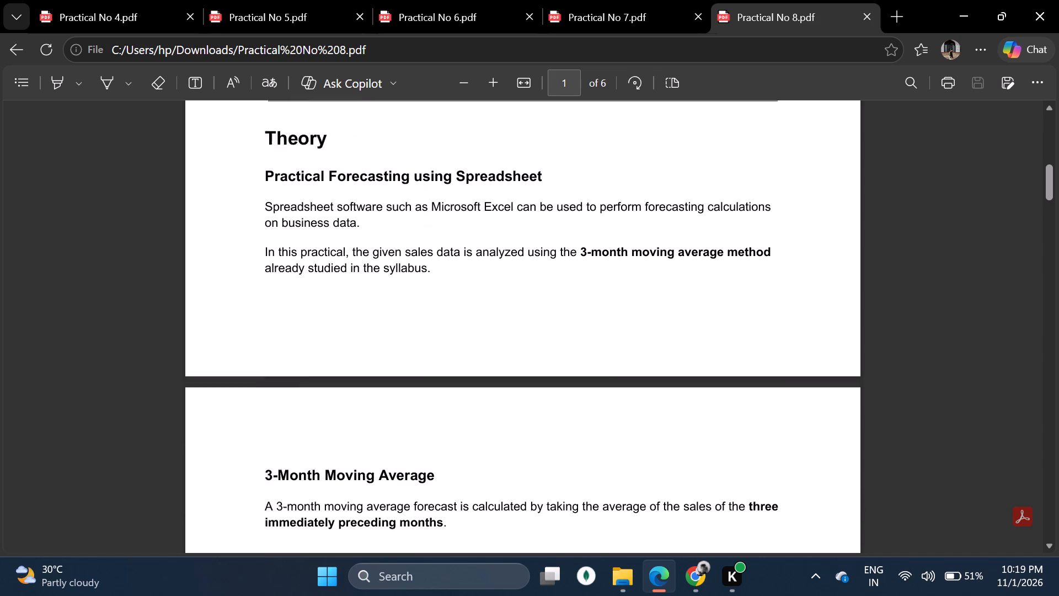
Read the 3-Month Moving Average definition, formula and symbol explanations, and the monthly sales Dataset in the Practical No 8 PDF.
scroll(412, 292, down, 1)
drag(266, 252, 447, 264)
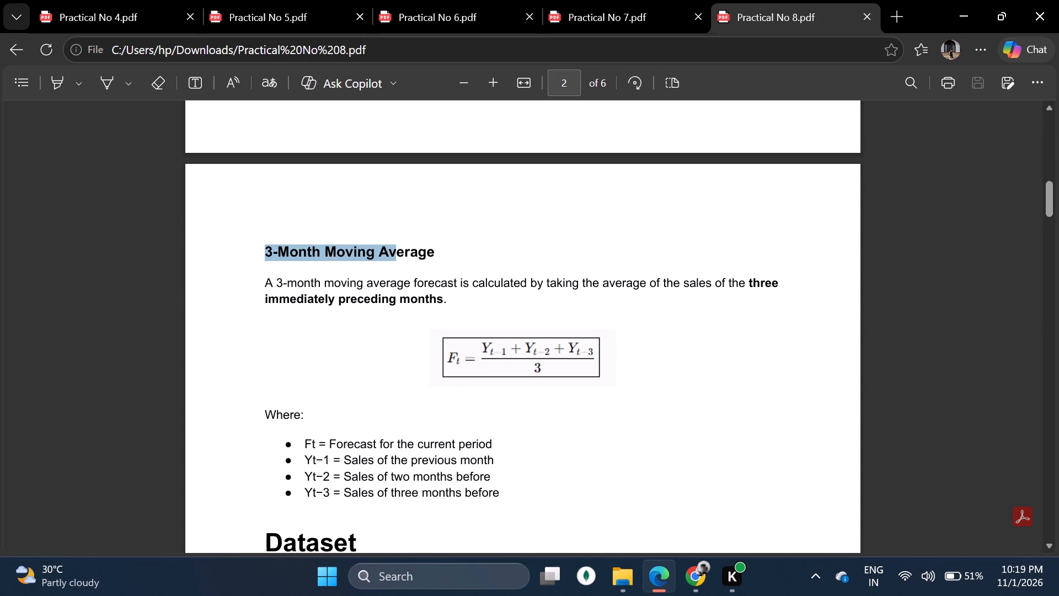
drag(447, 264, 455, 264)
click(461, 316)
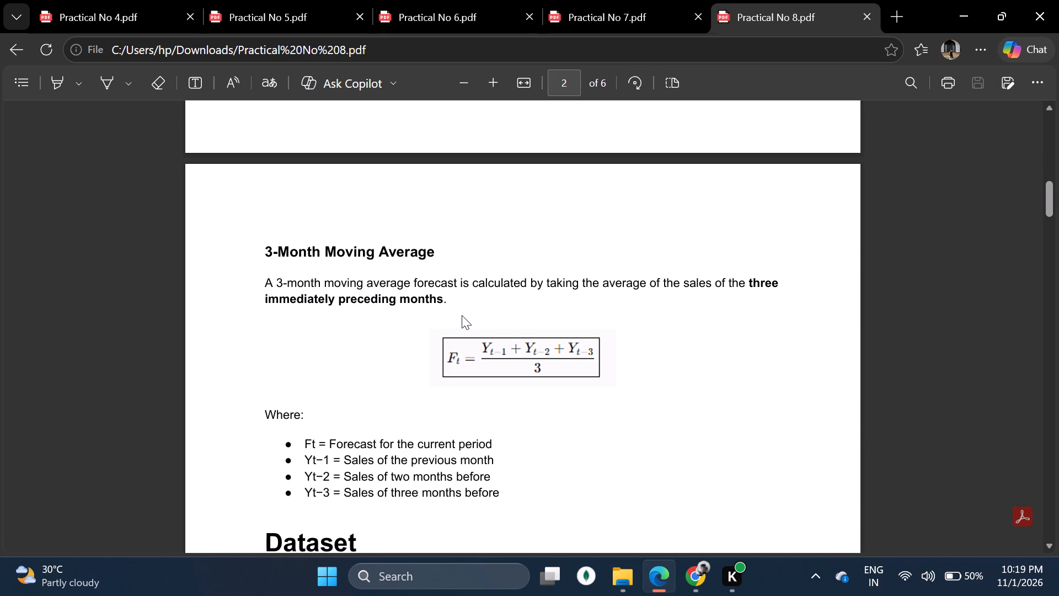
scroll(462, 315, down, 2)
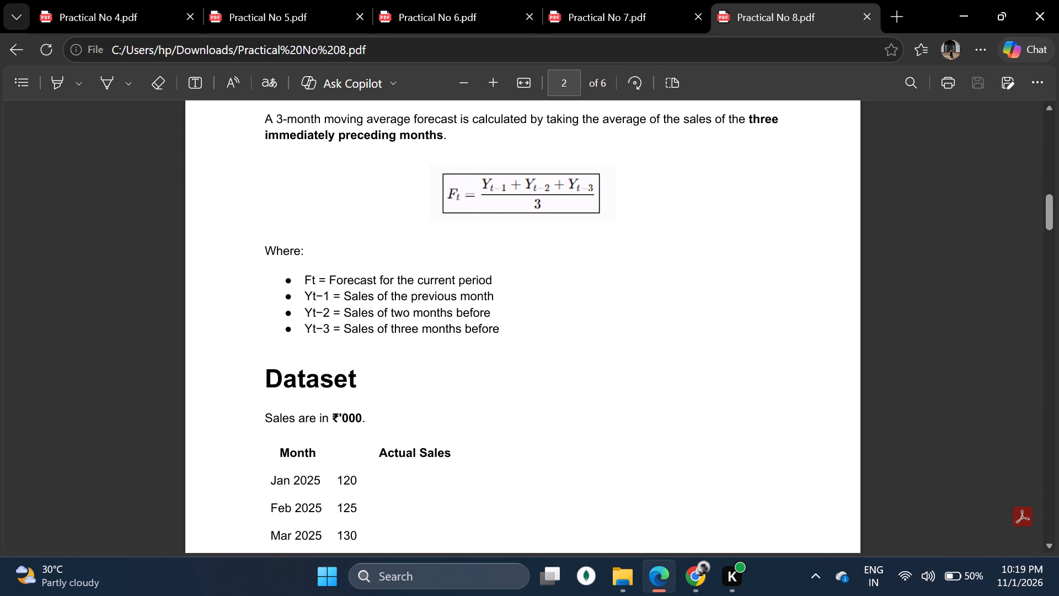
drag(264, 245, 324, 254)
click(362, 260)
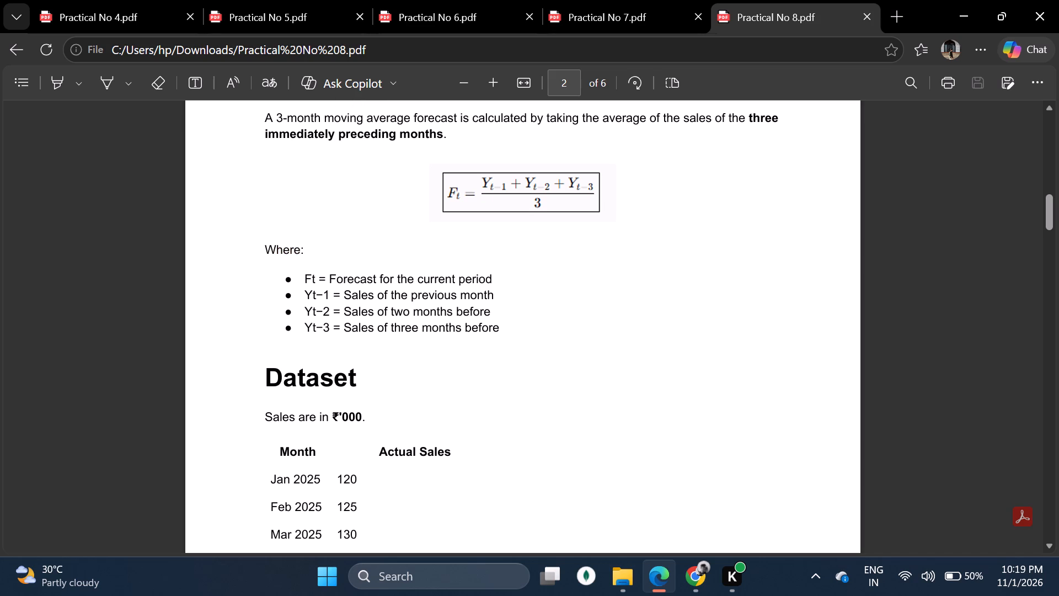
drag(319, 277, 499, 286)
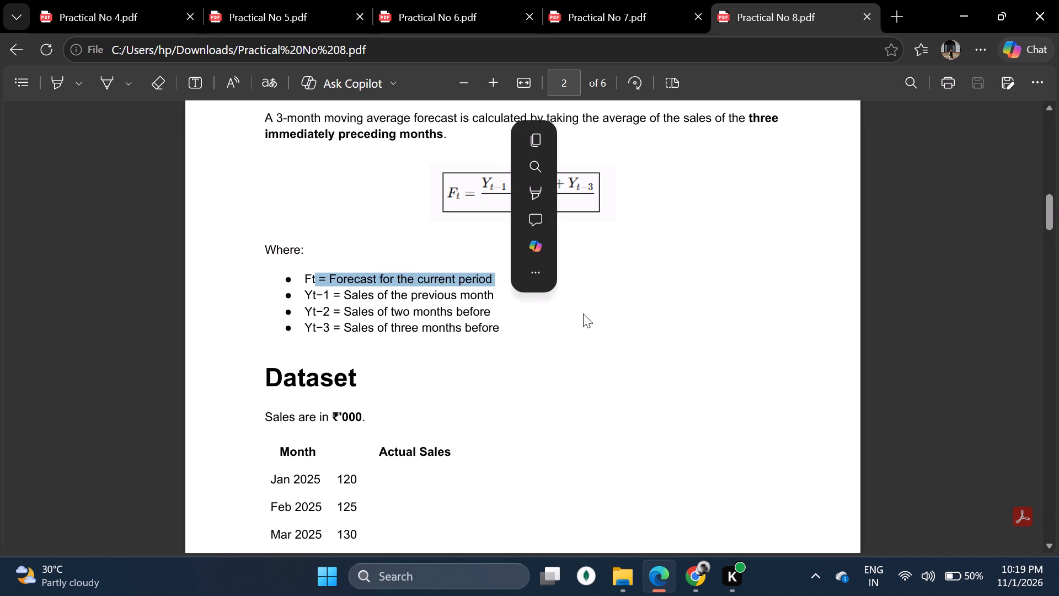
click(583, 313)
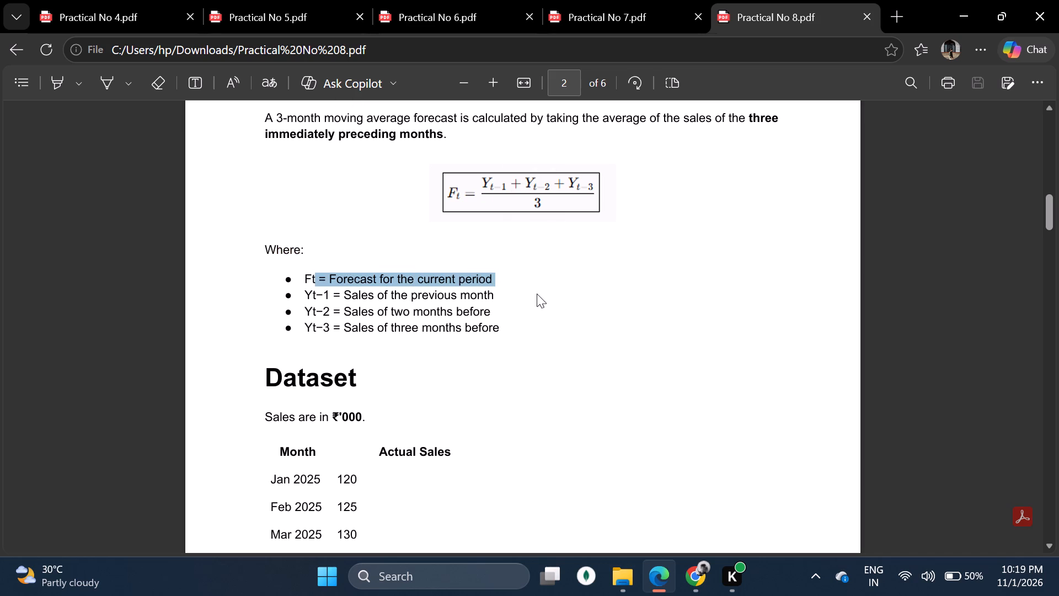
click(524, 302)
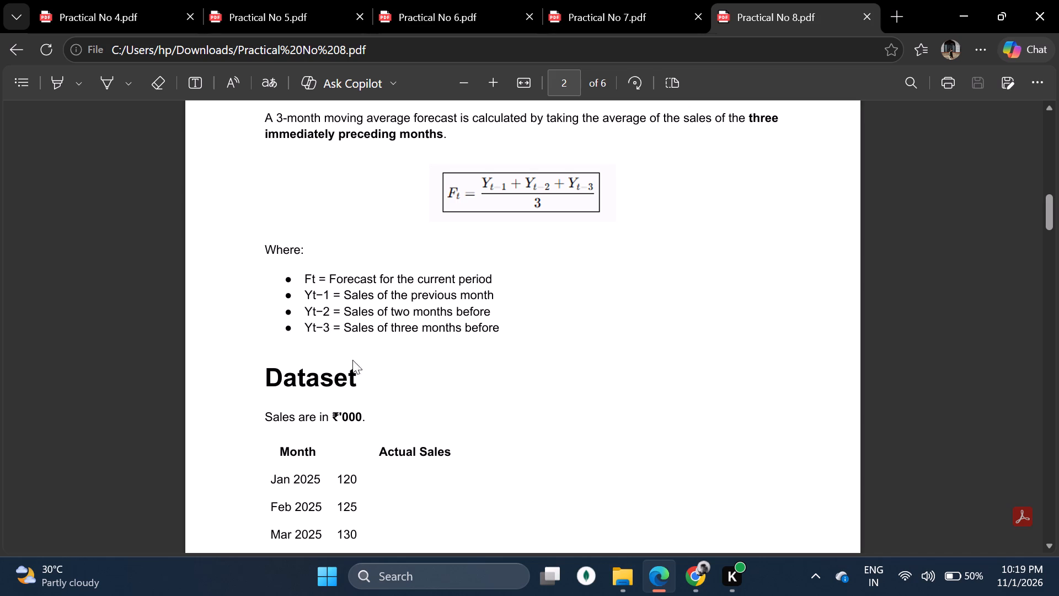
scroll(406, 339, down, 4)
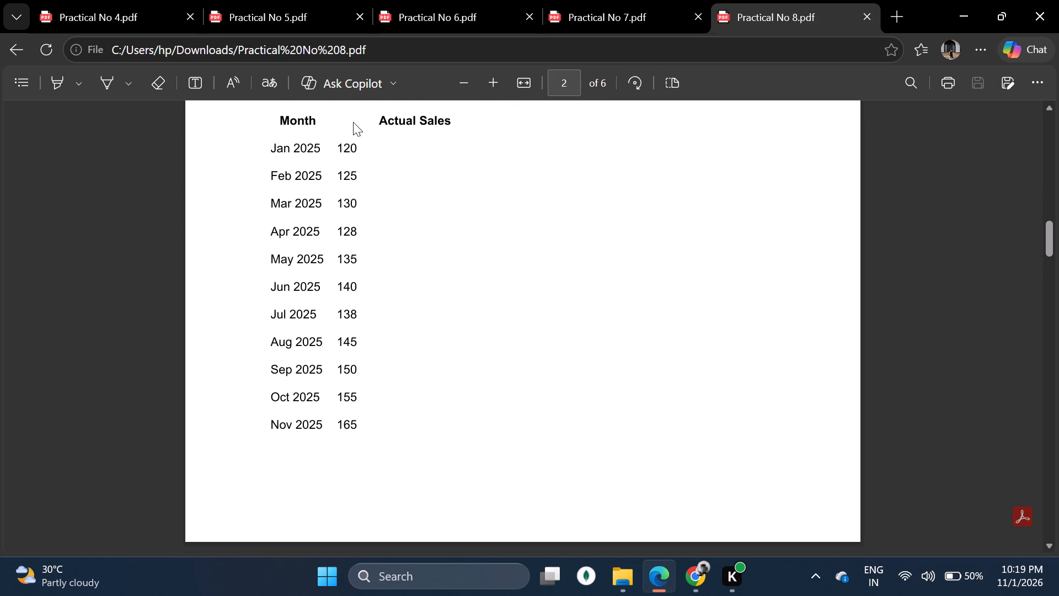
Find the matching months and sales table on the M1_prac_5 sheet in Chrome and check it against the PDF's dataset in Edge.
click(689, 573)
click(504, 544)
click(427, 543)
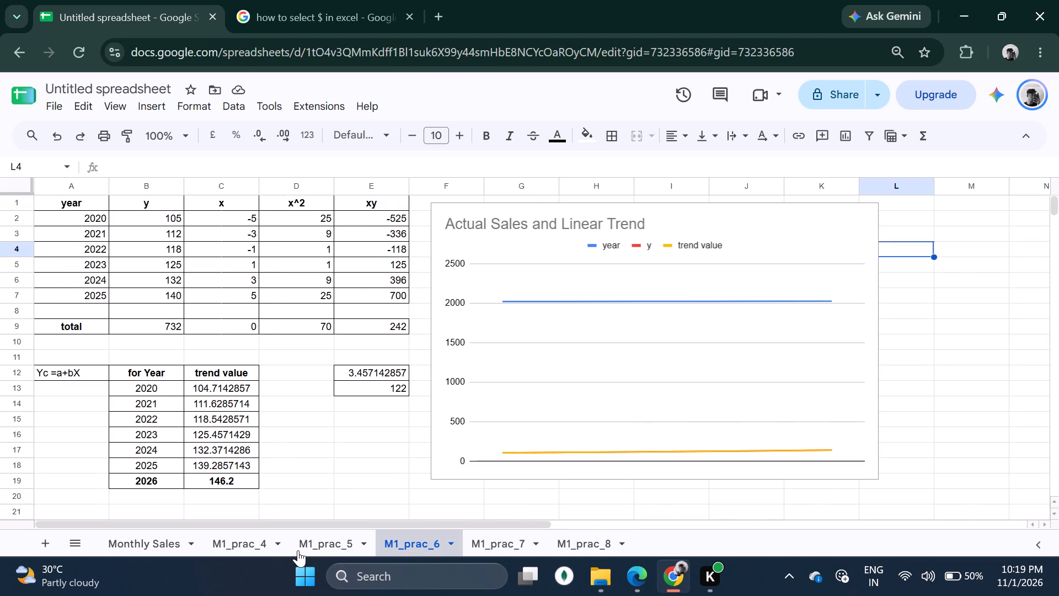
click(313, 546)
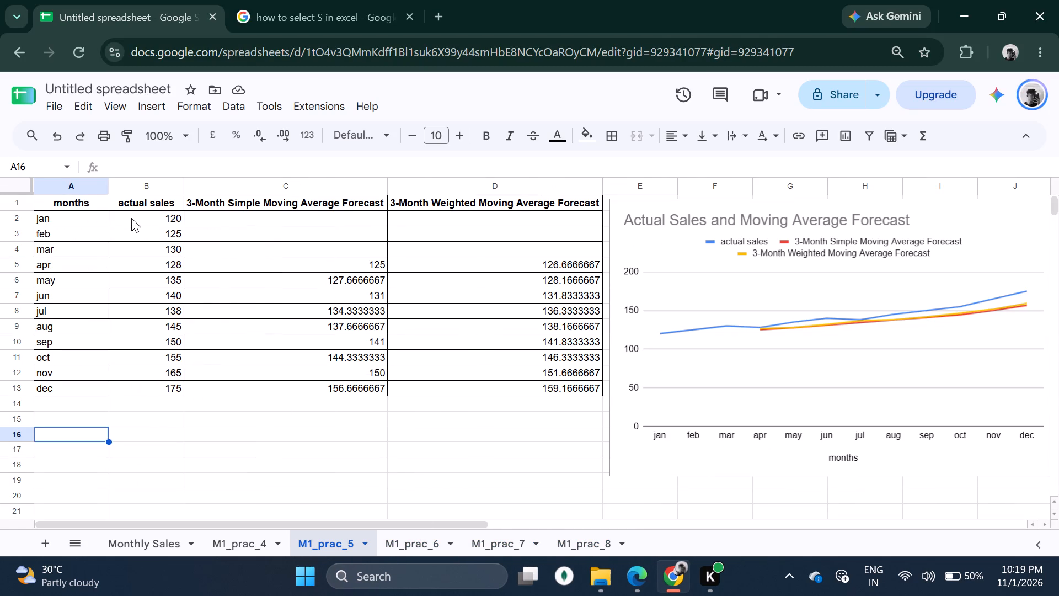
click(641, 581)
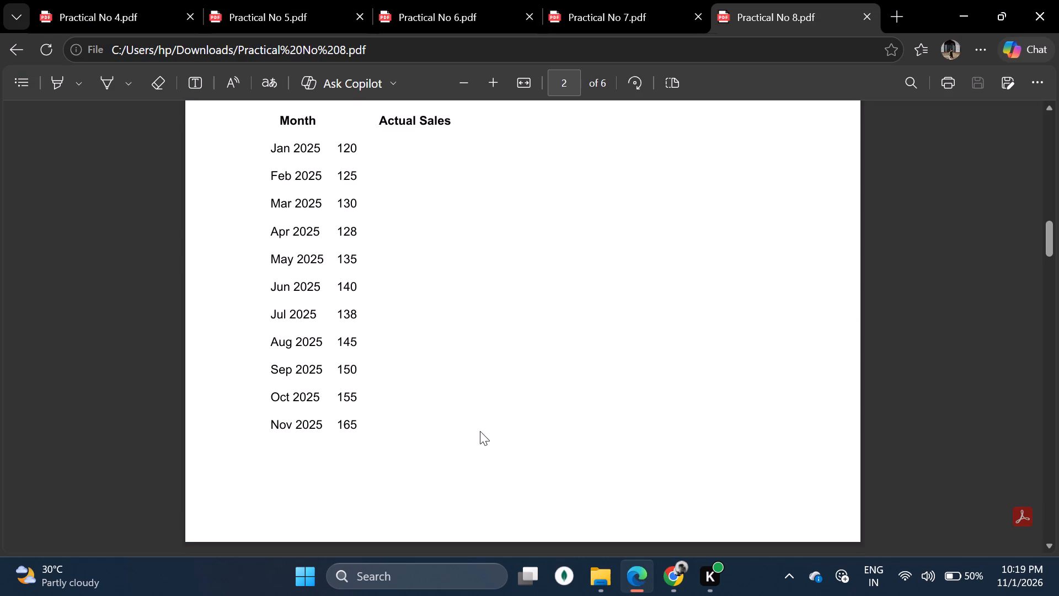
scroll(462, 423, down, 3)
scroll(463, 403, up, 3)
Switch to the spreadsheet in Chrome and copy the months and actual sales table A1:B13 from M1_prac_5 to cell A3 of M1_prac_8.
click(674, 576)
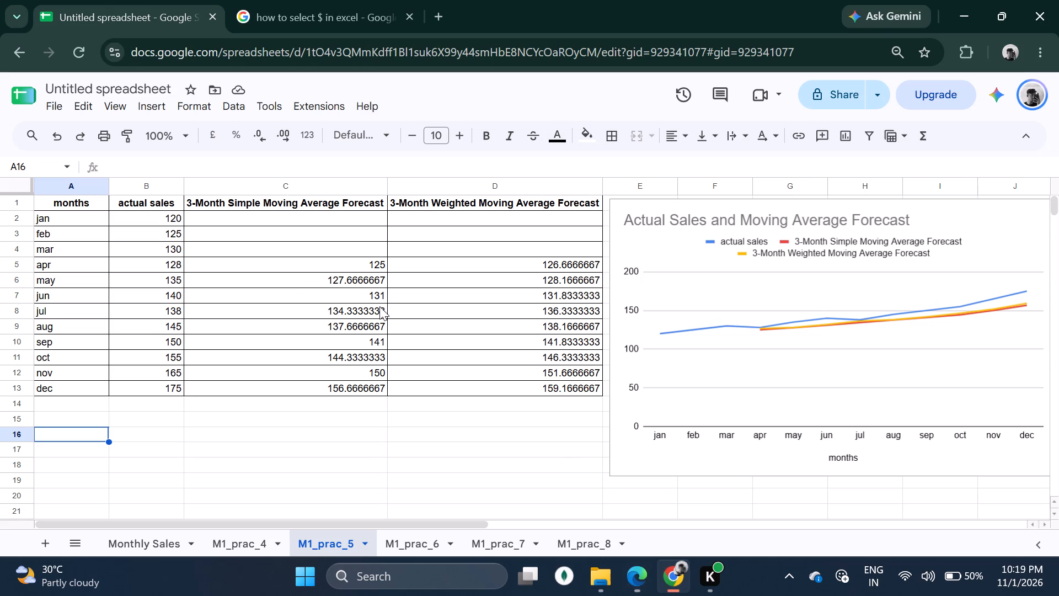
drag(60, 203, 178, 378)
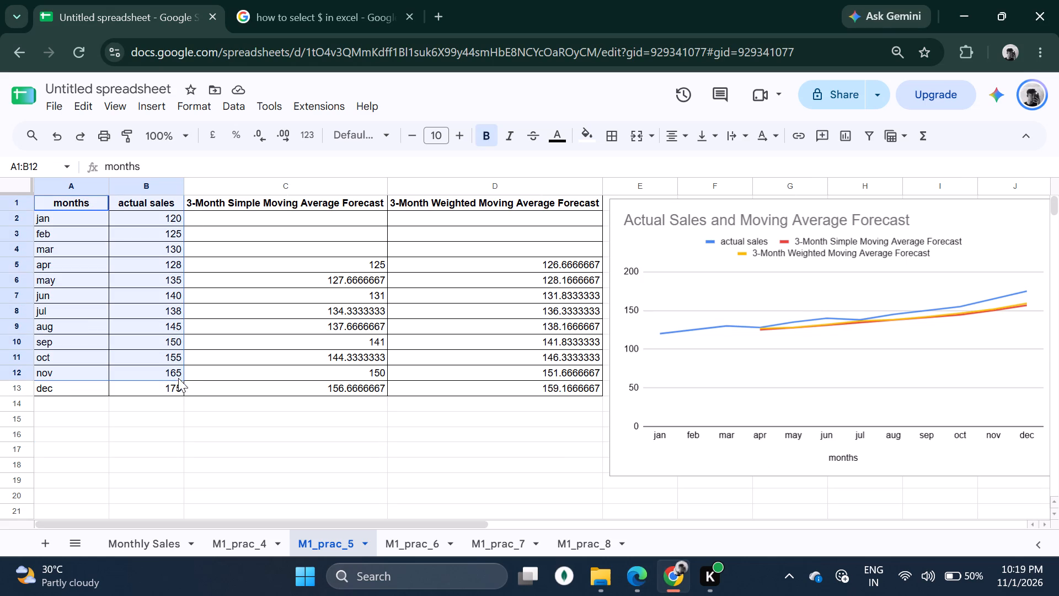
drag(178, 378, 178, 390)
key(ctrl+c)
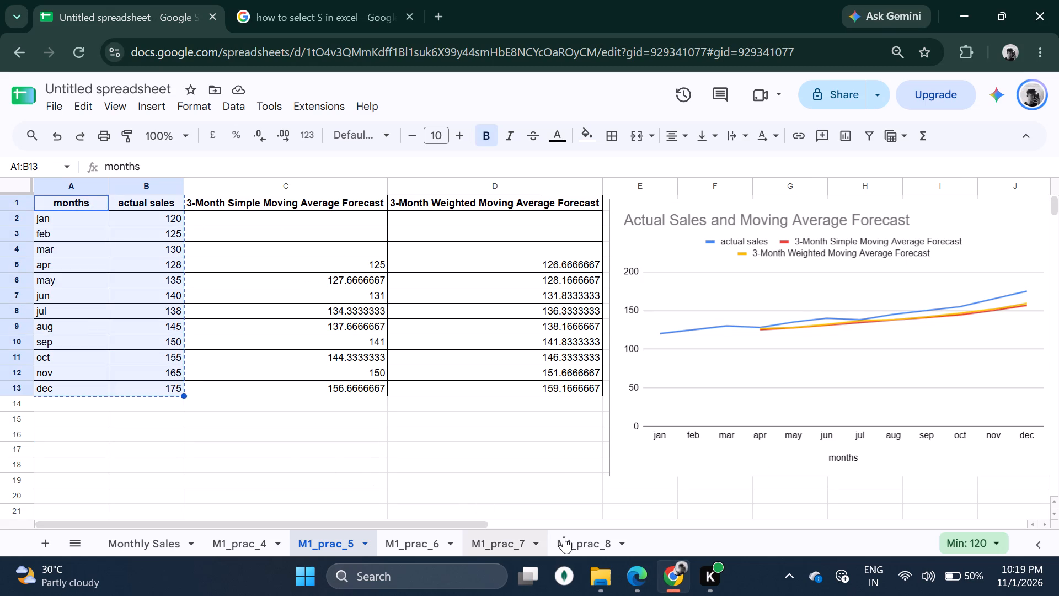
click(369, 455)
click(259, 456)
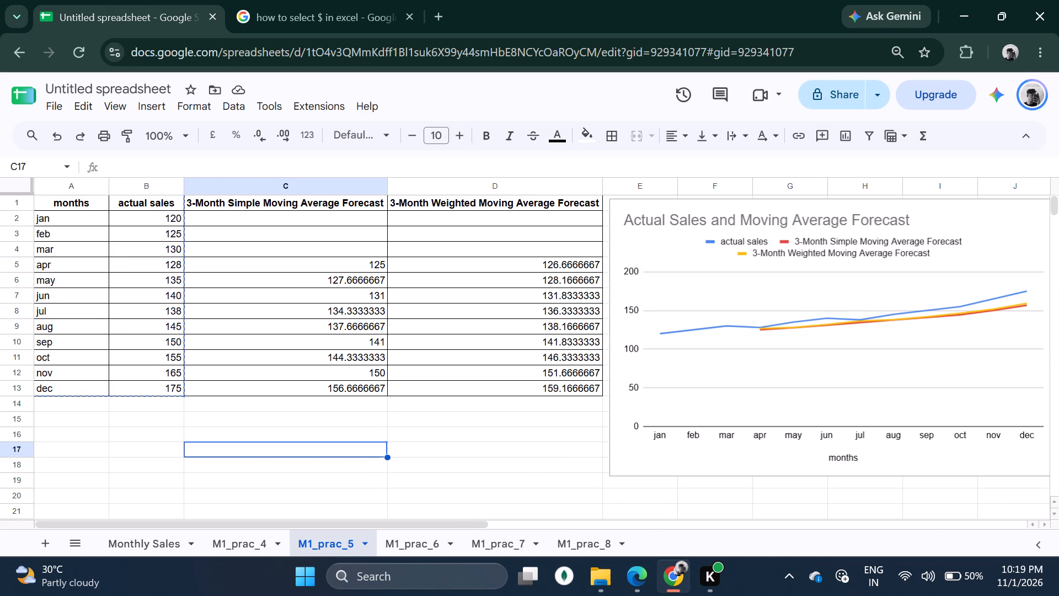
click(592, 539)
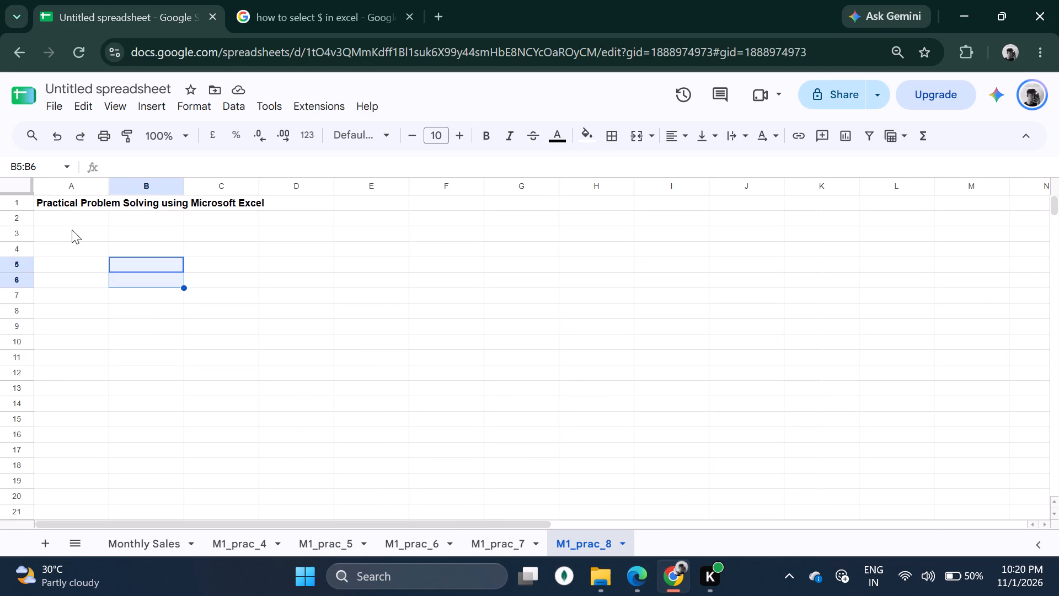
click(72, 230)
key(ctrl+v)
click(373, 339)
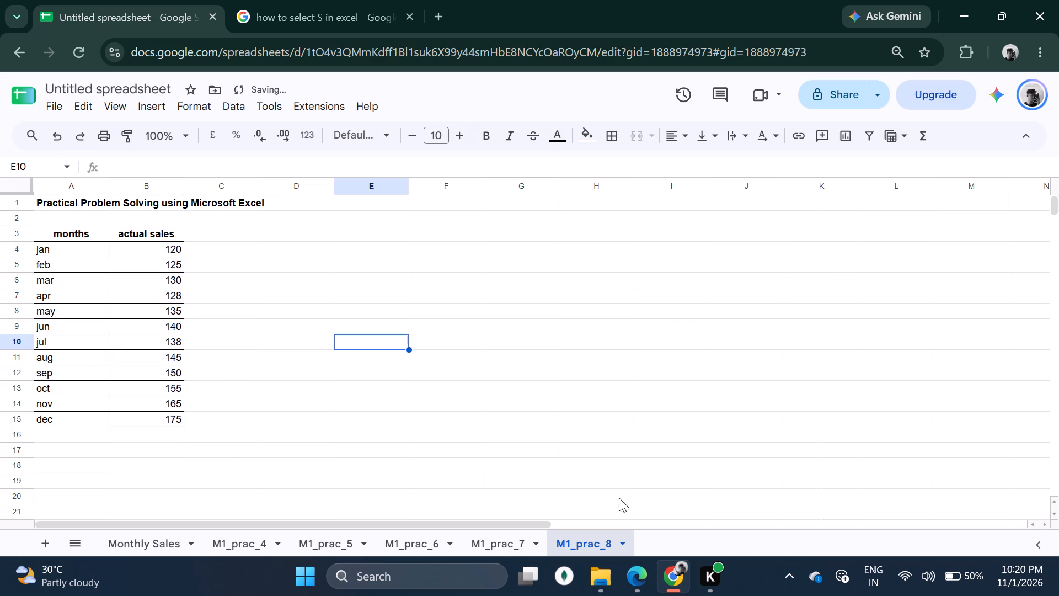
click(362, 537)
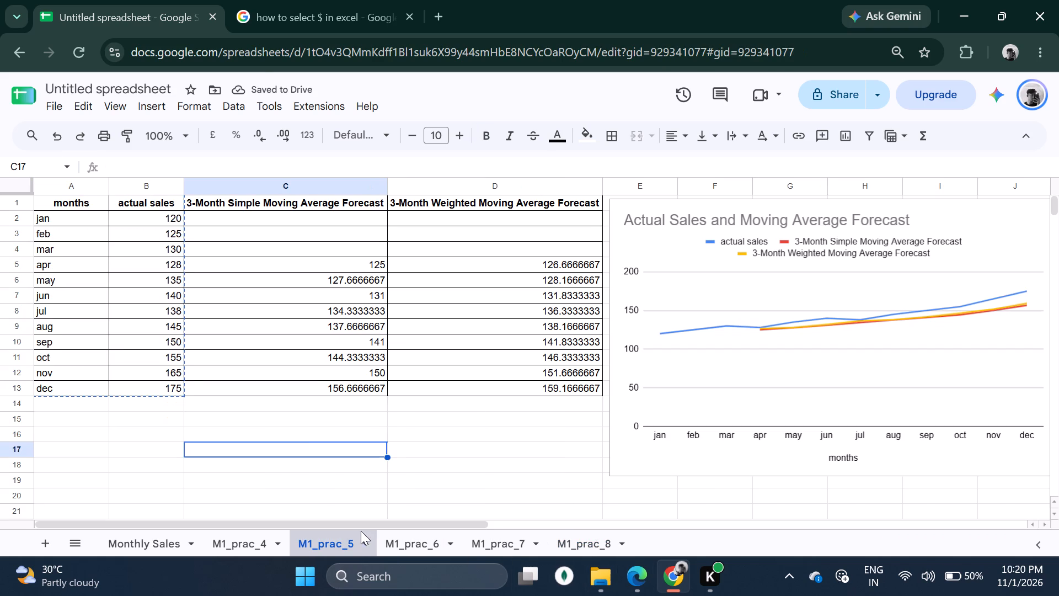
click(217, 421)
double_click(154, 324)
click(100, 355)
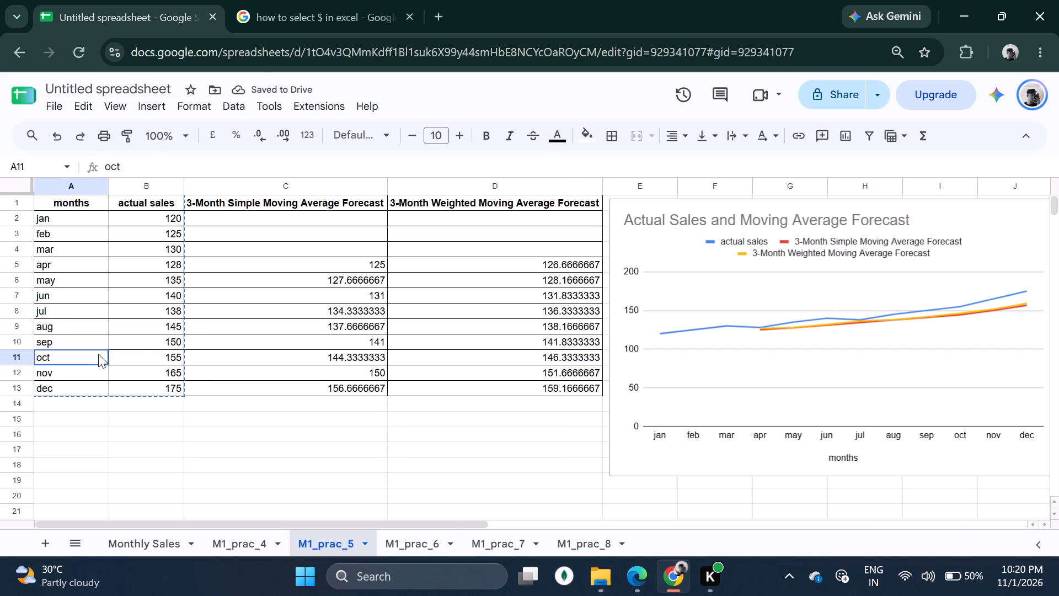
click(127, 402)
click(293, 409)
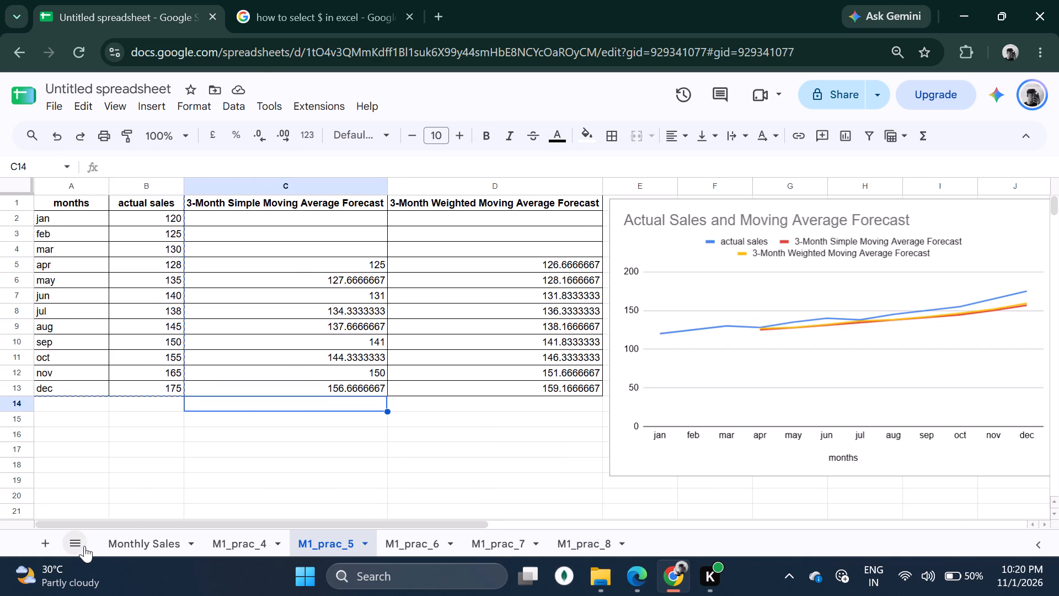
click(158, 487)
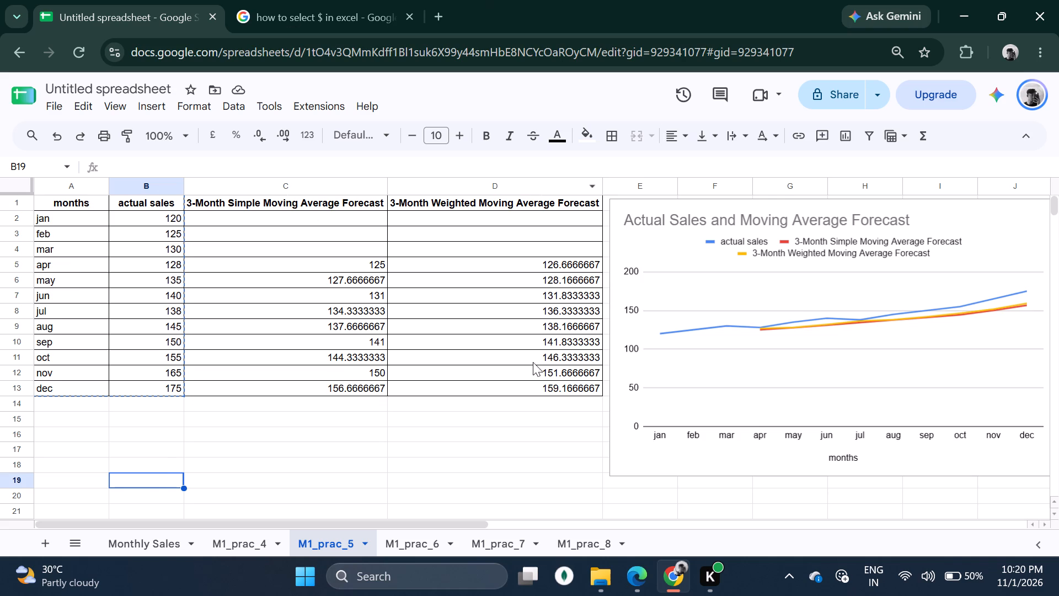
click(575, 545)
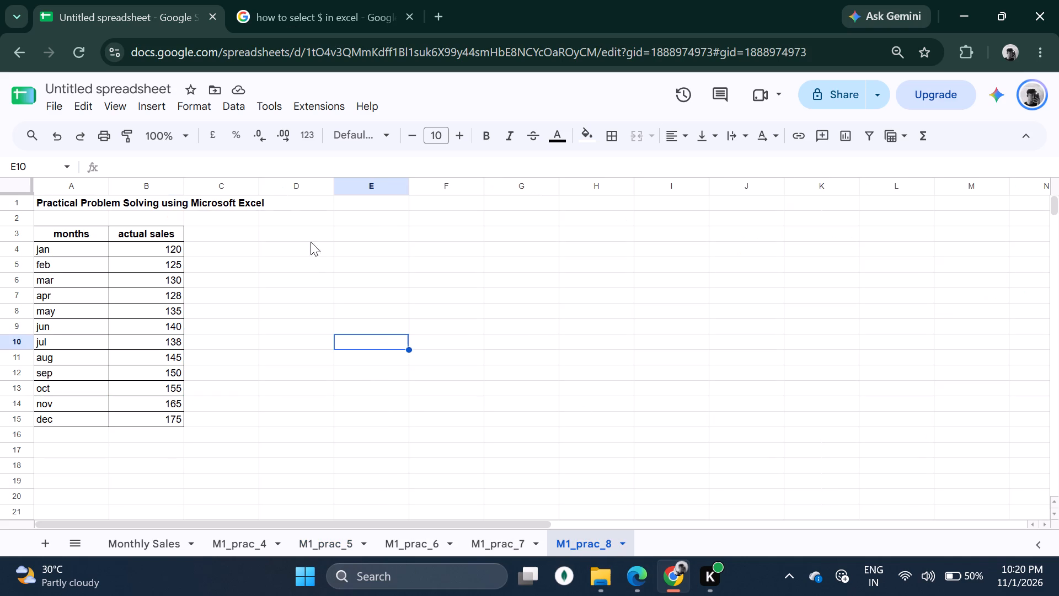
Switch to the Practical No 8 PDF in Edge and read Procedure Steps 1 to 3 on entering sales data and creating the forecast column.
click(647, 576)
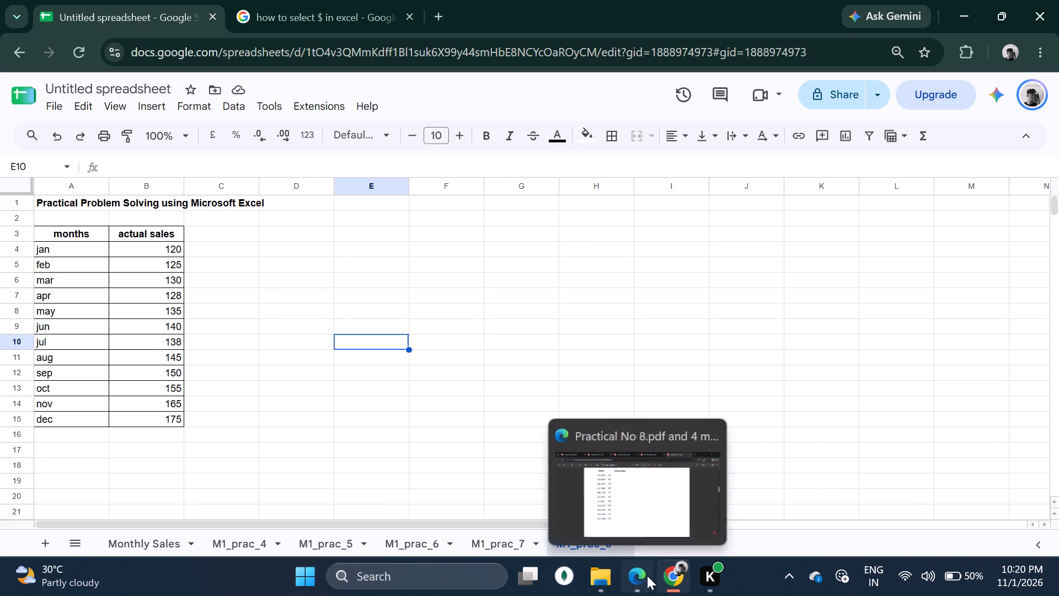
scroll(373, 258, up, 3)
scroll(379, 262, down, 10)
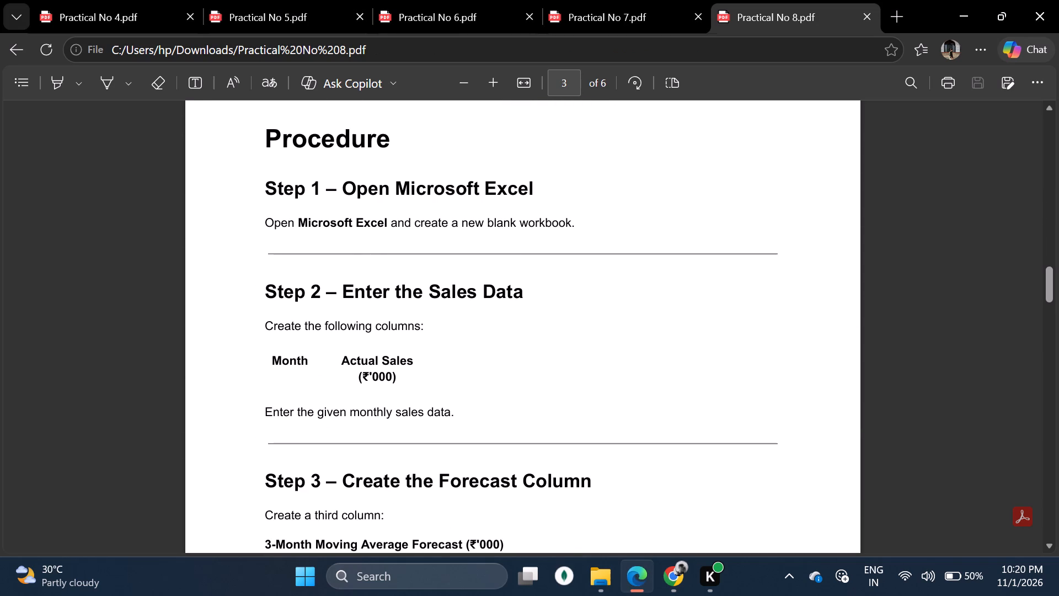
scroll(413, 333, down, 3)
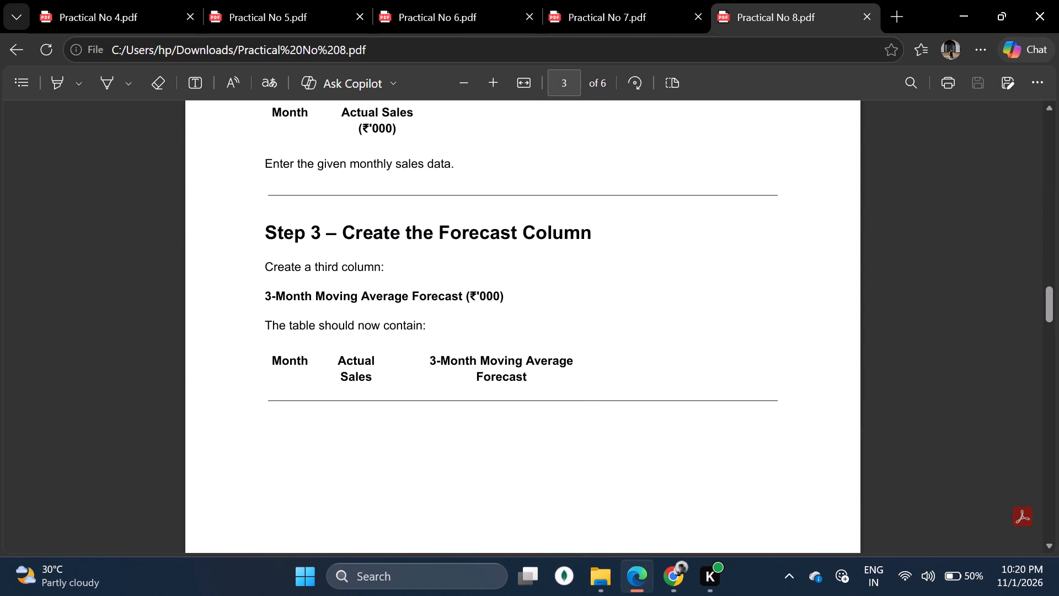
drag(340, 226, 635, 244)
click(593, 281)
Copy the text "Forecas" from the Step 3 heading and switch back to the spreadsheet in Chrome.
drag(441, 230, 514, 248)
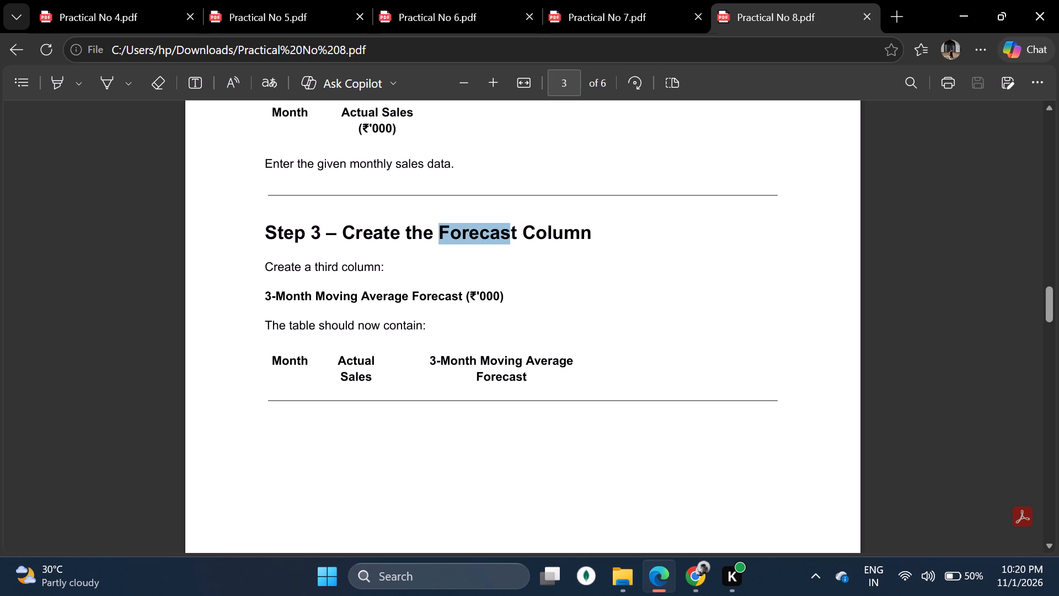
key(ctrl+c)
click(698, 566)
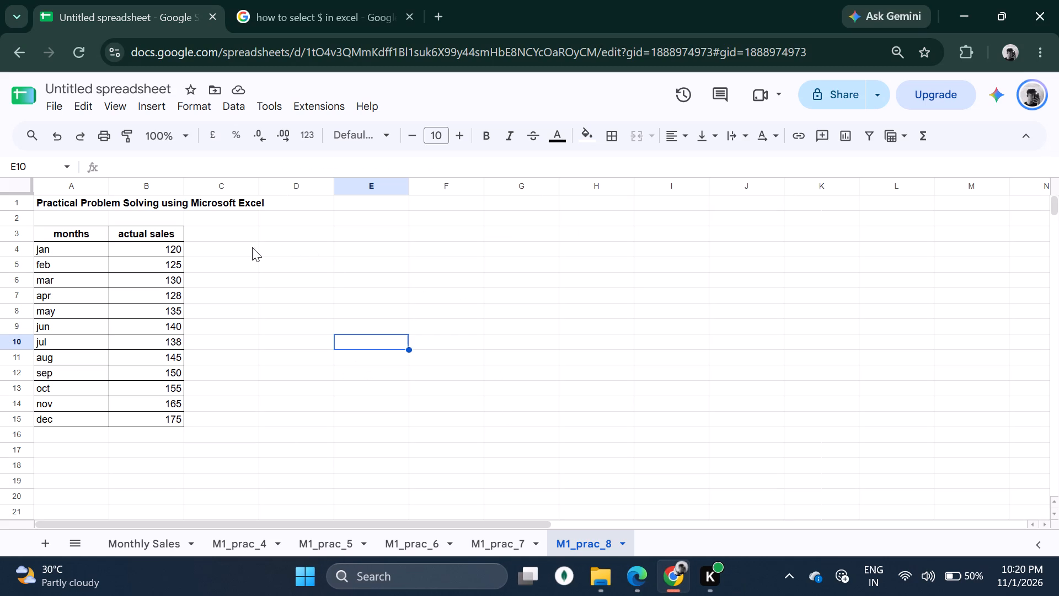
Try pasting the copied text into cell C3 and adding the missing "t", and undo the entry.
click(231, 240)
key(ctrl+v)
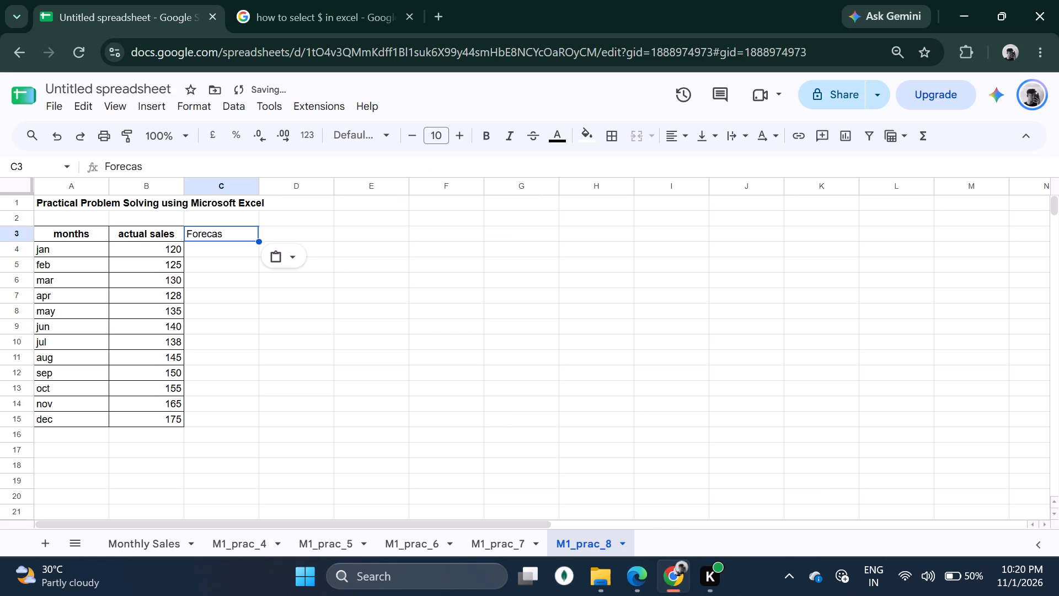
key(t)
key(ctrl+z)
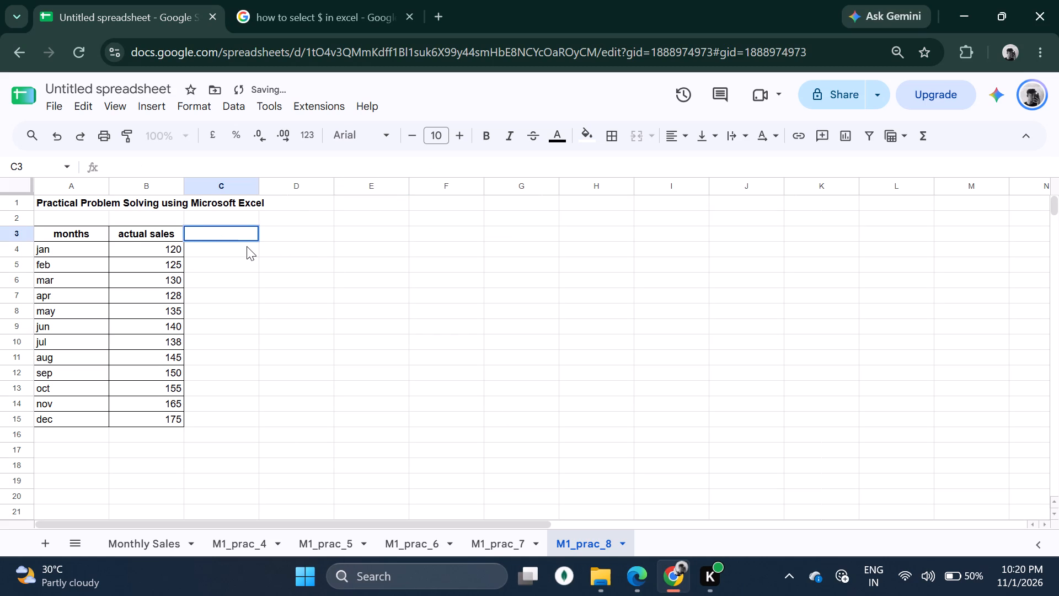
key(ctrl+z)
Paste the copied text into cell C3, complete it as the header "Forecast", and make it bold.
click(239, 257)
click(232, 237)
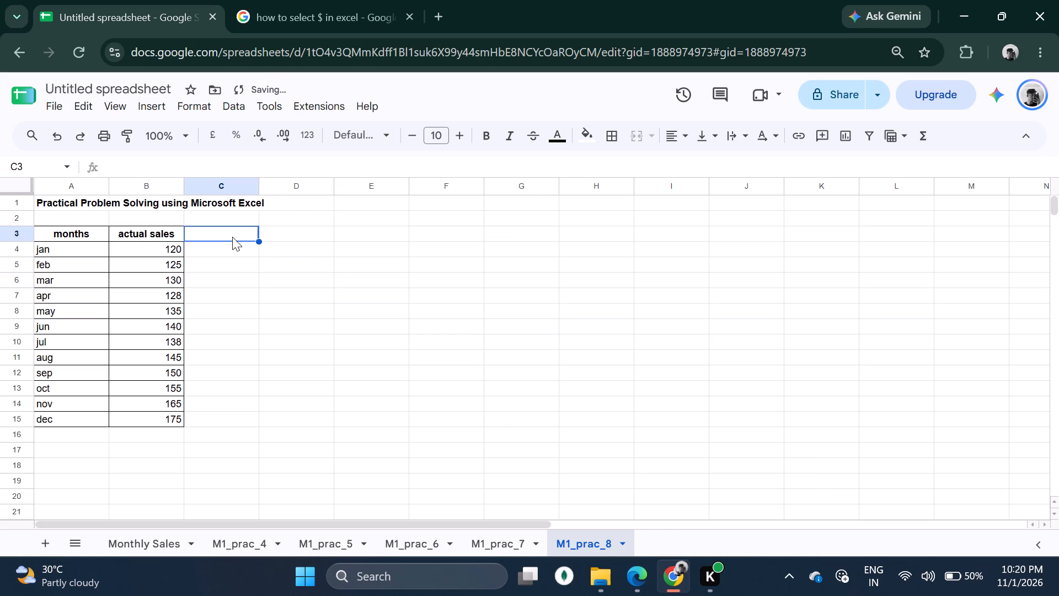
key(ctrl+v)
double_click(230, 233)
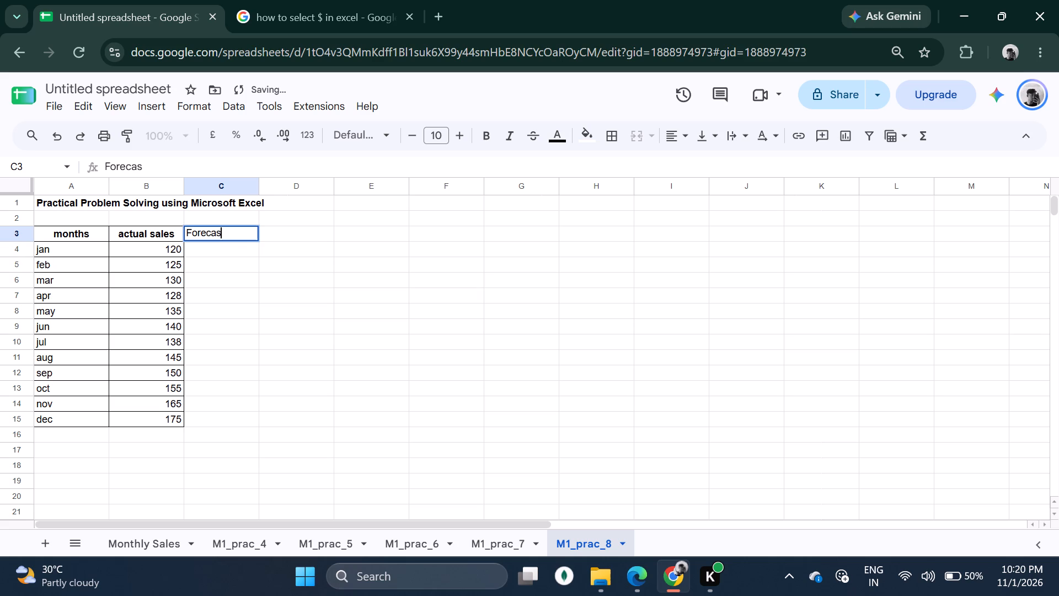
key(t)
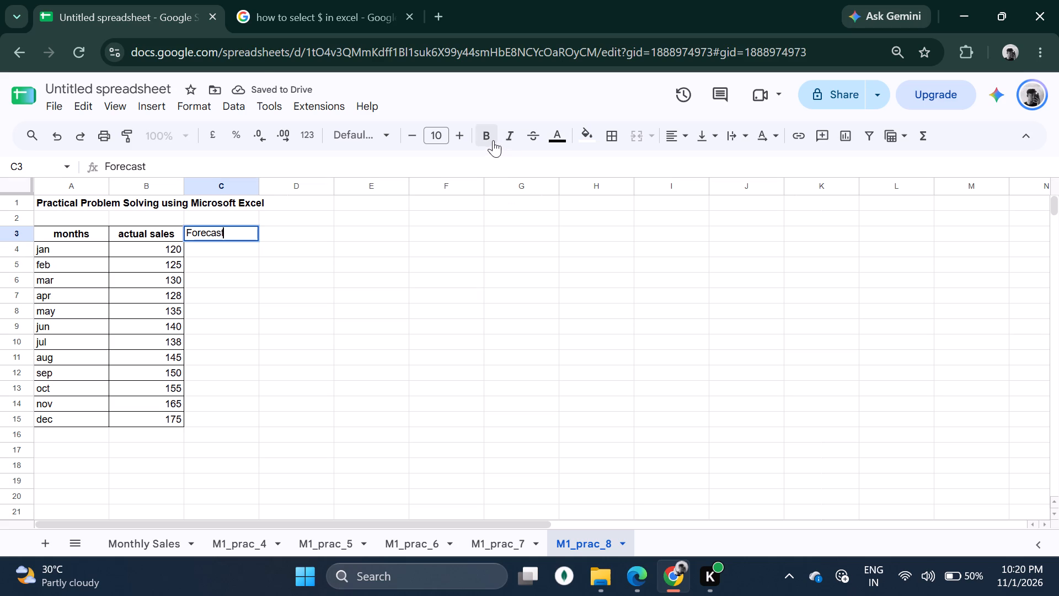
click(490, 139)
drag(244, 232, 180, 244)
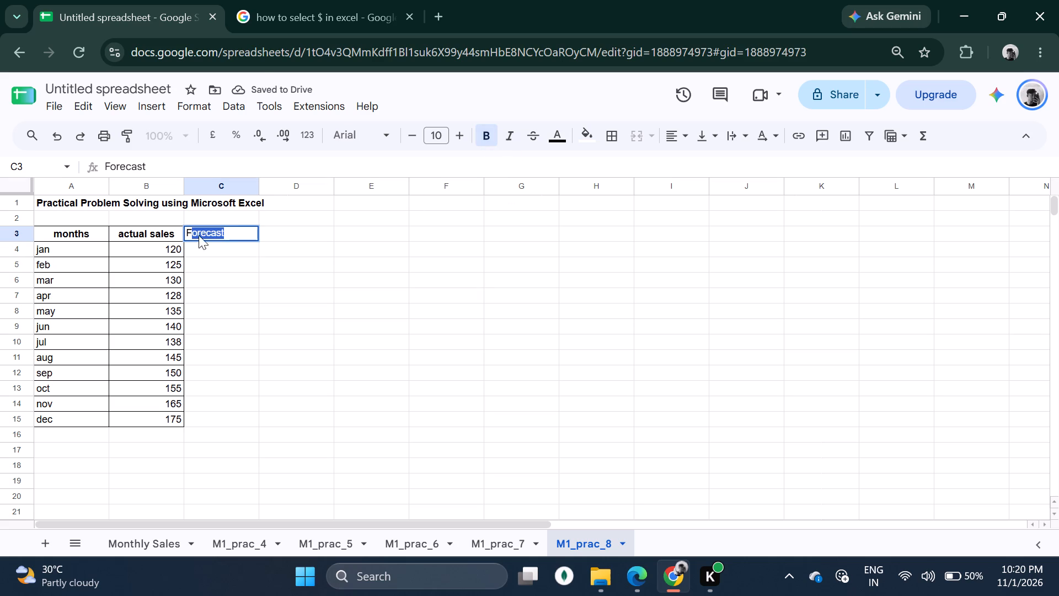
click(485, 134)
click(234, 283)
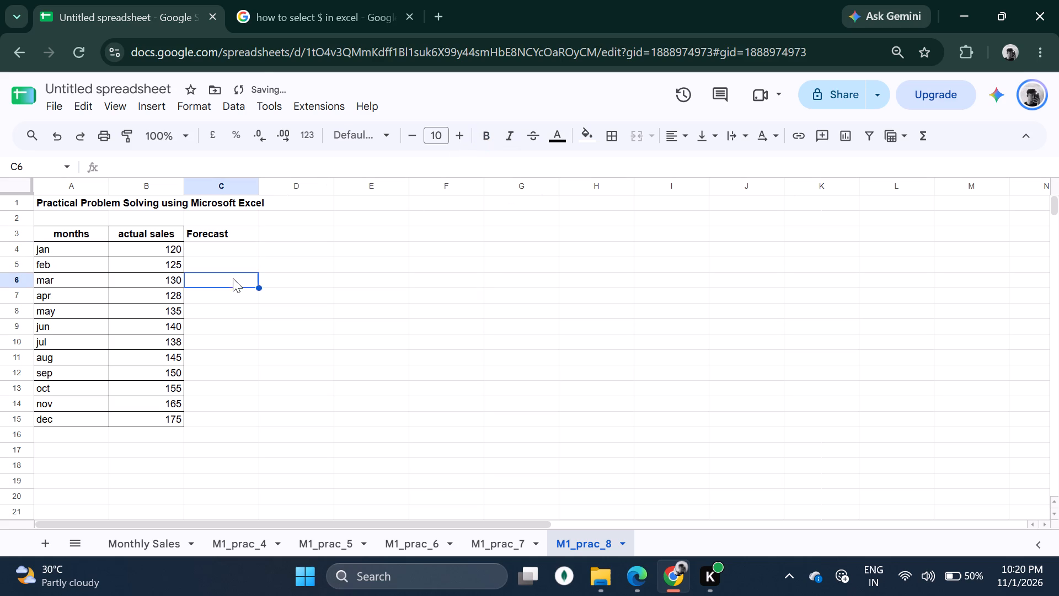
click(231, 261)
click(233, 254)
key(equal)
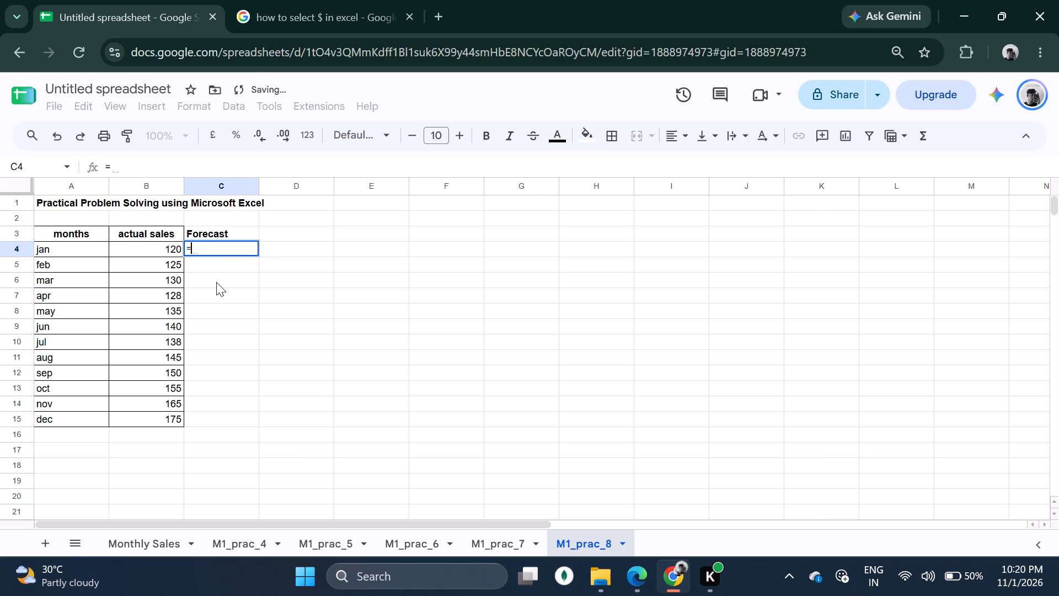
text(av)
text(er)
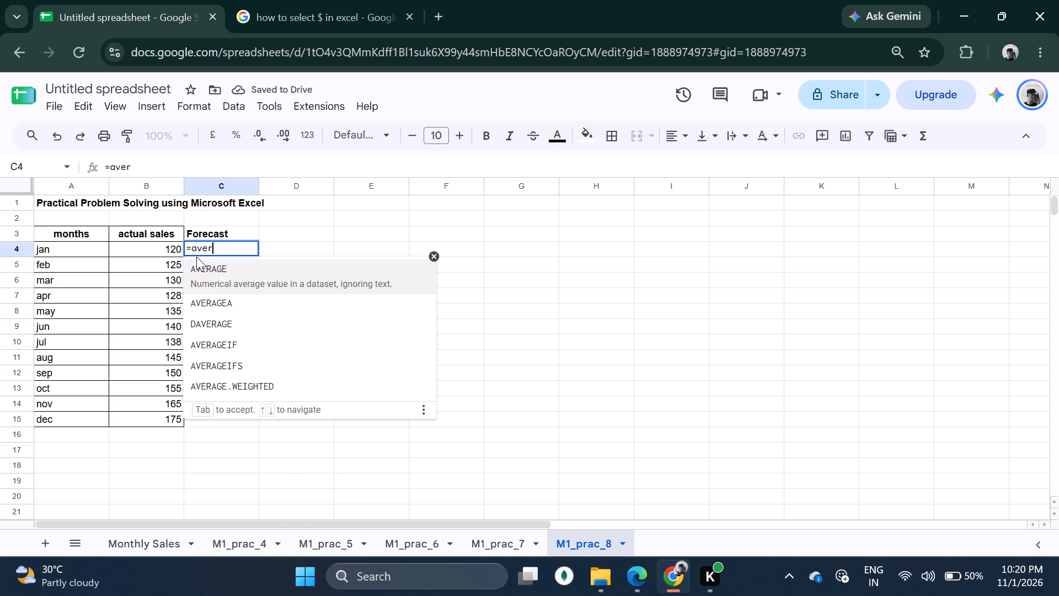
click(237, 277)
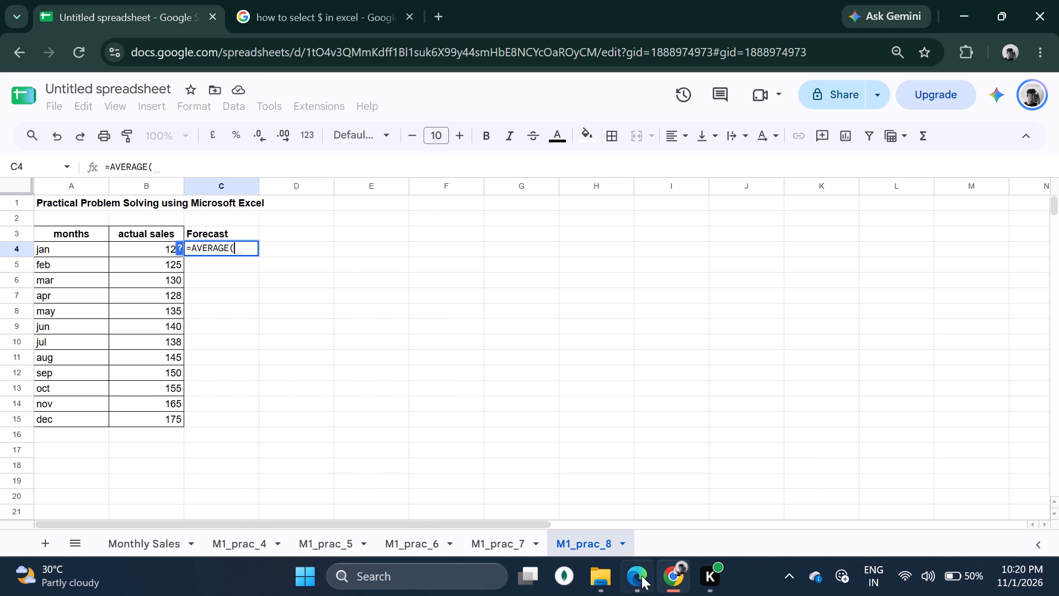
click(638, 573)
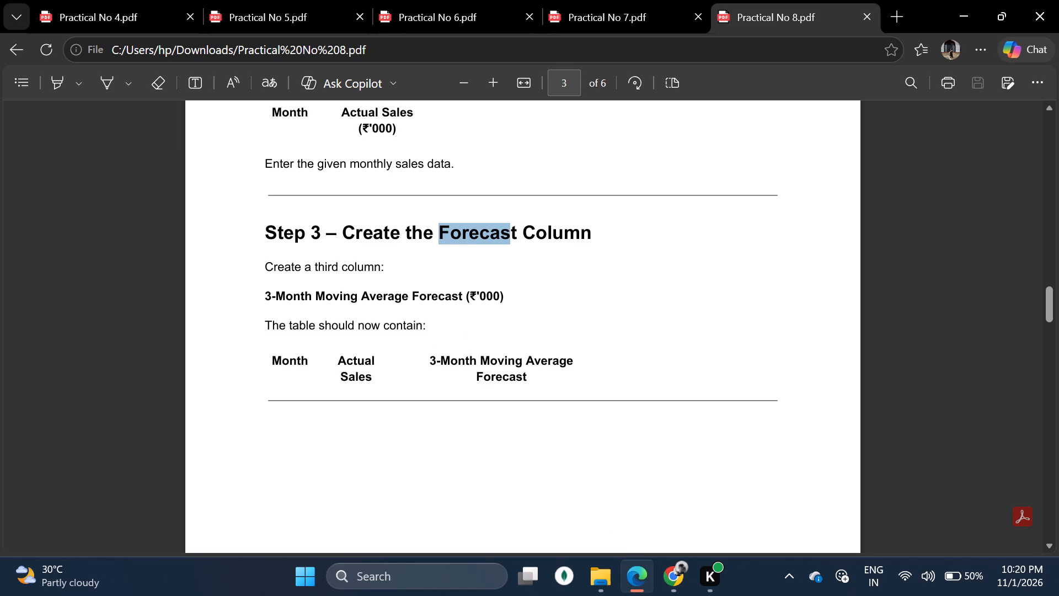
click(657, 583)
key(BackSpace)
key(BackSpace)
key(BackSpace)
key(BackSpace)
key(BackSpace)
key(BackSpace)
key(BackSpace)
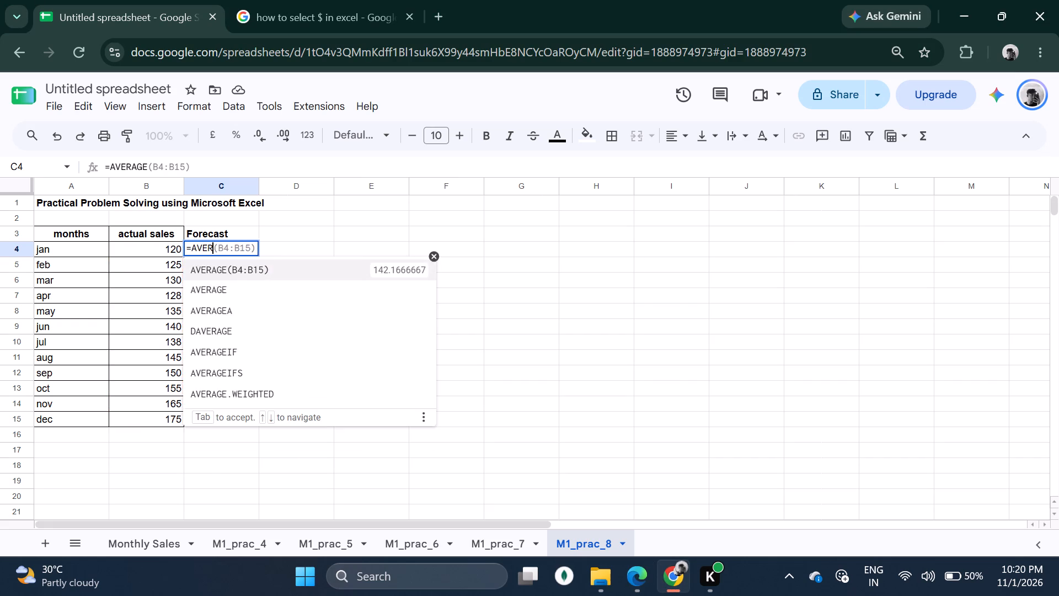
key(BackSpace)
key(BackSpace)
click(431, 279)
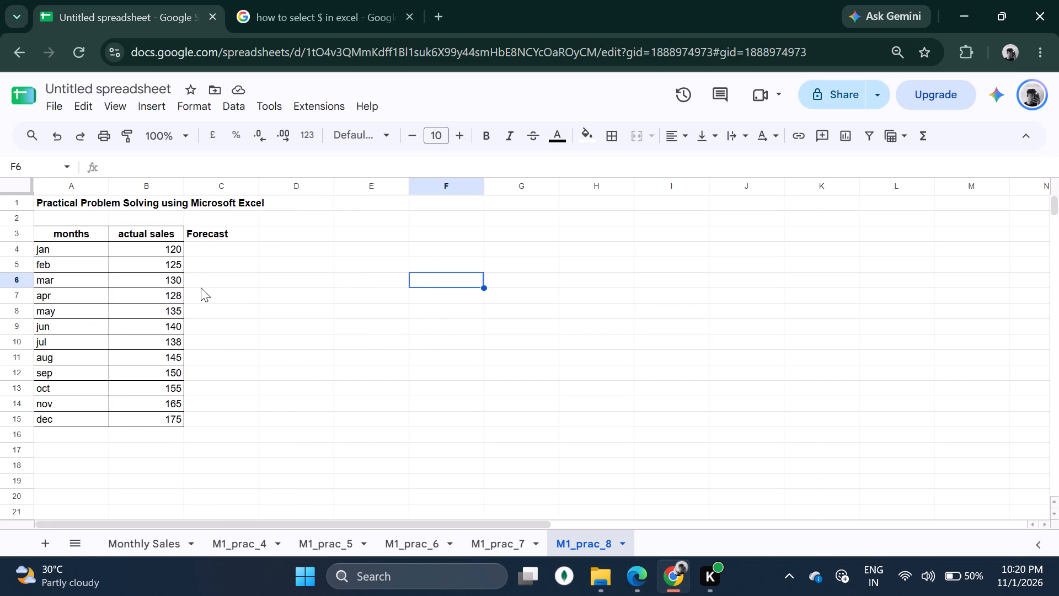
Enter the AVERAGE of B4:B6 as April's forecast in C7 and accept the suggested auto-fill down to December.
click(233, 295)
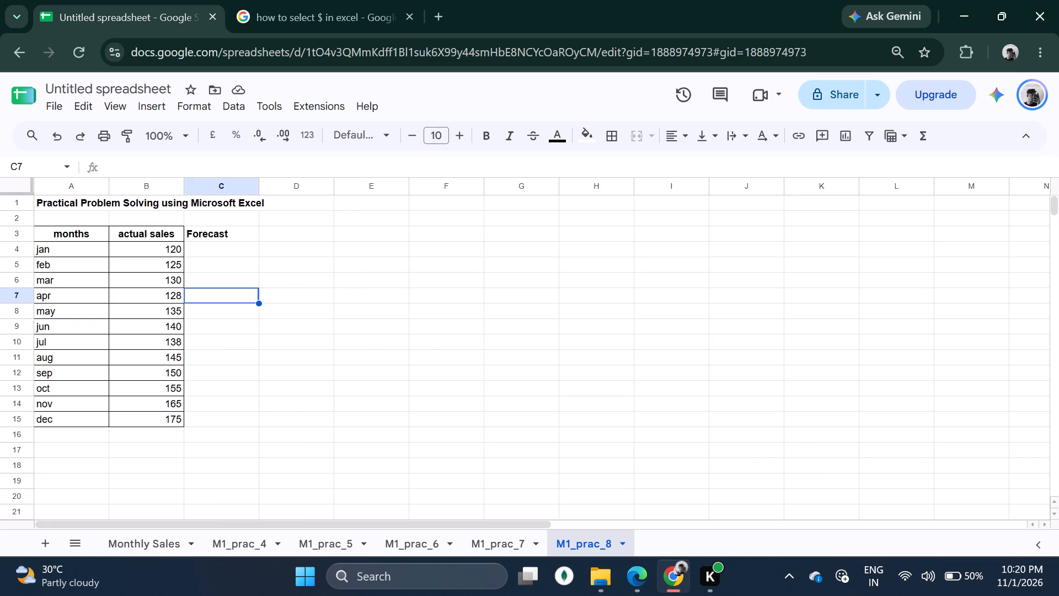
key(equal)
text(ave)
key(r)
click(247, 318)
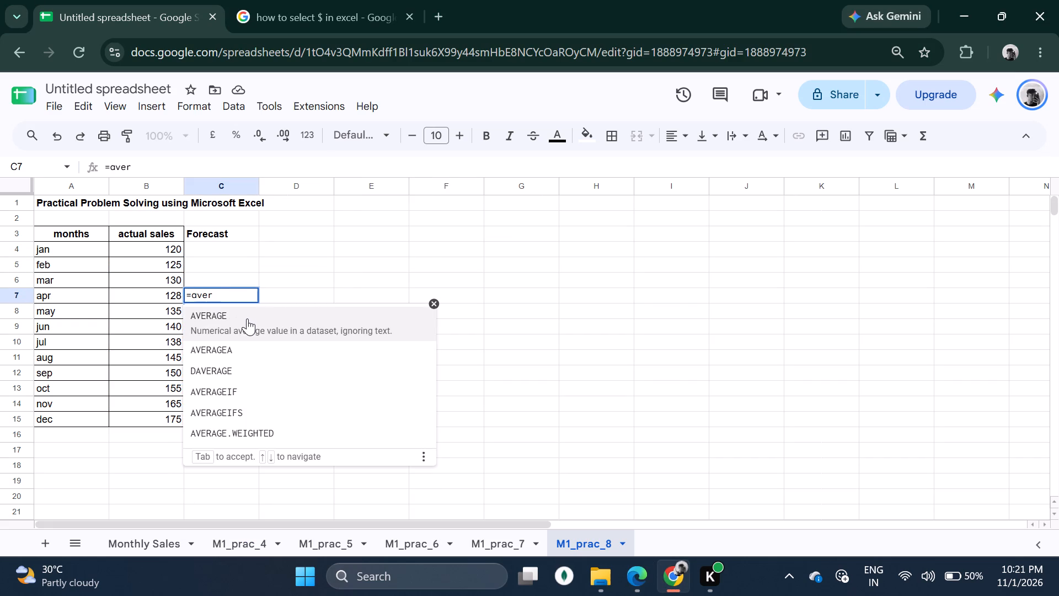
drag(170, 248, 177, 280)
key(Return)
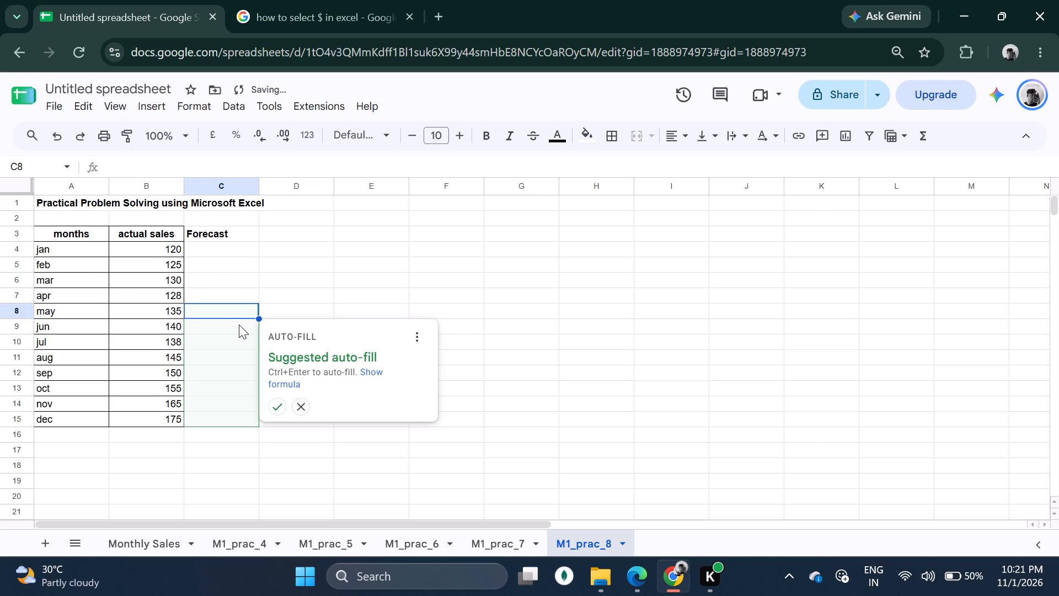
click(272, 411)
click(362, 354)
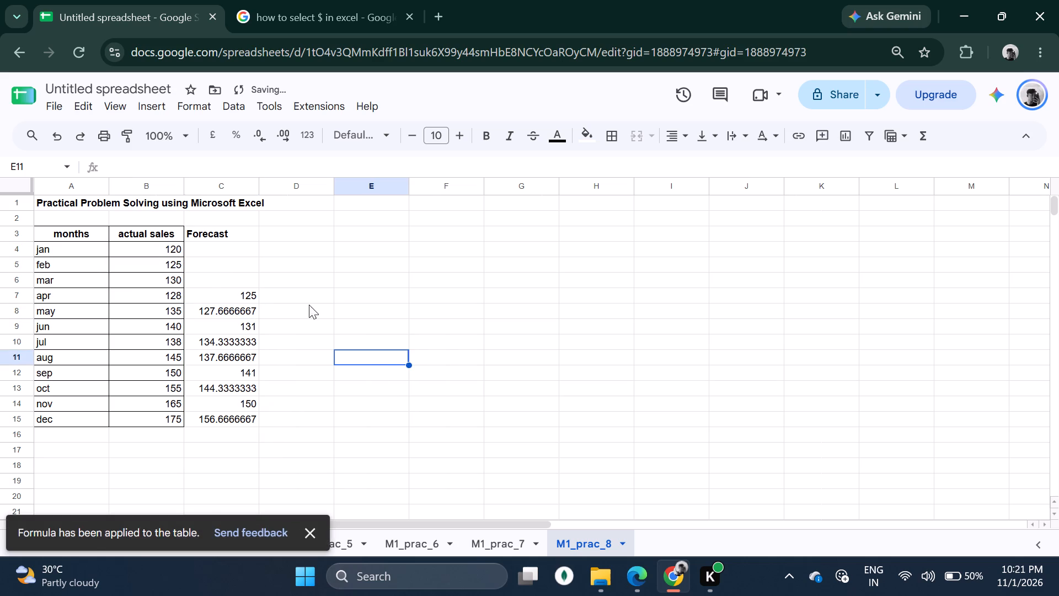
Apply all borders to the Forecast column range C3:C15.
drag(228, 237, 226, 419)
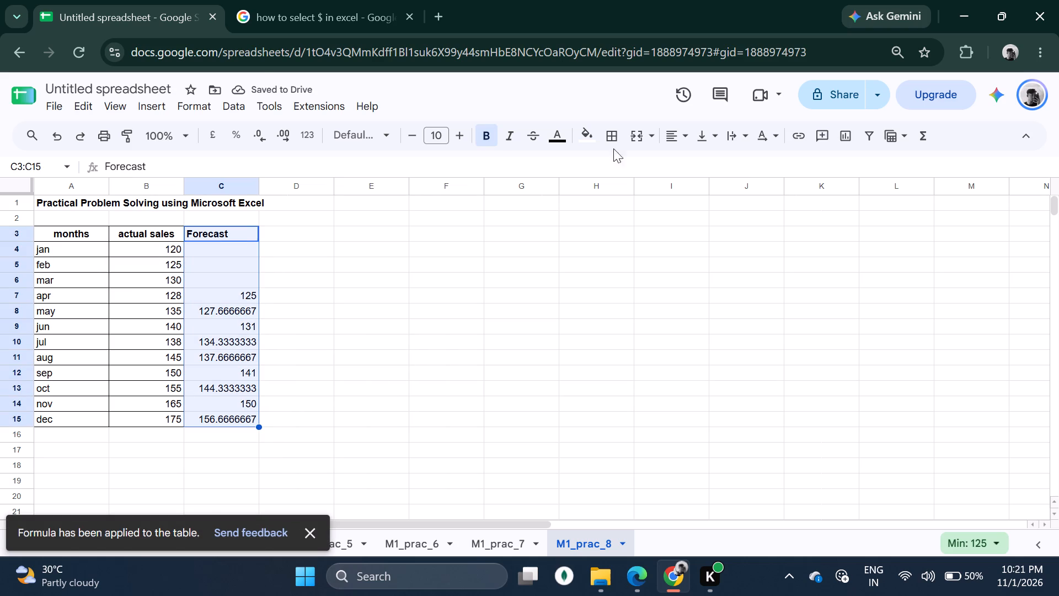
click(621, 132)
click(633, 167)
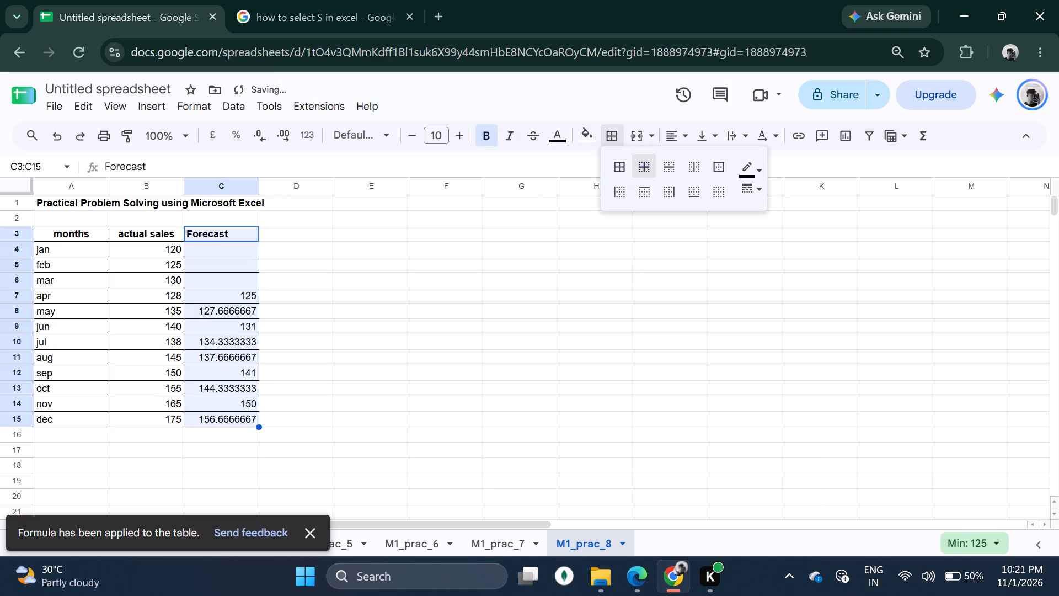
click(618, 168)
click(540, 244)
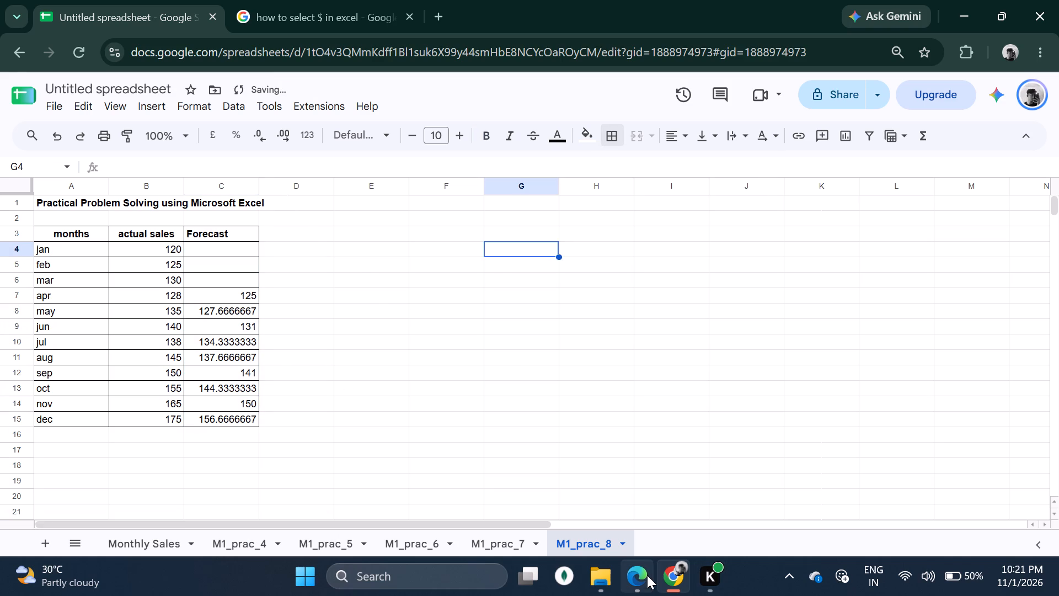
Copy the "3-Month Moving Average Forecast" heading from Step 3 of the Practical No 8 PDF in Edge and return to Chrome.
click(647, 575)
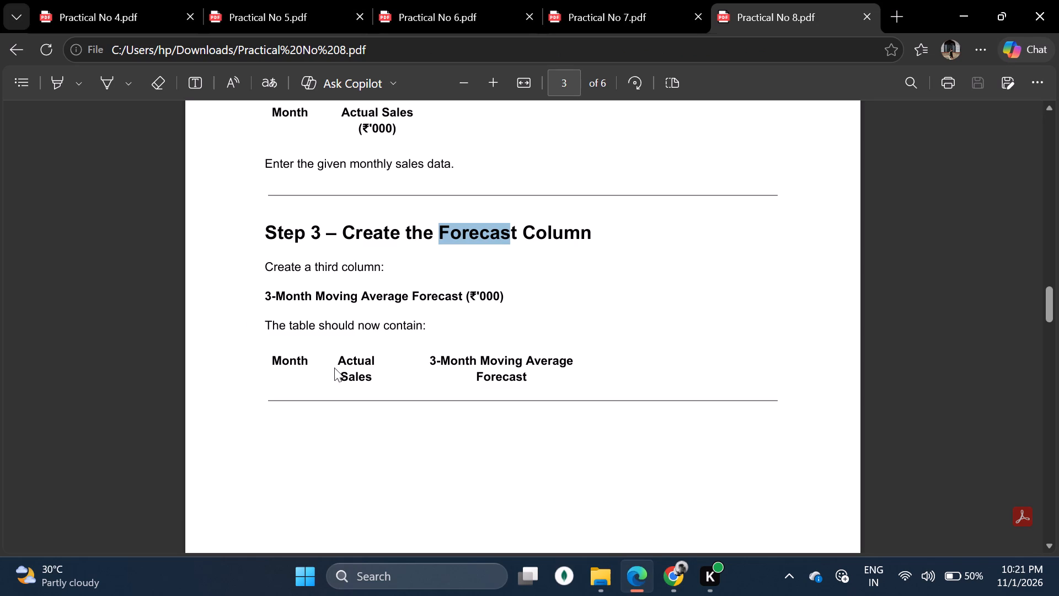
scroll(538, 365, down, 2)
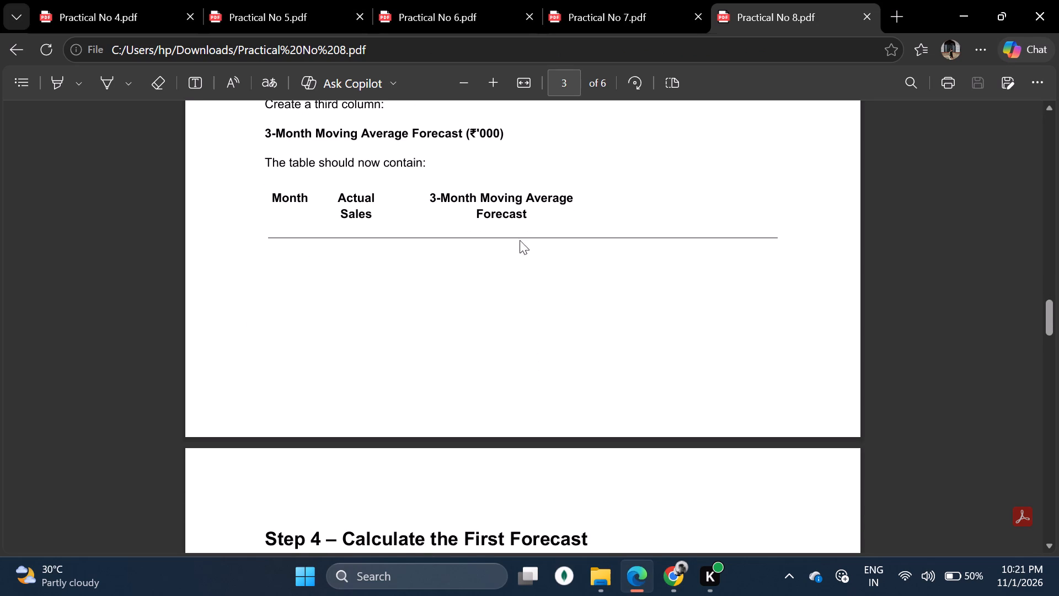
drag(427, 201, 524, 221)
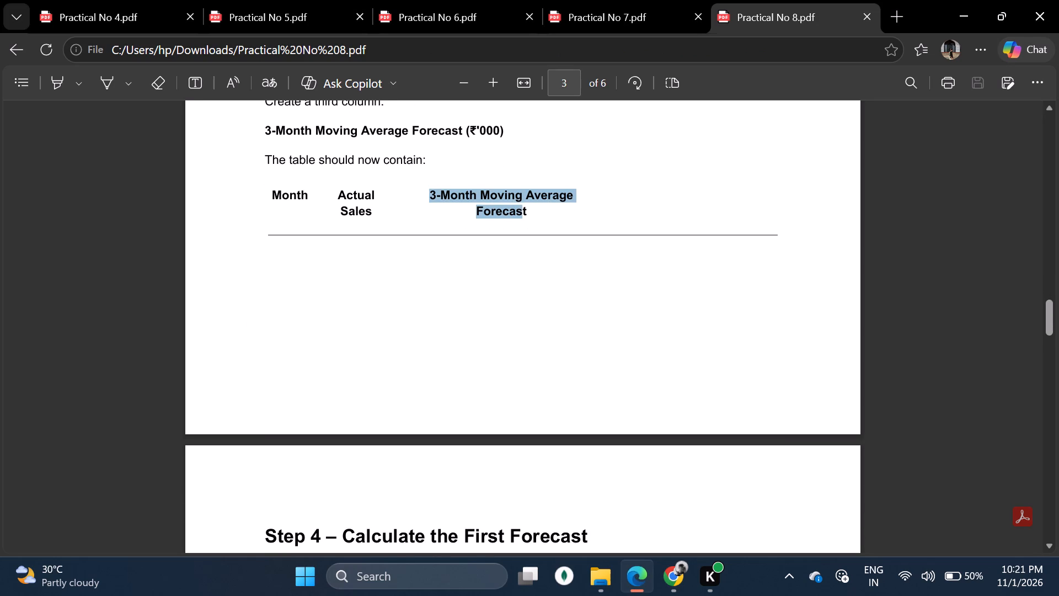
drag(524, 221, 530, 223)
key(ctrl+c)
click(668, 571)
Replace the "Forecast" header in C3 with the copied heading text and fit column C to its content.
click(236, 225)
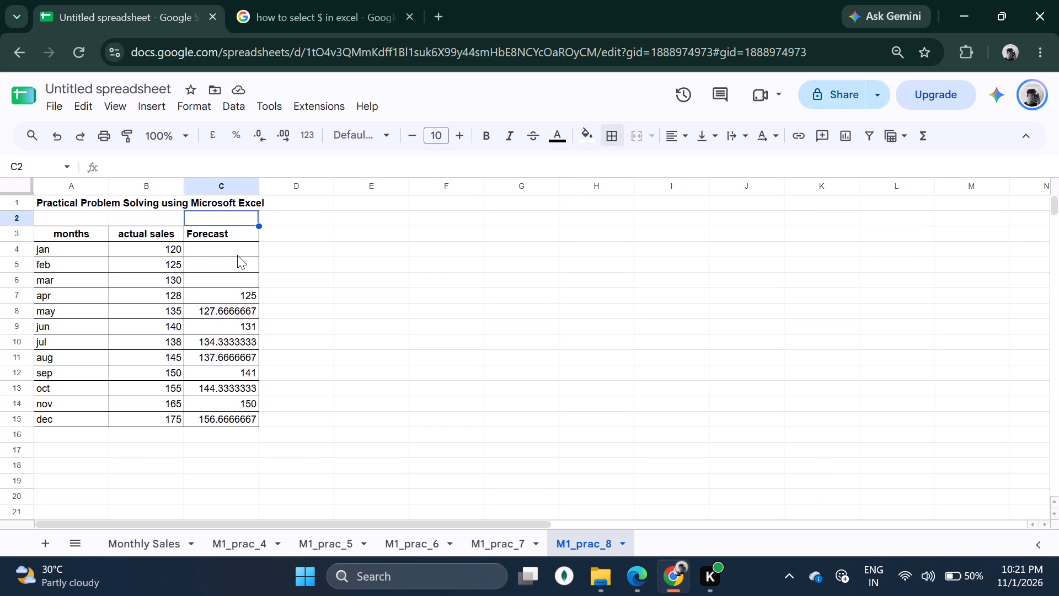
double_click(240, 237)
key(BackSpace)
key(BackSpace)
key(BackSpace)
key(BackSpace)
key(BackSpace)
key(BackSpace)
key(BackSpace)
key(BackSpace)
key(BackSpace)
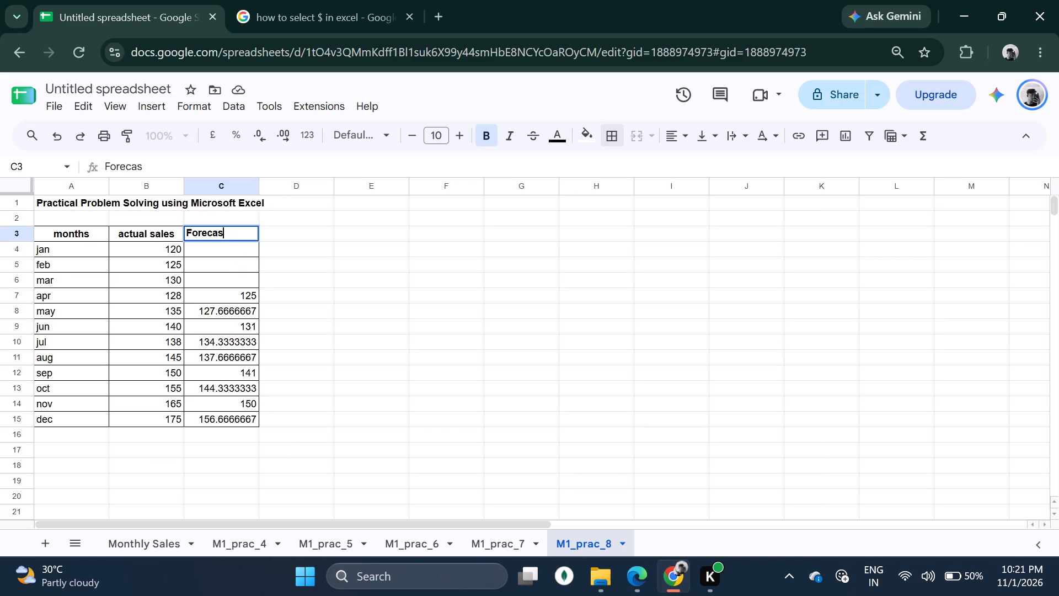
key(ctrl+v)
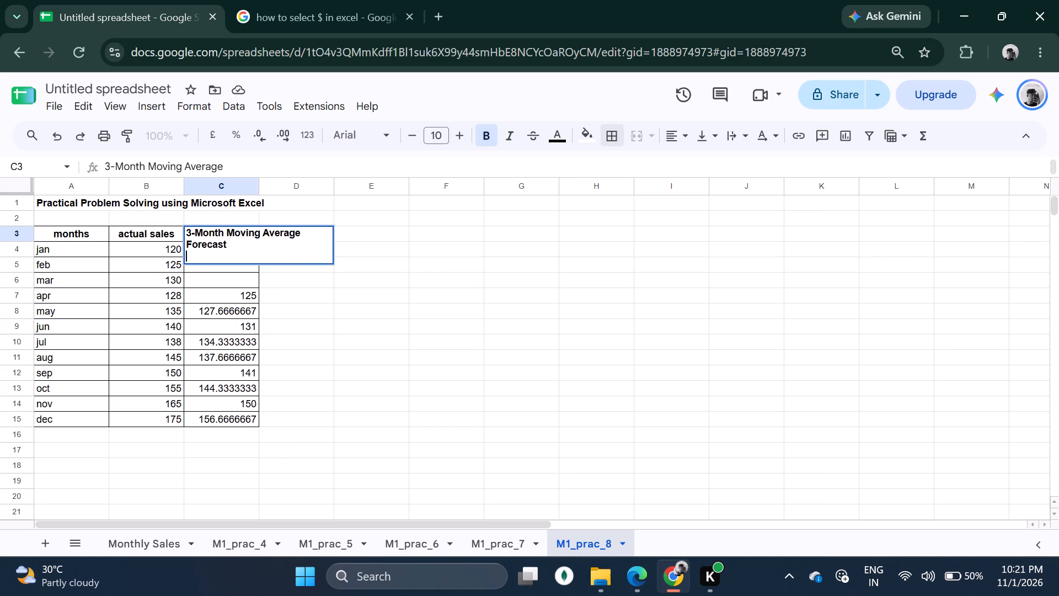
click(291, 283)
click(233, 261)
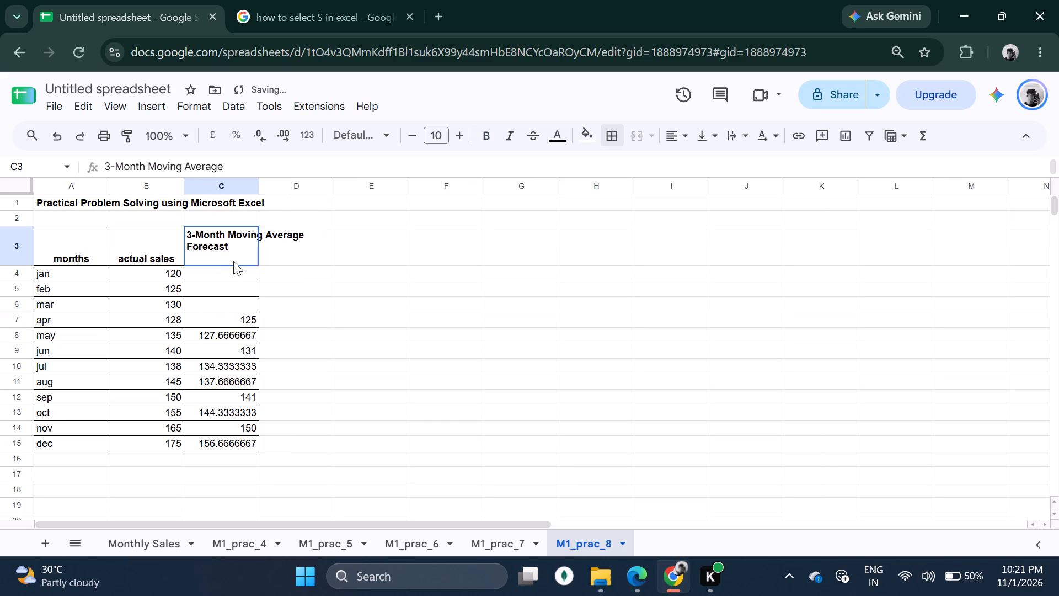
double_click(260, 192)
double_click(259, 185)
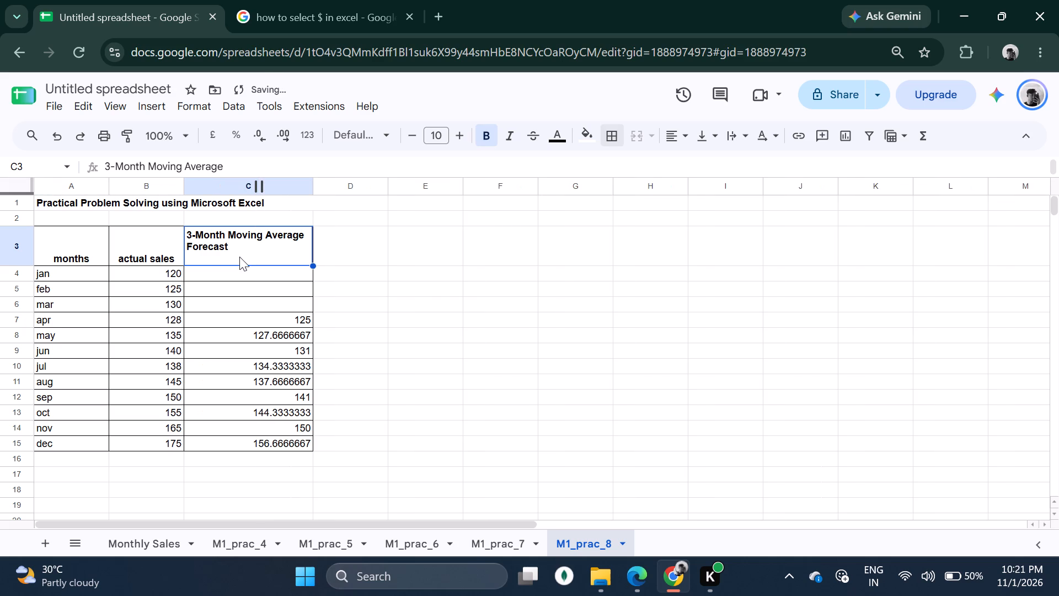
Remove the line breaks in C3 so the header reads "3-Month Moving Average Forecast" on one line, and refit column C's width.
click(239, 257)
click(200, 258)
double_click(199, 252)
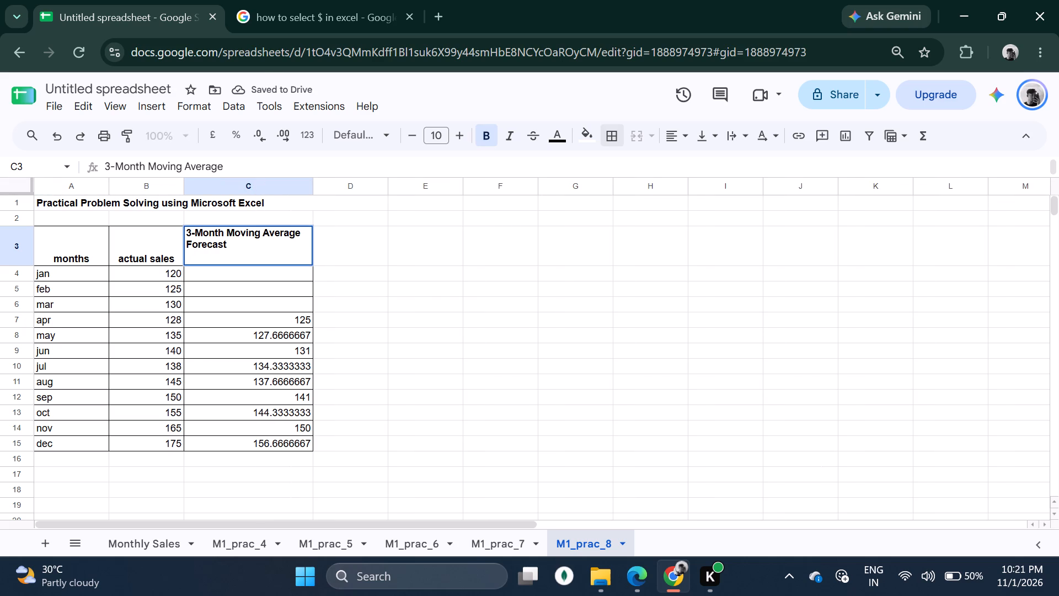
key(BackSpace)
click(189, 242)
key(BackSpace)
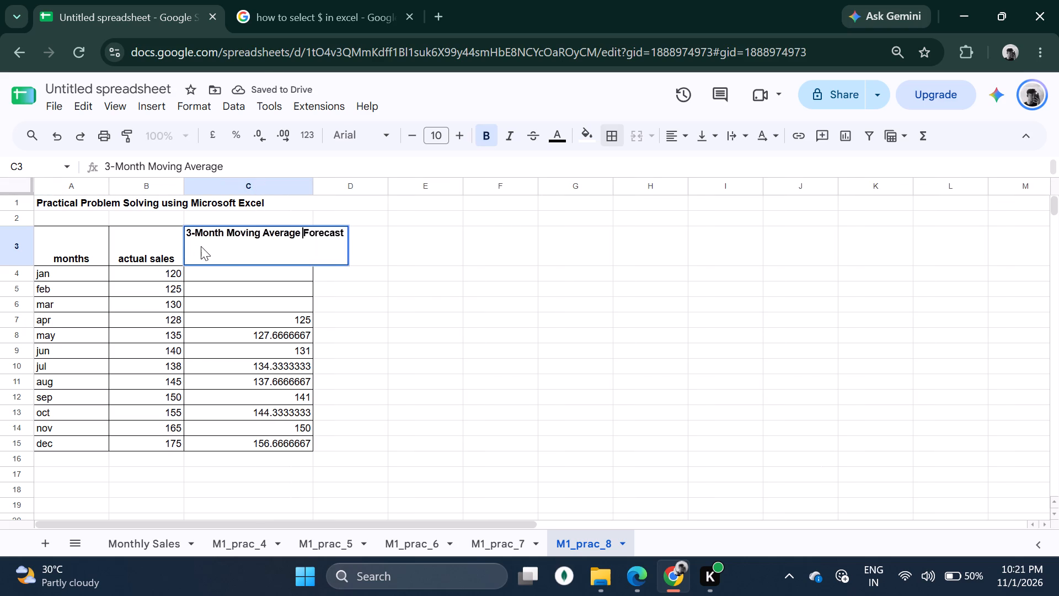
drag(303, 289, 310, 288)
click(344, 290)
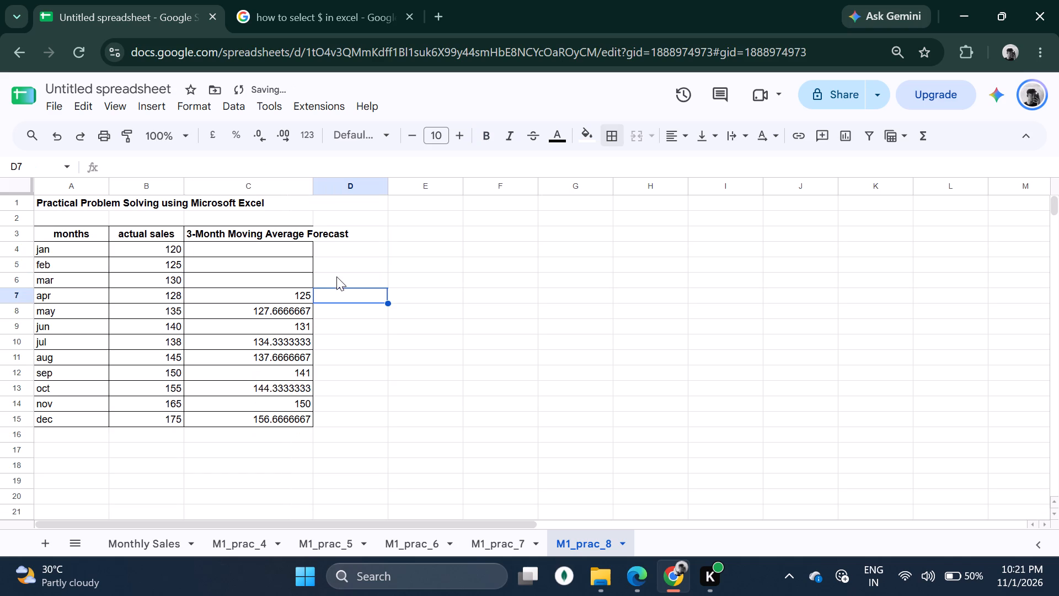
double_click(312, 187)
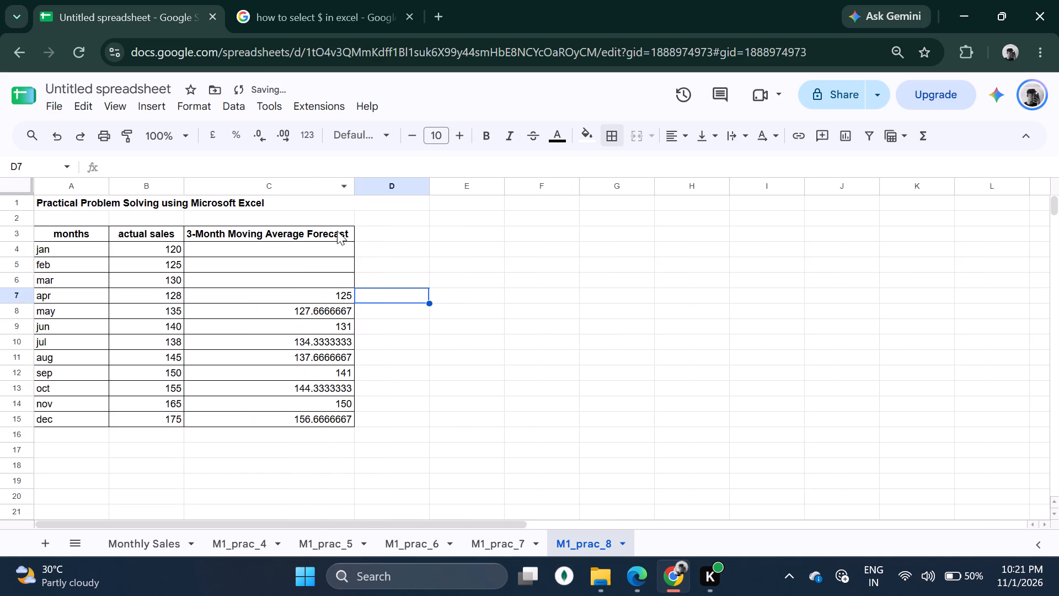
click(398, 251)
click(564, 292)
click(427, 219)
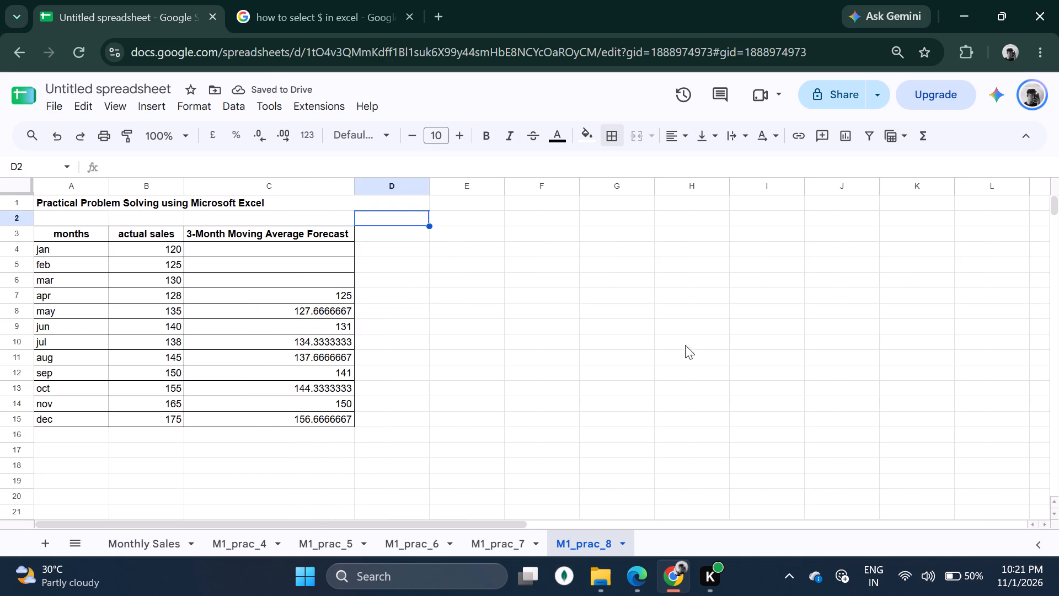
Read Steps 4 to 6 of the Practical No 8 PDF in Edge on calculating the forecasts, and return to the spreadsheet in Chrome.
click(629, 577)
scroll(463, 340, down, 4)
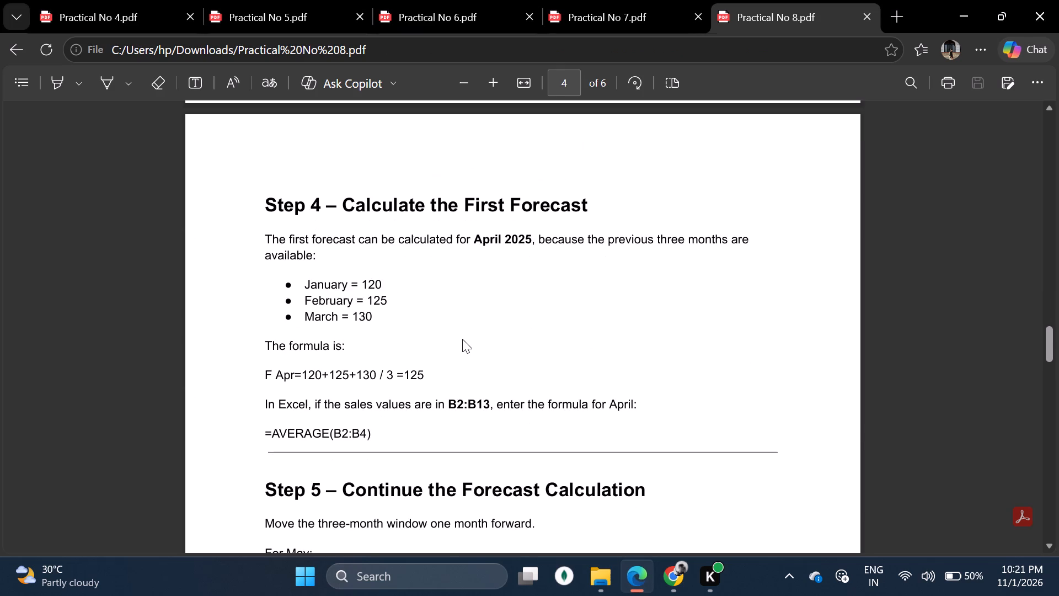
drag(266, 247, 527, 257)
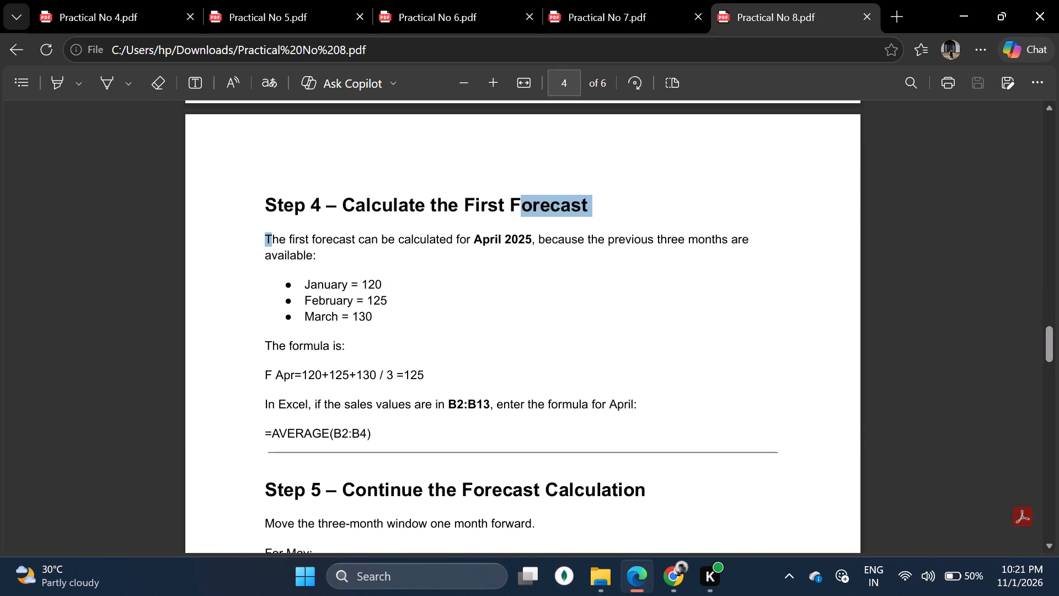
drag(527, 257, 529, 257)
click(485, 276)
scroll(472, 281, down, 1)
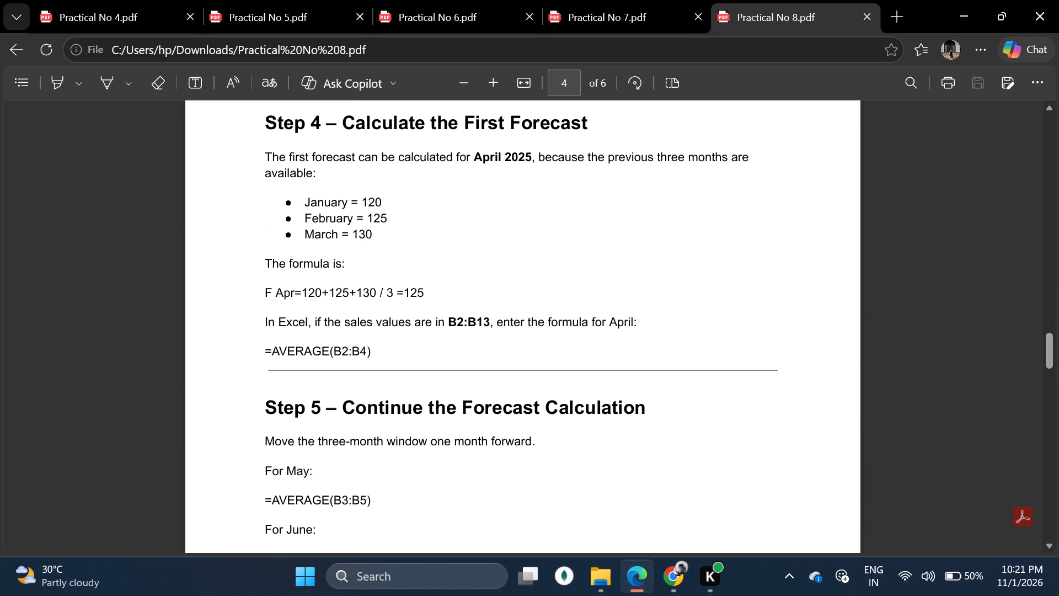
scroll(361, 345, down, 3)
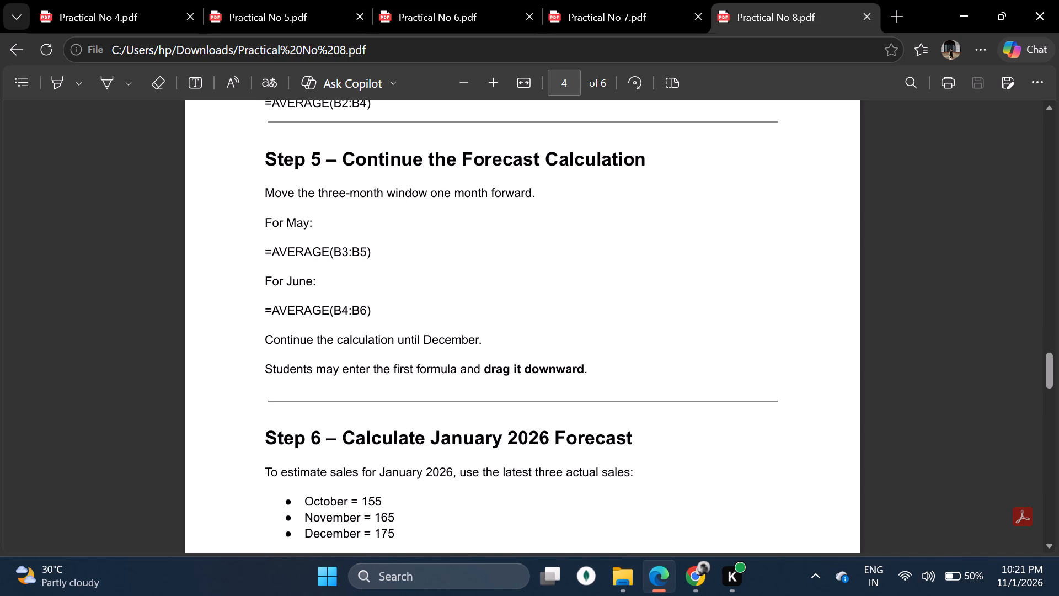
scroll(491, 372, down, 2)
drag(336, 273, 405, 271)
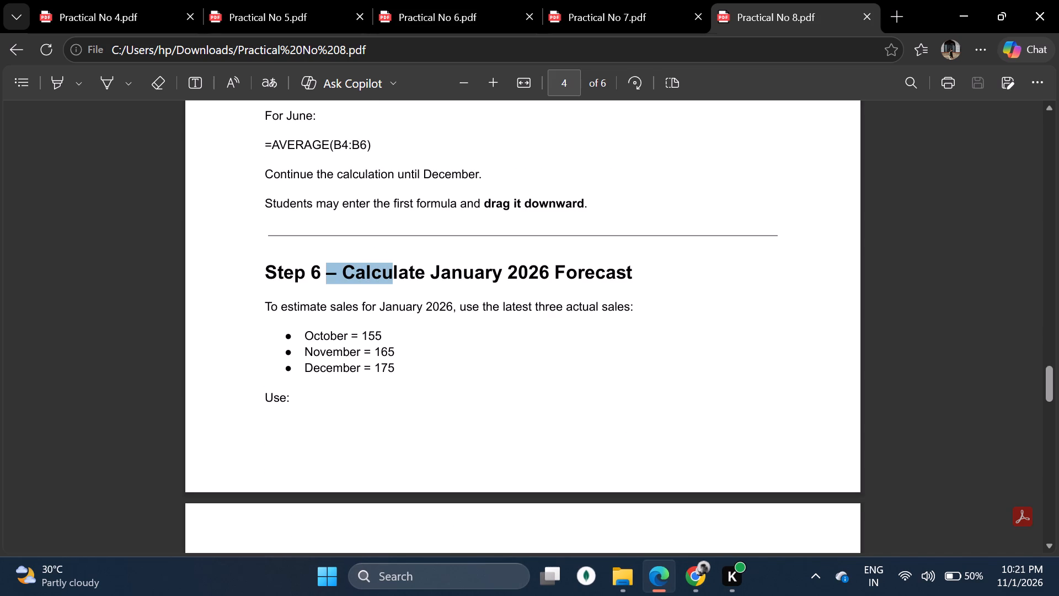
drag(405, 271, 629, 276)
click(592, 312)
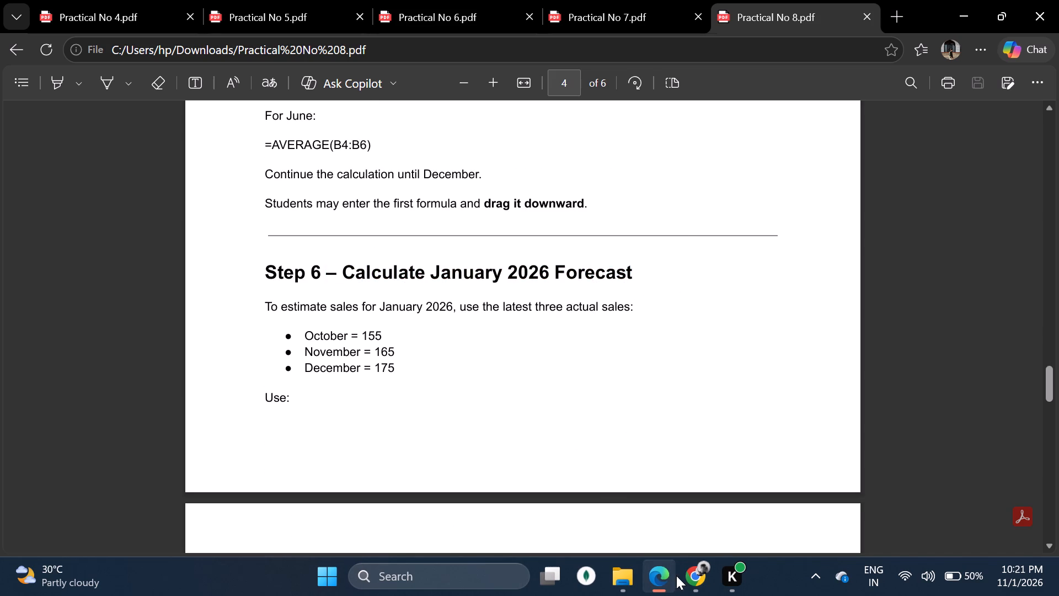
click(687, 585)
click(403, 263)
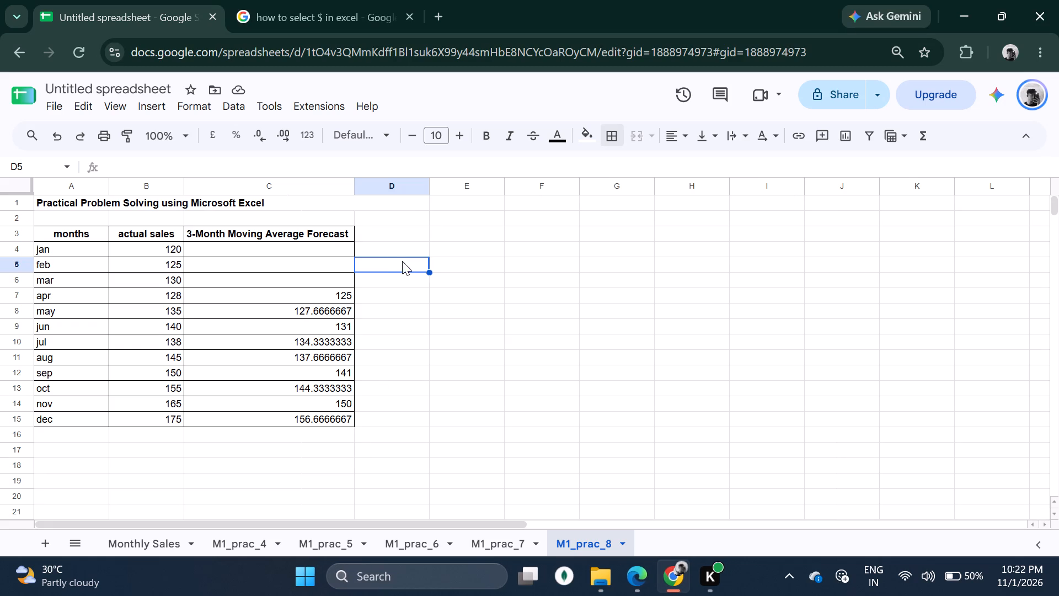
click(397, 296)
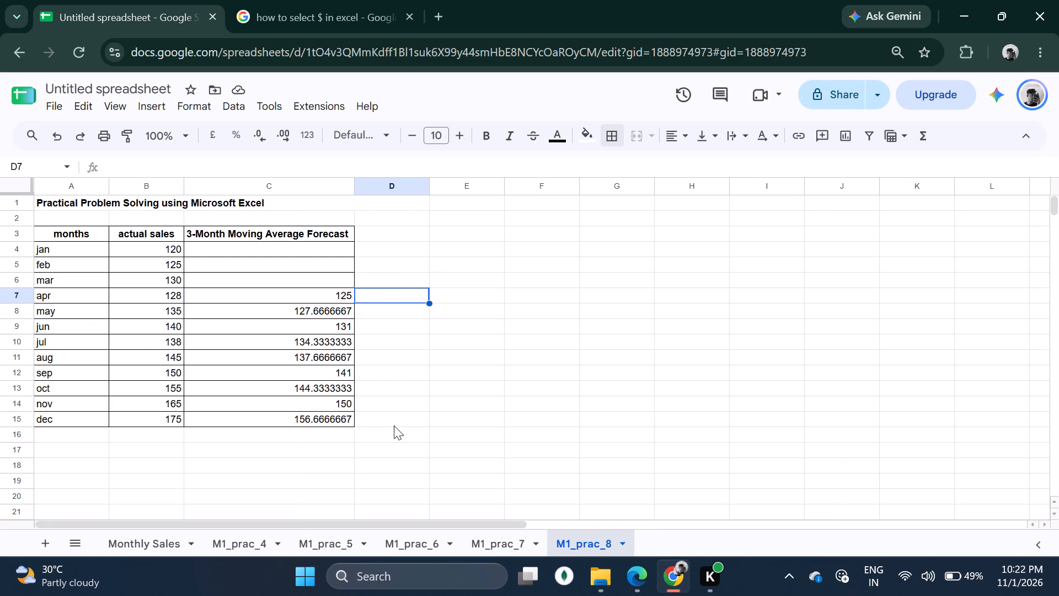
Add a "jan" row label in A16, directly below "dec" in the months column.
click(153, 446)
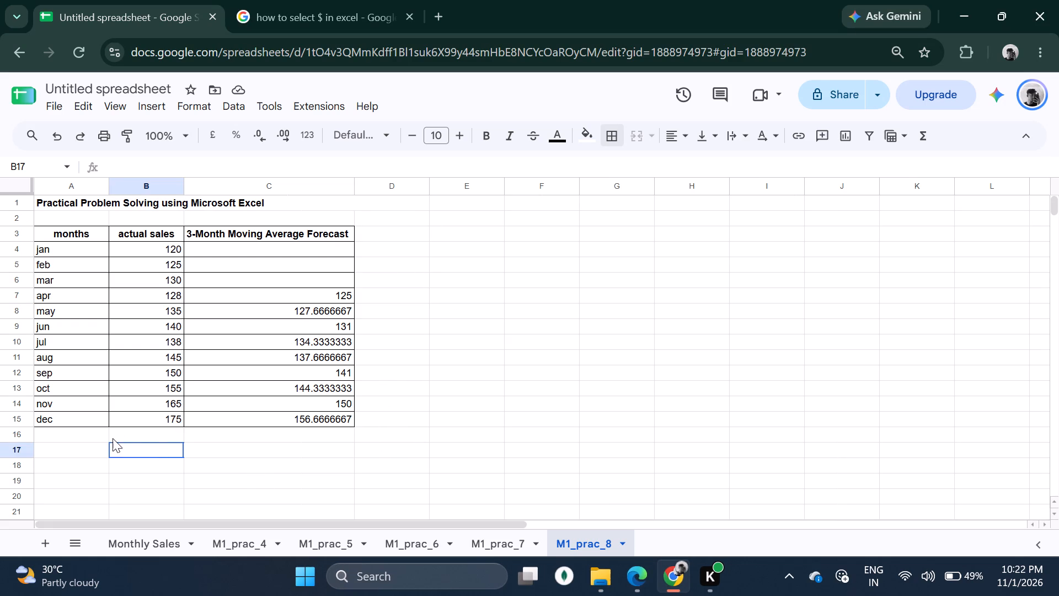
click(100, 435)
text(jan)
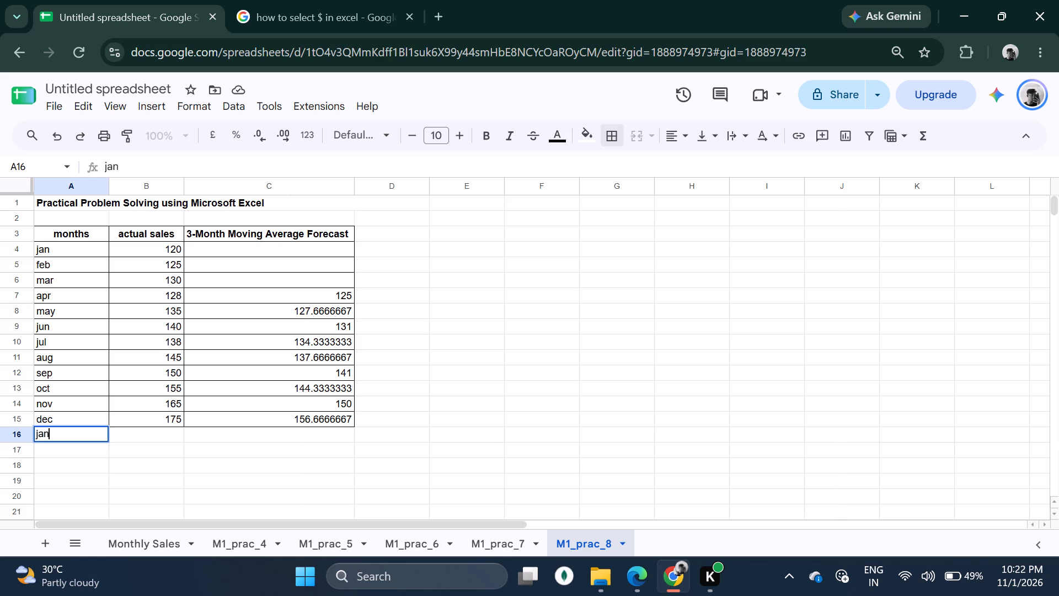
key(Return)
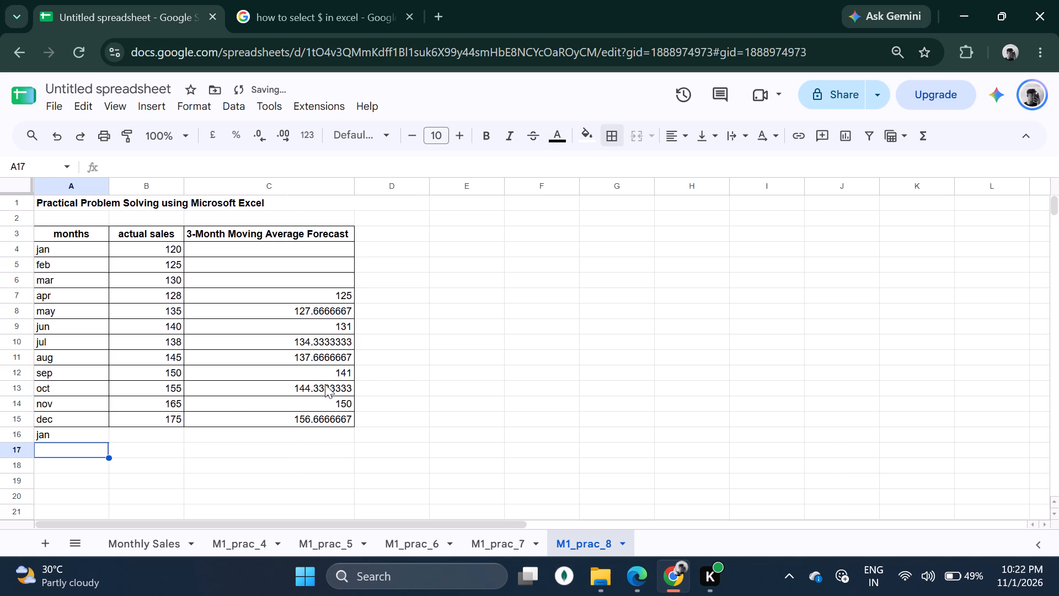
Enter the January forecast in C16 as the AVERAGE of the October to December forecast cells C13:C15.
click(274, 427)
click(290, 435)
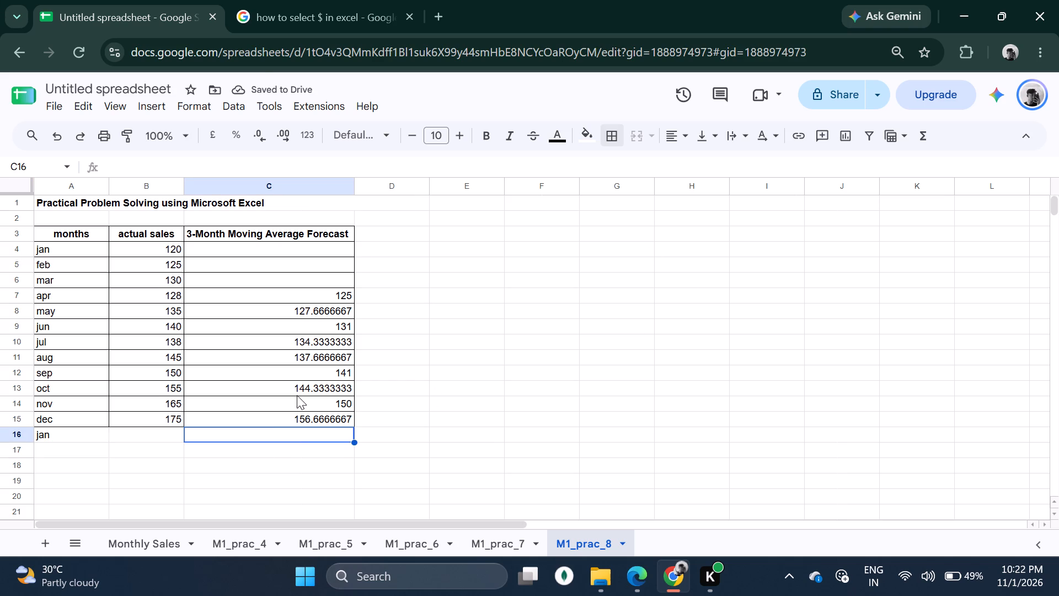
key(equal)
text(aver)
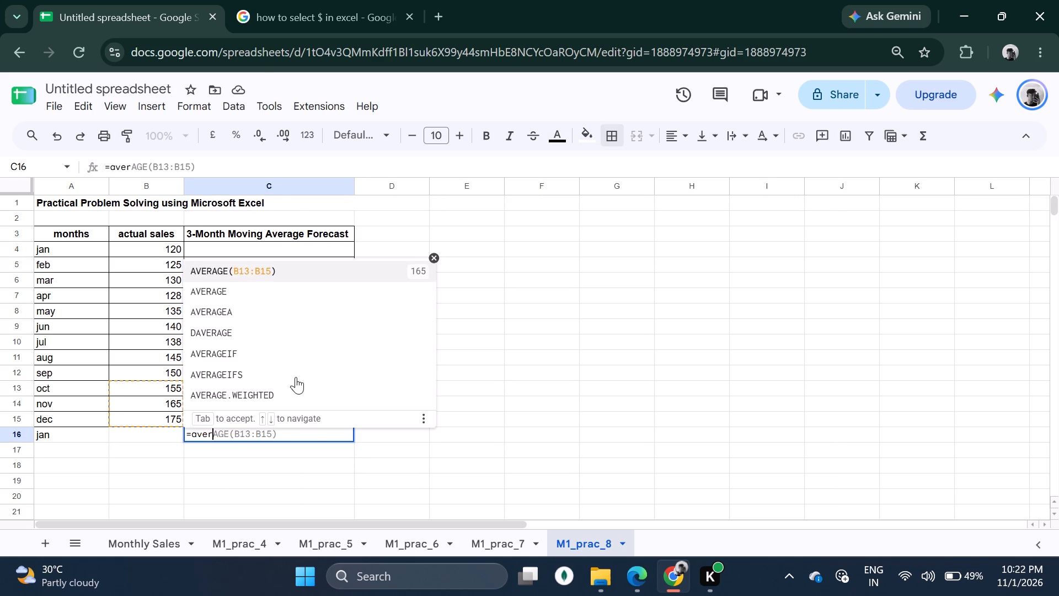
click(233, 294)
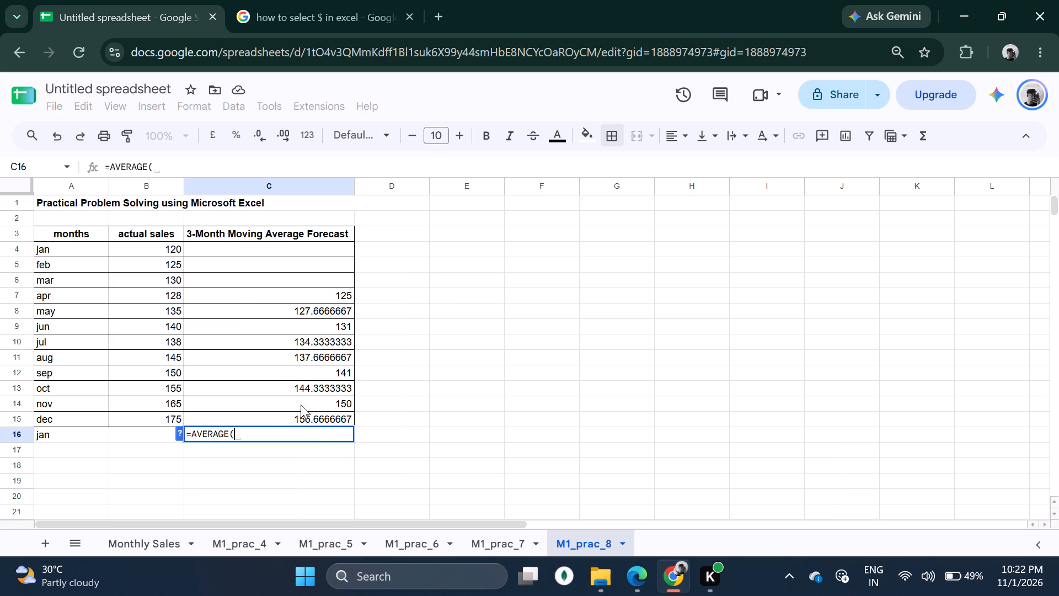
drag(315, 385, 323, 414)
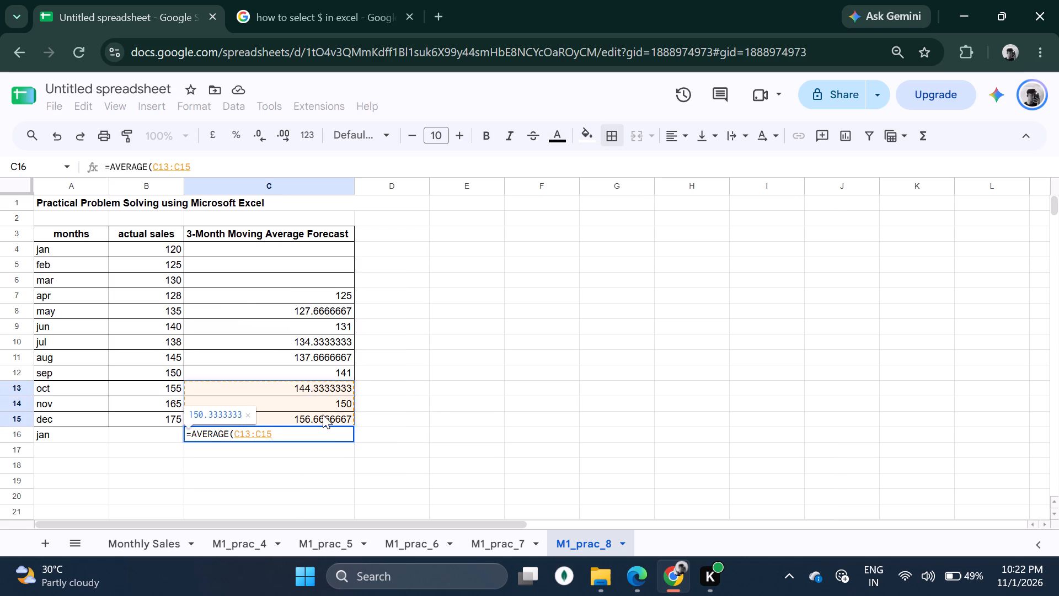
key(Return)
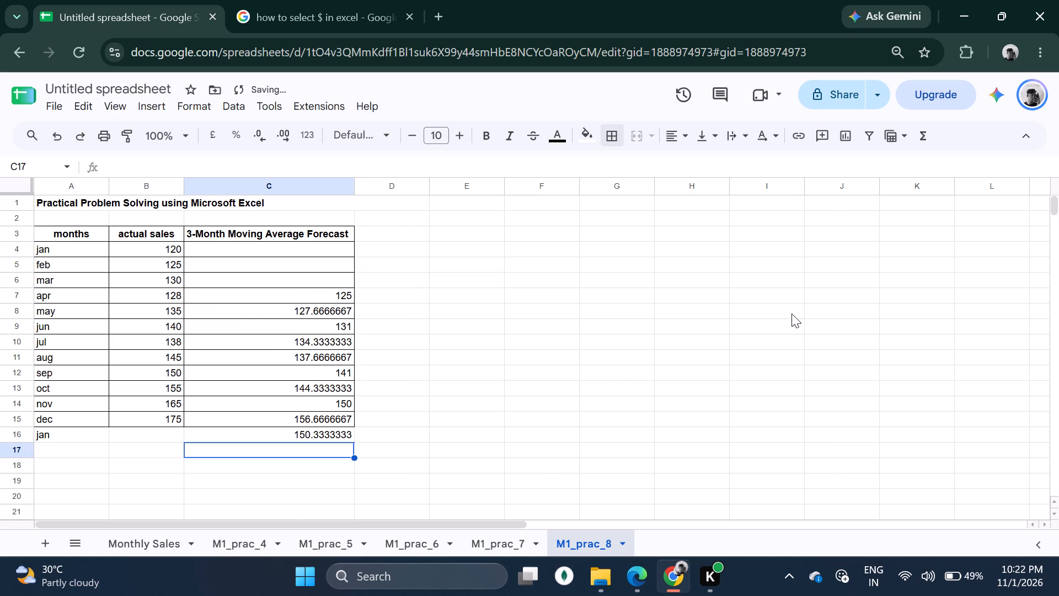
Switch to the Practical No 8 PDF in Edge, read Steps 6 and 7 on the January 2026 forecast and sales comparison, and return to Chrome.
click(633, 573)
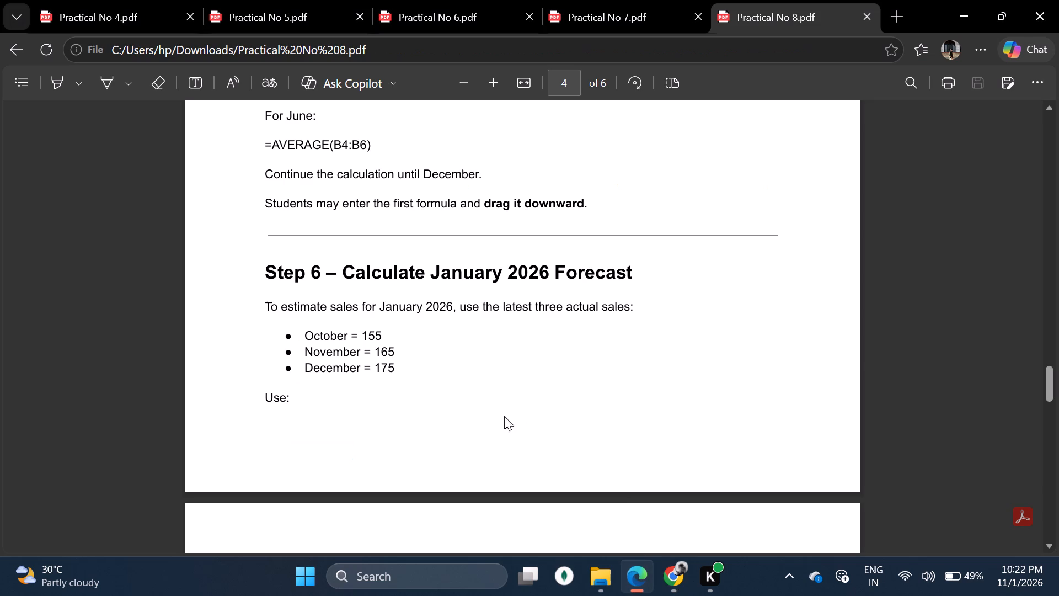
drag(261, 301, 385, 309)
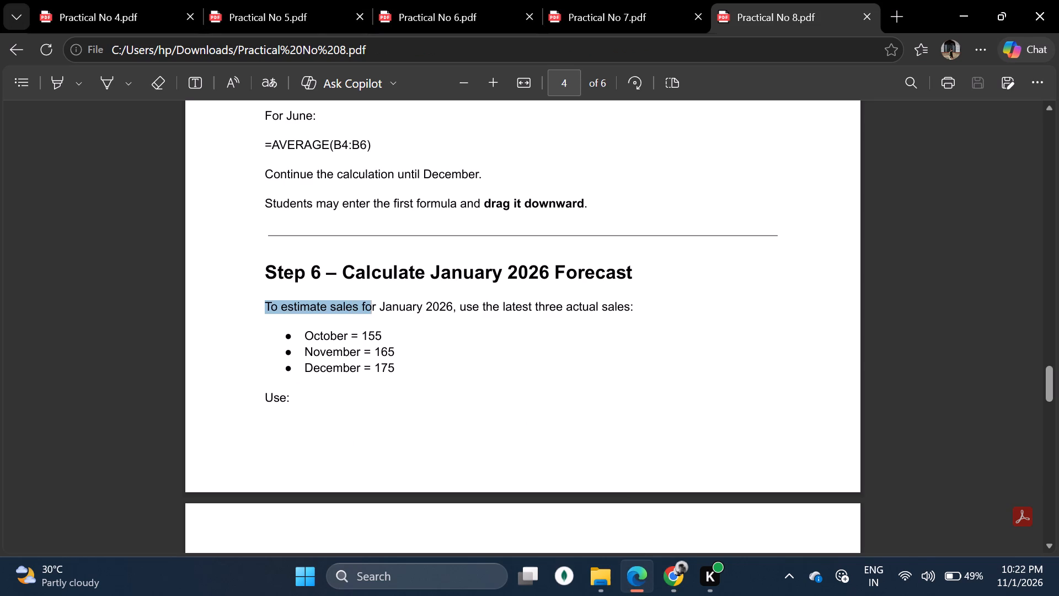
drag(385, 309, 639, 311)
click(502, 387)
scroll(411, 385, down, 3)
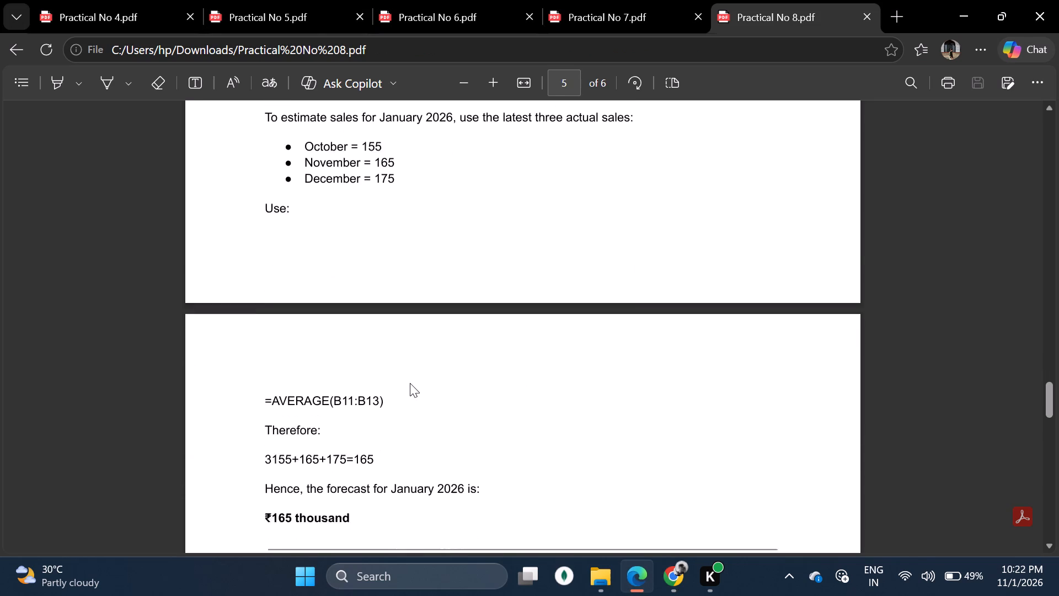
drag(249, 338, 388, 348)
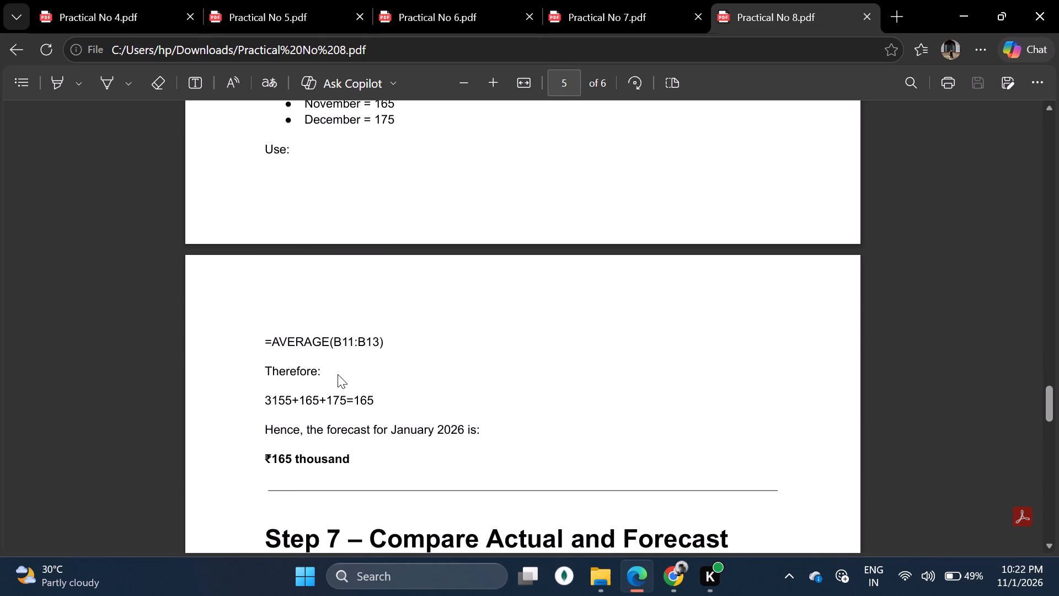
scroll(338, 374, down, 1)
drag(272, 350, 489, 355)
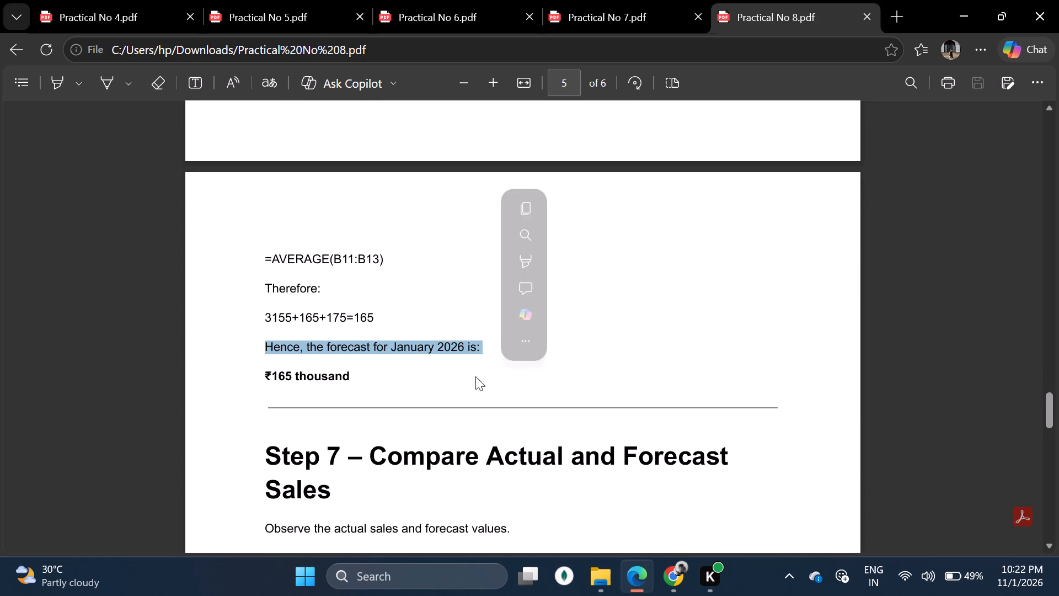
click(323, 410)
scroll(328, 385, down, 3)
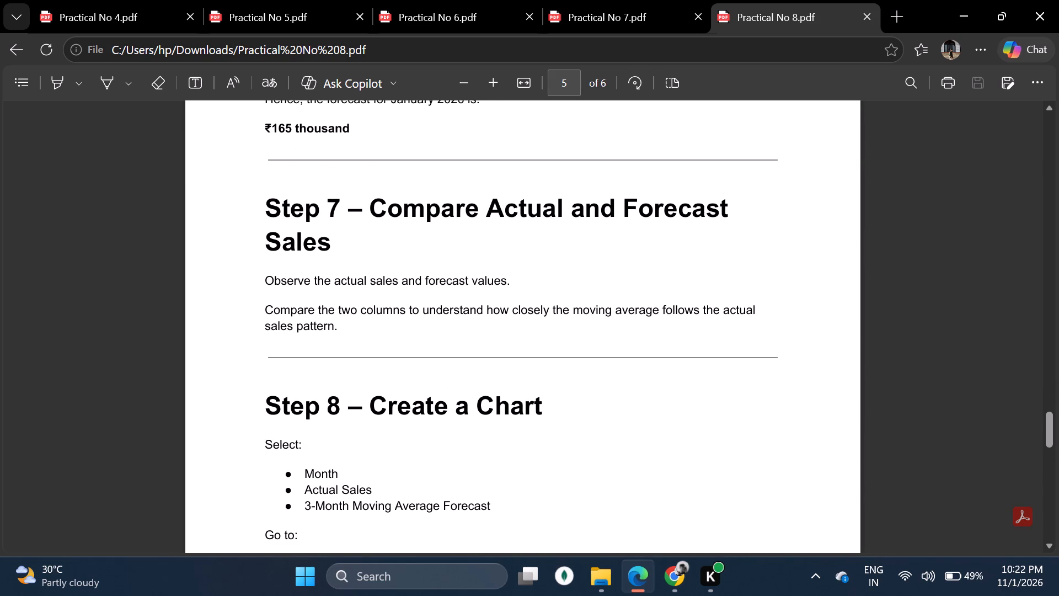
drag(376, 188, 755, 225)
click(268, 251)
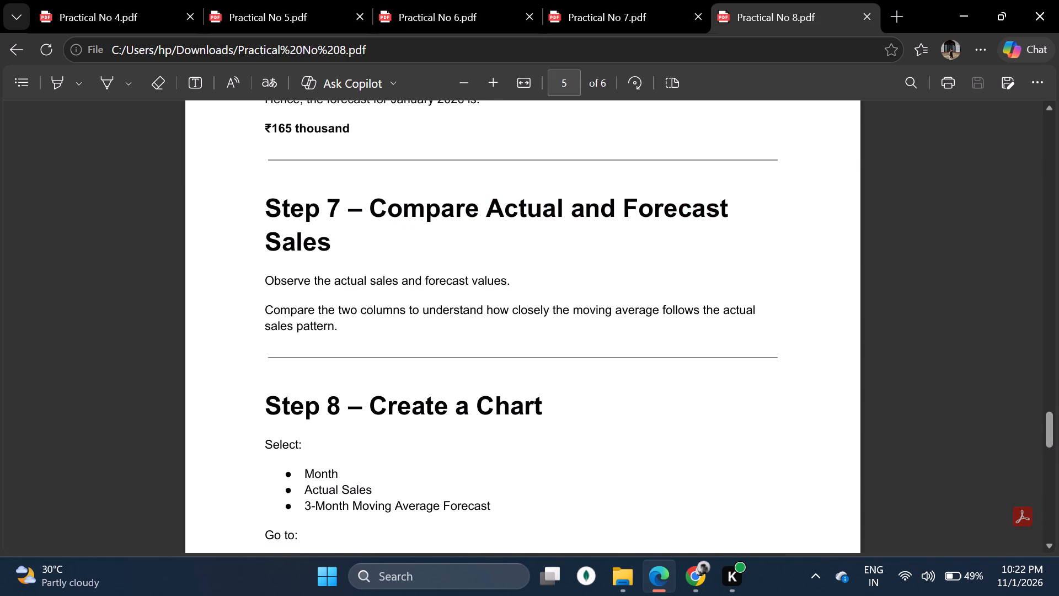
click(700, 572)
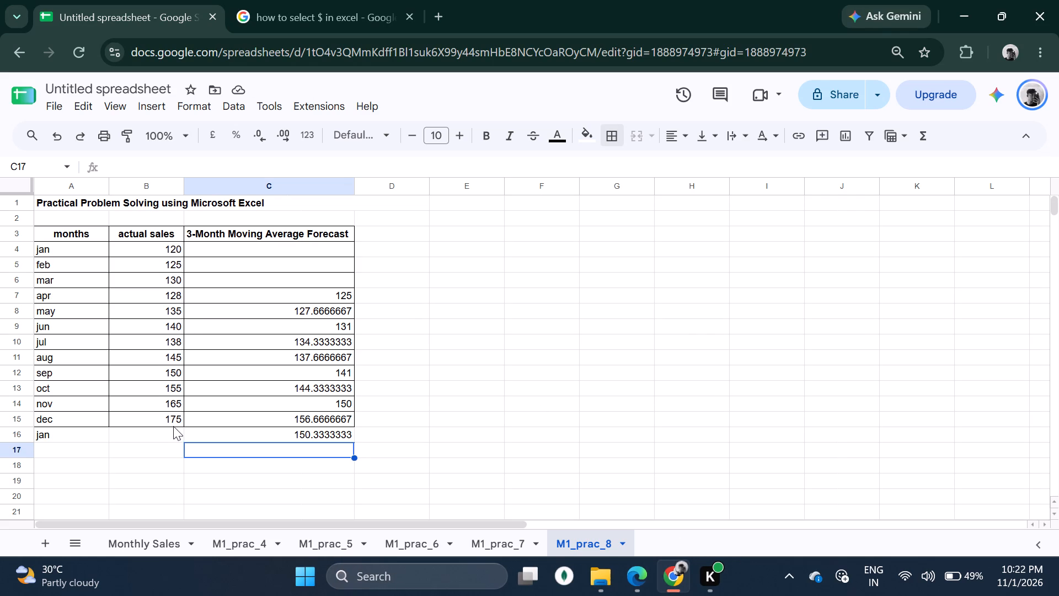
Go back to the Practical No 8 PDF in Edge and read Step 8 on creating the chart.
click(640, 573)
click(620, 588)
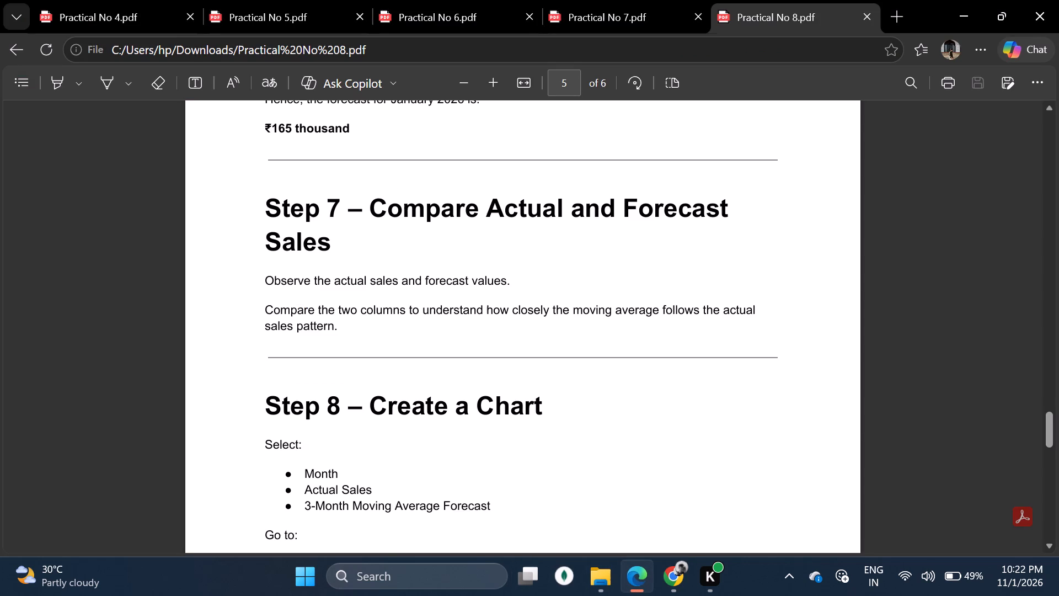
scroll(452, 381, down, 3)
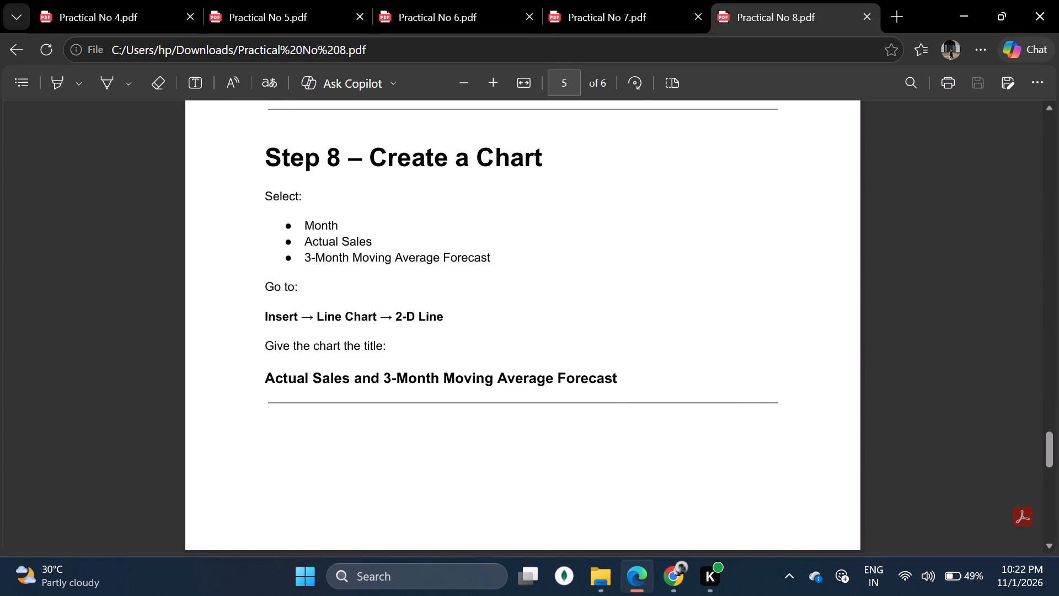
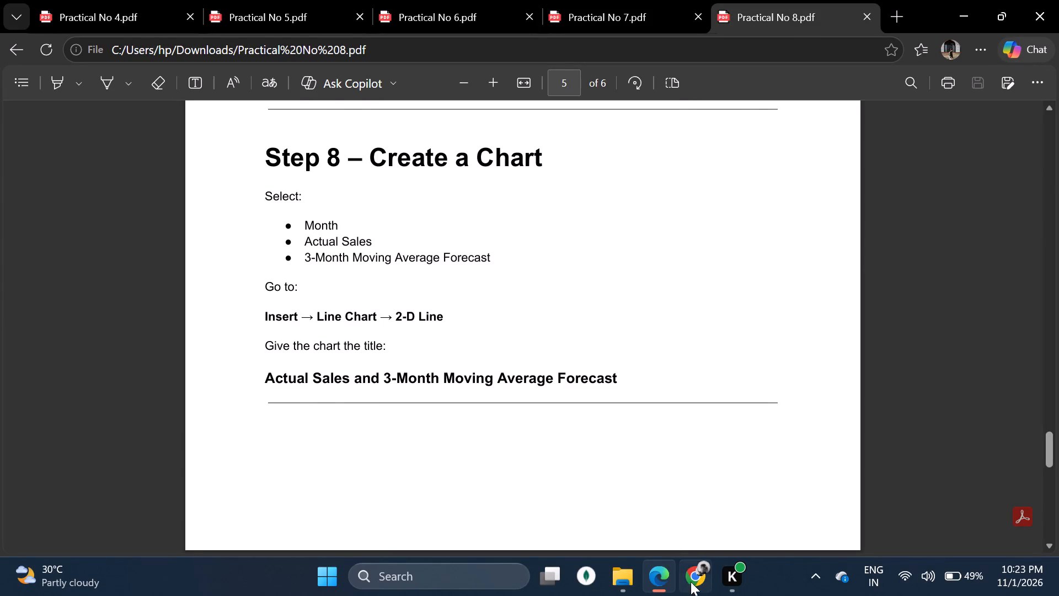
Switch to the spreadsheet in Chrome and insert a line chart from the months, actual sales and forecast data in A3:C15.
click(704, 587)
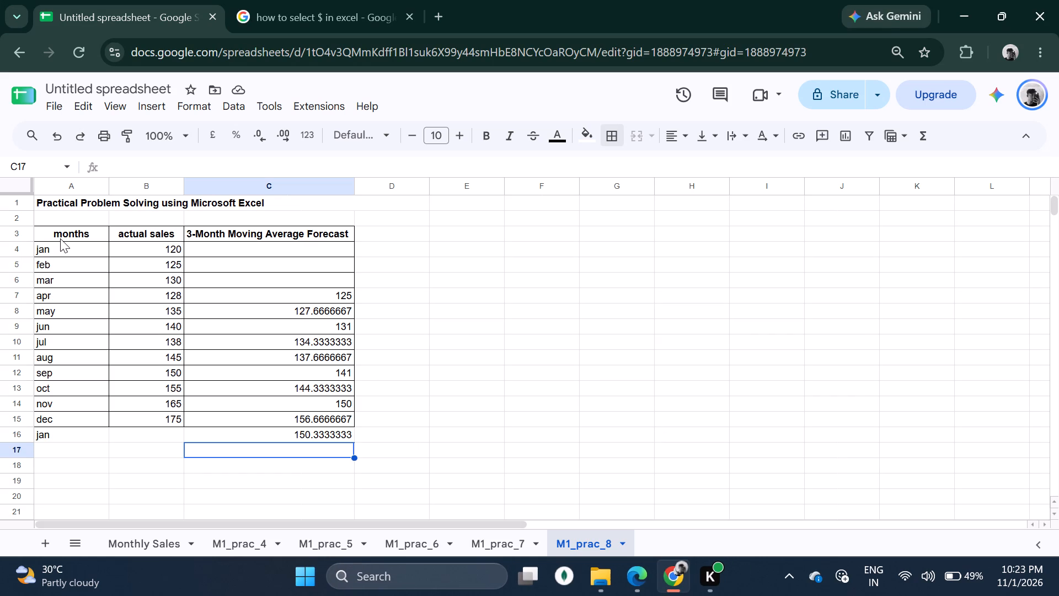
click(62, 231)
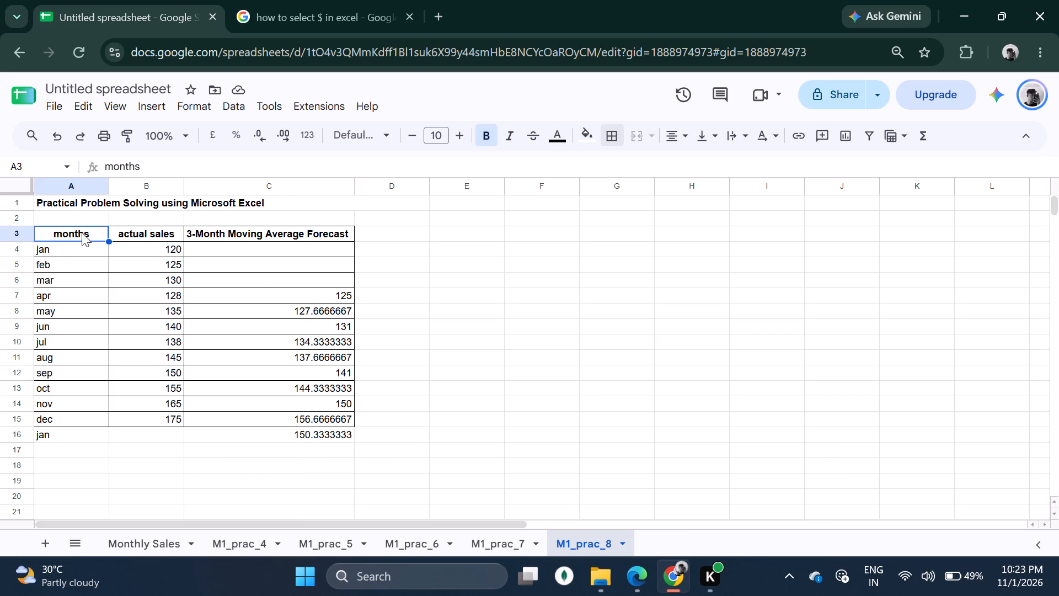
drag(74, 234, 88, 411)
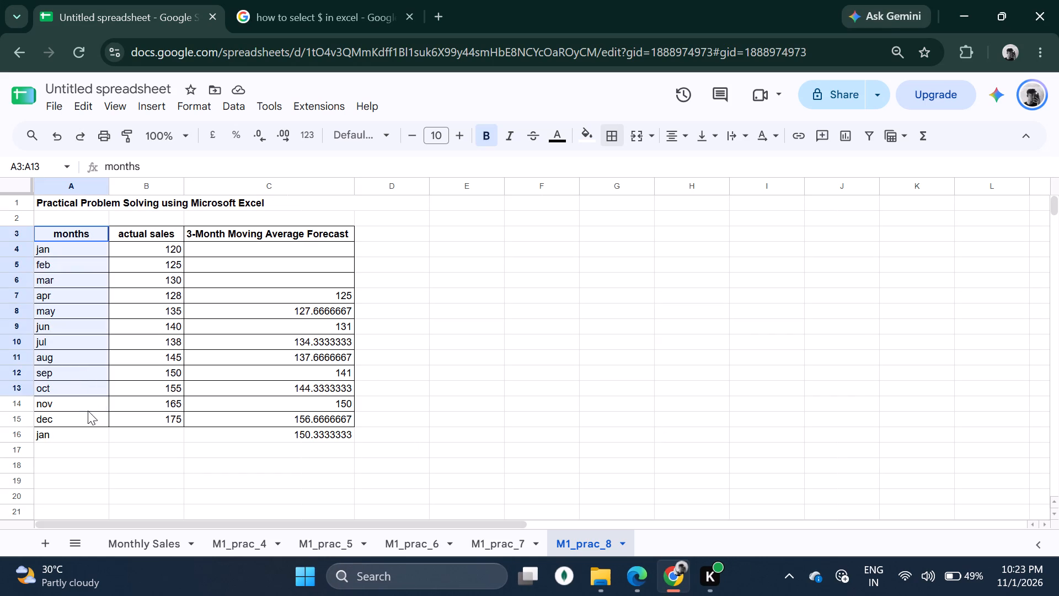
drag(88, 411, 92, 424)
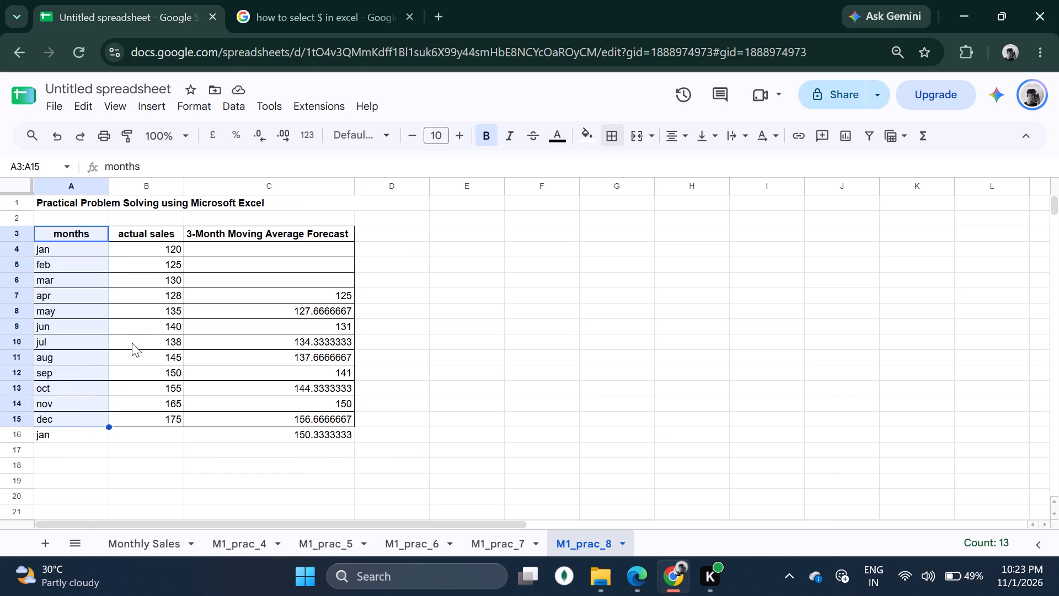
ctrl+drag(156, 231, 174, 418)
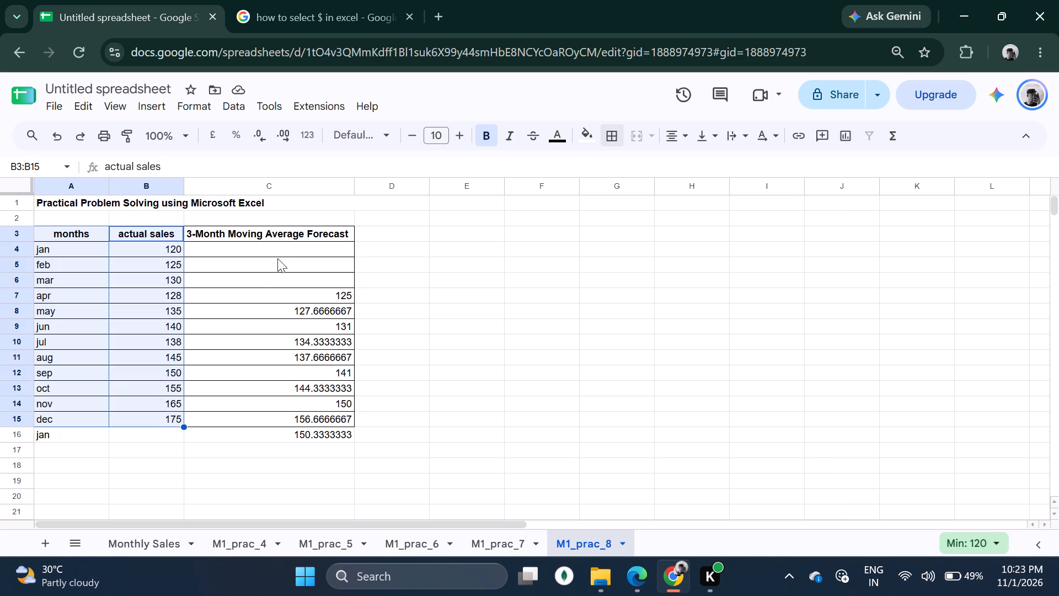
ctrl+drag(292, 233, 324, 419)
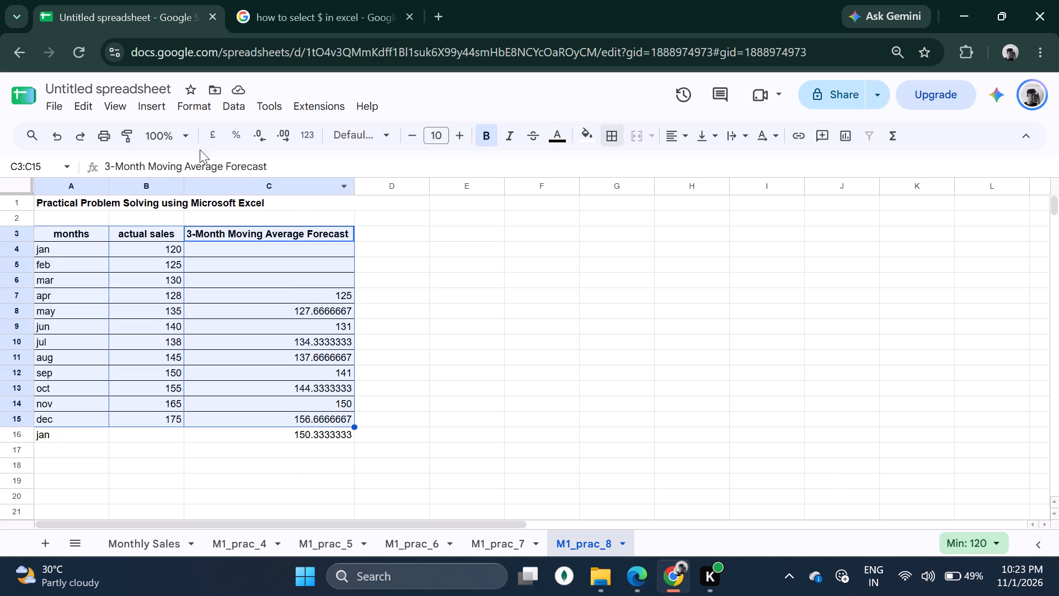
click(153, 107)
click(195, 279)
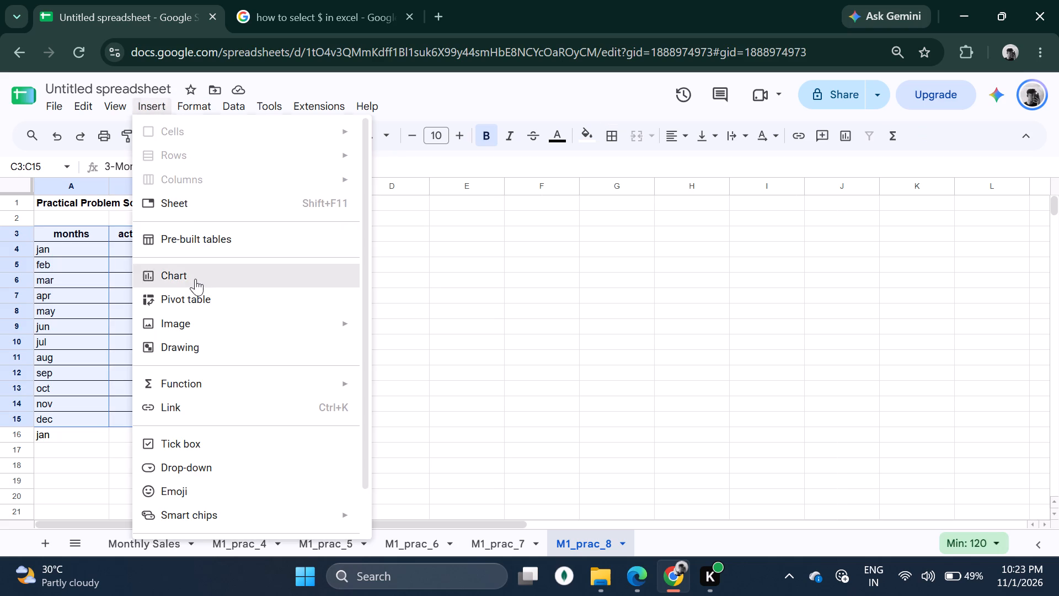
click(926, 300)
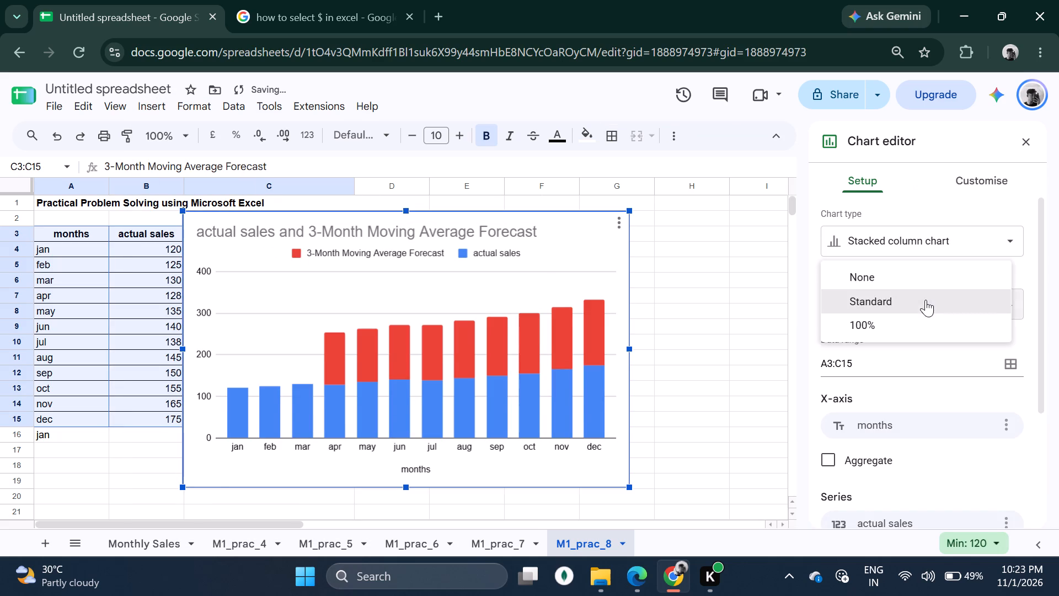
click(916, 248)
scroll(910, 401, down, 2)
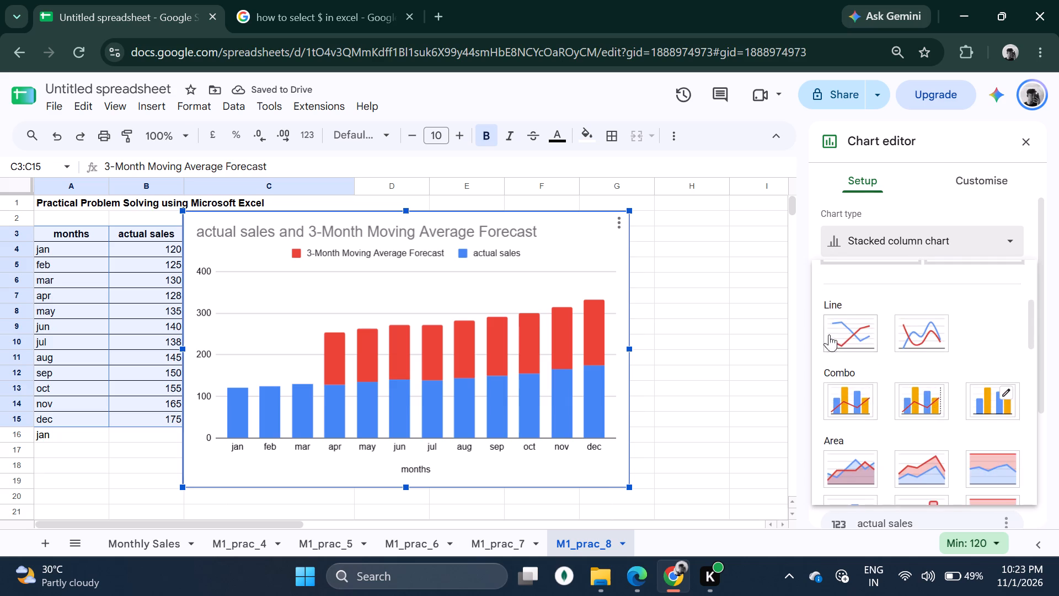
click(831, 331)
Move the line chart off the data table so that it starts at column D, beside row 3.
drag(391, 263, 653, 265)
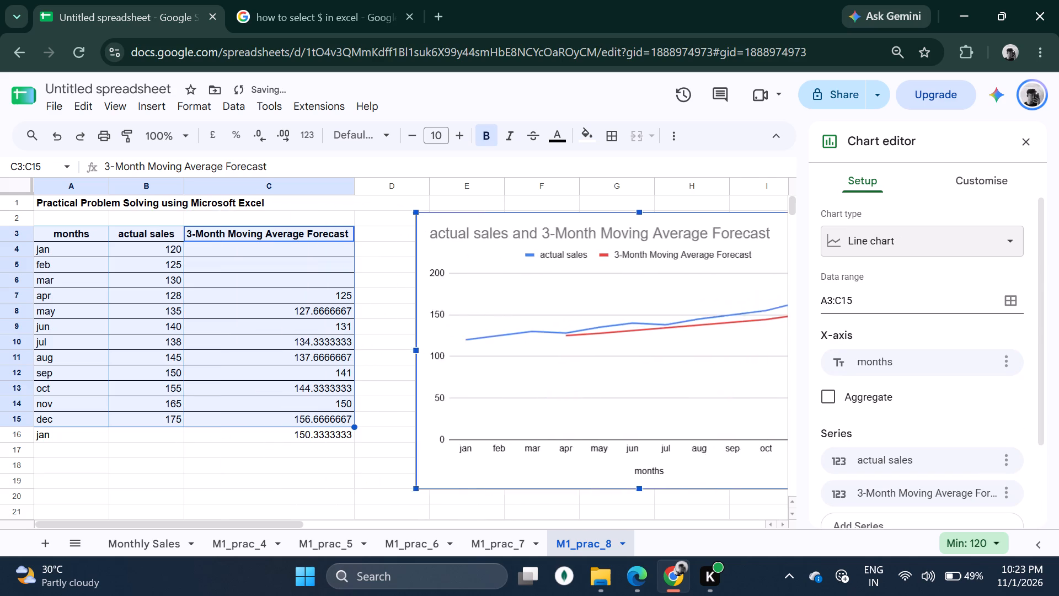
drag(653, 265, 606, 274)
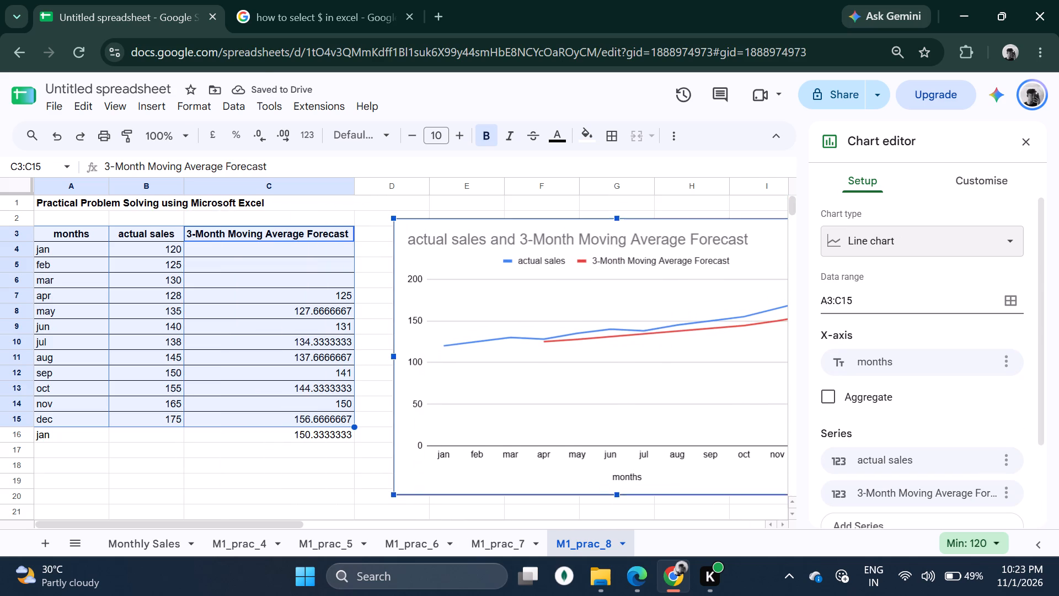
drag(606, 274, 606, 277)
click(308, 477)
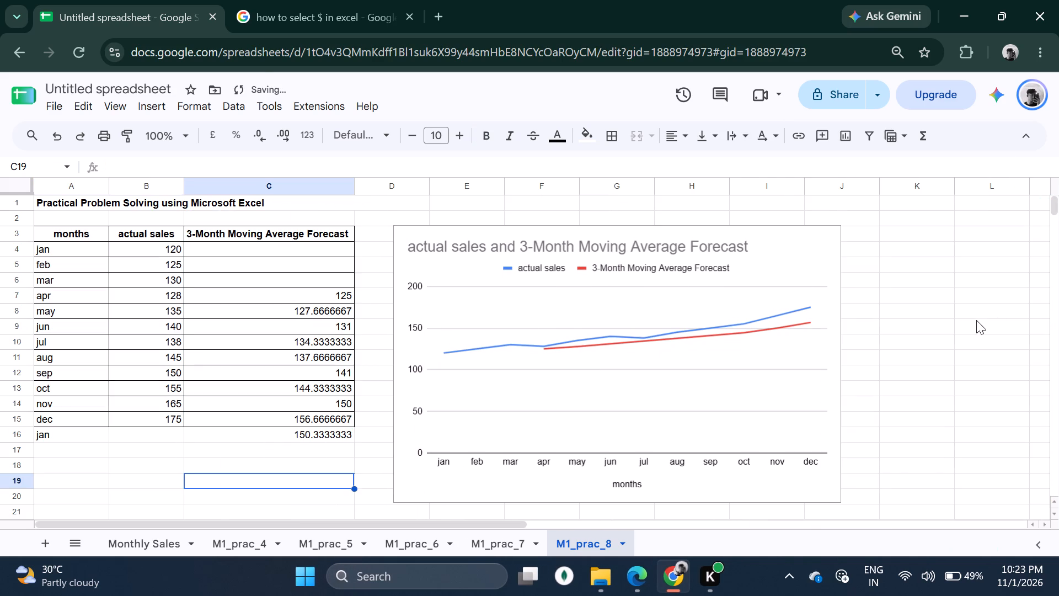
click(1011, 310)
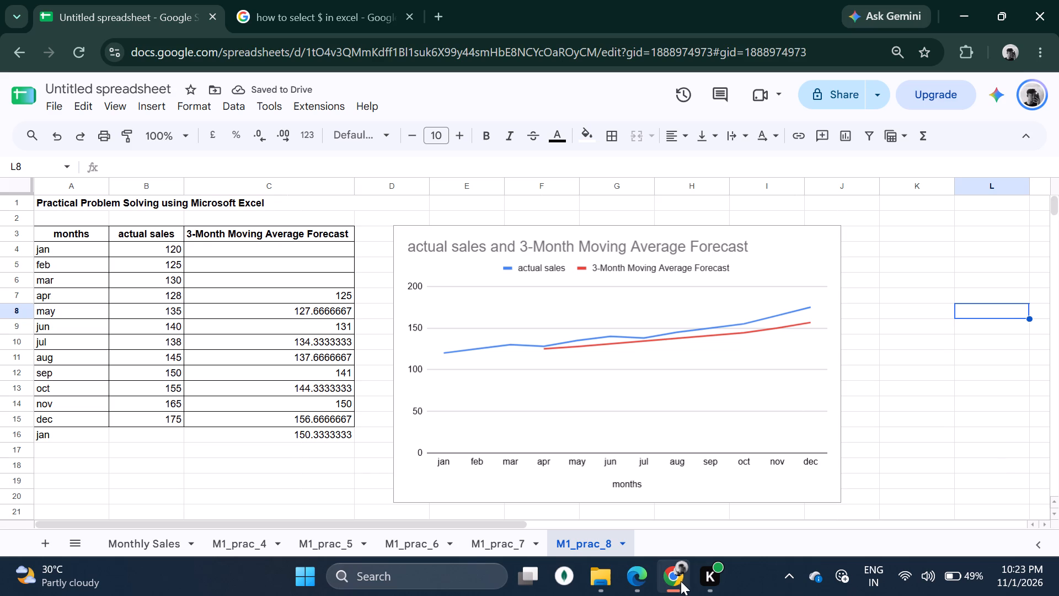
Switch to the Practical No 8 PDF in Edge and copy the chart title "Actual Sales and 3-Month Moving Average Forecast" from Step 8.
click(649, 581)
scroll(390, 358, down, 1)
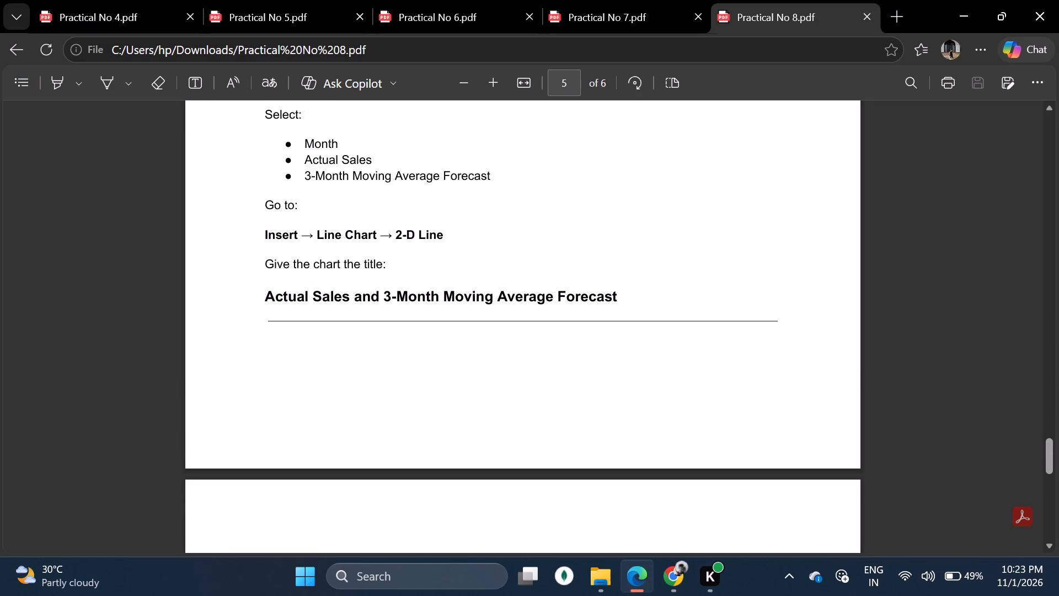
drag(268, 294, 633, 318)
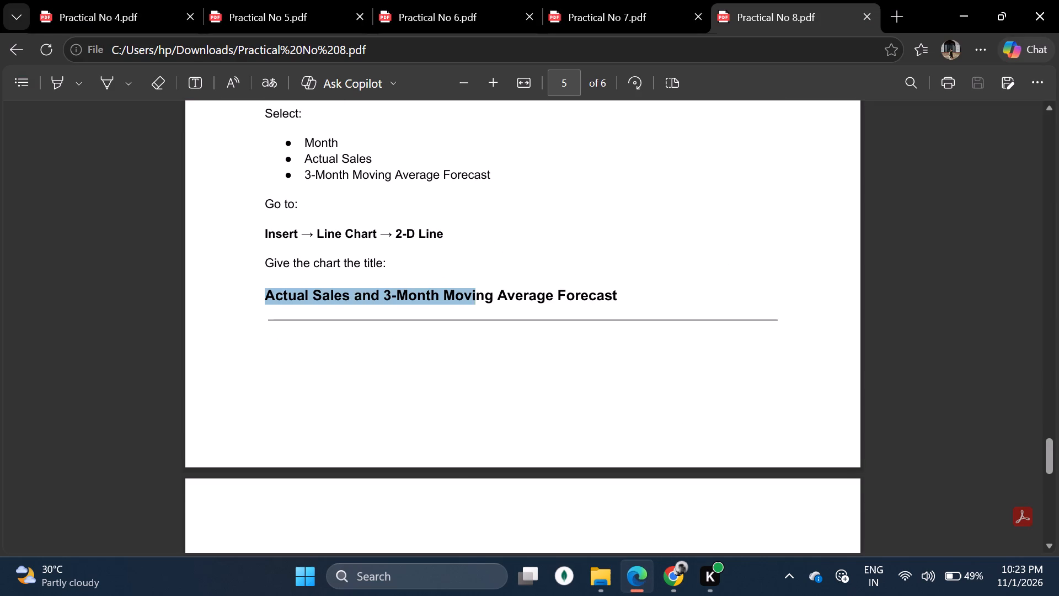
drag(633, 318, 676, 324)
key(ctrl+c)
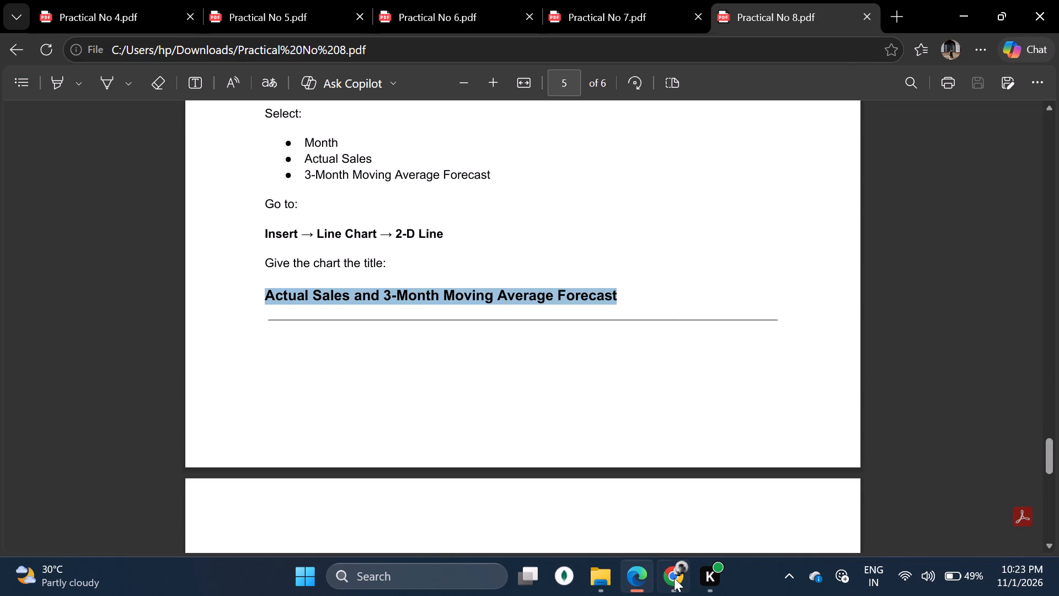
Return to Chrome and replace the line chart's title with the copied "Actual Sales and 3-Month Moving Average Forecast".
click(674, 578)
click(752, 304)
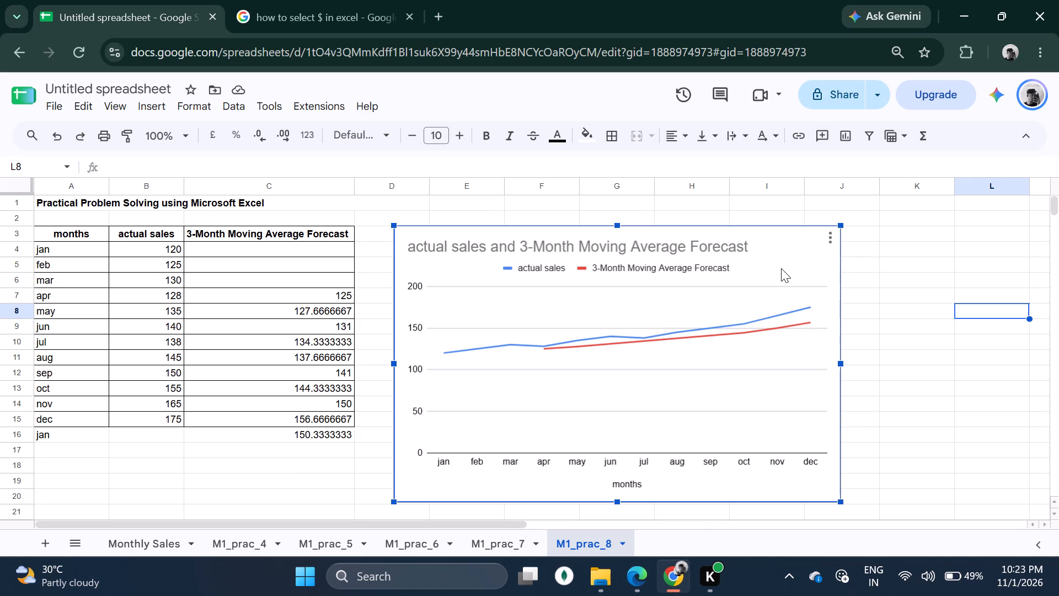
double_click(781, 268)
click(972, 183)
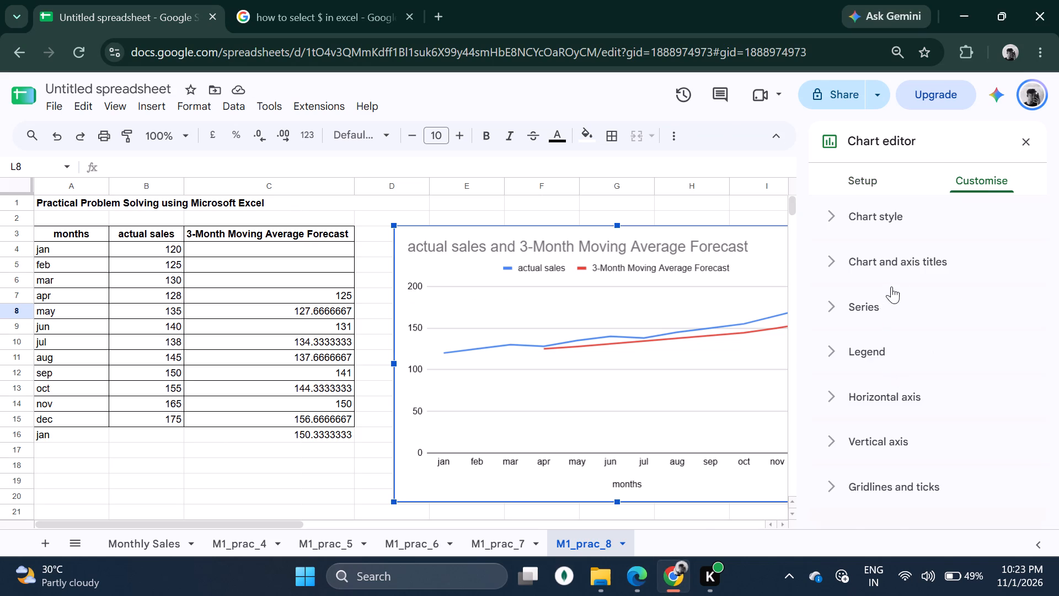
click(897, 257)
click(954, 381)
double_click(869, 376)
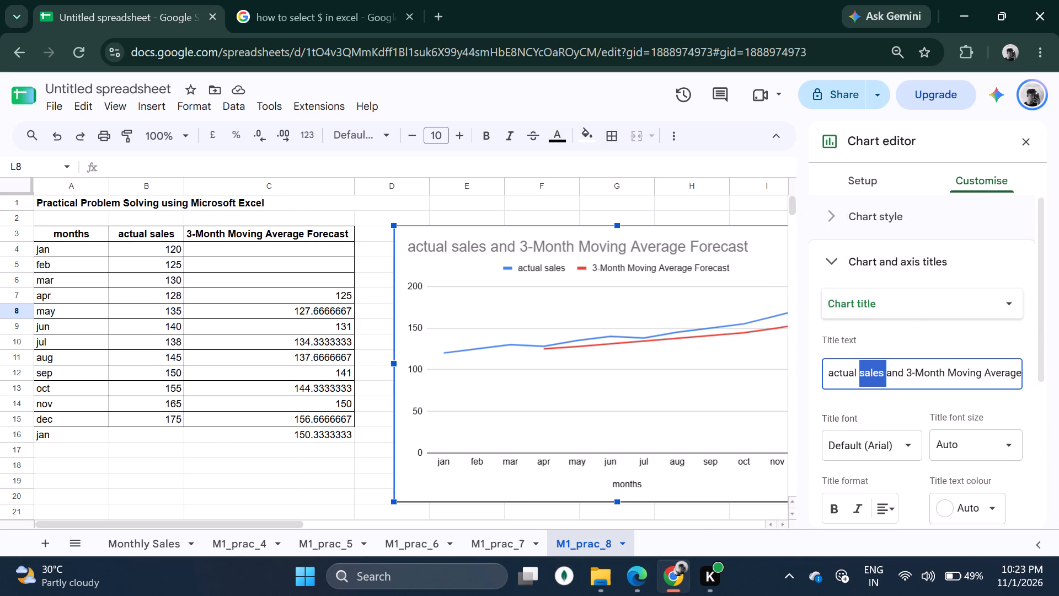
double_click(869, 376)
key(ctrl+v)
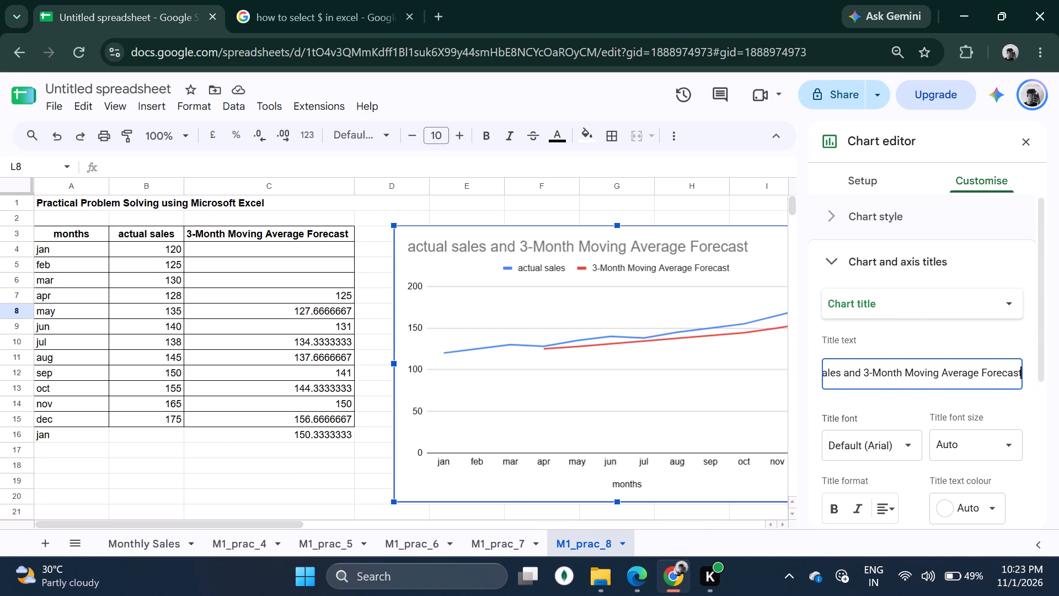
click(719, 348)
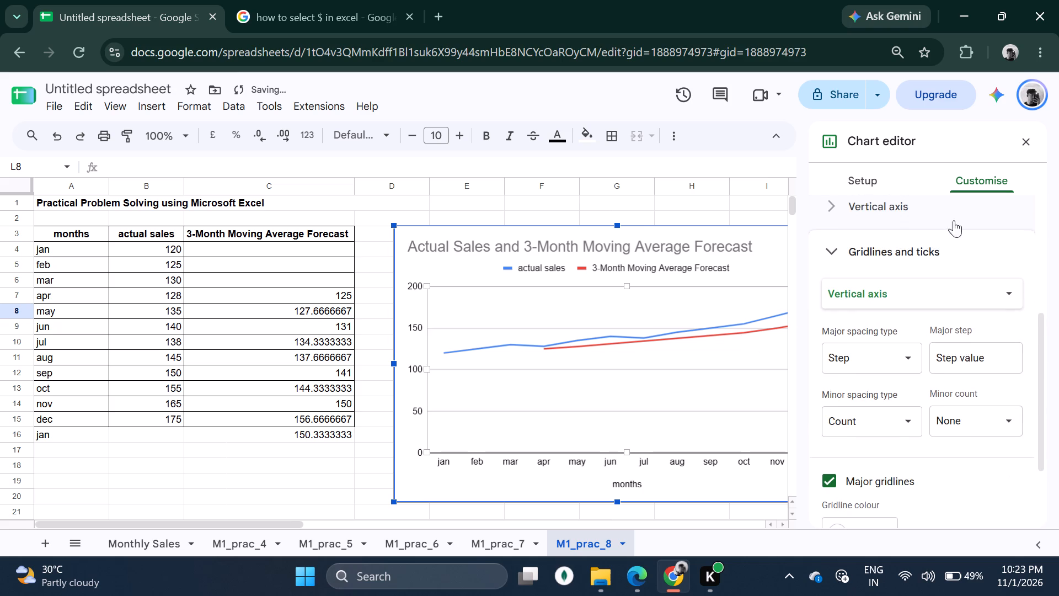
click(1028, 143)
click(971, 288)
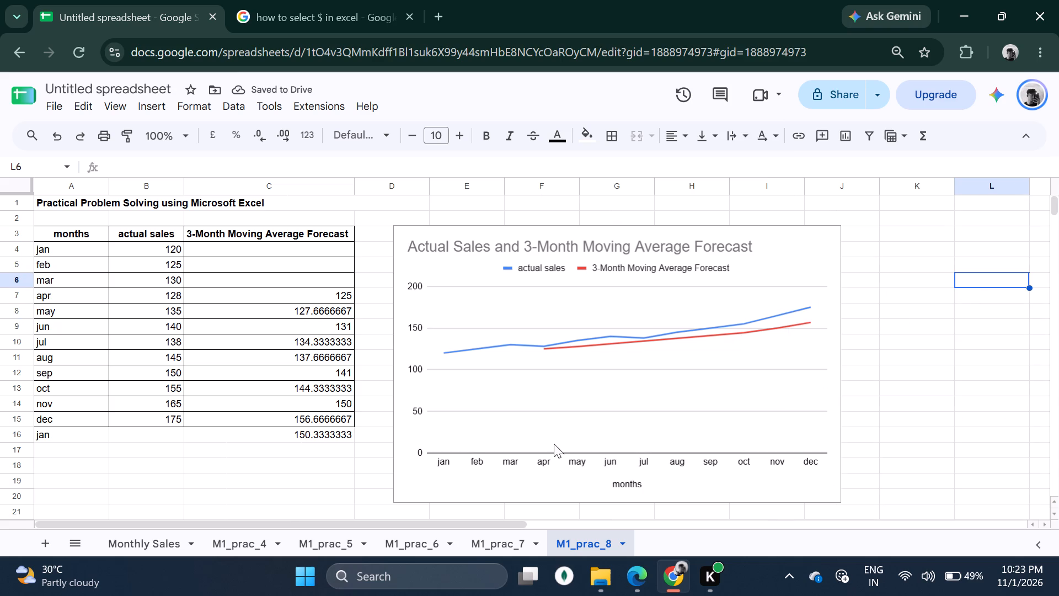
Switch to the Practical No 8 PDF in Edge and read the Observation, Result and Conclusion sections.
click(644, 579)
scroll(427, 411, down, 4)
drag(269, 333, 427, 457)
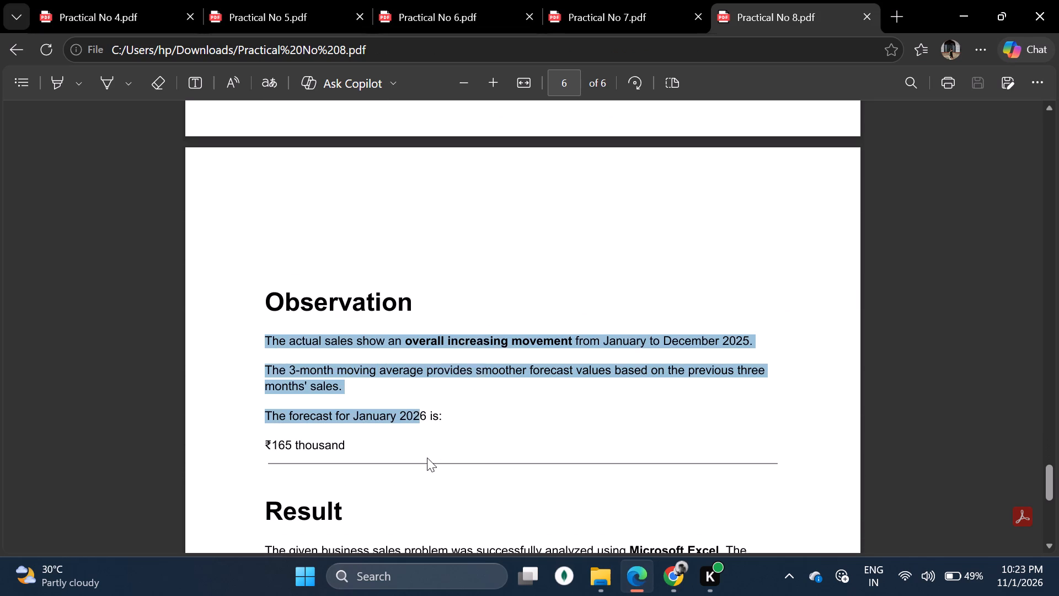
click(571, 414)
scroll(573, 414, down, 3)
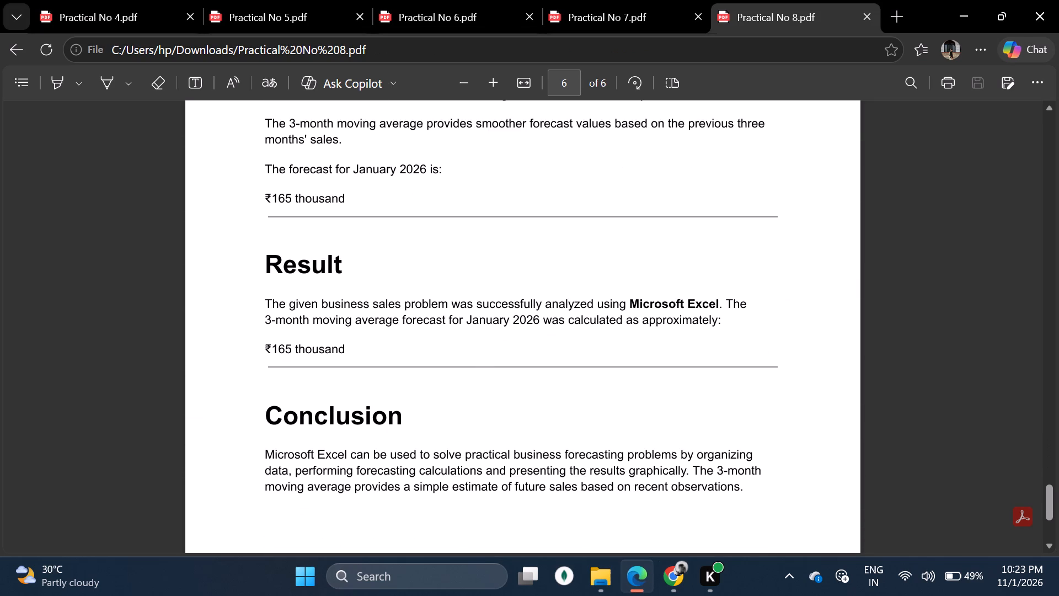
scroll(652, 410, down, 4)
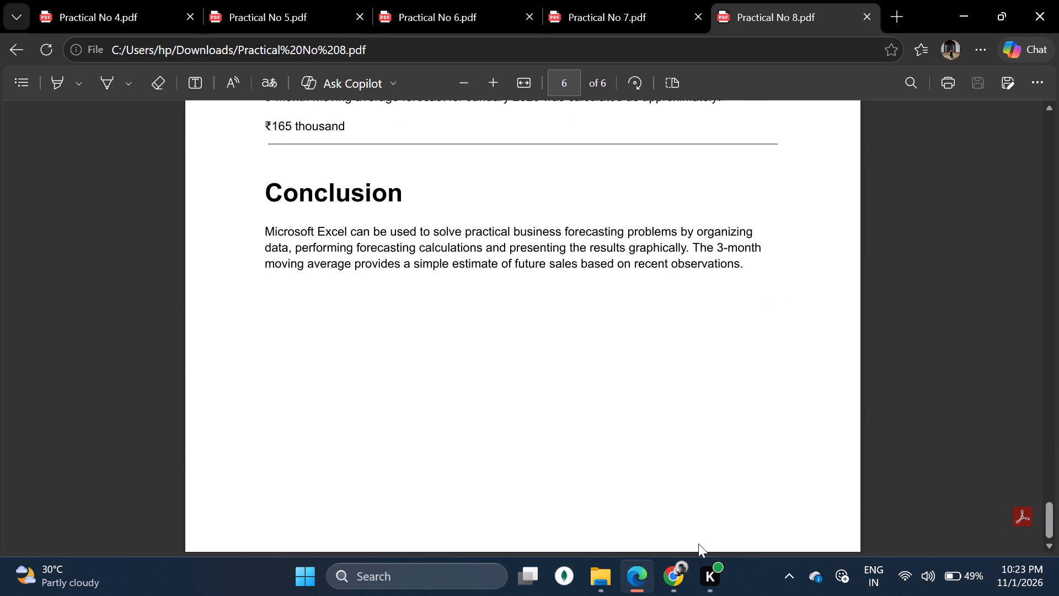
Return to the spreadsheet in Chrome and inspect the line chart's setup, including its data range and series.
click(667, 582)
click(646, 387)
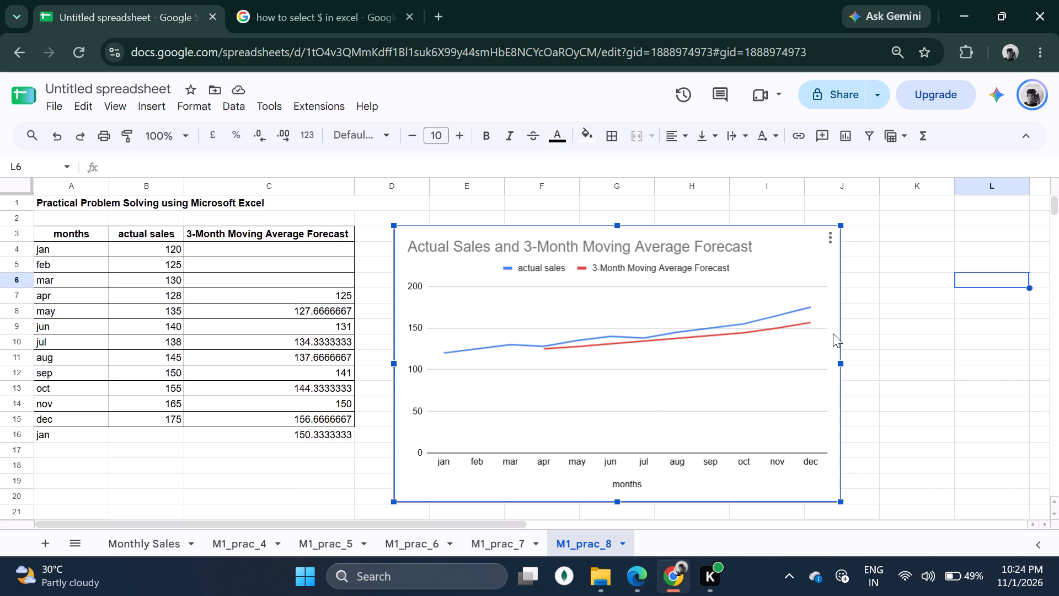
click(600, 397)
triple_click(771, 283)
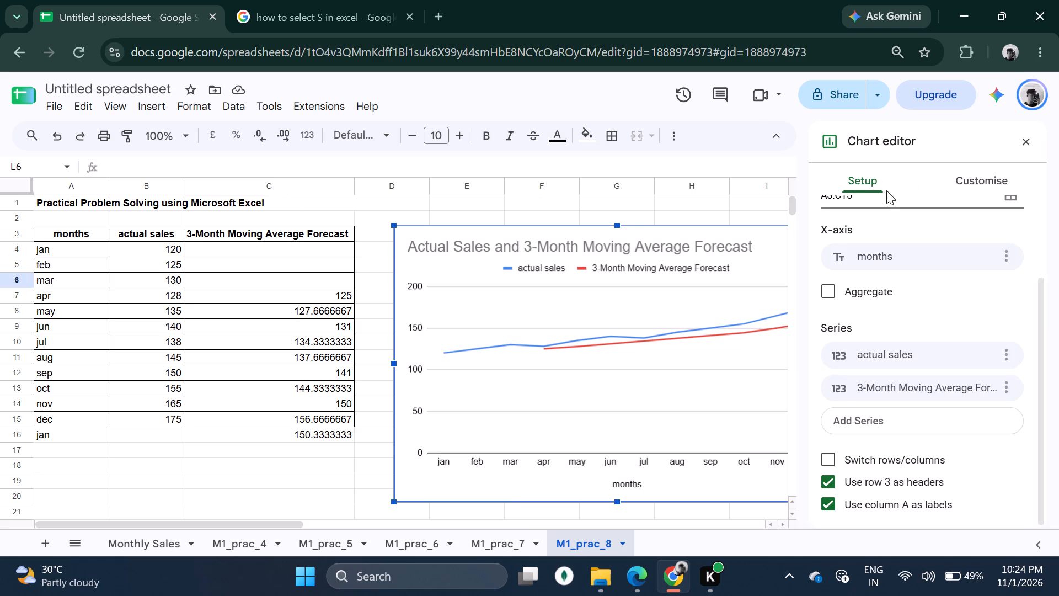
scroll(876, 328, up, 8)
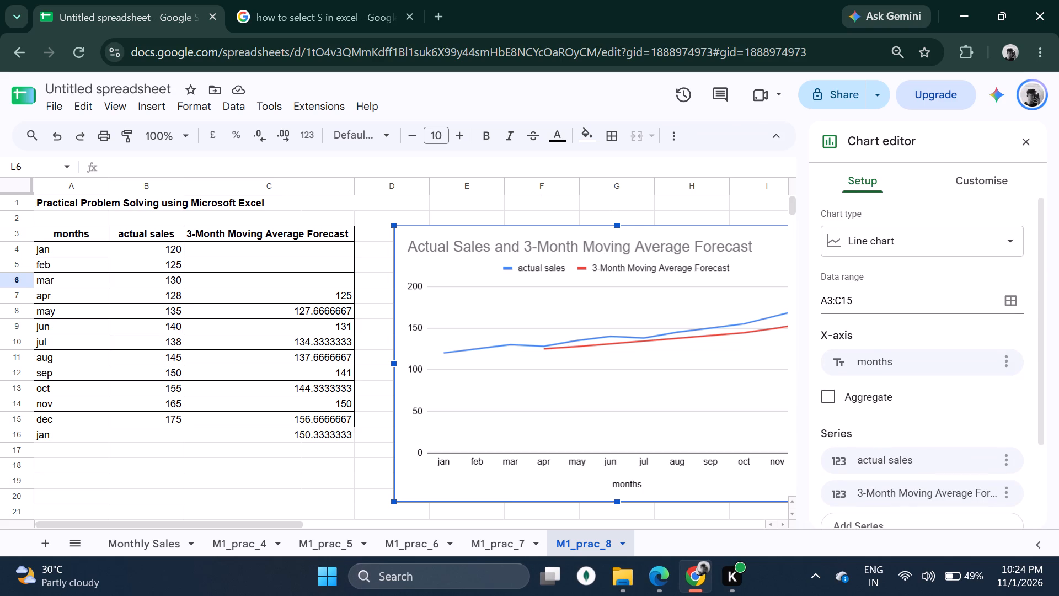
drag(860, 300, 814, 301)
click(924, 301)
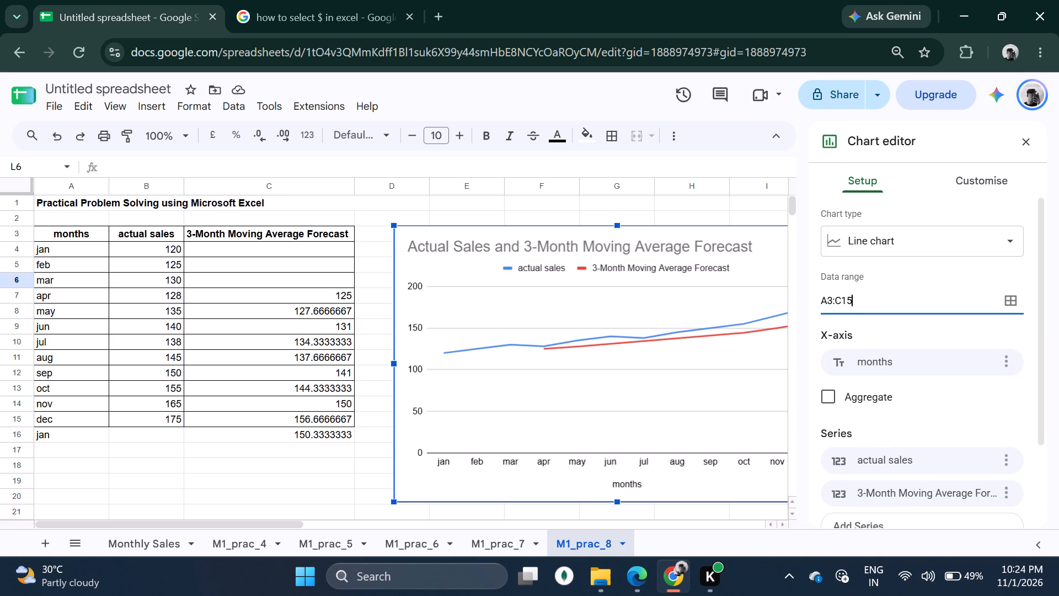
click(1025, 140)
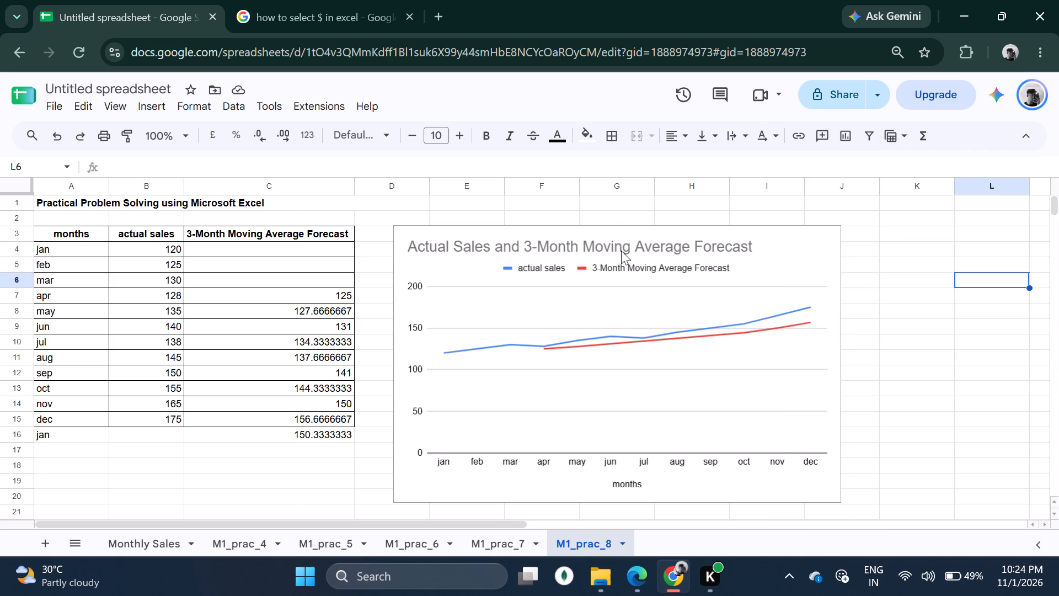
Move the line chart further from the table so that it starts at column H, leaving columns D to G clear.
click(784, 247)
drag(774, 239, 1057, 206)
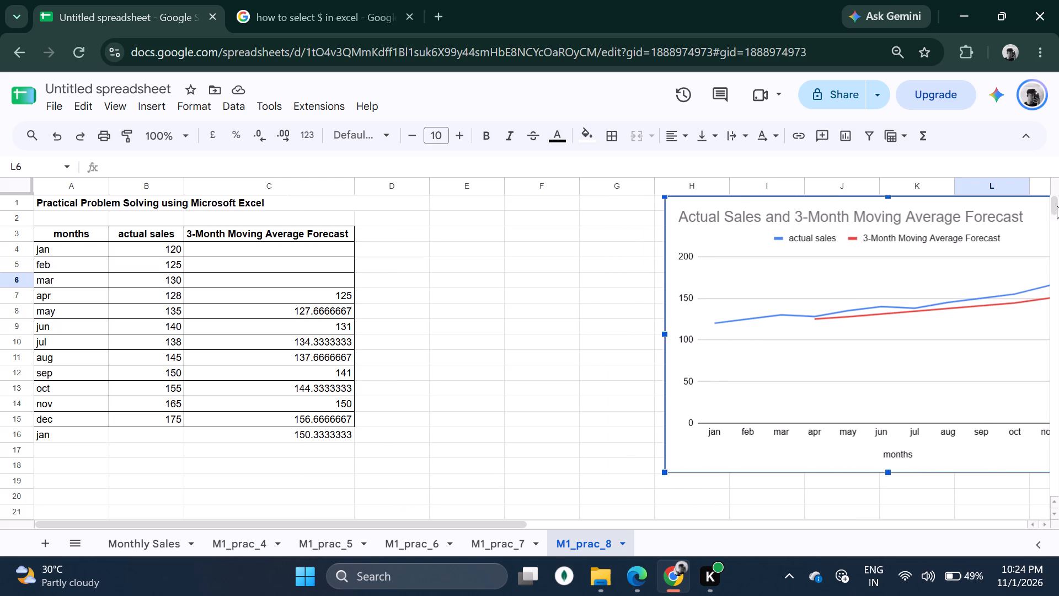
drag(1057, 206, 1058, 223)
click(431, 275)
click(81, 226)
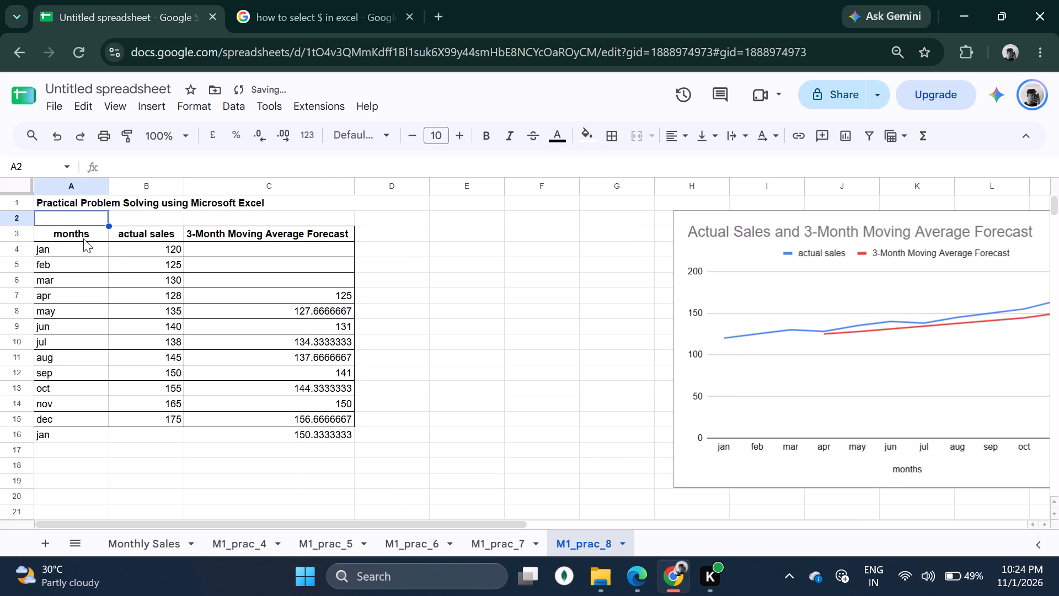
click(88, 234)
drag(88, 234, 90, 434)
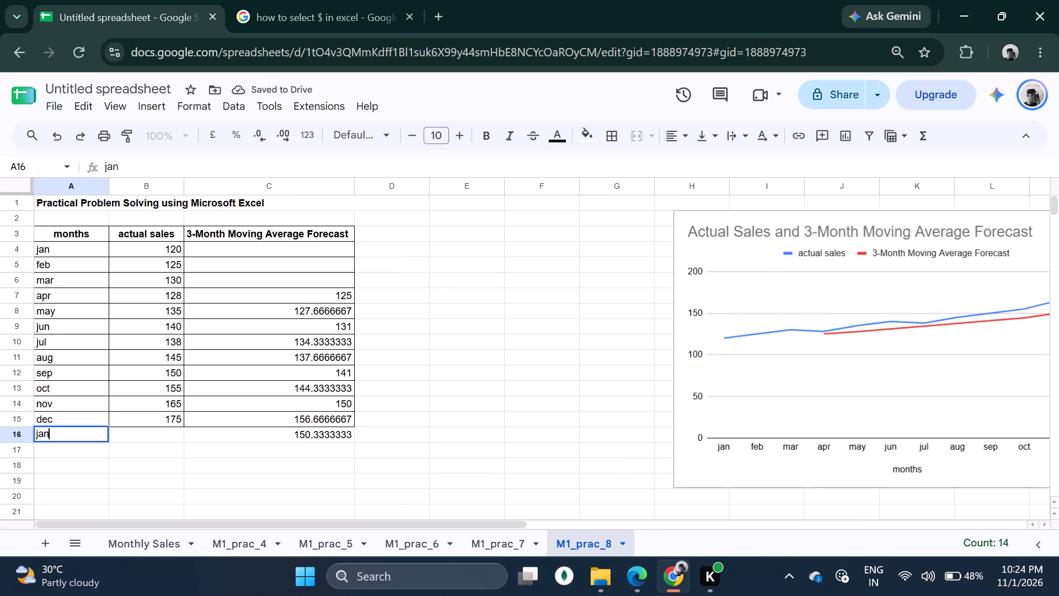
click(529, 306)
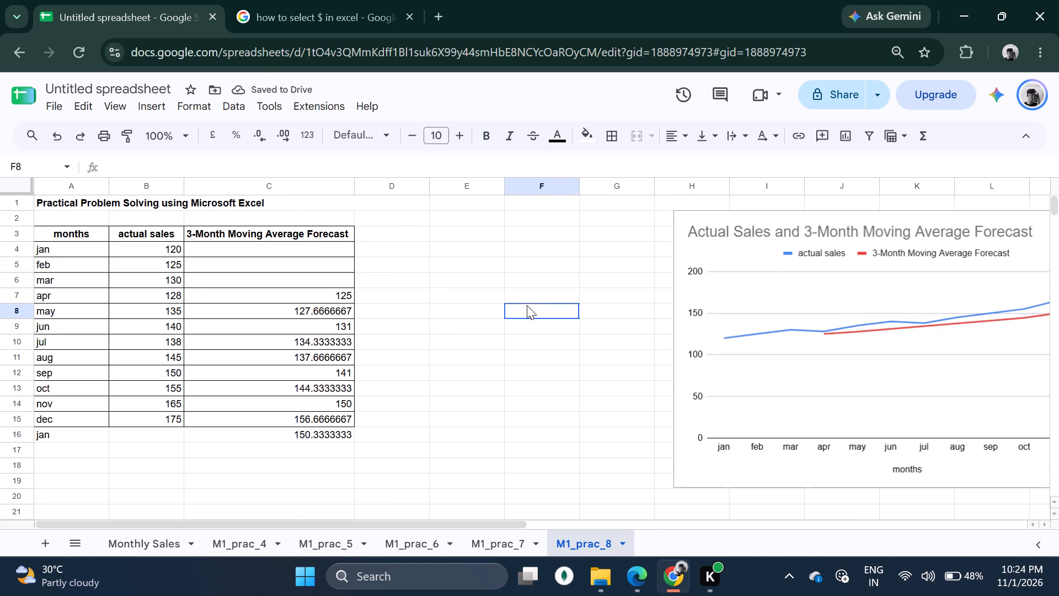
Insert a second line chart of months, actual sales and 3-Month Moving Average Forecast from A3:C16 on M1_prac_8.
click(83, 239)
drag(82, 233, 81, 404)
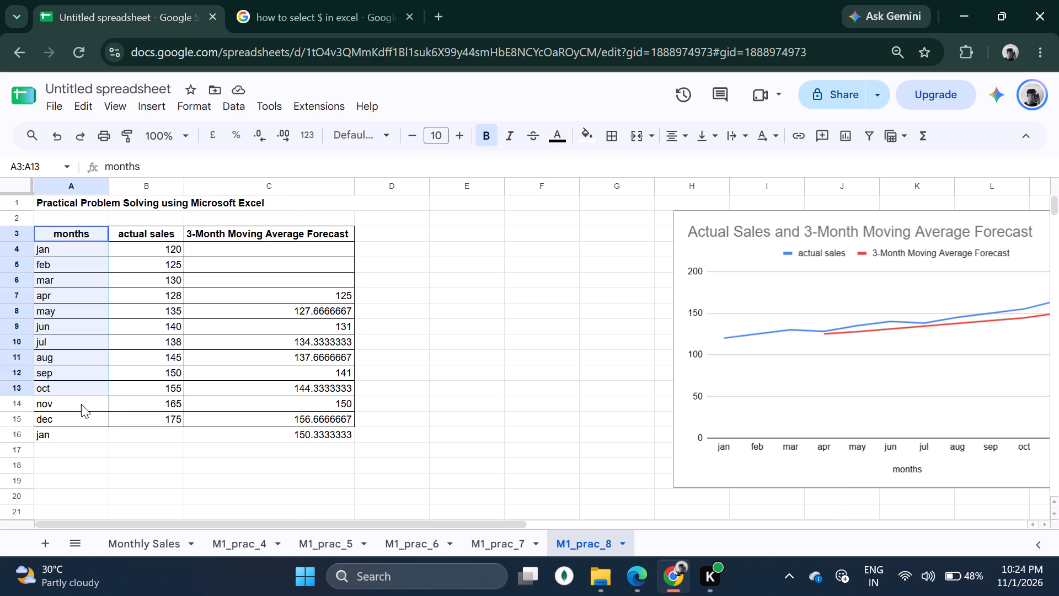
drag(81, 404, 81, 432)
ctrl+drag(158, 235, 161, 434)
ctrl+drag(295, 234, 295, 235)
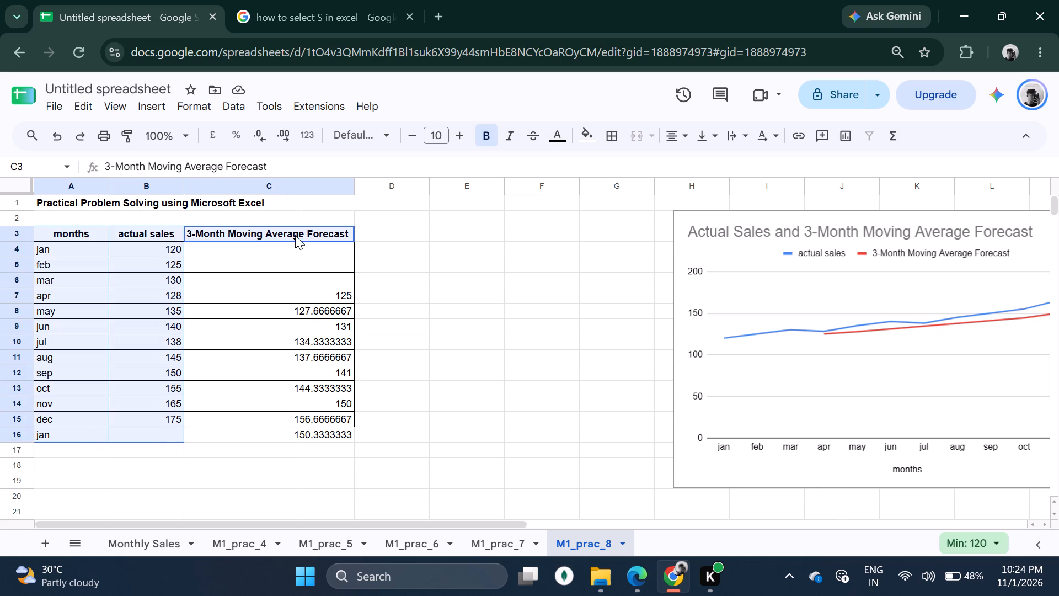
ctrl+drag(295, 235, 304, 439)
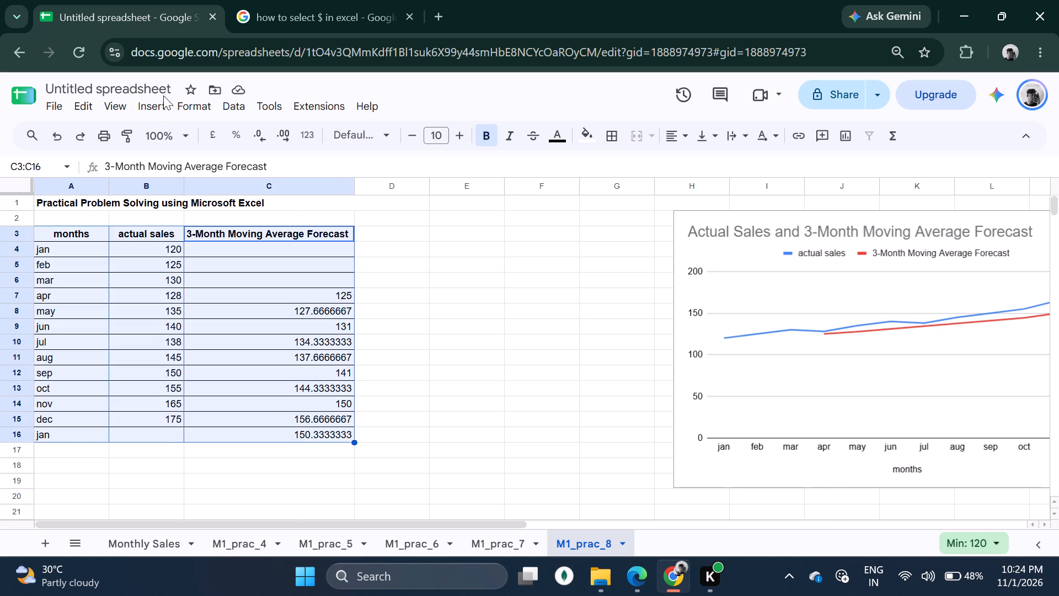
click(157, 113)
click(180, 284)
click(913, 249)
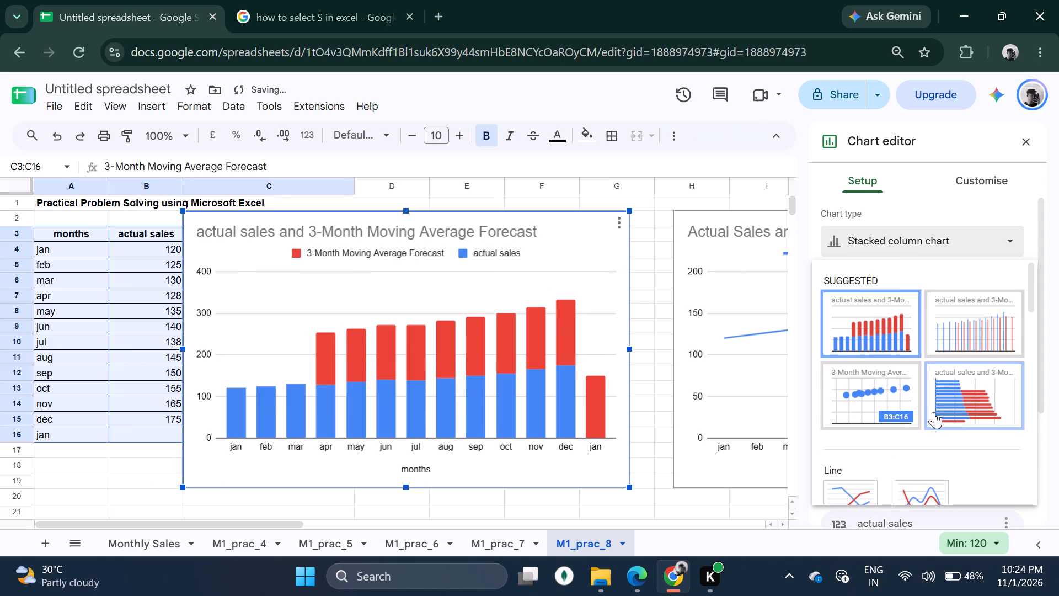
scroll(934, 412, down, 1)
click(832, 404)
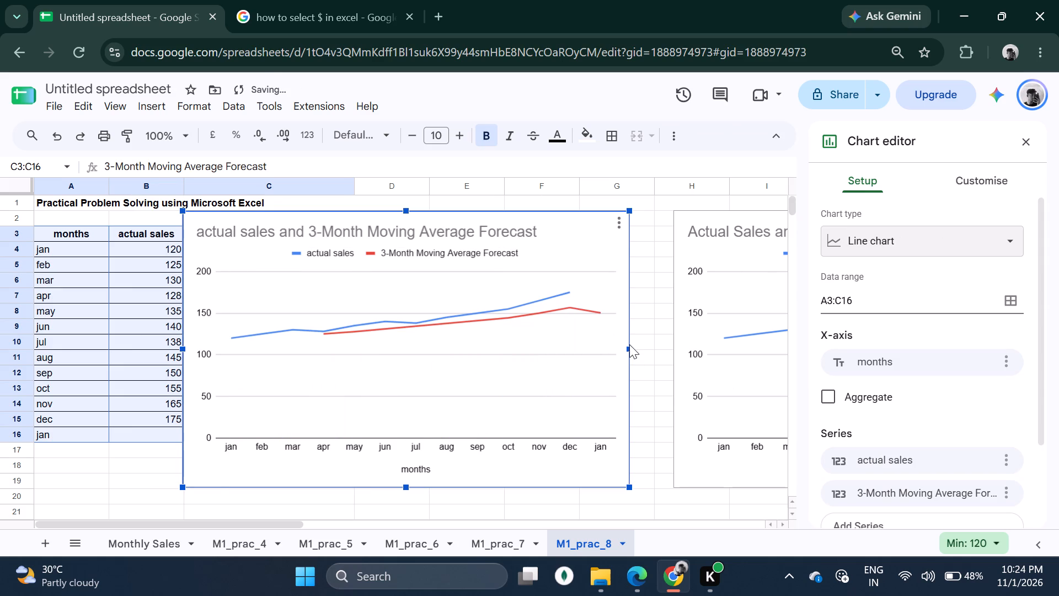
Narrow the new line chart from its outer side so that it ends within column F.
click(629, 344)
drag(630, 348, 591, 350)
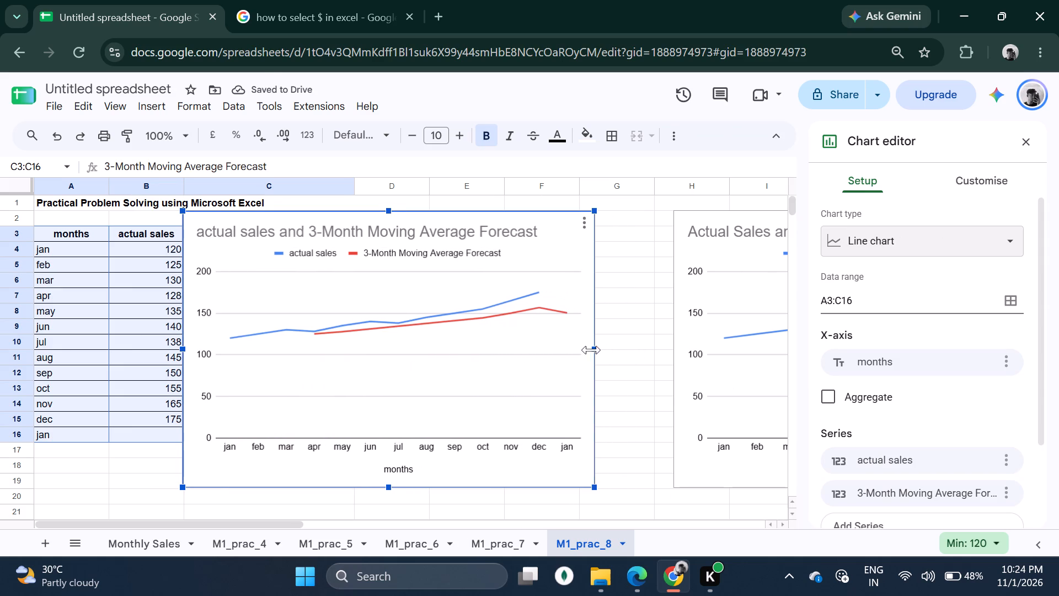
drag(591, 350, 572, 349)
click(301, 270)
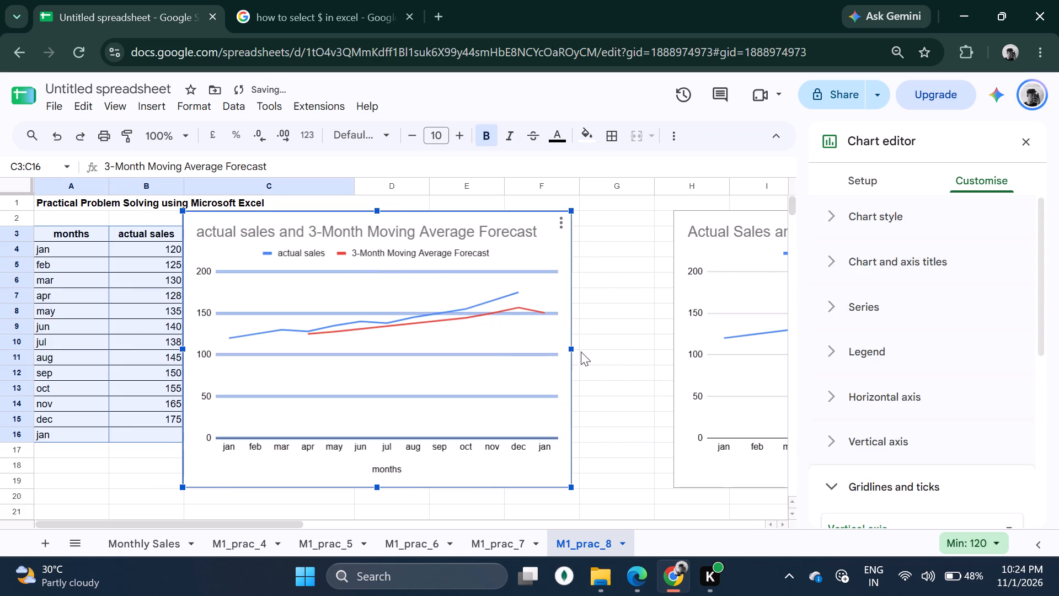
click(445, 269)
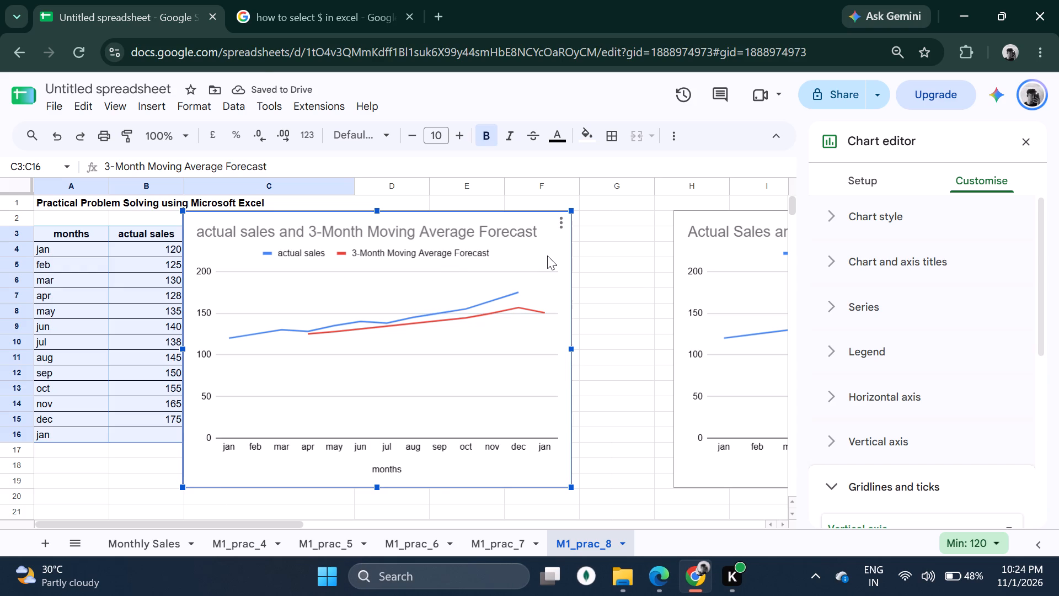
Move the new line chart below the sales table, starting in column A at about row 18 and slightly inset.
click(547, 256)
drag(543, 248, 617, 267)
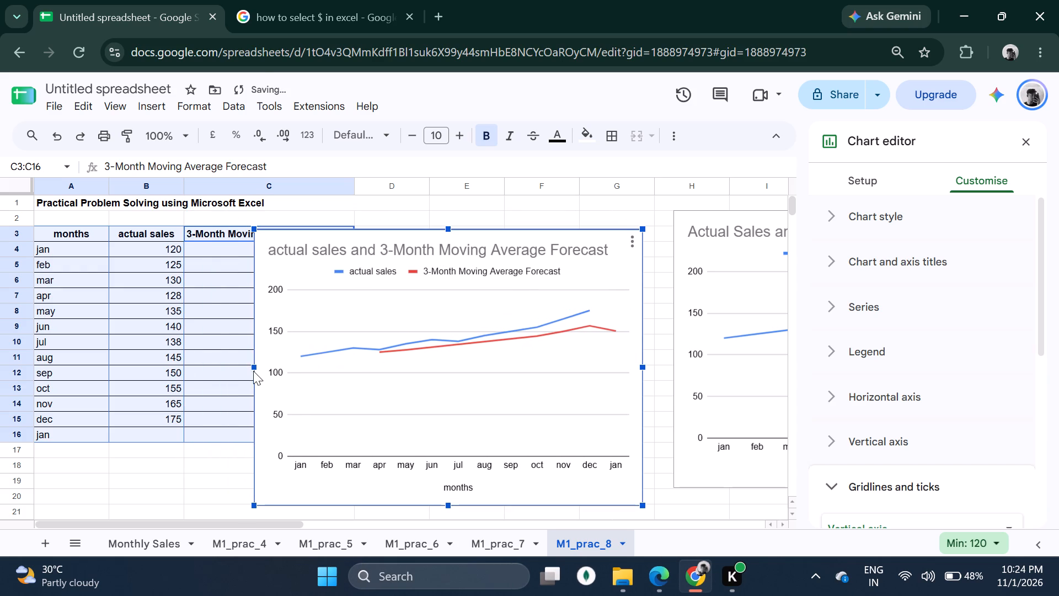
click(254, 363)
drag(314, 267, 58, 499)
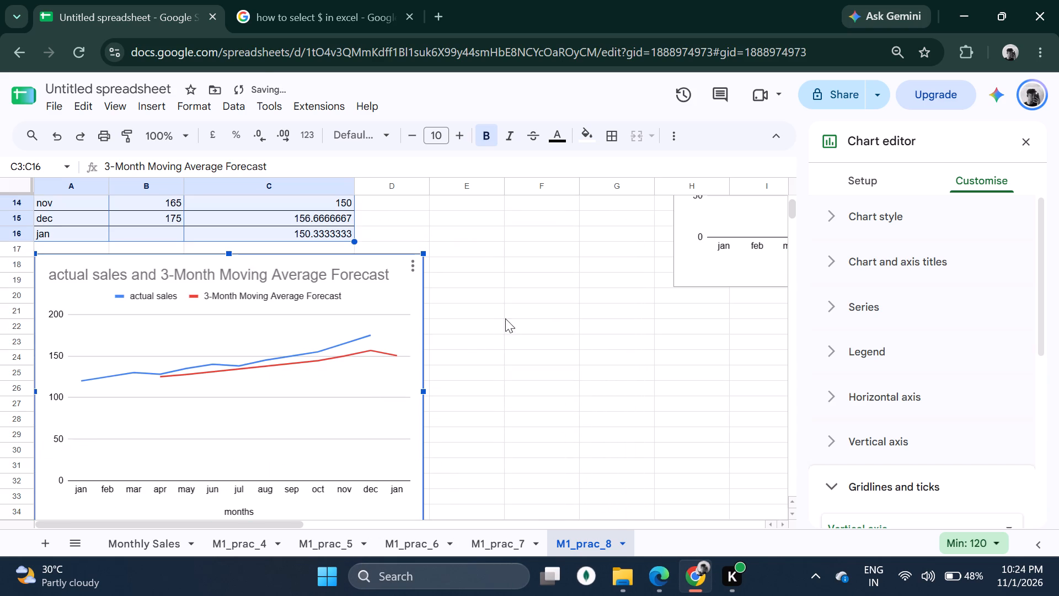
click(562, 281)
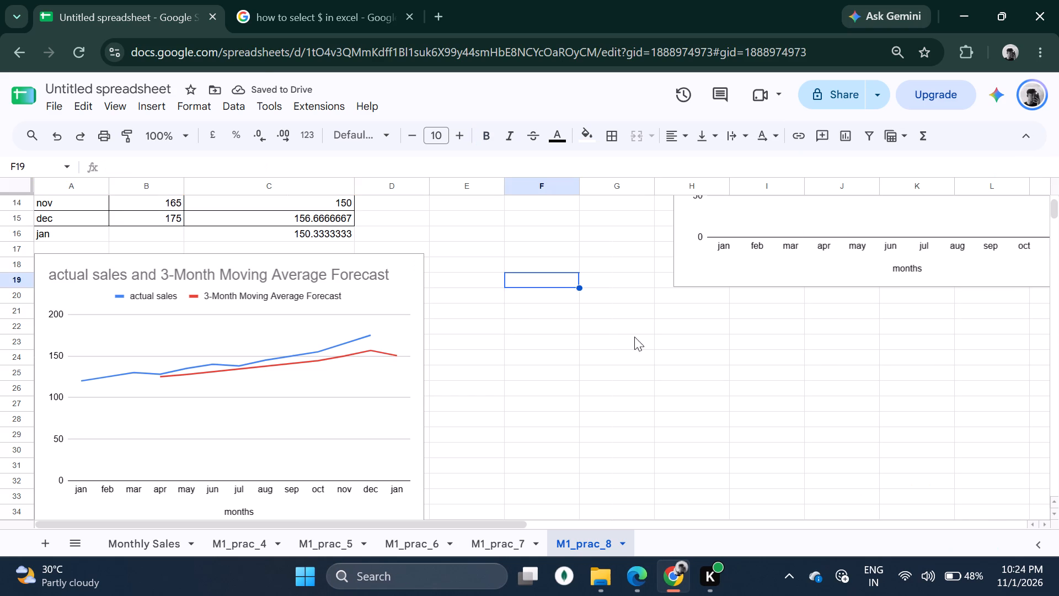
scroll(629, 354, up, 2)
scroll(547, 336, down, 2)
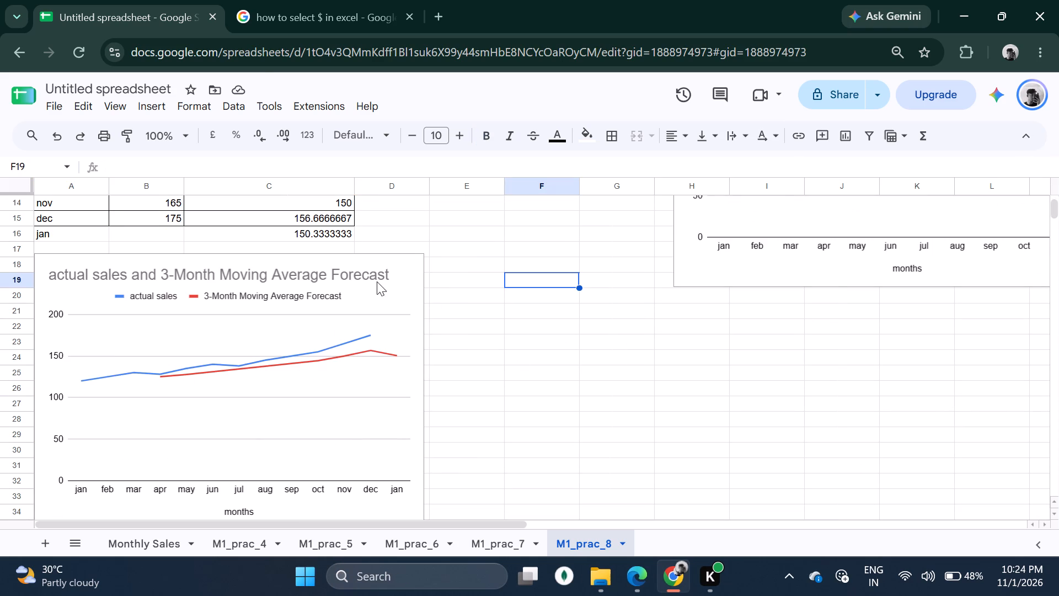
click(375, 280)
drag(384, 292, 398, 299)
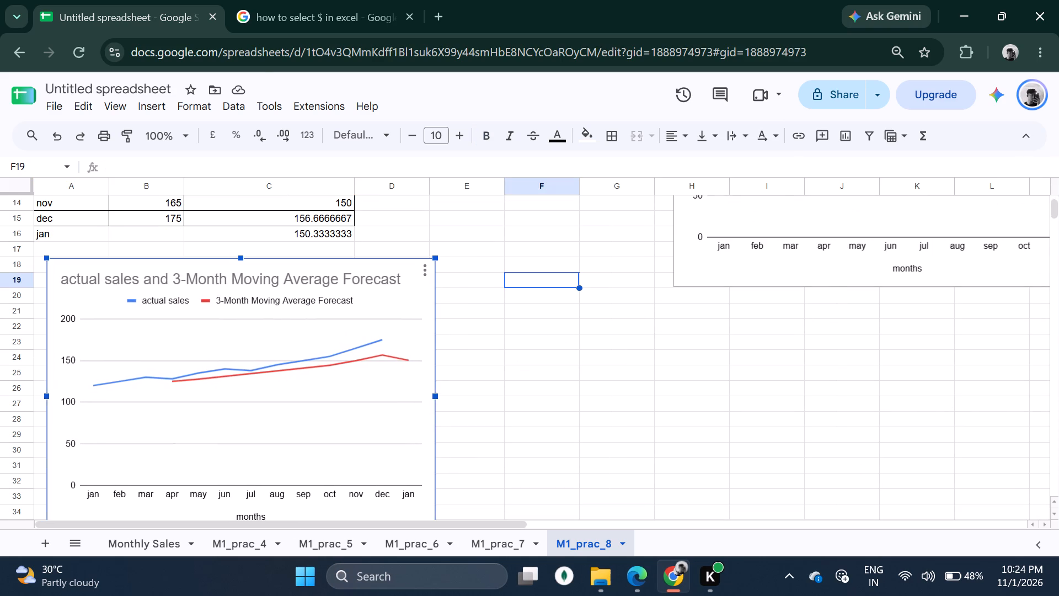
drag(398, 299, 396, 298)
click(517, 313)
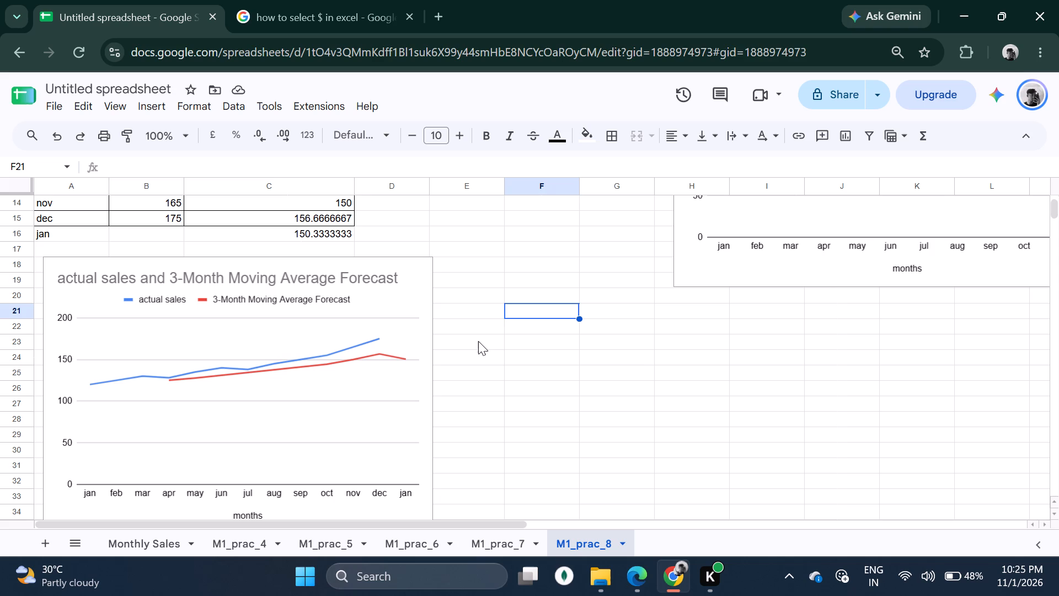
click(504, 258)
click(538, 326)
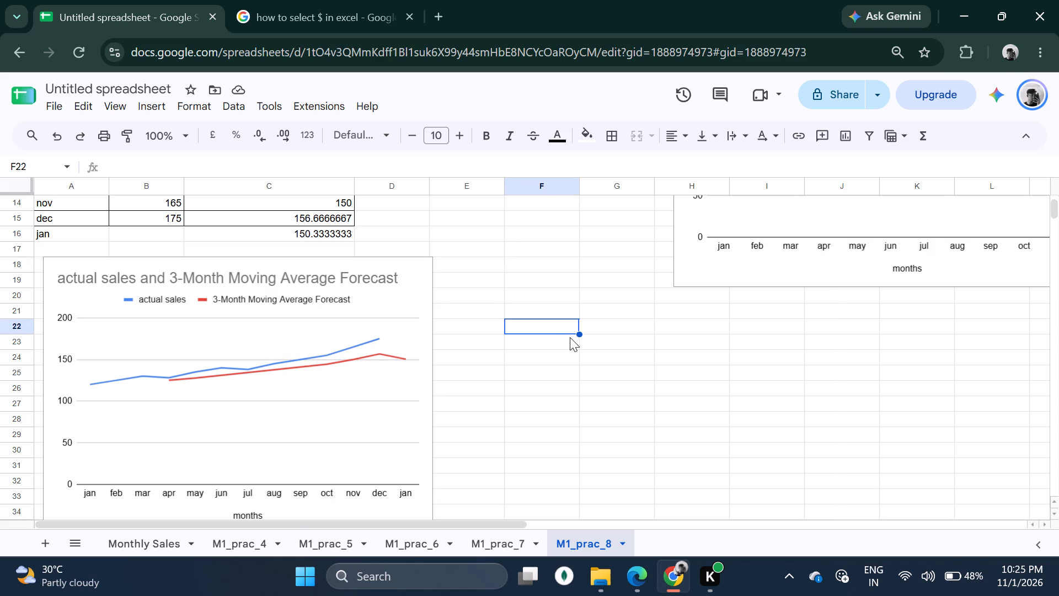
Check the end of the Practical No 8 PDF in Edge for remaining tasks, then return to the spreadsheet in Chrome.
click(637, 589)
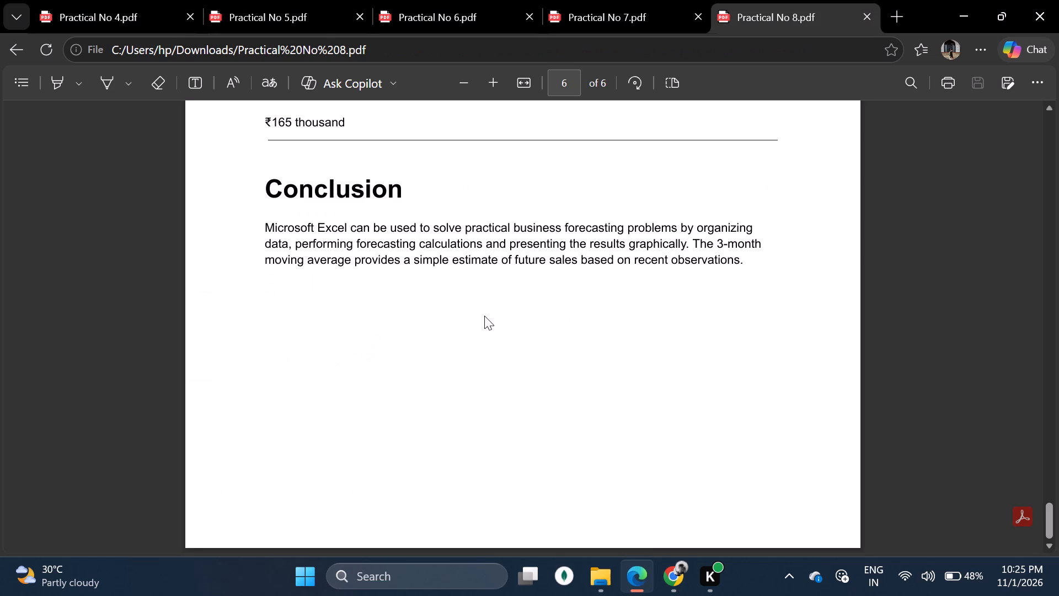
scroll(484, 316, down, 7)
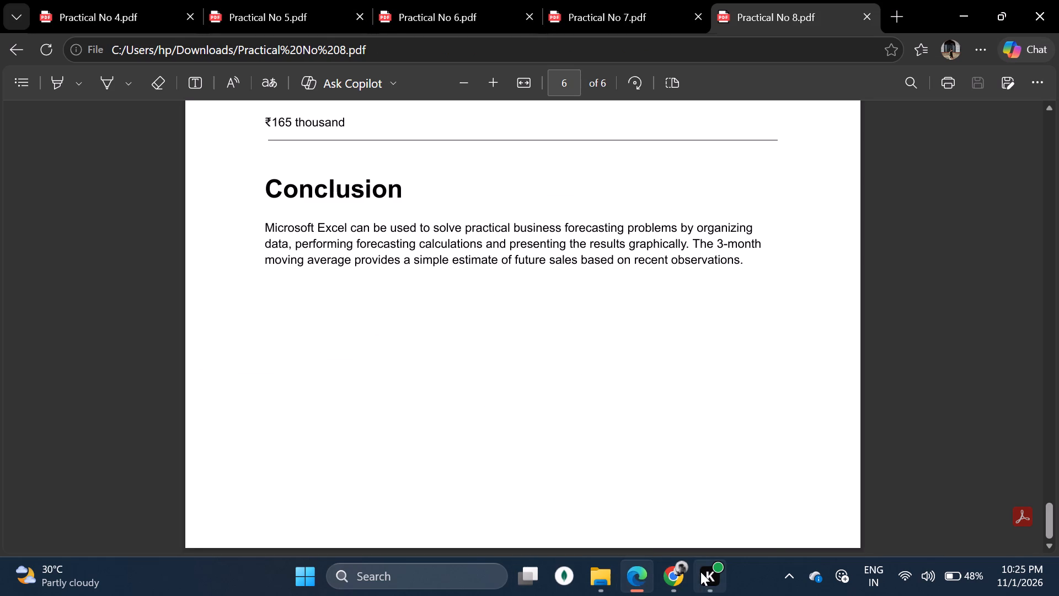
click(688, 575)
click(571, 359)
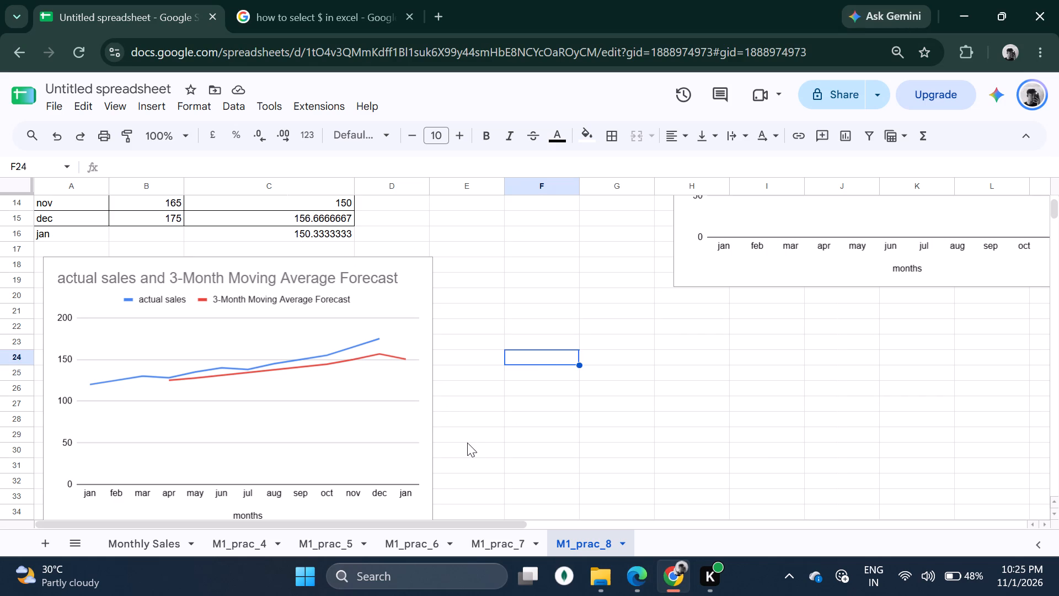
Rename the untitled spreadsheet as M1_BF and save it.
key(ctrl+s)
double_click(95, 86)
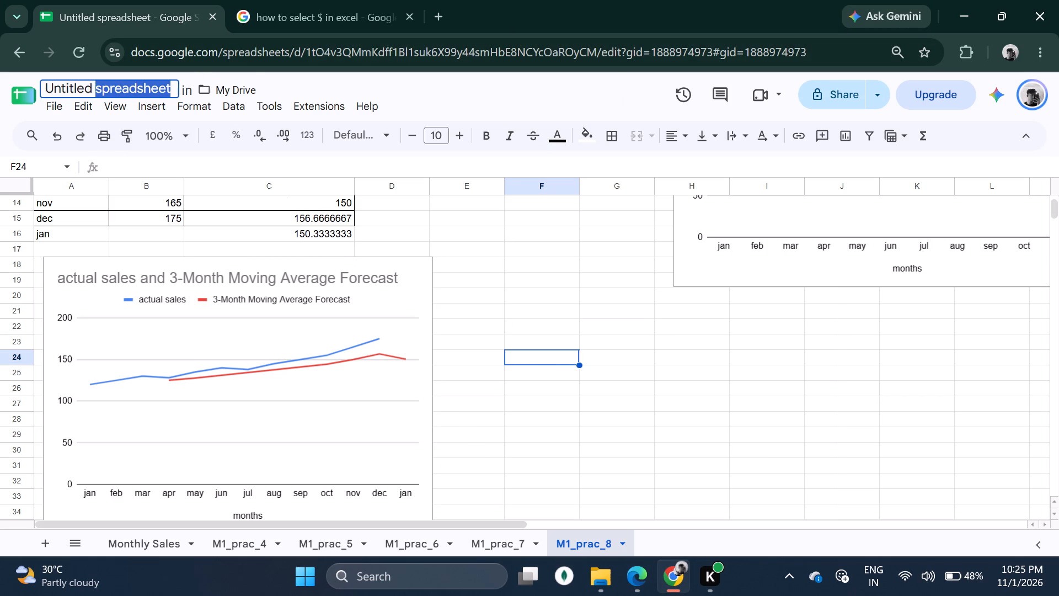
key(BackSpace)
key(BackSpace)
key(BackSpace)
key(BackSpace)
key(BackSpace)
key(BackSpace)
key(BackSpace)
key(BackSpace)
key(BackSpace)
key(BackSpace)
key(BackSpace)
key(BackSpace)
key(BackSpace)
key(BackSpace)
key(BackSpace)
key(BackSpace)
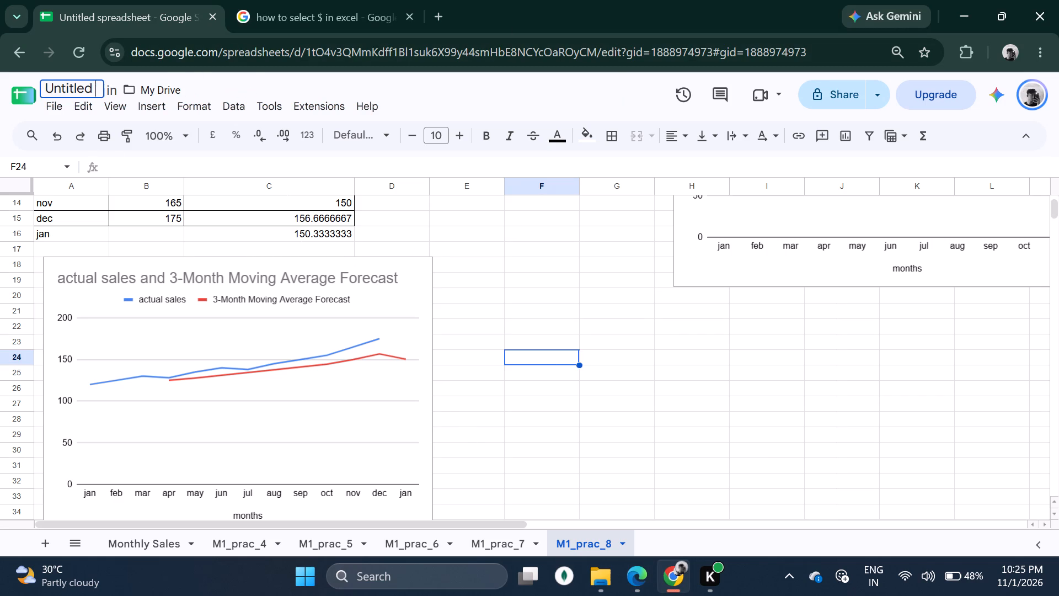
text(M1_BF)
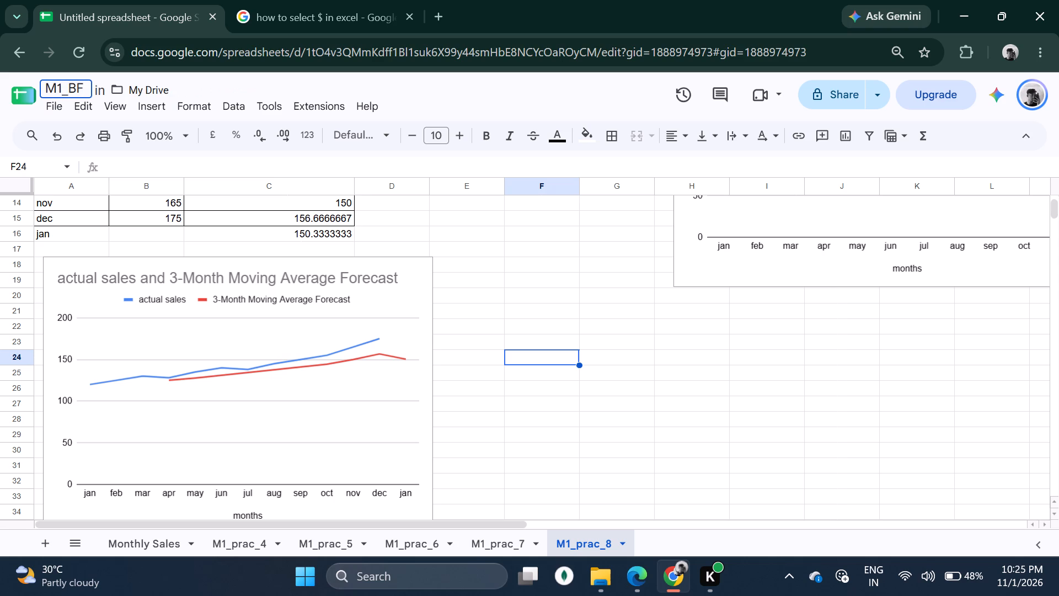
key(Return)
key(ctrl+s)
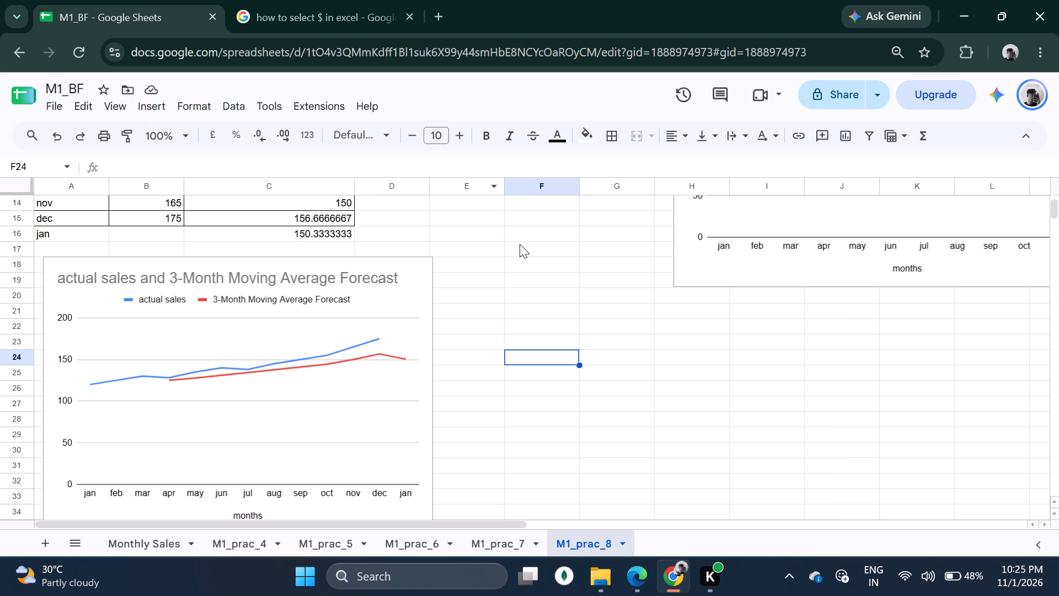
Review the finished tables and charts on each sheet, from M1_prac_8 back through the earlier practicals to Monthly Sales.
click(576, 322)
scroll(572, 321, up, 5)
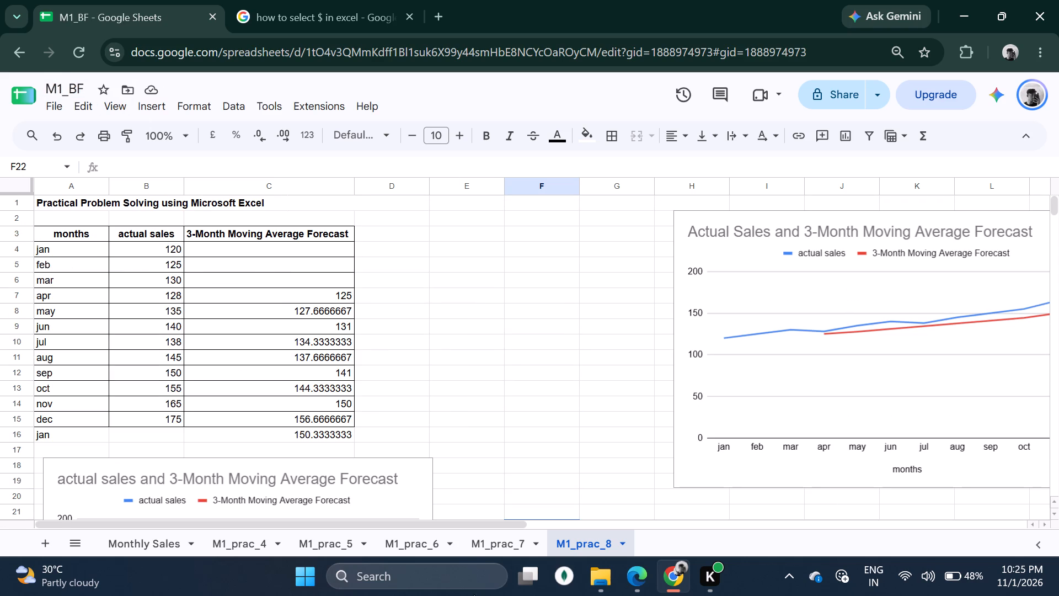
click(482, 536)
click(414, 536)
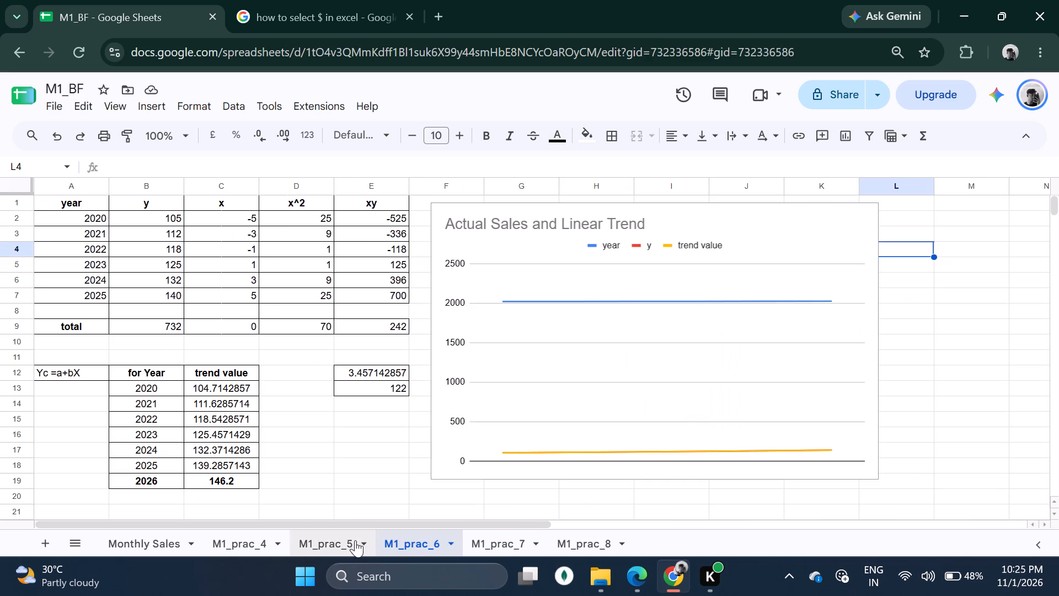
click(344, 540)
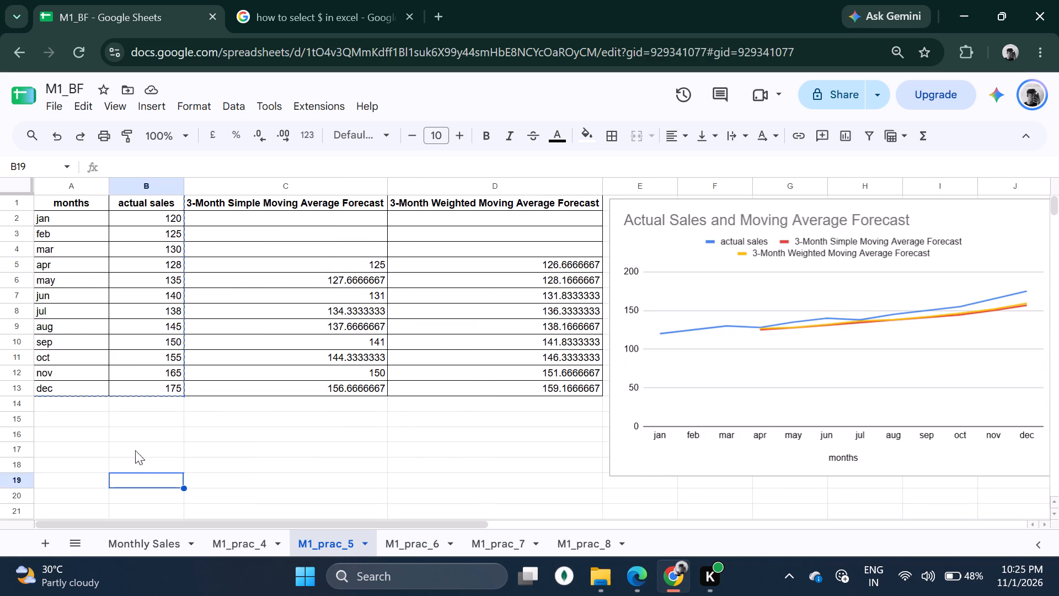
click(266, 538)
click(173, 545)
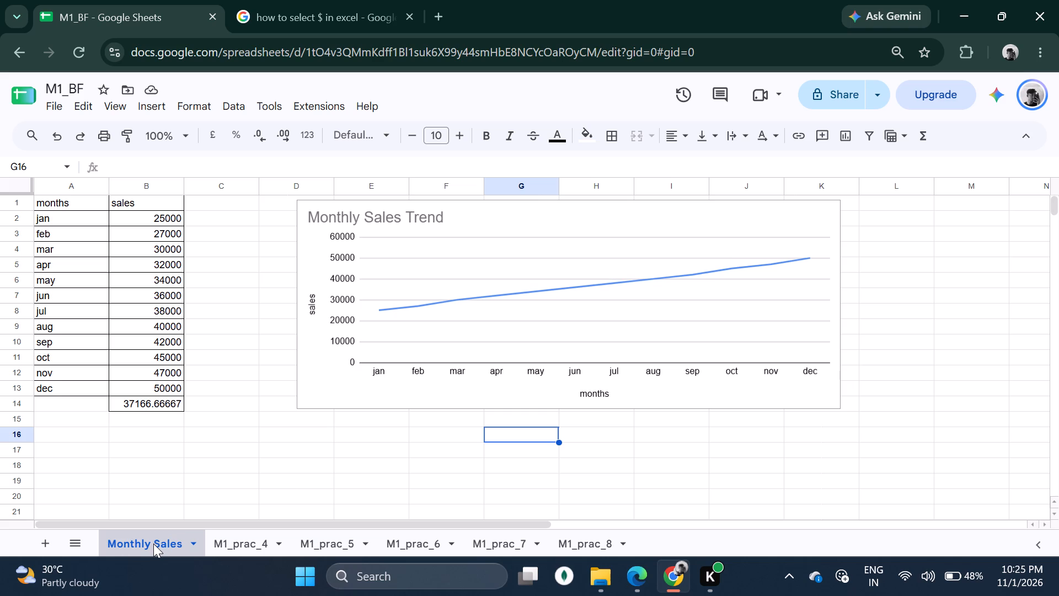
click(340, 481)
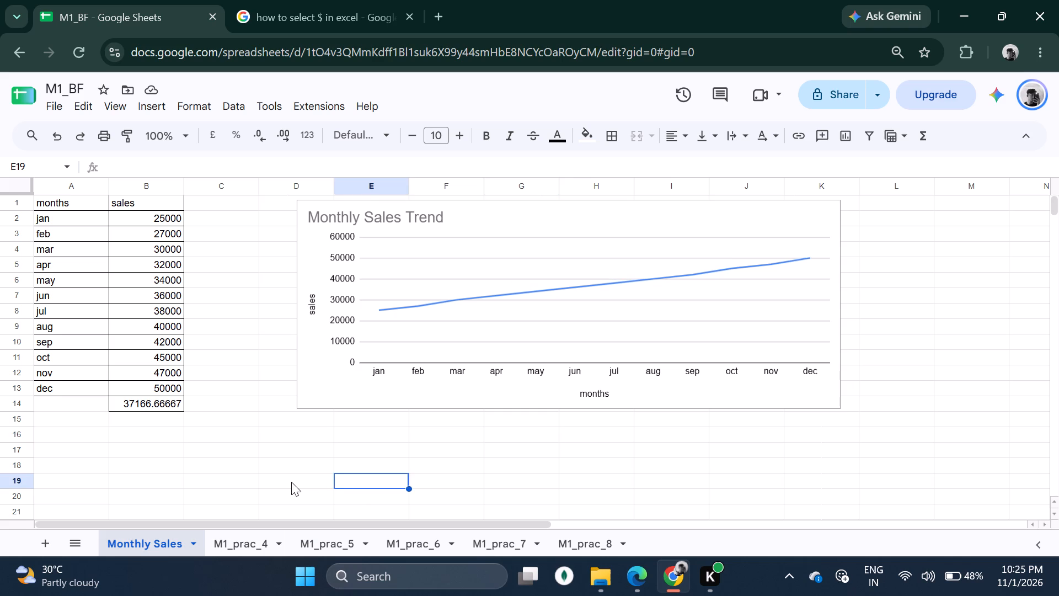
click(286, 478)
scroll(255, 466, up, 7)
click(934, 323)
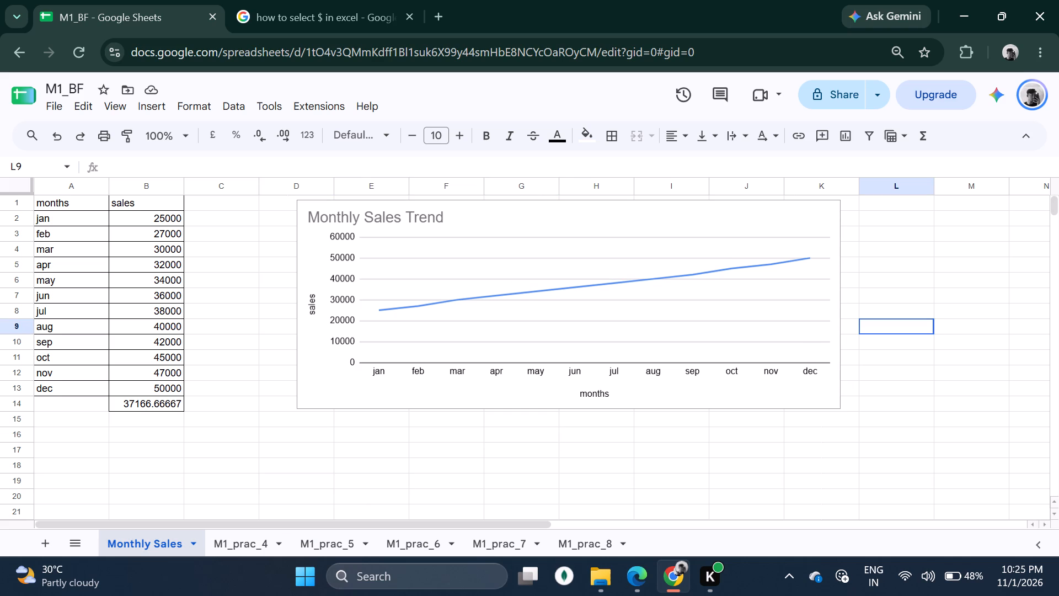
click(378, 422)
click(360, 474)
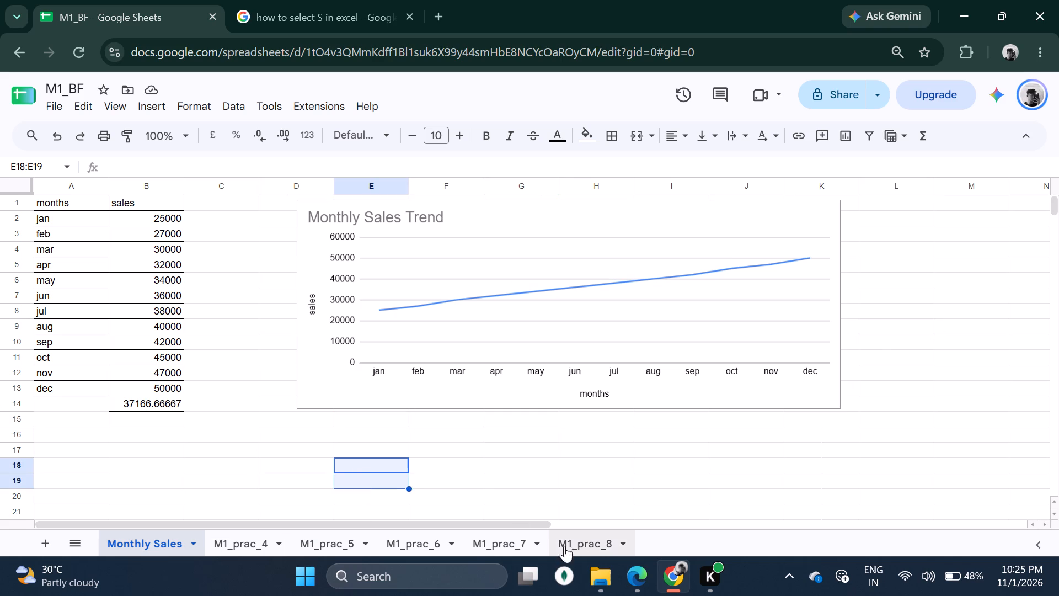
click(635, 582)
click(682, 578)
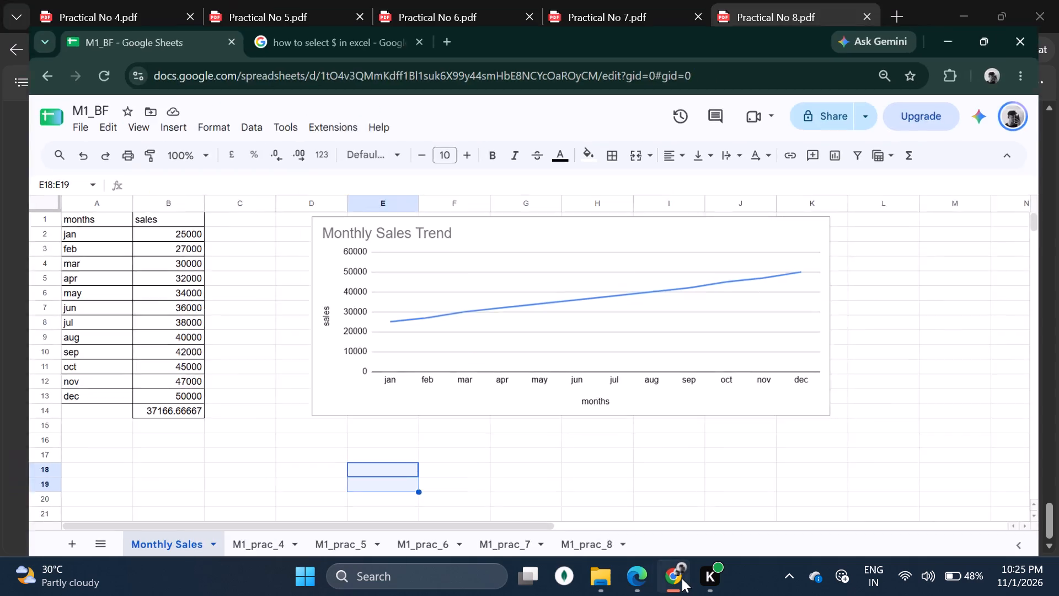
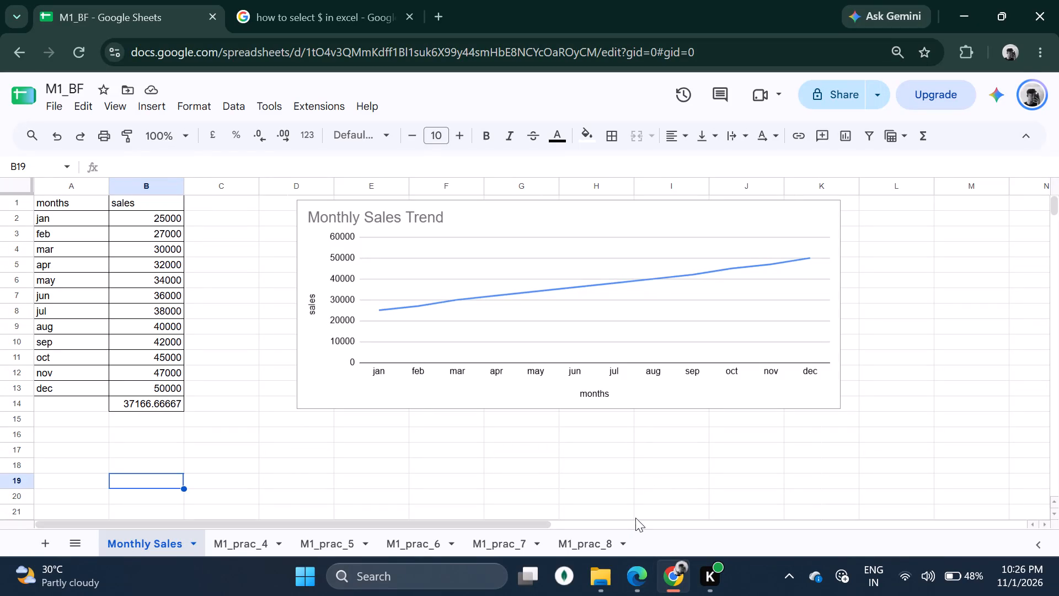
Open the Excel desktop app from the recent Windows searches.
click(428, 589)
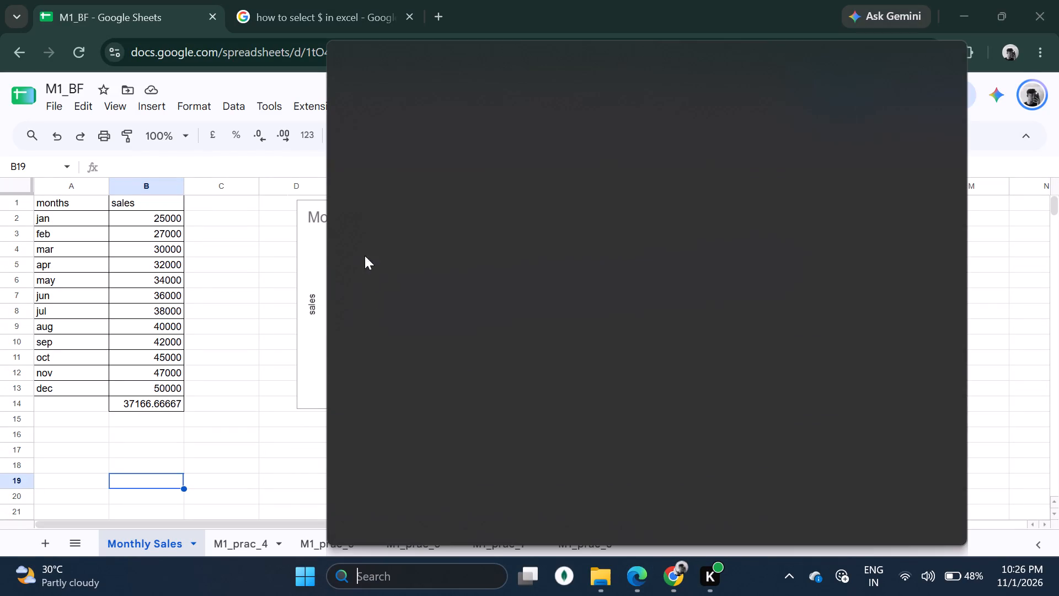
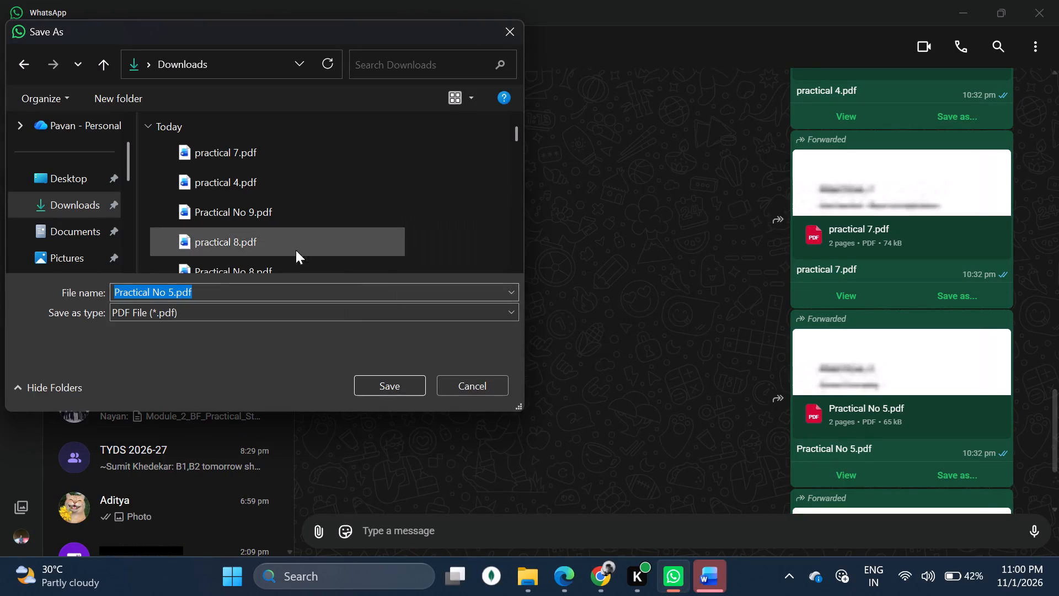
scroll(292, 244, down, 2)
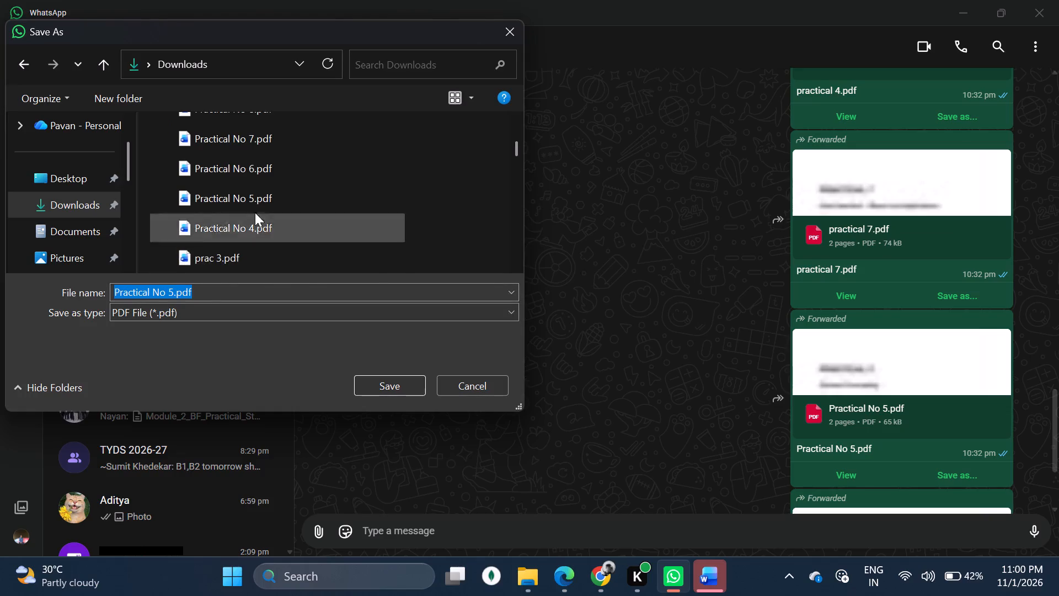
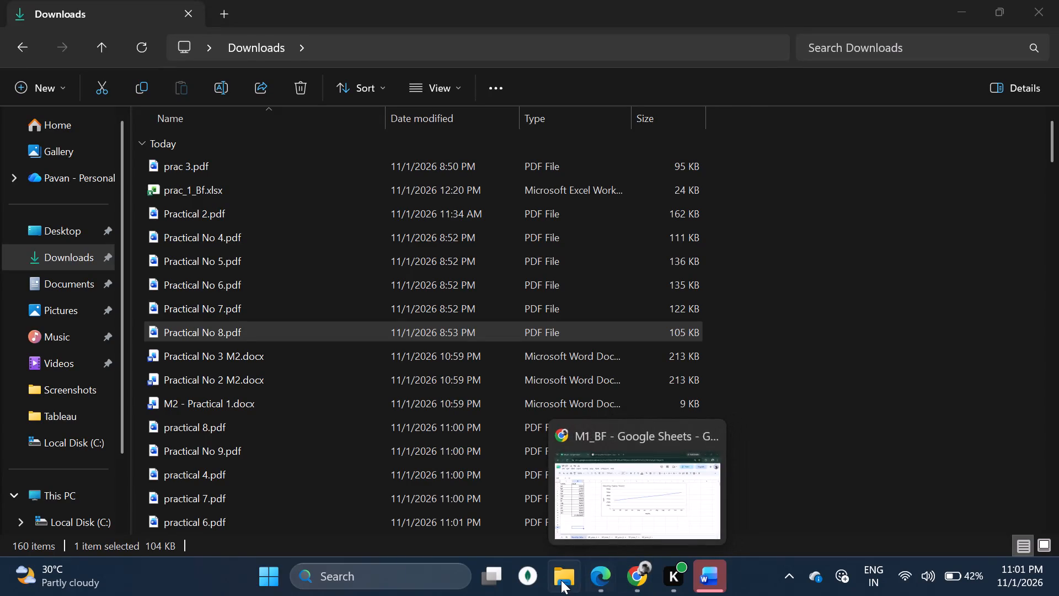
Switch to the Downloads folder in File Explorer to view the downloaded practical files.
click(561, 580)
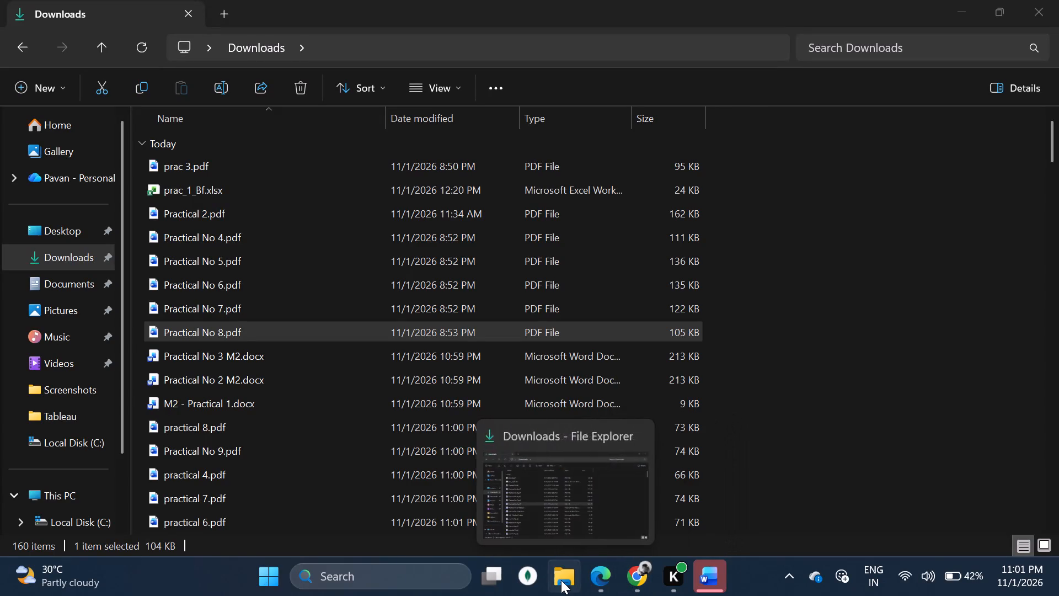
Switch to Edge and close its window with the Practical No 8 PDF.
click(609, 578)
click(1058, 3)
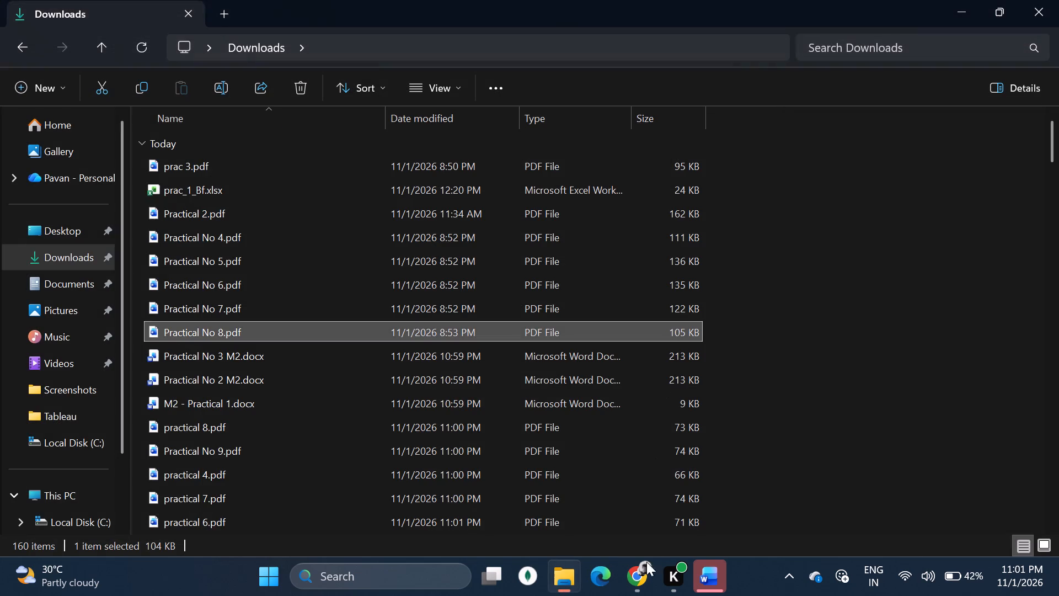
Open M2 - Practical 1.docx from the Downloads folder in Word and bring its window to the front.
click(205, 191)
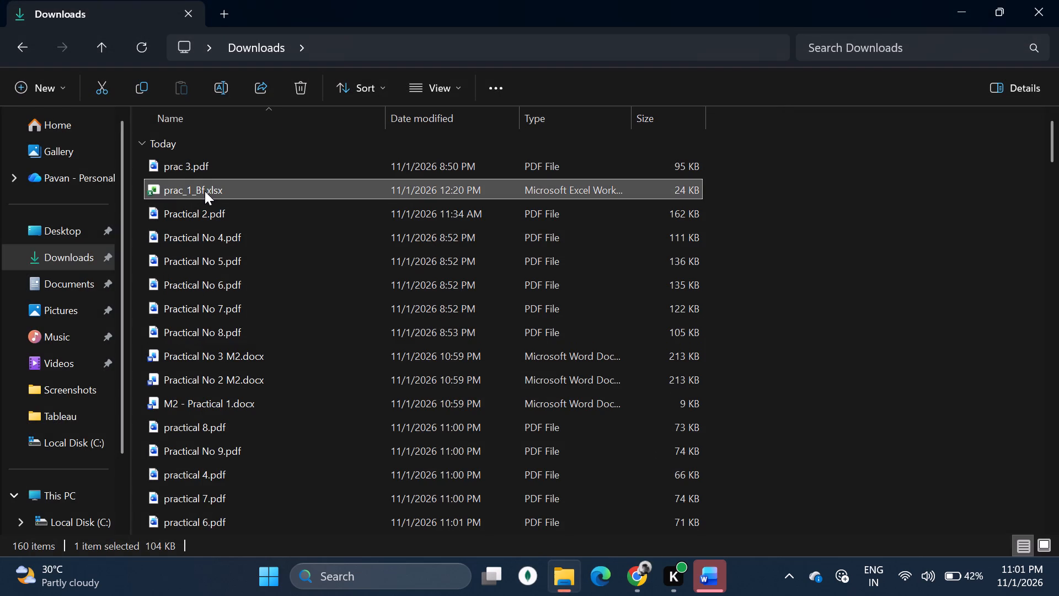
click(220, 216)
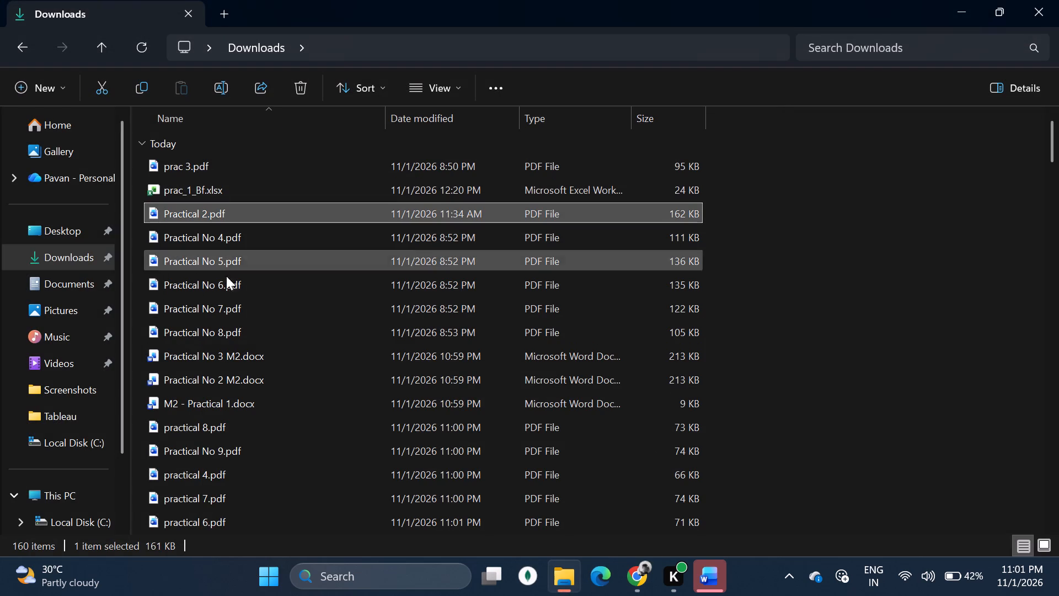
click(259, 398)
right_click(259, 399)
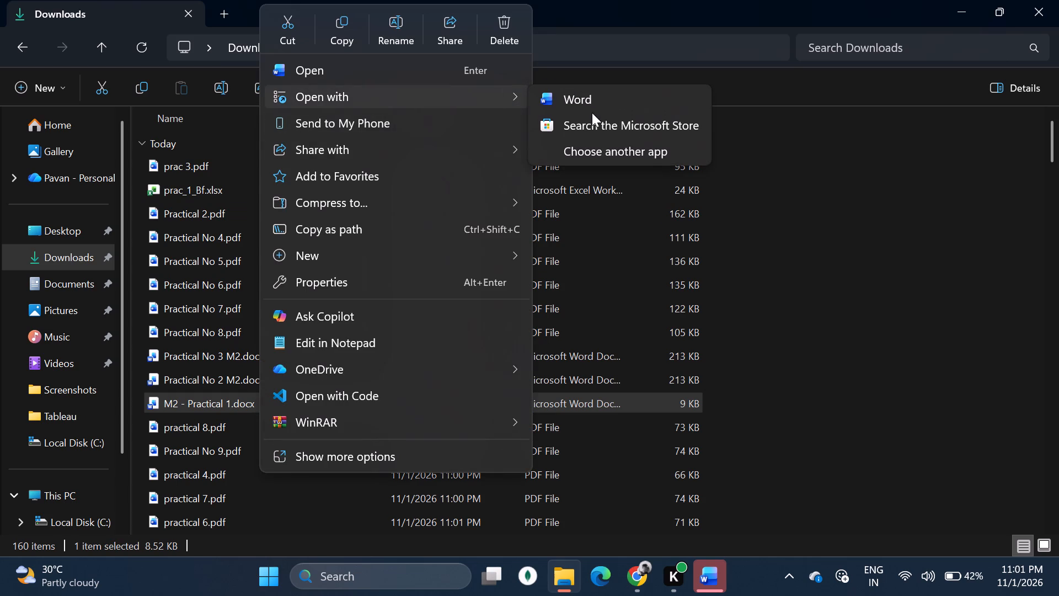
click(597, 104)
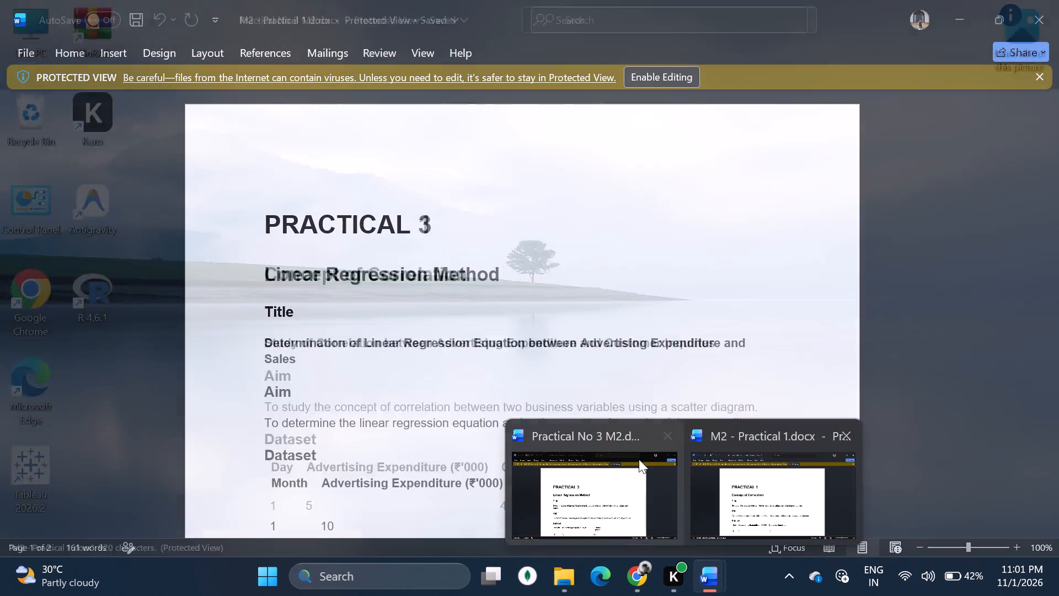
click(668, 425)
click(711, 459)
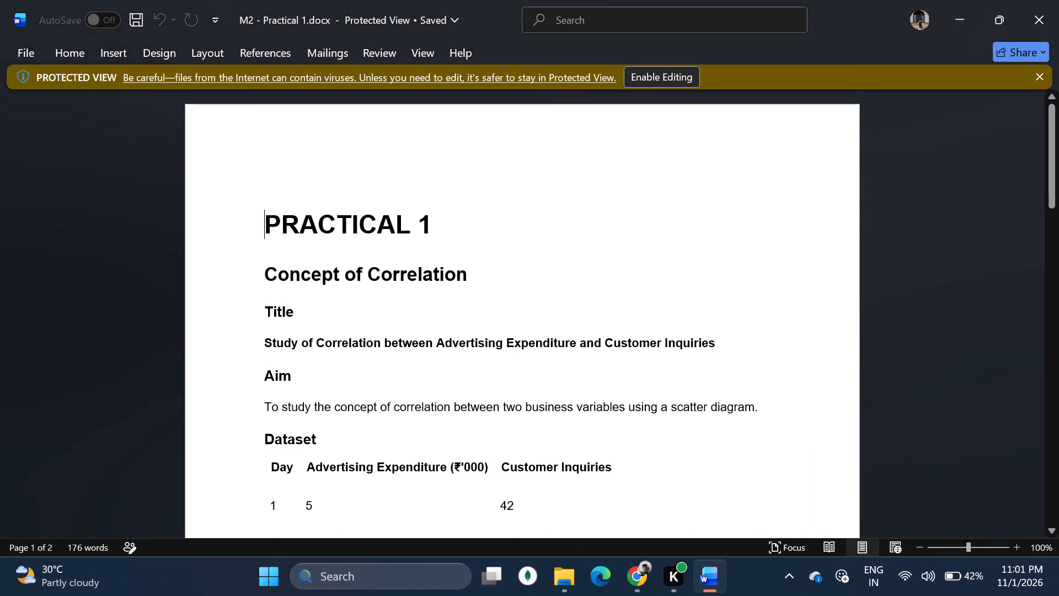
Read the title, aim and dataset of Practical 1 on the concept of correlation.
scroll(549, 322, down, 1)
drag(268, 233, 520, 247)
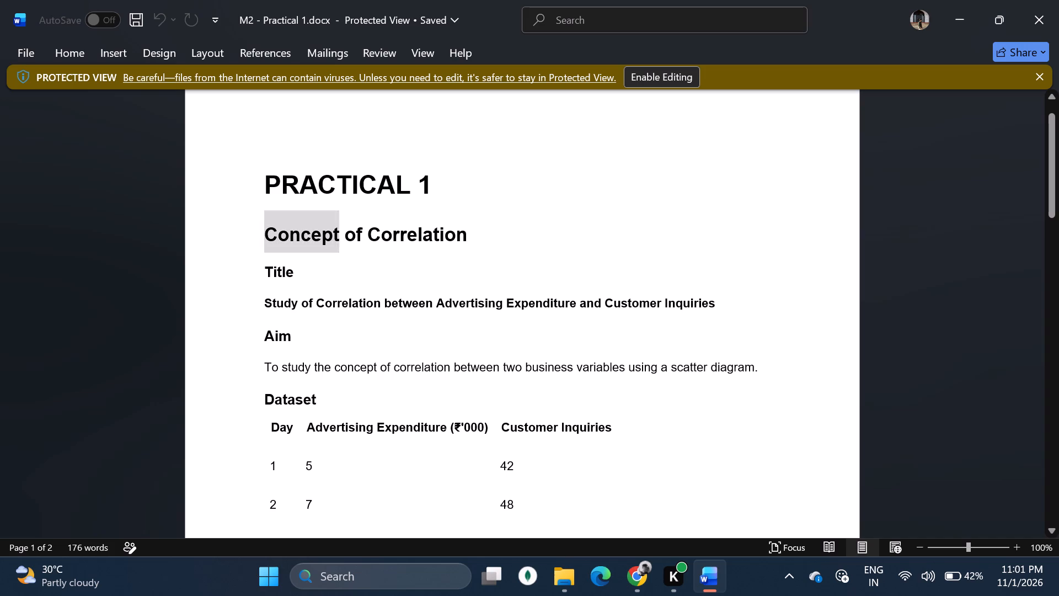
drag(520, 247, 528, 247)
click(528, 247)
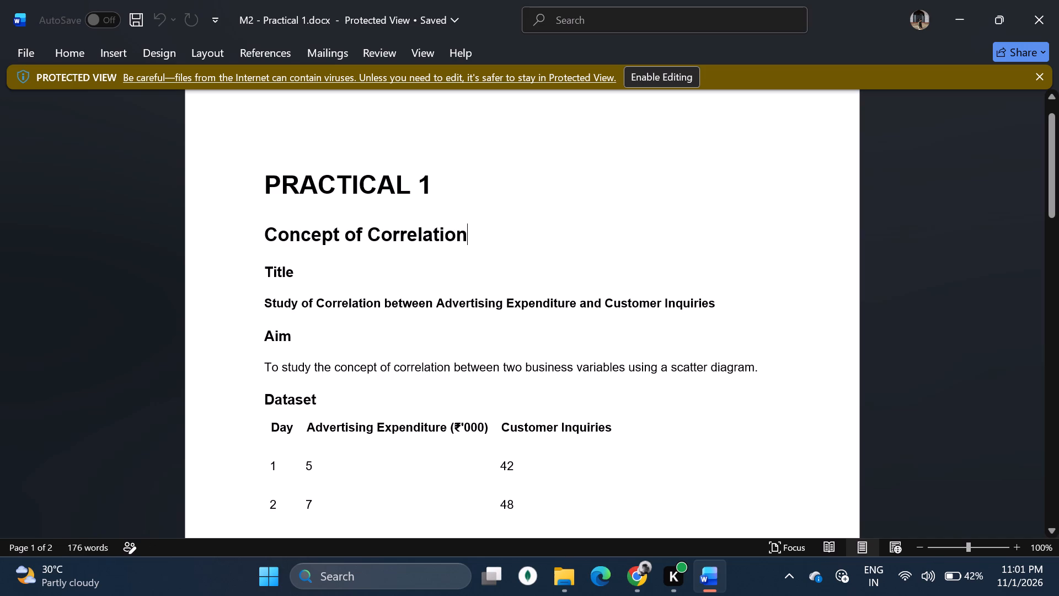
scroll(313, 298, down, 2)
drag(260, 222, 440, 217)
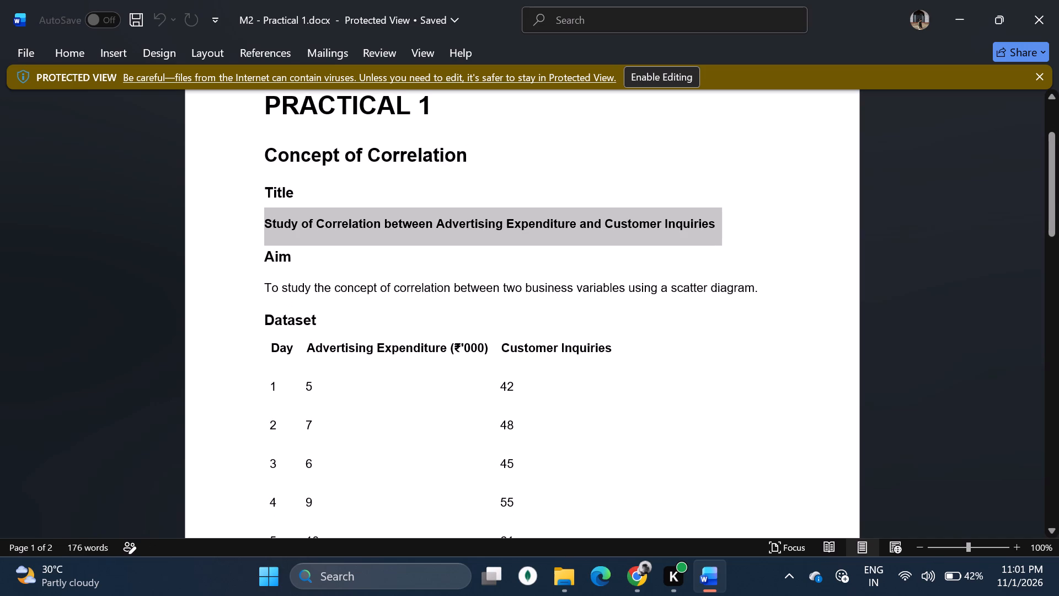
drag(440, 217, 464, 217)
click(504, 246)
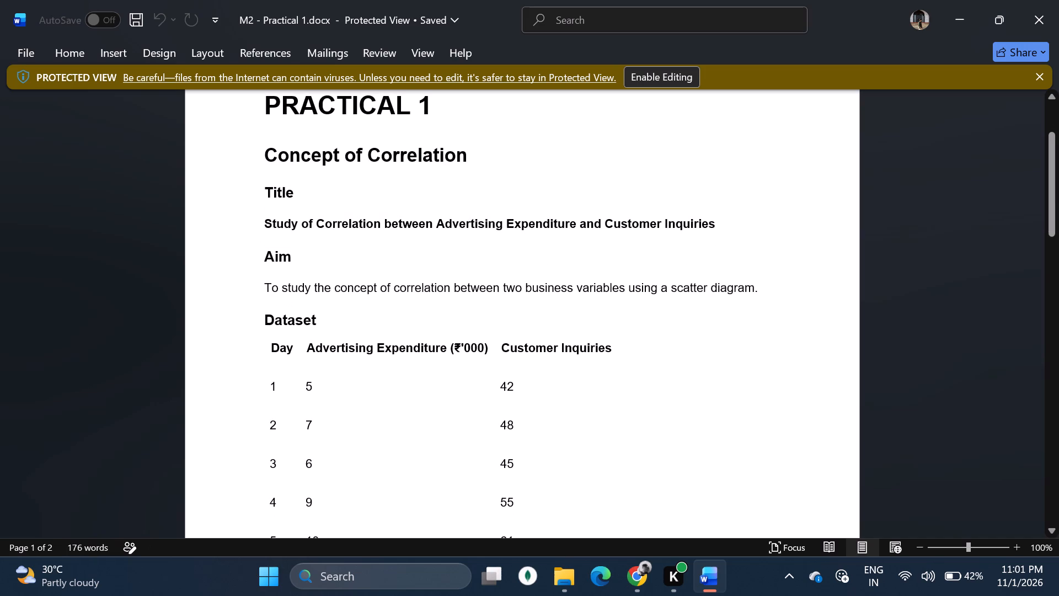
drag(710, 221, 526, 253)
click(526, 253)
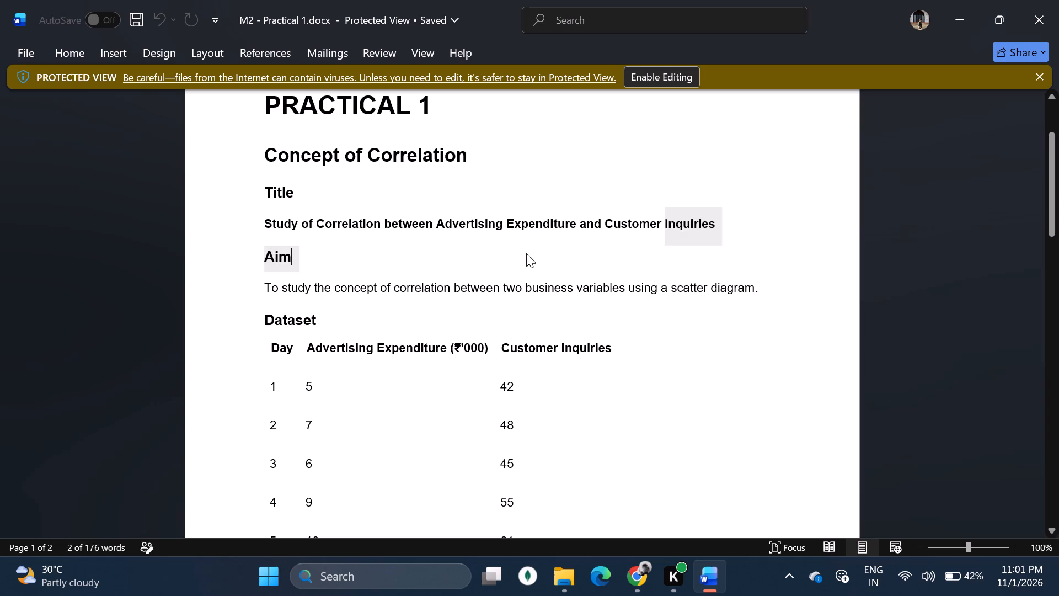
scroll(408, 270, down, 1)
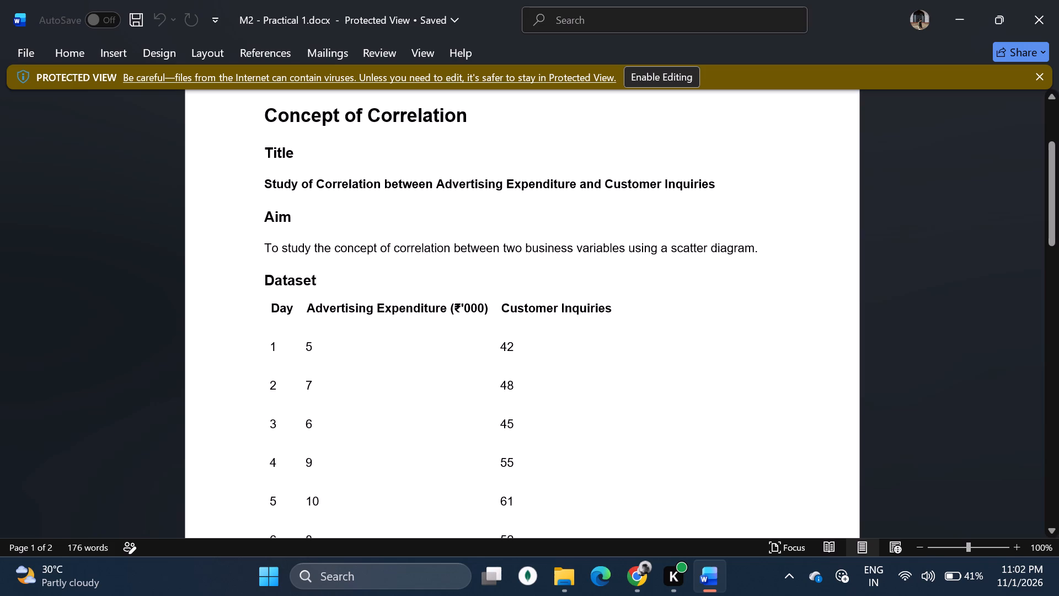
drag(261, 280, 405, 286)
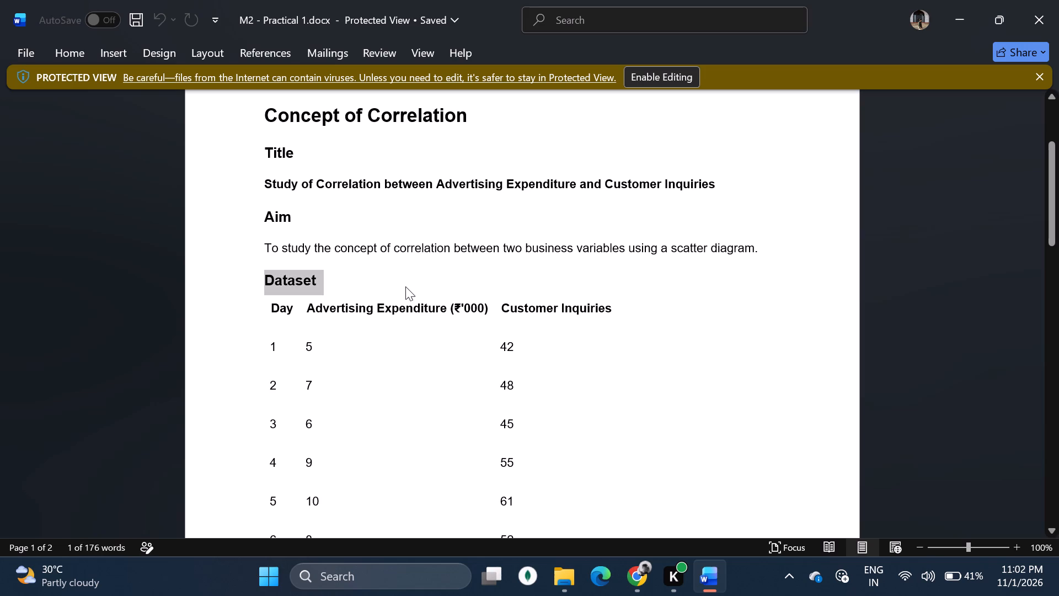
click(407, 289)
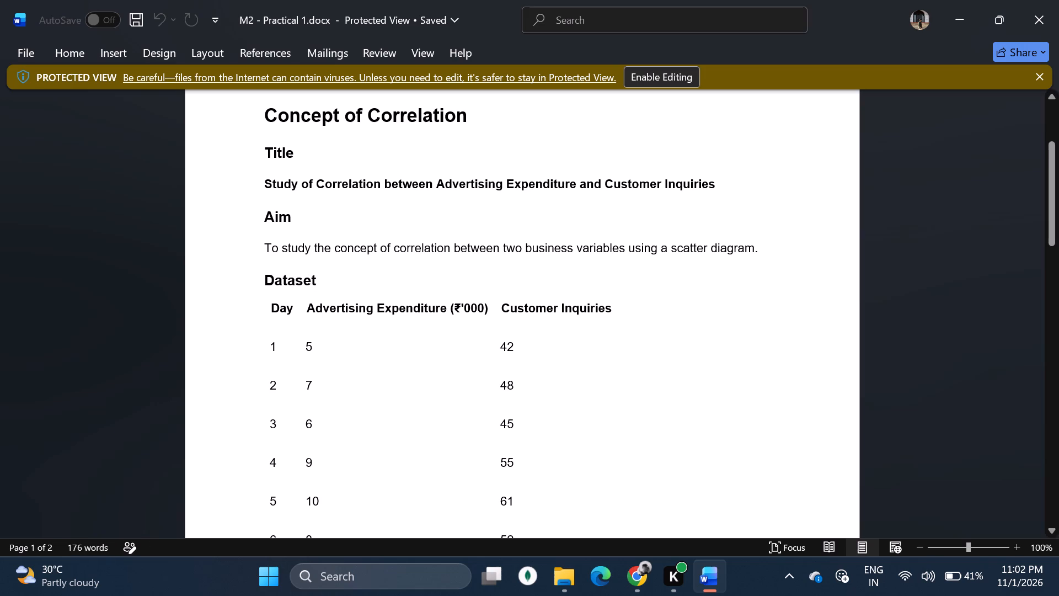
scroll(296, 323, down, 5)
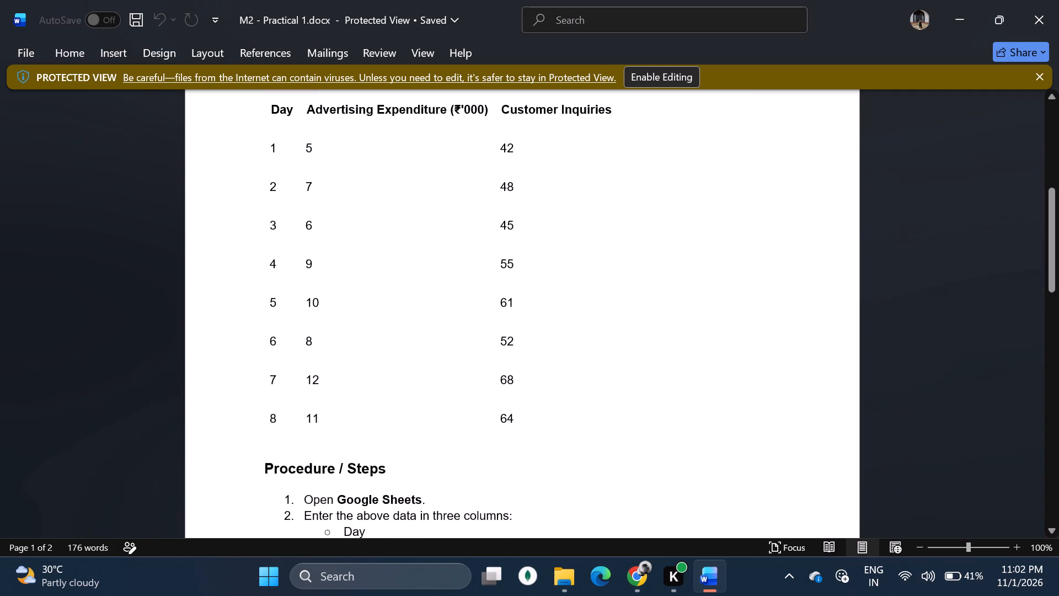
scroll(291, 380, up, 2)
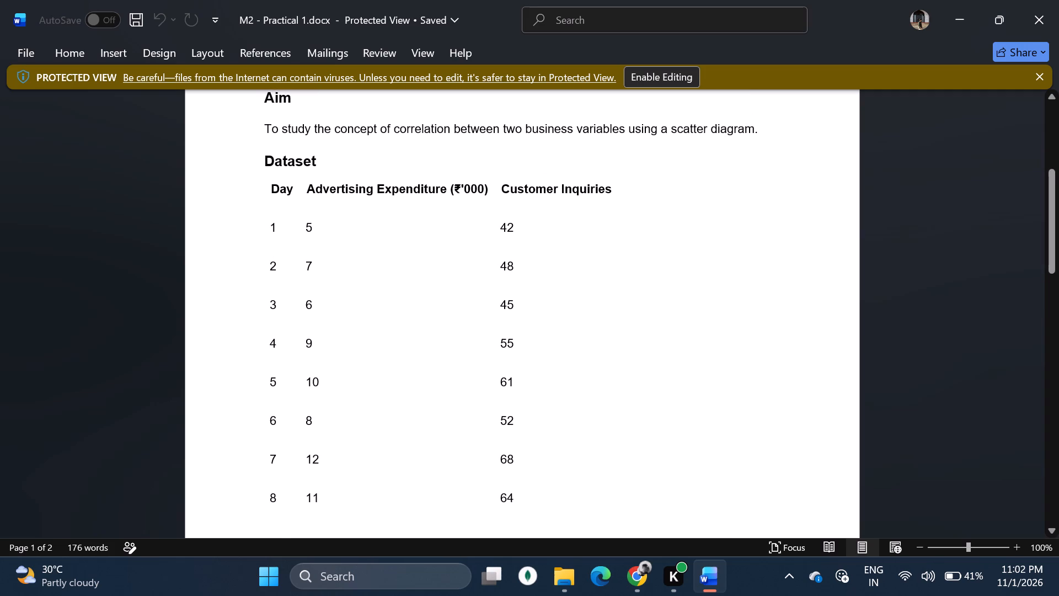
Read the procedure, output and conclusion of Practical 1, then return to its dataset.
scroll(591, 204, down, 3)
scroll(491, 364, down, 1)
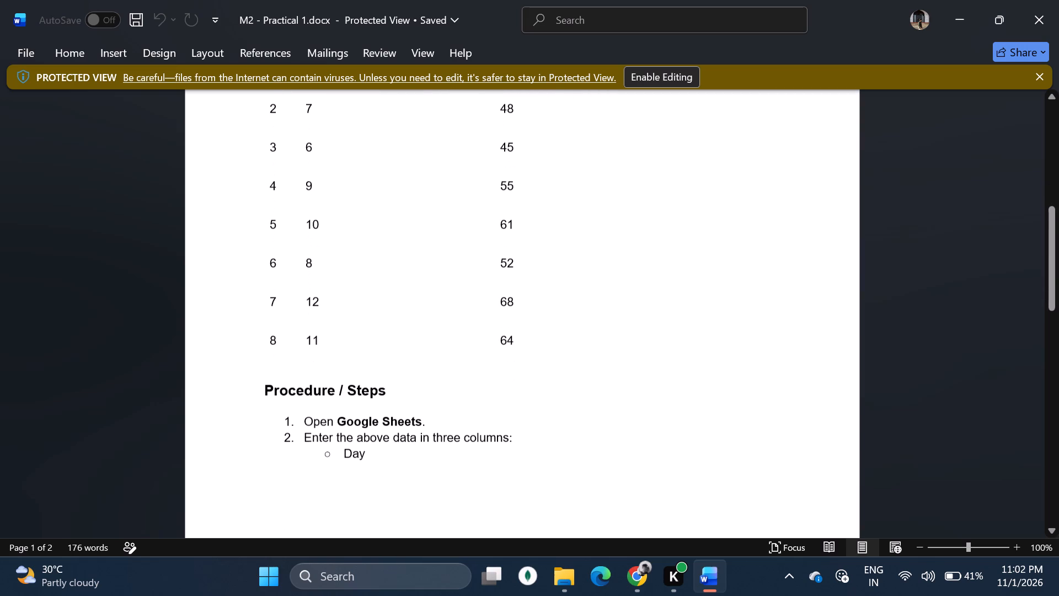
scroll(390, 421, down, 1)
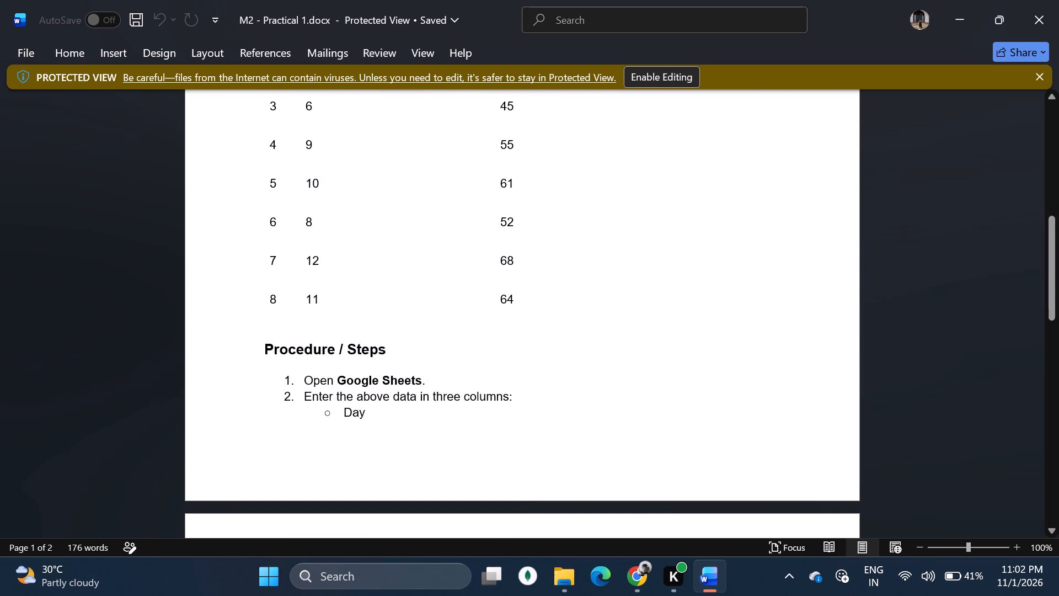
scroll(453, 403, down, 2)
scroll(453, 403, up, 3)
scroll(453, 403, down, 3)
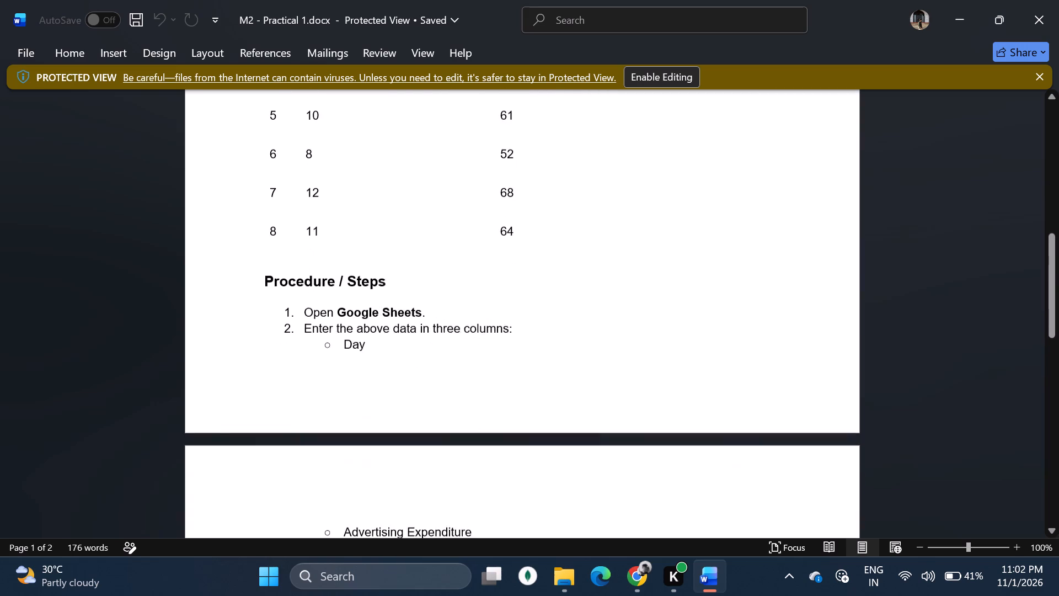
scroll(453, 403, down, 4)
drag(479, 366, 341, 360)
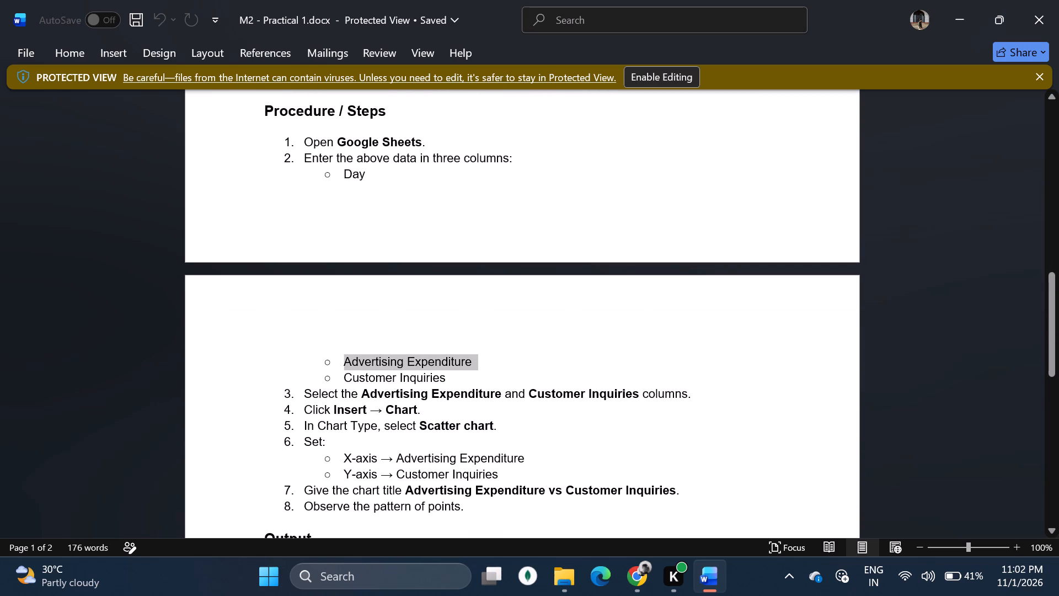
drag(341, 360, 338, 360)
click(552, 355)
scroll(570, 364, down, 2)
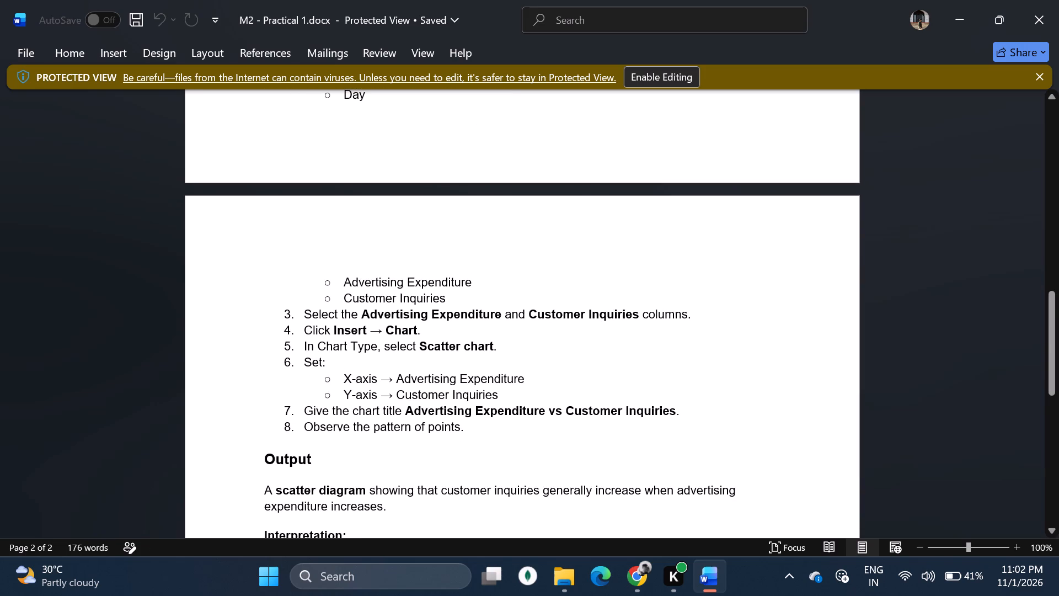
drag(303, 331, 430, 338)
click(498, 336)
scroll(412, 367, down, 2)
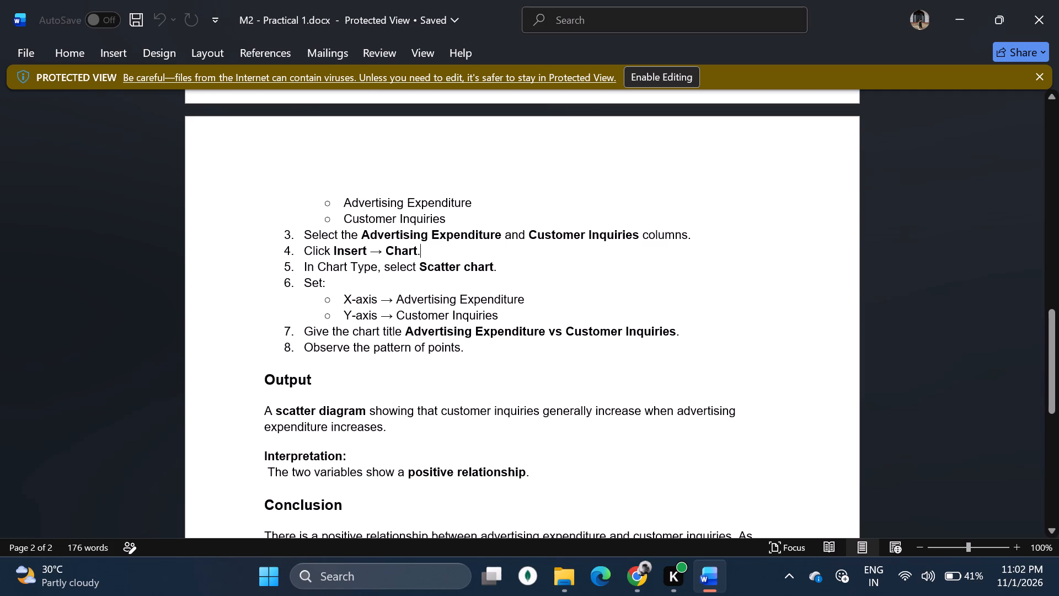
scroll(523, 353, down, 2)
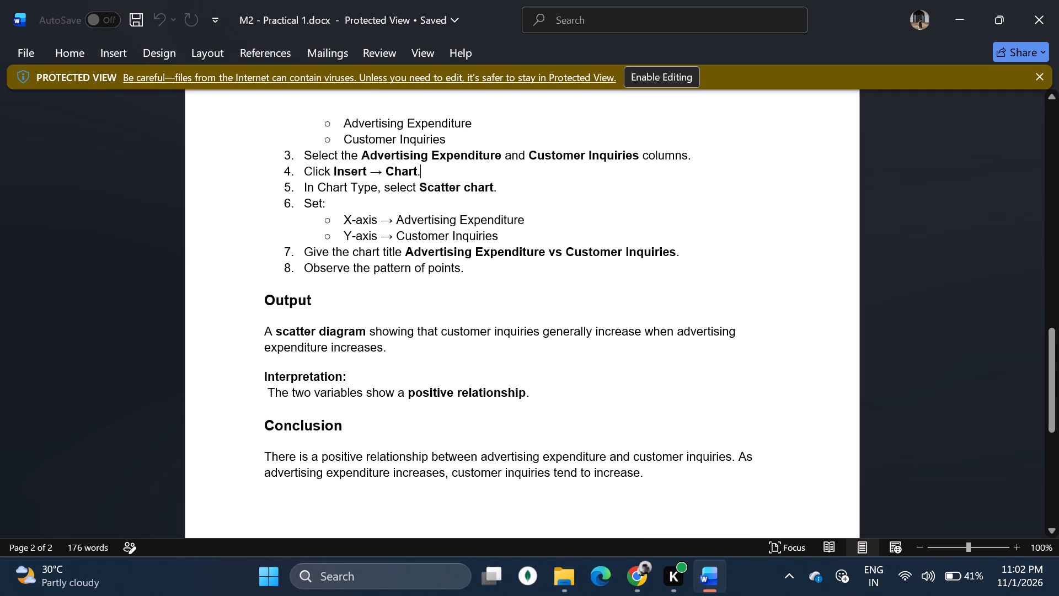
scroll(400, 360, down, 6)
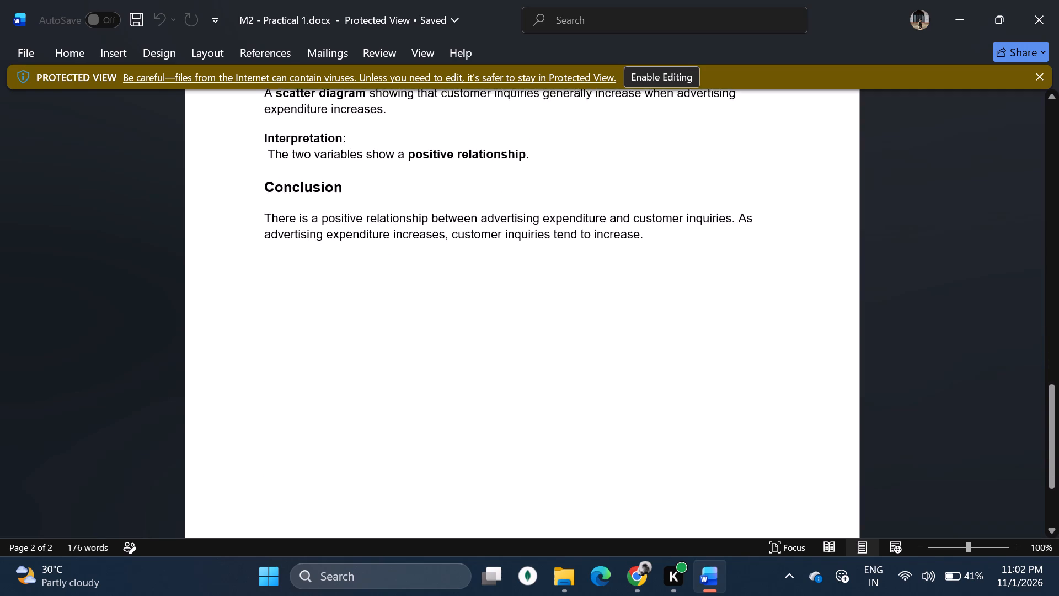
scroll(400, 360, up, 2)
scroll(400, 360, down, 8)
scroll(400, 360, up, 17)
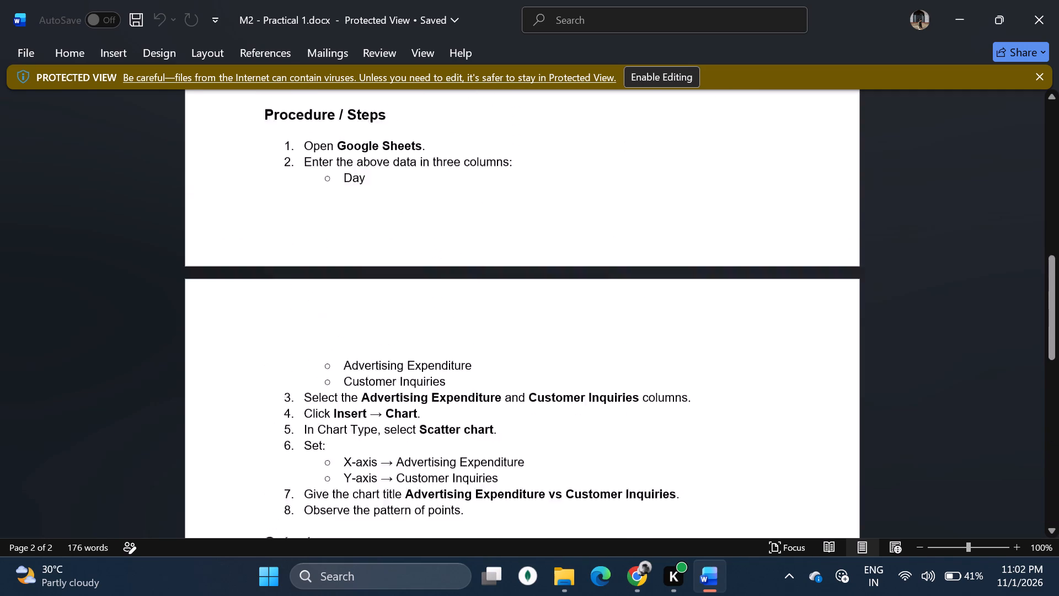
scroll(400, 359, up, 10)
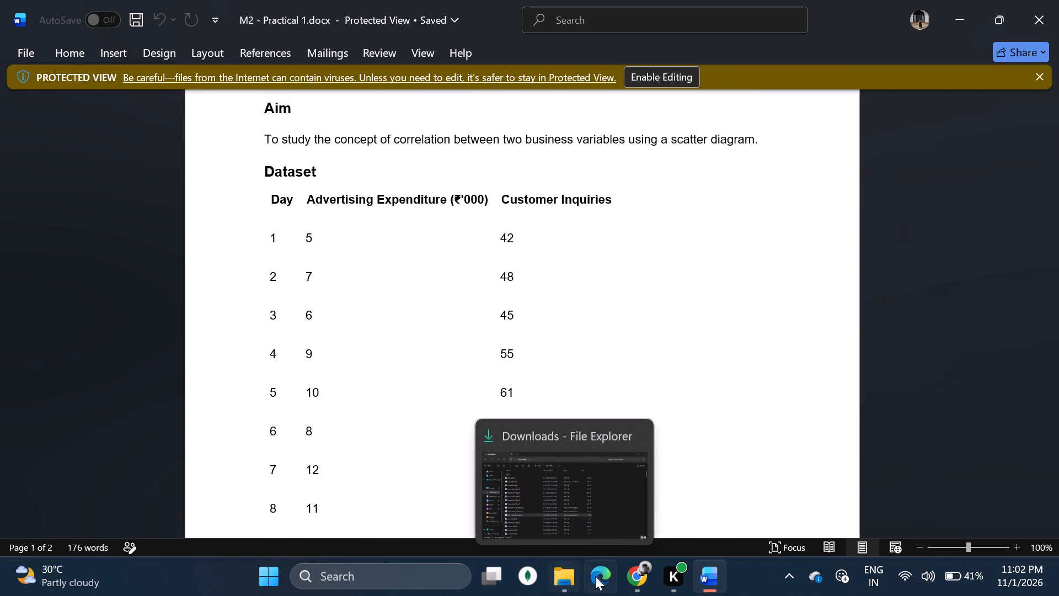
Switch to the M1_BF spreadsheet in Chrome, save it, and create a new blank spreadsheet from it.
click(631, 576)
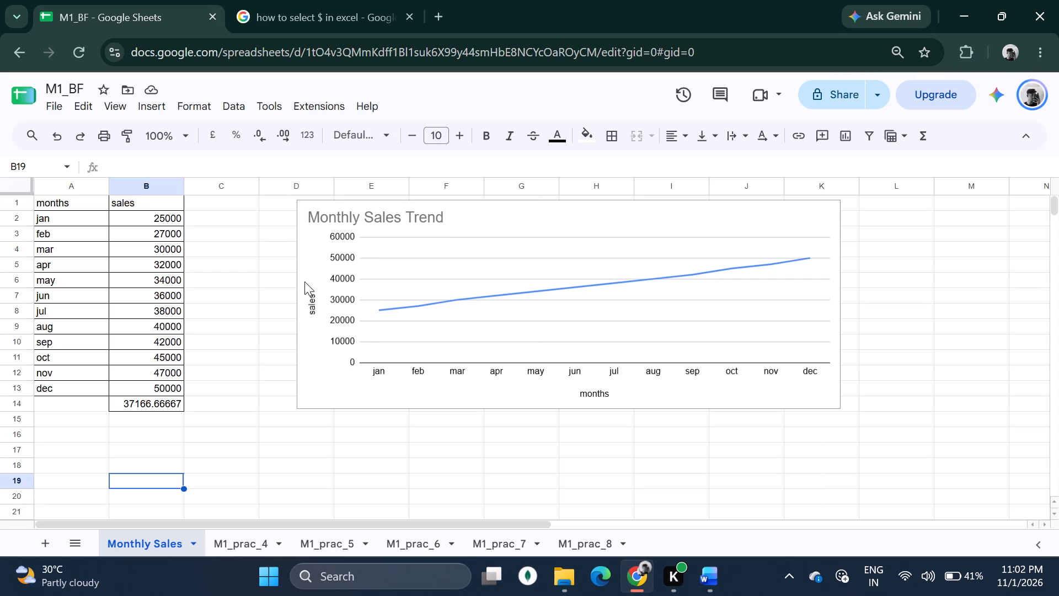
key(ctrl+s)
click(47, 99)
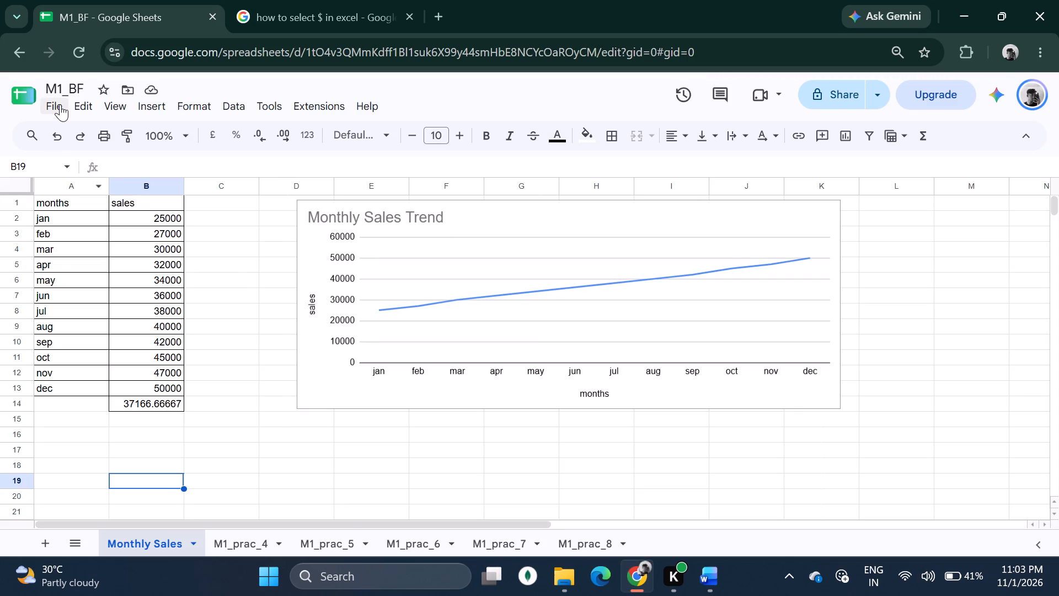
click(60, 104)
click(83, 139)
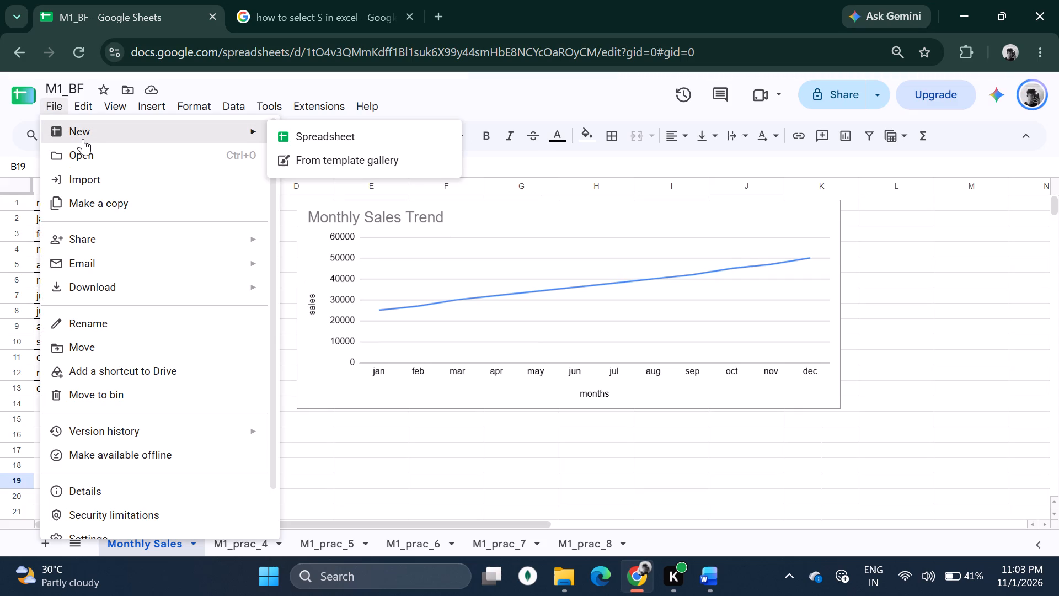
click(314, 138)
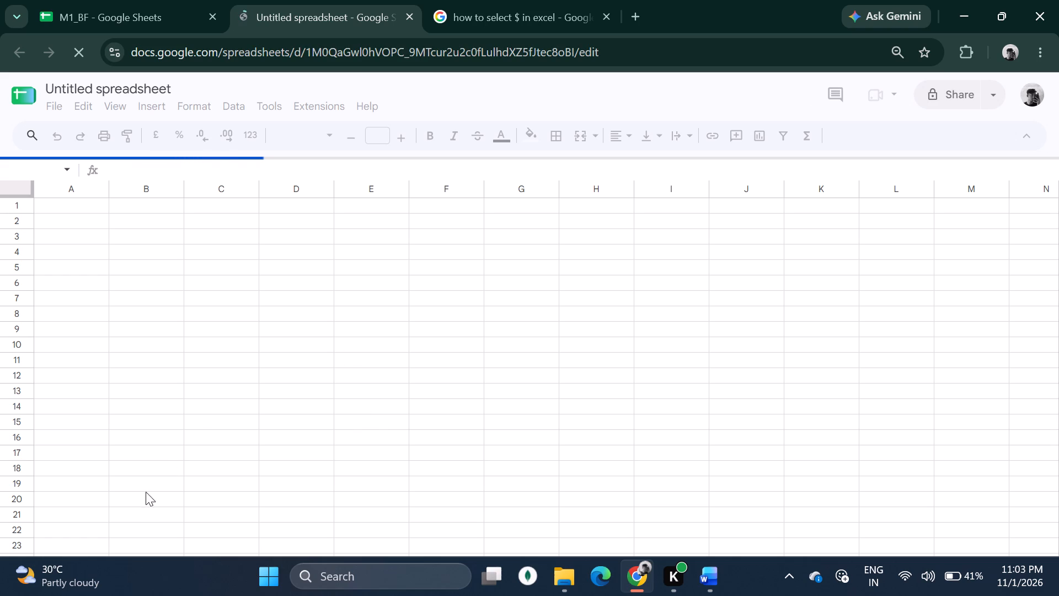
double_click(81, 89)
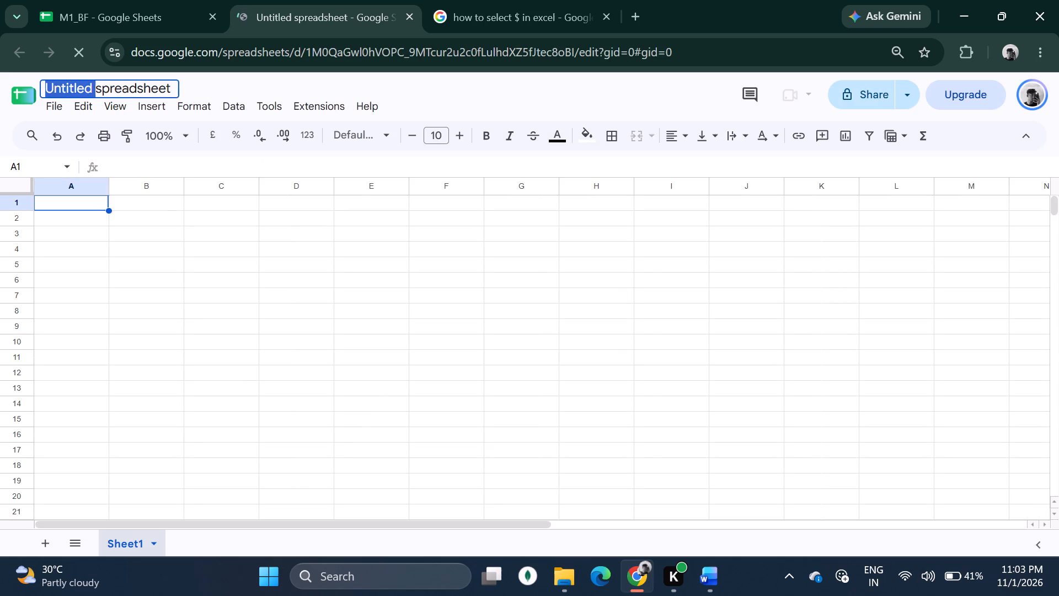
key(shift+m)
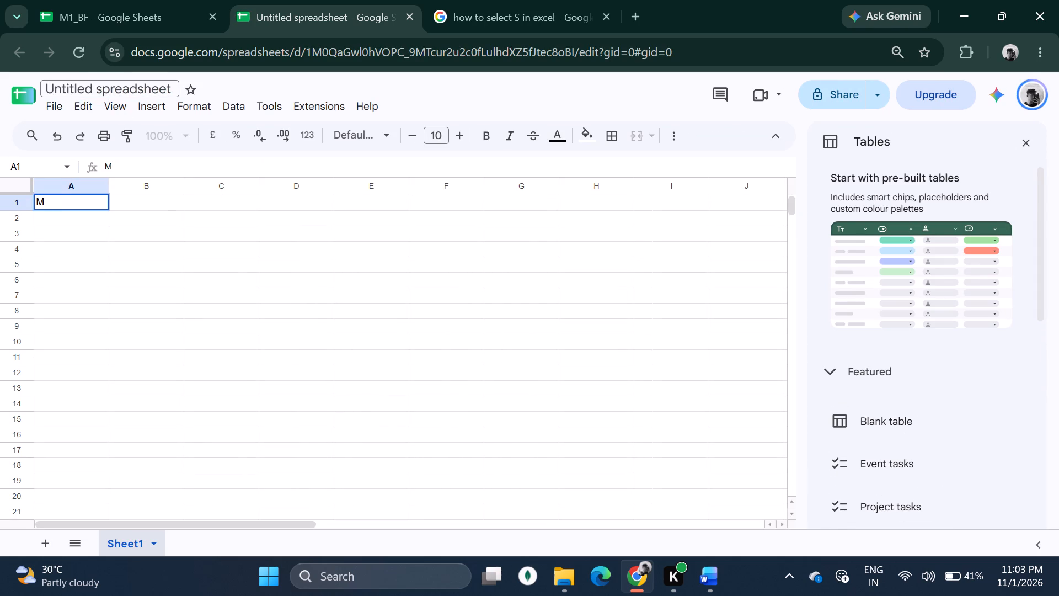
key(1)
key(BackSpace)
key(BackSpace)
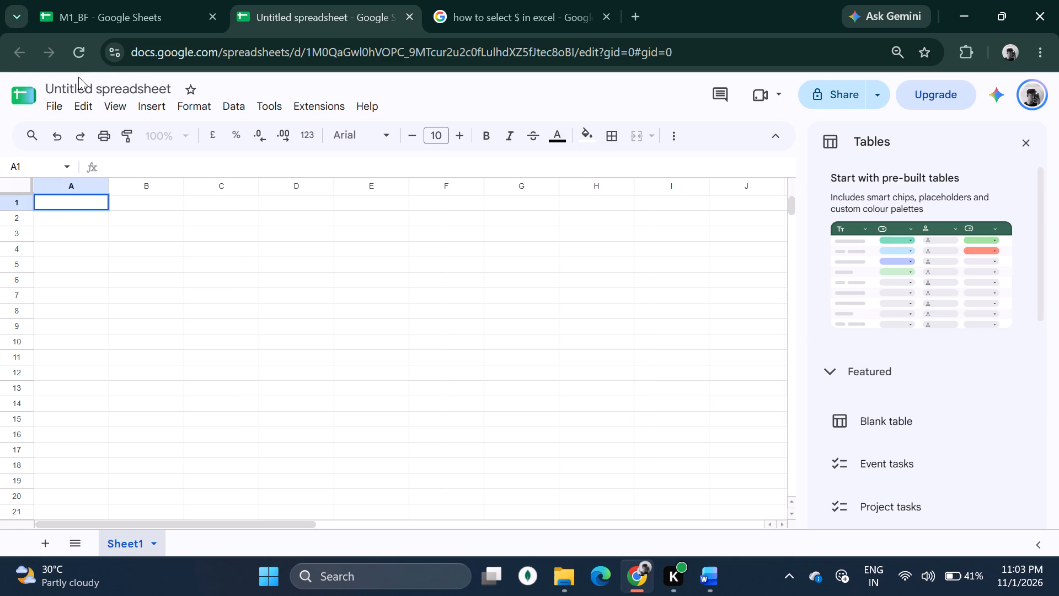
Rename the new spreadsheet as M1_BF and dismiss the pre-built tables suggestions.
double_click(74, 82)
key(shift+m)
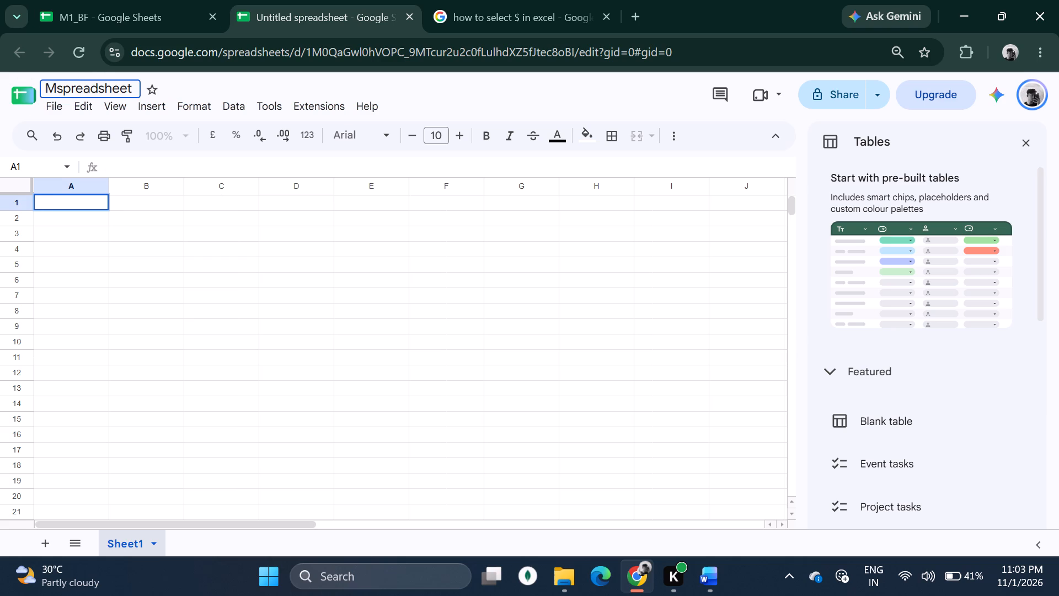
key(1)
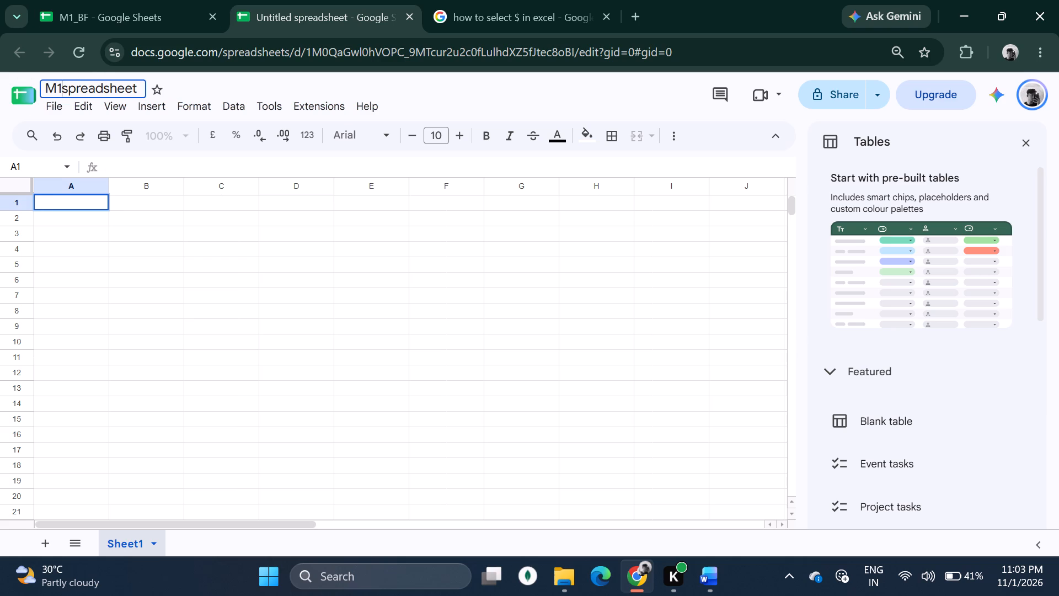
key(shift+underscore)
text(BF)
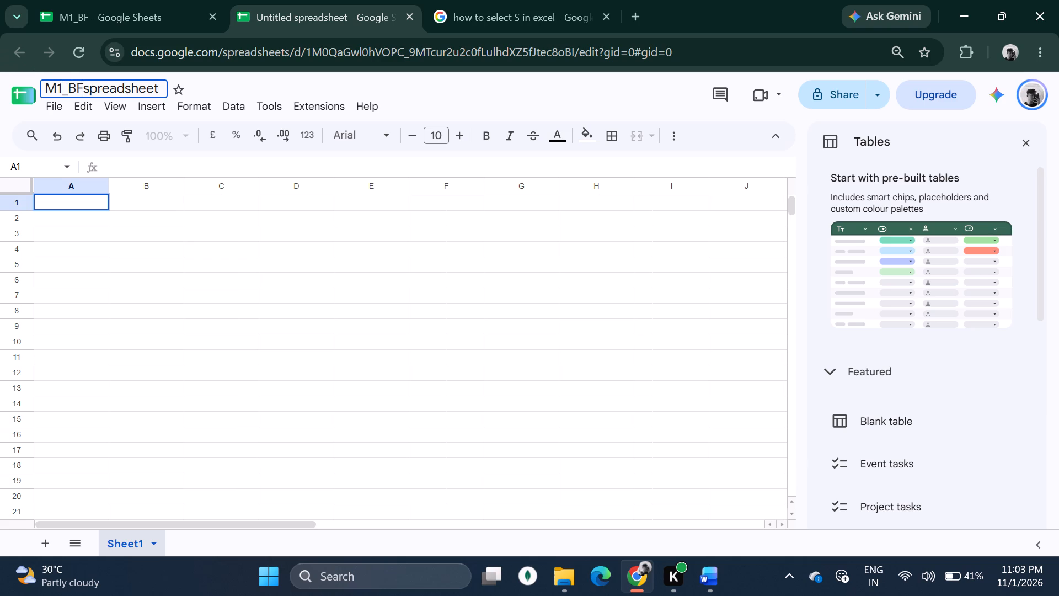
drag(82, 84, 165, 92)
key(BackSpace)
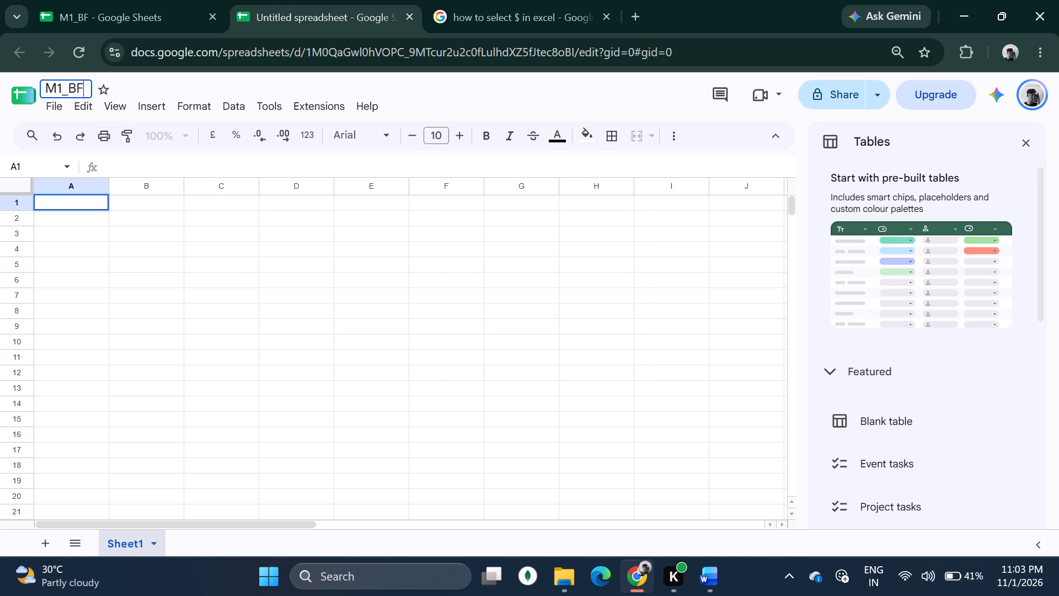
key(Return)
click(89, 199)
click(95, 215)
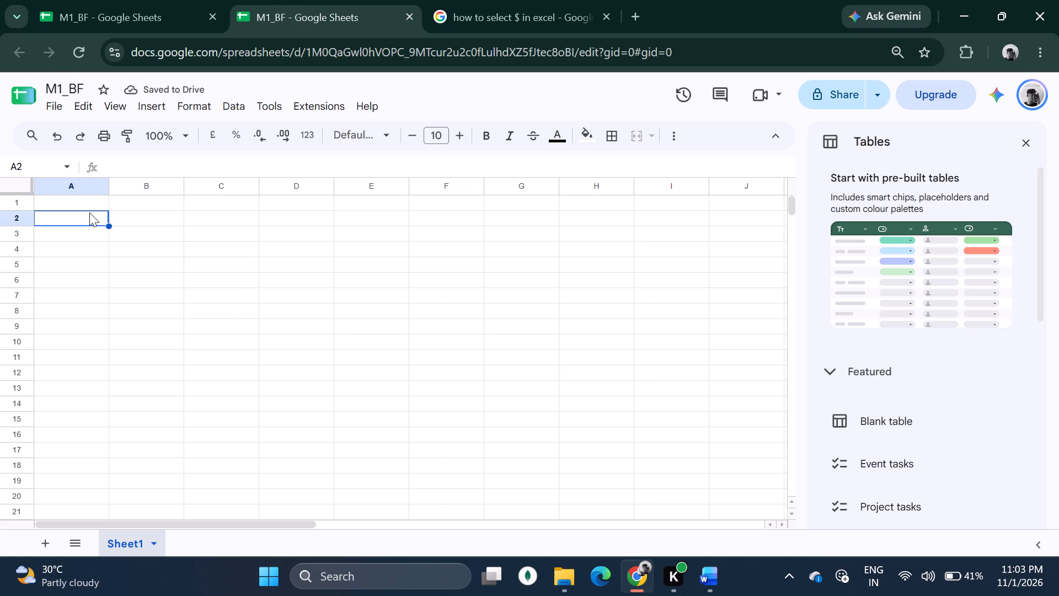
click(84, 203)
click(1027, 146)
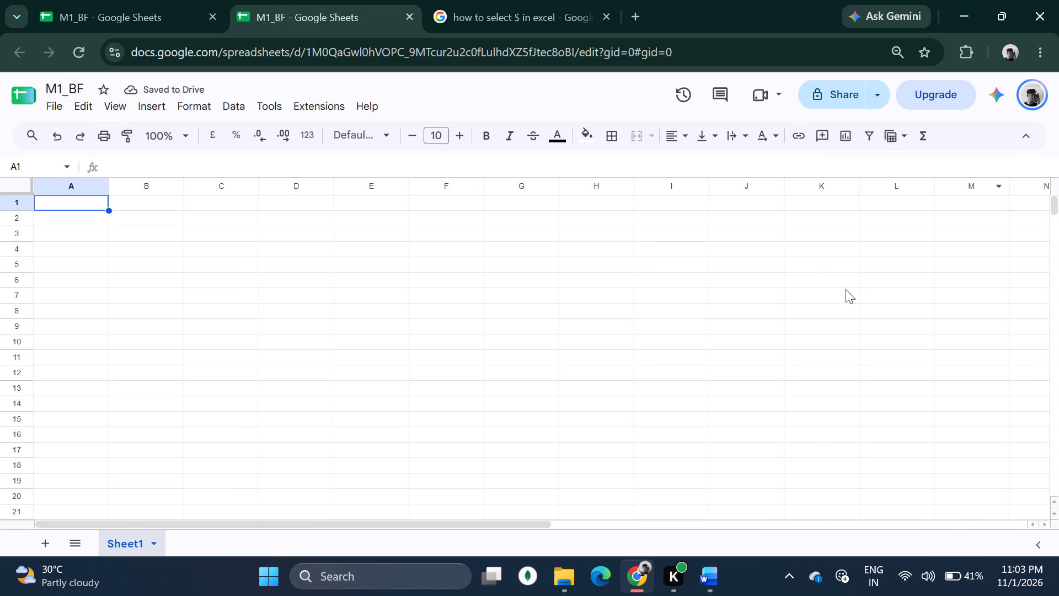
Reorder the taskbar so that Word sits between Edge and Chrome.
click(568, 575)
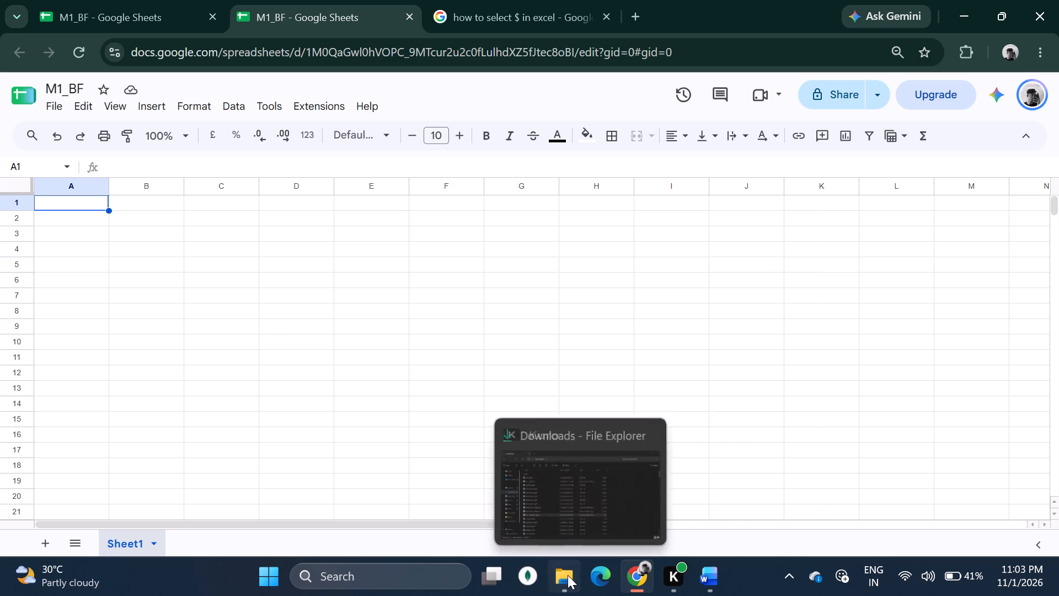
drag(715, 578, 597, 583)
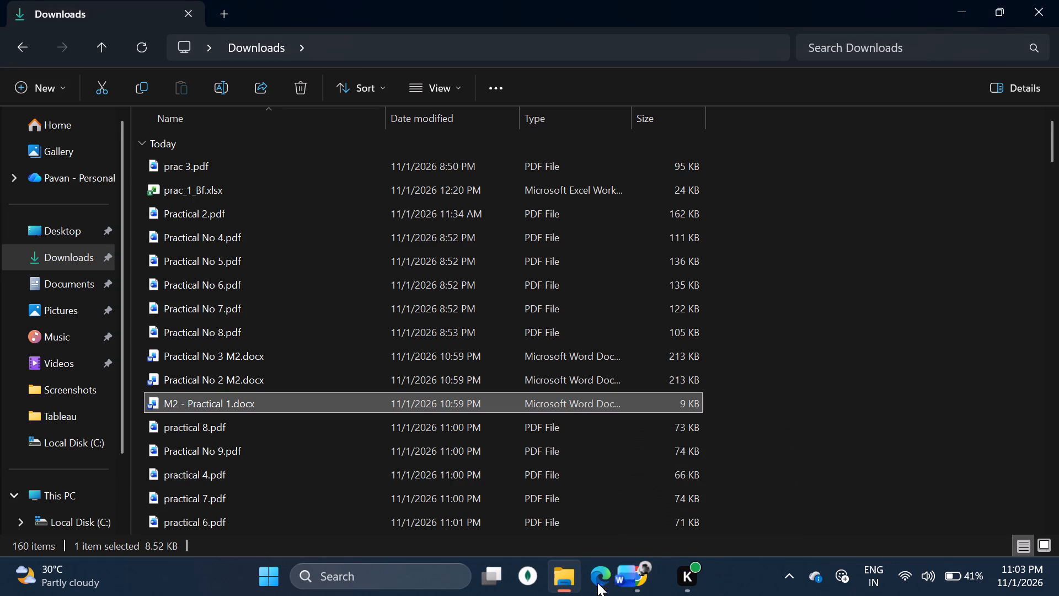
drag(597, 583, 596, 583)
drag(598, 583, 651, 581)
click(651, 581)
drag(597, 579, 644, 579)
click(1046, 0)
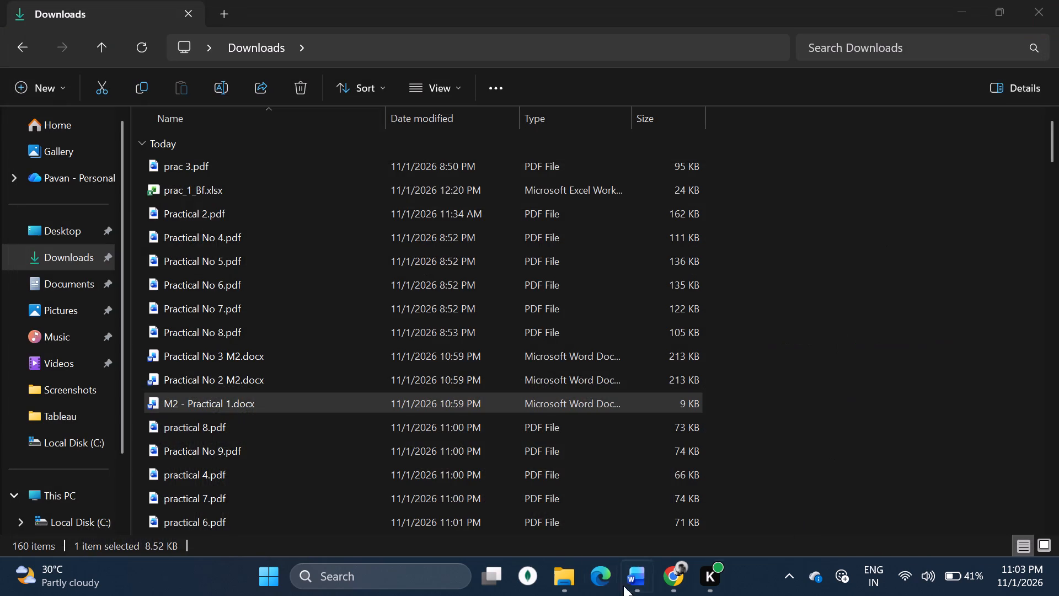
Enter the header day in A1 and copy the day numbers 1 to 8 from the Word document's dataset into A2:A9.
click(631, 582)
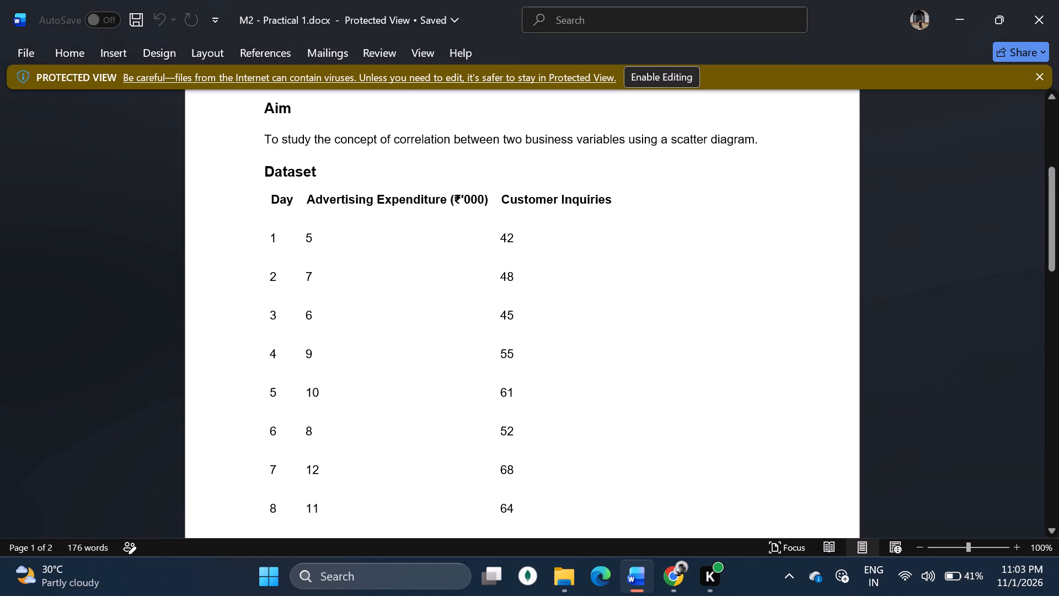
drag(271, 233, 272, 518)
key(ctrl+c)
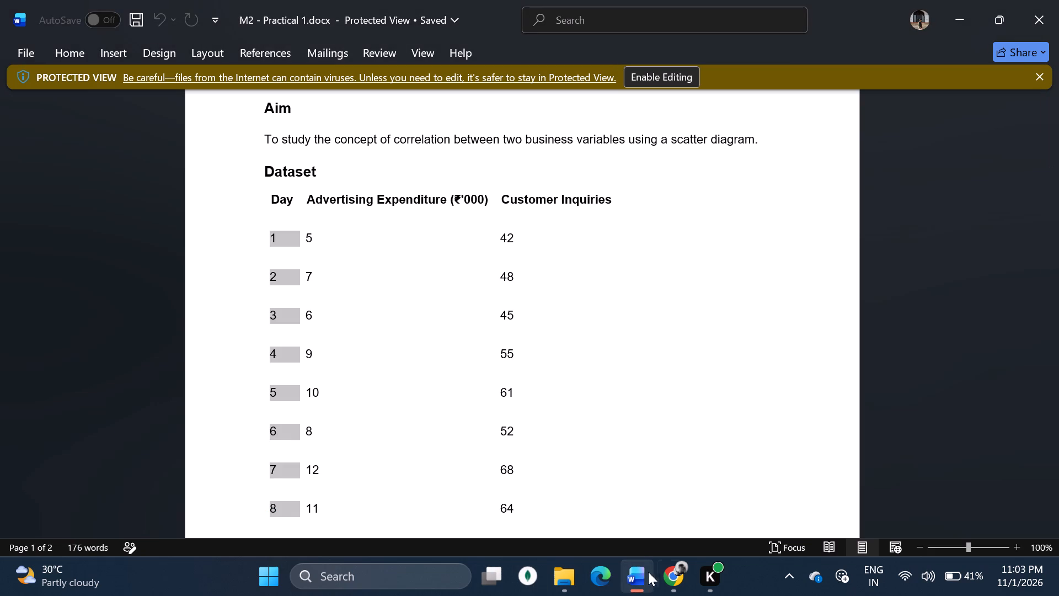
click(680, 572)
text(day)
double_click(71, 201)
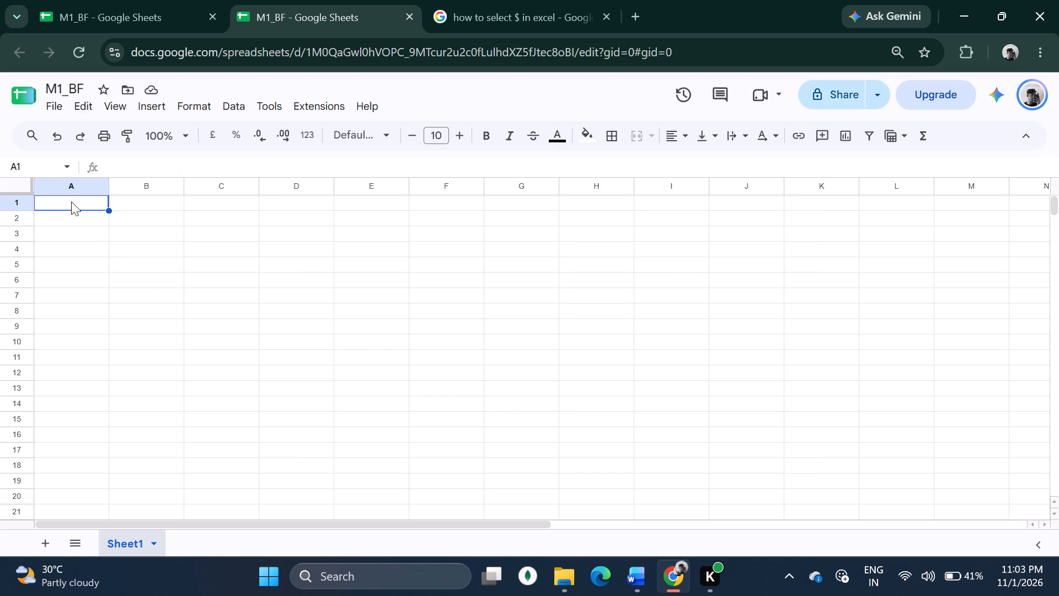
text(day)
key(Return)
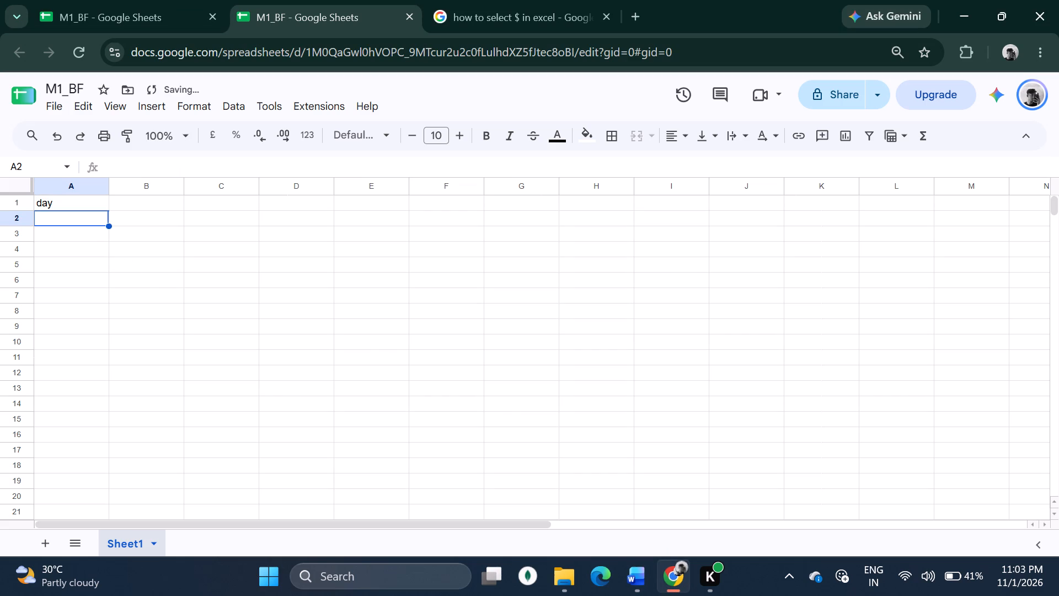
key(ctrl+v)
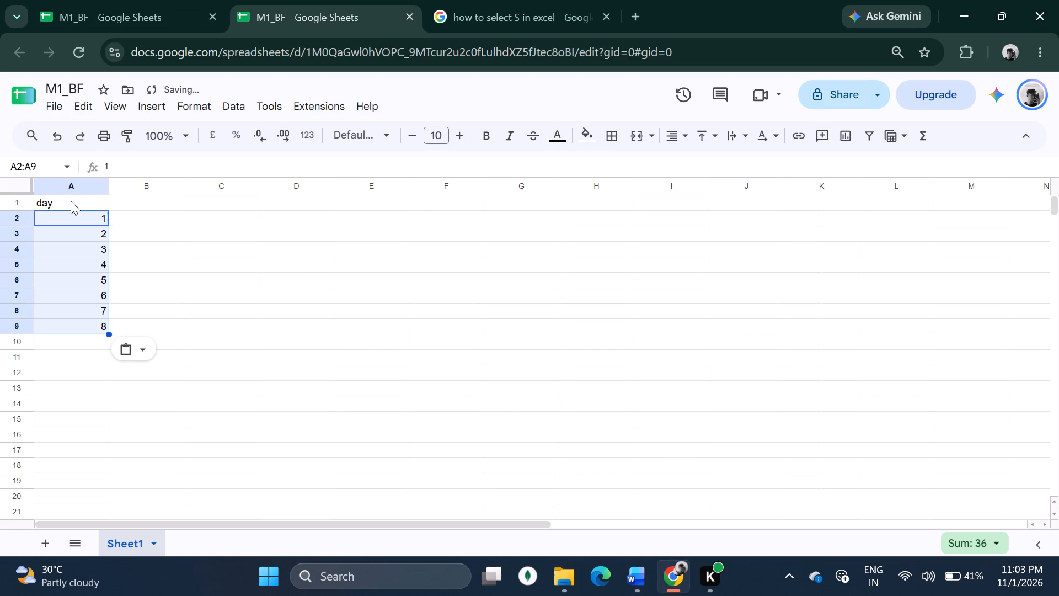
Copy the header Advertising Expenditure (₹'000) from the Word document into B1 and fit column B's width to it.
click(154, 201)
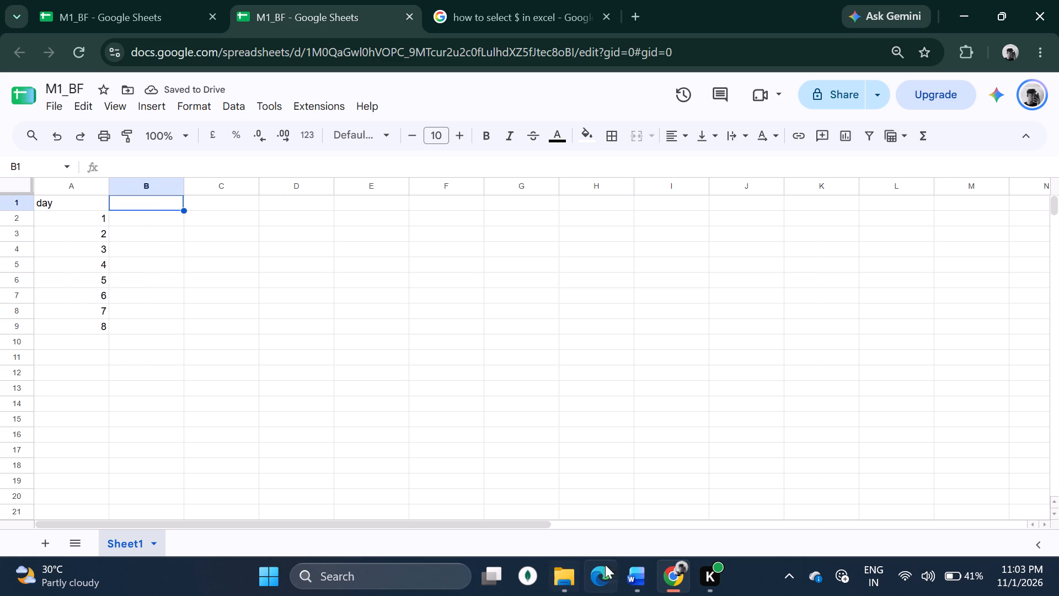
click(648, 575)
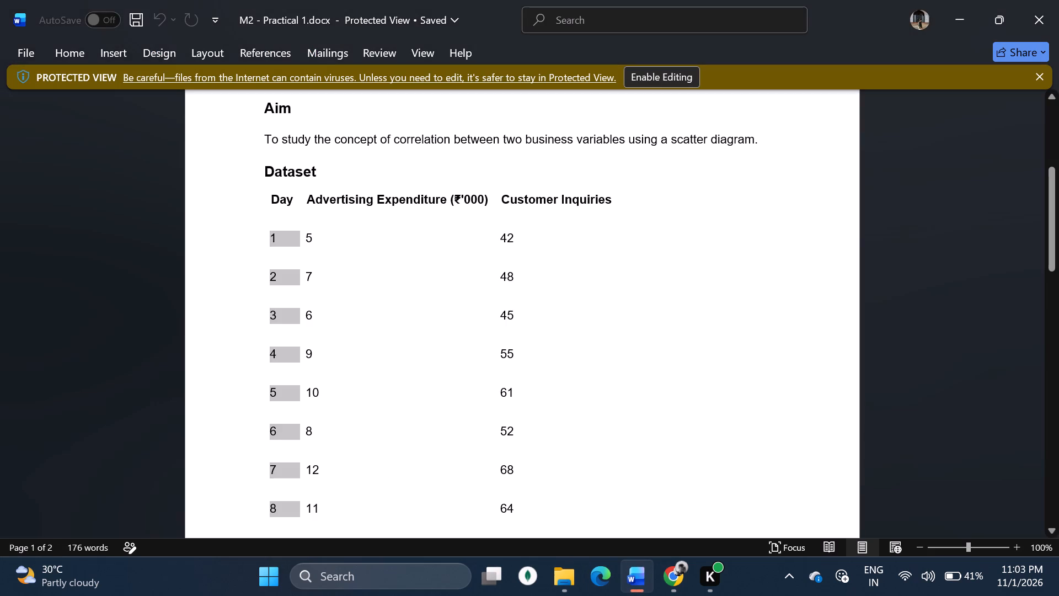
drag(307, 201, 485, 210)
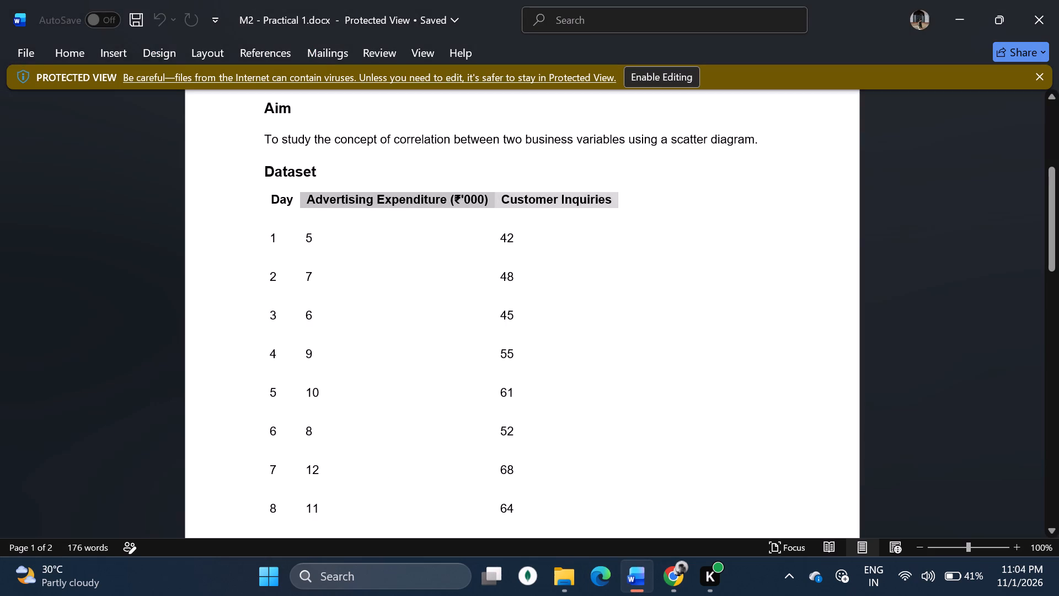
drag(485, 210, 483, 210)
key(ctrl+c)
click(676, 572)
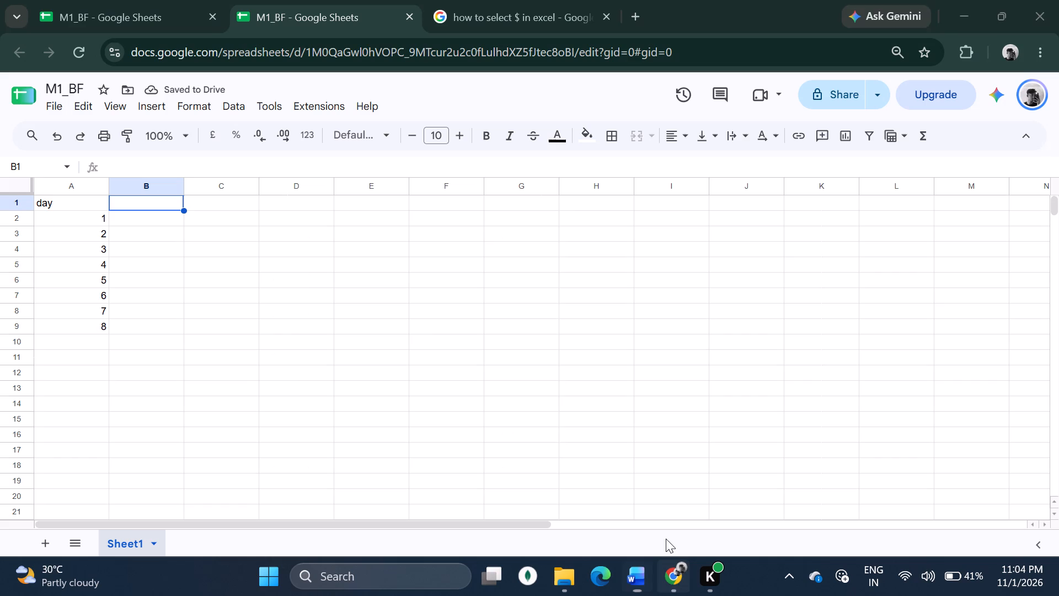
key(ctrl+v)
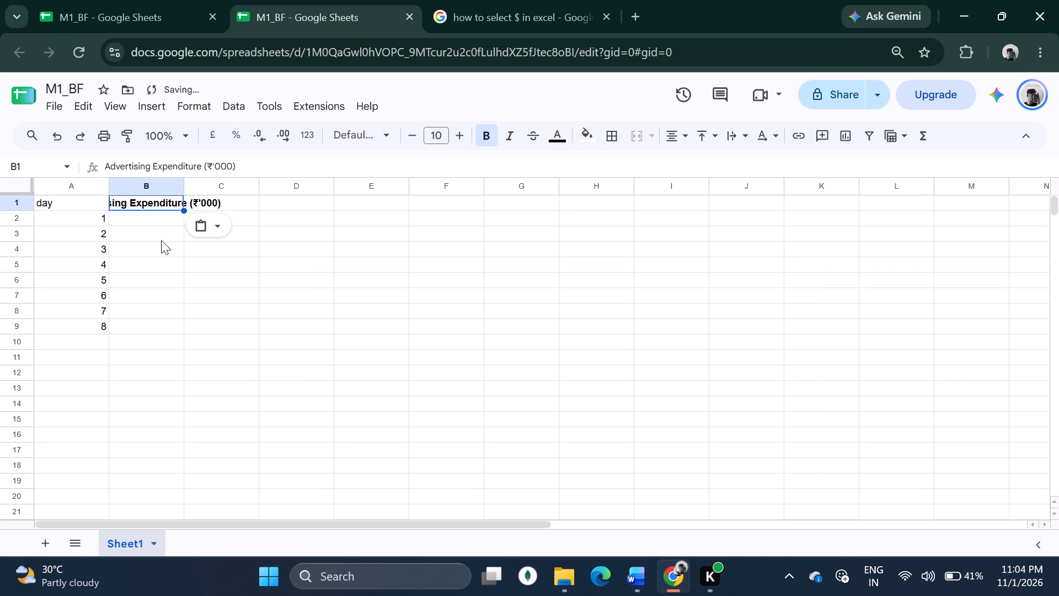
double_click(182, 183)
Copy the eight advertising expenditure values from the Word document into column B, starting at B2.
click(170, 212)
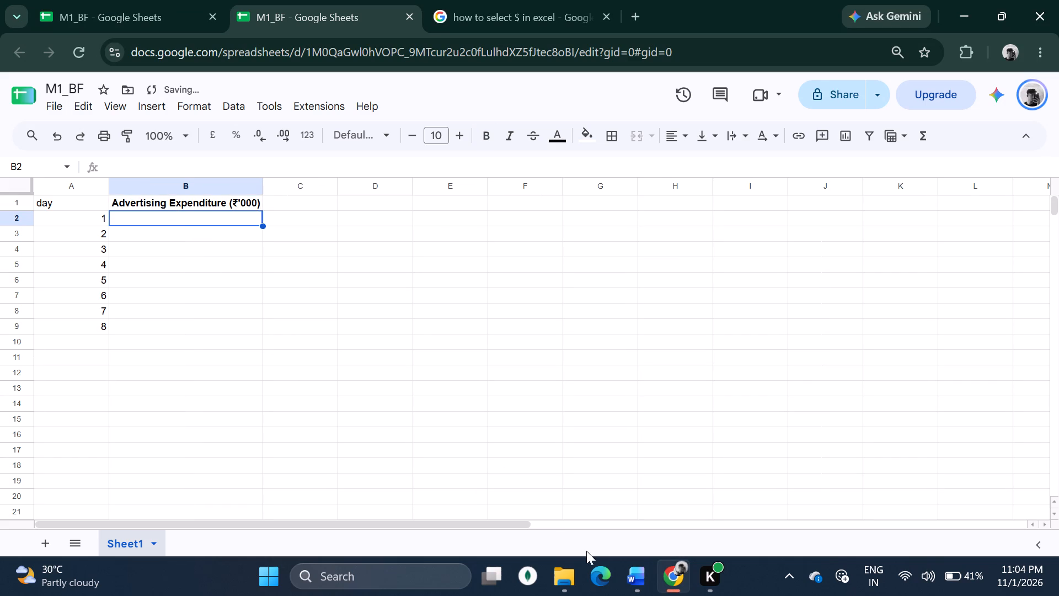
click(621, 568)
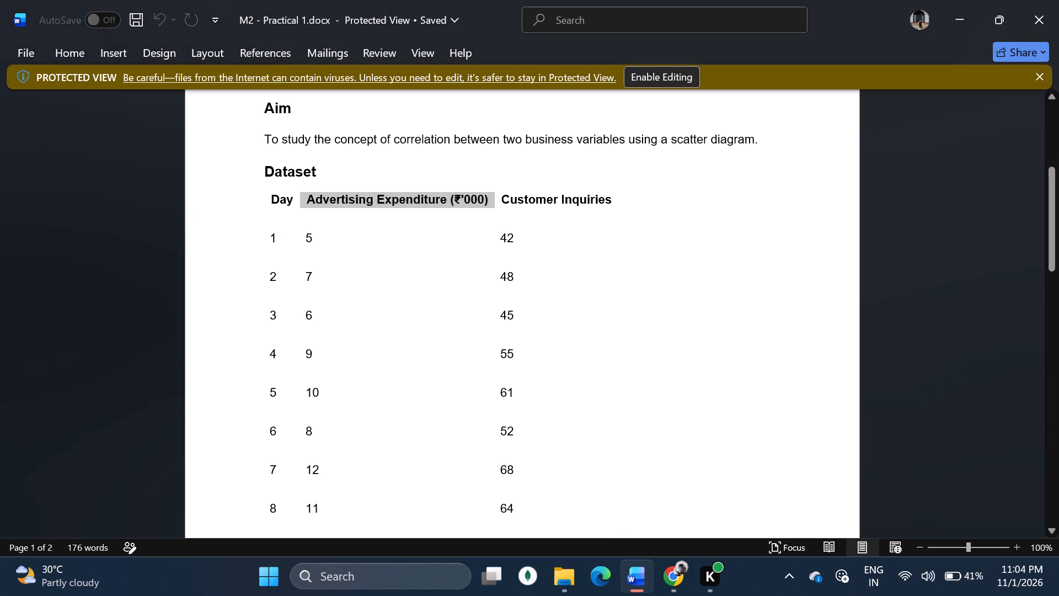
drag(306, 240, 315, 506)
key(ctrl+c)
click(673, 562)
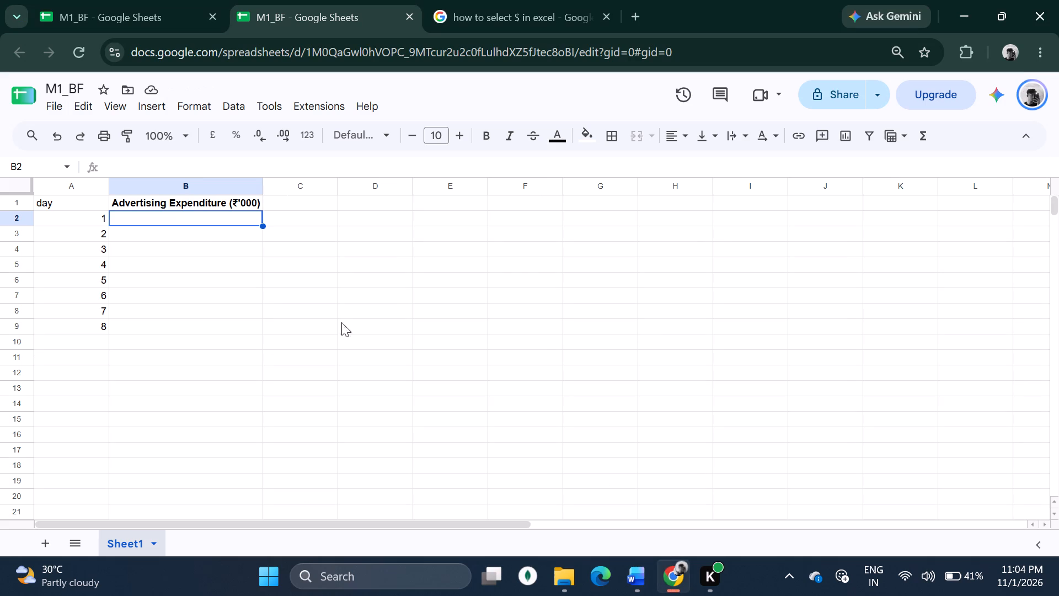
key(ctrl+v)
click(315, 239)
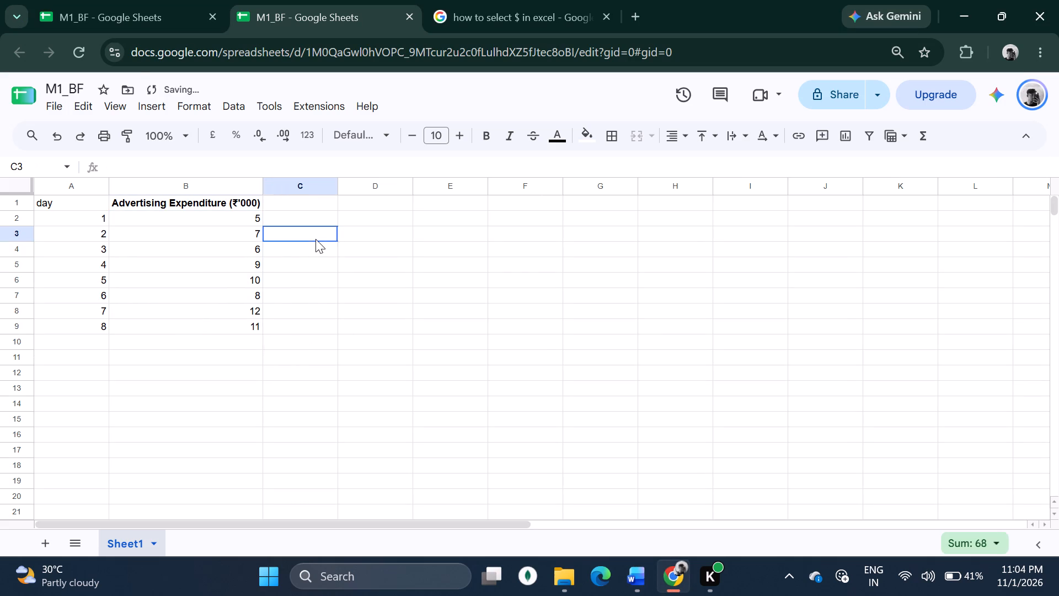
Centre the day header in A1 and make it bold.
double_click(68, 199)
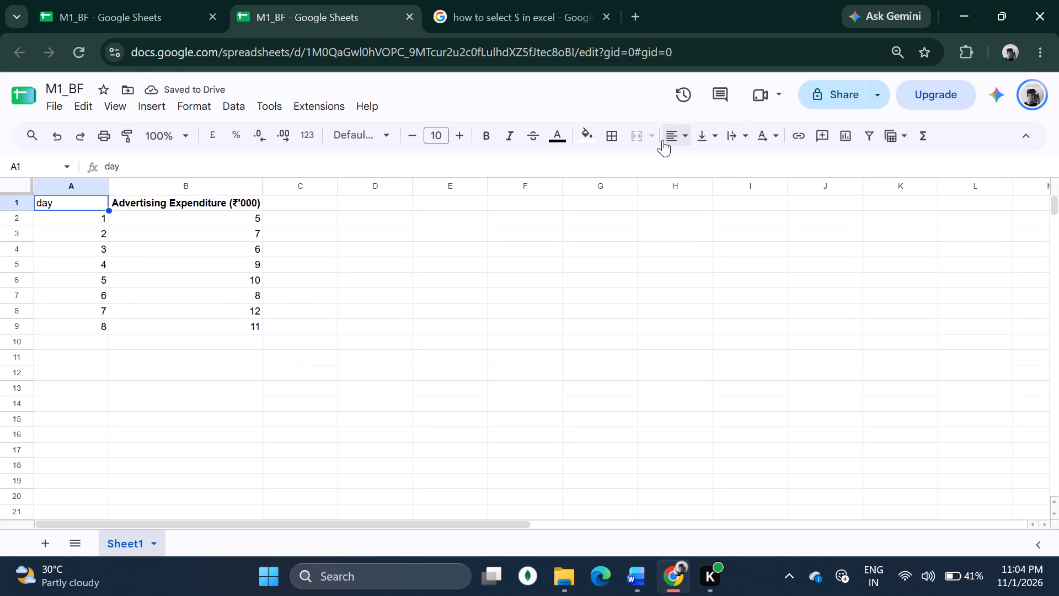
click(671, 141)
click(698, 164)
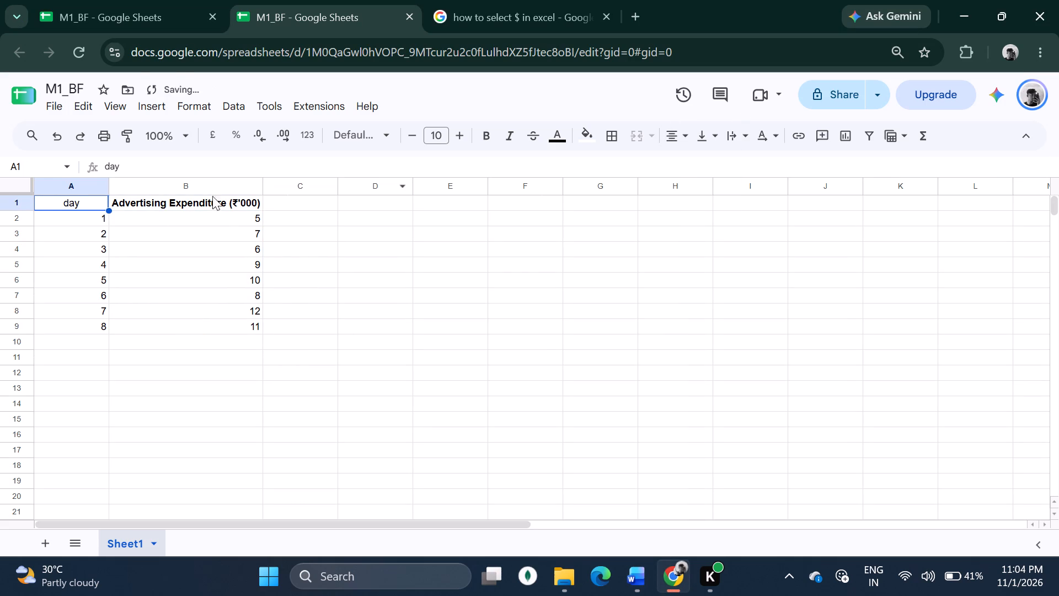
click(486, 140)
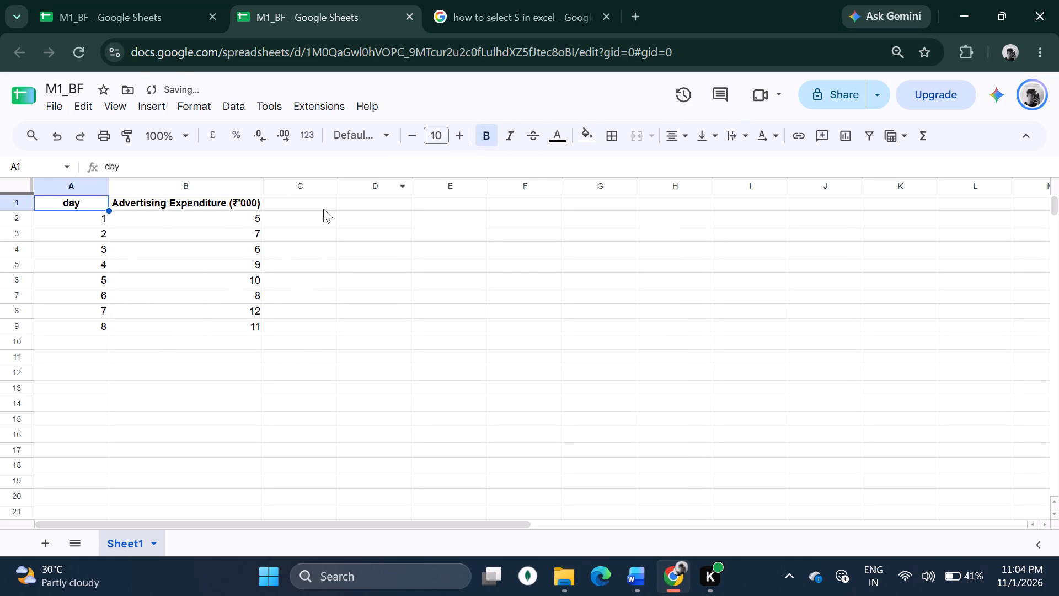
Copy the header Customer Inquiries from the Word document into C1 and fit column C's width to it.
click(330, 211)
click(319, 196)
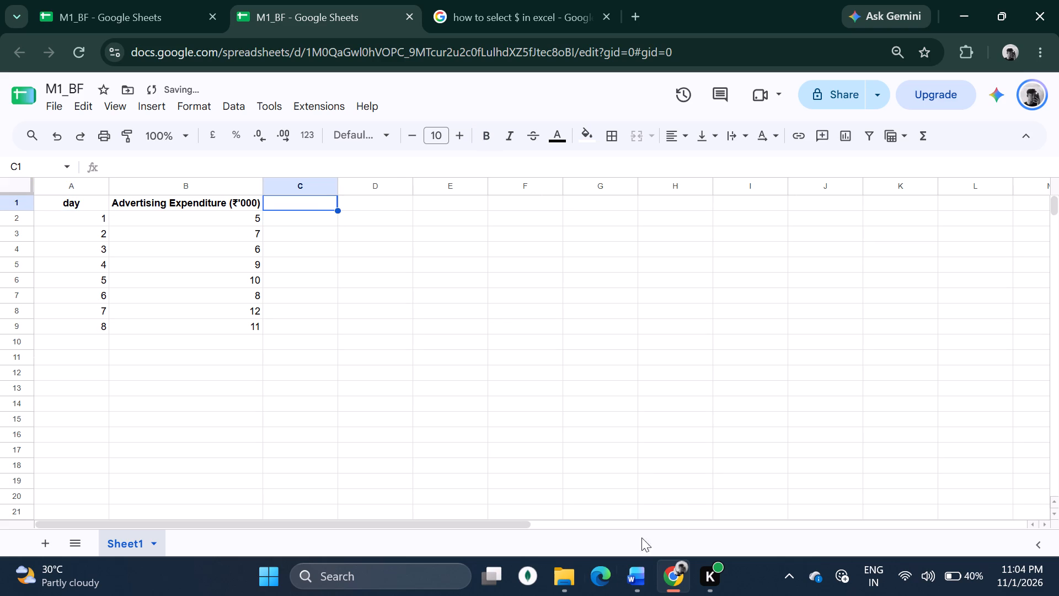
click(651, 572)
drag(499, 203, 507, 203)
key(ctrl+c)
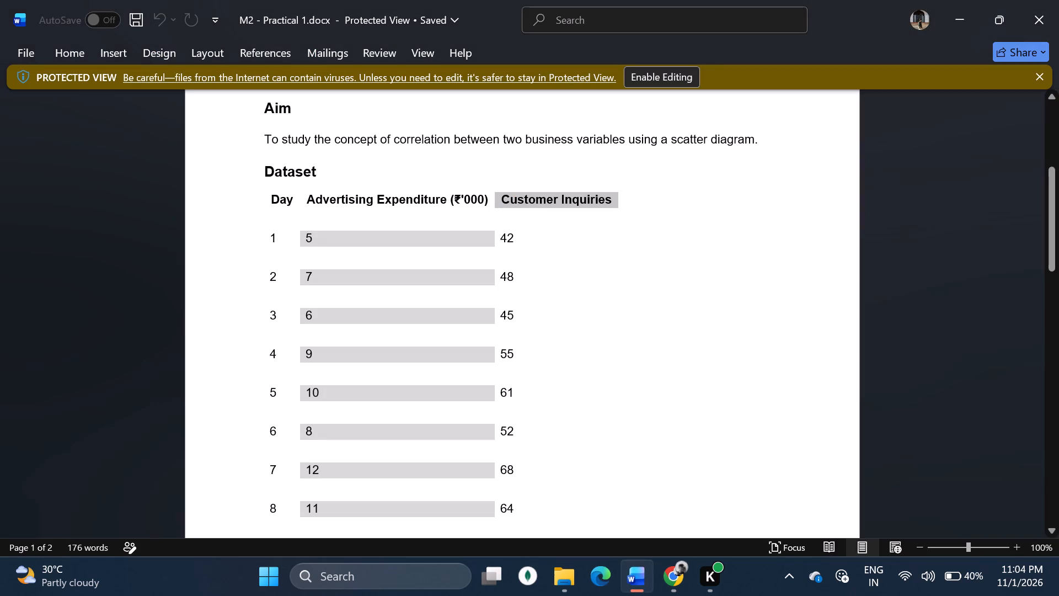
click(663, 581)
key(ctrl+v)
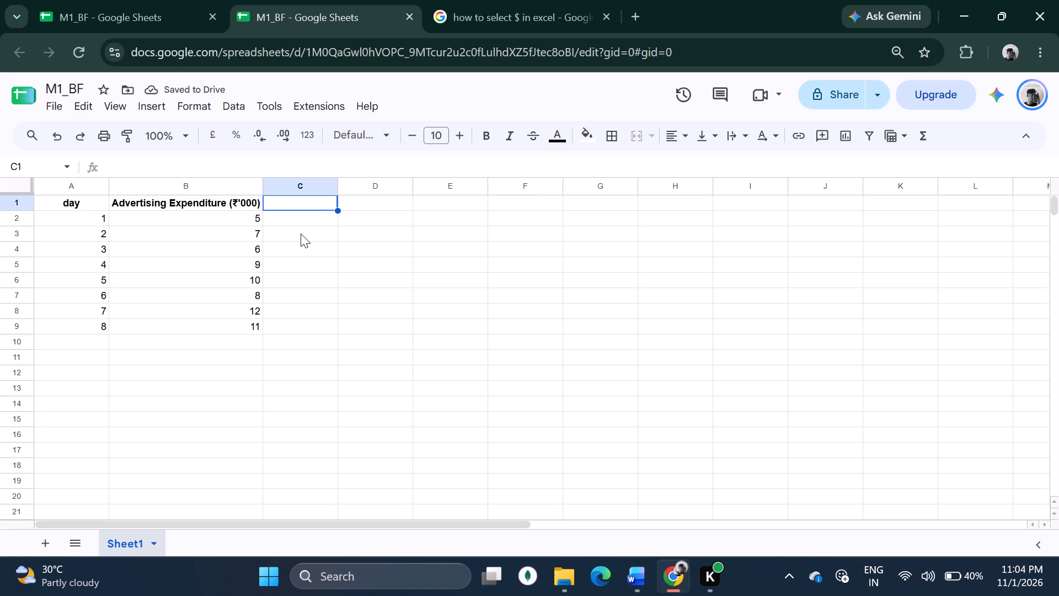
double_click(335, 180)
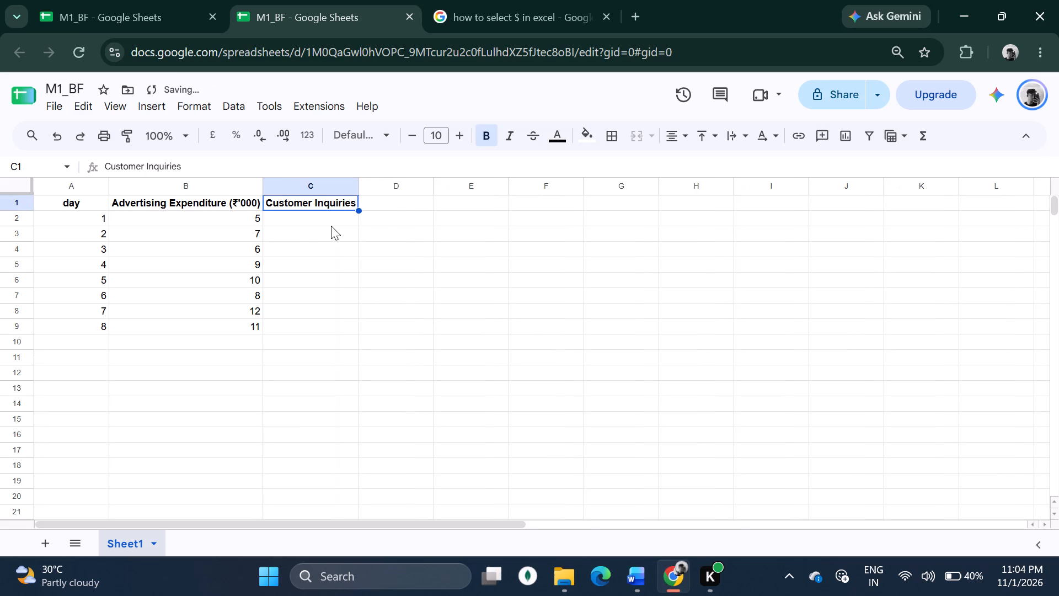
Copy the eight customer inquiries values from the Word document into column C, starting at C2.
click(330, 212)
click(627, 570)
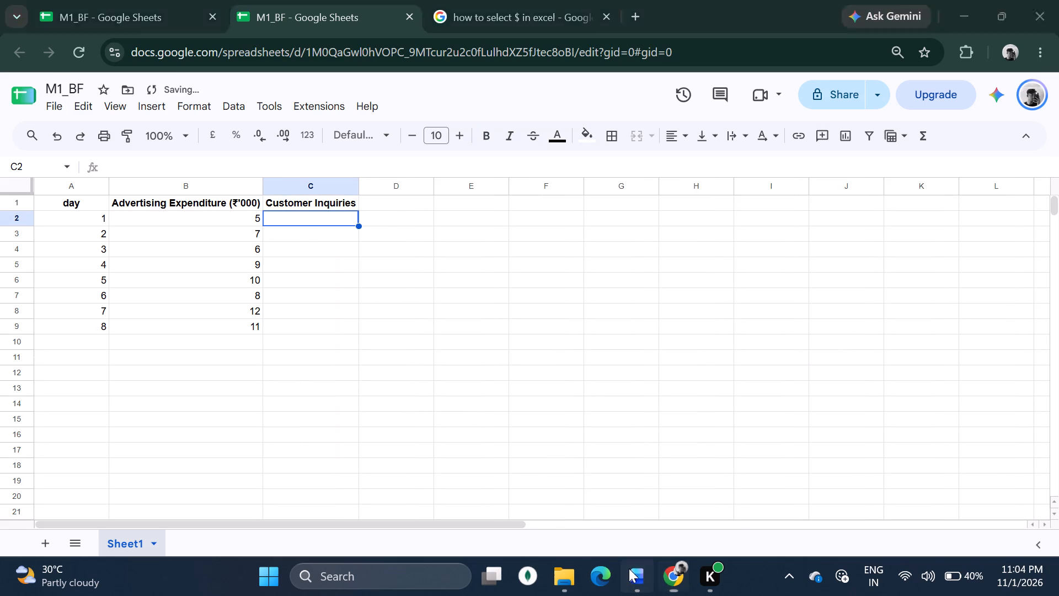
drag(502, 241, 502, 344)
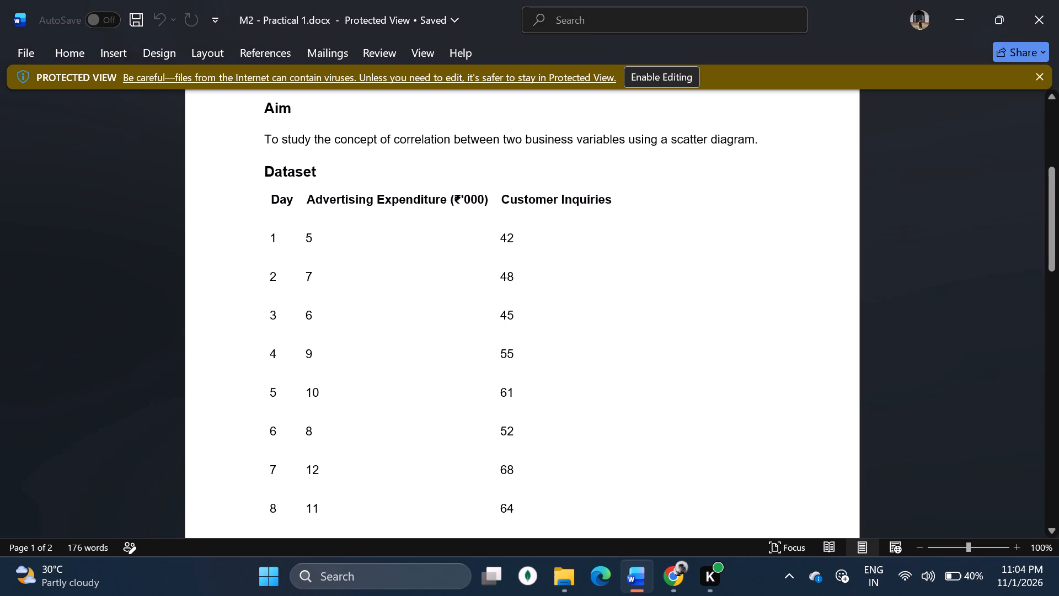
drag(502, 344, 519, 432)
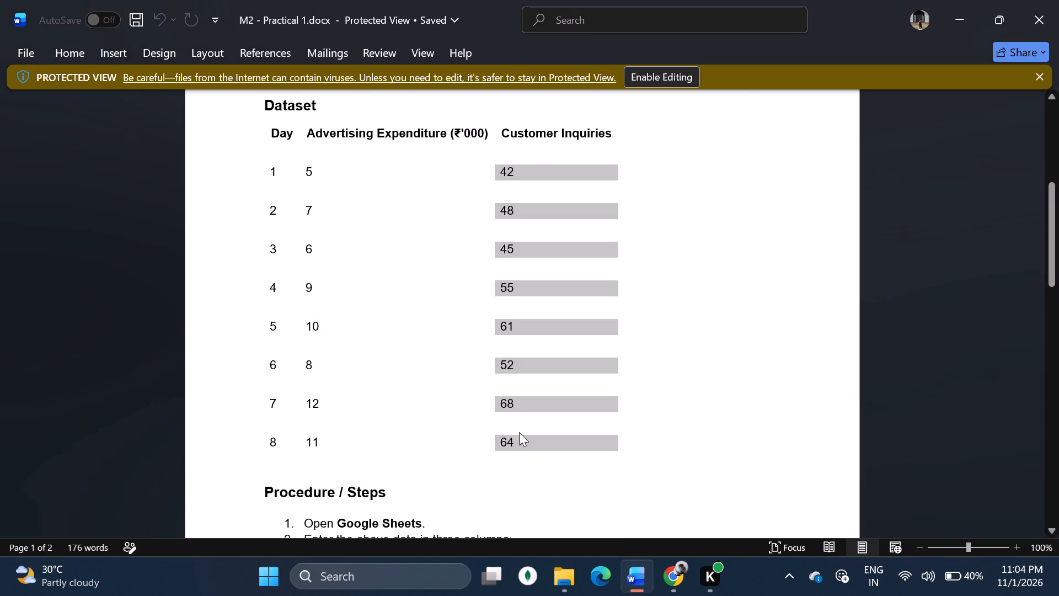
key(ctrl+c)
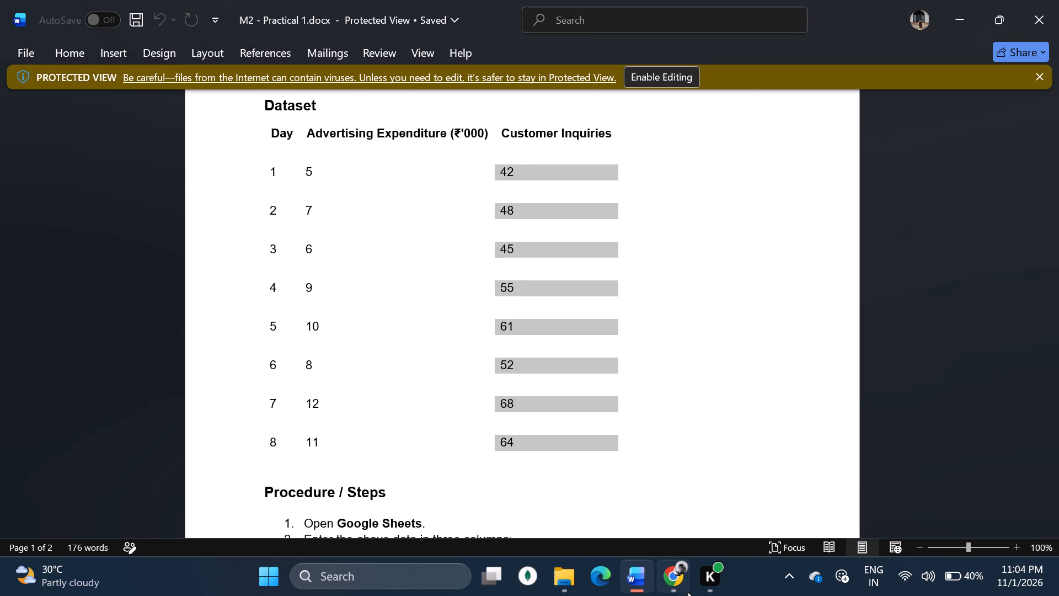
click(683, 583)
key(ctrl+v)
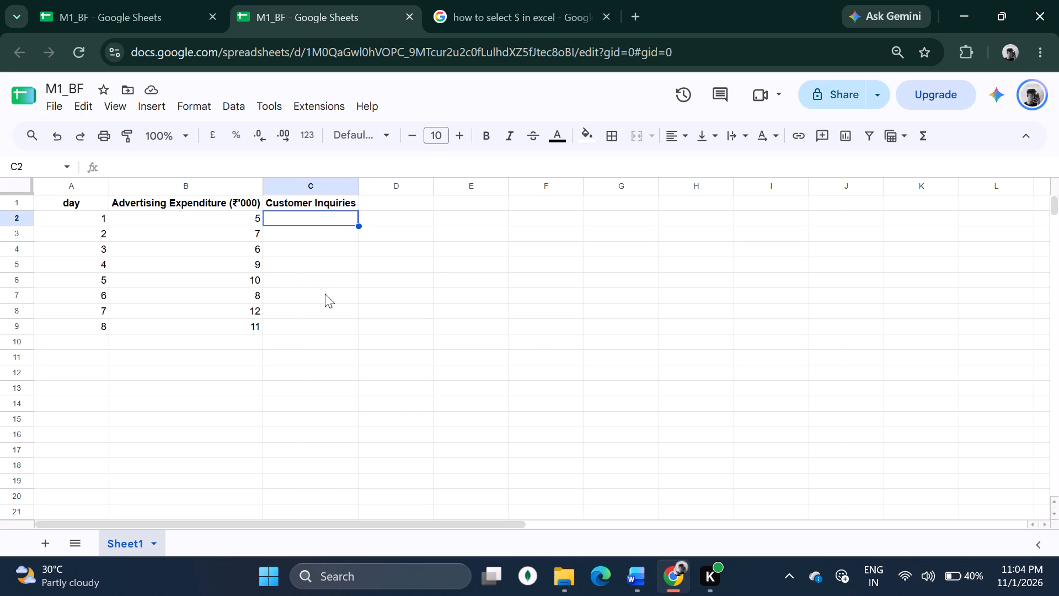
Undo the stray header paste in C2 and copy the eight customer inquiries values from the Word document into C2:C9.
key(ctrl+z)
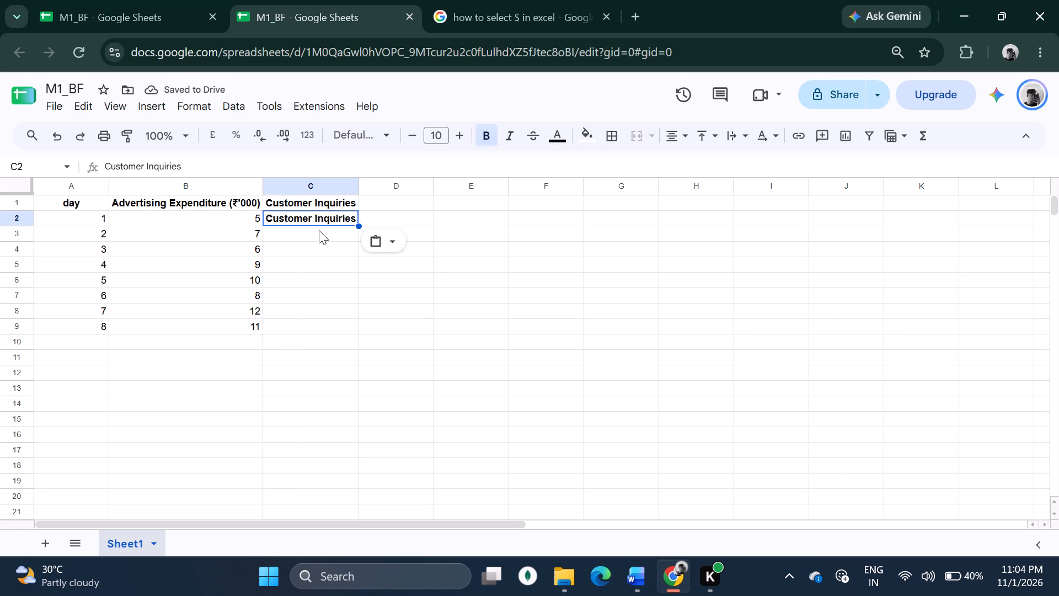
click(653, 588)
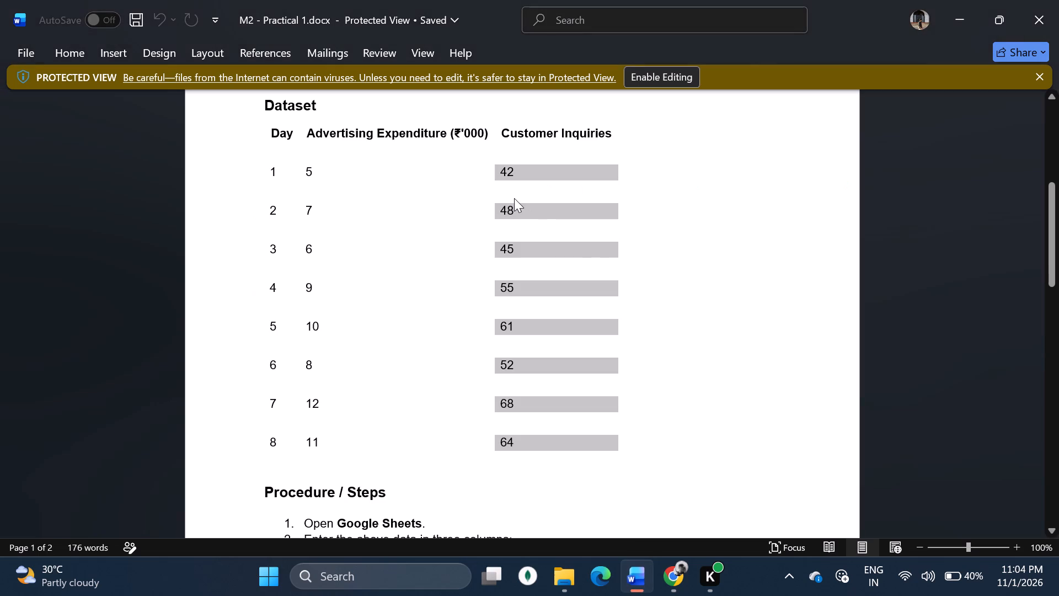
key(ctrl+c)
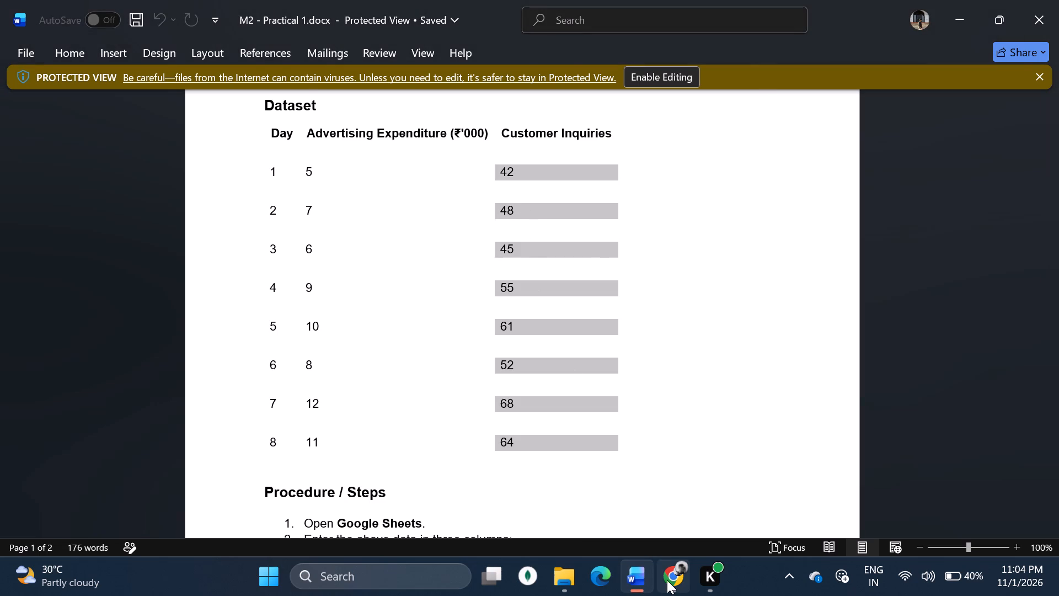
click(667, 580)
key(ctrl+v)
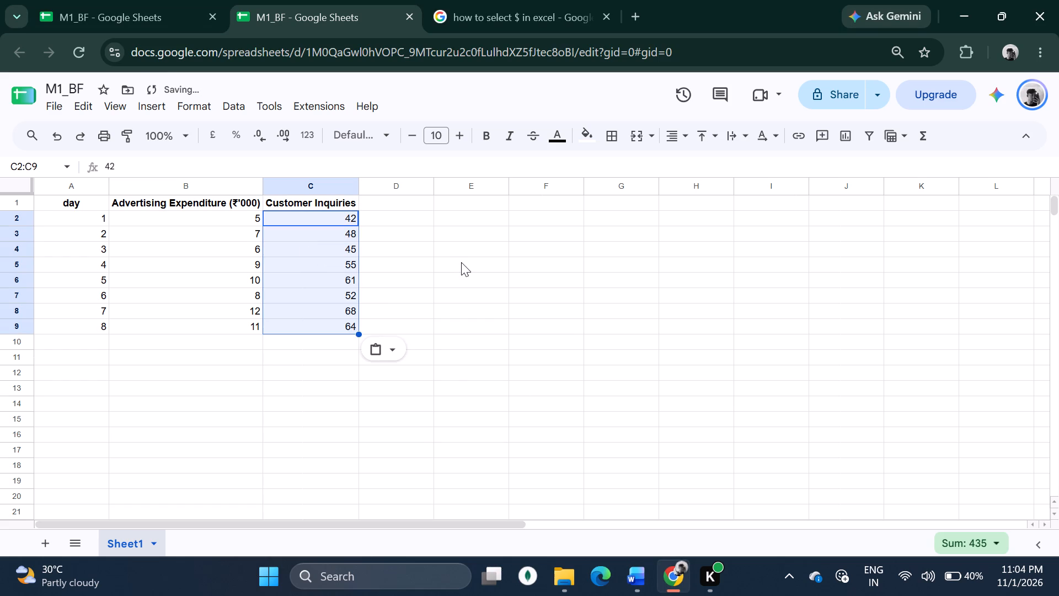
click(461, 262)
Apply all borders to the dataset table in A1:C9.
drag(88, 194, 178, 256)
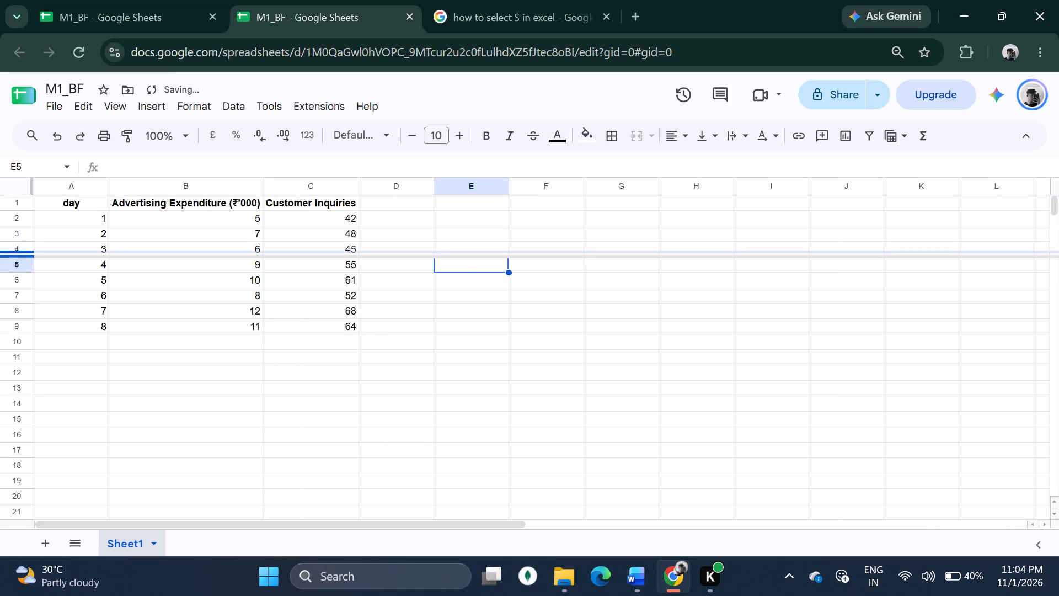
drag(178, 256, 176, 192)
drag(99, 198, 266, 308)
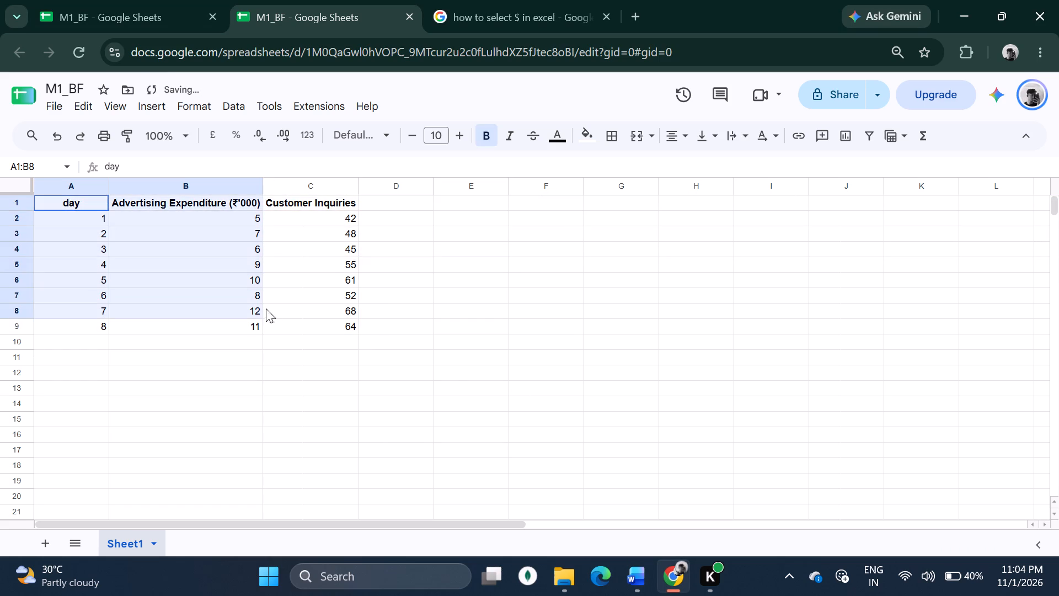
drag(266, 308, 316, 322)
click(615, 131)
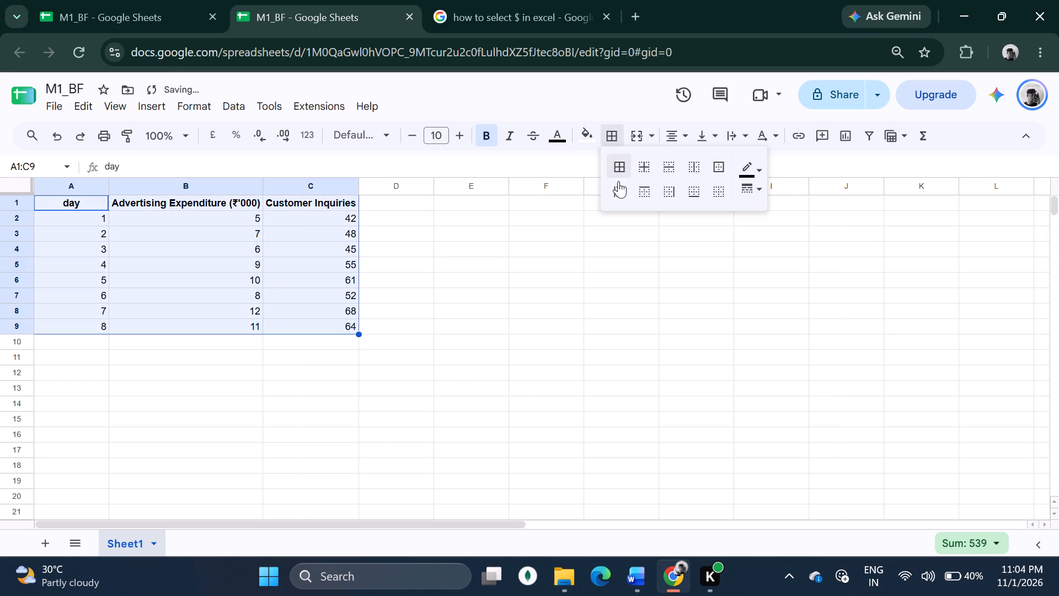
click(621, 164)
click(509, 247)
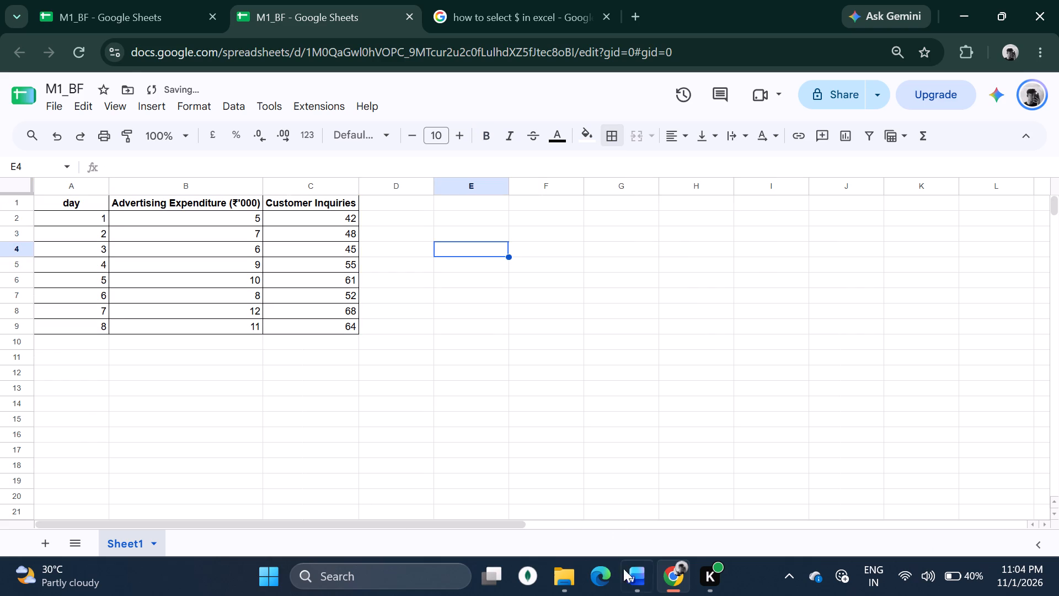
Switch to the Word document and read the Procedure / Steps instructions for building the chart.
click(630, 586)
scroll(459, 389, down, 5)
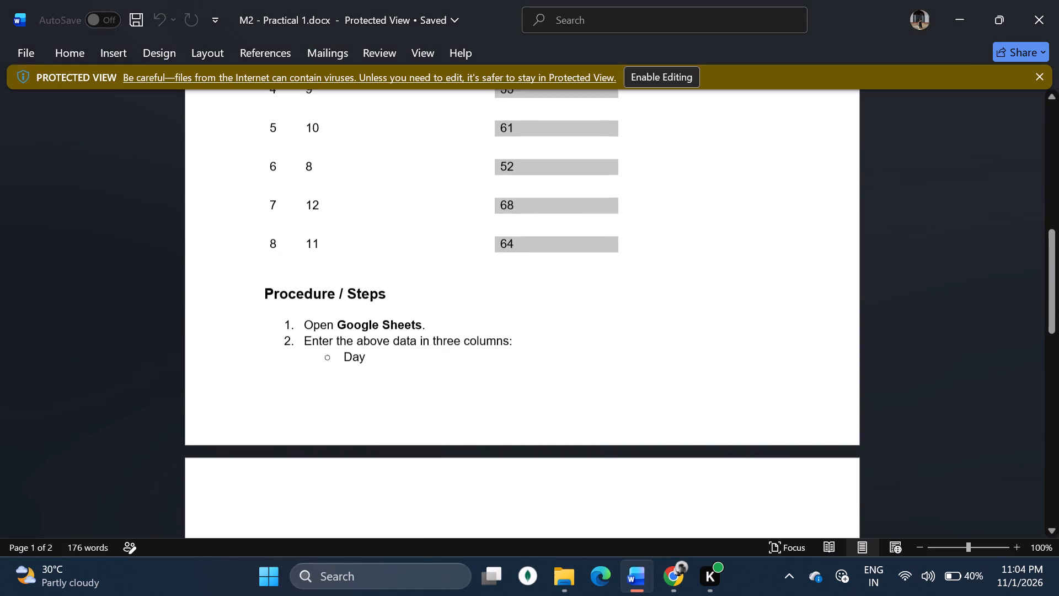
scroll(434, 349, down, 2)
scroll(375, 296, down, 5)
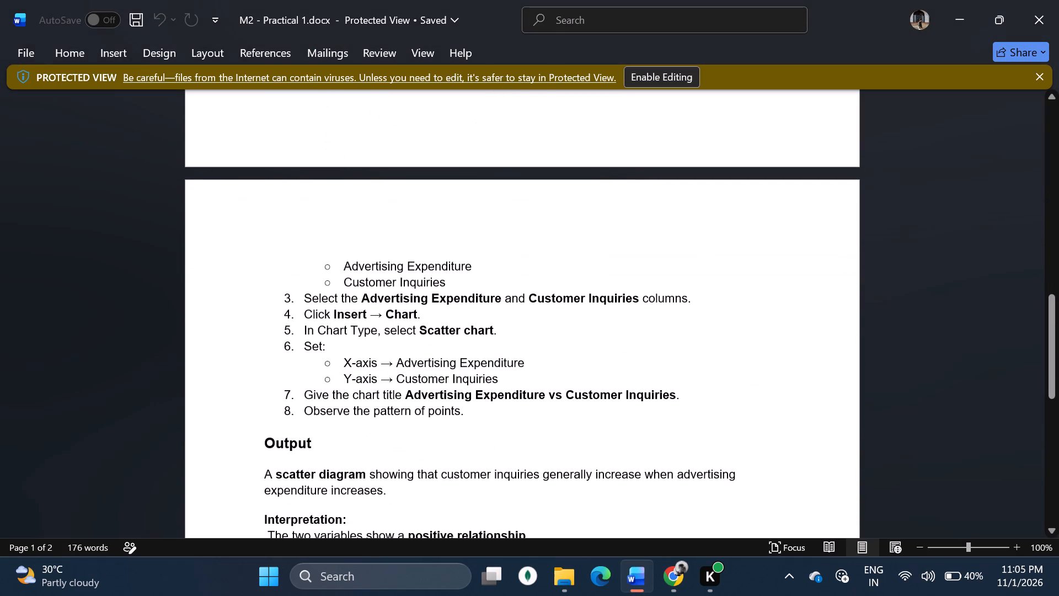
drag(306, 297, 522, 306)
click(629, 359)
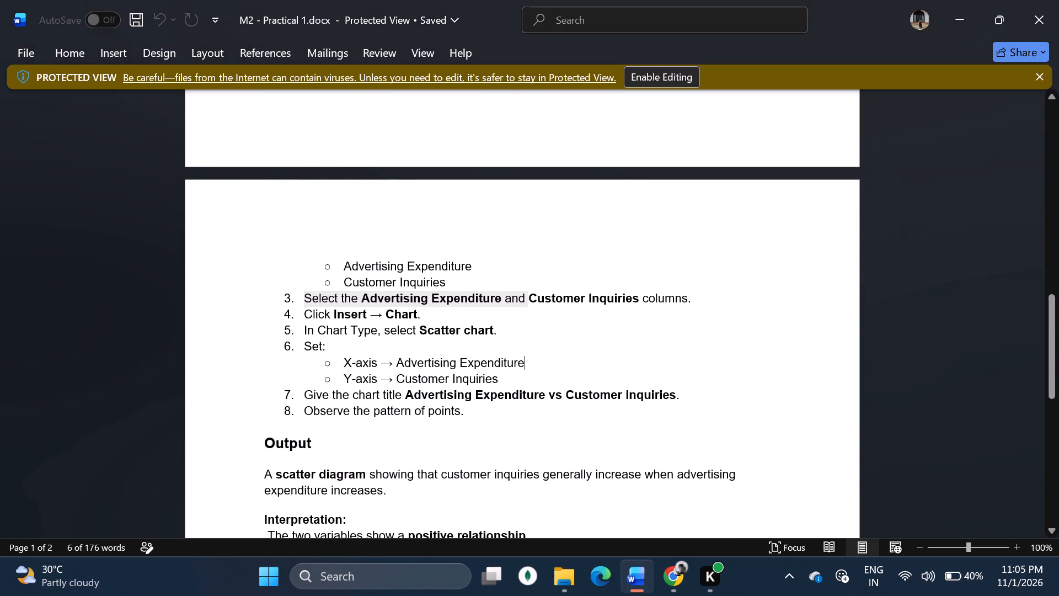
Return to the spreadsheet and insert a chart from the Advertising Expenditure and Customer Inquiries columns, B and C.
click(682, 578)
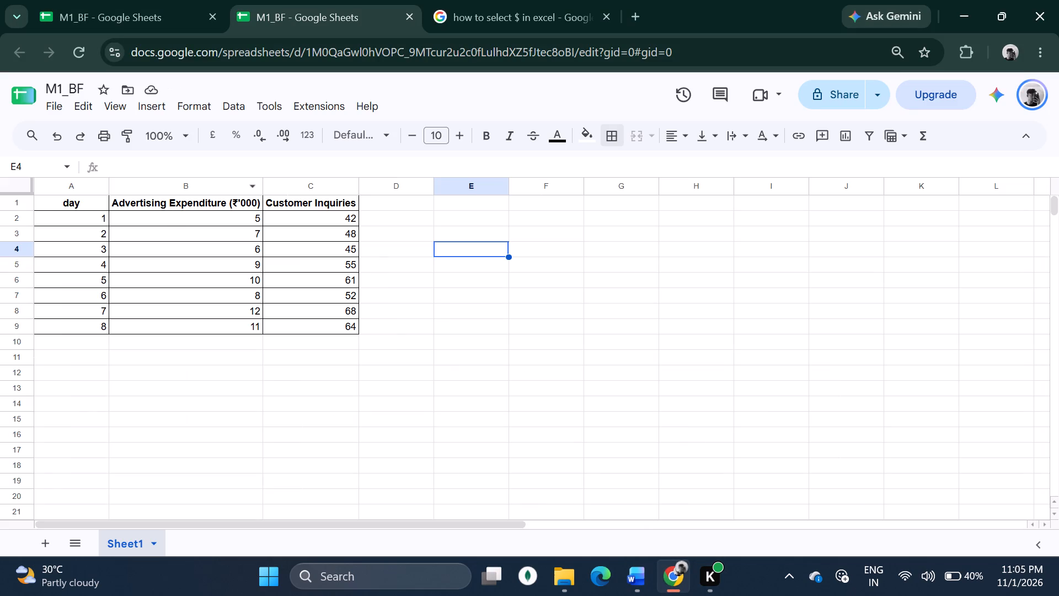
click(188, 185)
ctrl+click(297, 194)
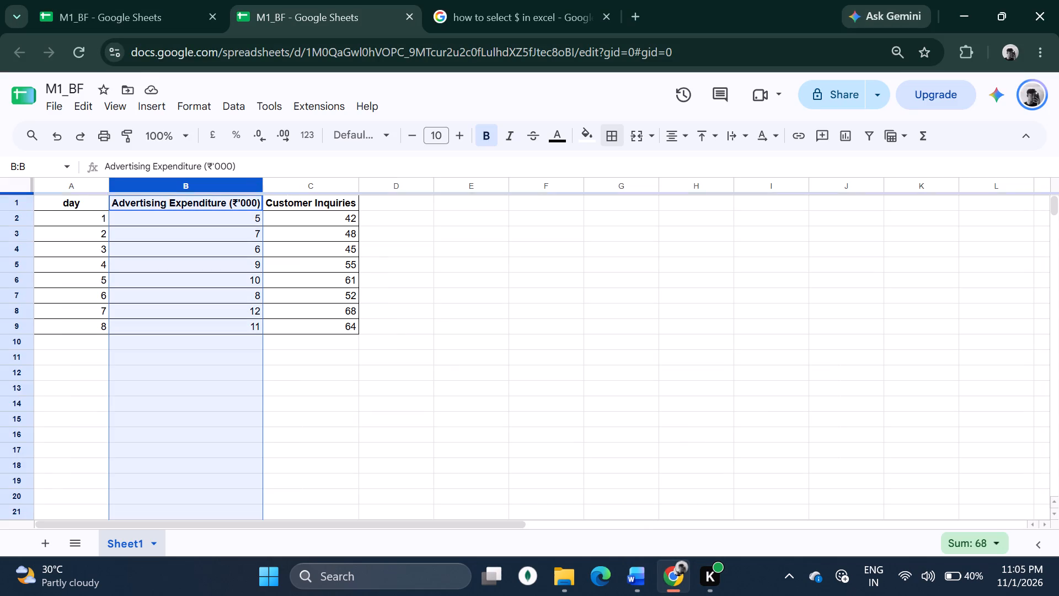
ctrl+click(327, 185)
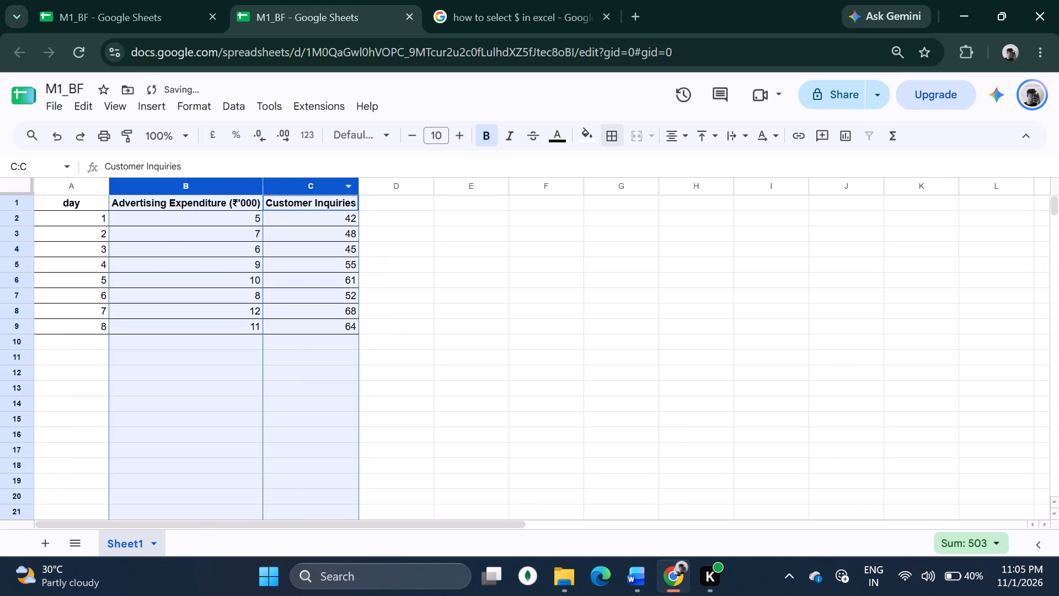
click(147, 110)
click(197, 280)
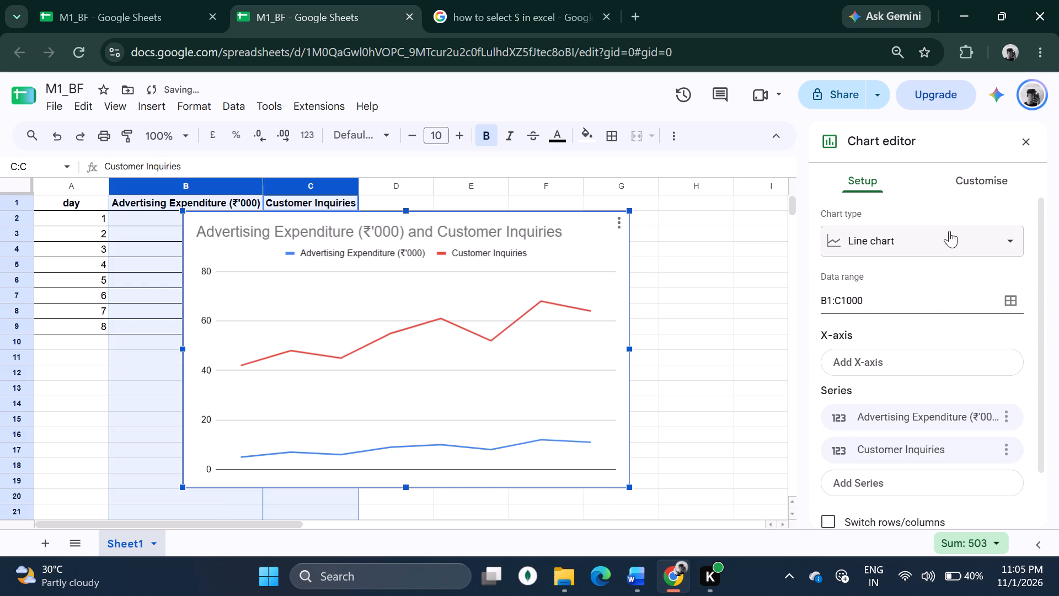
Change the chart type to Scatter chart.
click(949, 231)
scroll(876, 390, down, 7)
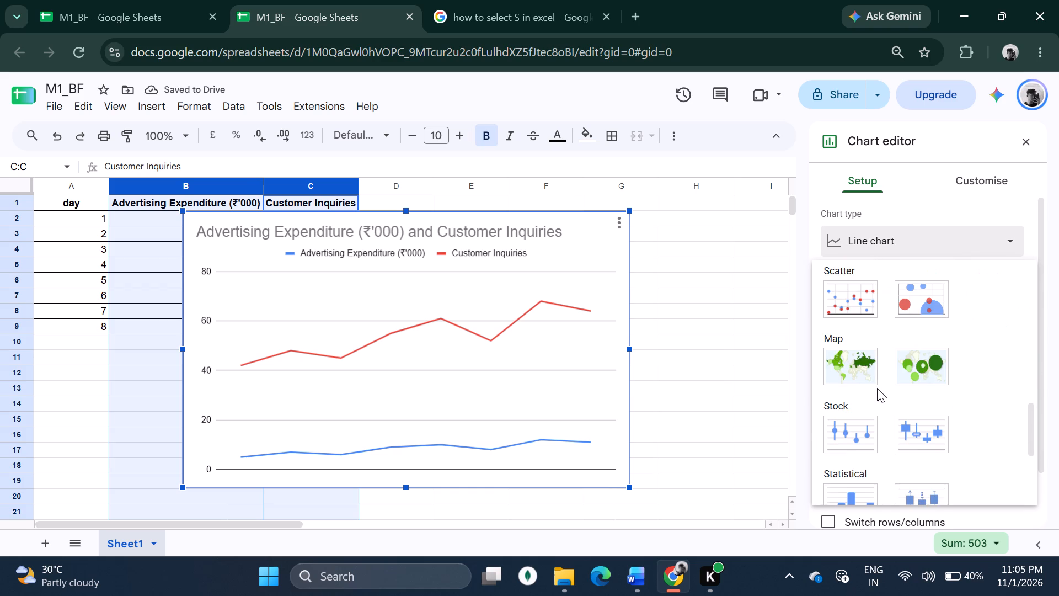
click(833, 278)
click(837, 292)
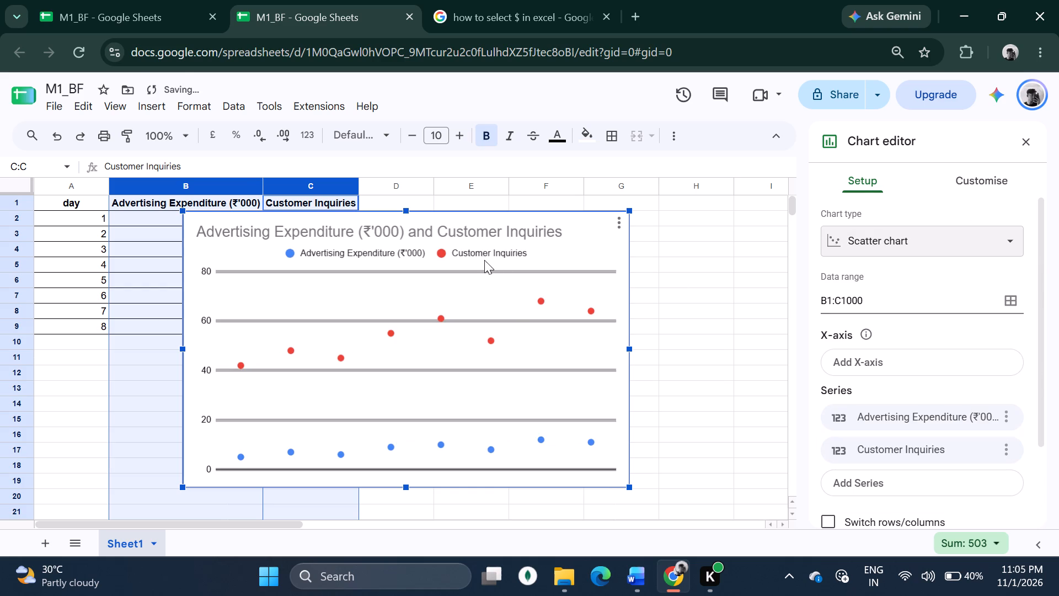
Move the scatter chart beside the data table so that it no longer covers columns A to C.
drag(558, 249, 800, 249)
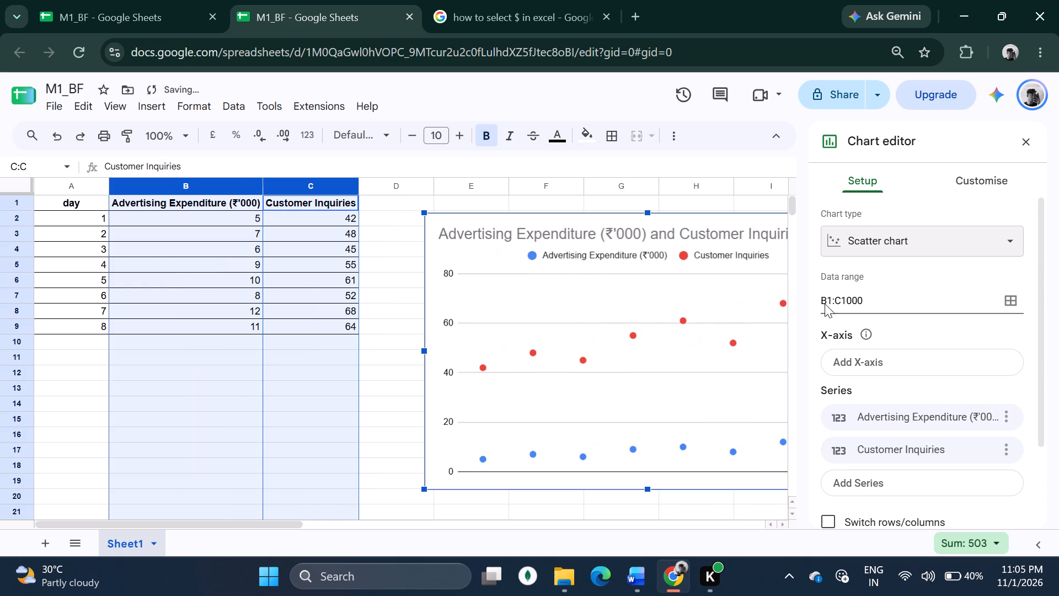
Replace the chart title with Advertising Expenditure vs Customer Inquiries, copied from the Word document.
click(952, 172)
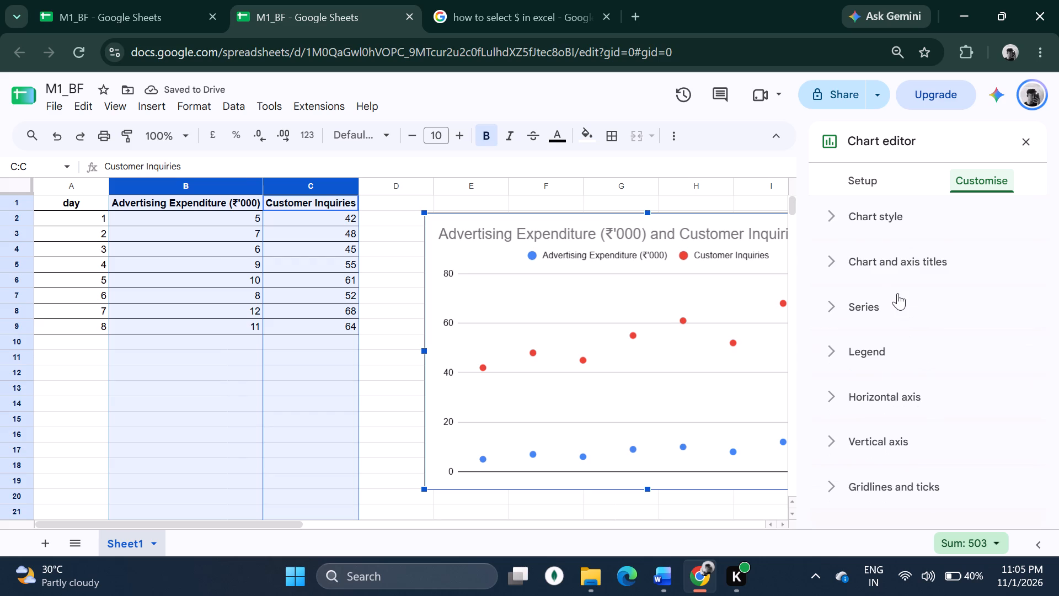
click(892, 259)
double_click(919, 377)
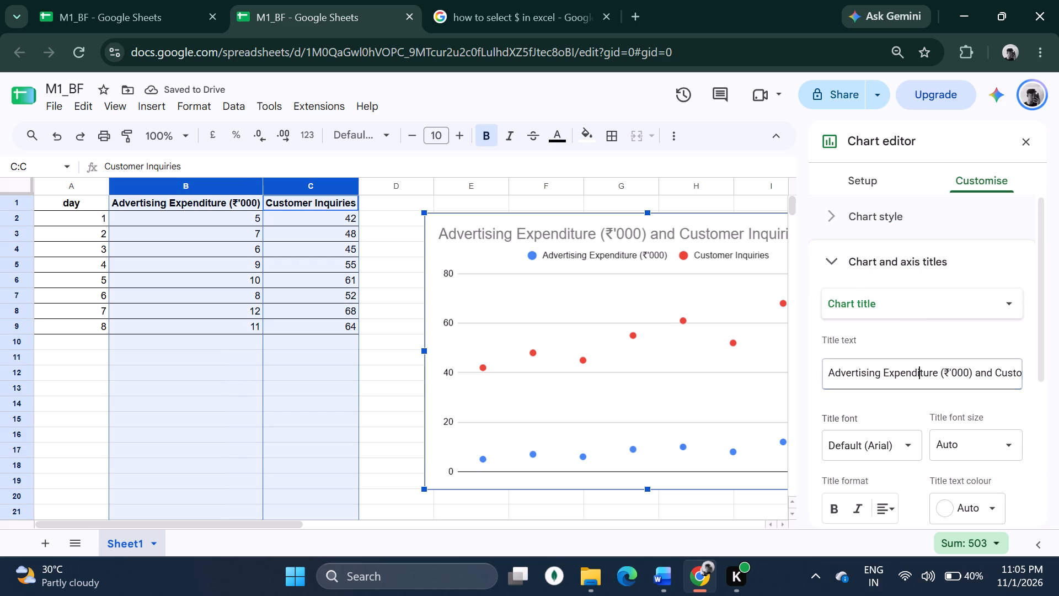
click(919, 377)
key(BackSpace)
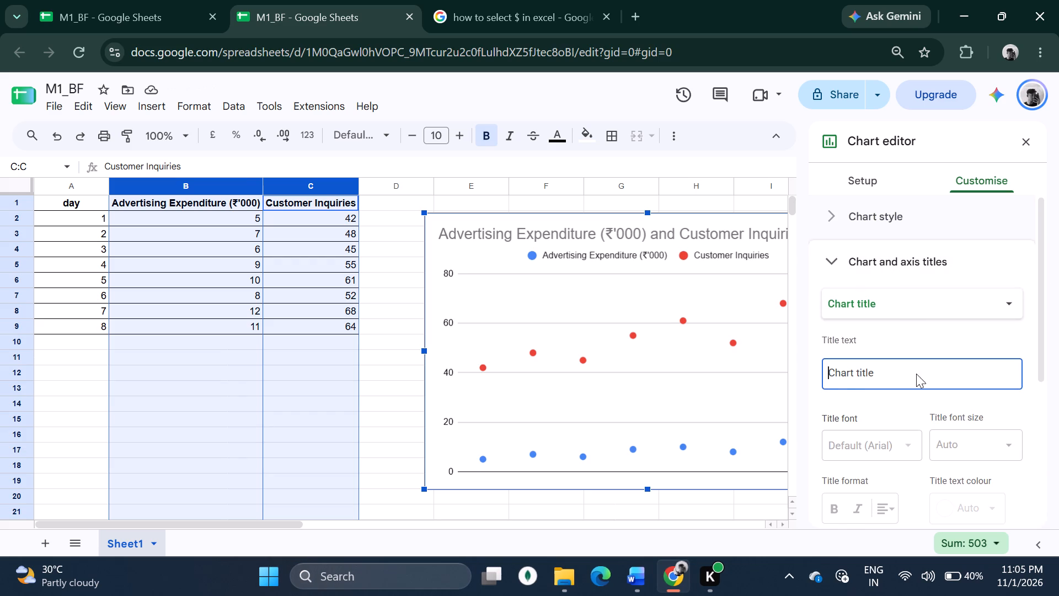
click(641, 576)
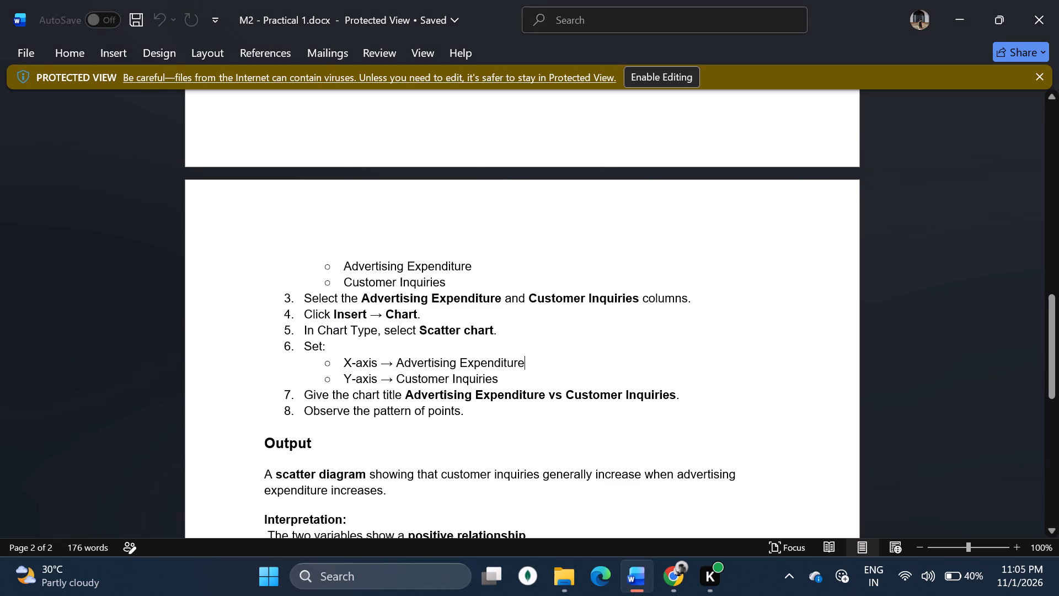
drag(405, 397, 628, 401)
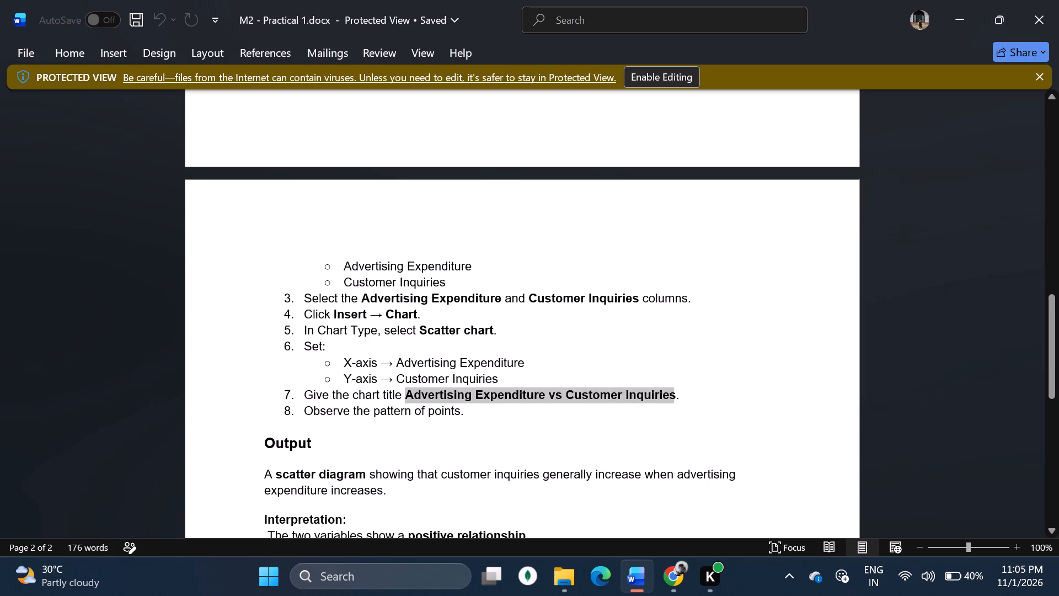
drag(628, 401, 663, 401)
key(ctrl+c)
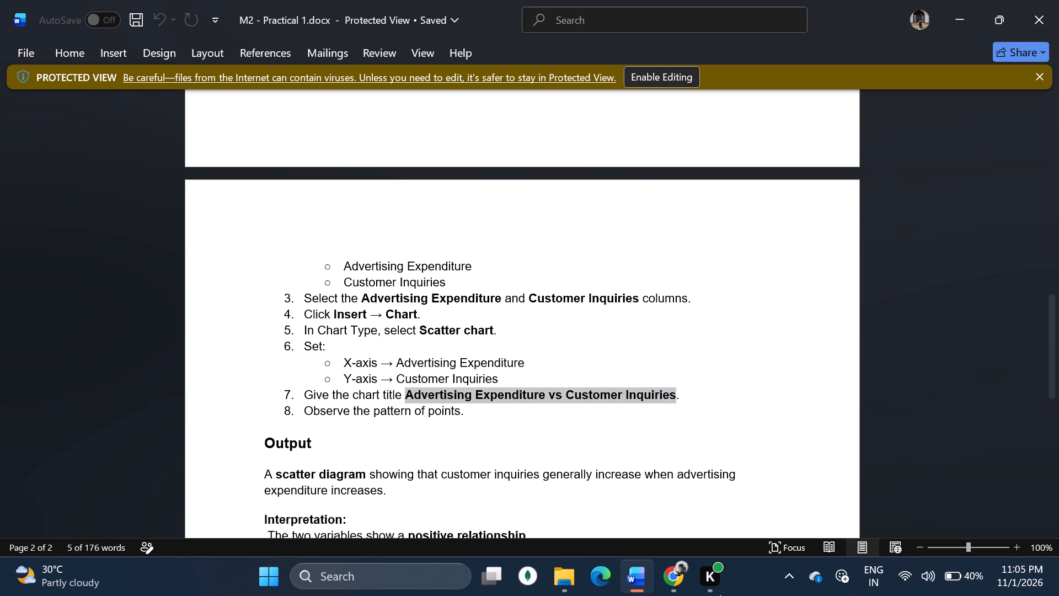
click(661, 581)
key(ctrl+v)
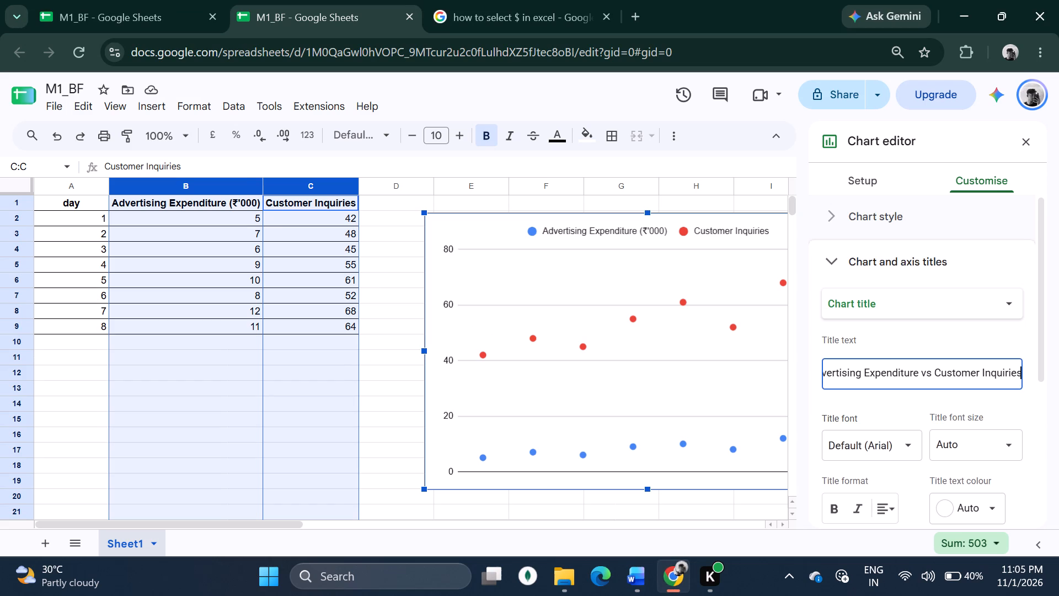
Look through the chart's style, title, series and legend options and its setup for where to assign the axes.
scroll(940, 393, down, 2)
scroll(940, 393, up, 3)
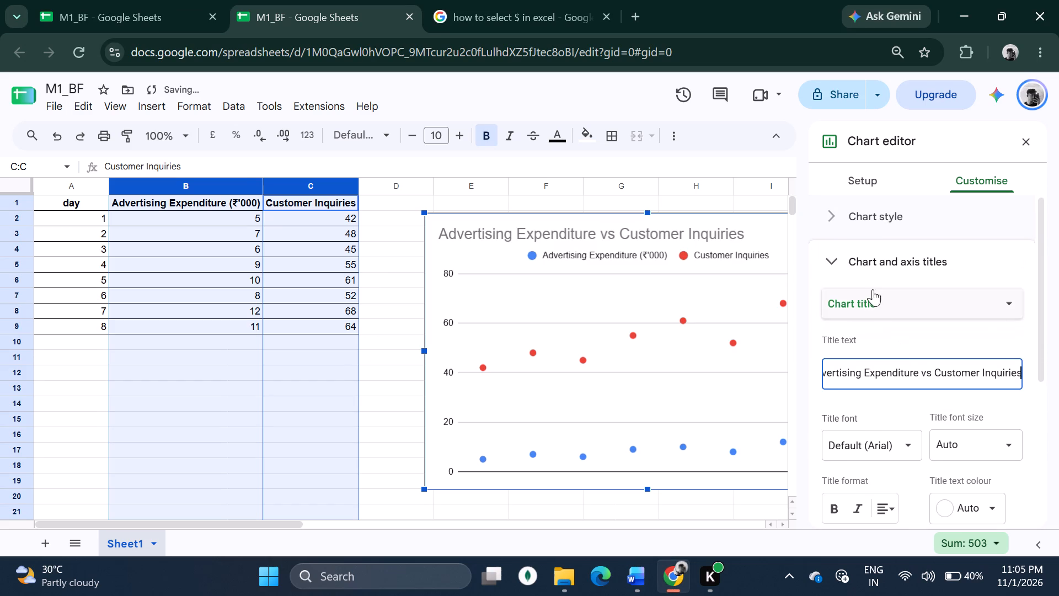
click(884, 260)
click(874, 315)
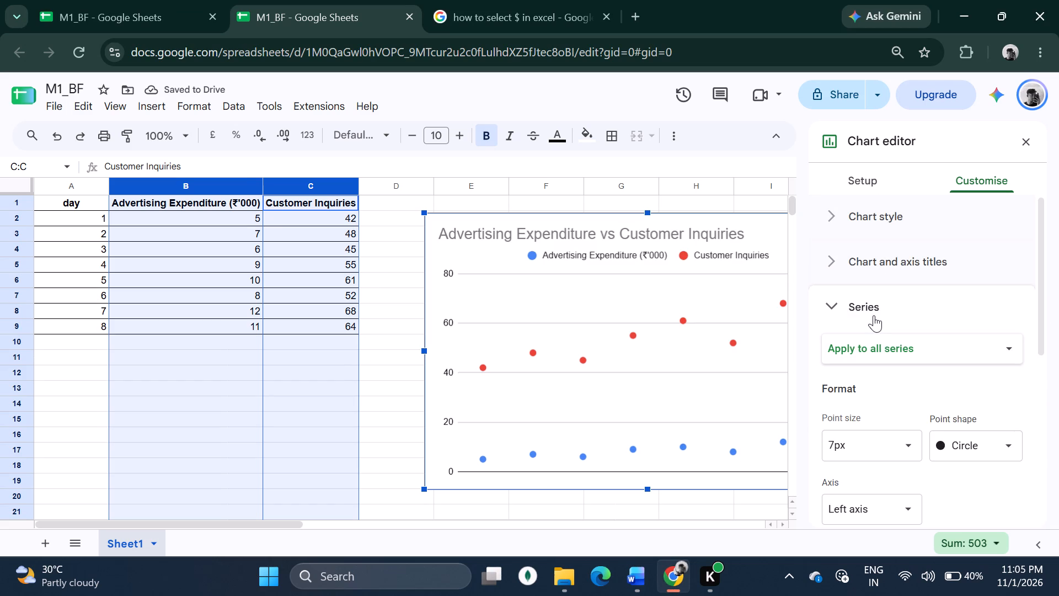
click(874, 315)
click(879, 215)
click(879, 215)
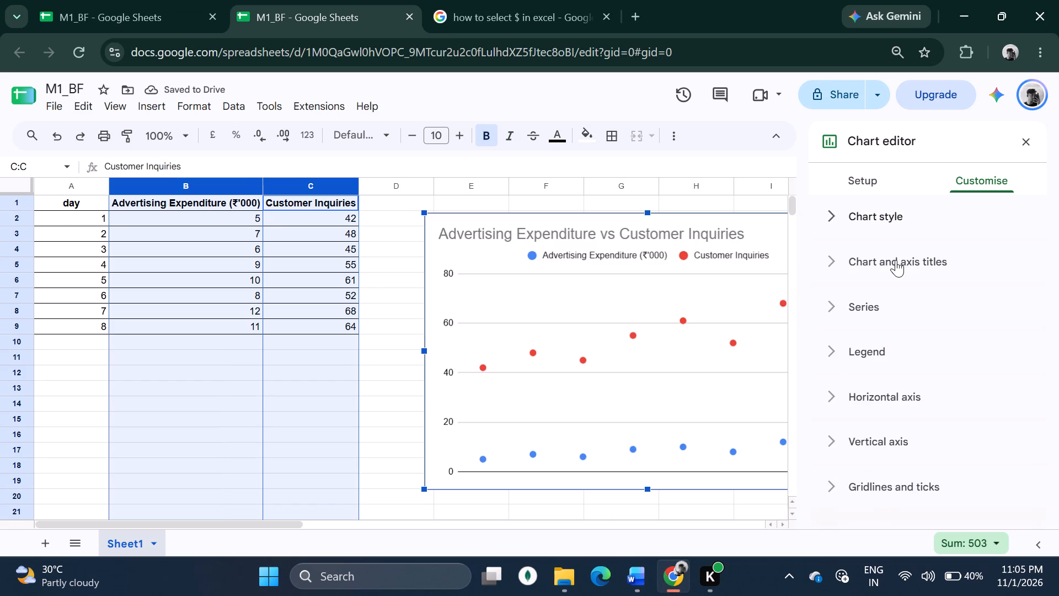
click(862, 175)
scroll(866, 335, down, 3)
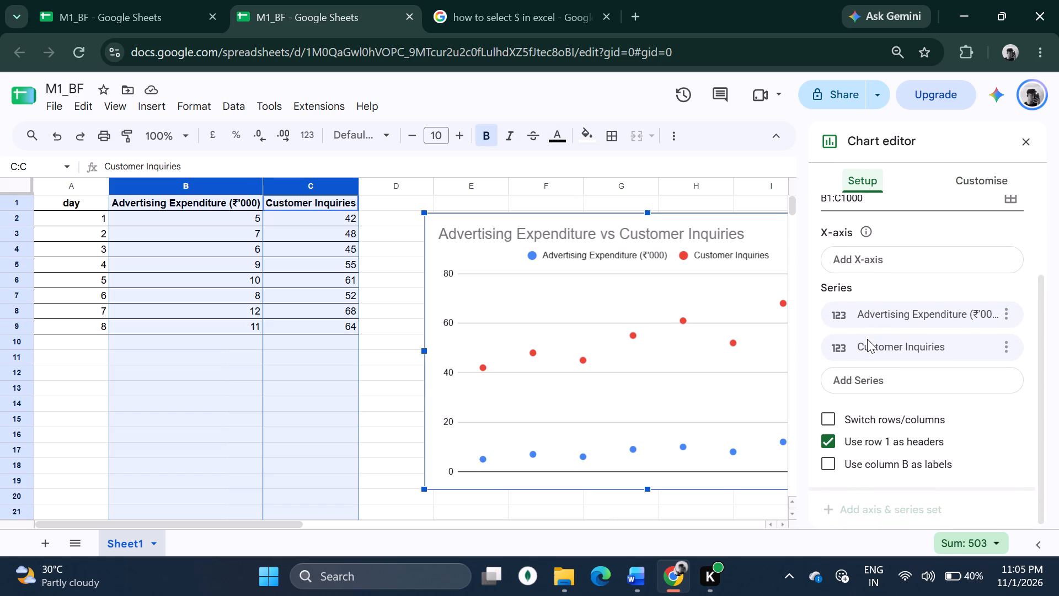
scroll(867, 339, down, 2)
click(970, 174)
click(887, 306)
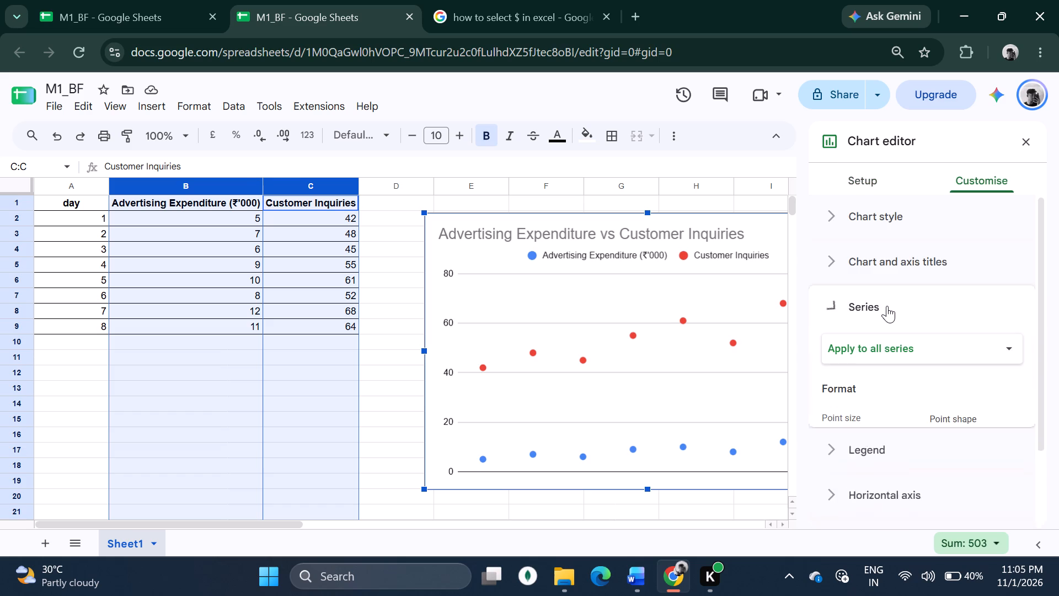
click(887, 306)
scroll(887, 306, down, 2)
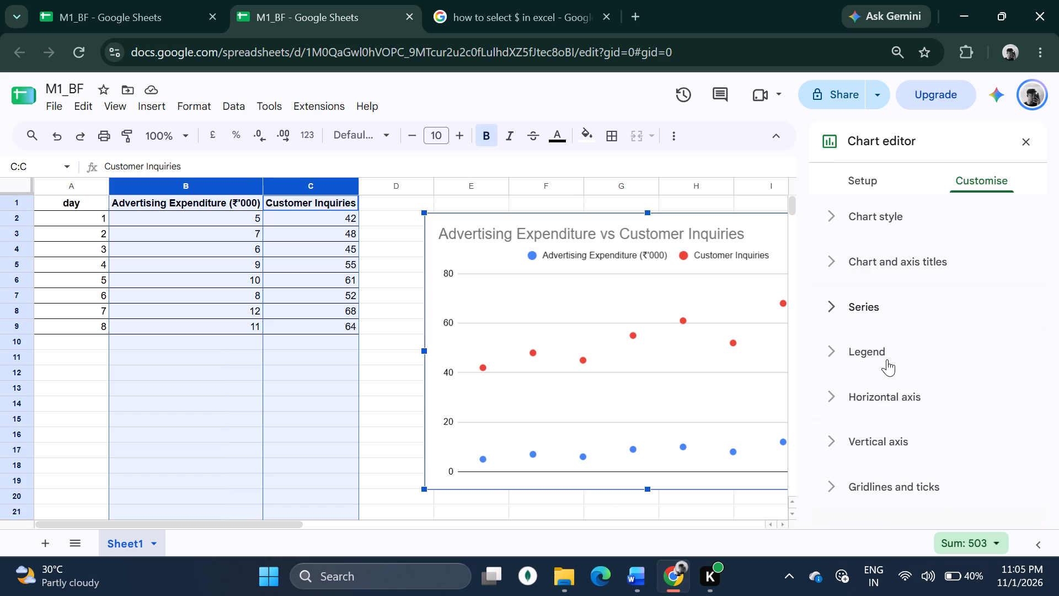
click(887, 359)
scroll(887, 360, down, 2)
scroll(888, 323, up, 2)
click(890, 364)
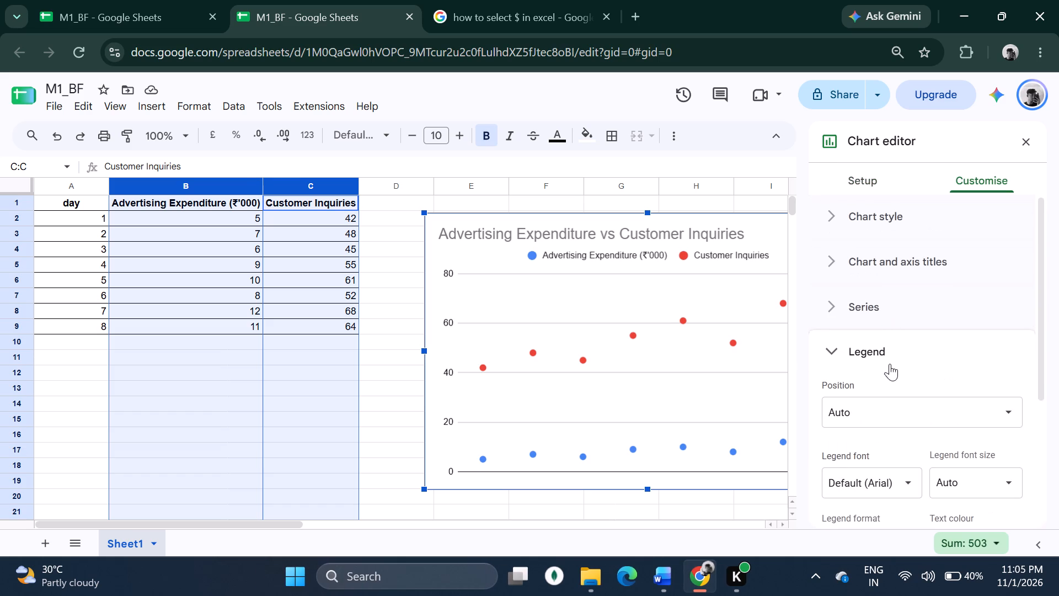
click(879, 217)
click(879, 217)
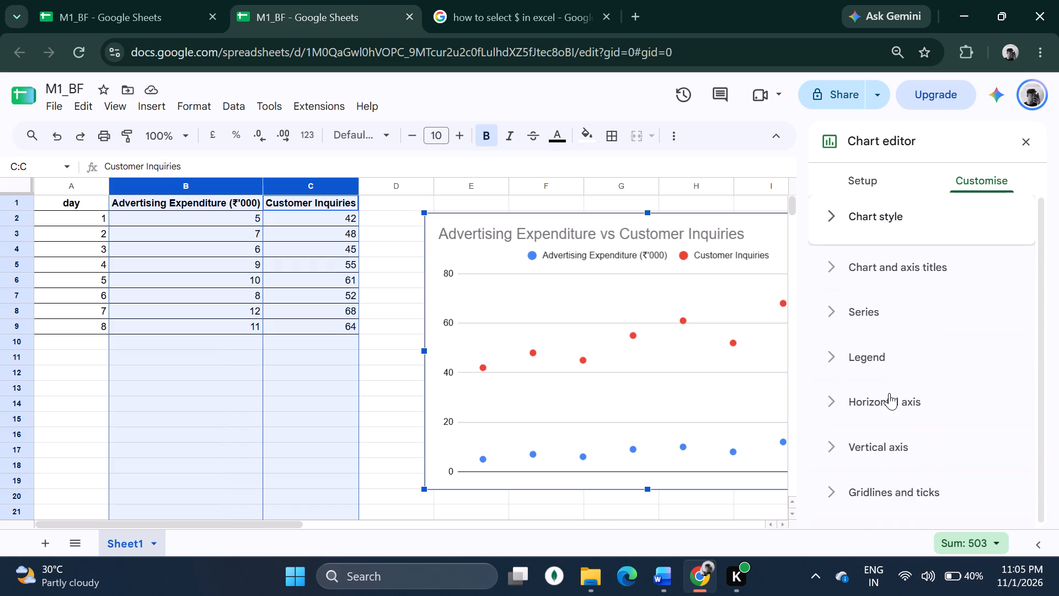
double_click(874, 312)
click(883, 254)
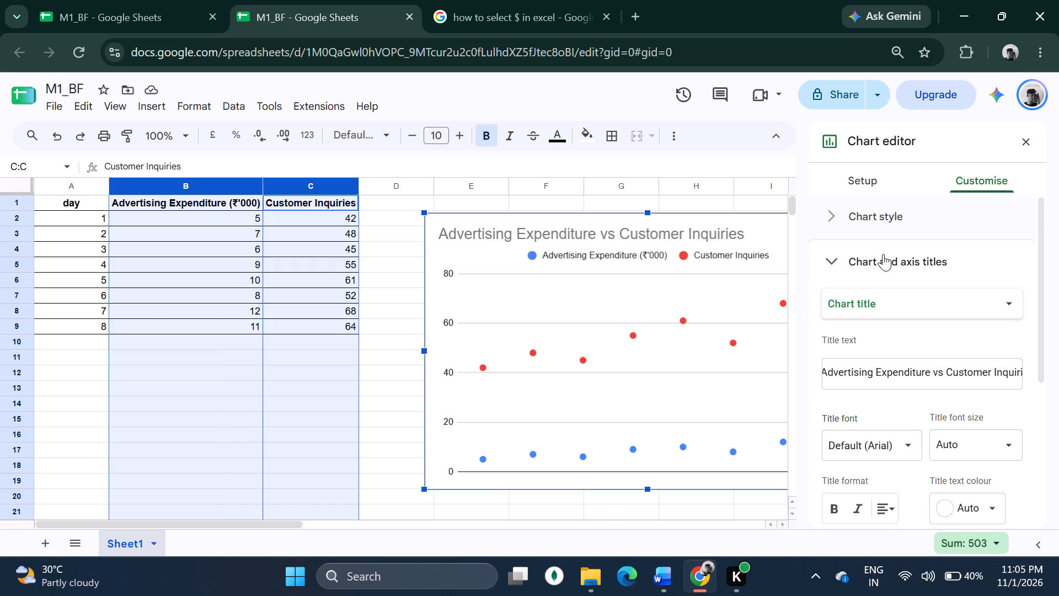
scroll(906, 364, down, 3)
scroll(906, 366, up, 4)
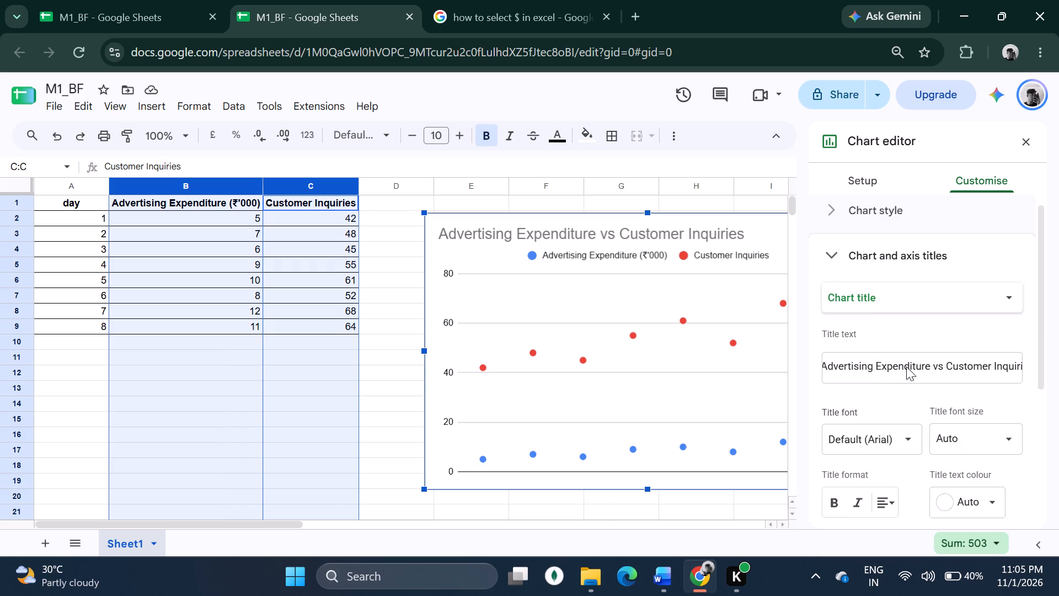
click(880, 282)
click(885, 342)
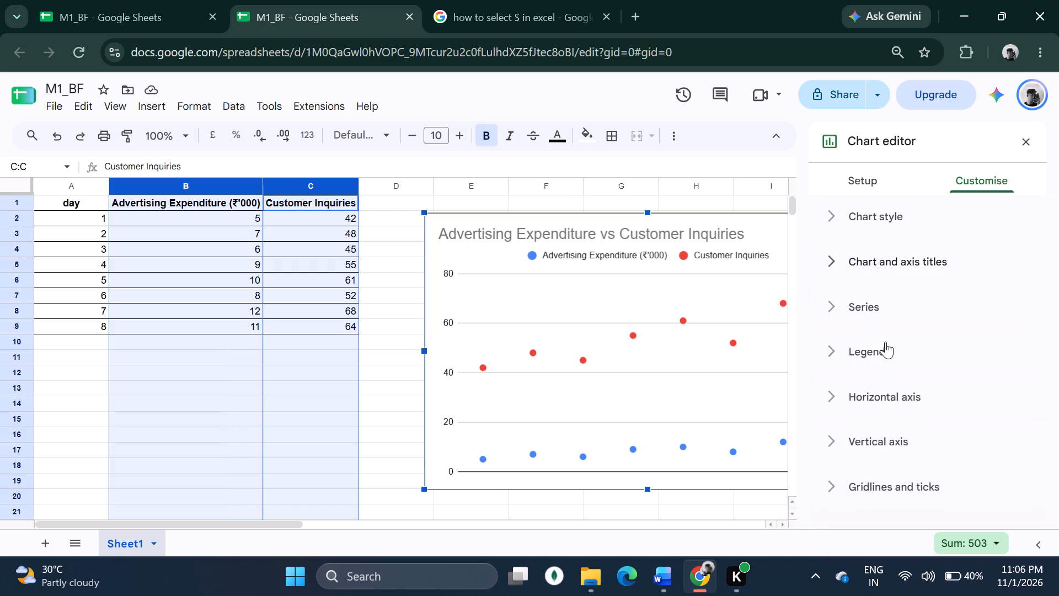
scroll(898, 389, down, 2)
scroll(898, 389, up, 3)
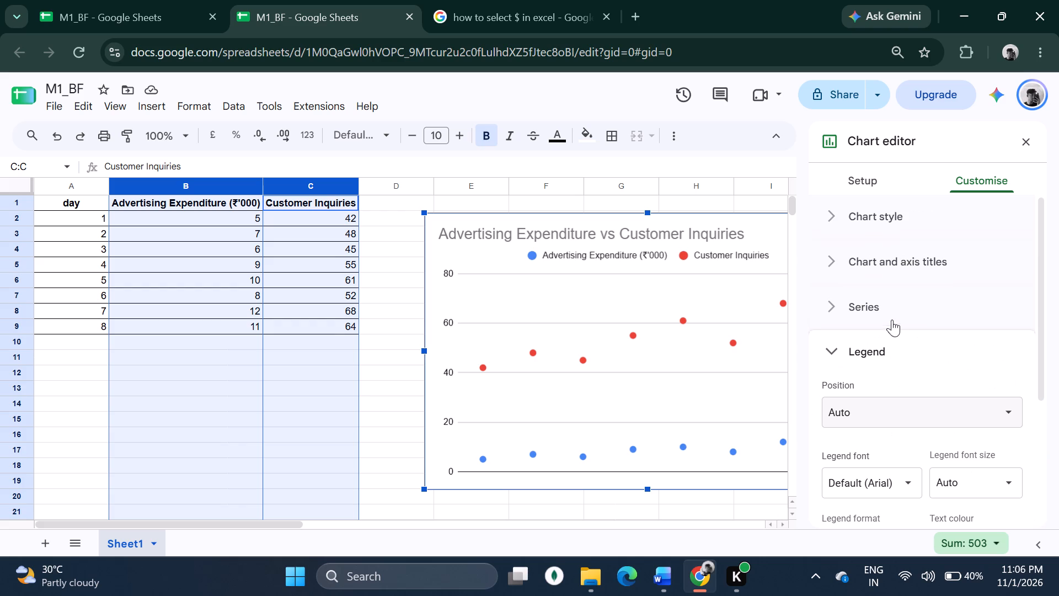
Examine the horizontal and vertical axis customisation options for a way to assign the data columns.
click(891, 339)
scroll(905, 381, down, 1)
click(905, 394)
scroll(905, 394, down, 2)
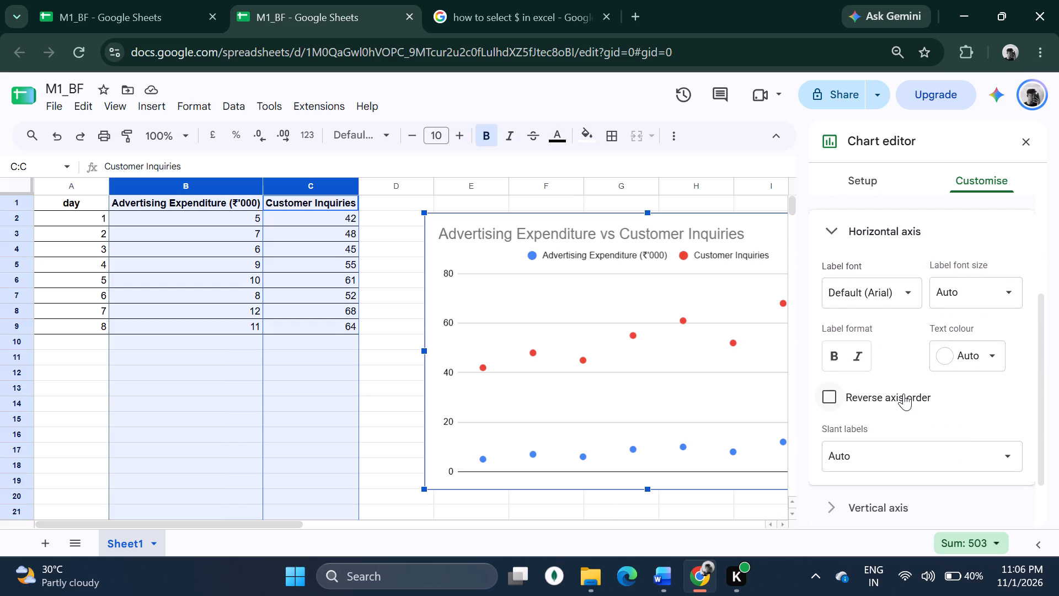
click(908, 457)
click(908, 457)
click(905, 300)
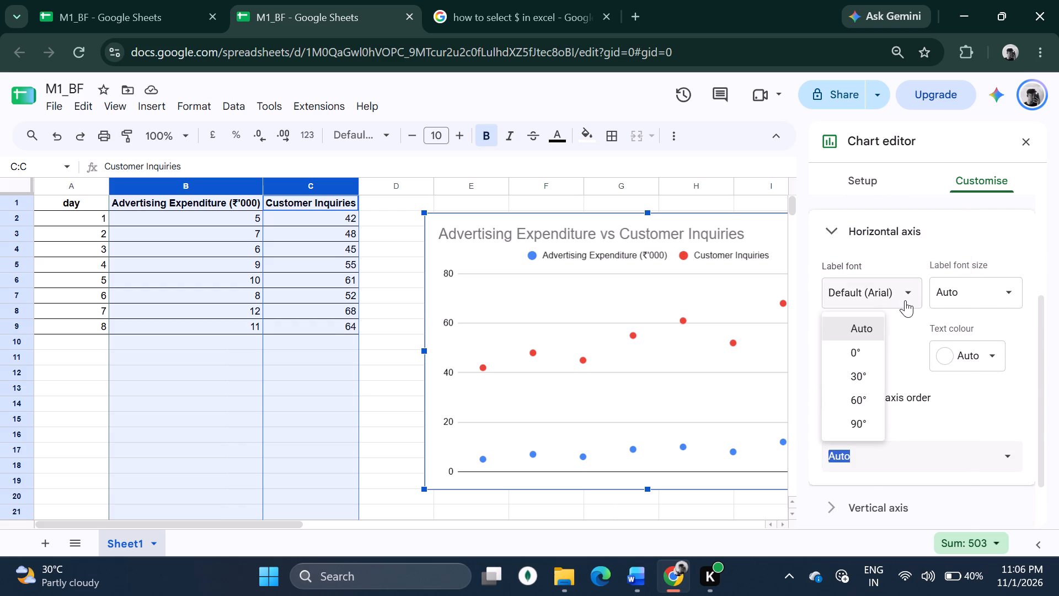
click(1025, 294)
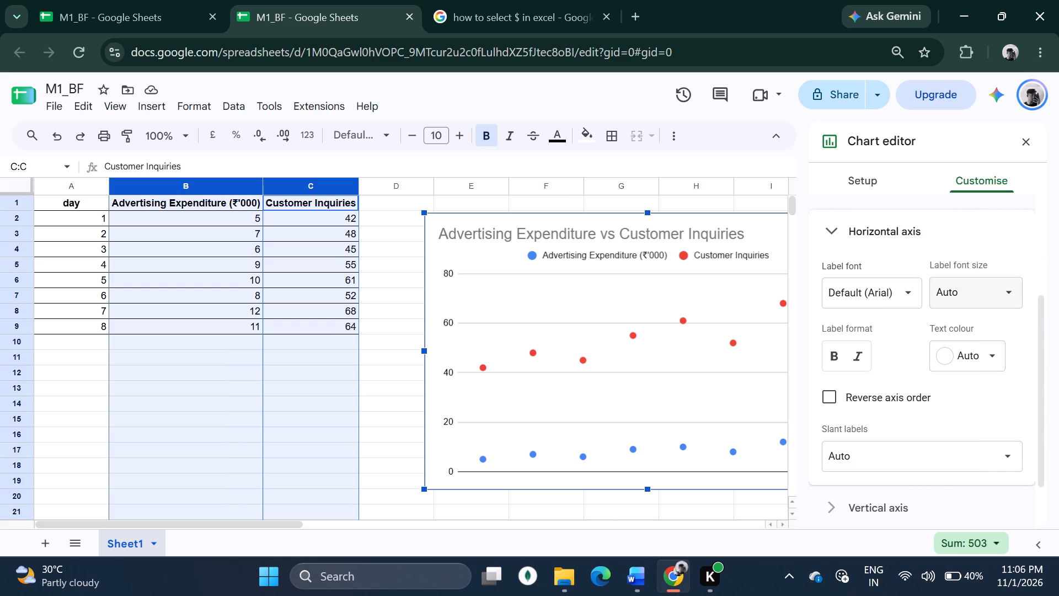
click(974, 299)
click(983, 243)
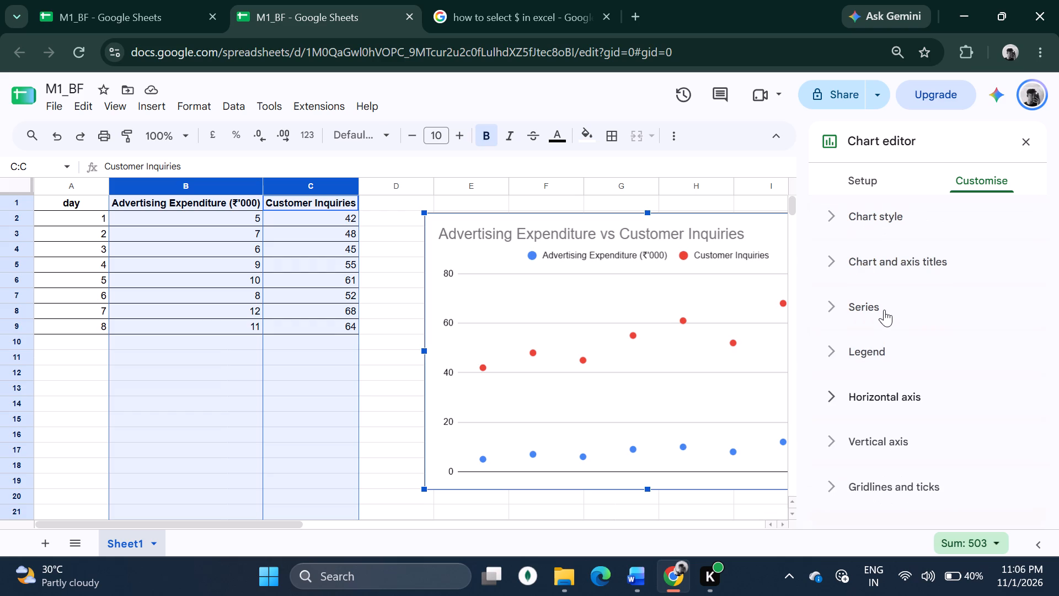
click(928, 418)
click(917, 400)
scroll(917, 400, down, 2)
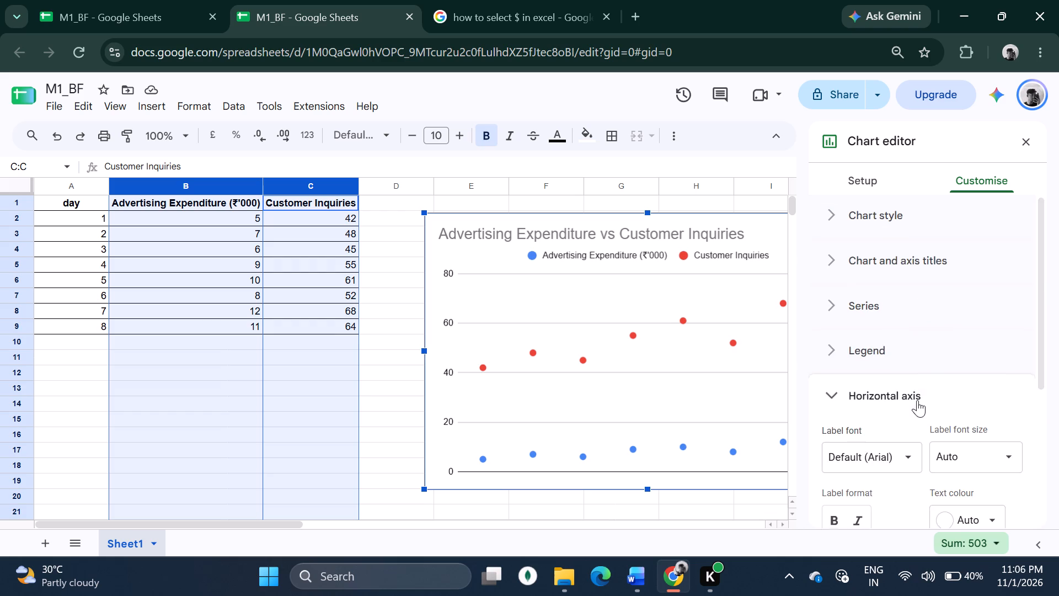
scroll(942, 386, down, 1)
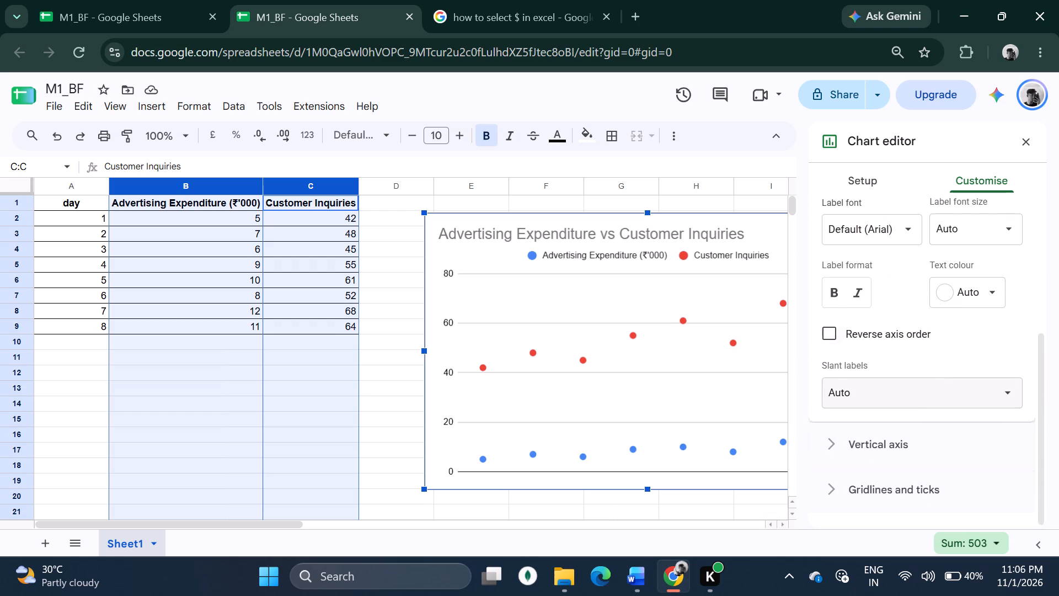
scroll(881, 407, down, 1)
click(858, 401)
click(901, 392)
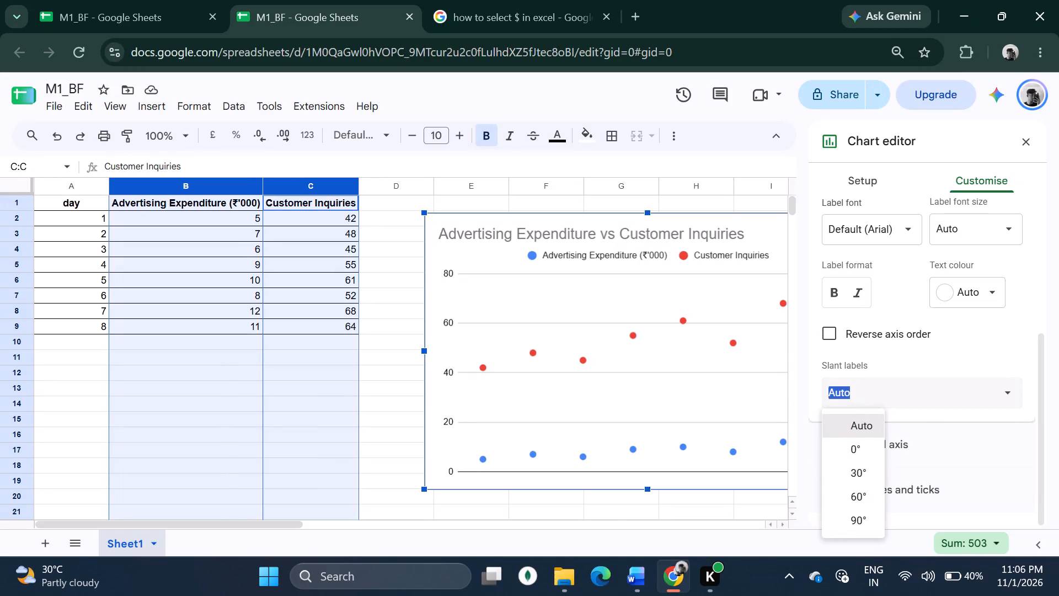
click(946, 427)
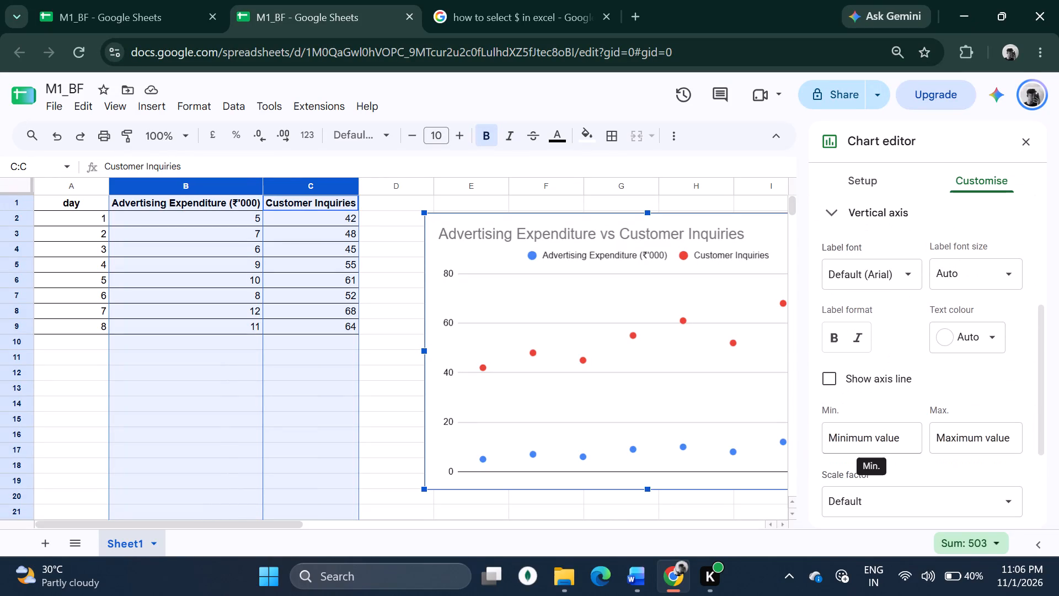
scroll(905, 423, up, 1)
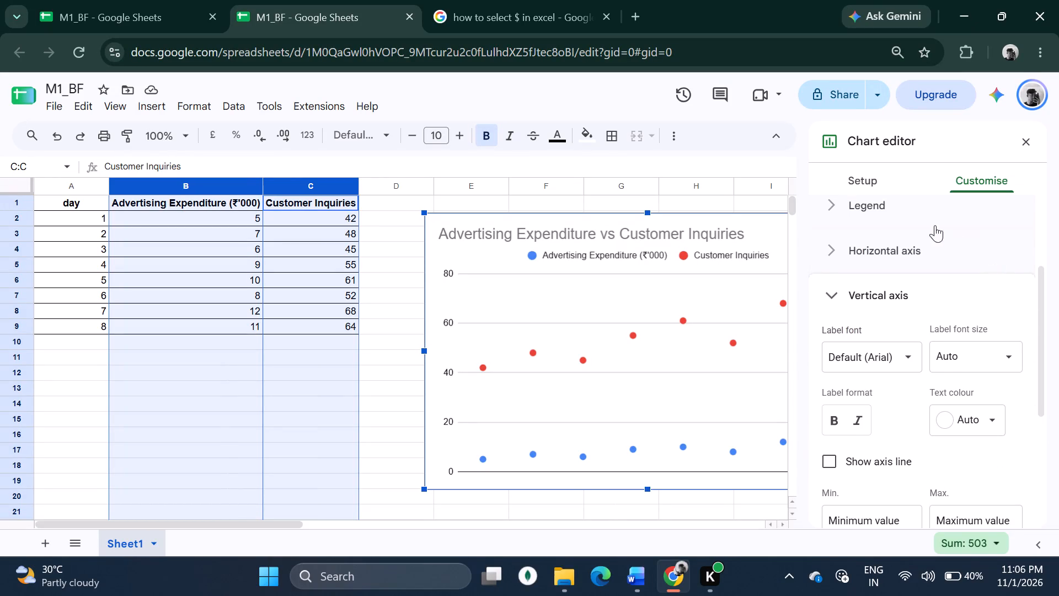
Check the axis instructions in the Word document and set the scatter chart's X-axis to Advertising Expenditure (₹'000).
click(873, 183)
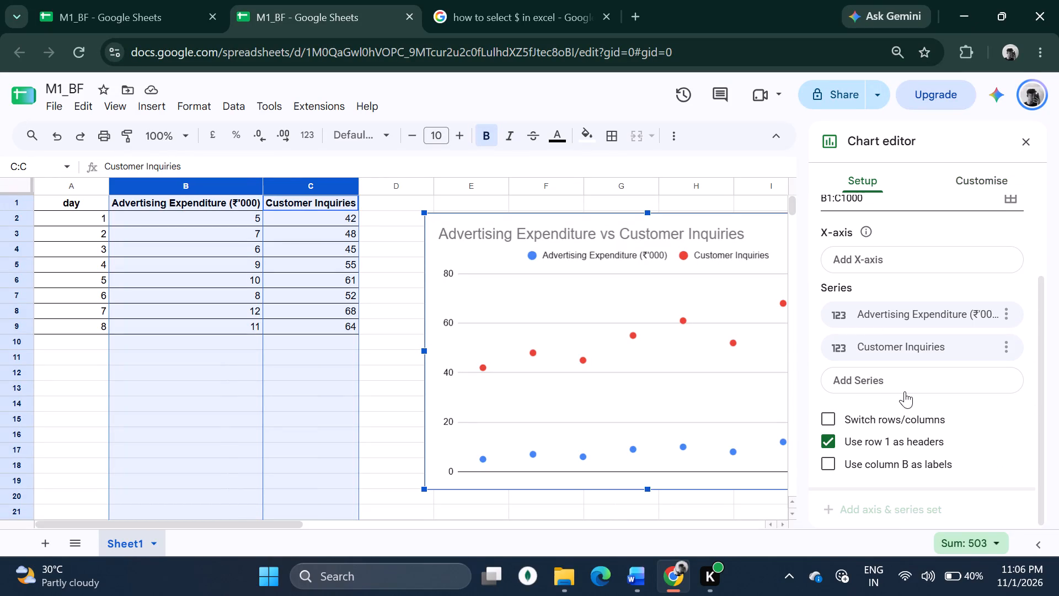
scroll(905, 391, down, 3)
click(891, 512)
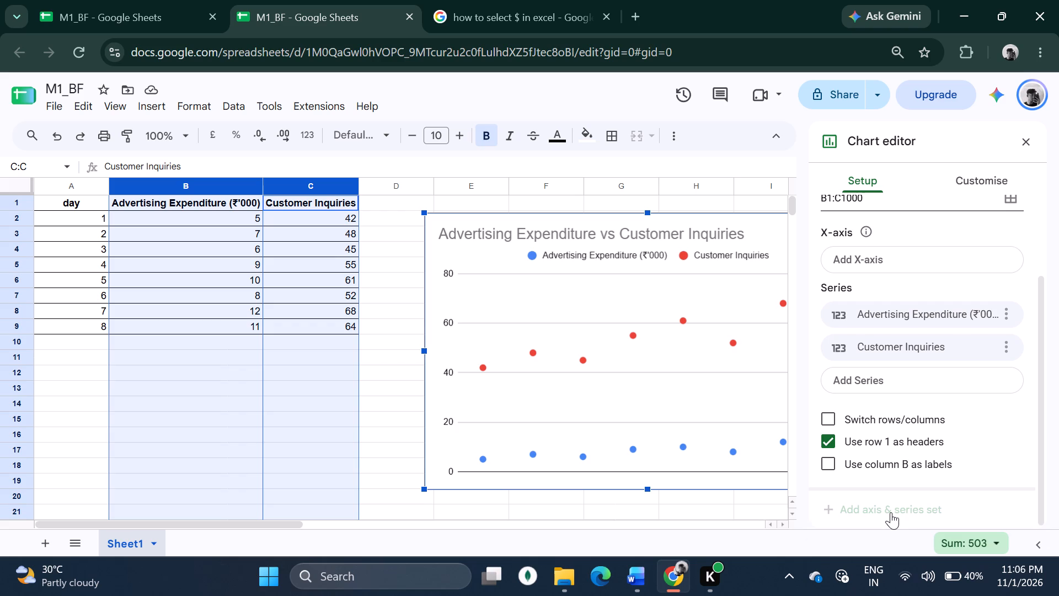
scroll(853, 348, up, 3)
click(906, 364)
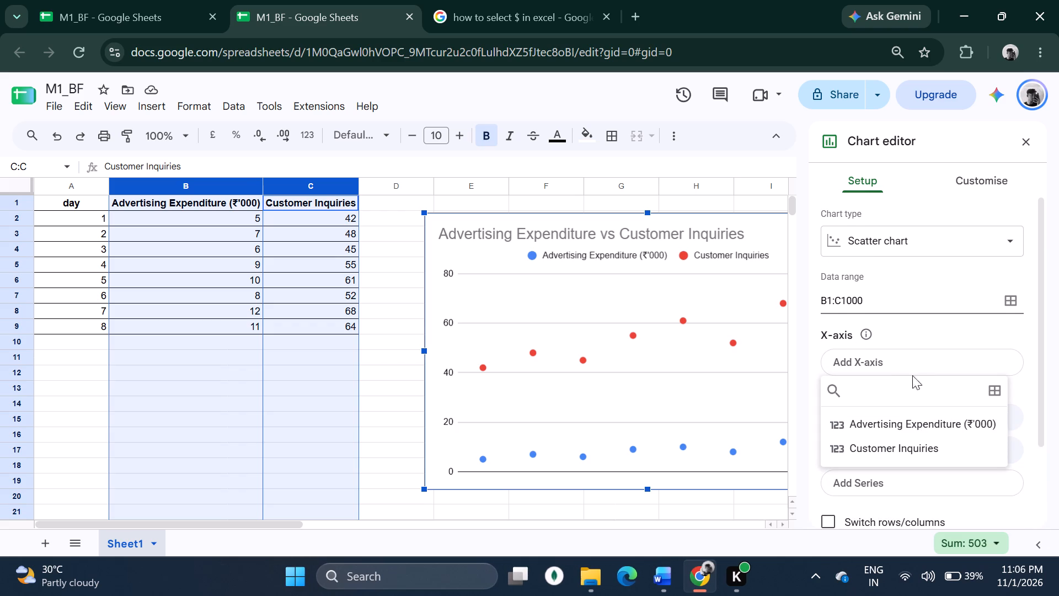
click(914, 359)
click(676, 569)
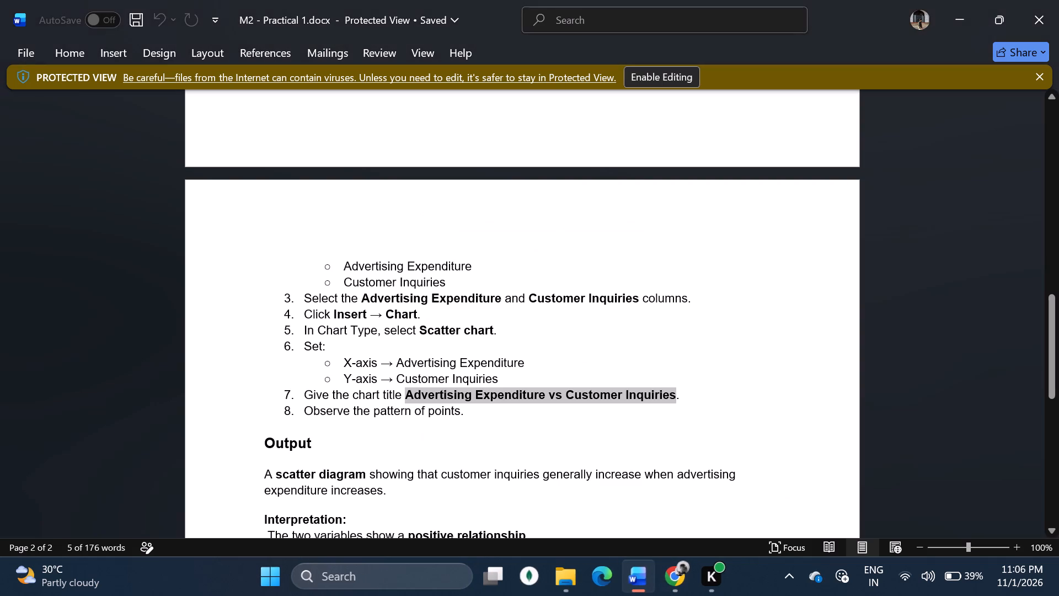
click(671, 579)
click(897, 343)
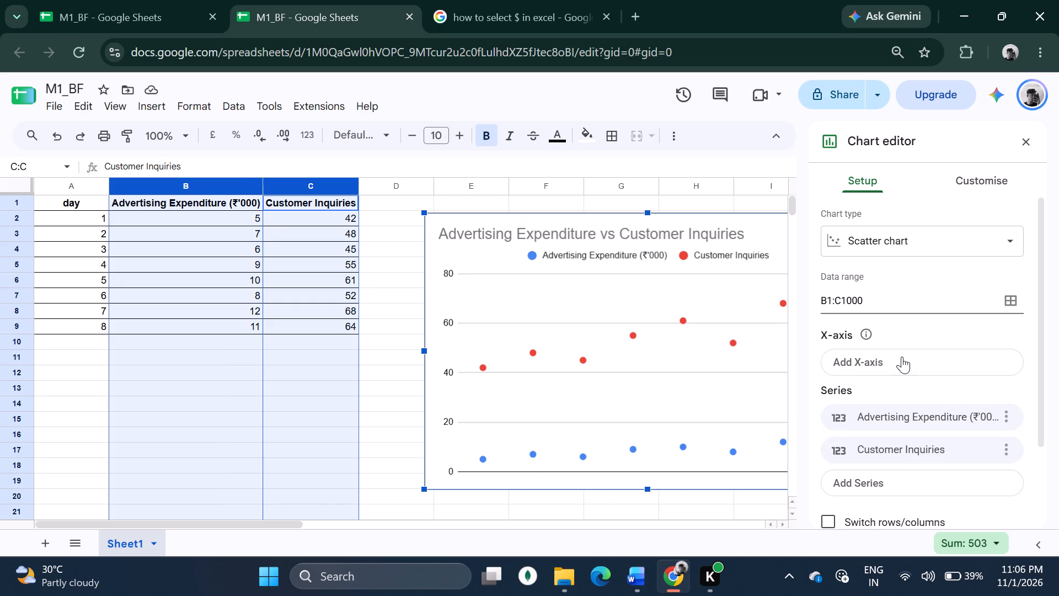
click(902, 356)
click(902, 422)
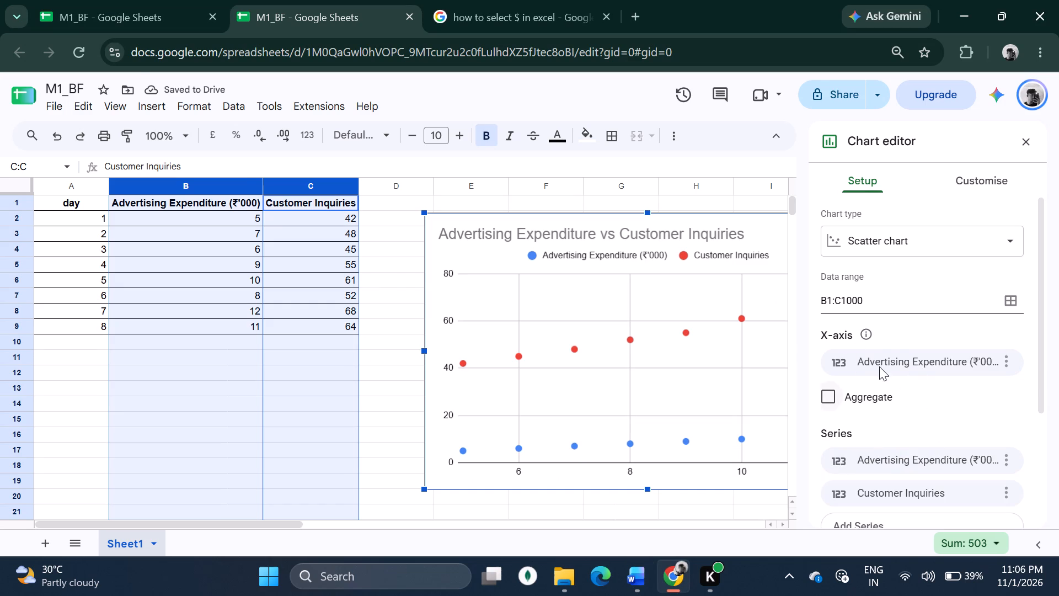
Check the Customer Inquiries series entry, close the chart editor and view the full scatter chart.
scroll(950, 419, down, 4)
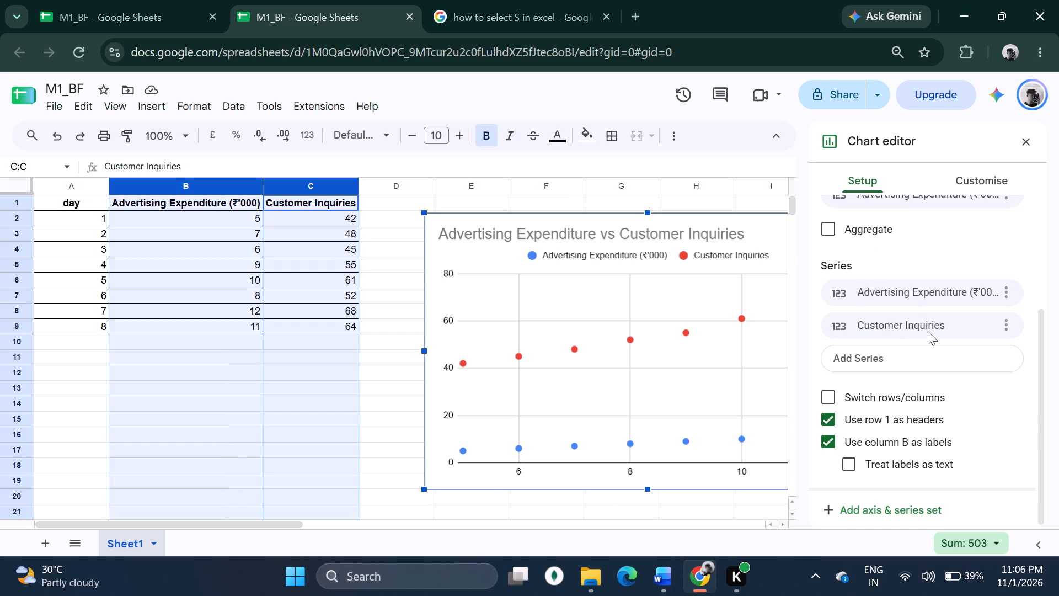
click(1009, 326)
click(1009, 326)
click(1018, 142)
click(970, 400)
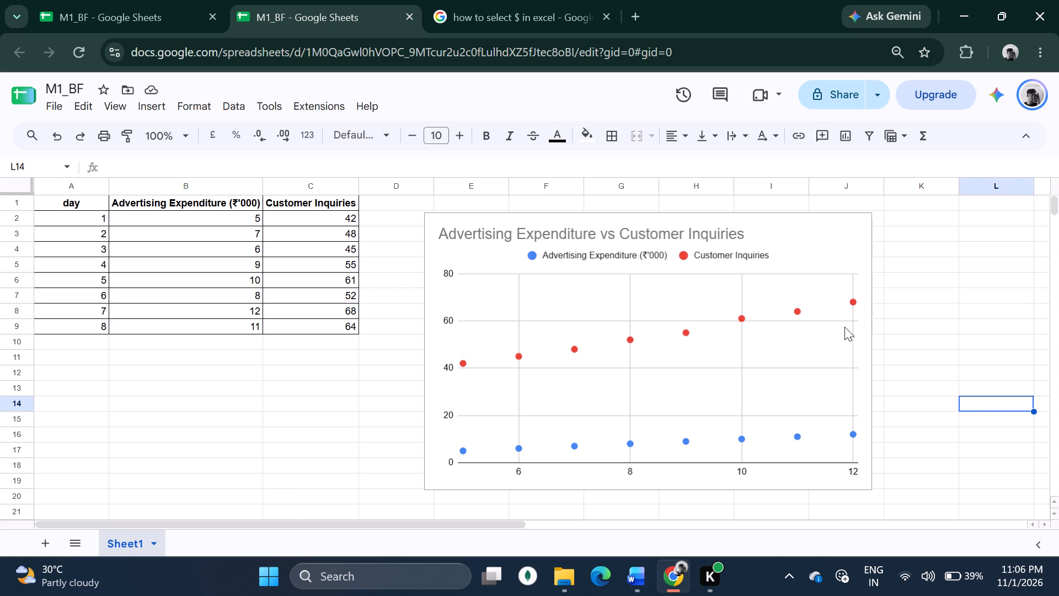
Reopen the scatter chart for editing and check which column its X-axis uses.
double_click(794, 247)
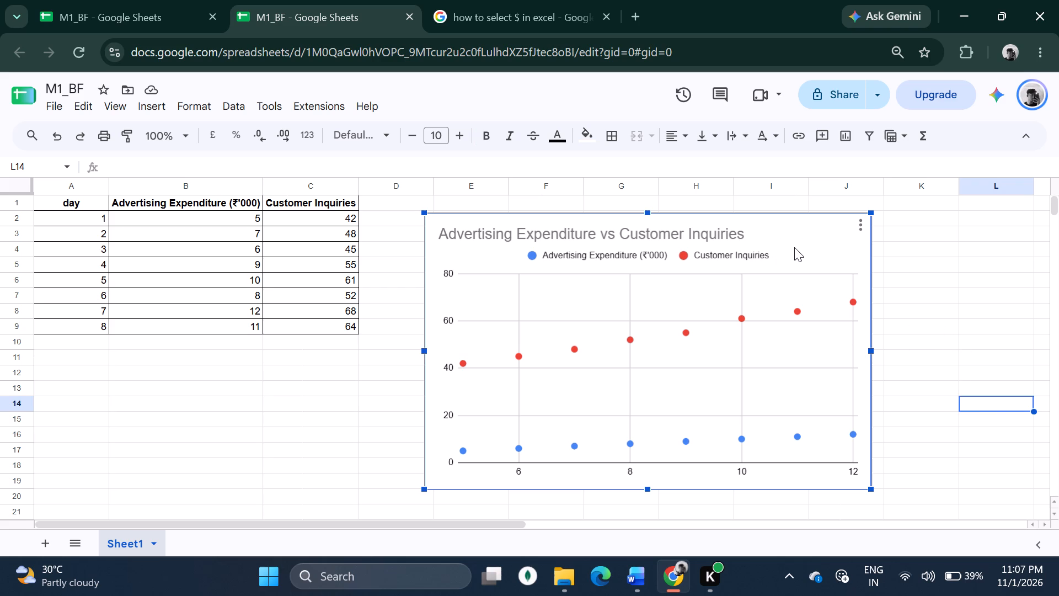
click(868, 227)
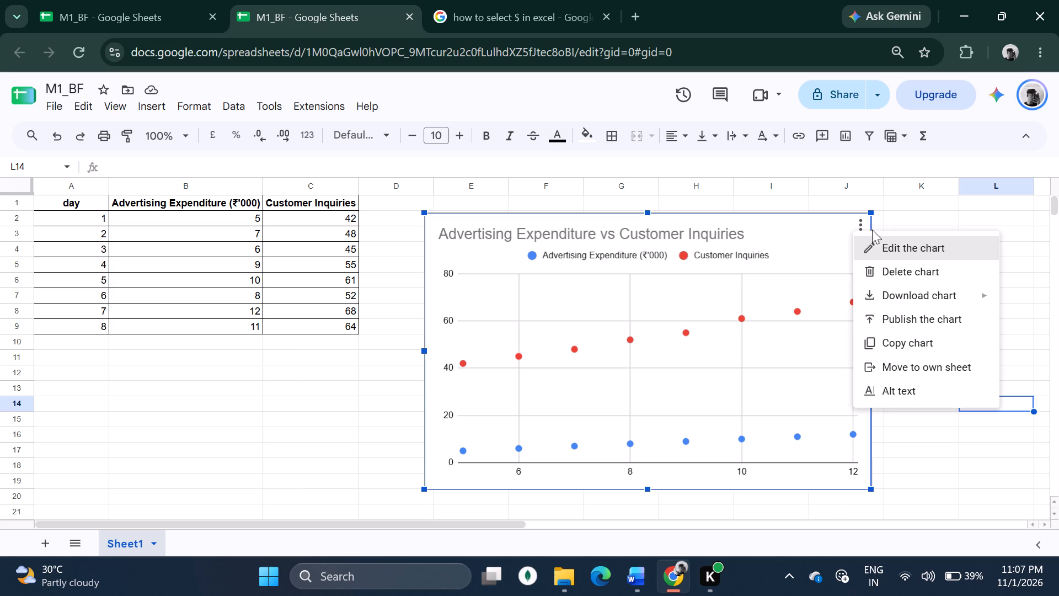
click(919, 254)
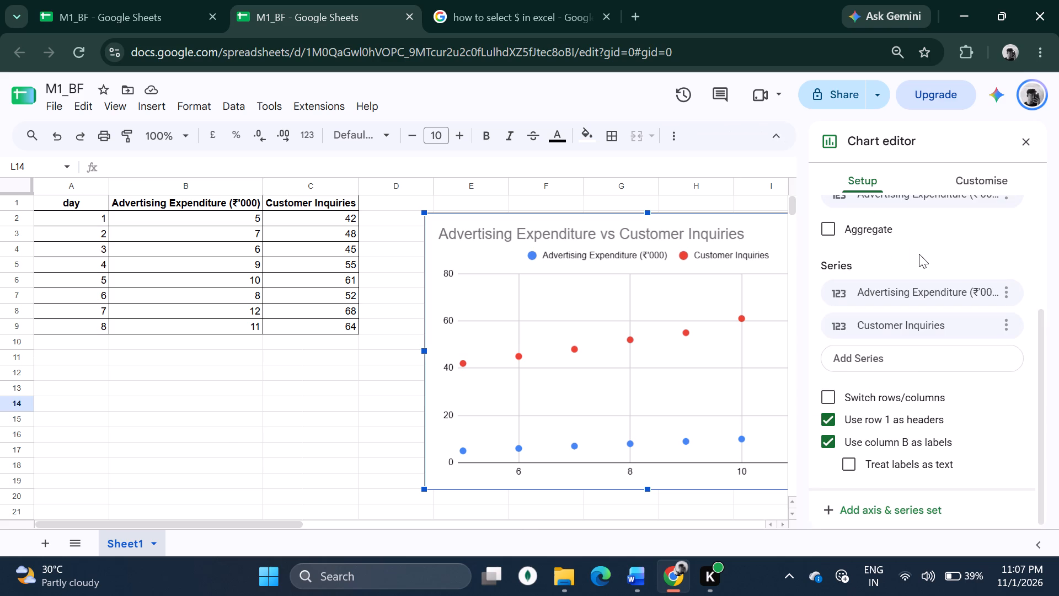
scroll(928, 356, up, 5)
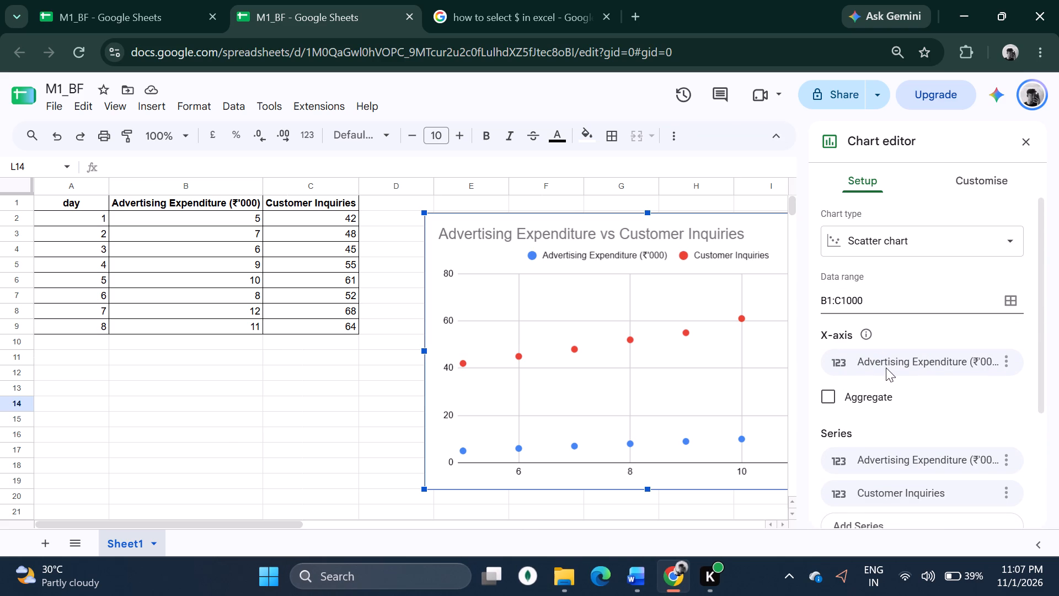
click(1012, 360)
click(1012, 360)
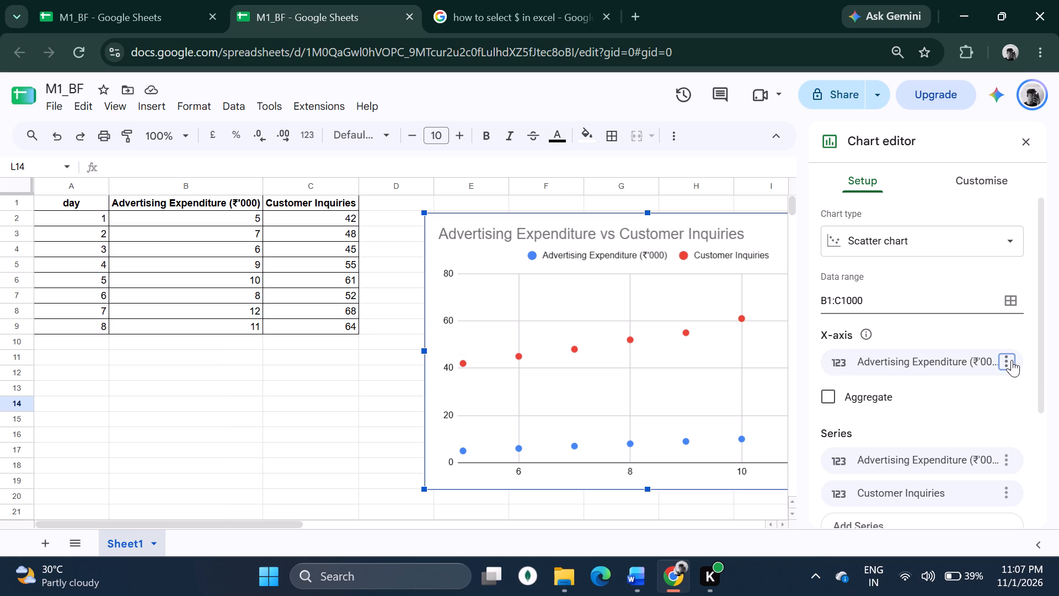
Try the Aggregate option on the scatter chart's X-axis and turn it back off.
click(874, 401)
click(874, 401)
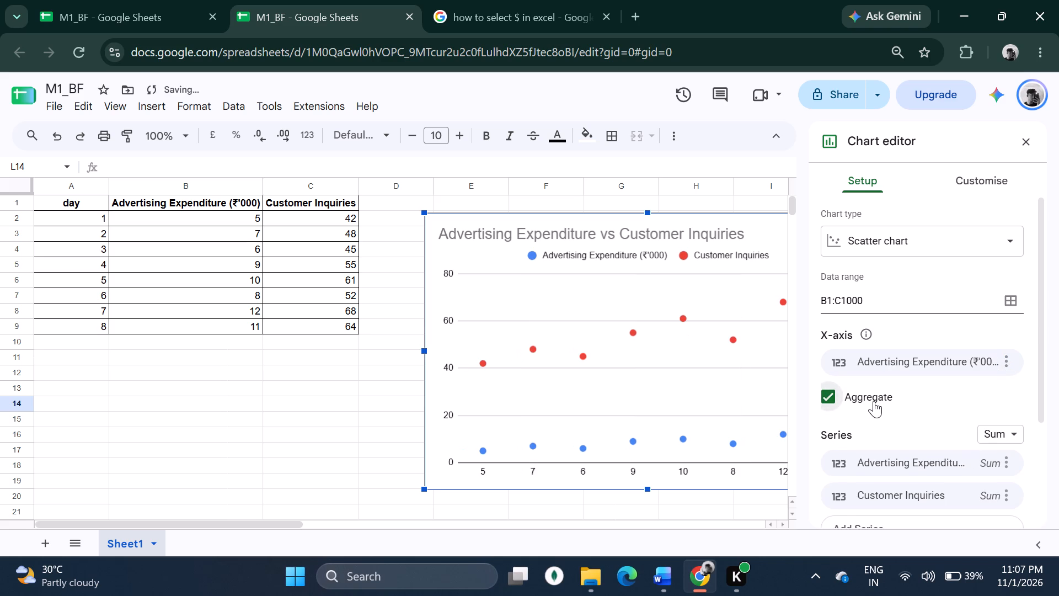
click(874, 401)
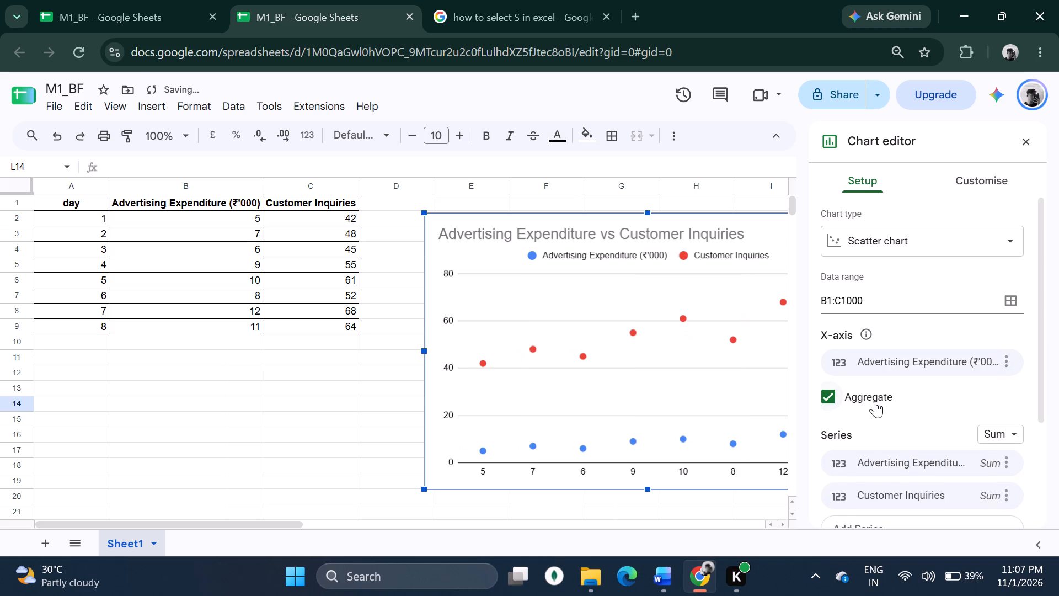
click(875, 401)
Look through the chart's style, title and series customisation options for a setting that assigns the axes.
scroll(914, 408, down, 1)
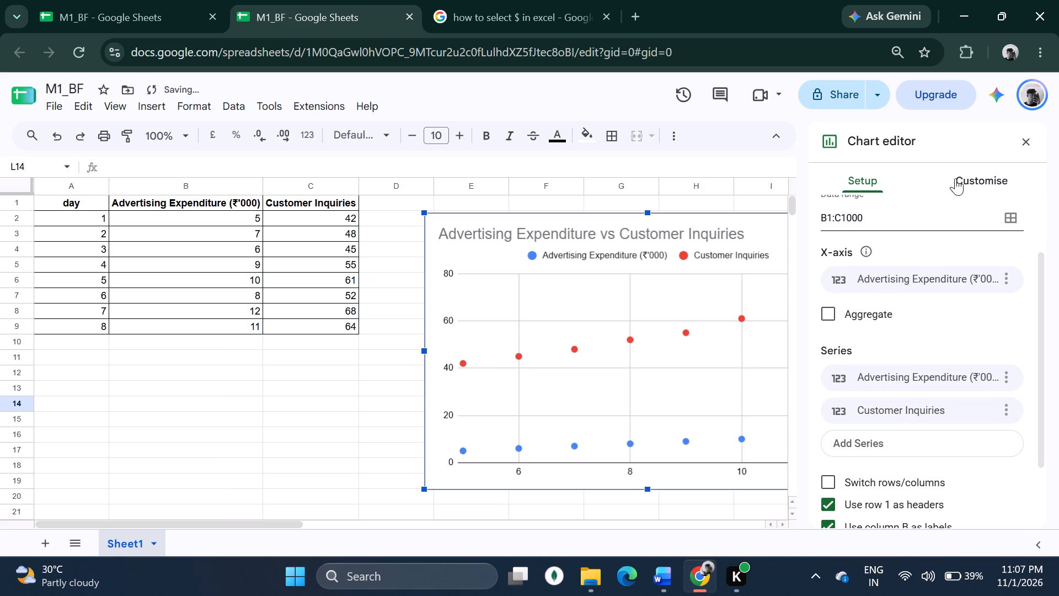
click(955, 178)
click(925, 224)
click(925, 224)
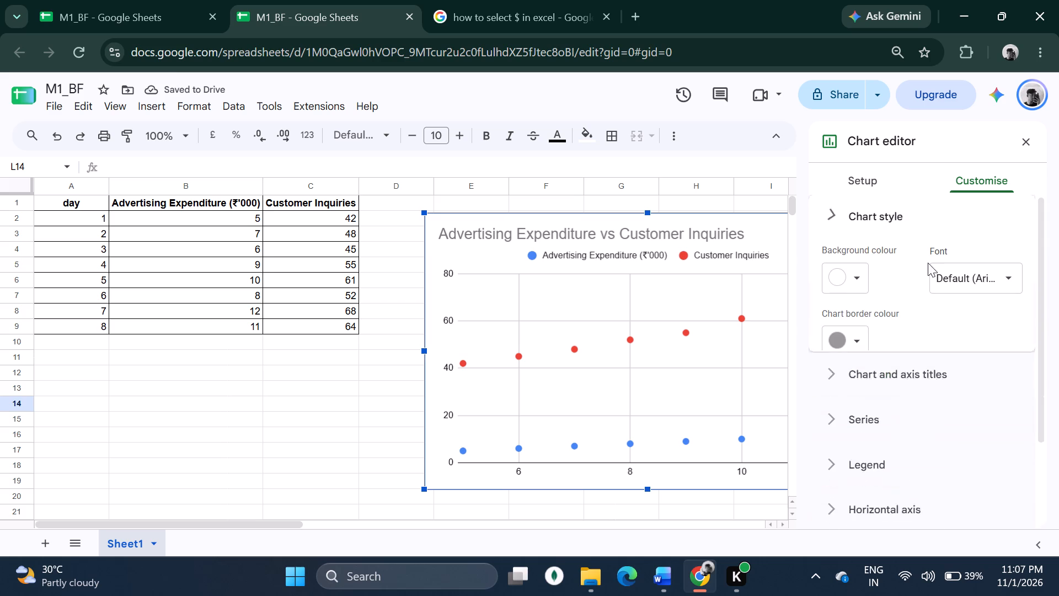
click(922, 274)
scroll(922, 274, down, 1)
scroll(930, 327, down, 1)
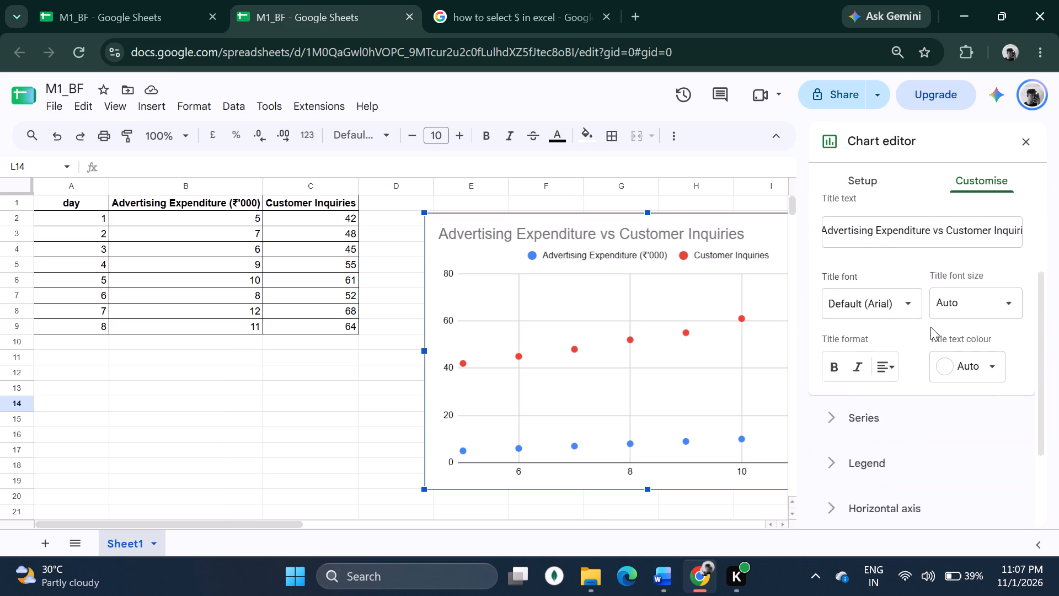
scroll(930, 327, up, 3)
click(913, 275)
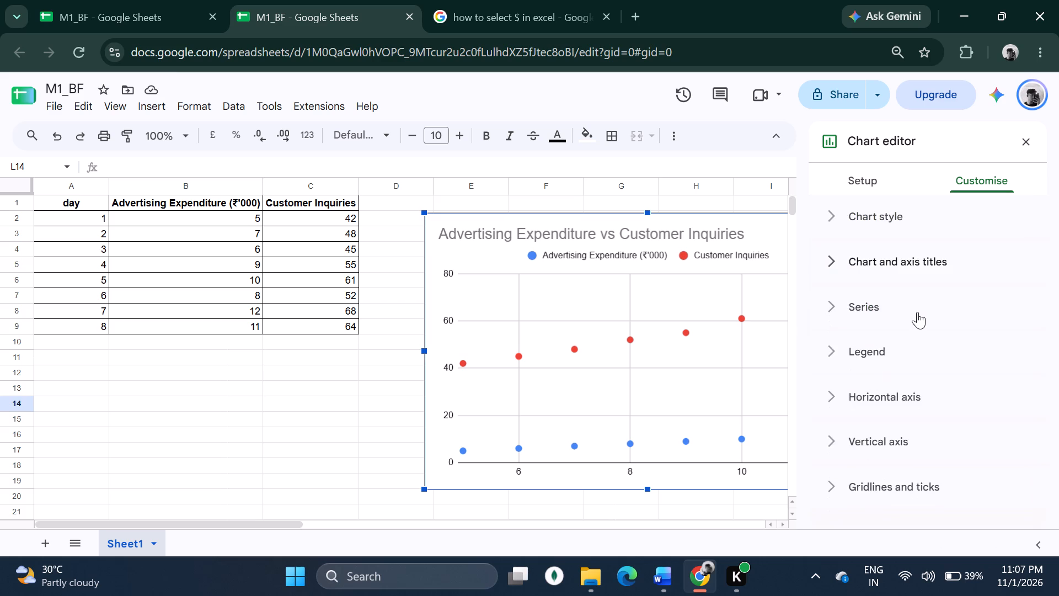
click(917, 312)
scroll(918, 313, down, 3)
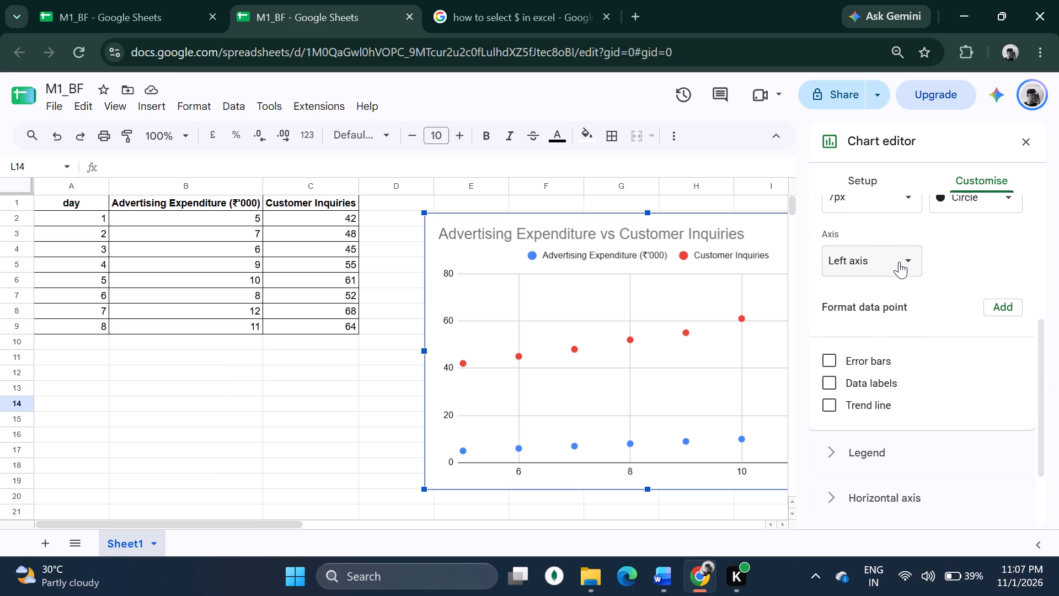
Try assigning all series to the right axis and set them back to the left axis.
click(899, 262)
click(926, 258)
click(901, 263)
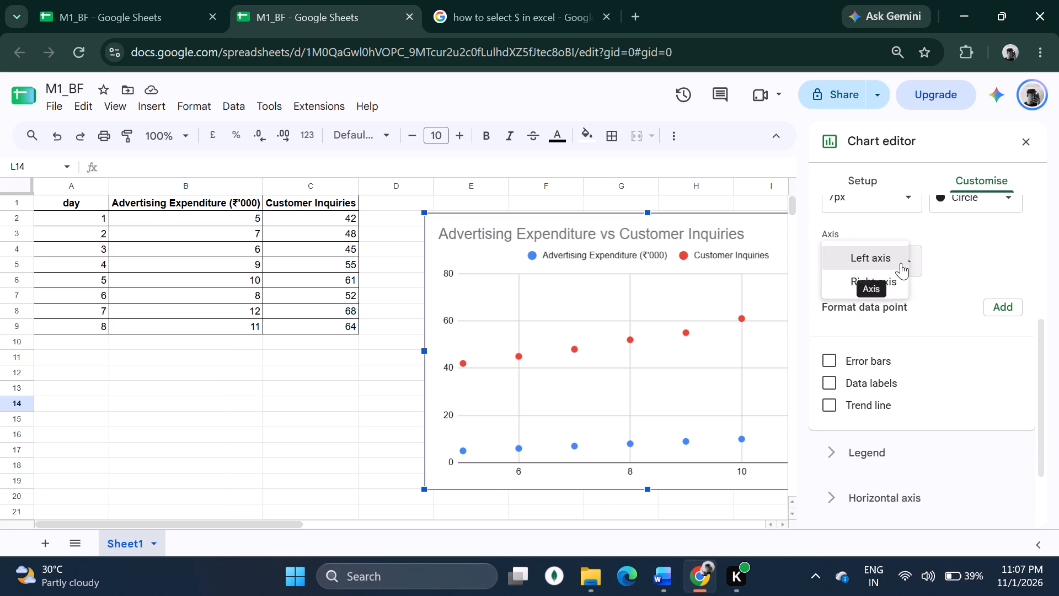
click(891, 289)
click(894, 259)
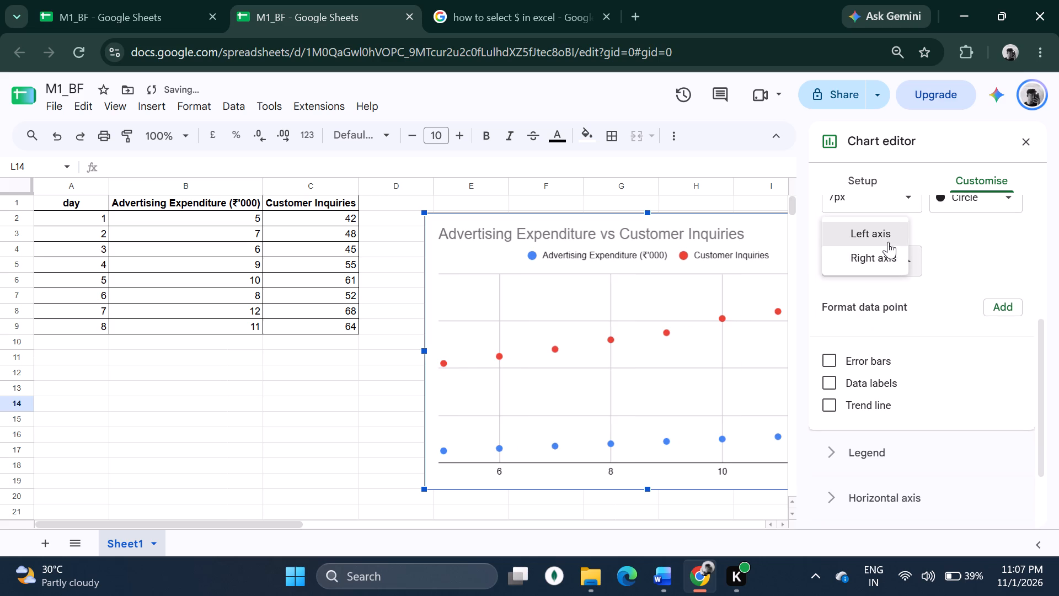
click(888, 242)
Examine the legend, horizontal axis and vertical axis customisation options for a way to assign the data columns.
scroll(923, 331, up, 3)
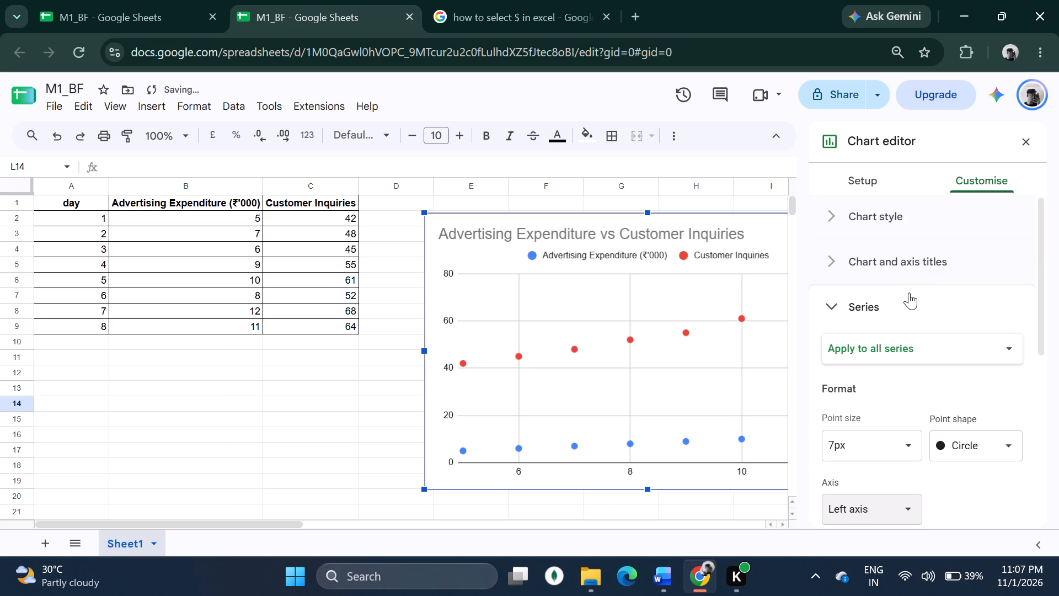
click(909, 292)
scroll(917, 313, down, 1)
click(903, 355)
scroll(904, 356, down, 2)
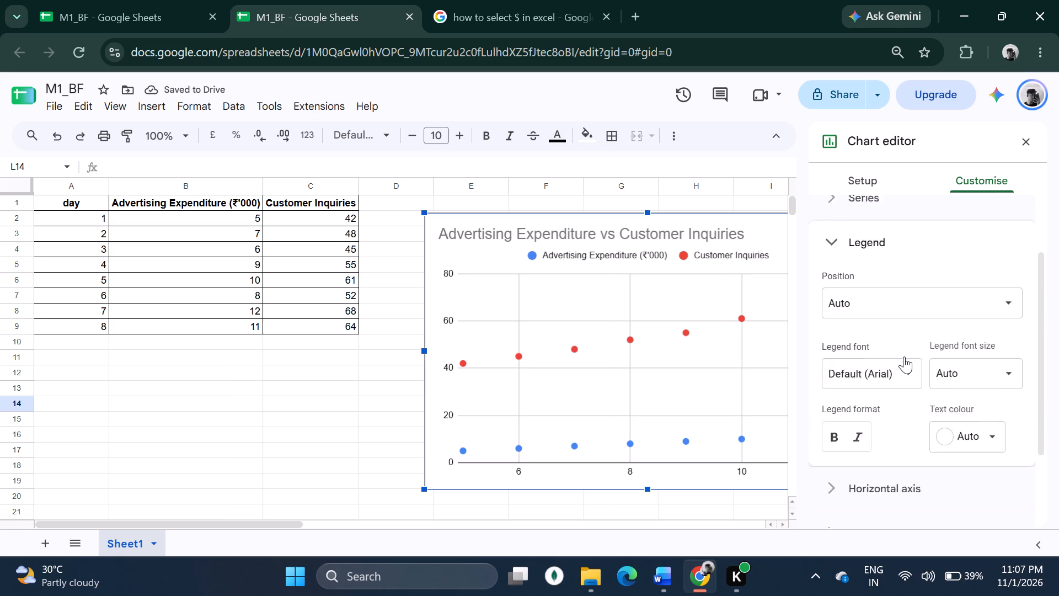
scroll(904, 356, up, 1)
click(885, 278)
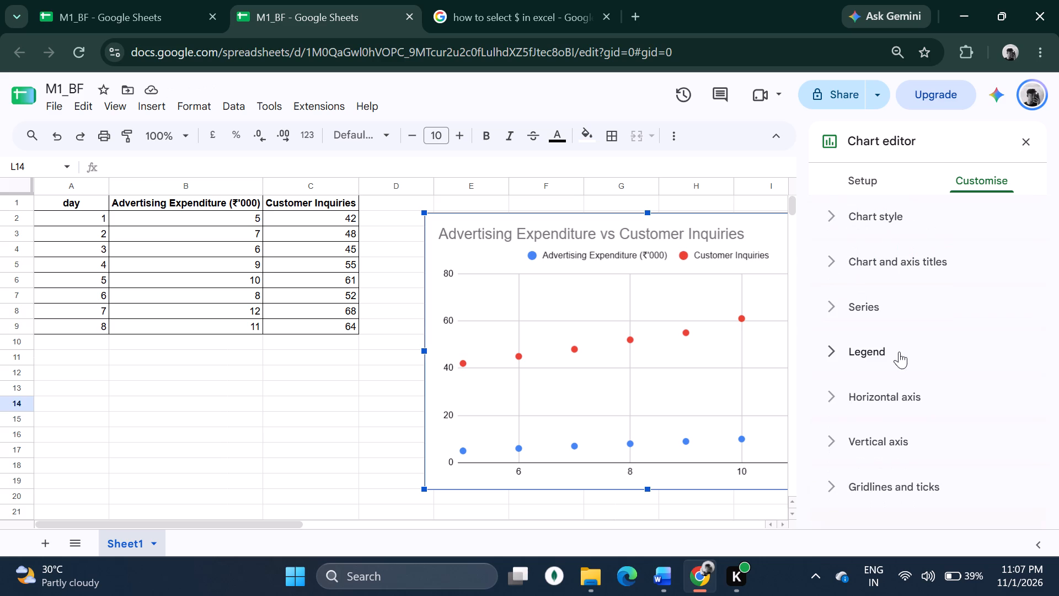
click(901, 380)
click(904, 391)
click(904, 391)
scroll(907, 381, down, 1)
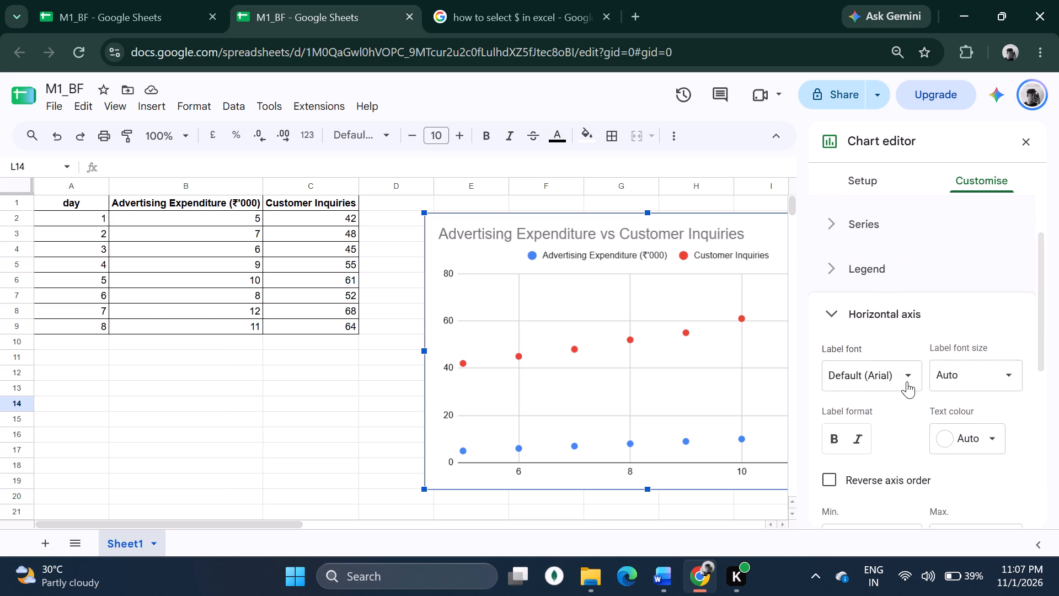
scroll(907, 381, down, 2)
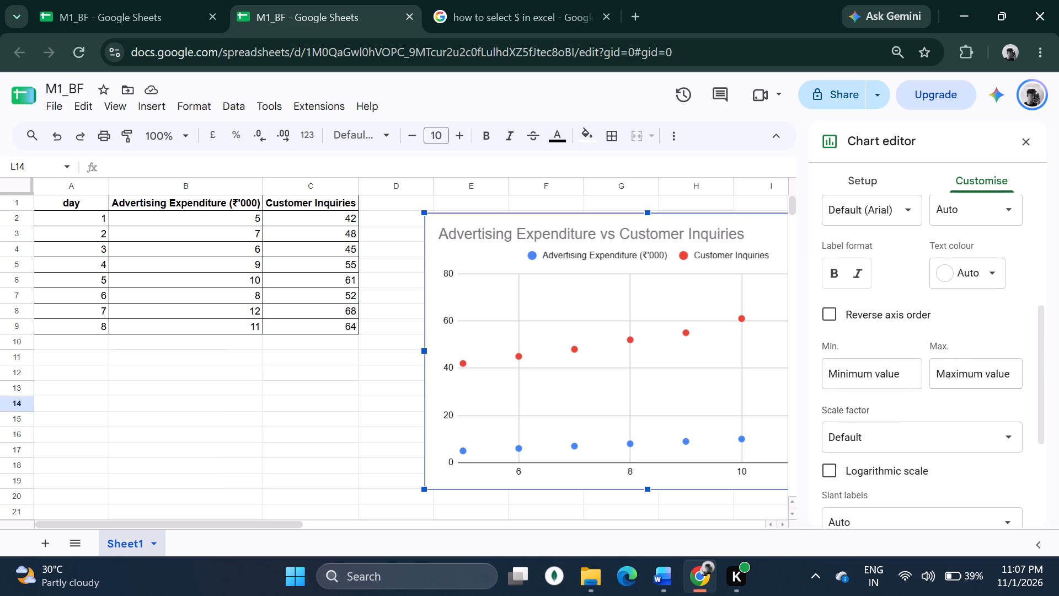
scroll(951, 379, down, 1)
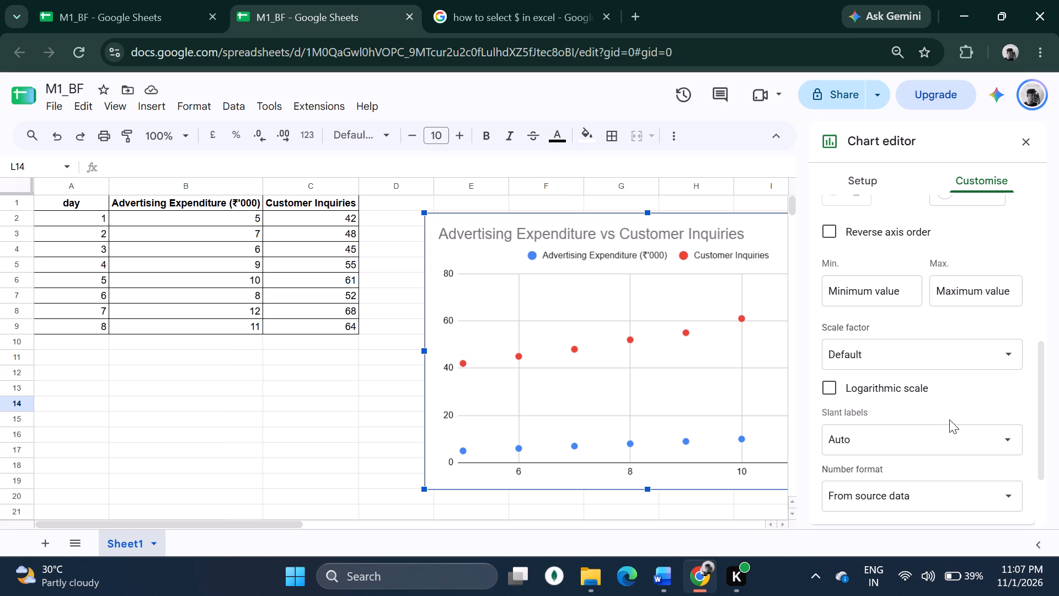
scroll(949, 419, down, 1)
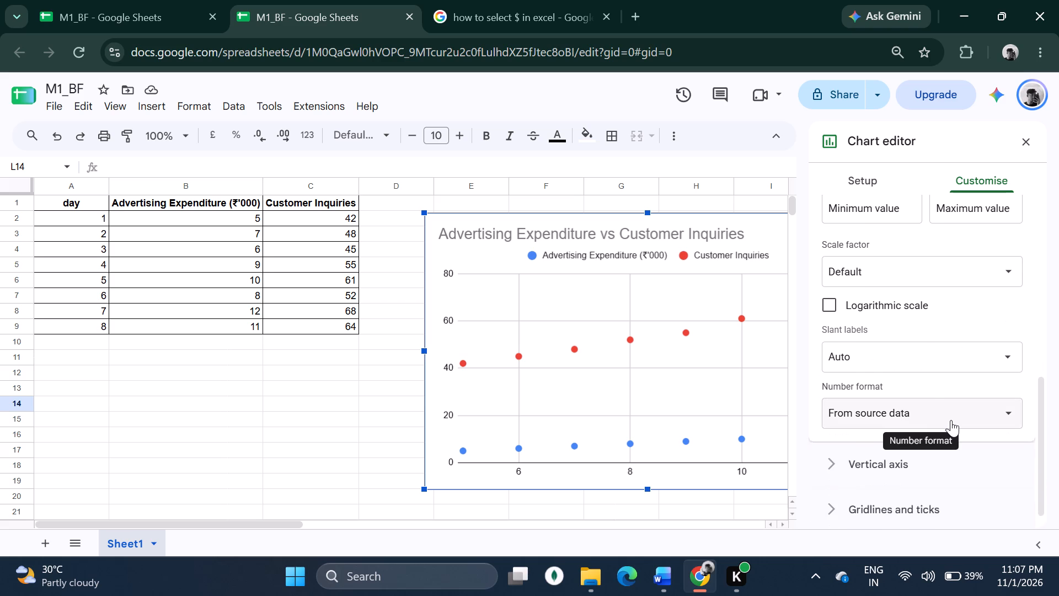
scroll(929, 392, down, 1)
click(869, 434)
scroll(875, 381, down, 1)
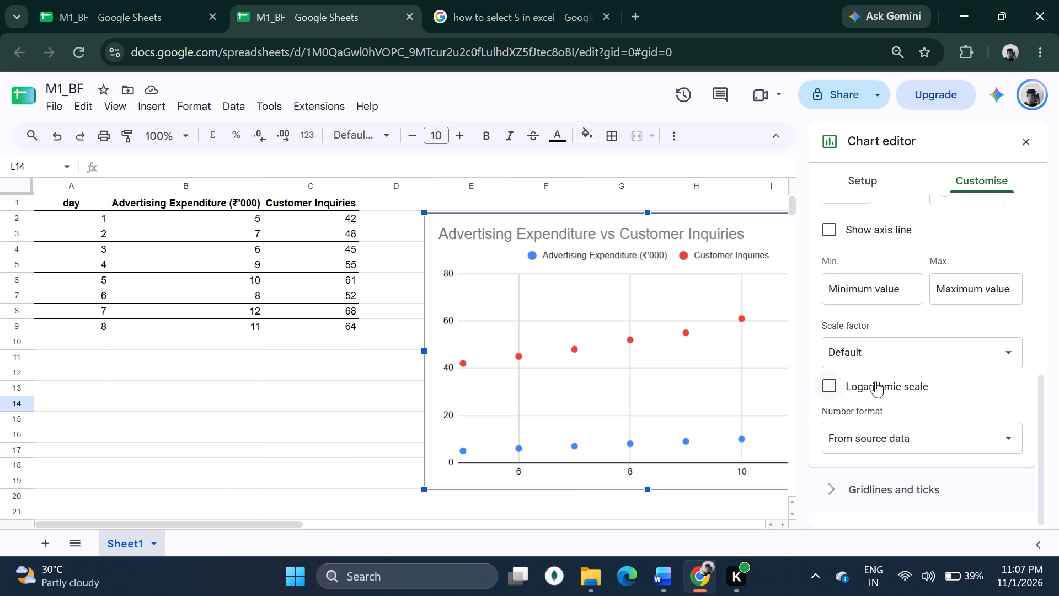
Turn on the axis line for the scatter chart's vertical axis.
scroll(875, 381, up, 2)
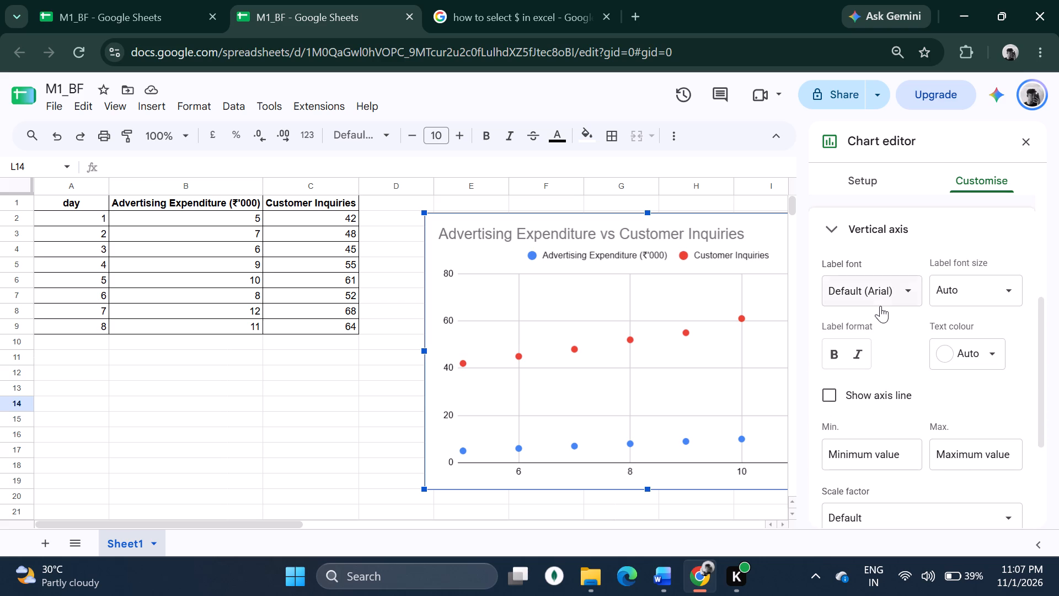
scroll(888, 355, down, 1)
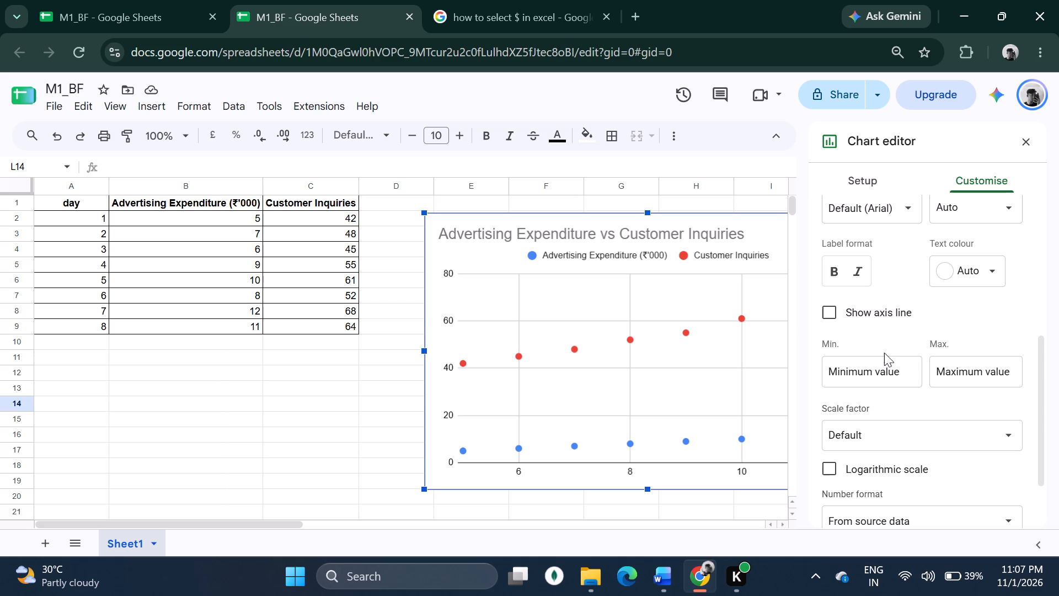
click(849, 316)
click(849, 316)
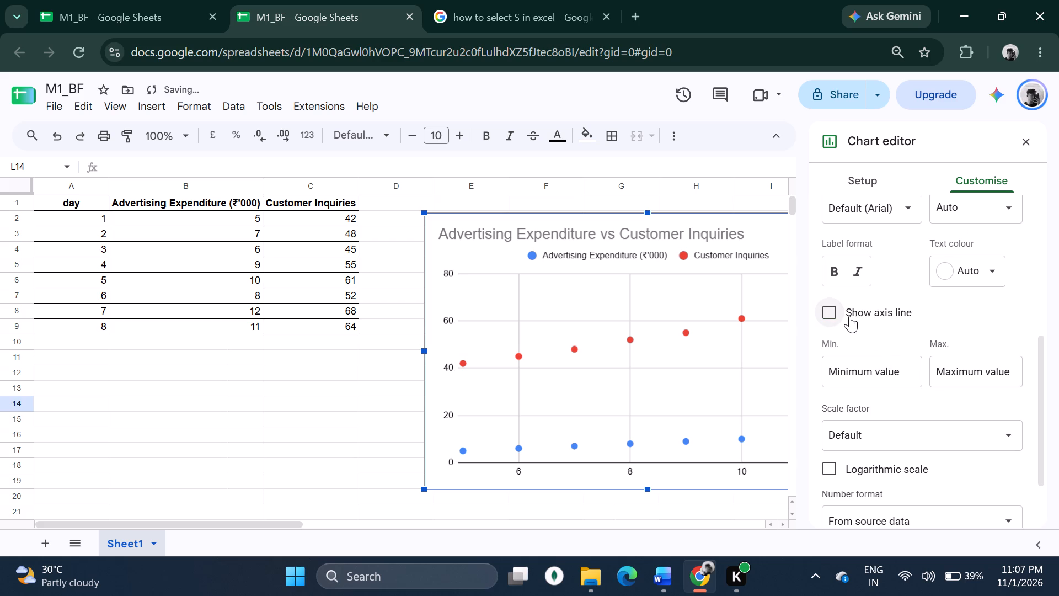
click(853, 313)
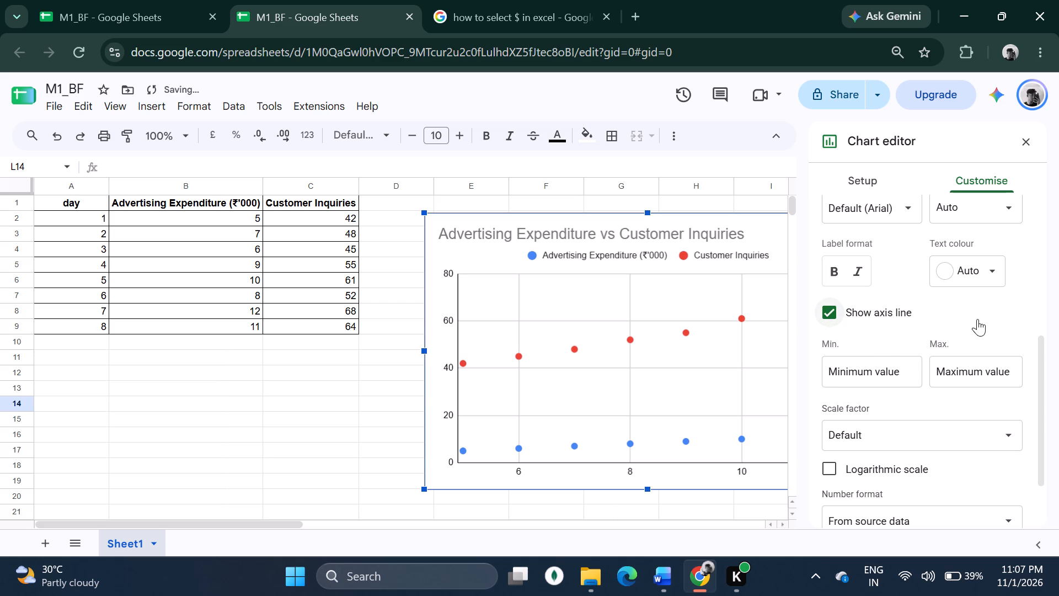
Examine the gridlines and ticks options and recheck the vertical axis options for a Y-axis data setting.
scroll(986, 328, down, 1)
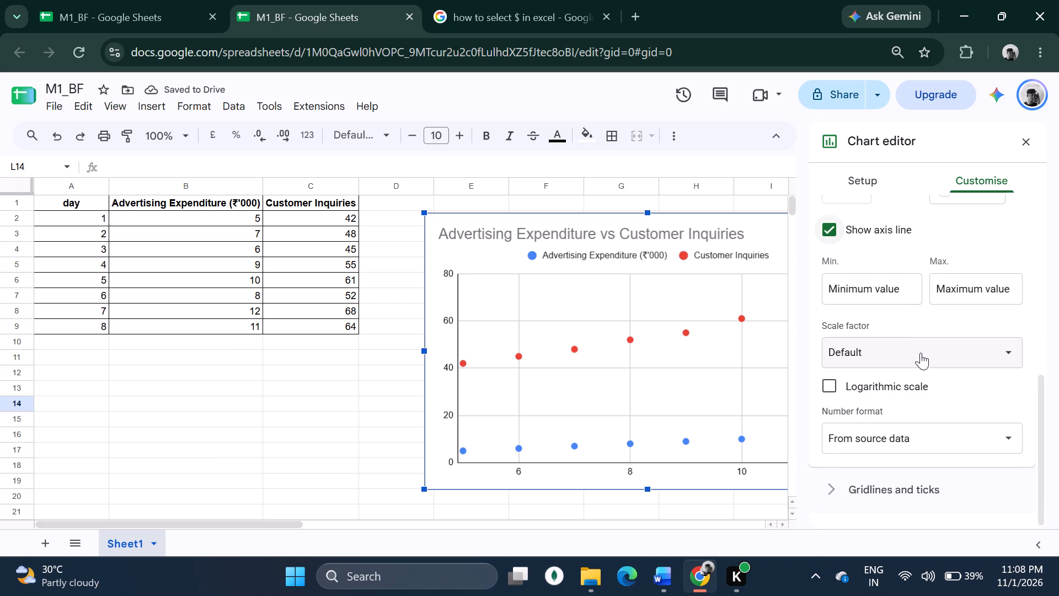
click(929, 481)
scroll(924, 445, down, 3)
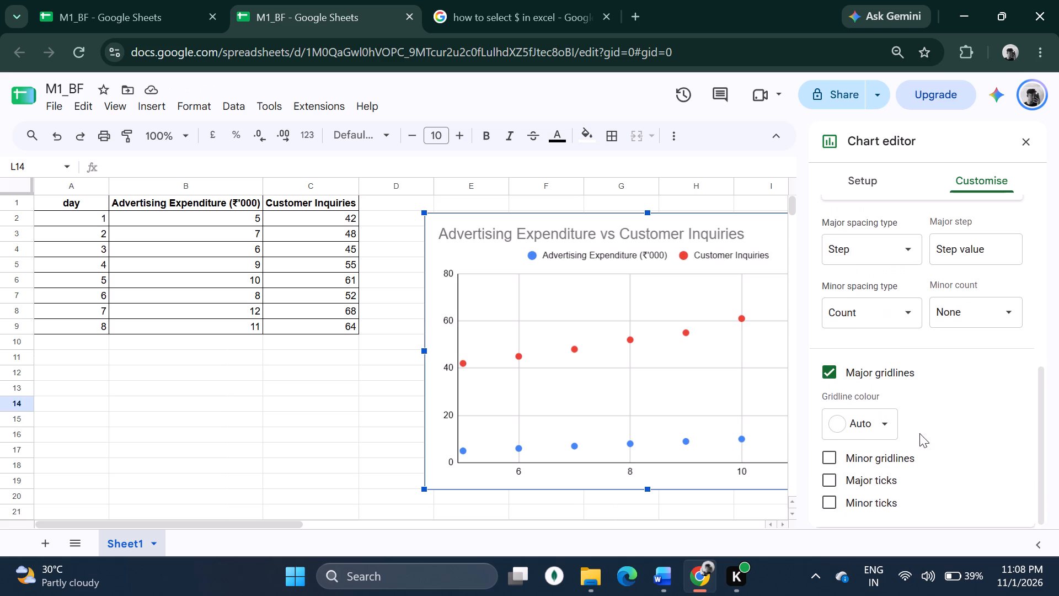
scroll(826, 279, up, 1)
click(860, 244)
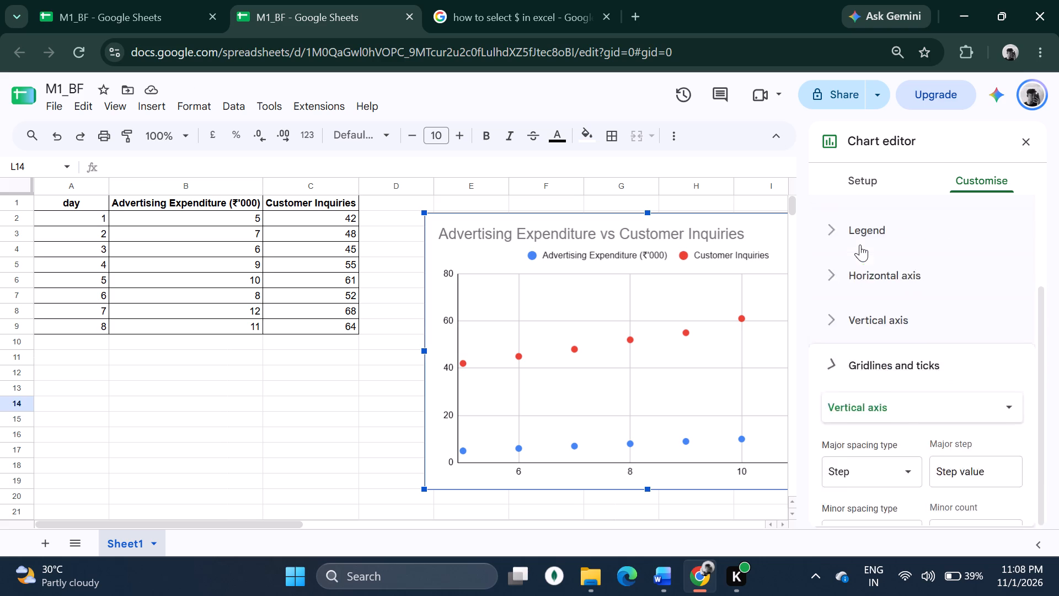
click(860, 462)
scroll(860, 429, down, 2)
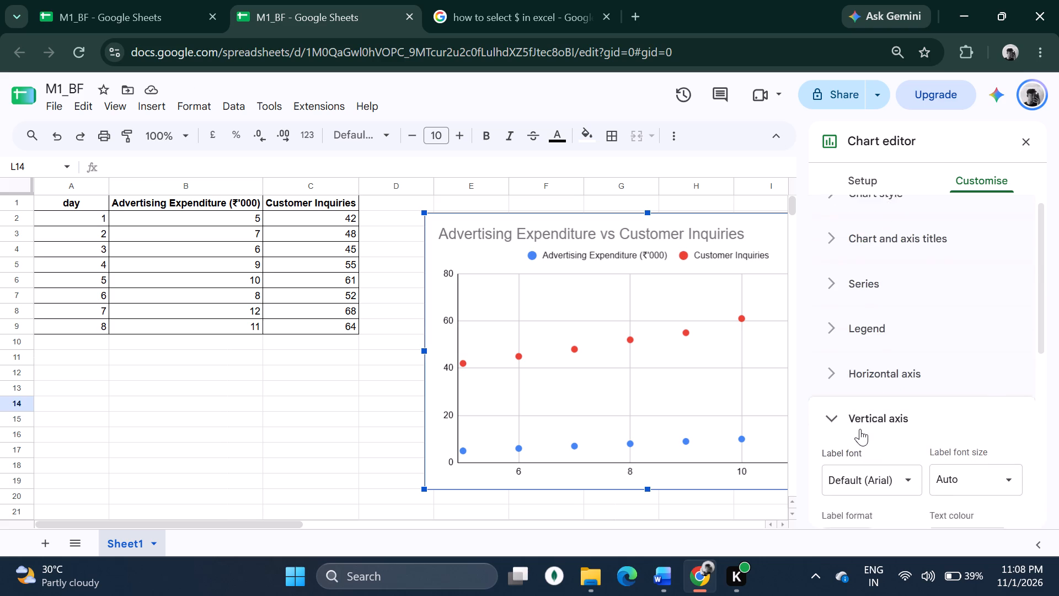
click(862, 277)
click(891, 491)
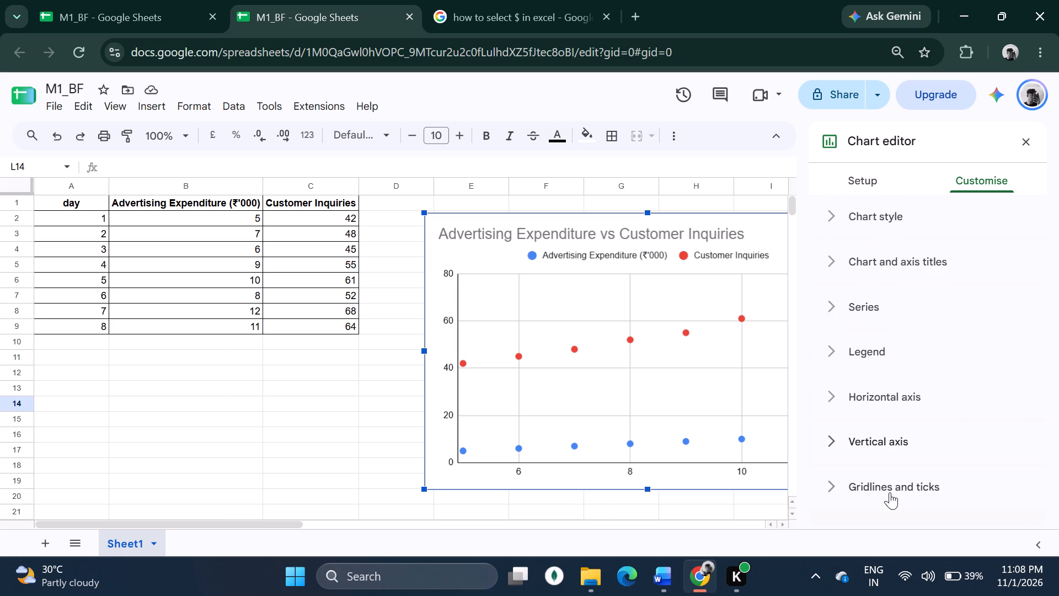
scroll(912, 453, down, 3)
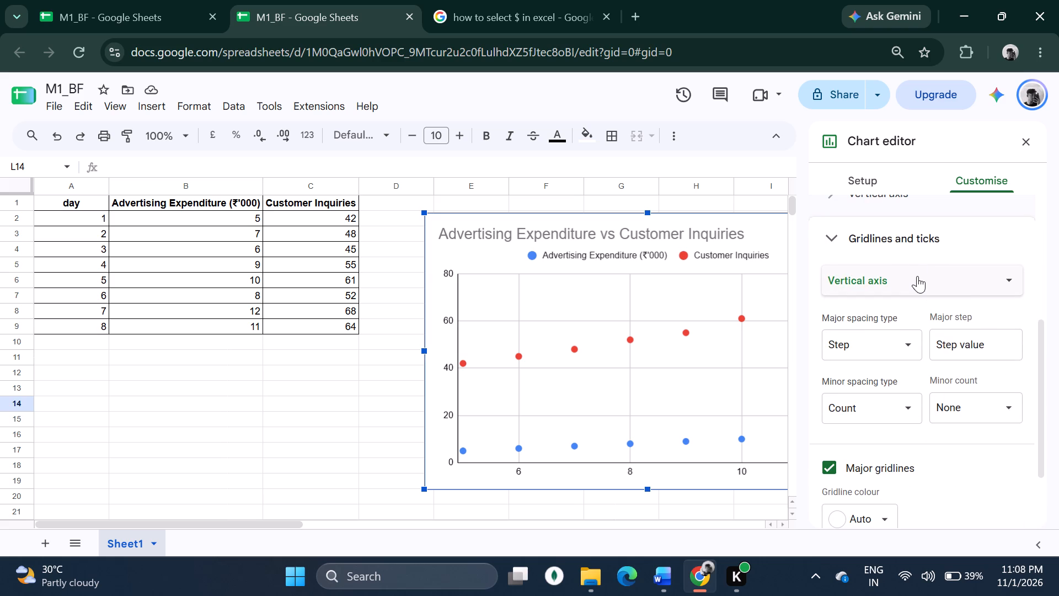
click(917, 276)
click(954, 273)
click(869, 245)
scroll(875, 273, up, 4)
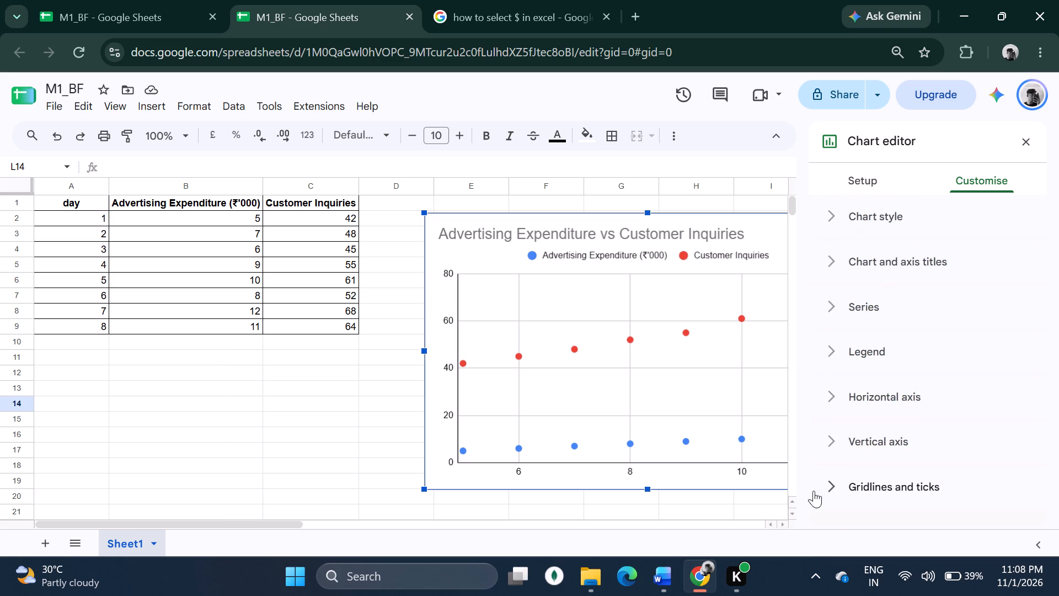
Switch to the Practical 1 document in Word and read its last procedure steps, expected output, interpretation and conclusion.
click(673, 572)
click(564, 390)
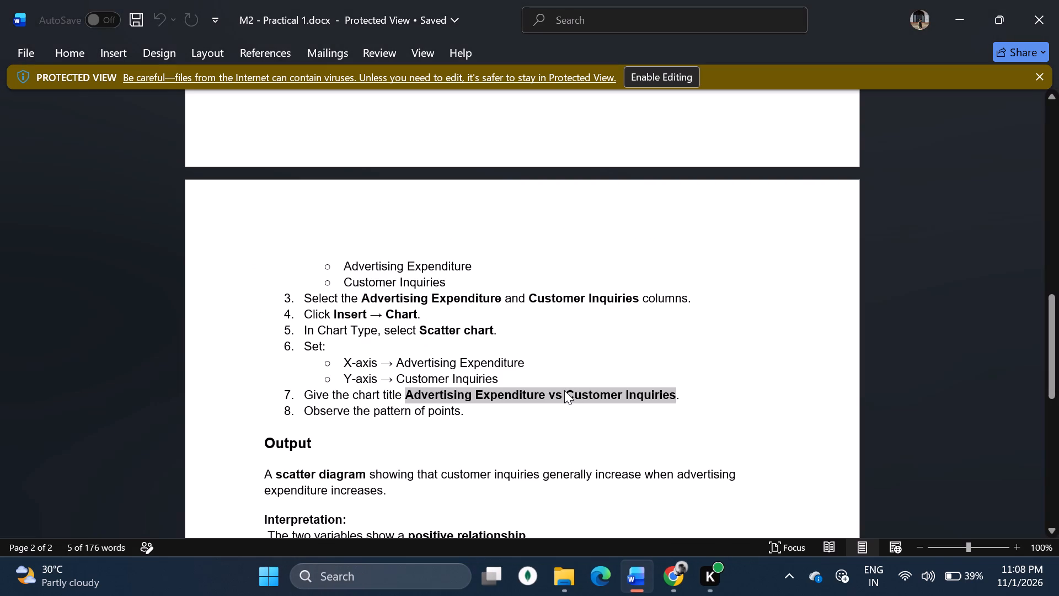
drag(465, 409, 327, 409)
click(470, 427)
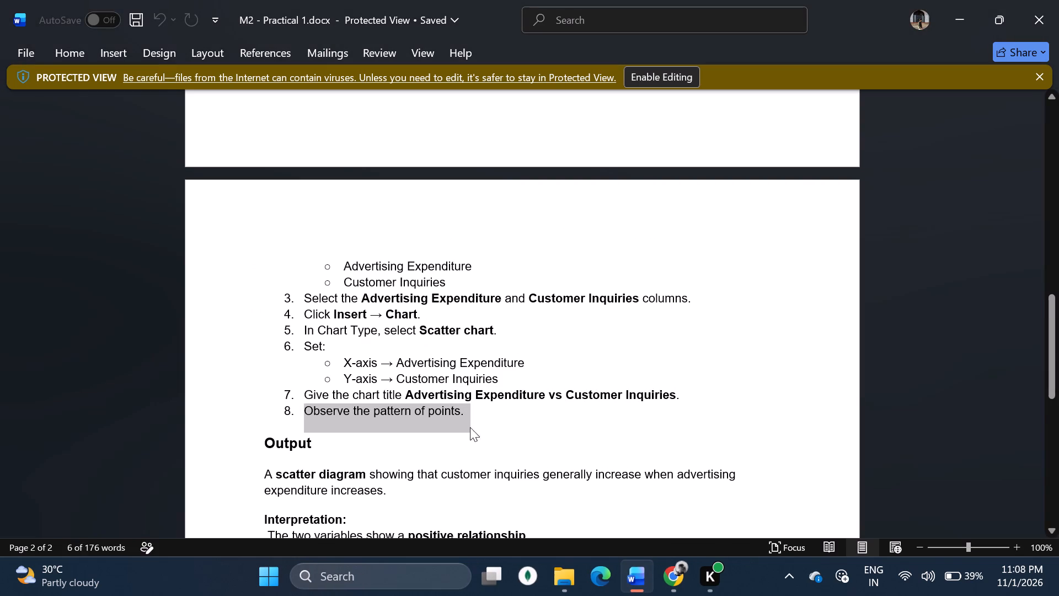
scroll(497, 415, down, 2)
scroll(329, 419, down, 1)
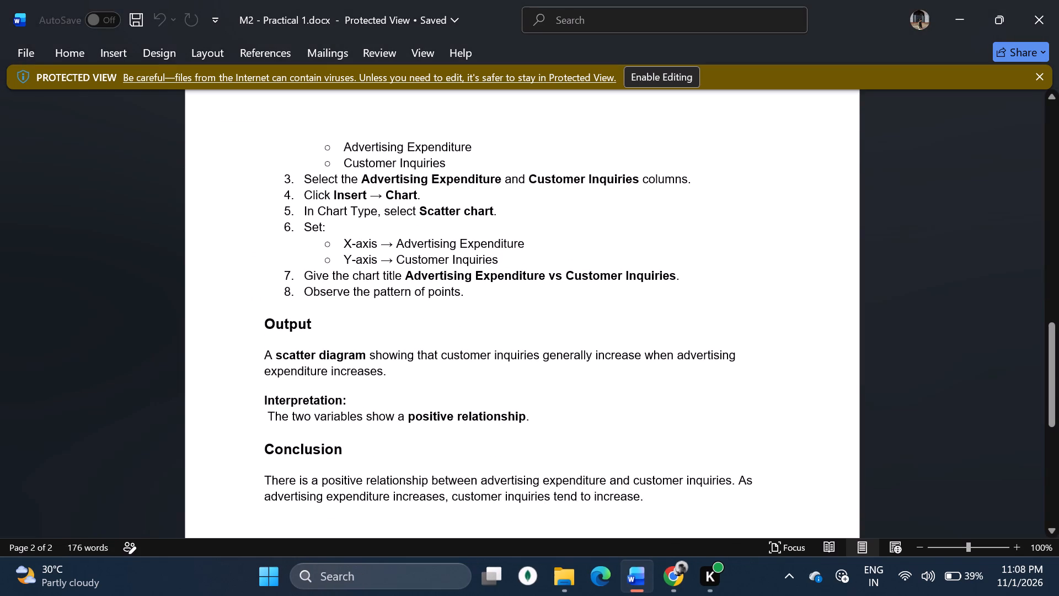
drag(479, 355, 707, 354)
click(478, 376)
drag(435, 266, 458, 268)
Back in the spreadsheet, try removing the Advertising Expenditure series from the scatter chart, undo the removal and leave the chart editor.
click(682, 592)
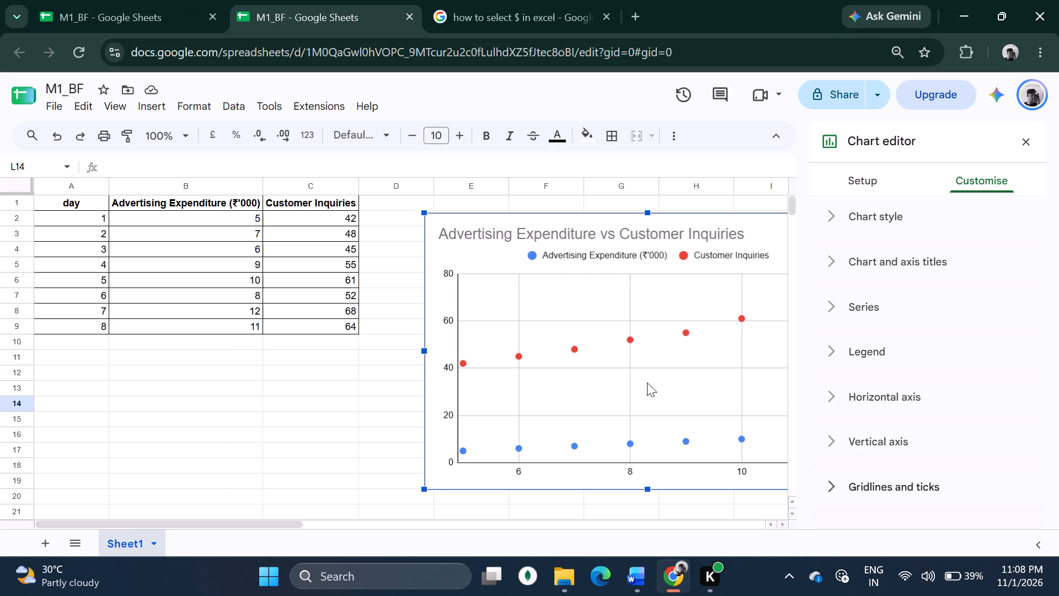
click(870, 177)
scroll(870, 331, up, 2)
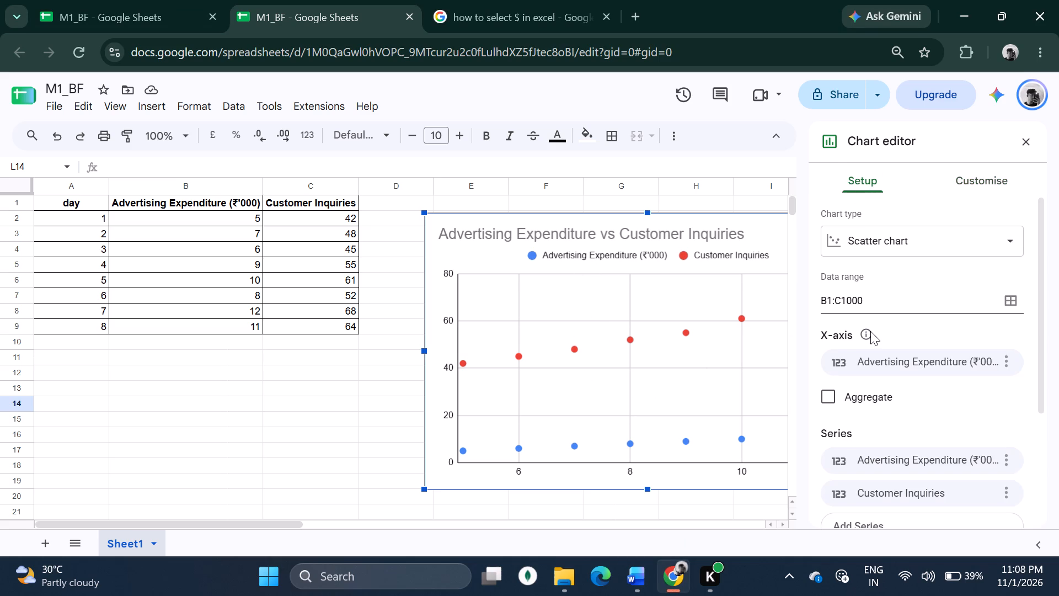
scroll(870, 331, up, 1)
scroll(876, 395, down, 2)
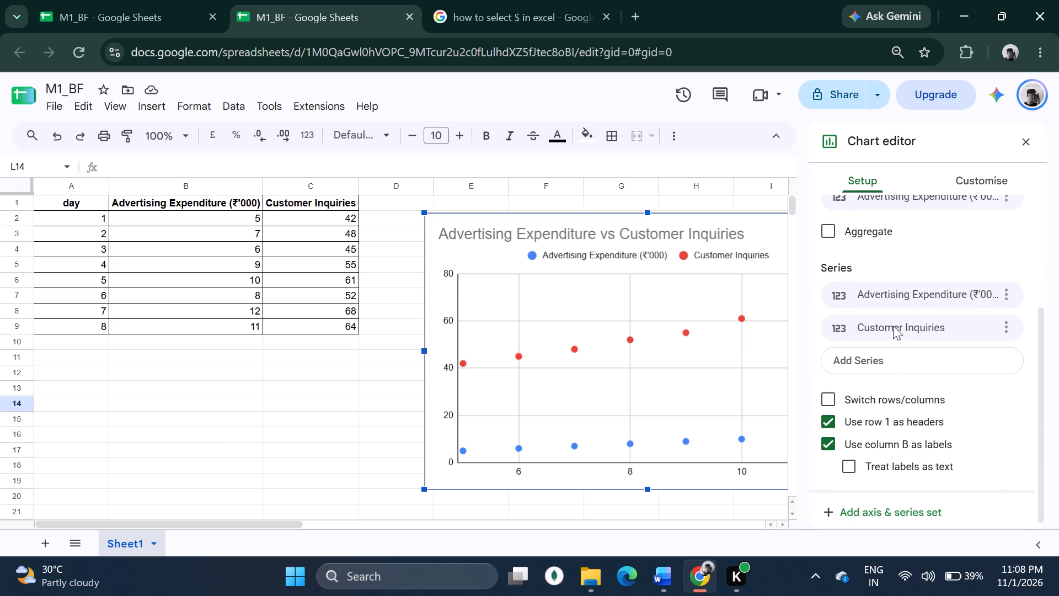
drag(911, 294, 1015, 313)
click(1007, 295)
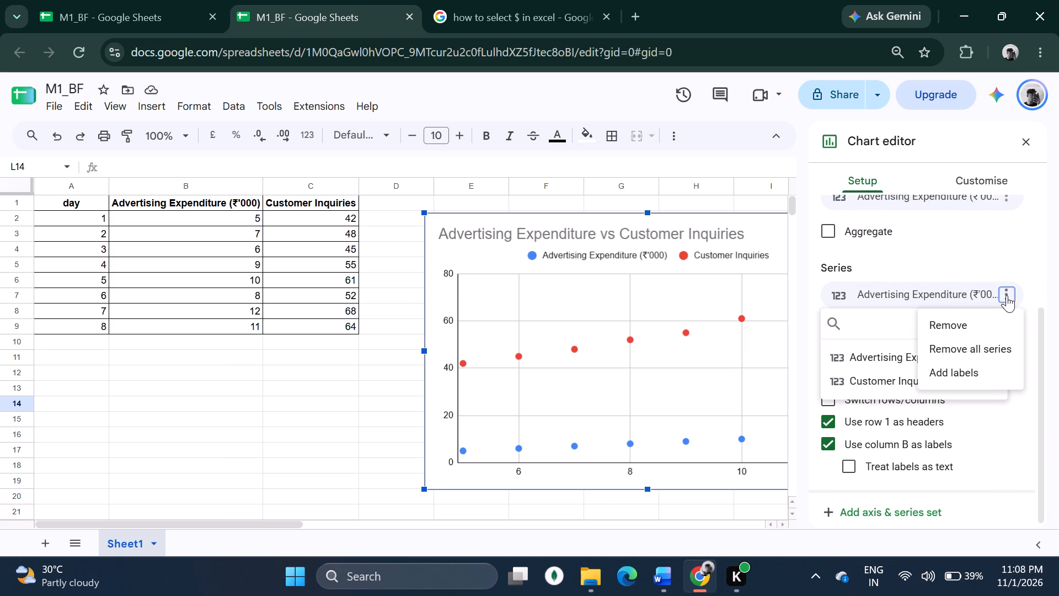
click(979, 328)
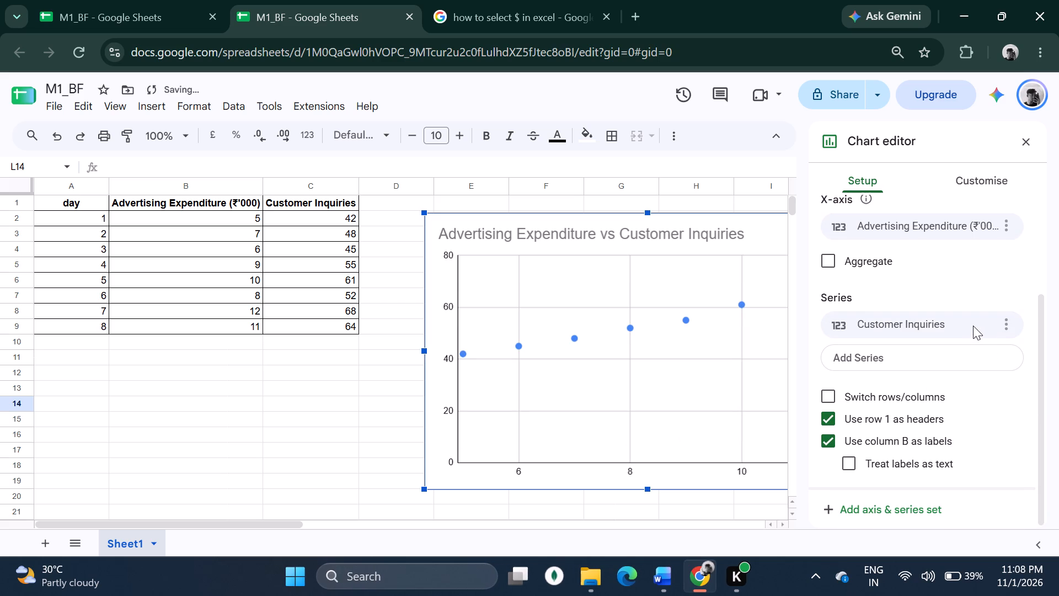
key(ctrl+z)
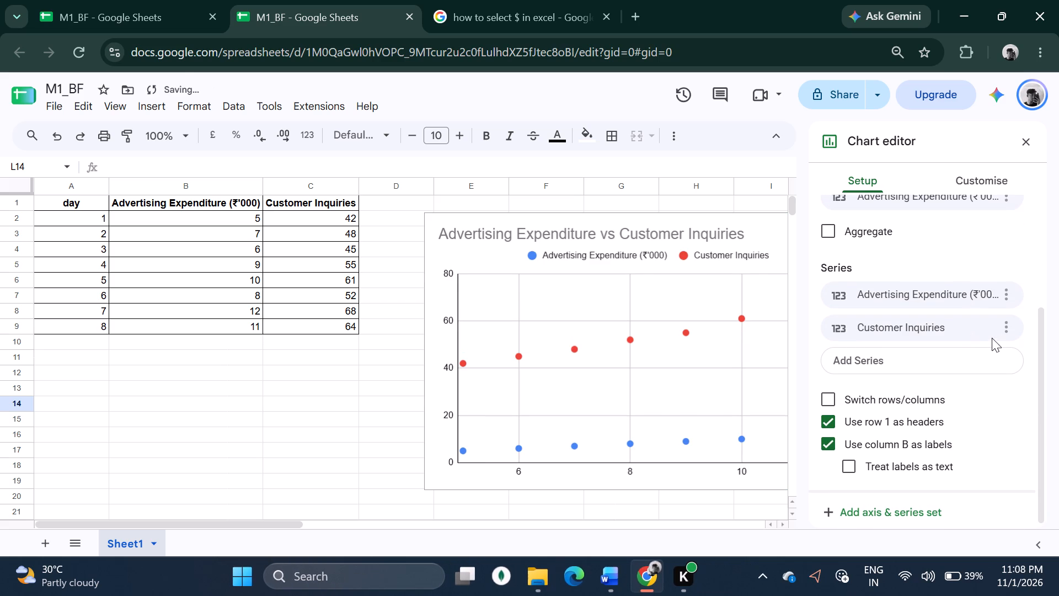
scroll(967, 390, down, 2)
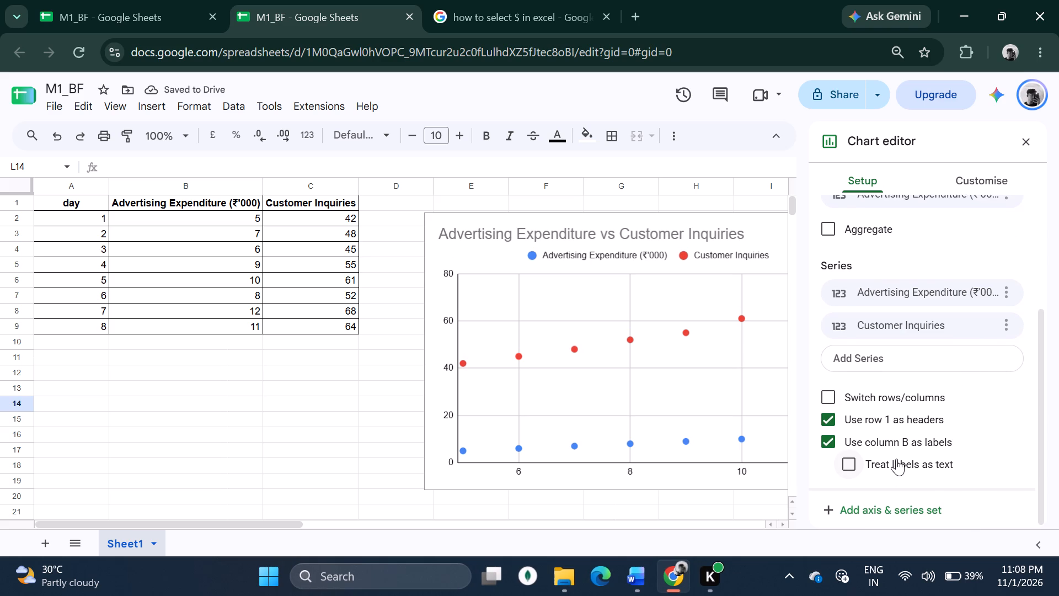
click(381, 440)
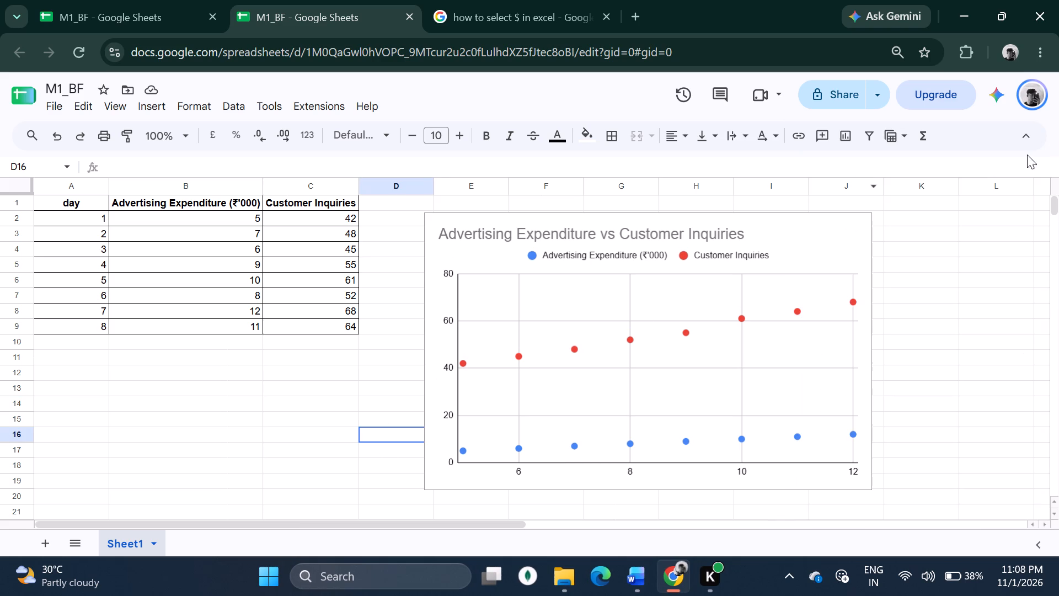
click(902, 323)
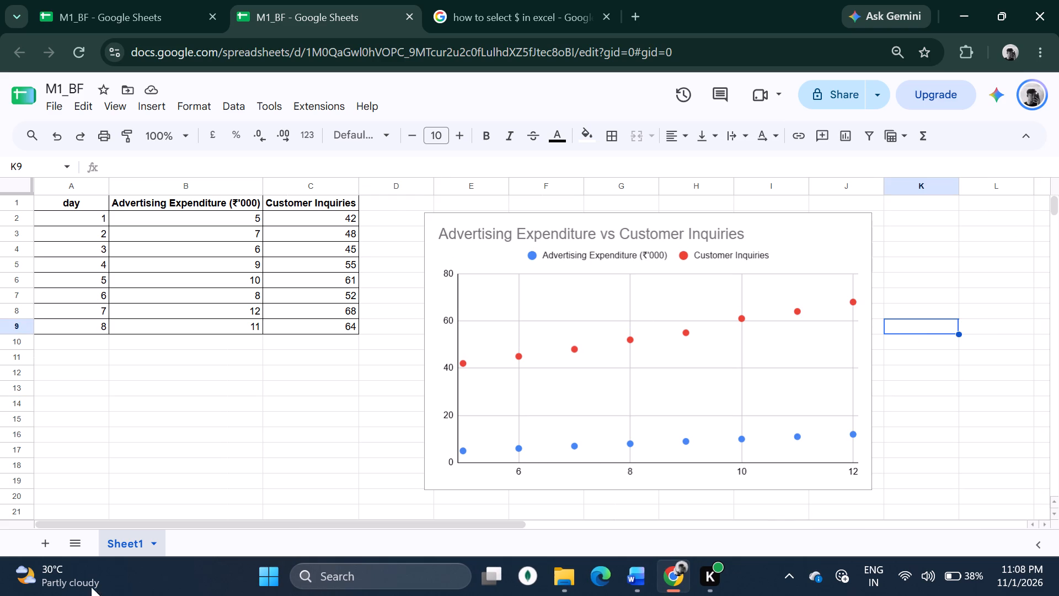
Rename the sheet as M2_prac_1.
double_click(133, 546)
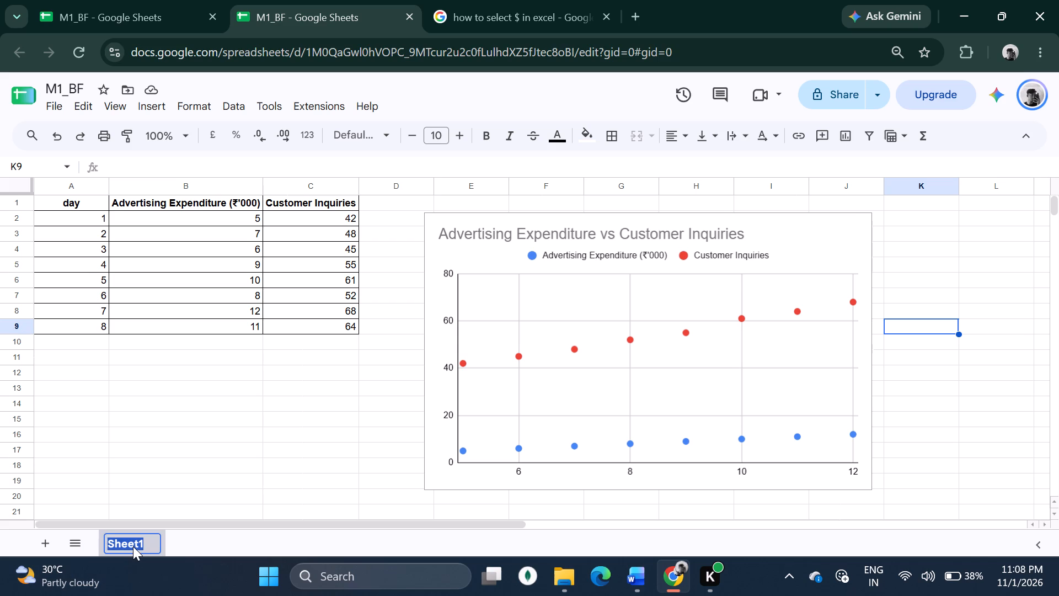
text(pra)
text(c_)
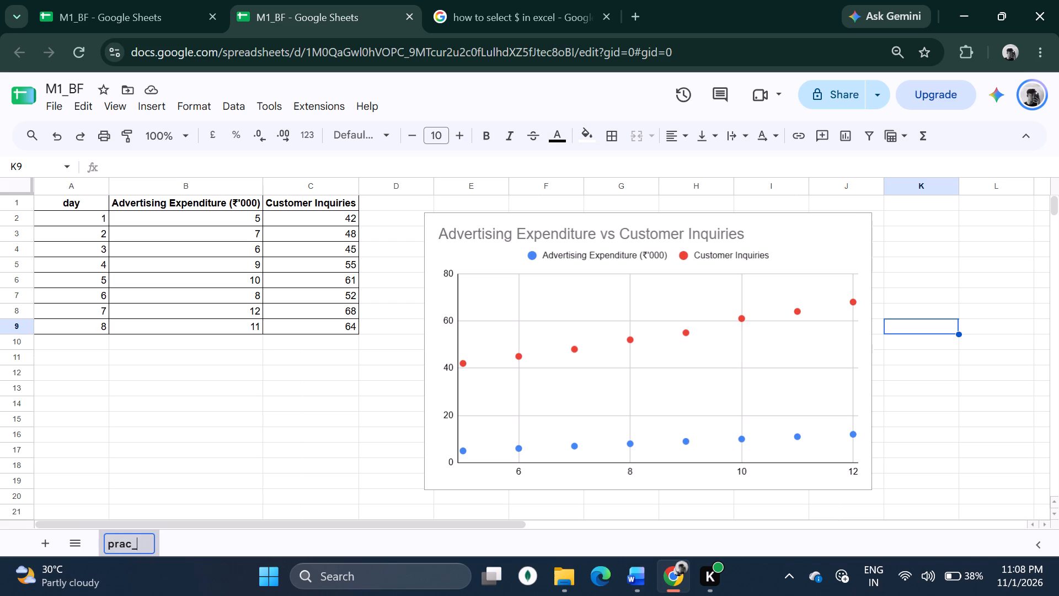
key(1)
key(BackSpace)
key(BackSpace)
key(BackSpace)
key(BackSpace)
key(BackSpace)
key(BackSpace)
key(BackSpace)
key(BackSpace)
key(BackSpace)
key(BackSpace)
key(BackSpace)
text(M2)
text(_prac)
text(_1)
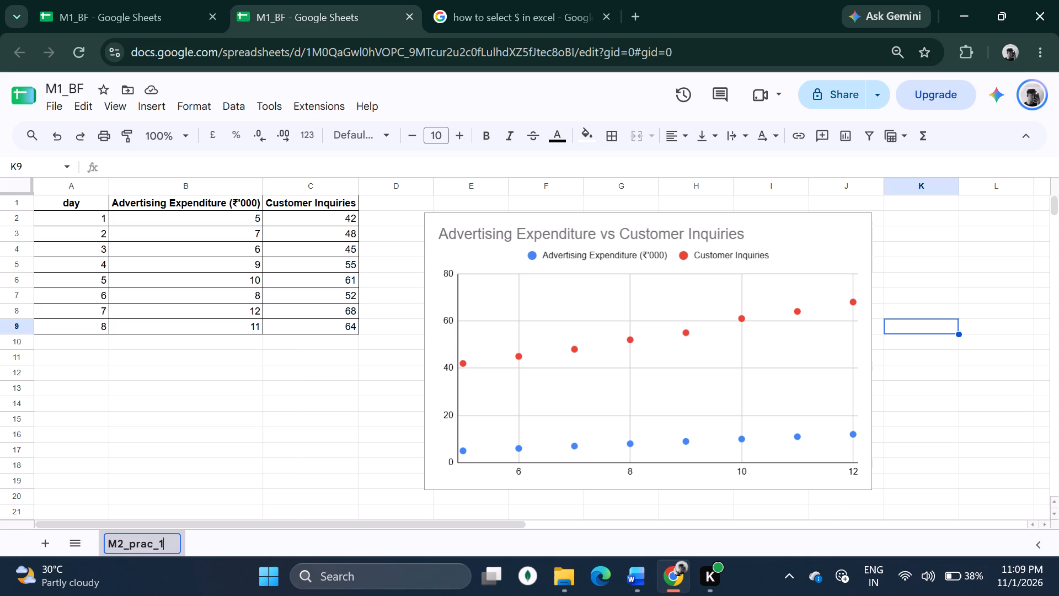
key(Return)
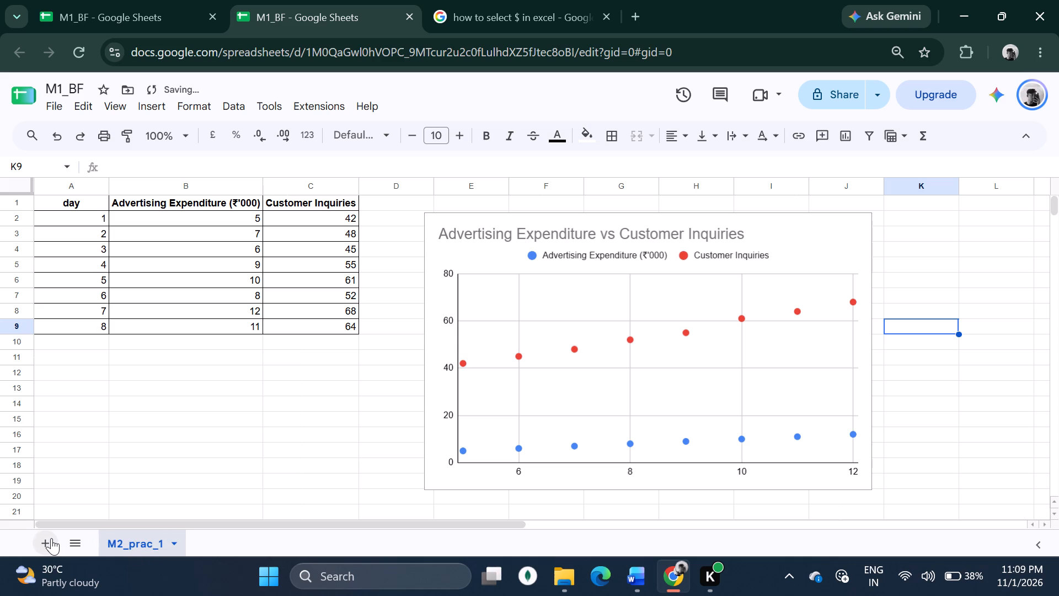
Add a new blank sheet after M2_prac_1 and select cell A1.
click(49, 539)
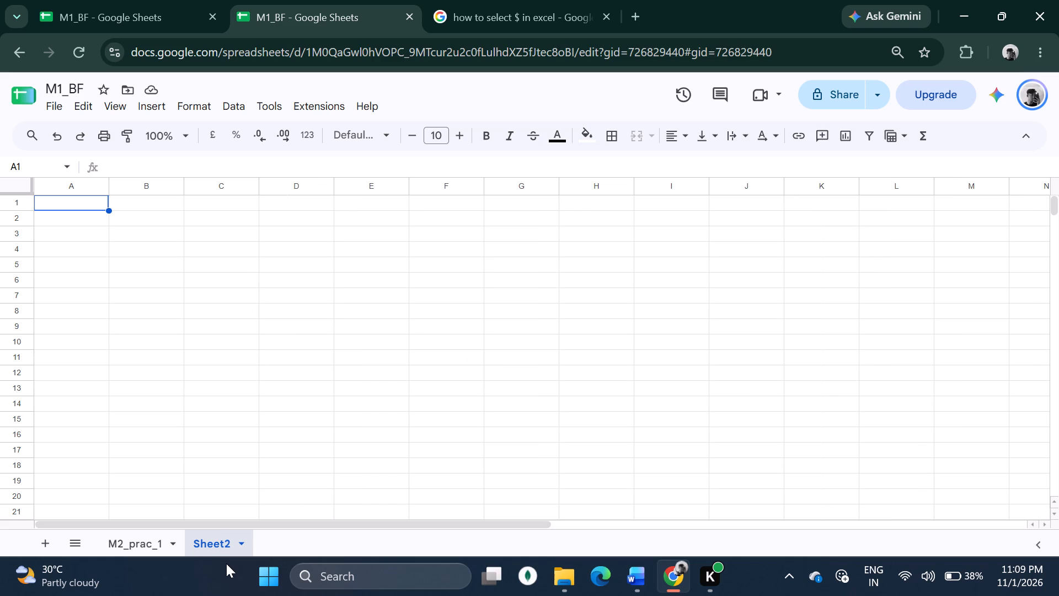
click(90, 254)
click(85, 209)
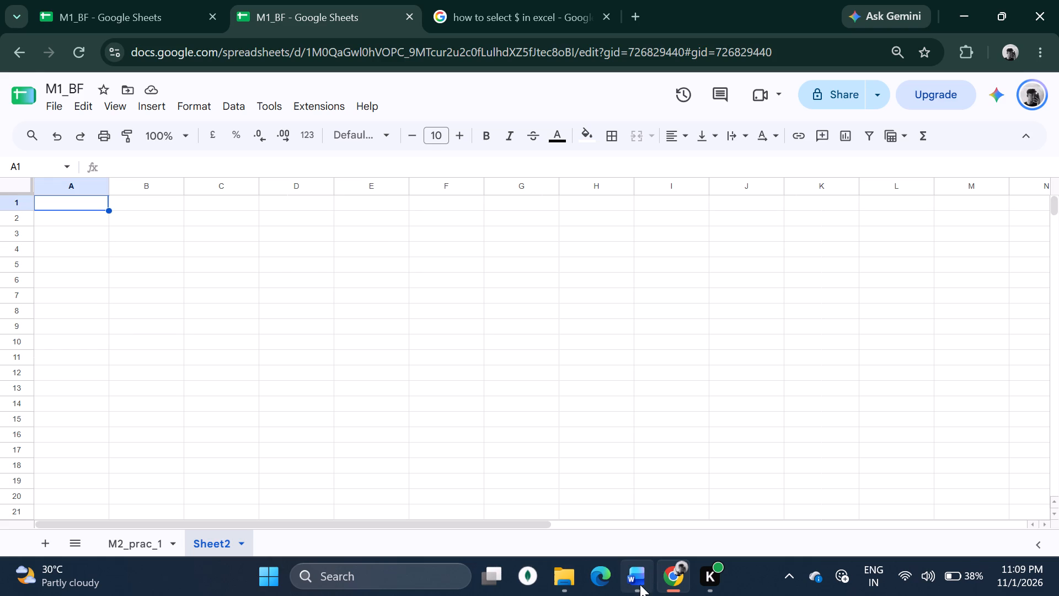
Open Practical No 2 M2.docx from the Downloads folder in Word.
click(640, 584)
scroll(583, 349, down, 4)
scroll(590, 355, up, 5)
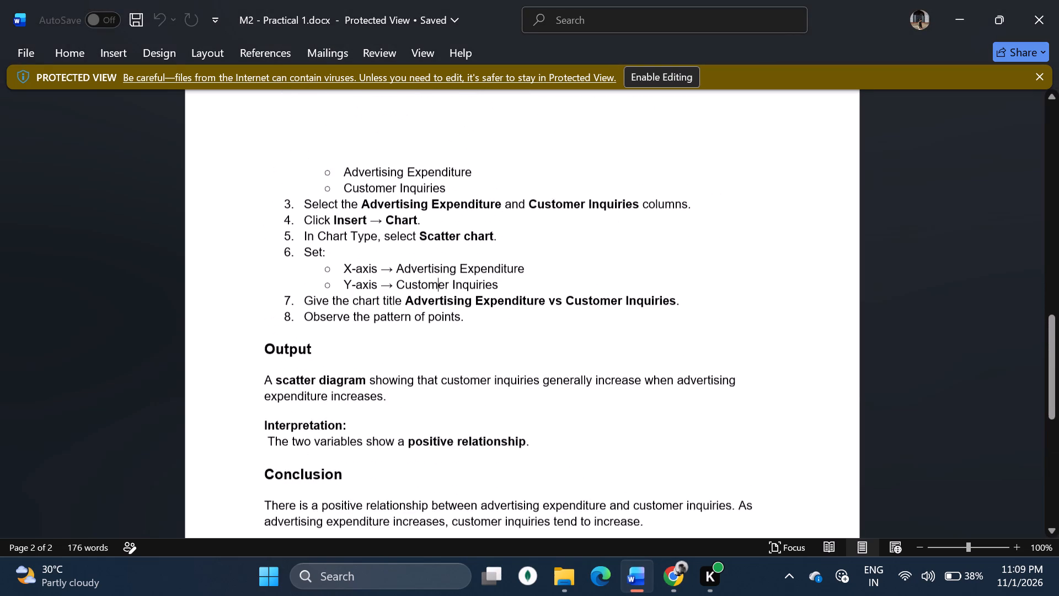
click(570, 588)
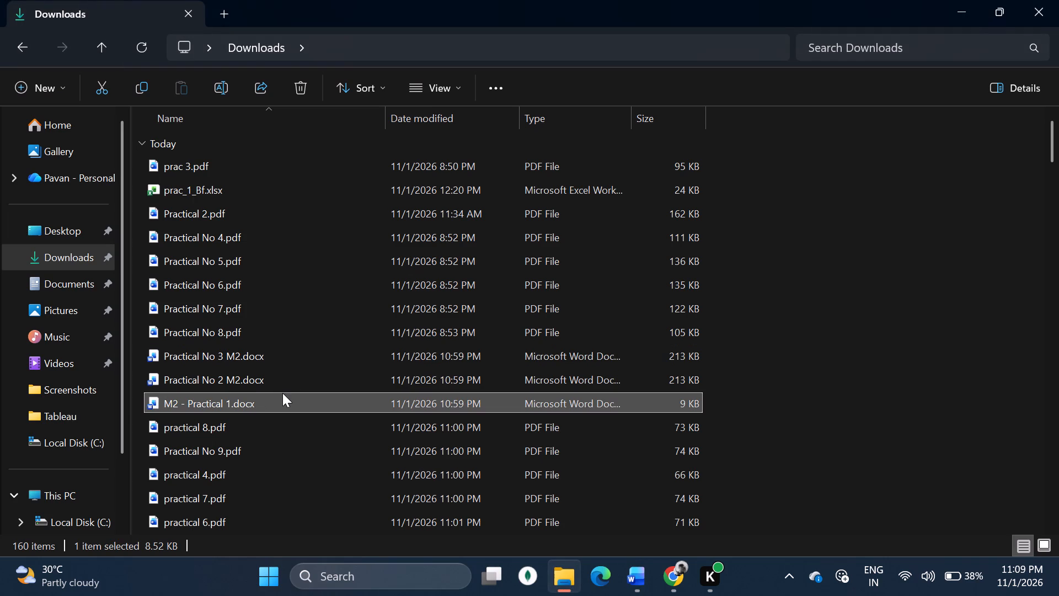
click(269, 383)
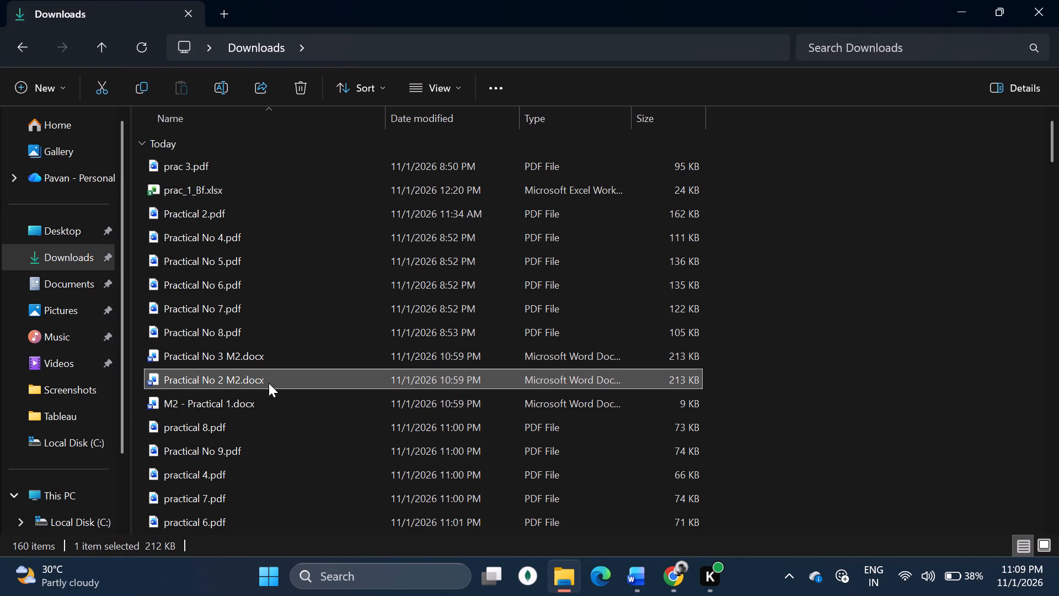
scroll(269, 383, up, 1)
right_click(269, 383)
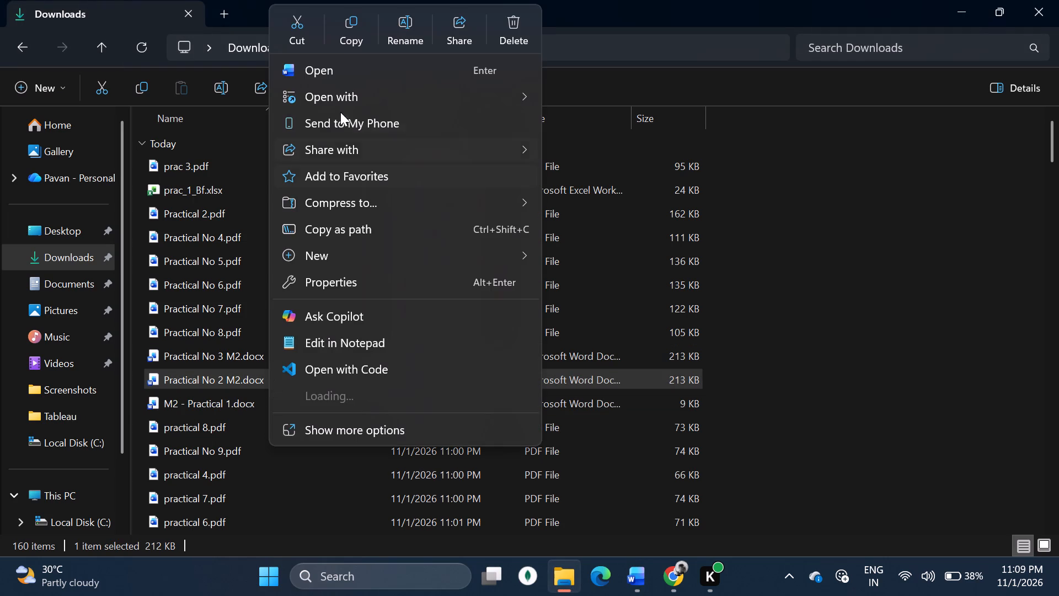
click(594, 92)
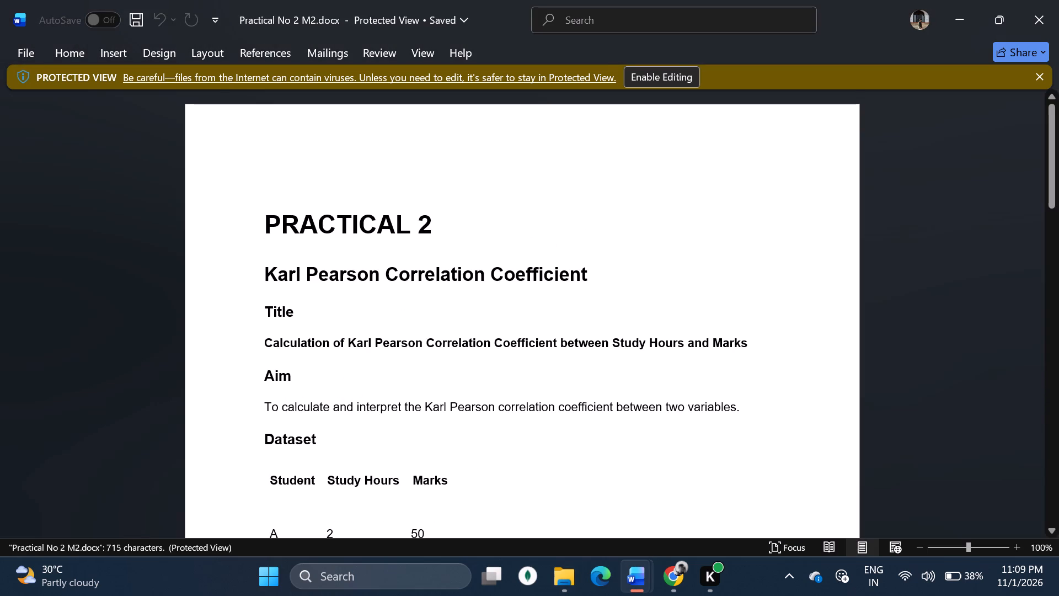
Copy the Student column, header and entries A to F, from the Practical 2 document into the new sheet at A1, and select B1.
drag(255, 275, 506, 284)
click(430, 333)
scroll(613, 378, down, 1)
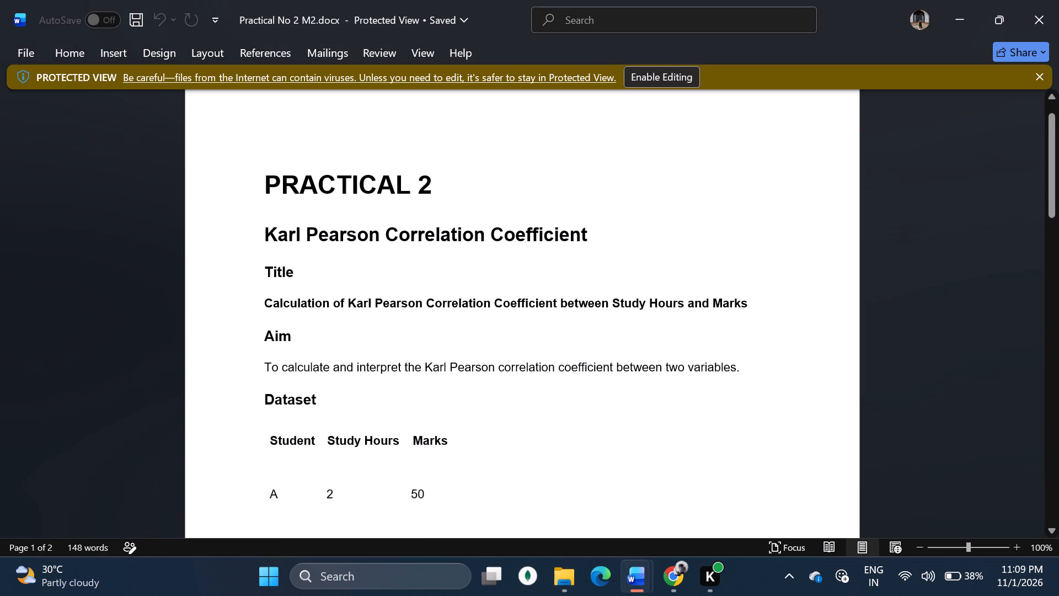
scroll(613, 378, down, 1)
scroll(440, 426, down, 2)
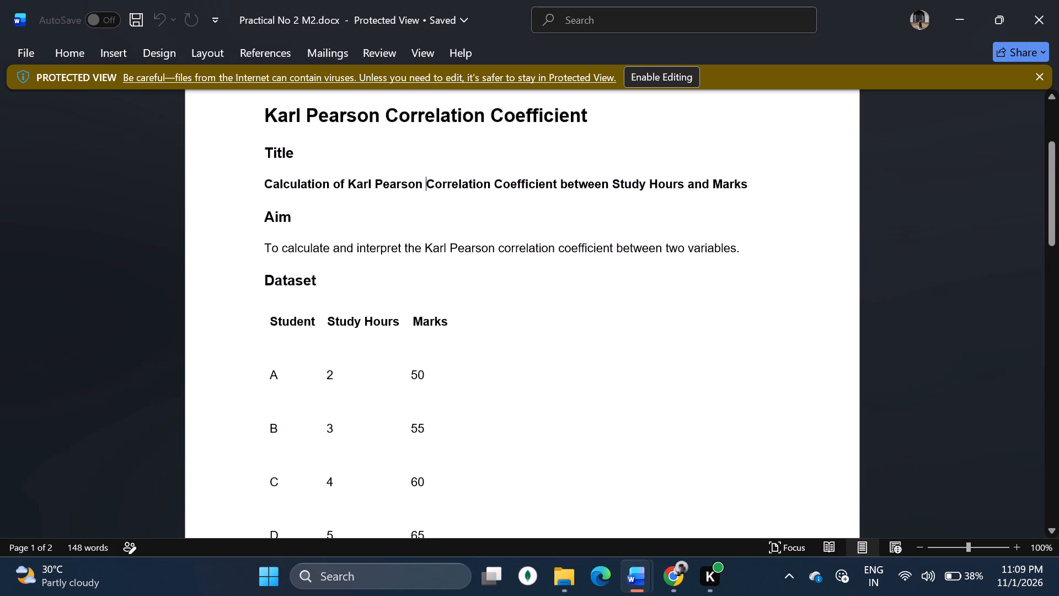
scroll(294, 329, down, 2)
drag(270, 233, 249, 388)
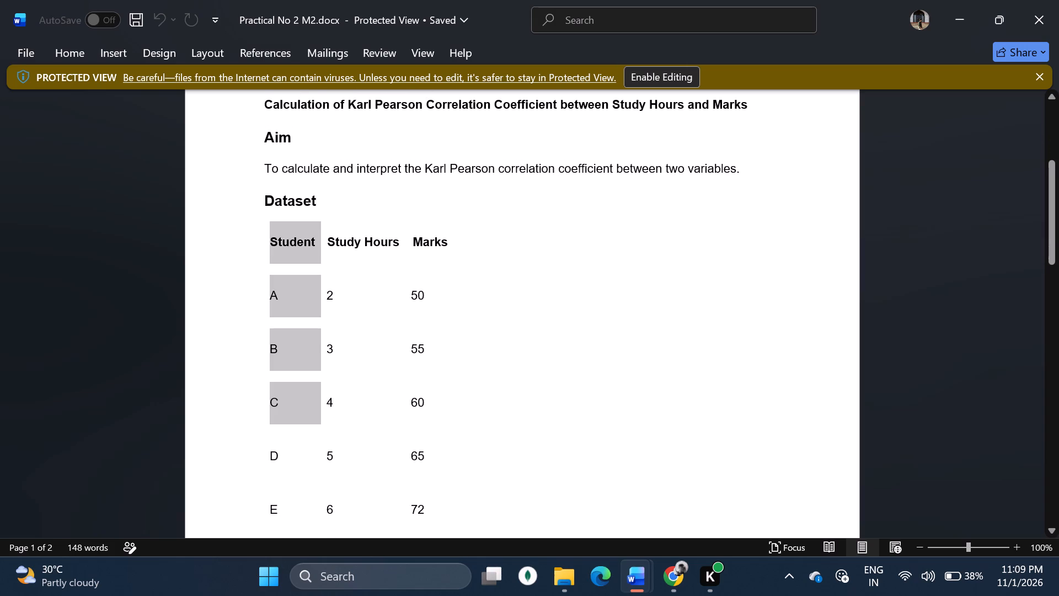
drag(249, 388, 271, 521)
key(ctrl+c)
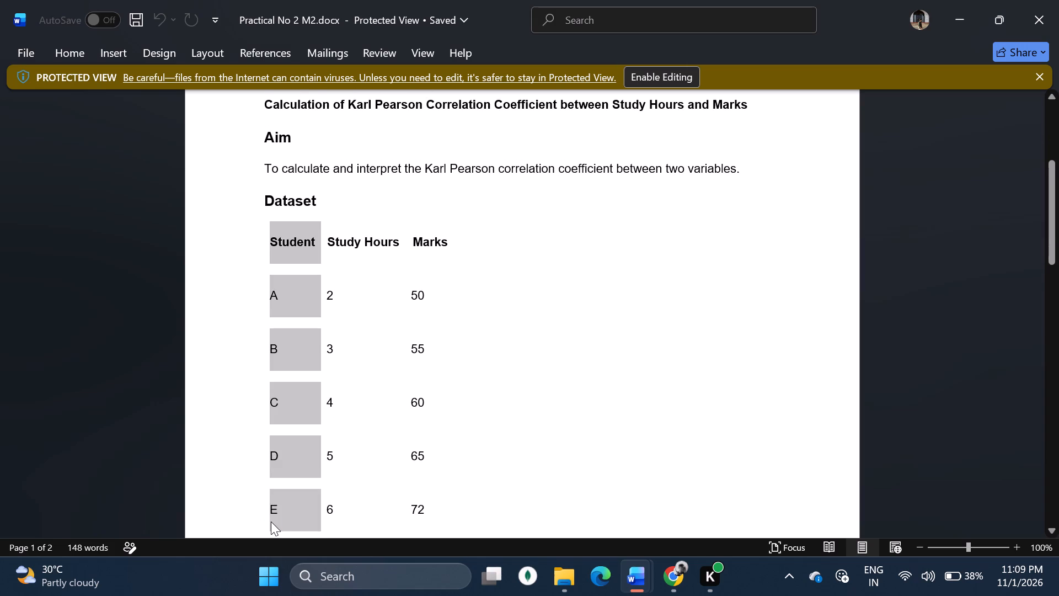
scroll(485, 454, down, 2)
click(324, 267)
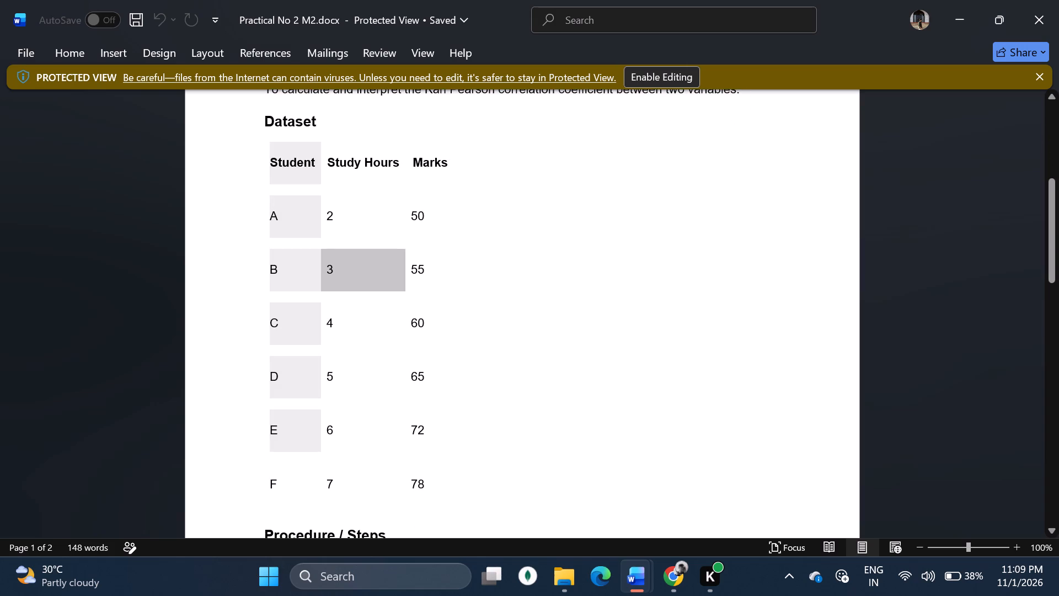
drag(269, 164, 277, 171)
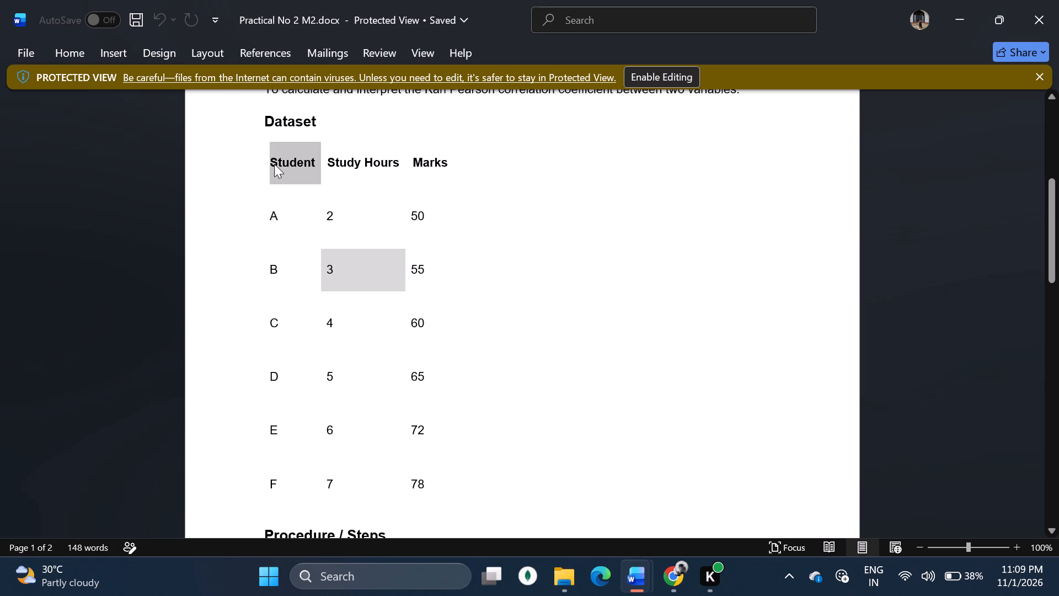
click(274, 164)
drag(272, 161, 280, 481)
key(ctrl+c)
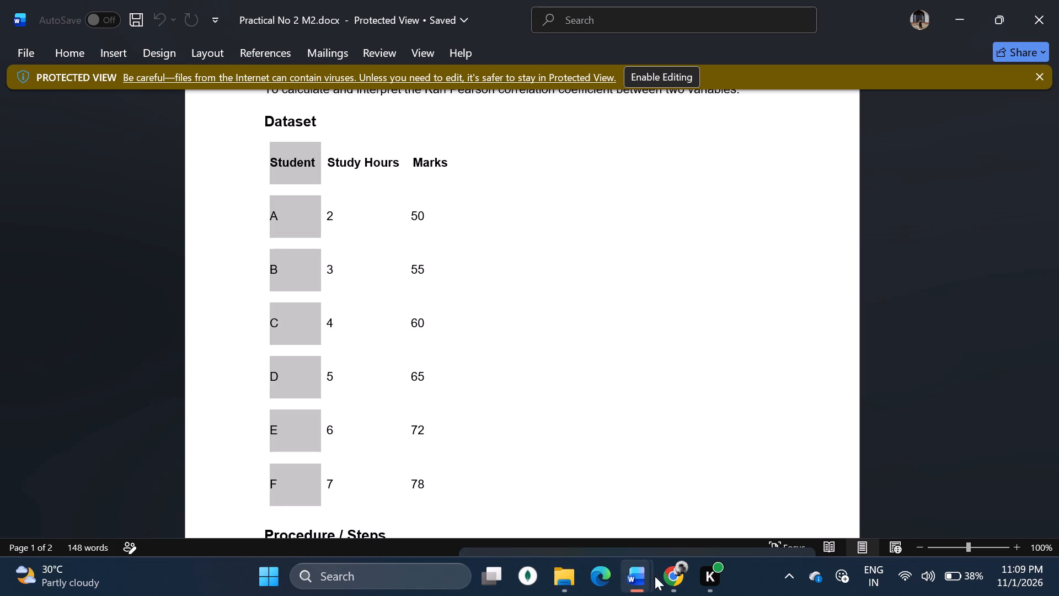
click(667, 581)
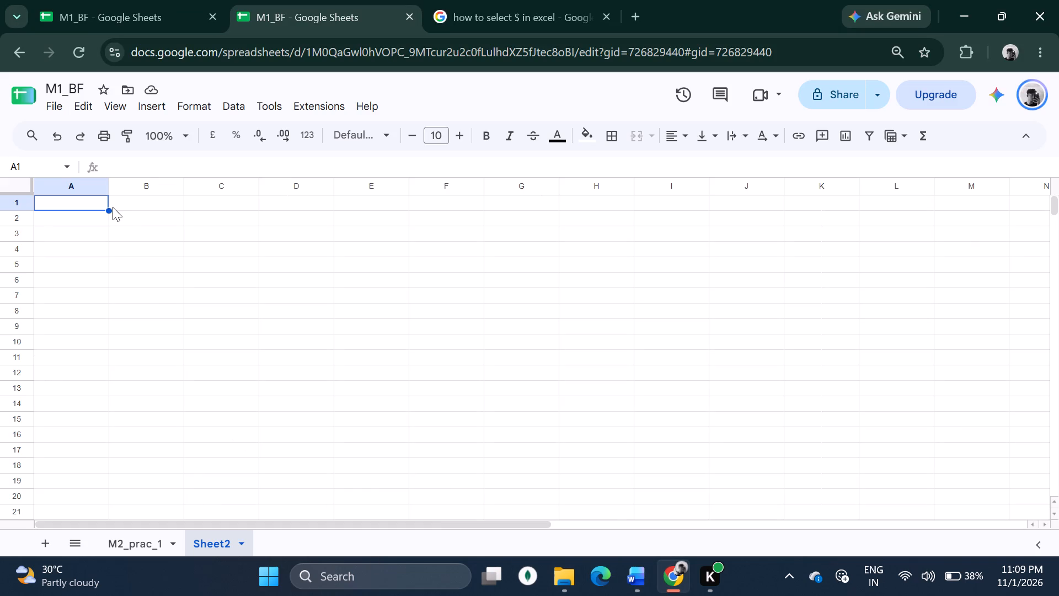
key(ctrl+v)
click(130, 207)
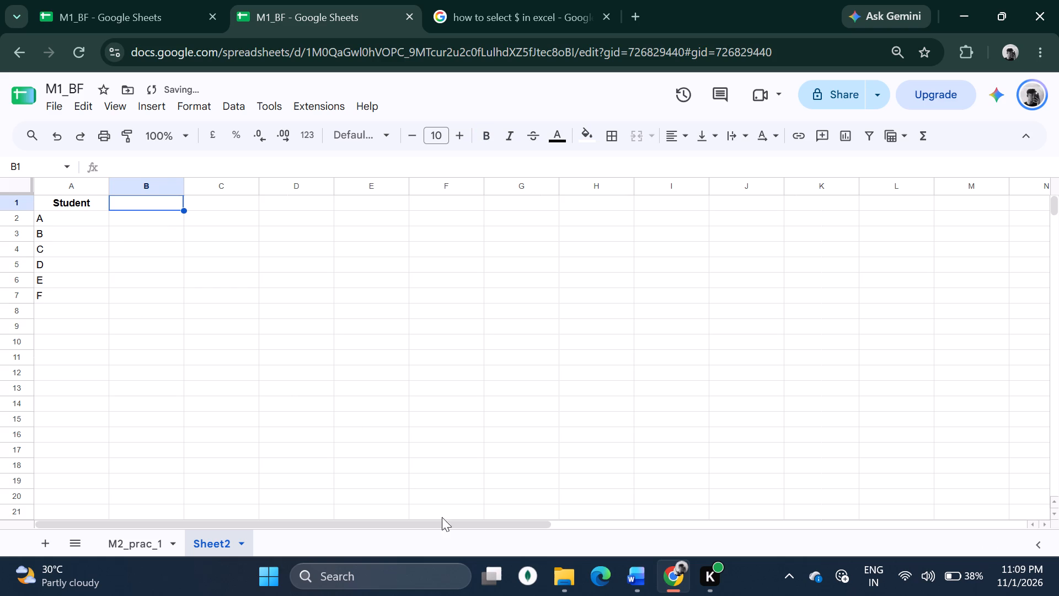
Close the M2 - Practical 1 Word document.
click(632, 575)
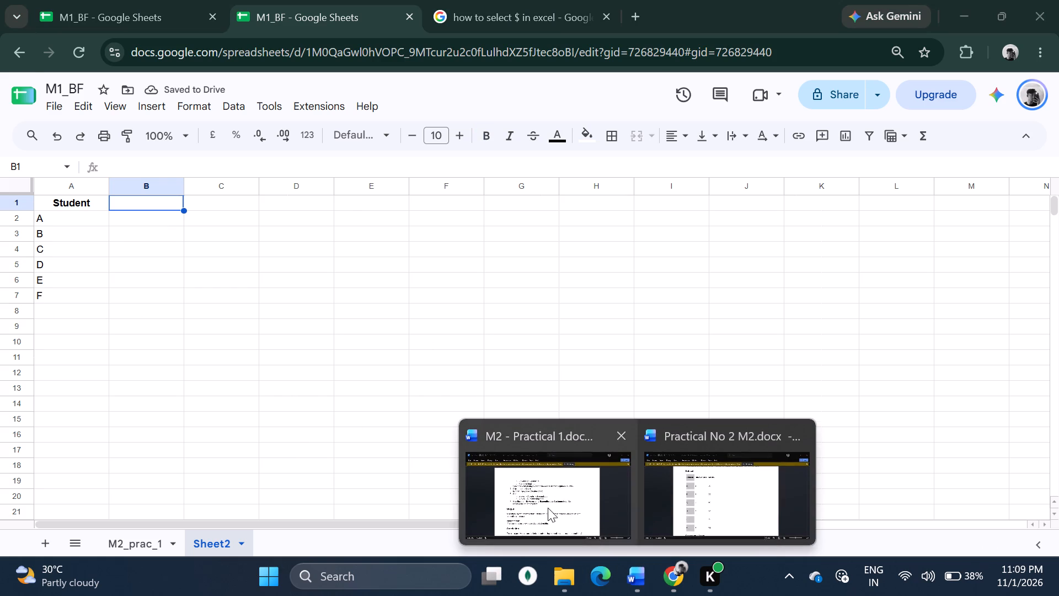
click(548, 509)
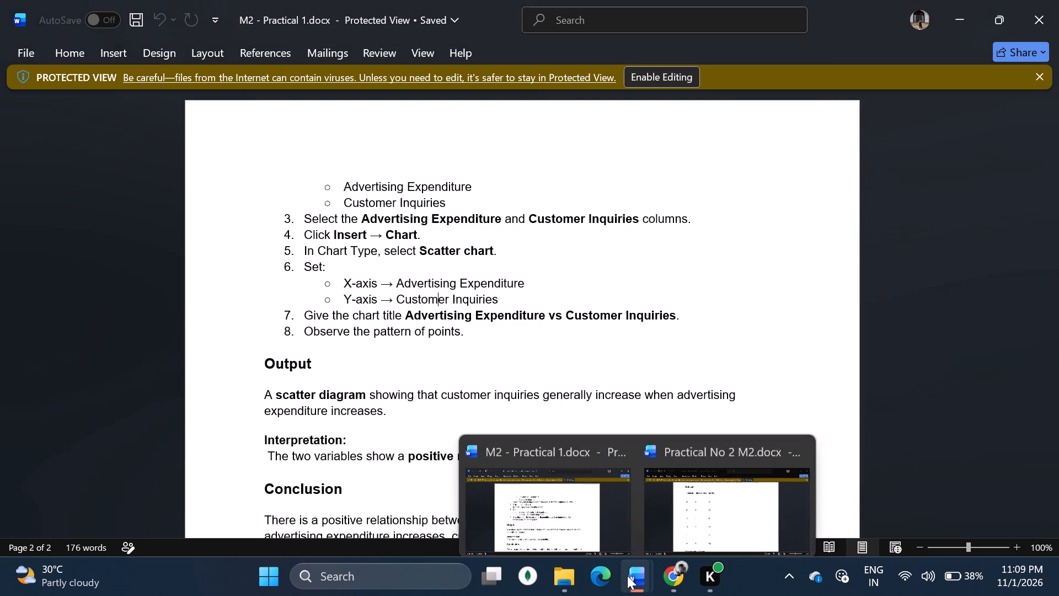
click(618, 437)
Copy the Study Hours column, header and values 2 to 7, from the Practical 2 document into the sheet starting at B1.
click(652, 472)
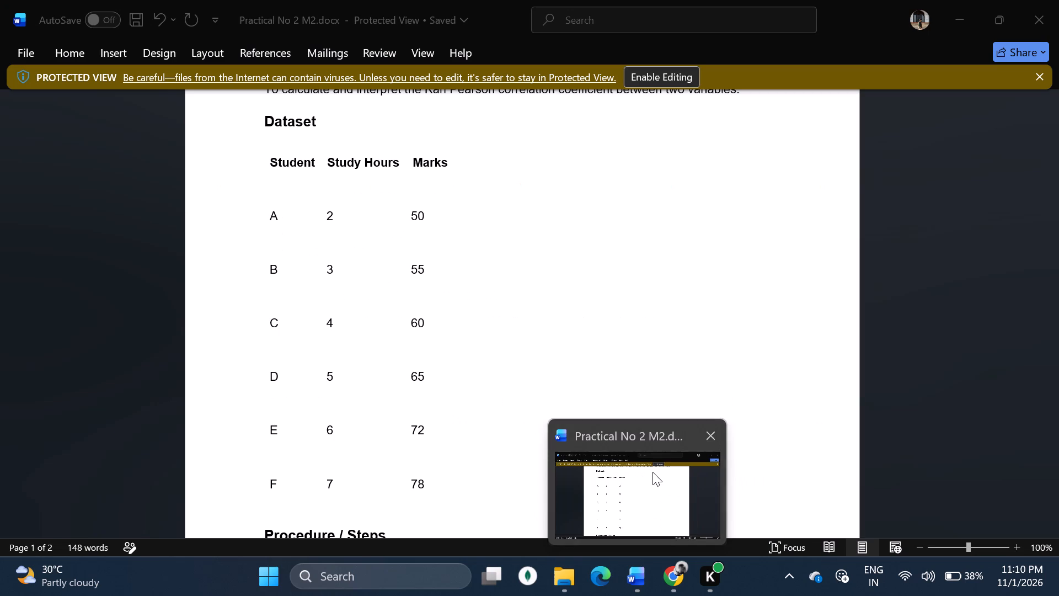
click(333, 164)
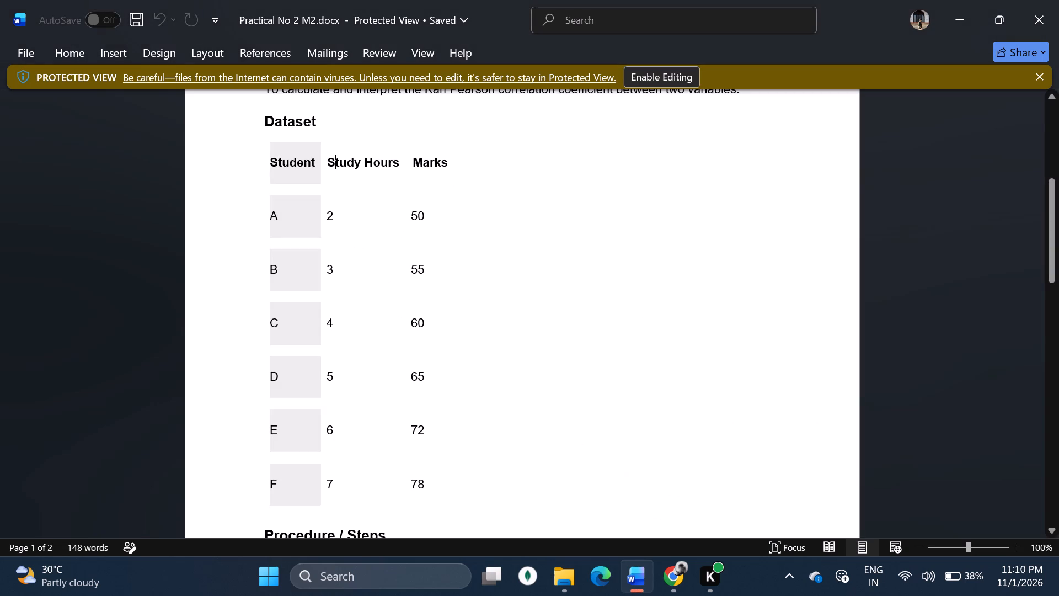
click(328, 162)
drag(328, 161, 346, 472)
key(ctrl+c)
click(679, 579)
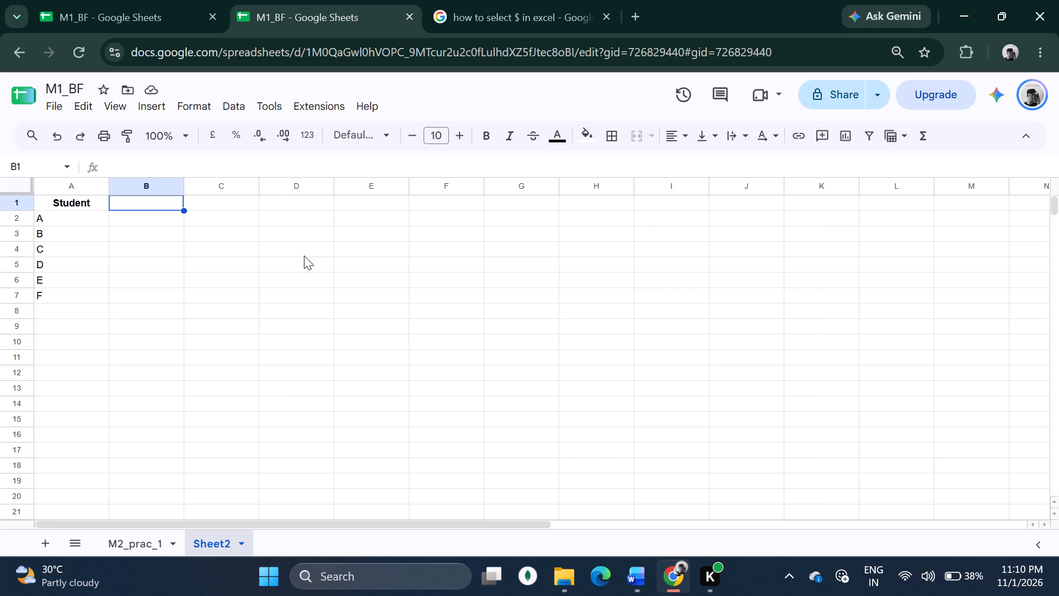
key(ctrl+v)
click(317, 382)
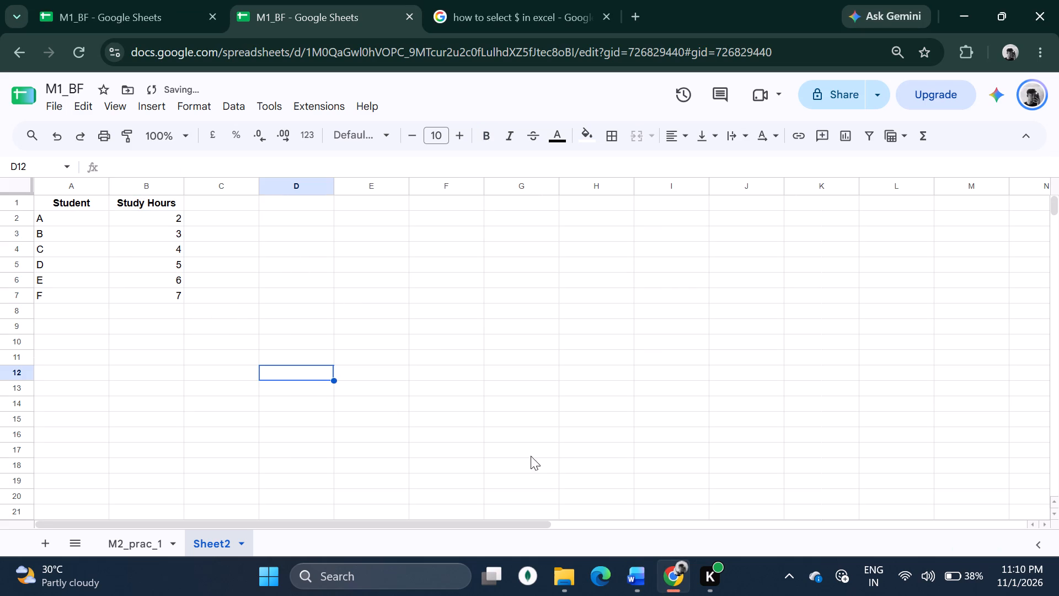
Try to copy the Marks column with its header from the Practical 2 document into the sheet starting at C1.
click(642, 573)
drag(412, 162, 414, 163)
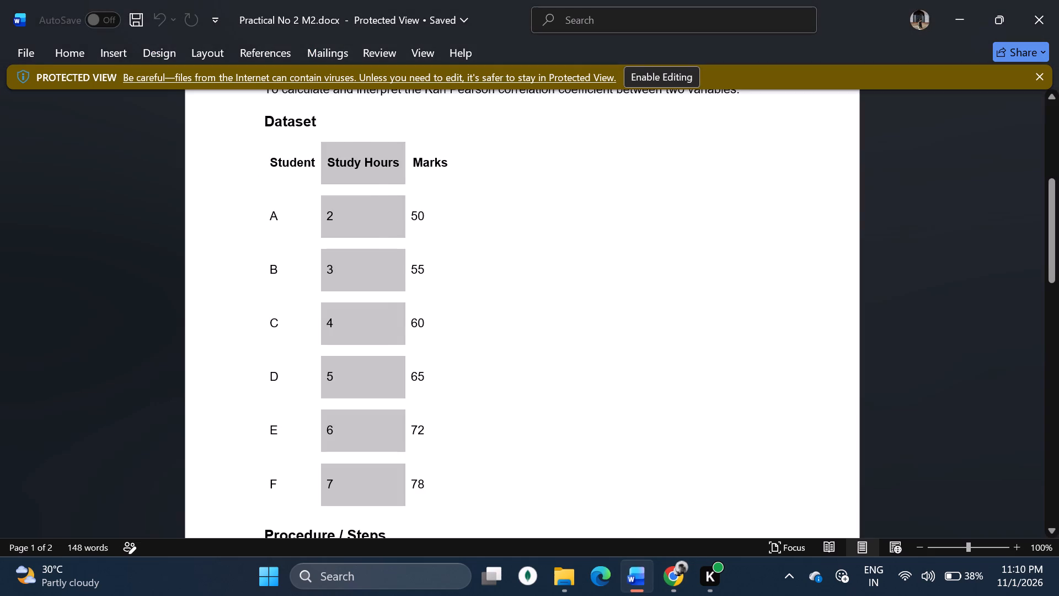
drag(414, 163, 445, 488)
key(ctrl+c)
click(680, 581)
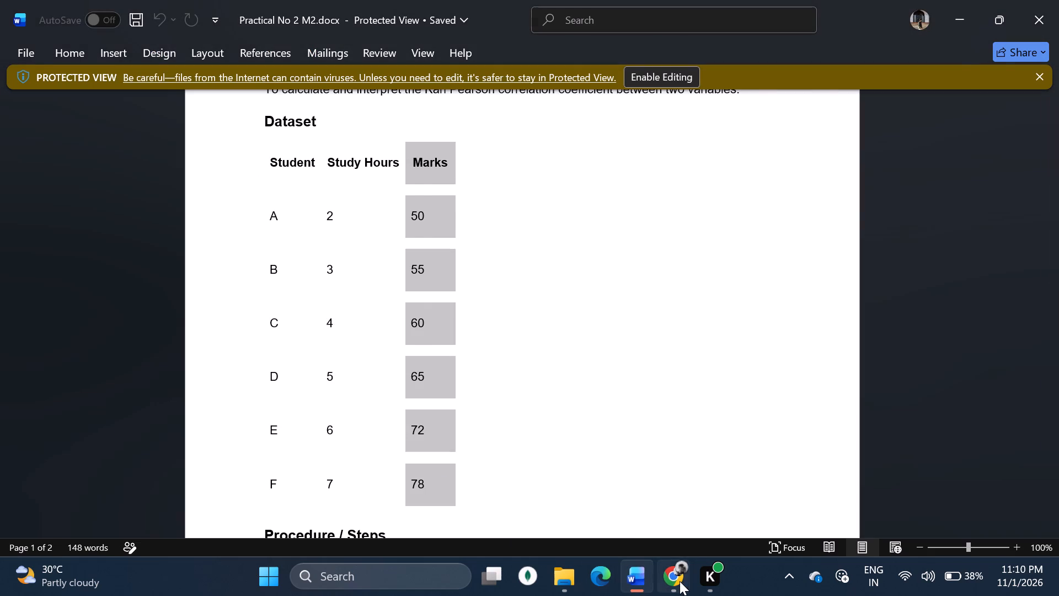
click(223, 209)
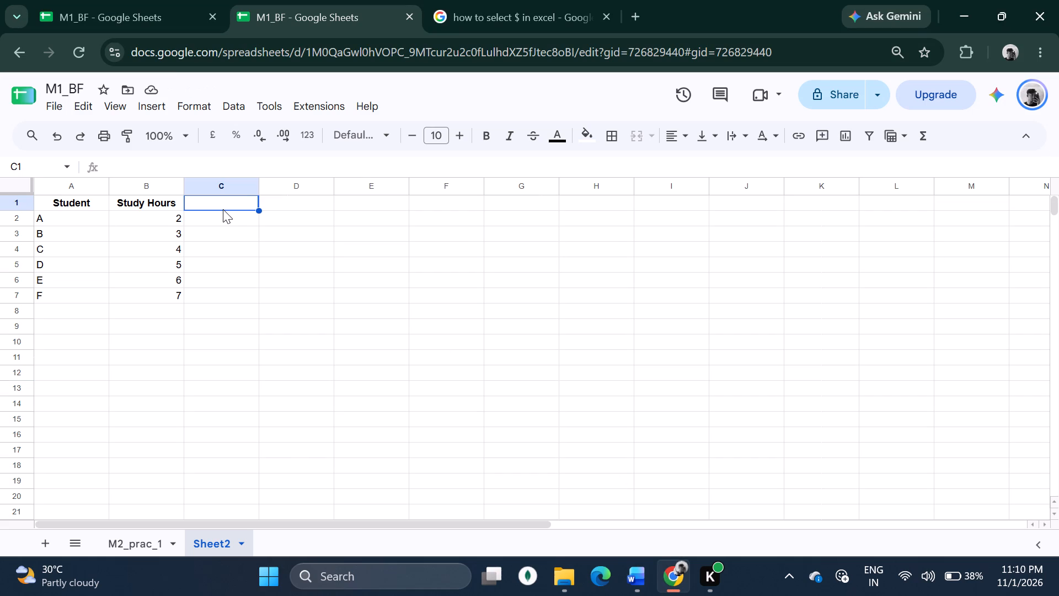
key(ctrl+v)
click(345, 274)
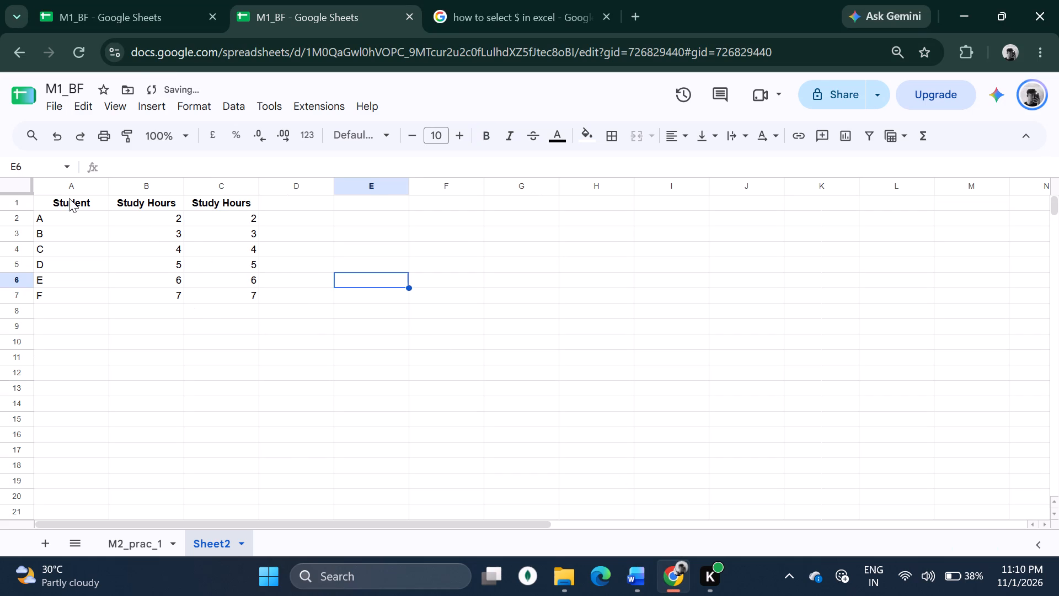
Apply all borders to the table range A1:C7.
drag(69, 198, 217, 301)
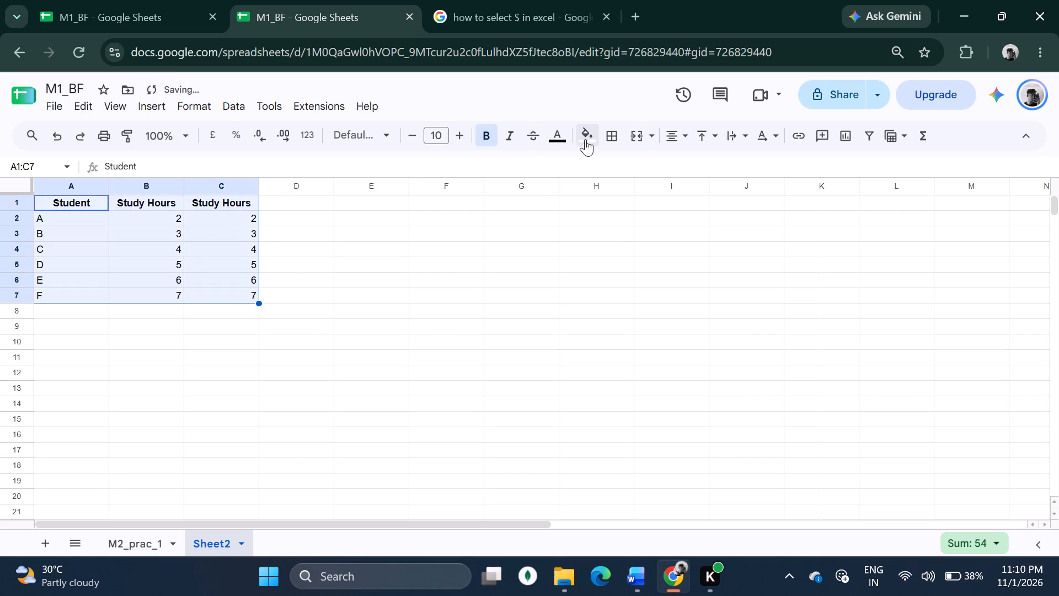
click(611, 139)
click(616, 164)
click(466, 238)
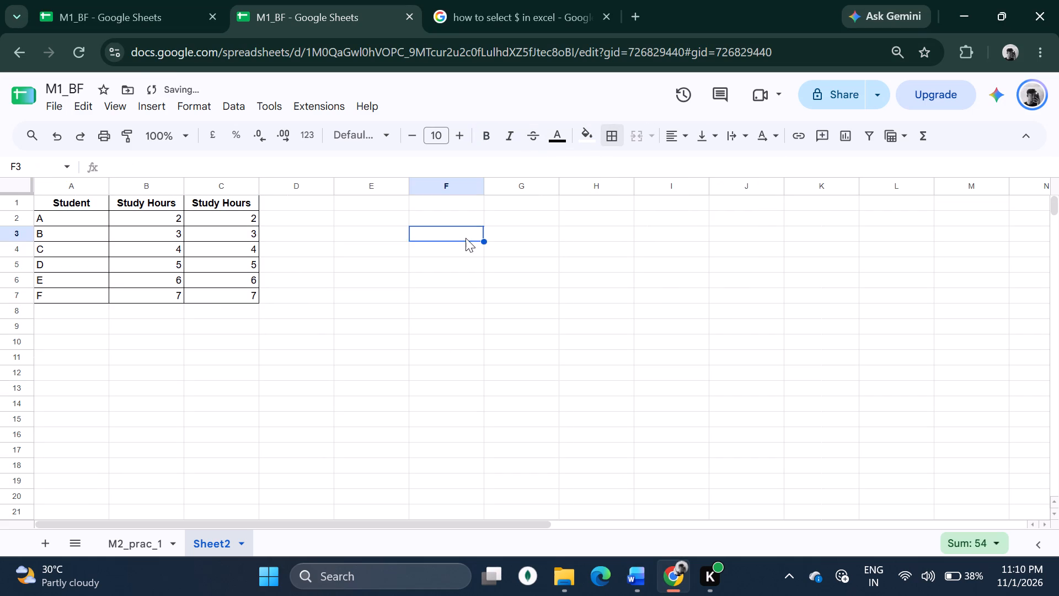
Read the Procedure / Steps section of the Practical 2 document for the correlation instructions.
click(636, 582)
scroll(446, 348, down, 8)
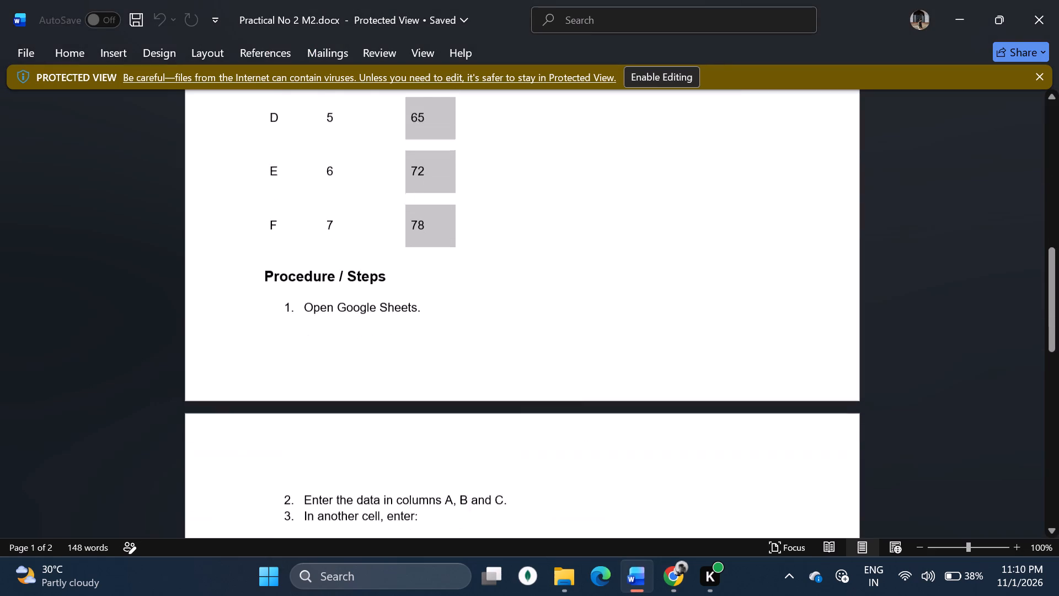
scroll(452, 353, down, 2)
scroll(526, 374, down, 1)
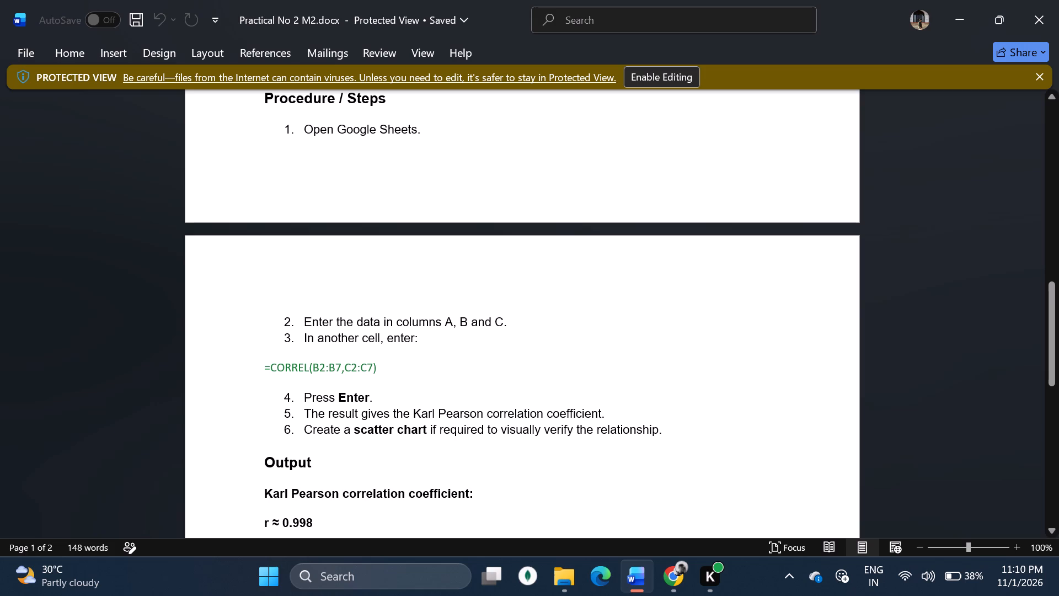
Back in the spreadsheet, enter the label "correlation" in cell A9 and make it bold.
click(676, 586)
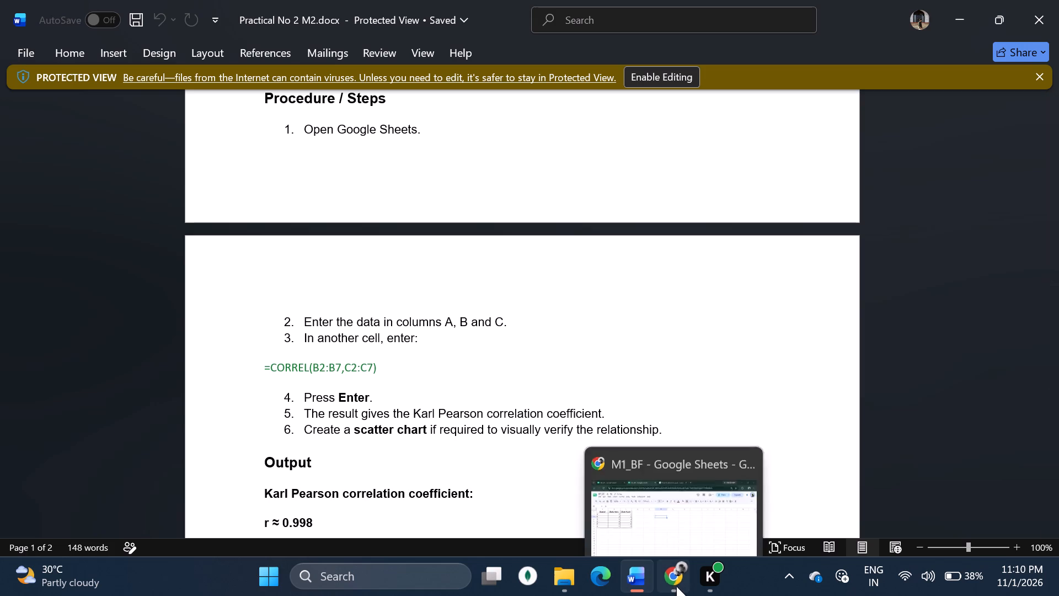
click(302, 290)
click(269, 321)
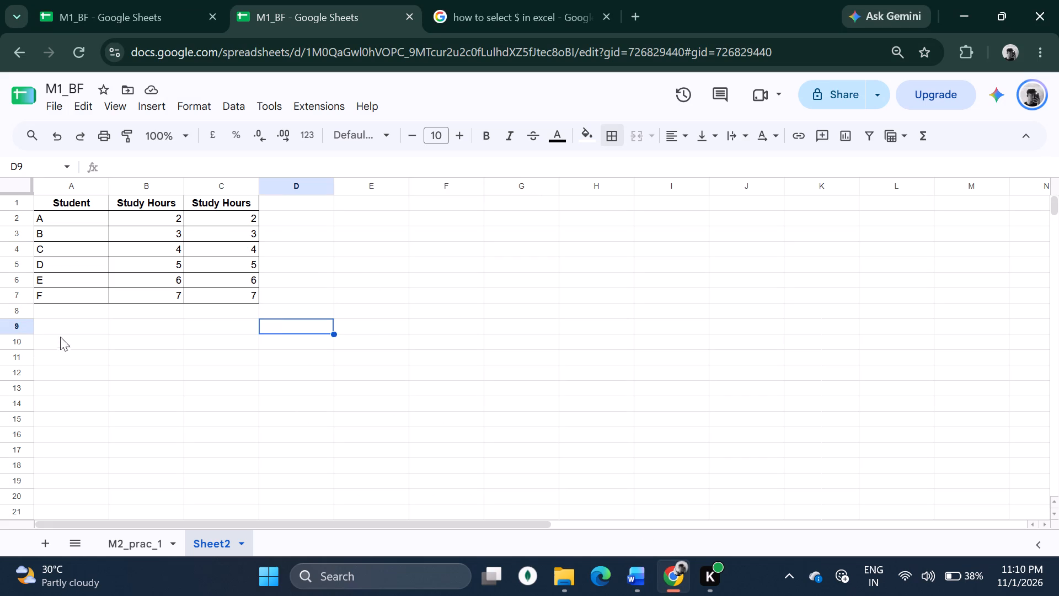
click(61, 324)
text(corre)
text(lation)
drag(100, 329, 97, 329)
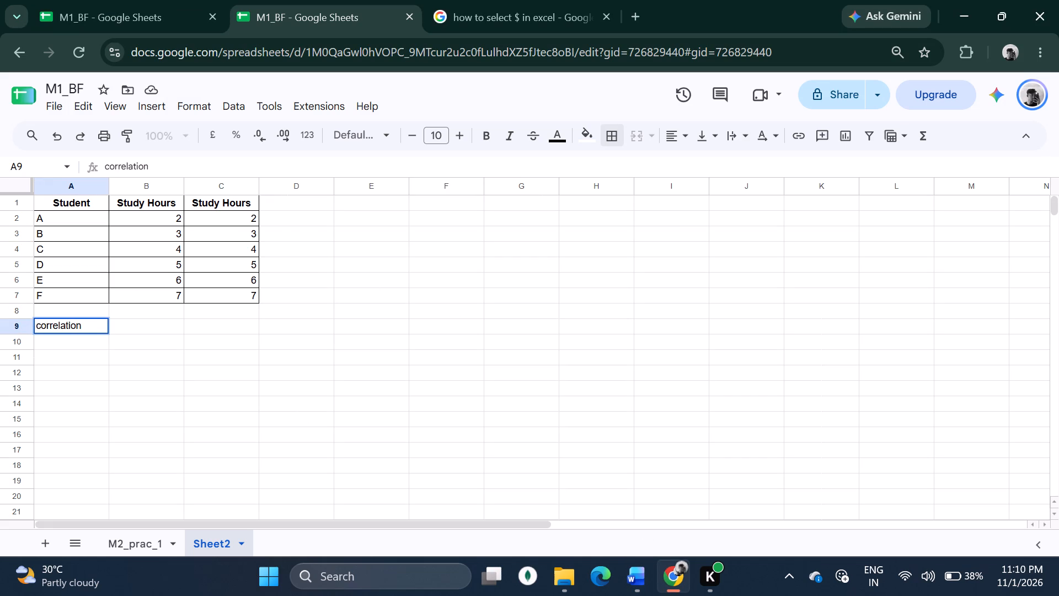
drag(97, 329, 27, 331)
click(488, 133)
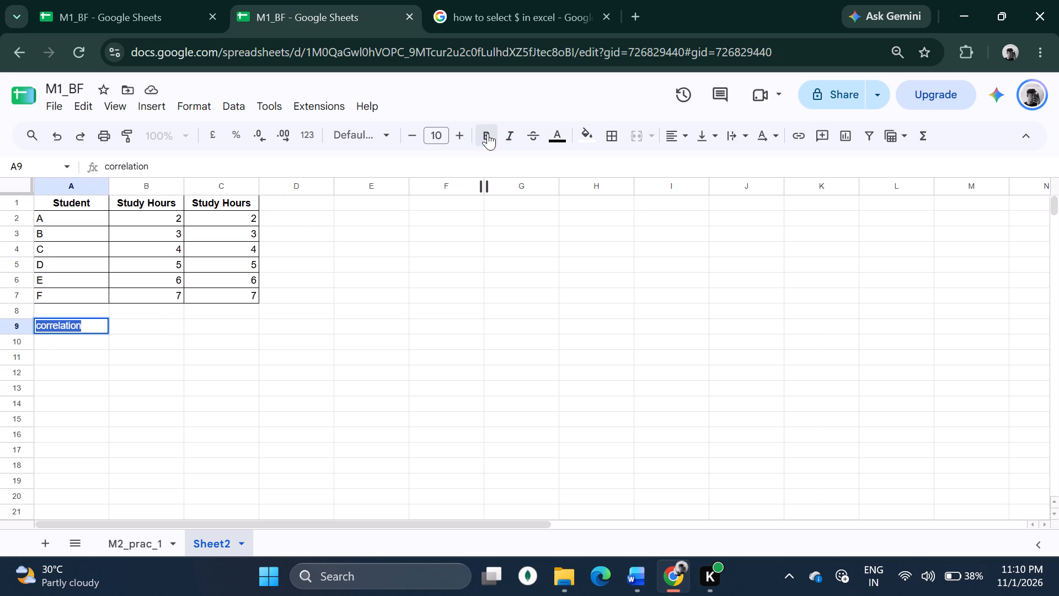
Calculate the correlation in cell B9 with the CORREL function over ranges B1:B7 and C1:C7.
click(170, 331)
key(equal)
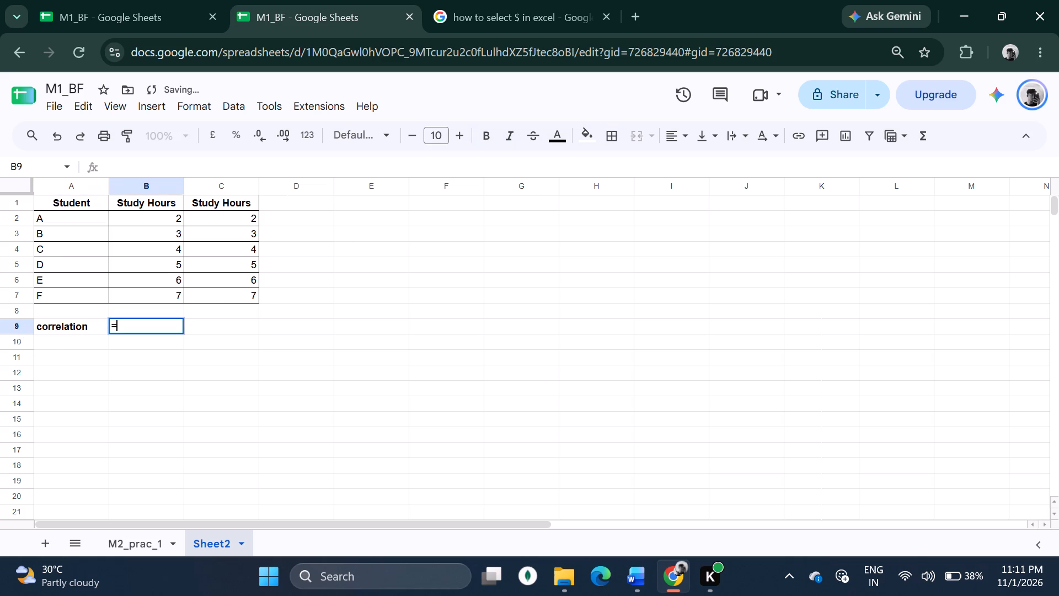
key(c)
key(o)
key(r)
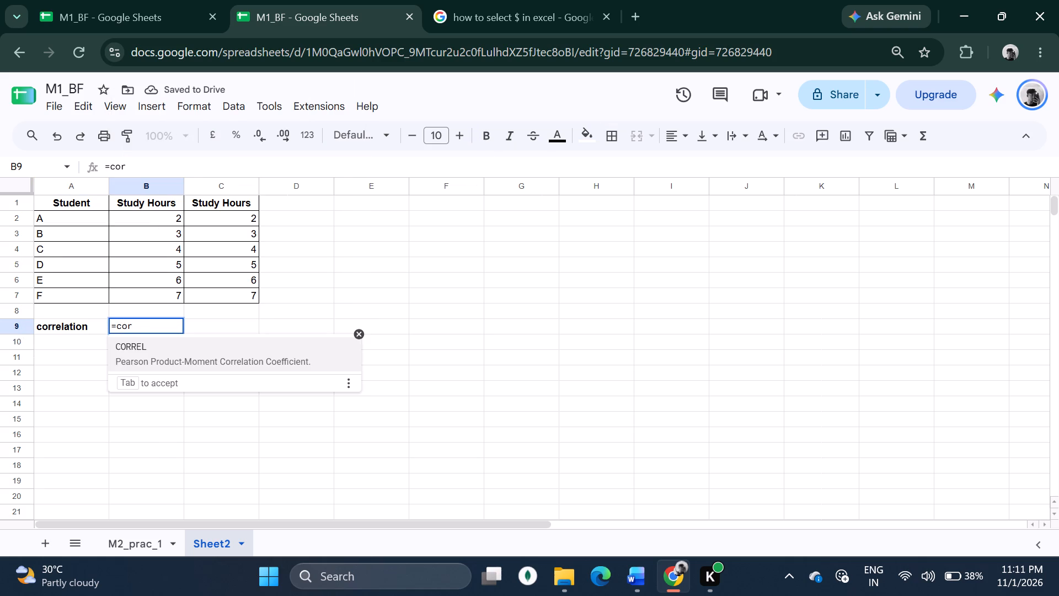
click(178, 350)
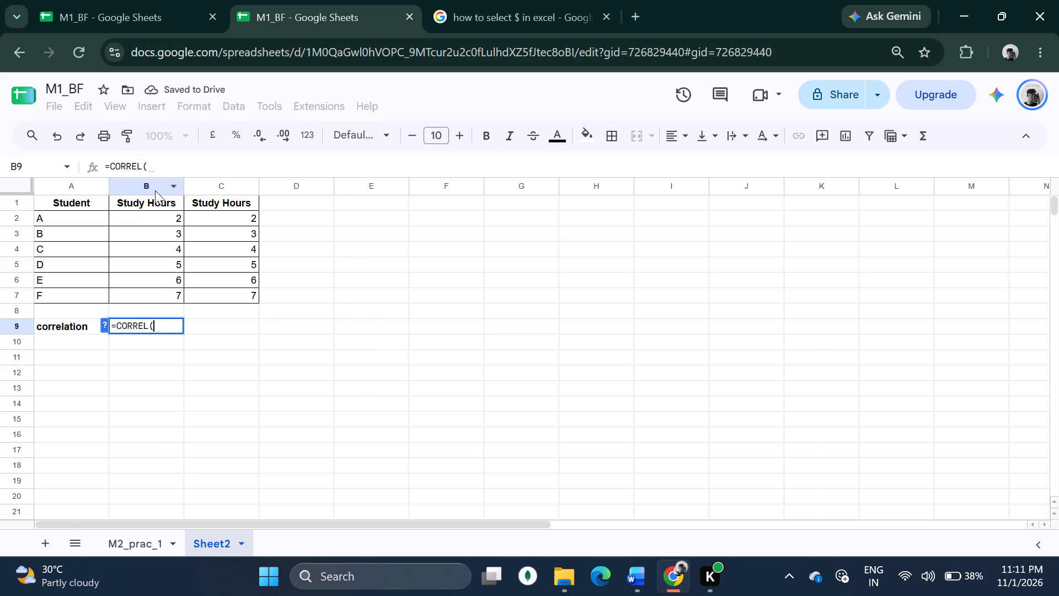
click(155, 189)
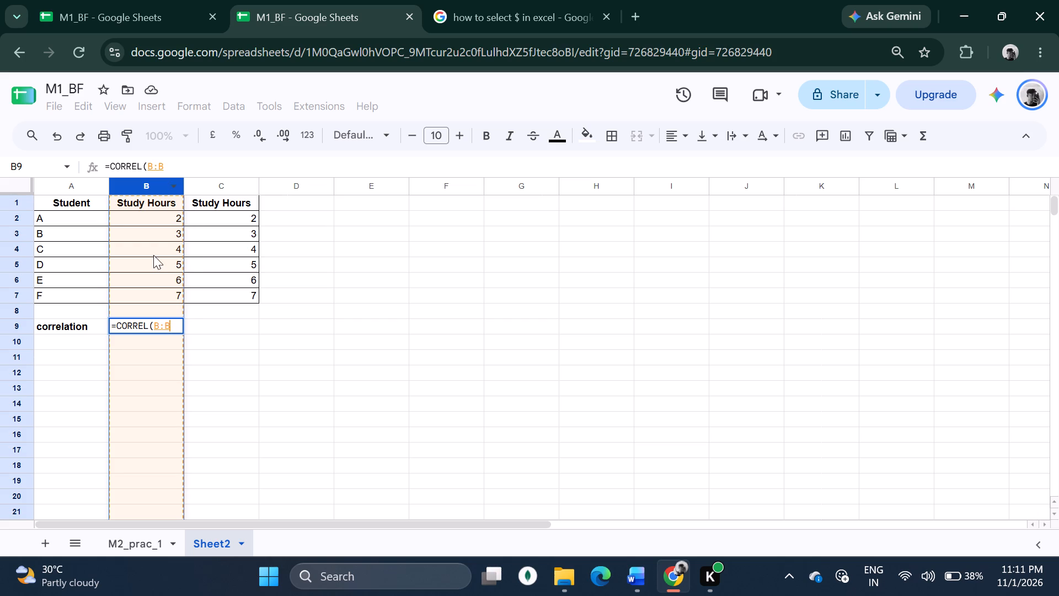
click(153, 255)
drag(159, 203, 163, 290)
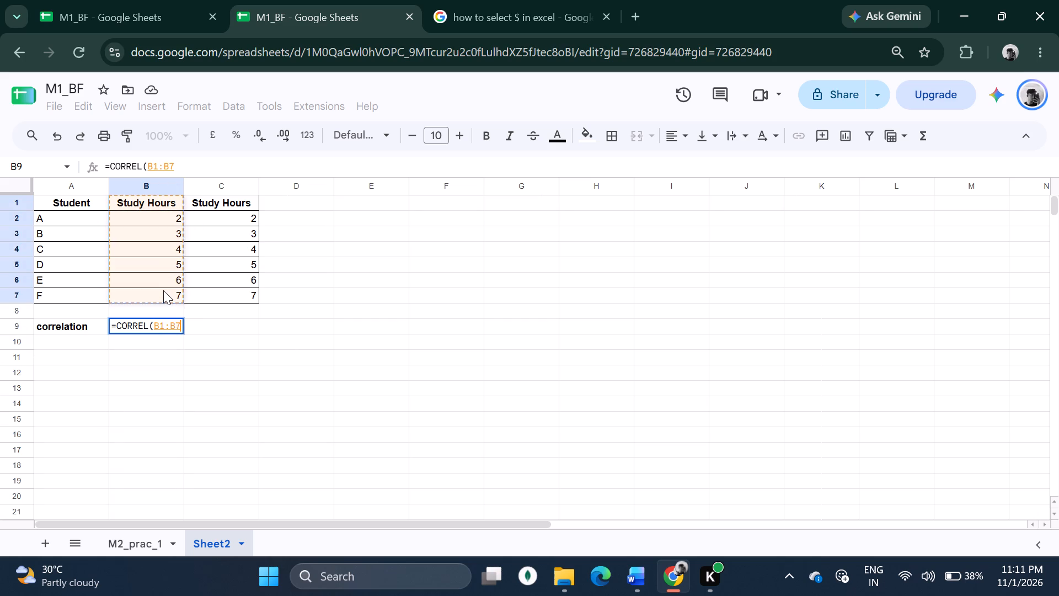
shift+drag(239, 204, 236, 282)
shift+drag(236, 282, 236, 292)
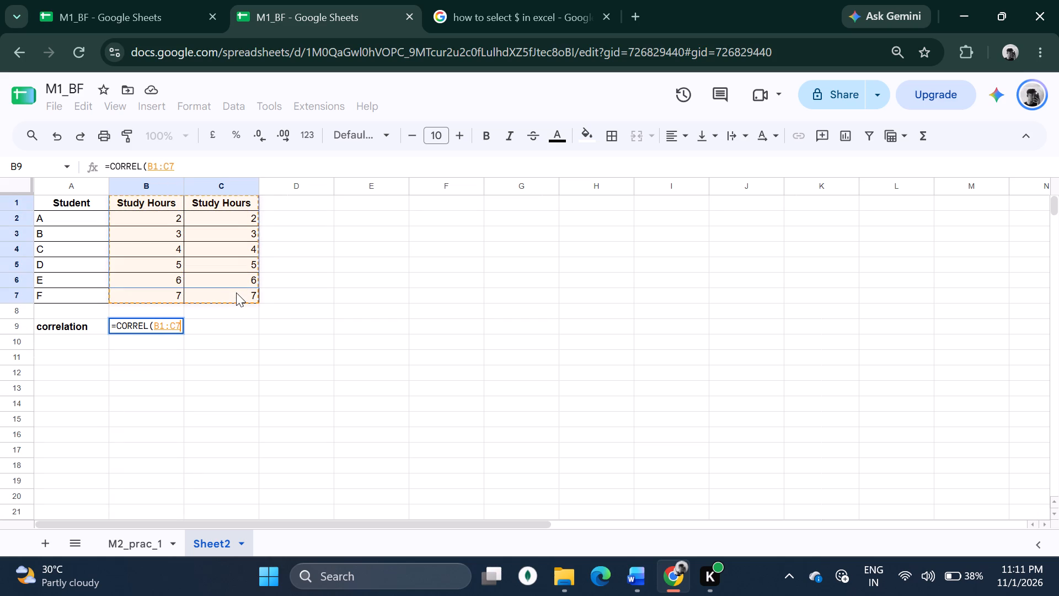
shift+drag(236, 292, 241, 200)
shift+click(183, 214)
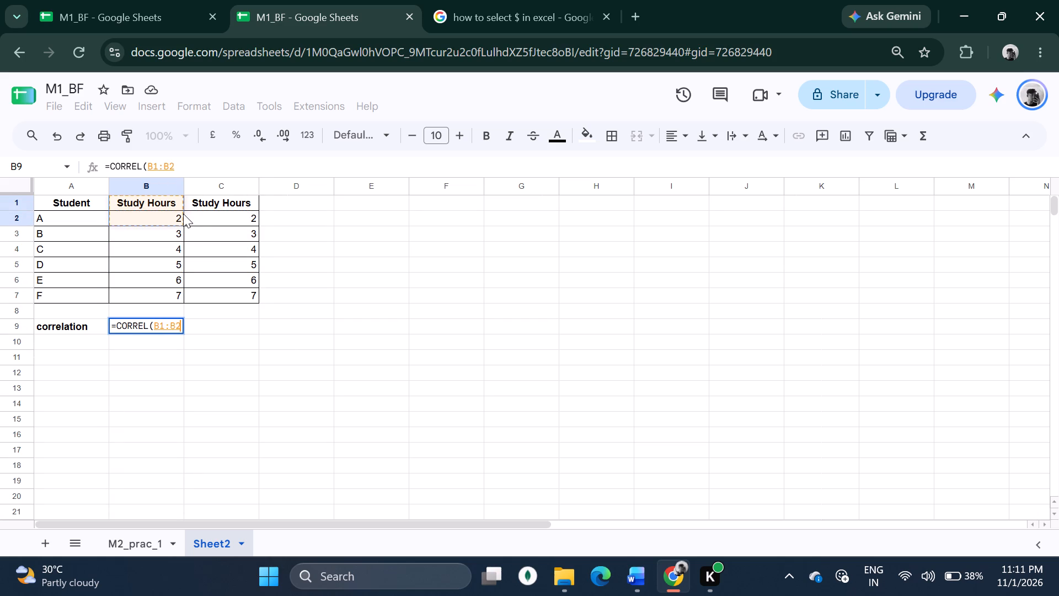
click(157, 200)
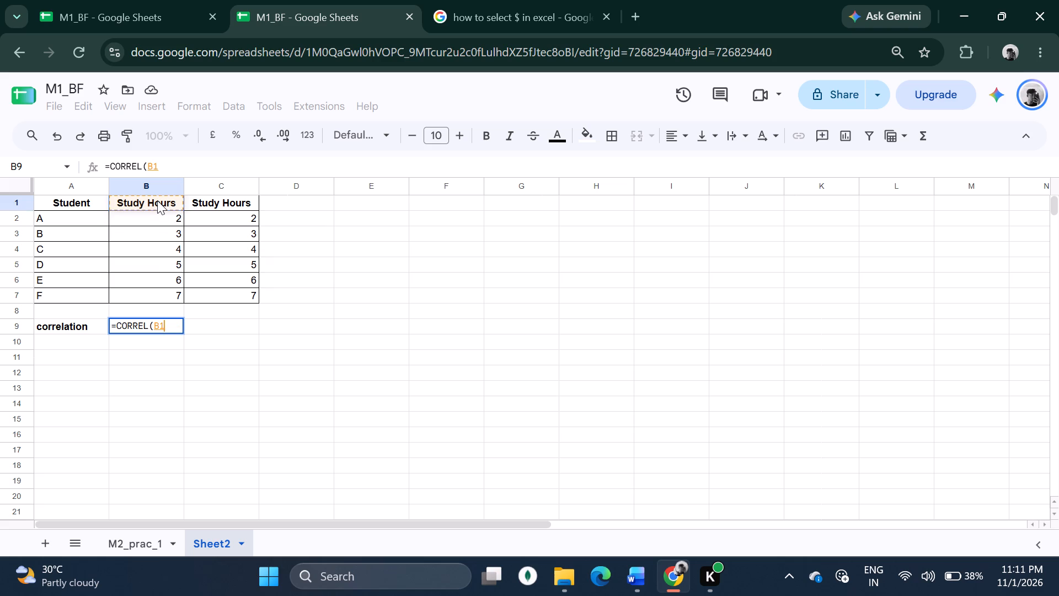
shift+drag(157, 200, 159, 292)
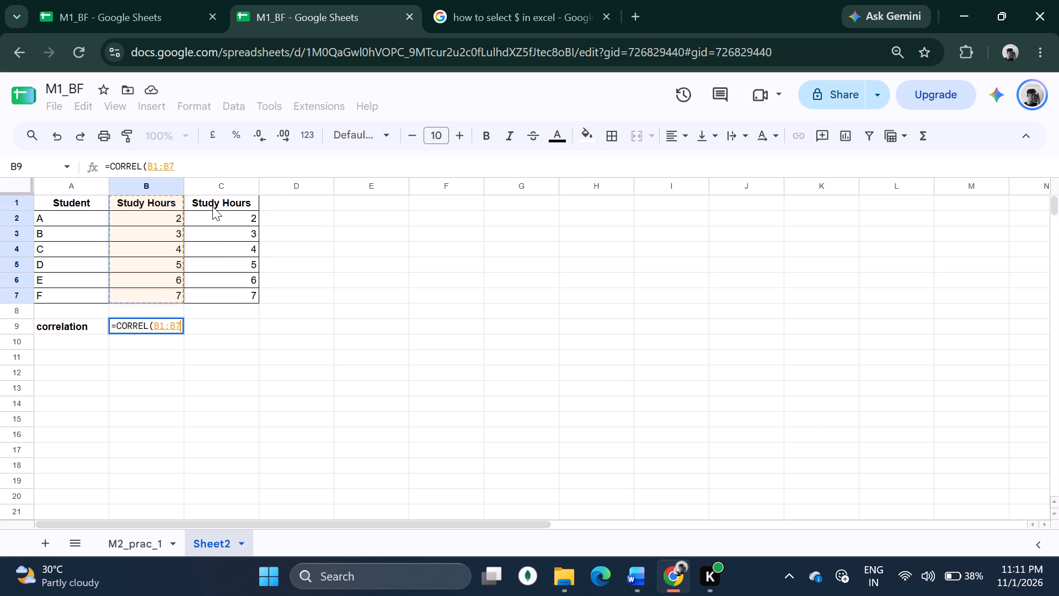
key(comma)
drag(212, 202, 214, 203)
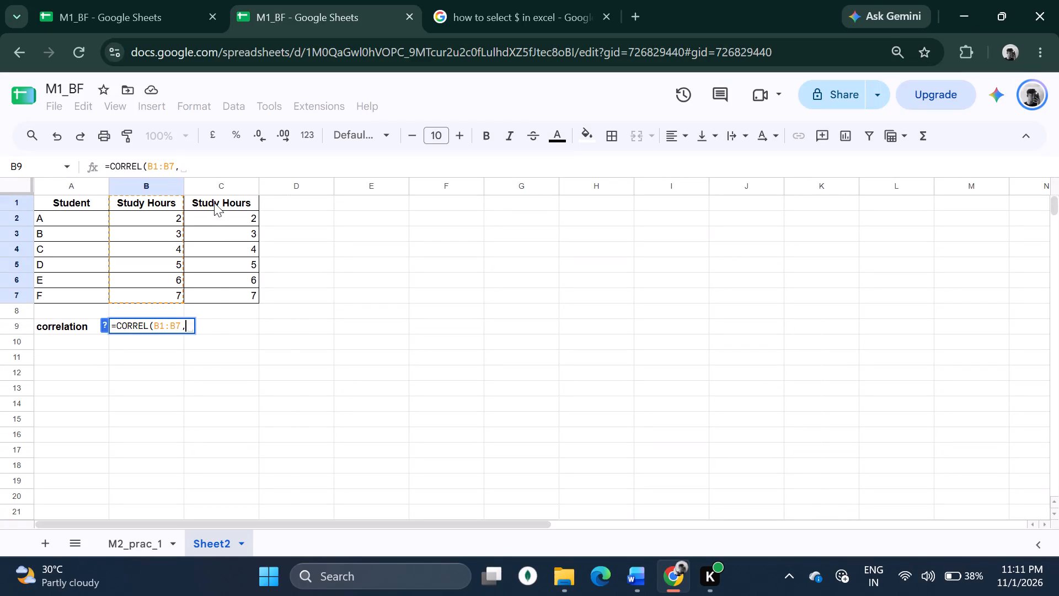
drag(214, 203, 214, 302)
key(Return)
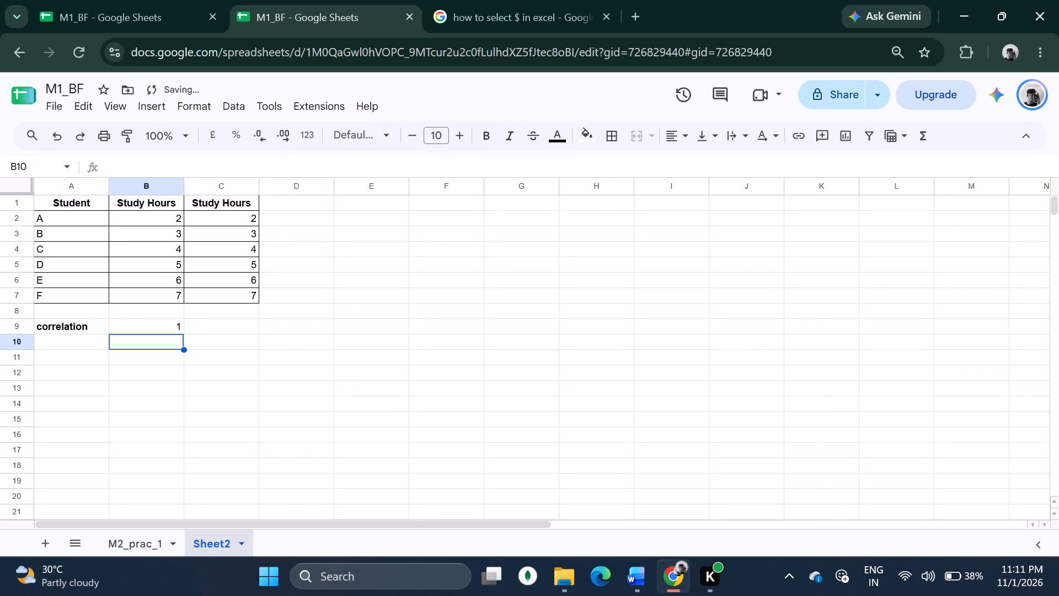
click(212, 332)
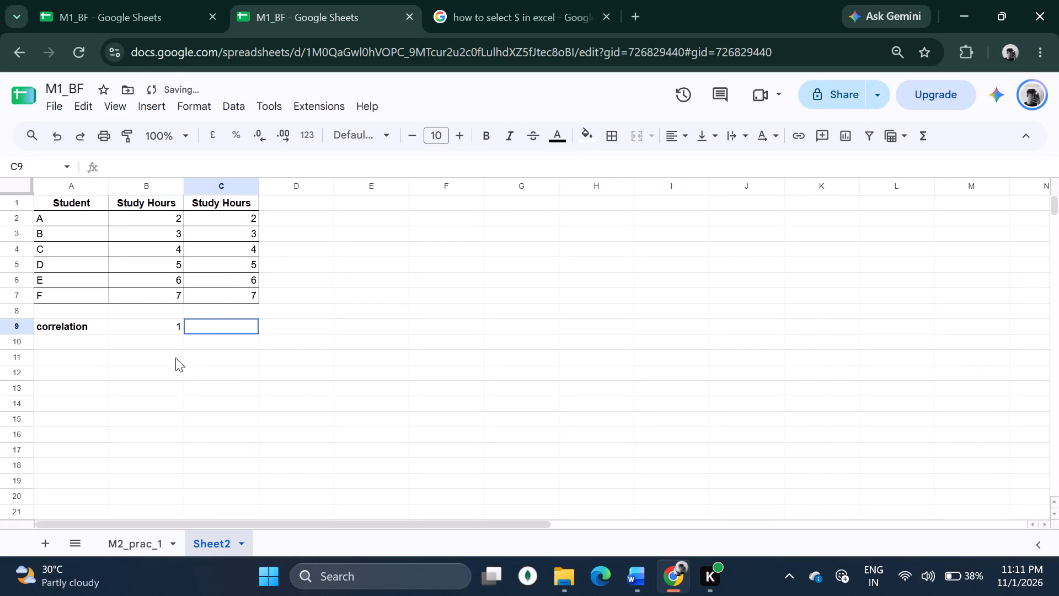
click(175, 358)
click(165, 346)
Check the remaining procedure steps in the Practical 2 document, and insert a chart from B1:B7 and C1:C7 in the spreadsheet.
click(612, 583)
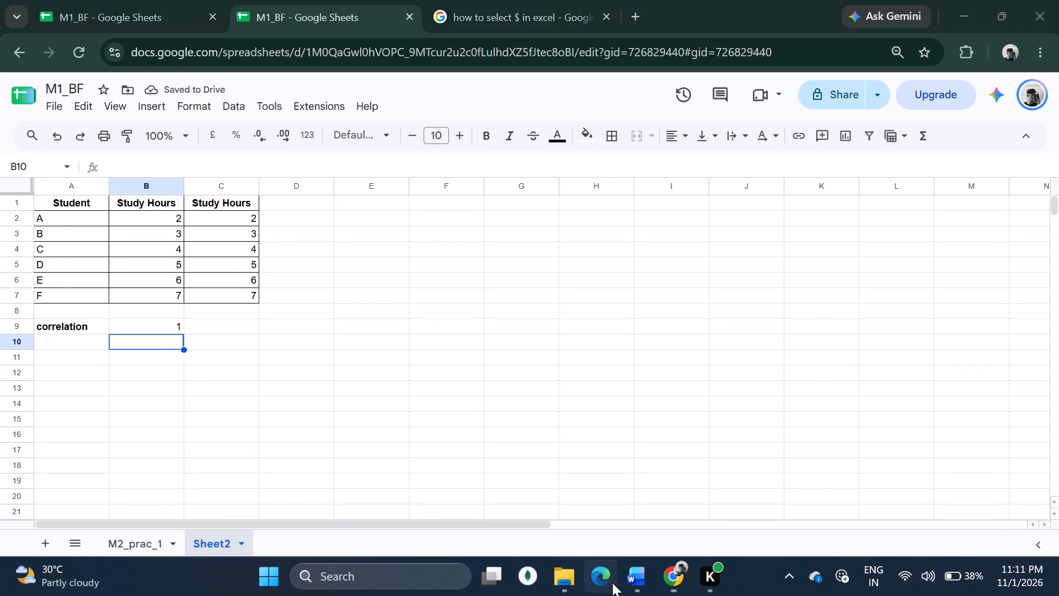
click(634, 583)
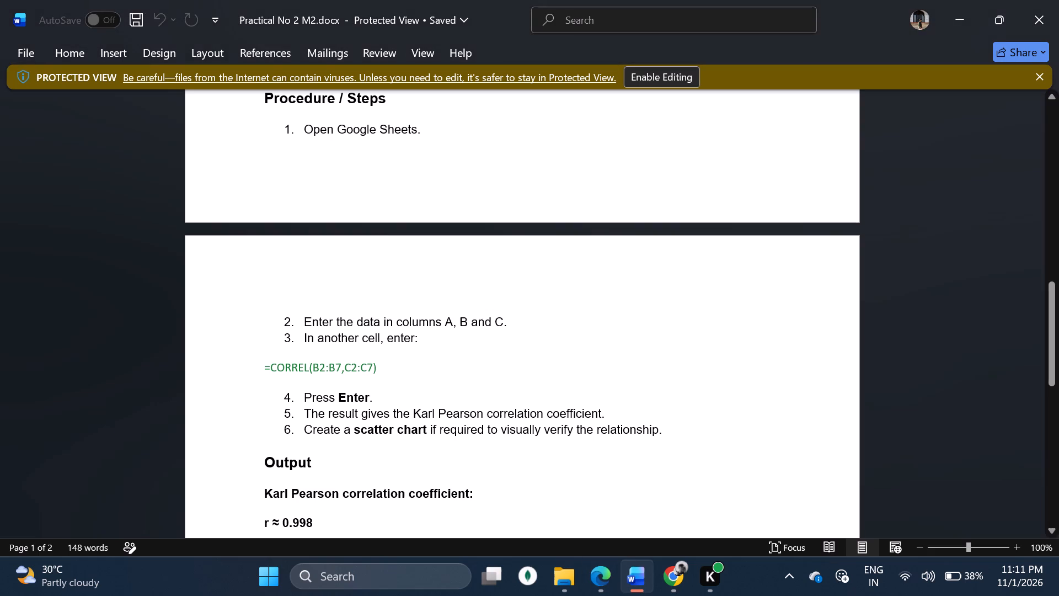
scroll(343, 363, down, 2)
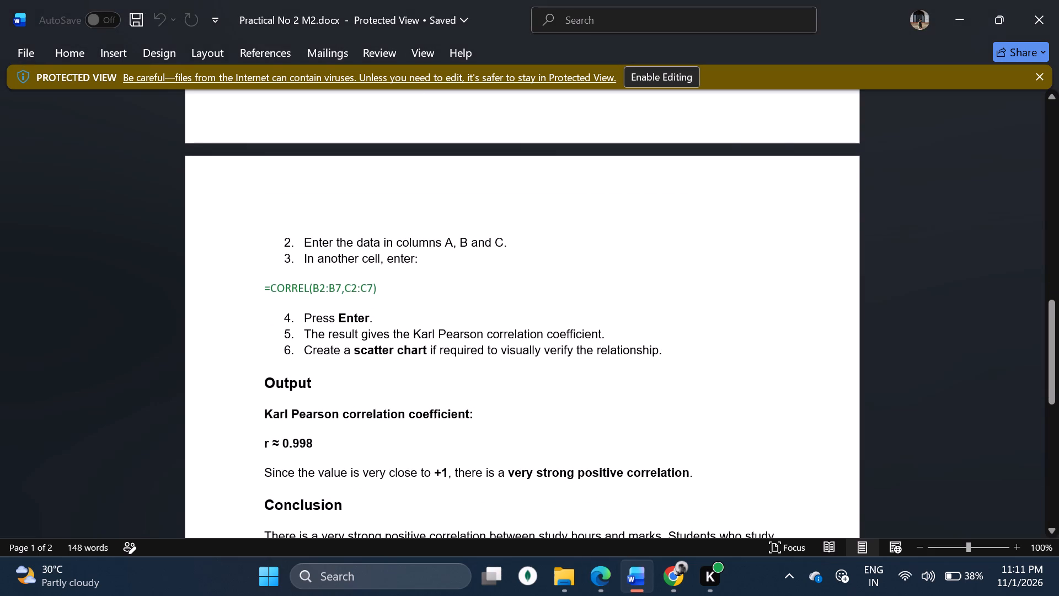
click(668, 579)
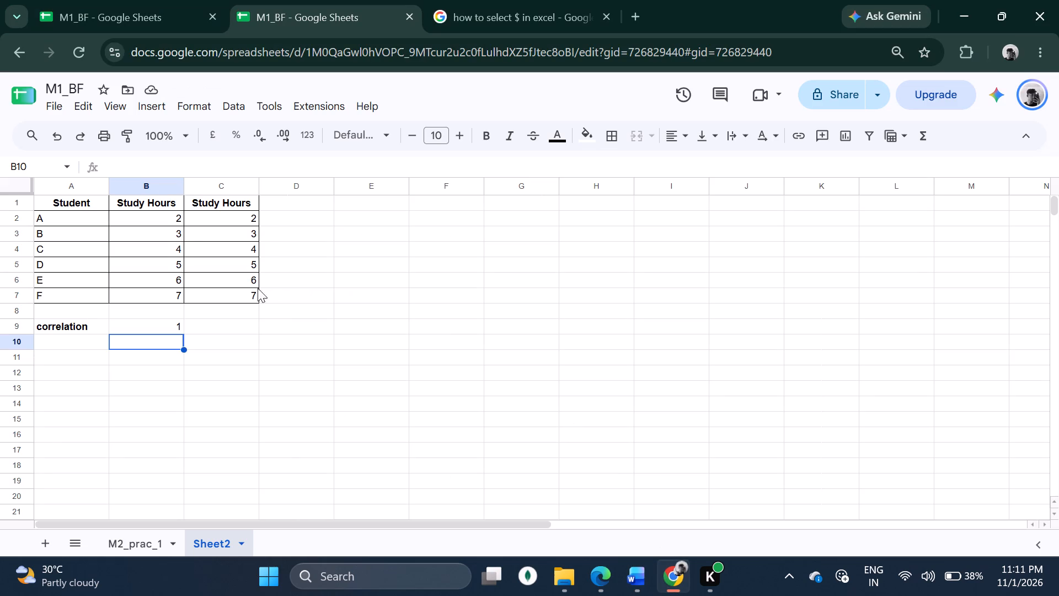
click(172, 186)
drag(488, 270, 482, 268)
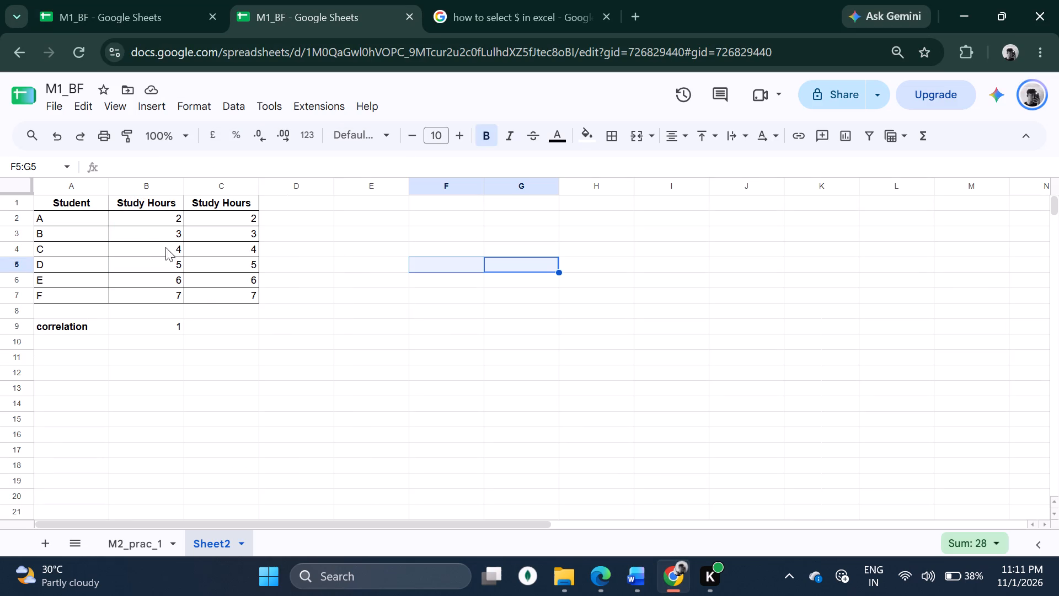
drag(153, 206, 172, 300)
ctrl+drag(227, 200, 239, 296)
click(157, 112)
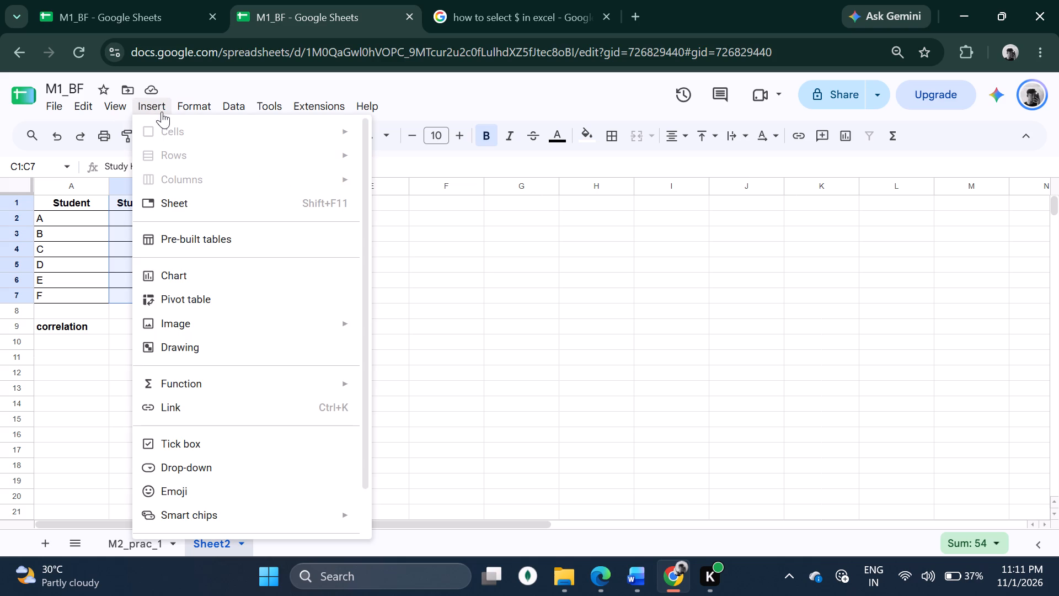
click(226, 280)
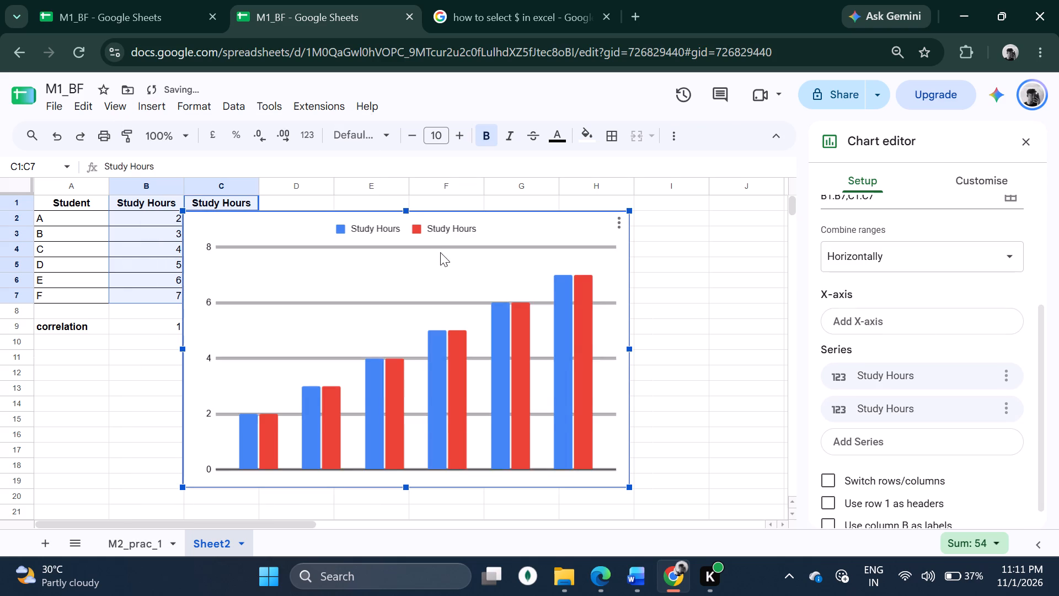
Change the inserted chart's type to a scatter chart.
click(847, 252)
click(913, 291)
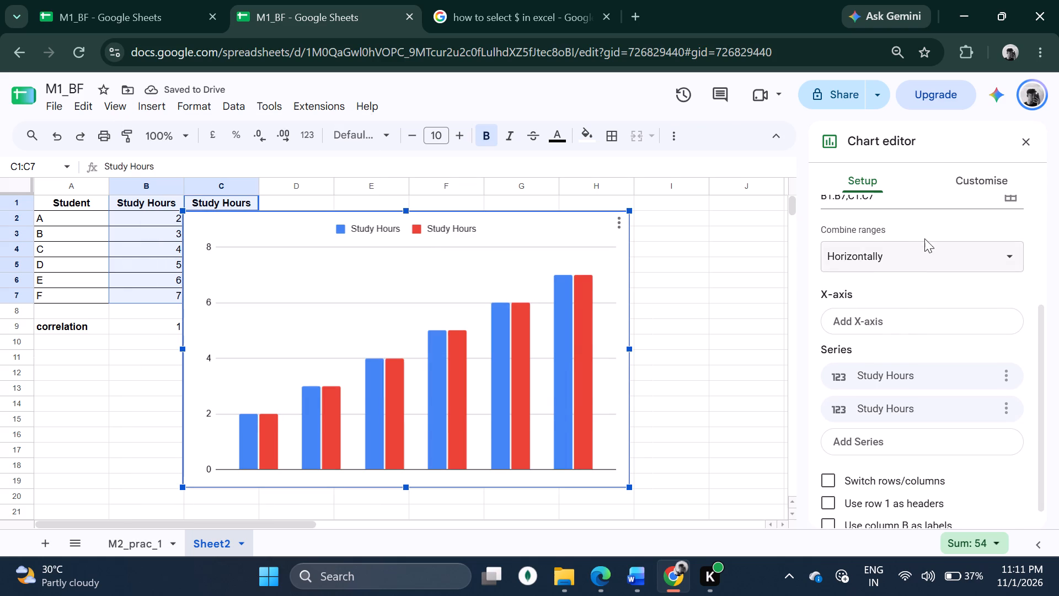
scroll(924, 238, up, 2)
click(908, 251)
scroll(914, 372, down, 3)
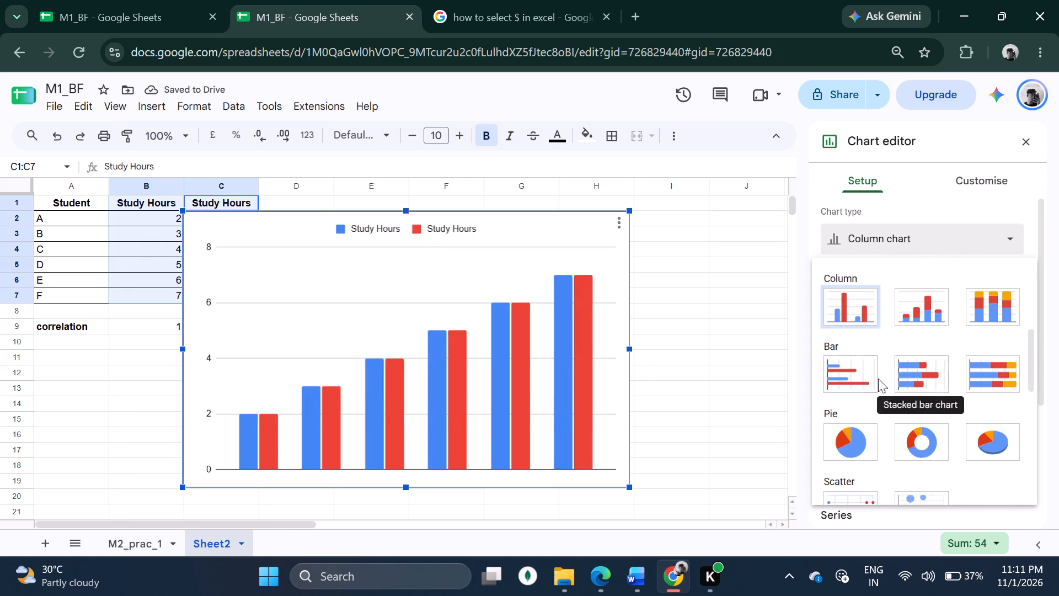
scroll(841, 420, down, 1)
click(843, 415)
Move the scatter chart clear of the data table so it spans about columns D to J, and close its editing.
drag(399, 247, 613, 241)
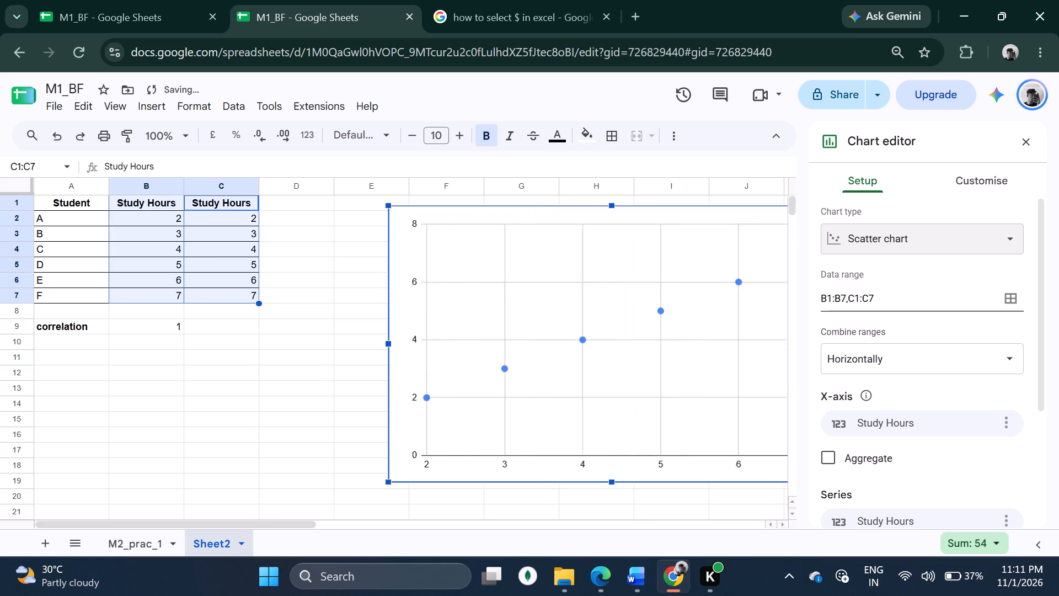
drag(613, 241, 541, 237)
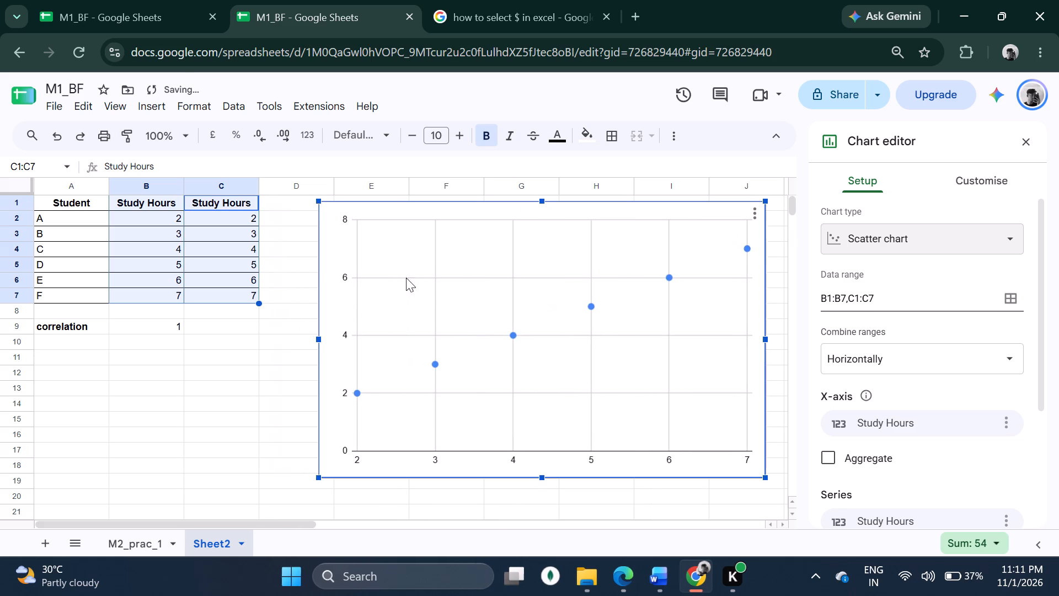
click(254, 307)
click(222, 375)
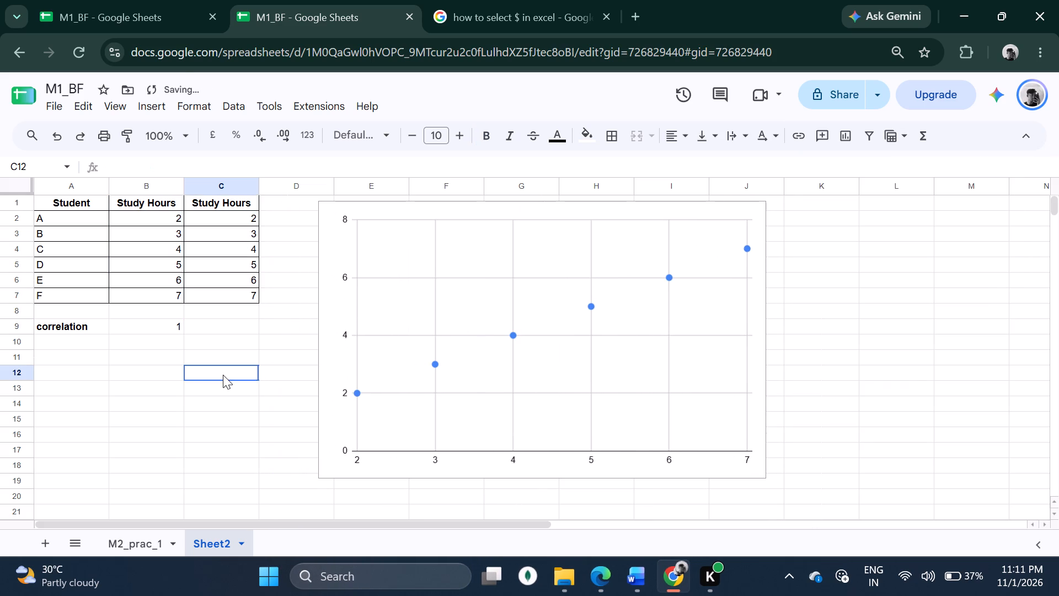
Apply all borders to the correlation label and result cells A9:B9.
drag(84, 328, 159, 332)
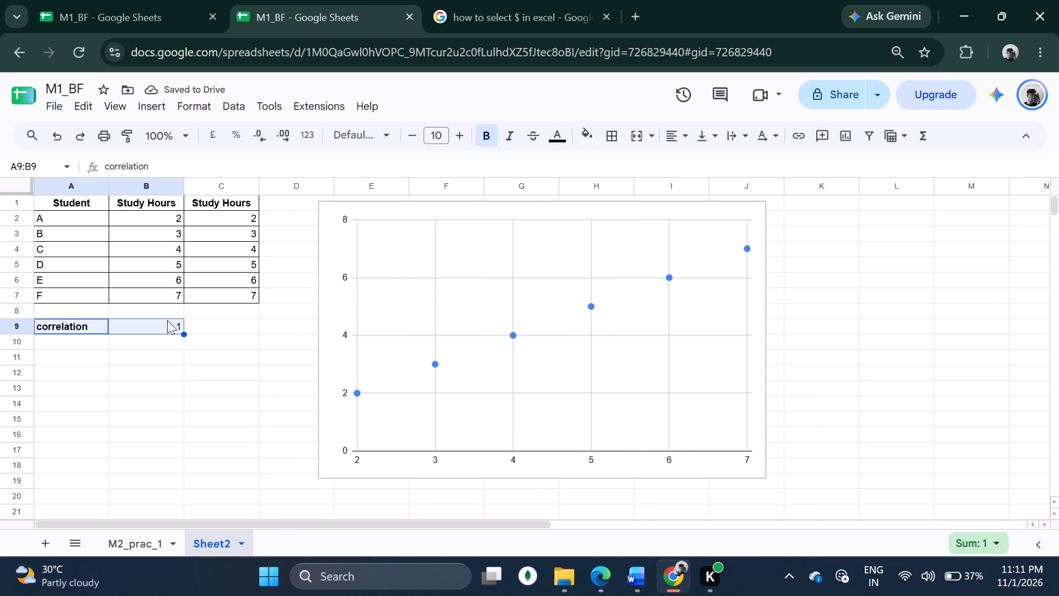
click(622, 141)
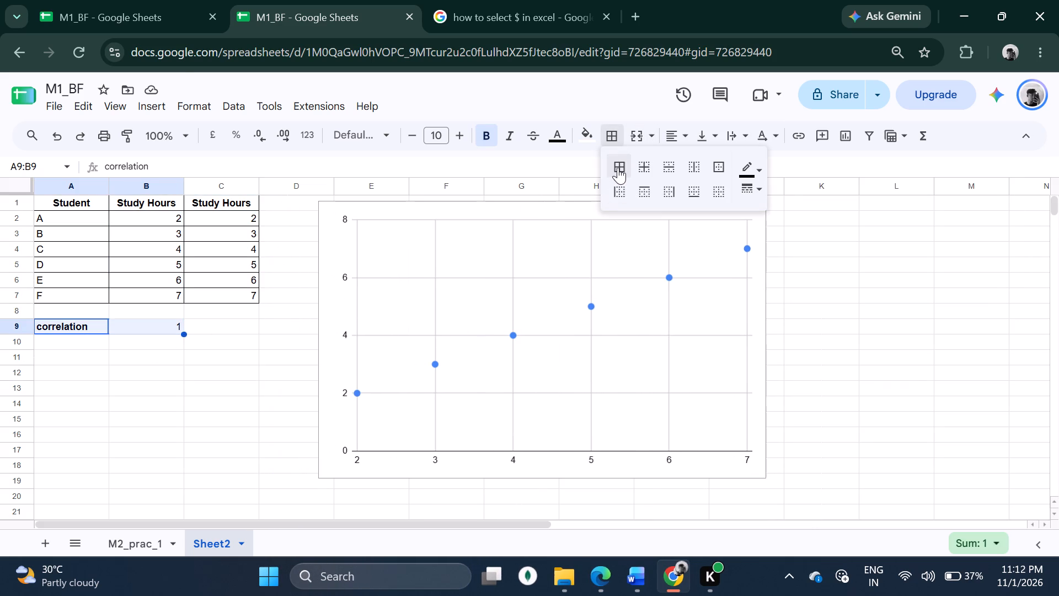
click(618, 167)
click(263, 344)
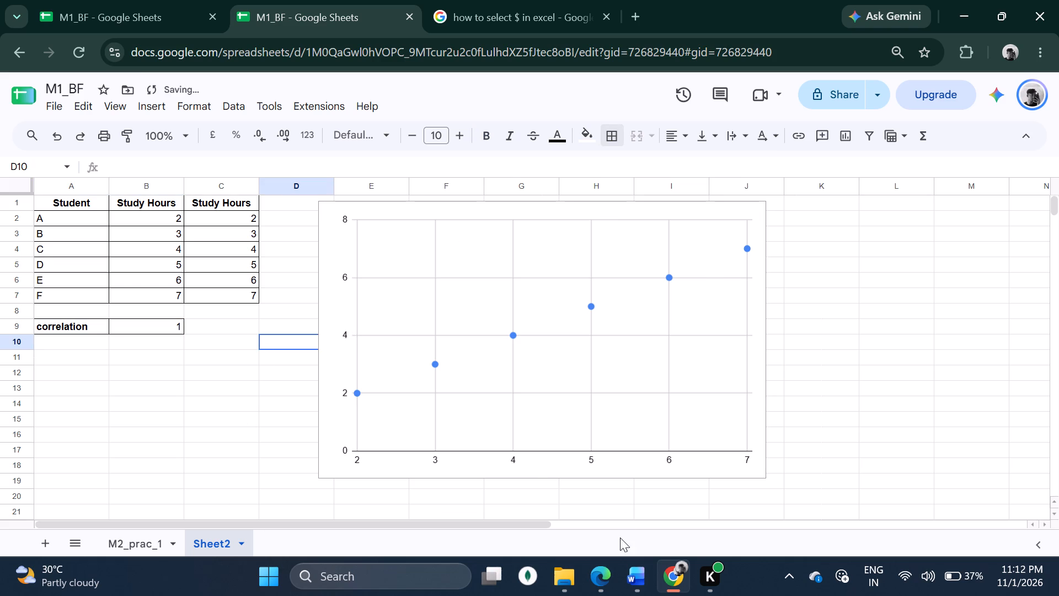
Switch to the Practical 2 document in Word and review its Output, Conclusion, dataset and title sections.
click(638, 575)
scroll(589, 389, down, 2)
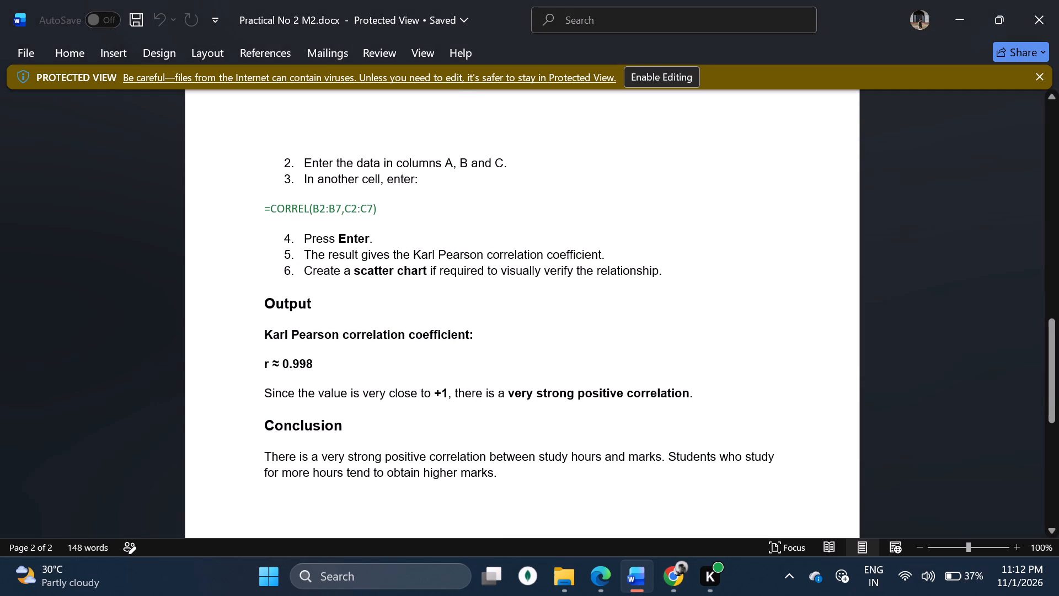
drag(270, 341, 437, 361)
click(425, 374)
drag(329, 365, 327, 365)
drag(327, 365, 270, 370)
click(422, 368)
scroll(358, 406, down, 1)
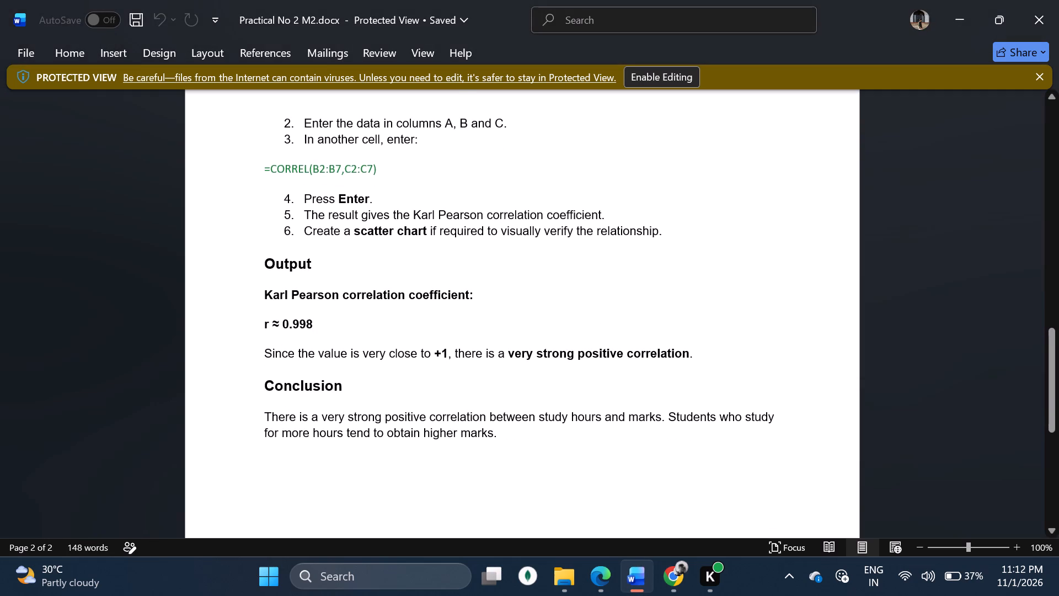
scroll(362, 387, down, 1)
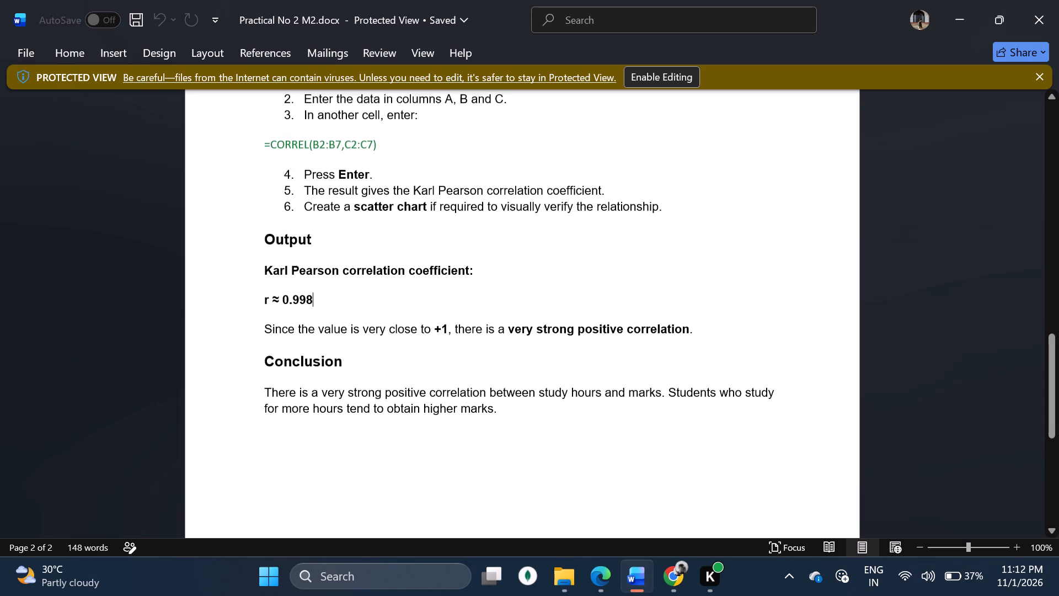
scroll(328, 378, down, 8)
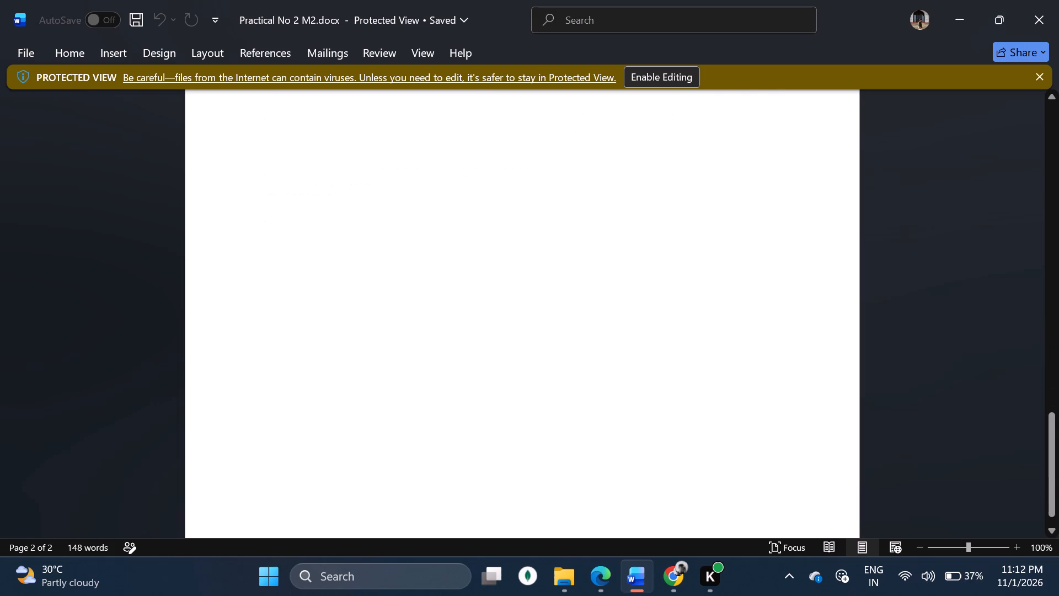
scroll(328, 378, up, 20)
scroll(328, 378, up, 5)
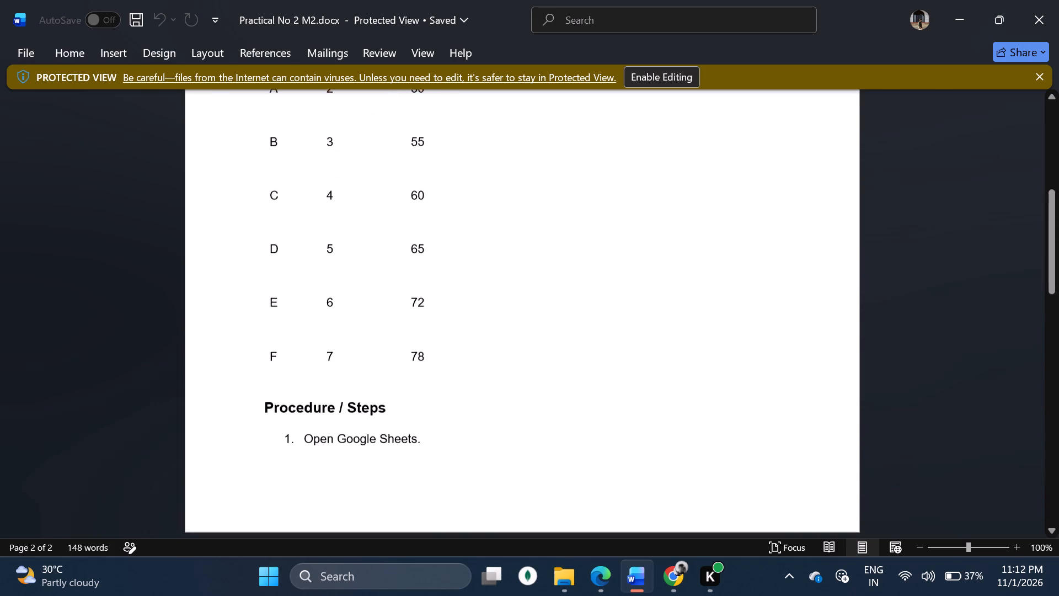
scroll(357, 370, up, 11)
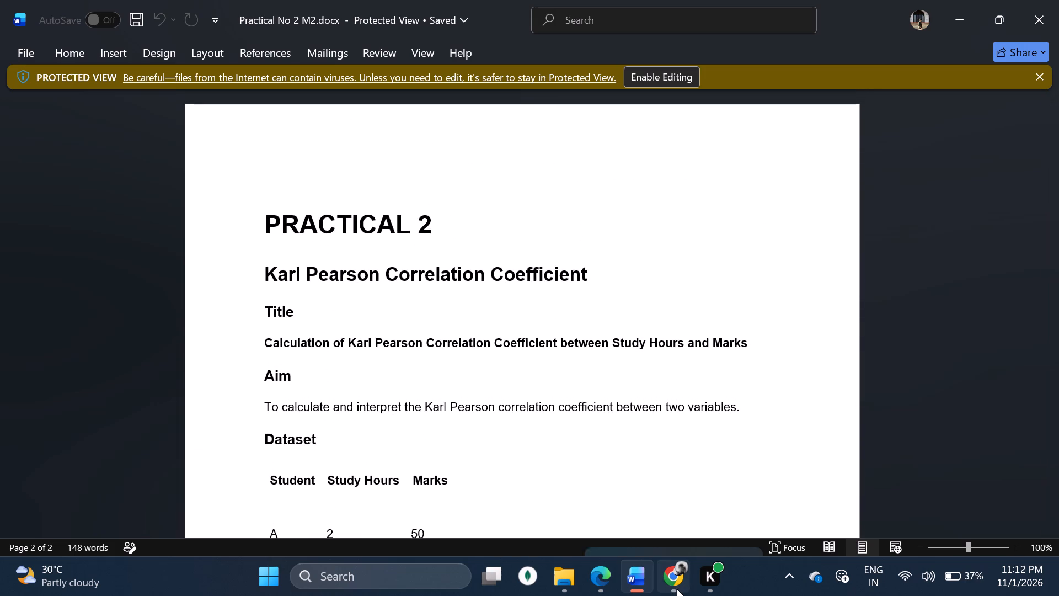
Open Practical No 3 M2.docx from the Downloads folder in Word and close the Practical 2 document.
click(566, 580)
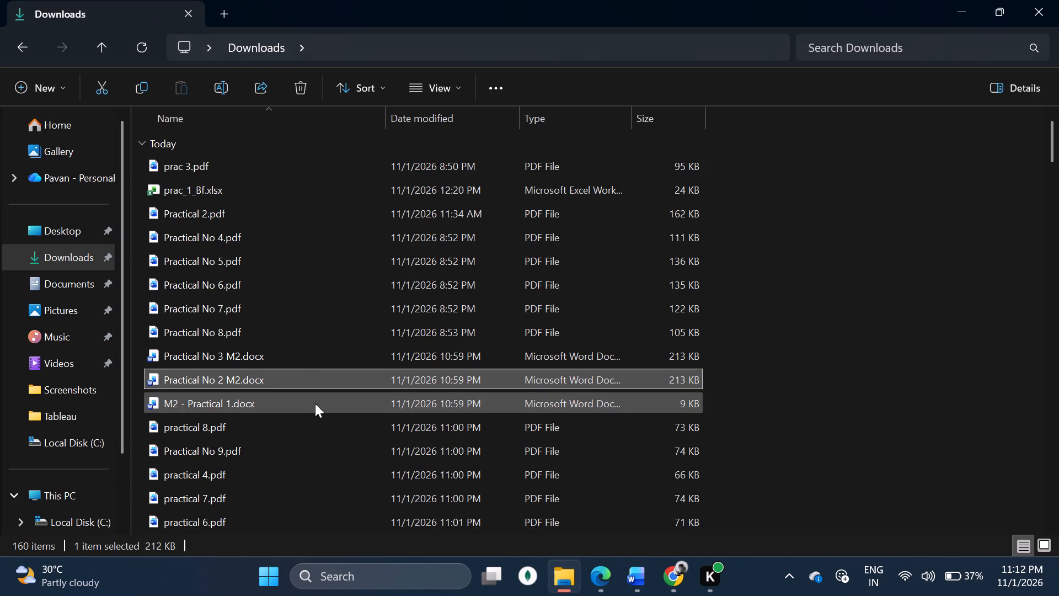
click(241, 366)
click(238, 364)
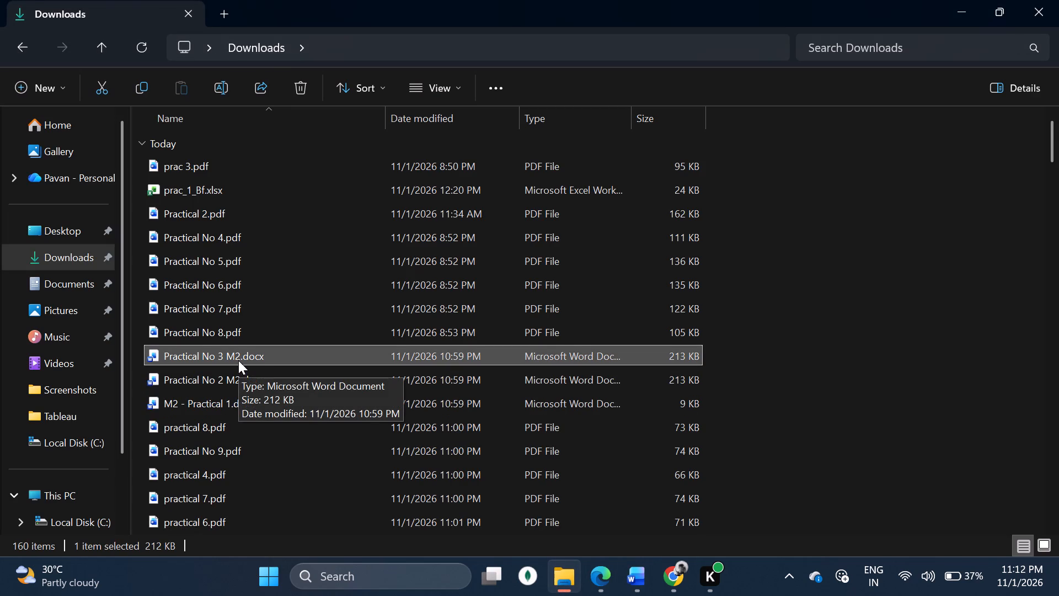
right_click(238, 360)
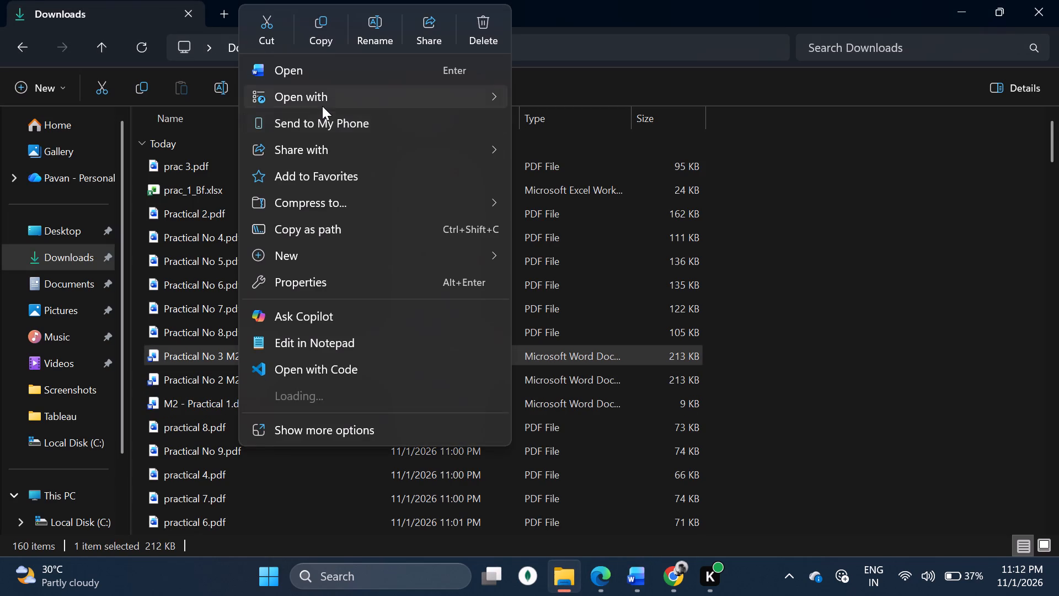
click(571, 105)
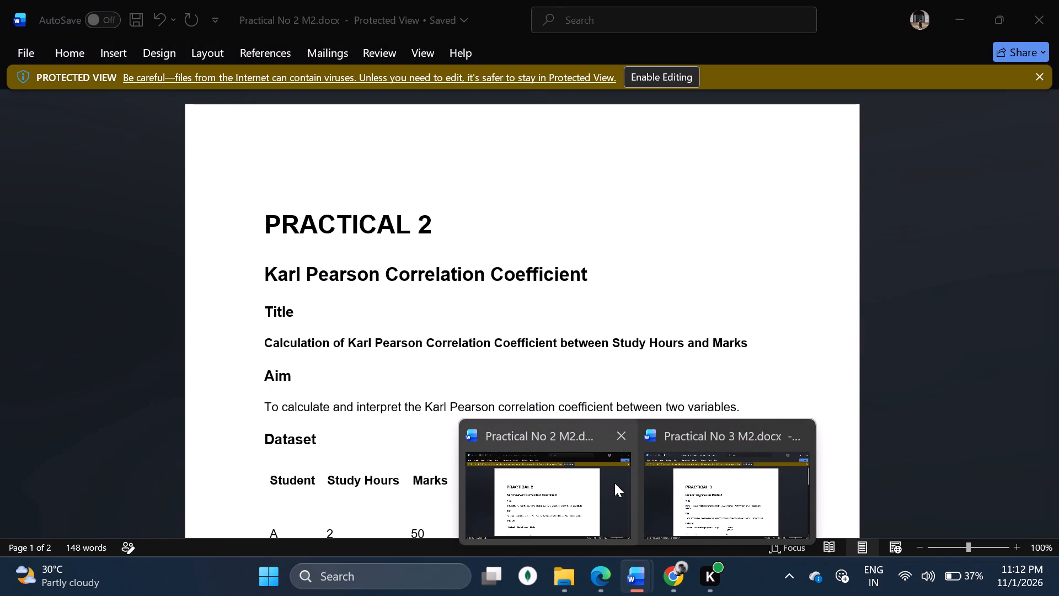
click(608, 480)
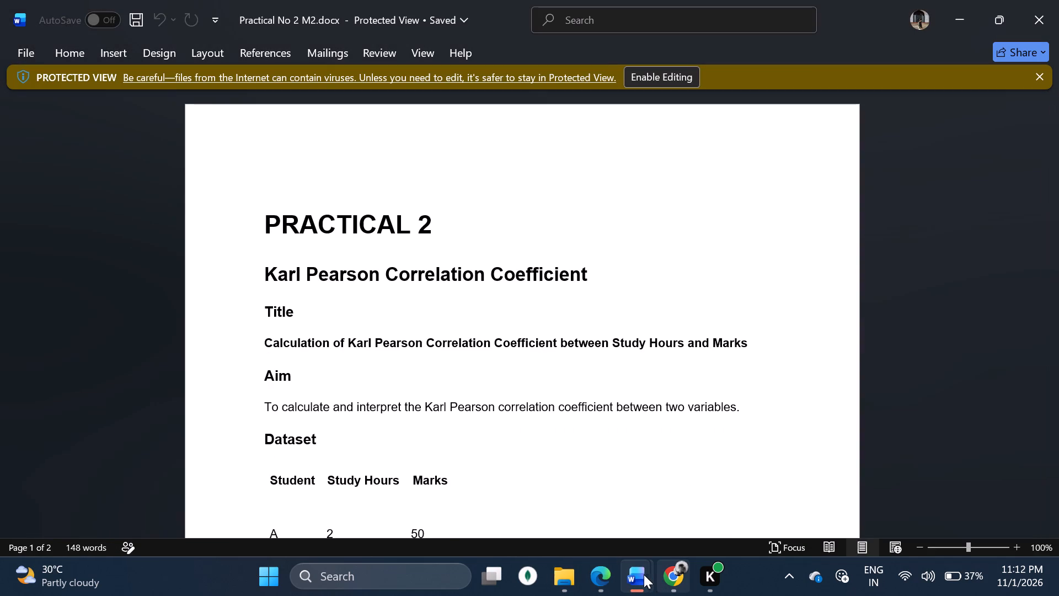
click(628, 435)
click(635, 480)
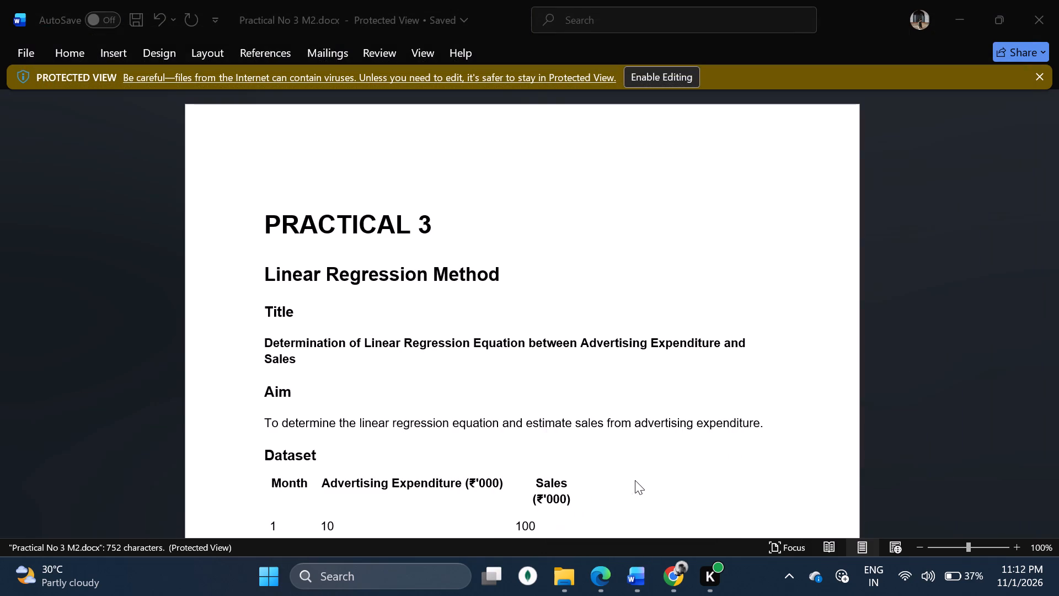
Switch to the M1_BF spreadsheet in Chrome and rename Sheet2 as M2_prac_2.
click(676, 583)
double_click(211, 542)
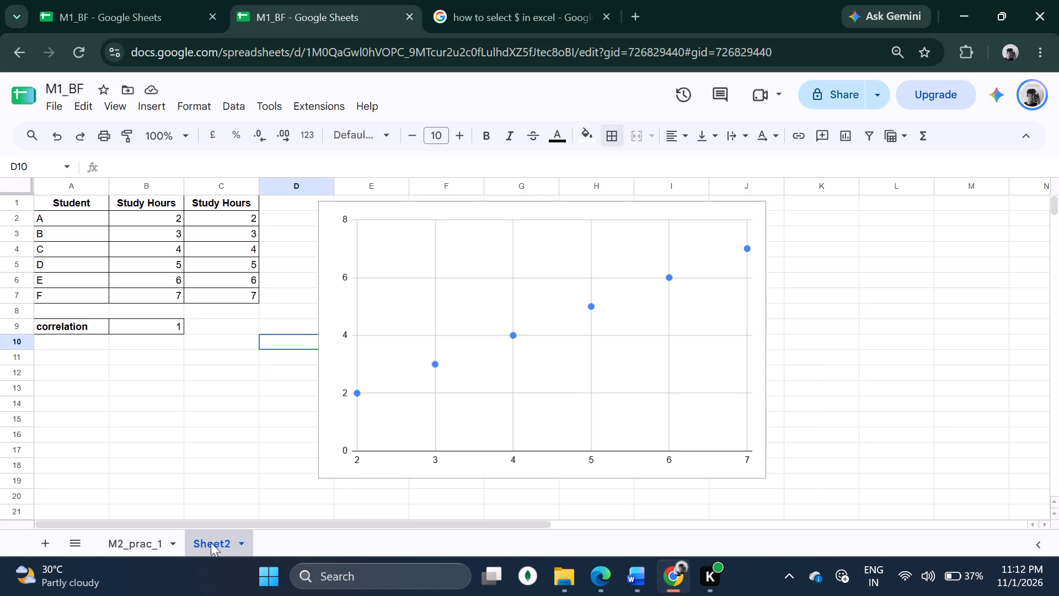
key(m)
key(BackSpace)
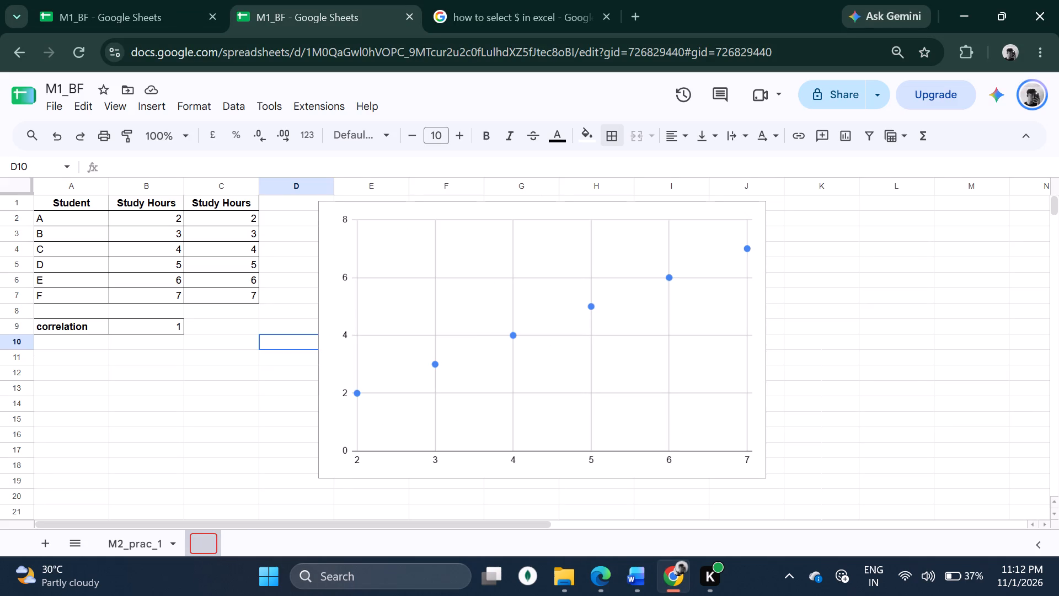
text(M2)
text(_prac)
text(_2)
key(Return)
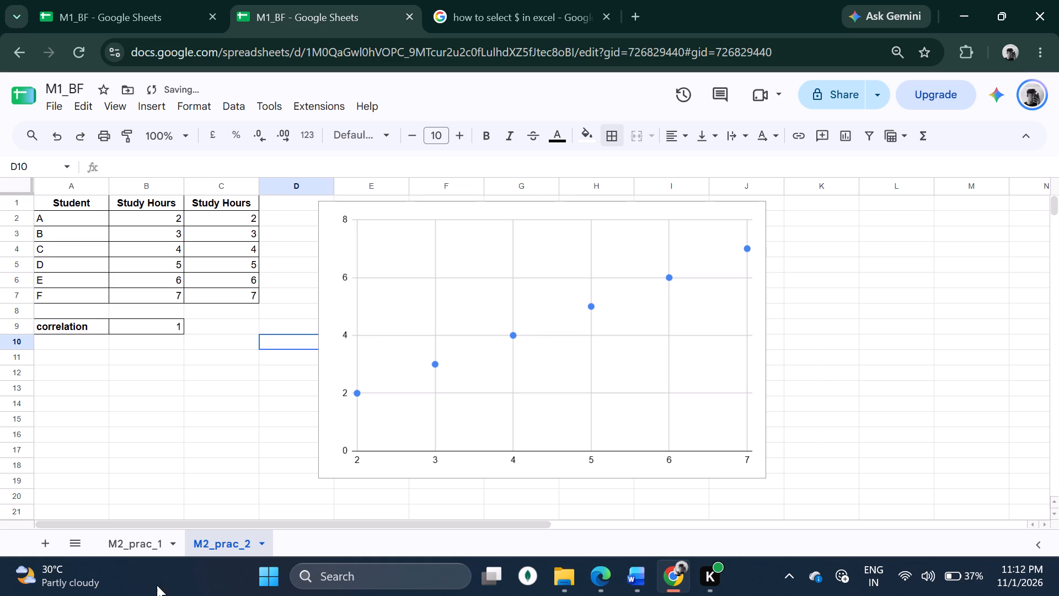
Add a new sheet to the spreadsheet and name it M2_prac_3.
click(38, 540)
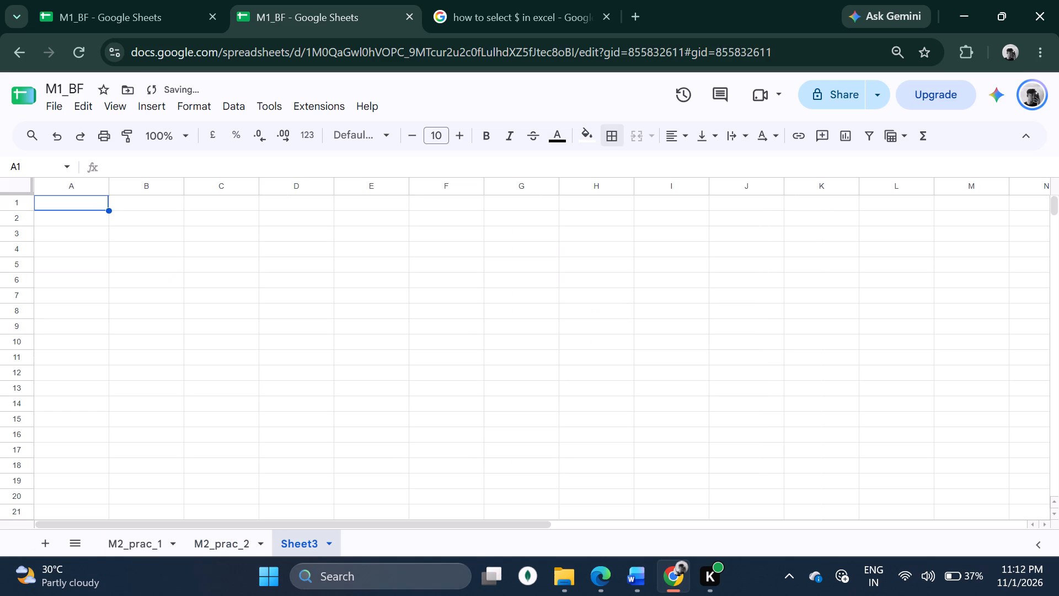
double_click(303, 549)
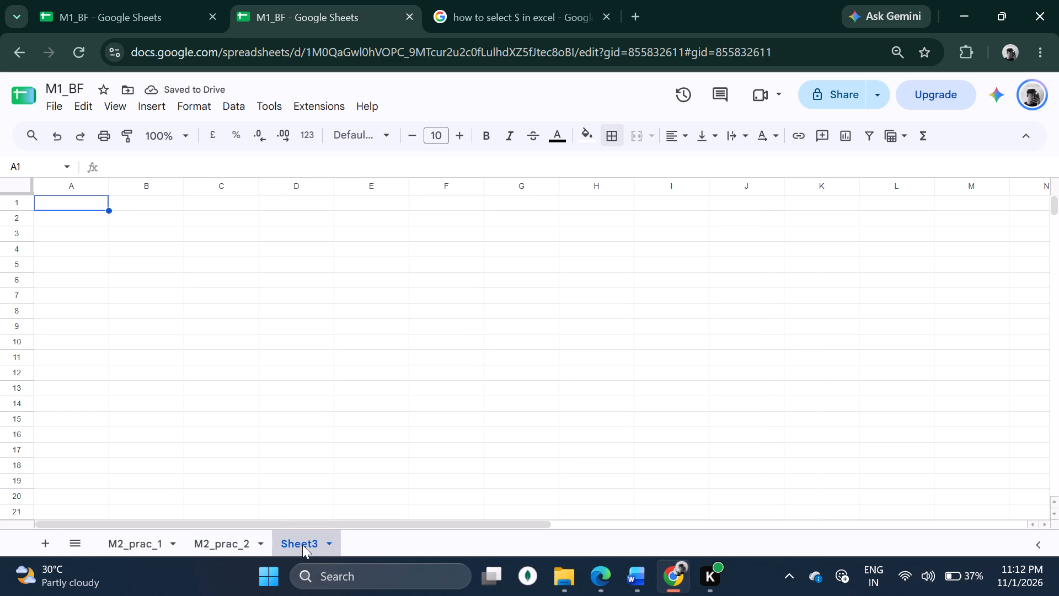
double_click(298, 540)
key(shift+m)
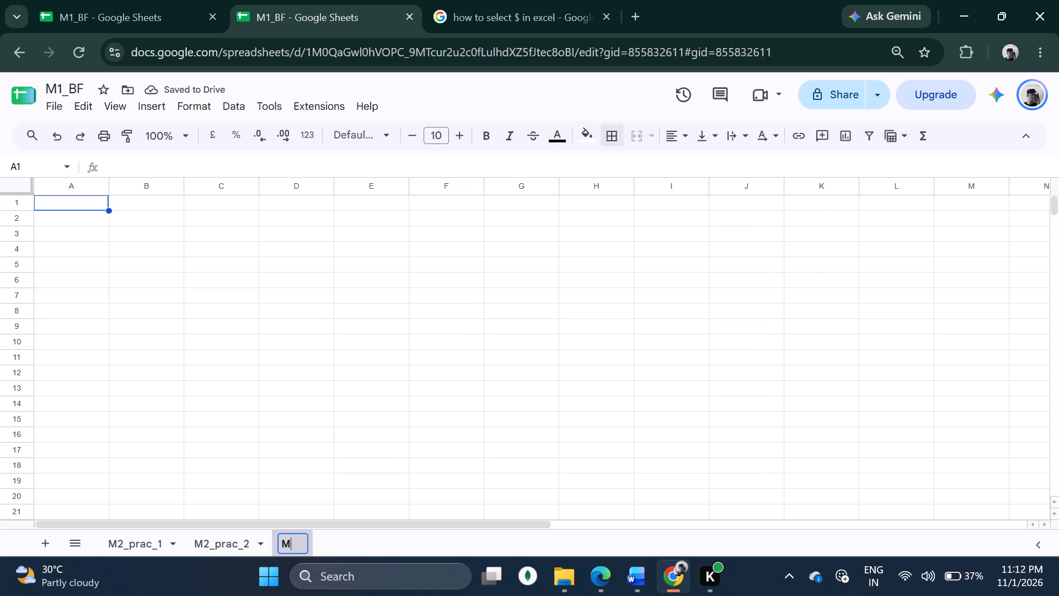
key(2)
text(_prac_3)
key(Return)
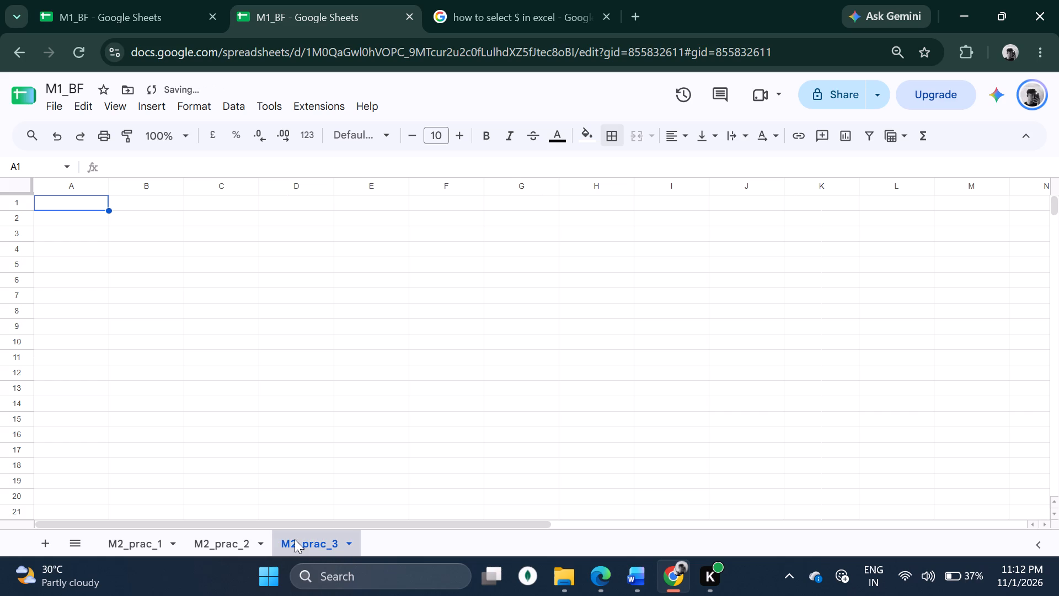
Copy the Month column with its header from the Practical 3 dataset in Word into M2_prac_3 starting at A1.
click(647, 585)
drag(258, 274, 328, 275)
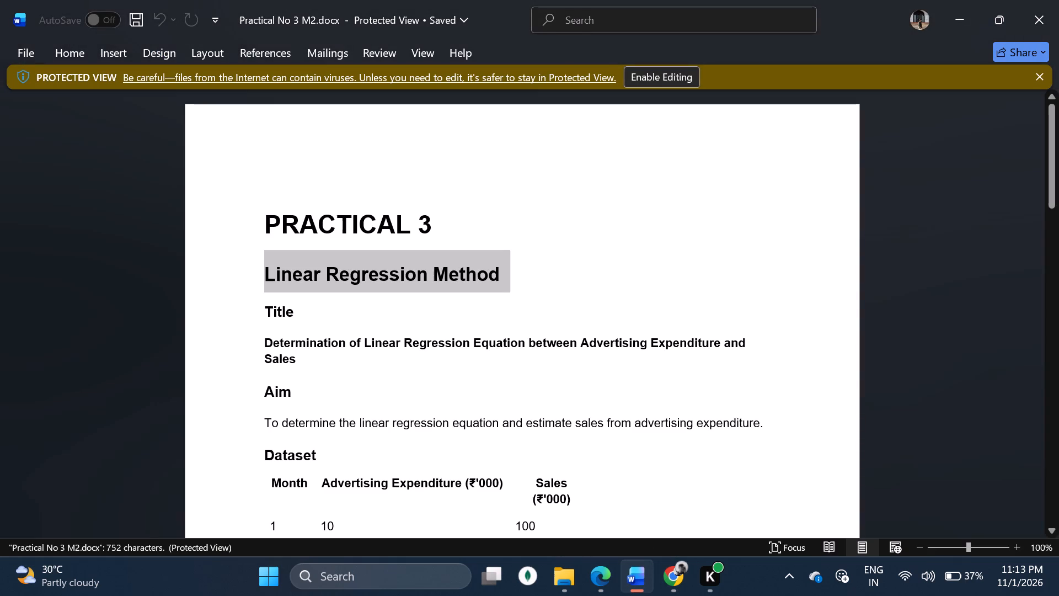
drag(328, 275, 532, 279)
click(553, 289)
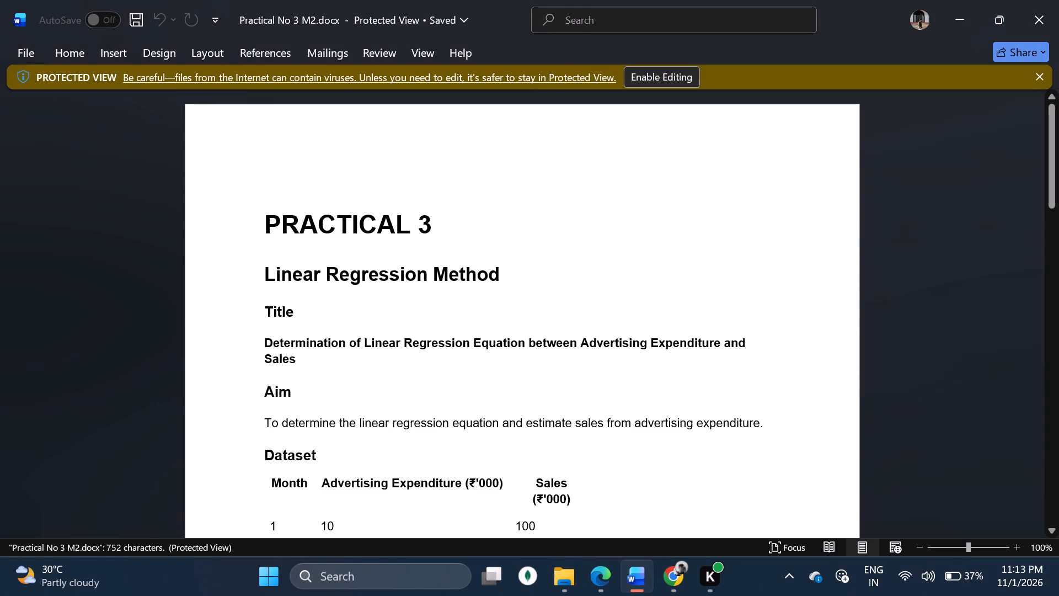
scroll(548, 399, down, 2)
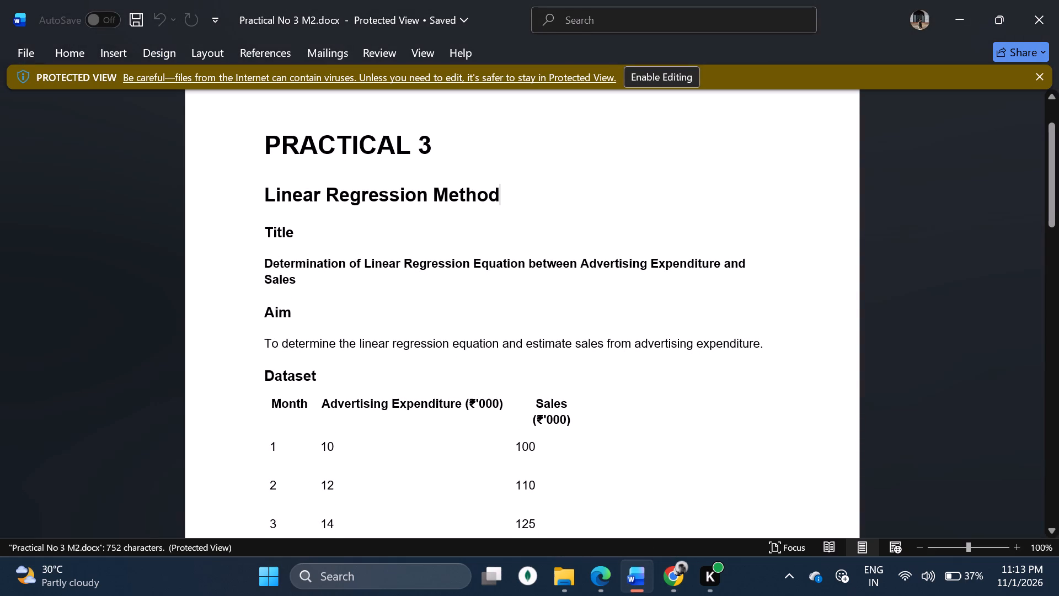
scroll(507, 352, down, 2)
scroll(425, 331, down, 2)
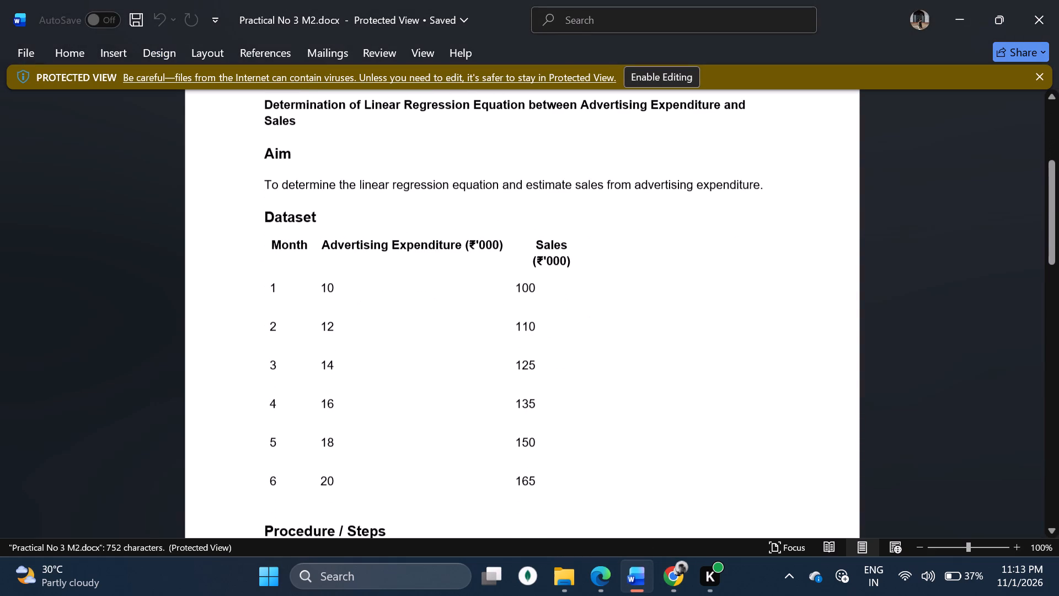
drag(271, 243, 271, 254)
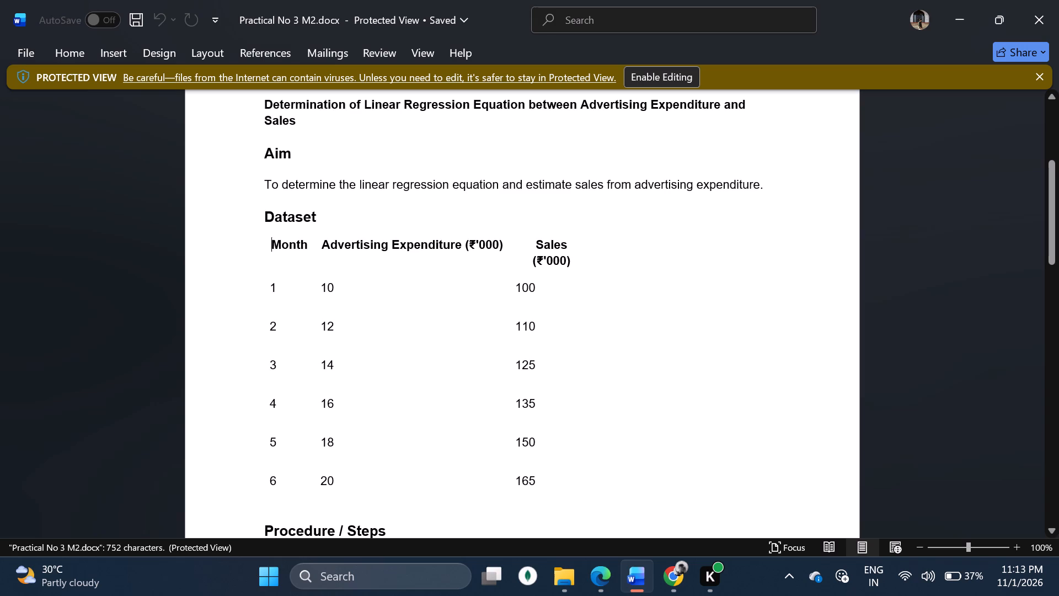
drag(271, 254, 275, 491)
key(ctrl+c)
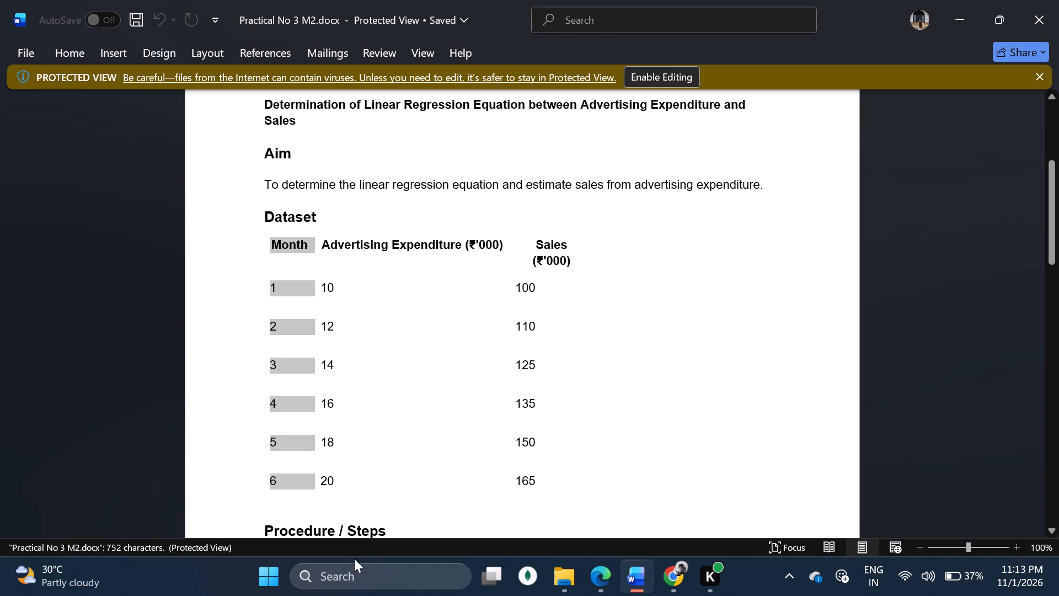
click(666, 570)
key(ctrl+v)
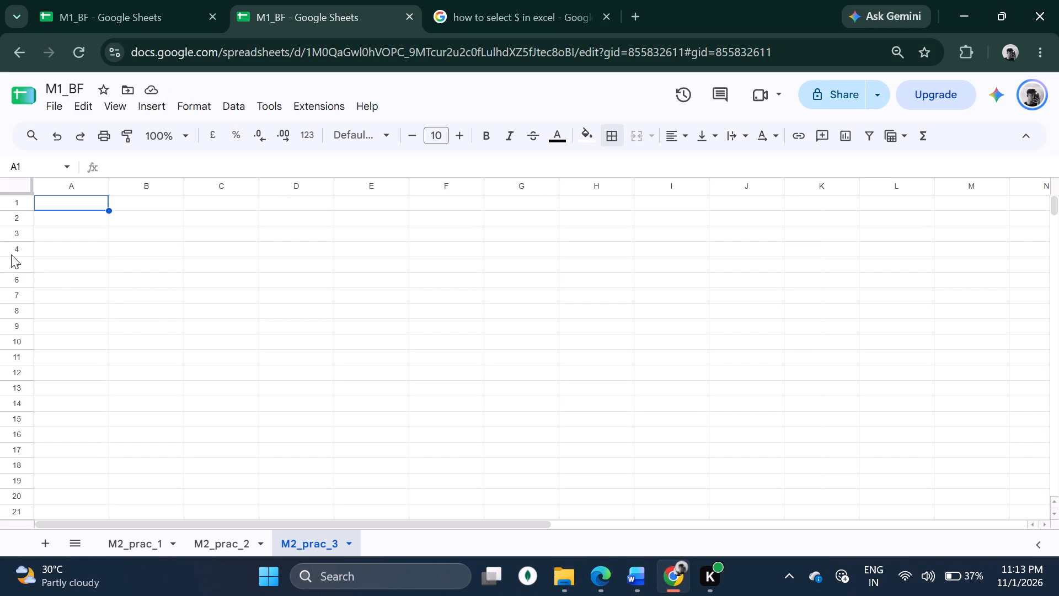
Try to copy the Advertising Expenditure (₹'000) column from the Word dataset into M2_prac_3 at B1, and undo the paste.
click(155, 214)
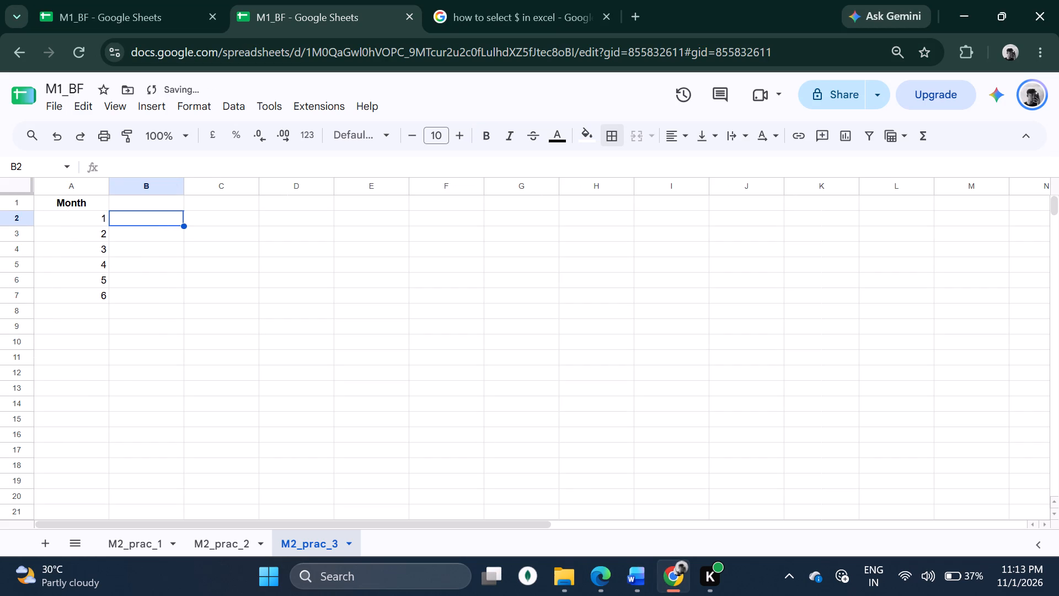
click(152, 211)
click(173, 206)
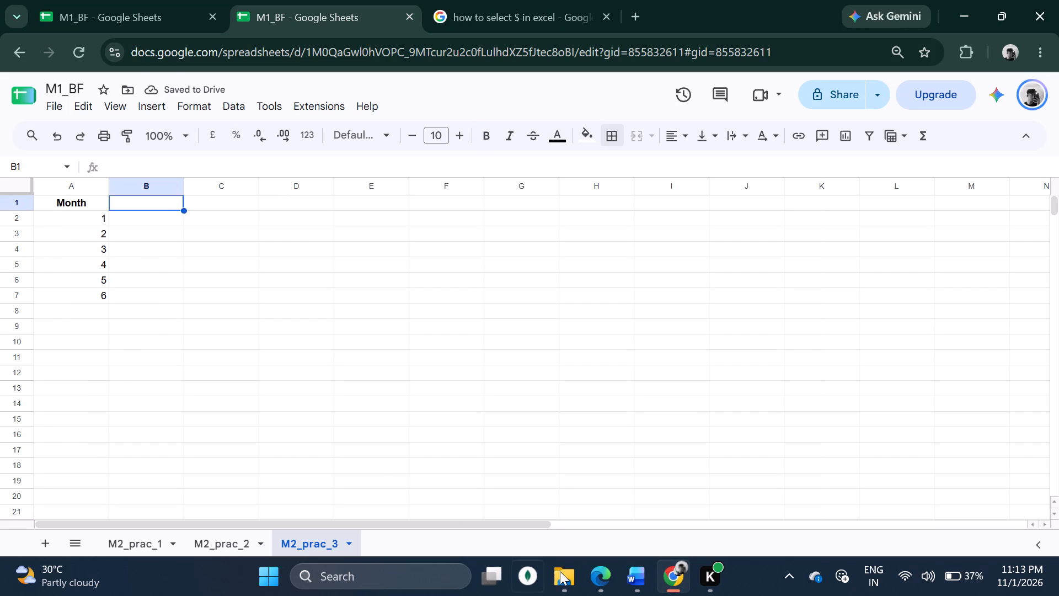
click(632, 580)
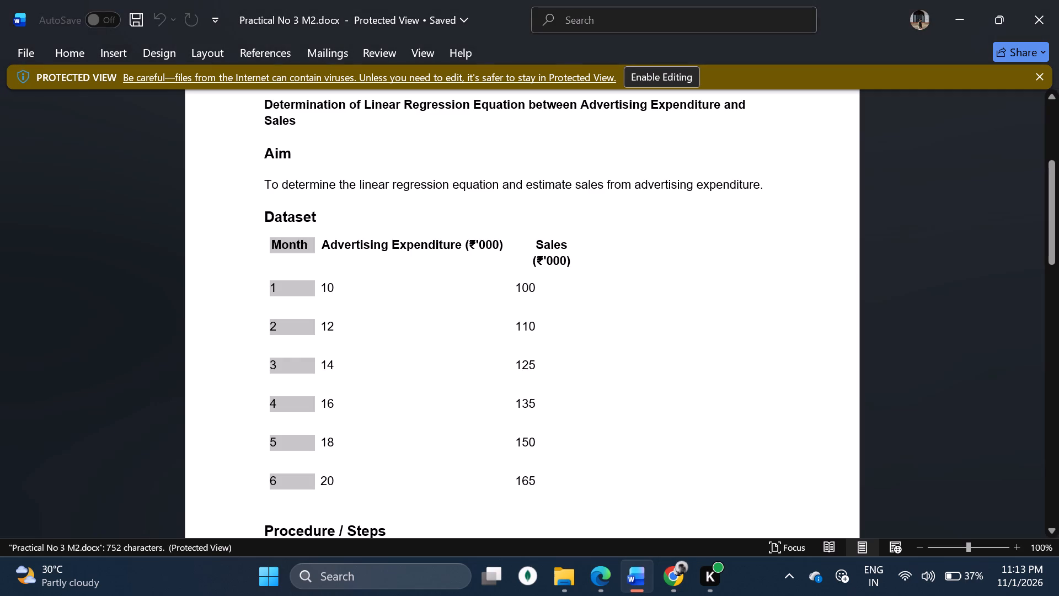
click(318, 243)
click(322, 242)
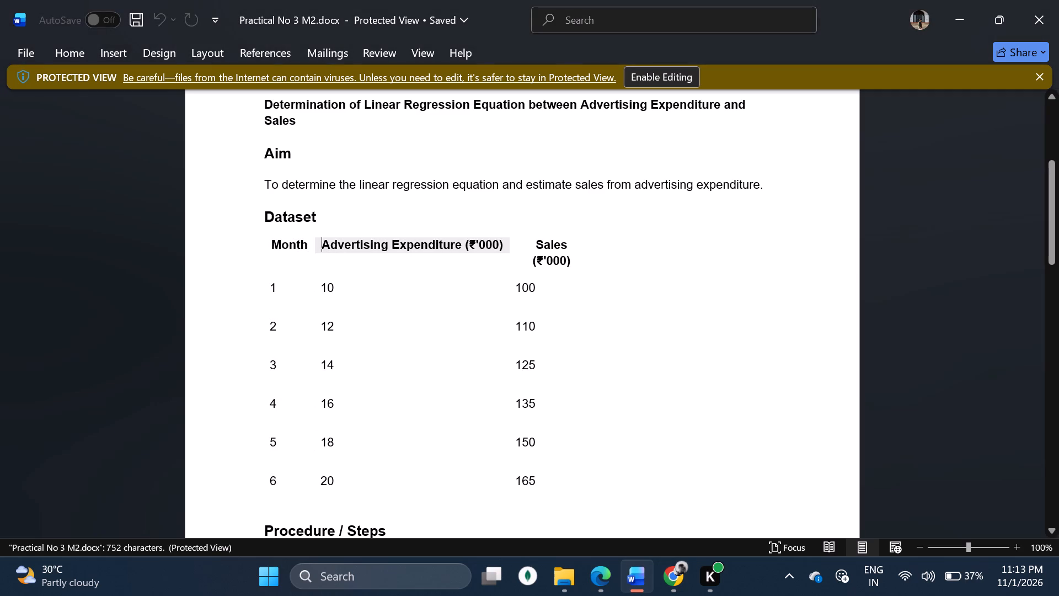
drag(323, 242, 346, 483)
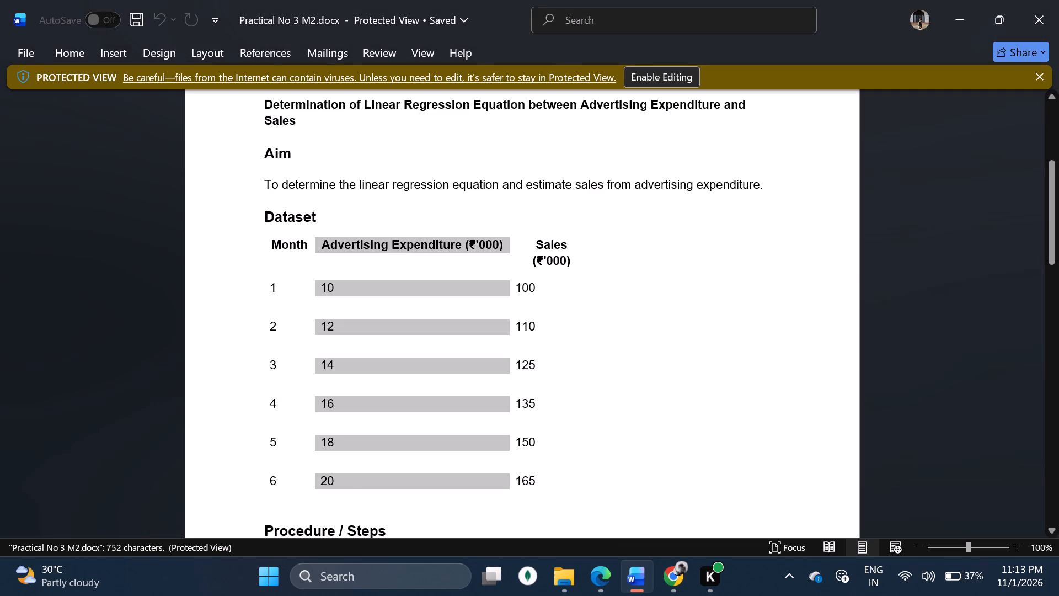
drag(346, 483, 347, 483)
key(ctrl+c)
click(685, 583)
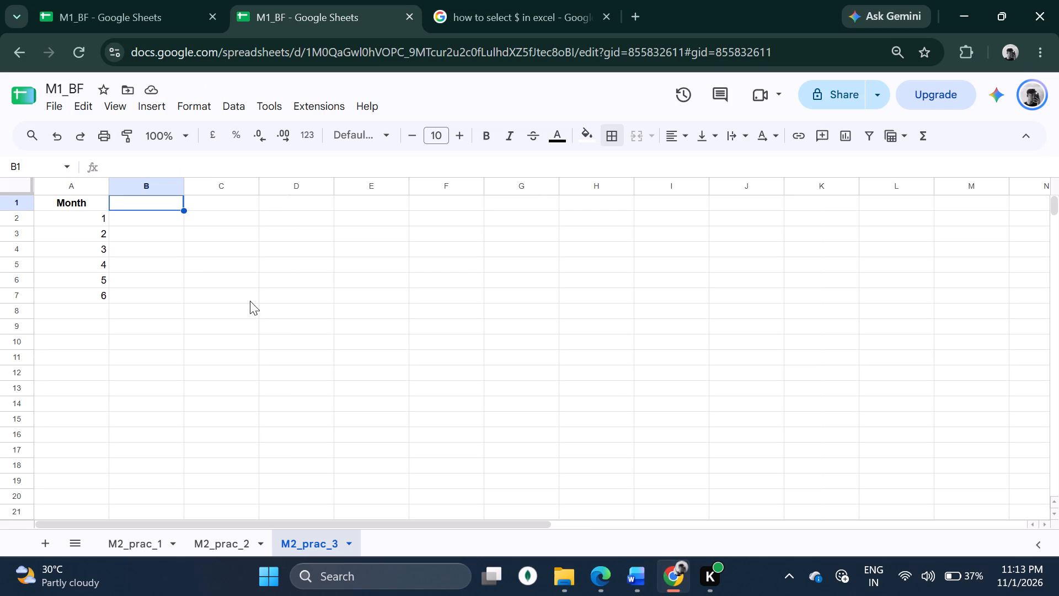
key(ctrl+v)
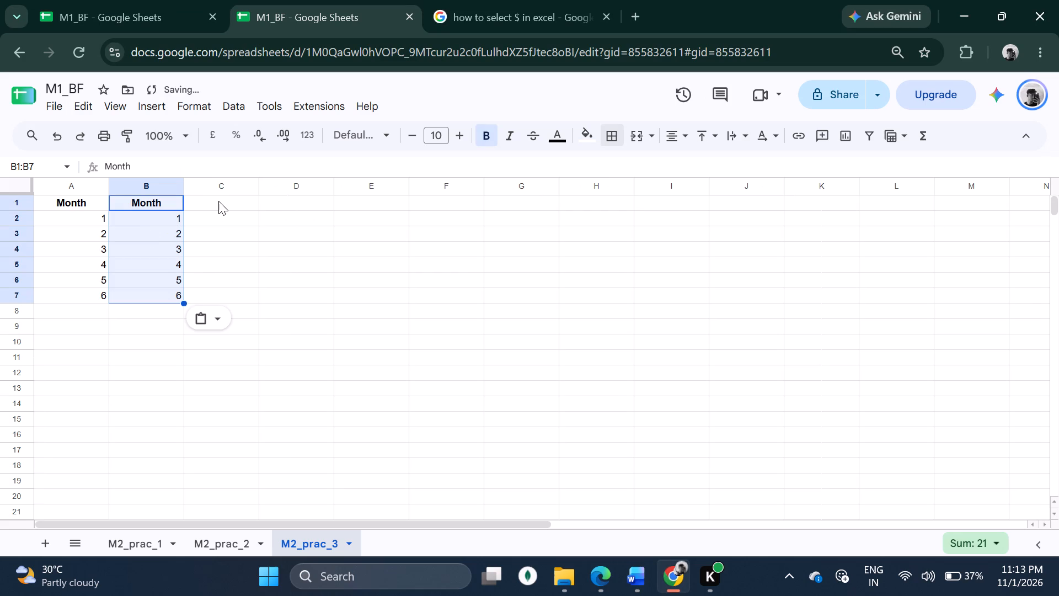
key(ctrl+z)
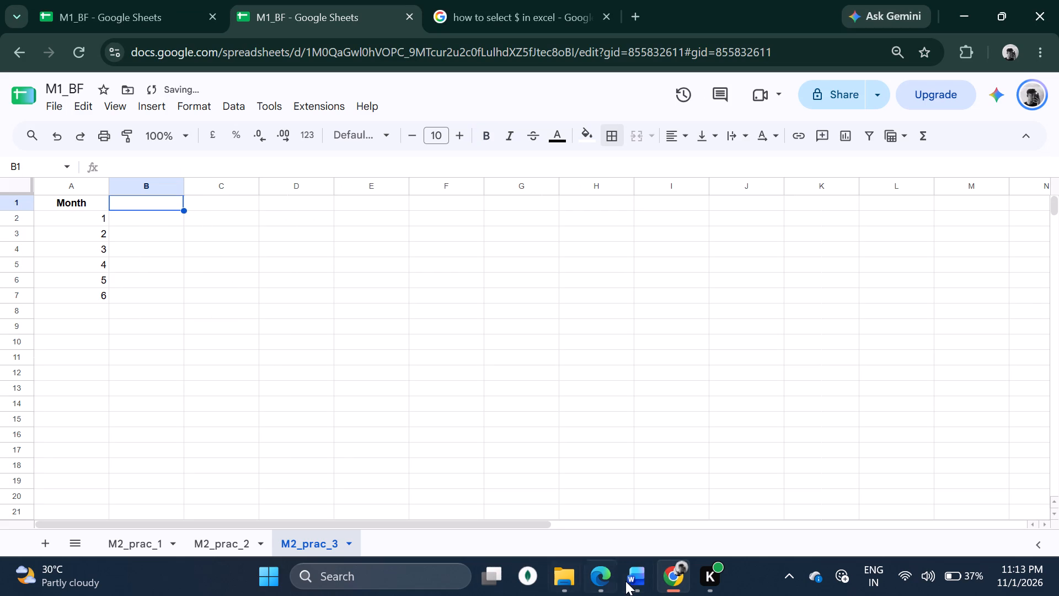
Copy the selected Advertising Expenditure (₹'000) column from Word again, paste it at B1, and fit column B's width to its contents.
click(623, 576)
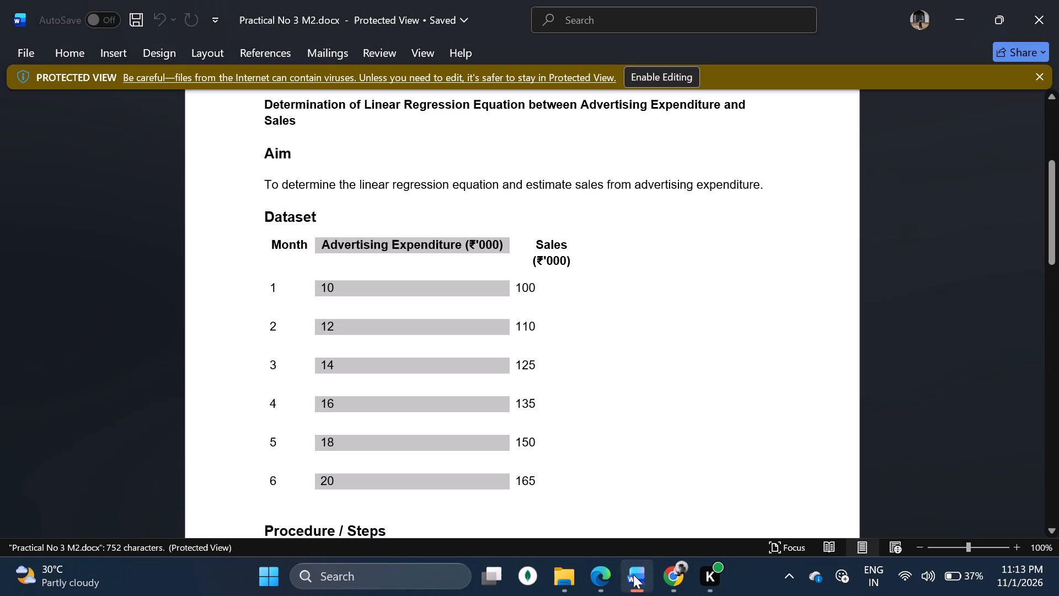
key(ctrl+c)
click(676, 579)
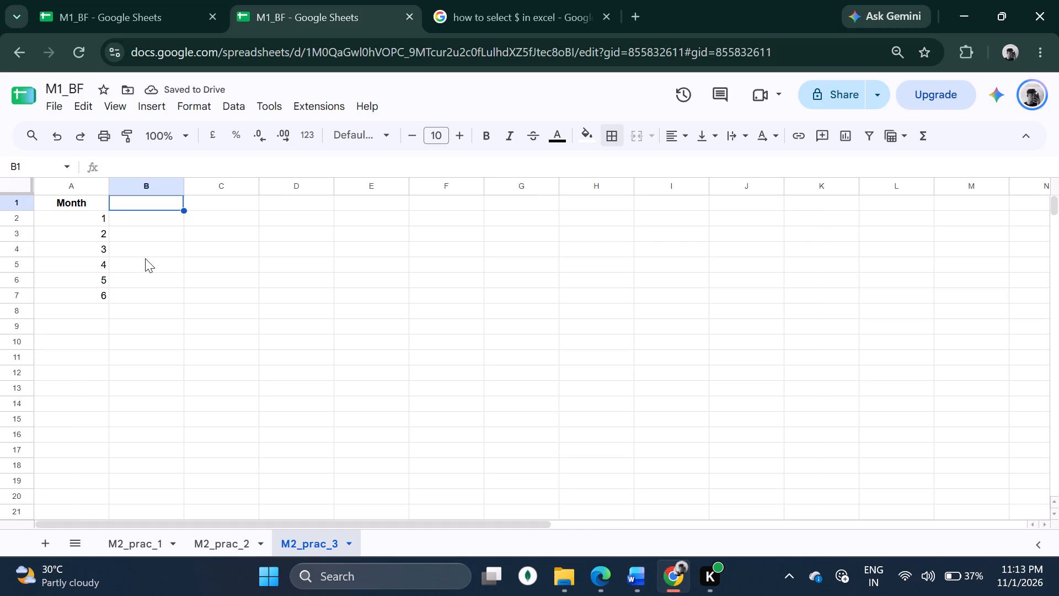
key(ctrl+v)
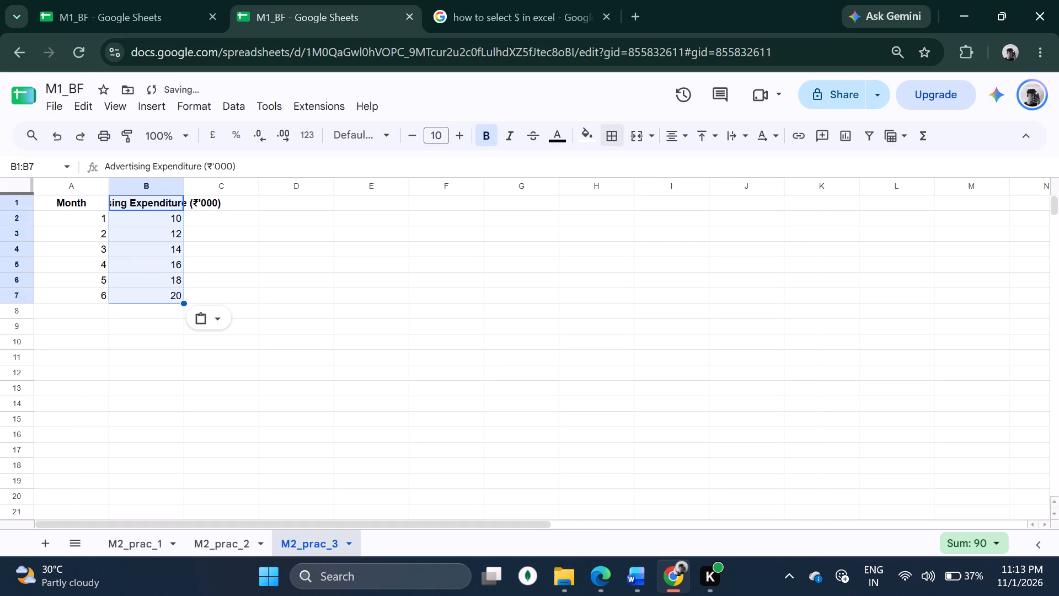
double_click(184, 188)
Copy the Sales (₹'000) column with its header from the Practical 3 dataset in Word into M2_prac_3 starting at C1.
click(308, 204)
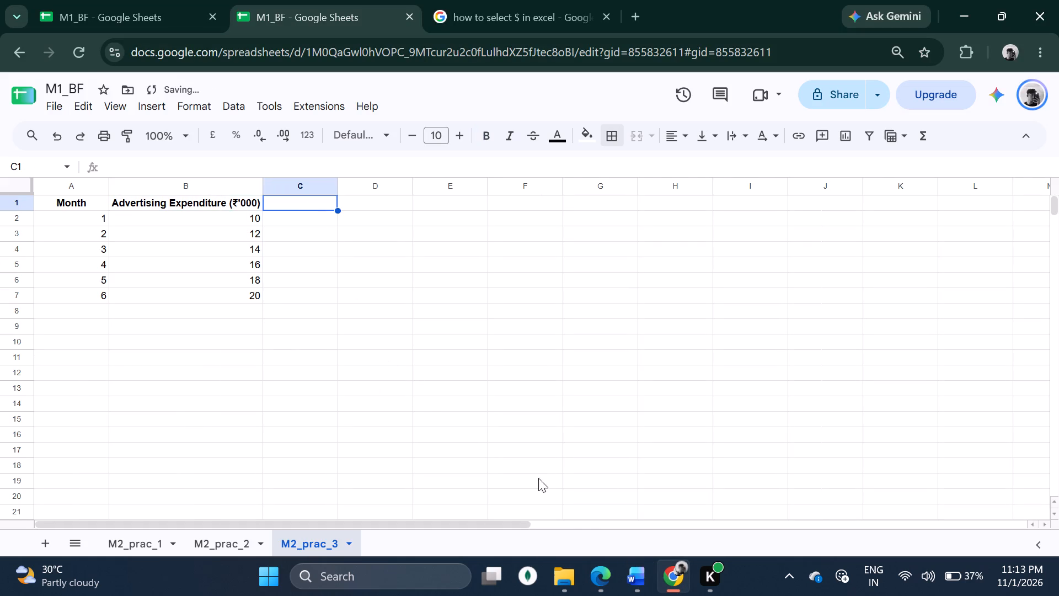
click(646, 579)
drag(534, 244, 563, 400)
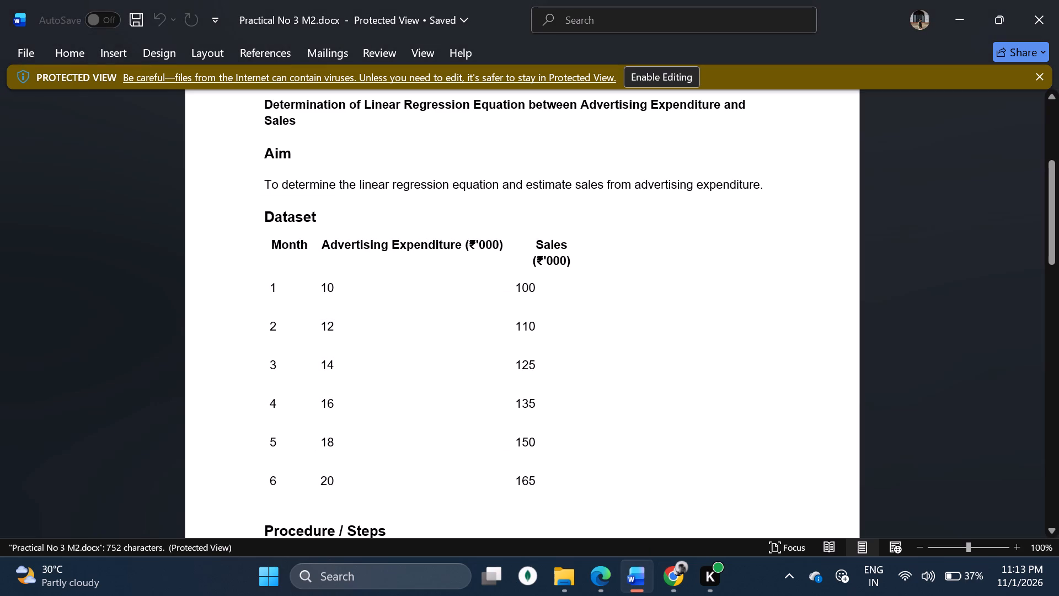
drag(563, 400, 570, 485)
key(ctrl+c)
click(674, 576)
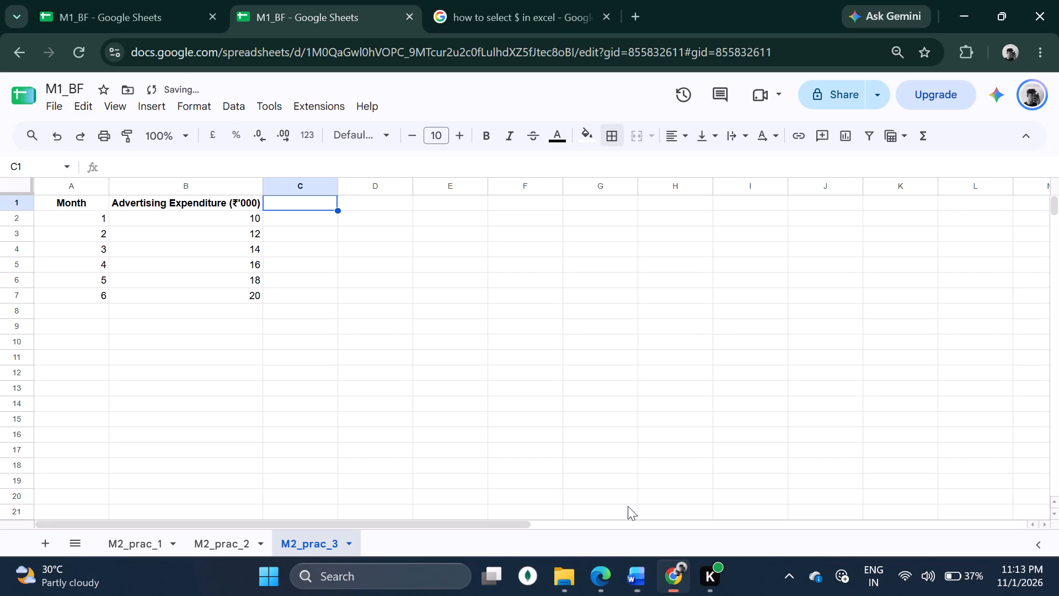
key(ctrl+v)
click(427, 260)
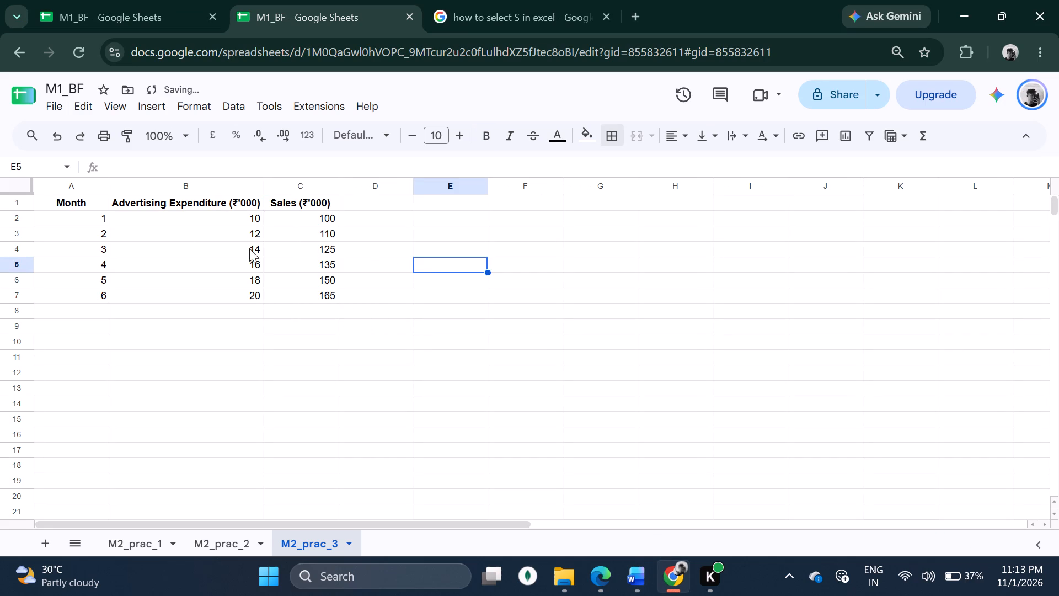
Apply all borders to the dataset table in A1:C7.
drag(42, 200, 312, 293)
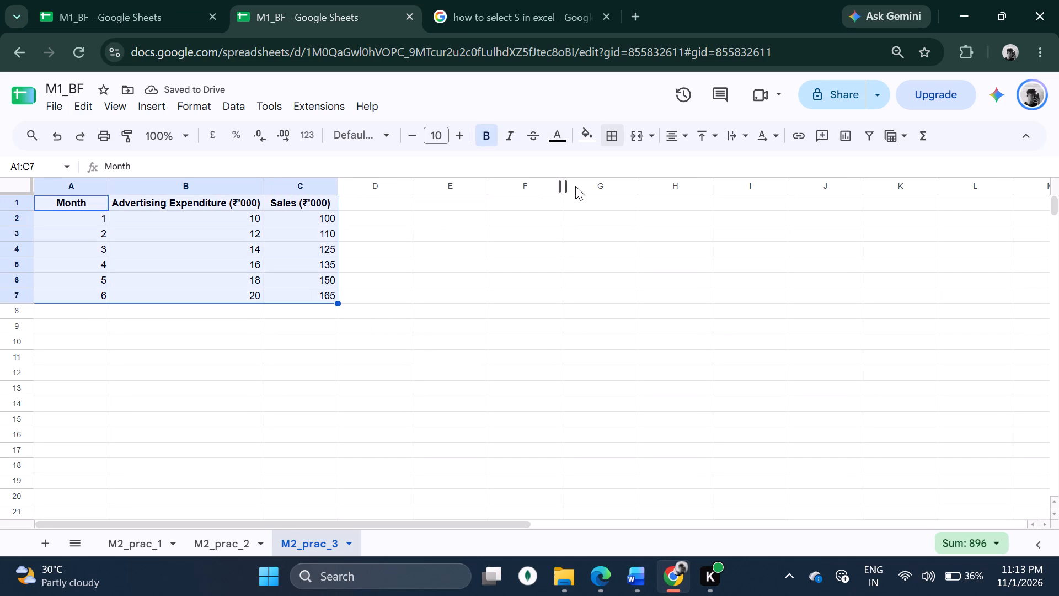
click(617, 140)
click(622, 162)
click(529, 253)
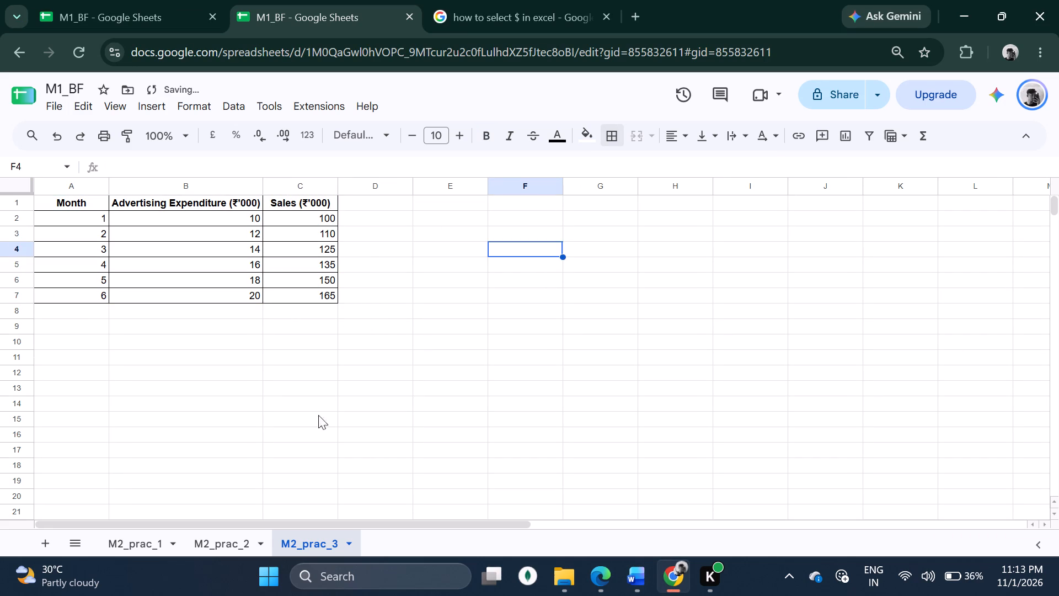
Copy the heading "Linear Regression Method" from the Word document, merge cells E1:H1 in M2_prac_3 and paste the heading there.
click(634, 582)
scroll(516, 325, down, 1)
scroll(516, 325, up, 2)
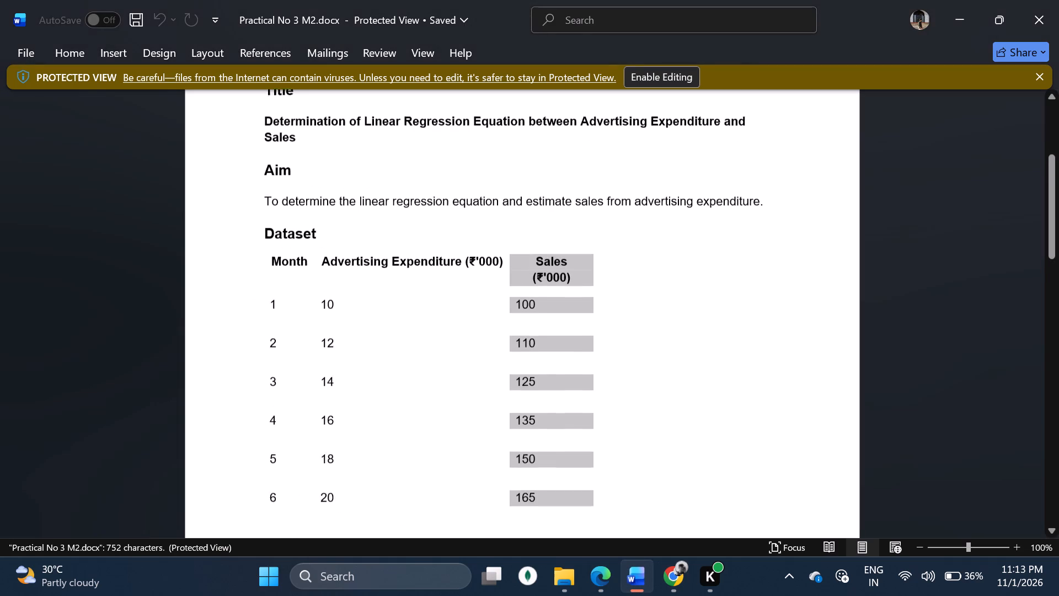
scroll(514, 323, up, 2)
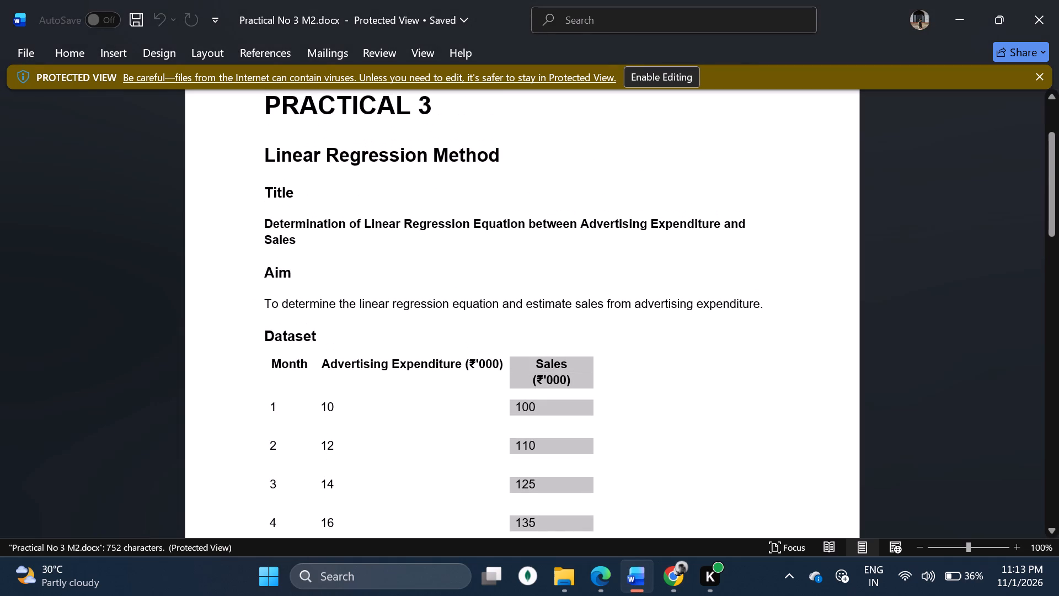
drag(260, 156, 485, 161)
key(ctrl+c)
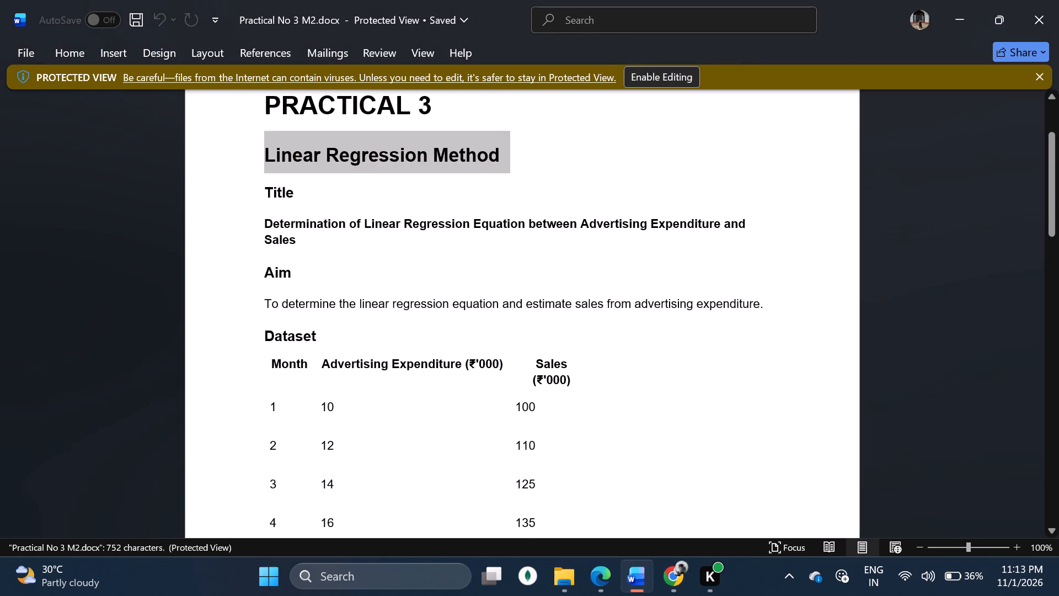
click(663, 584)
click(399, 214)
click(392, 199)
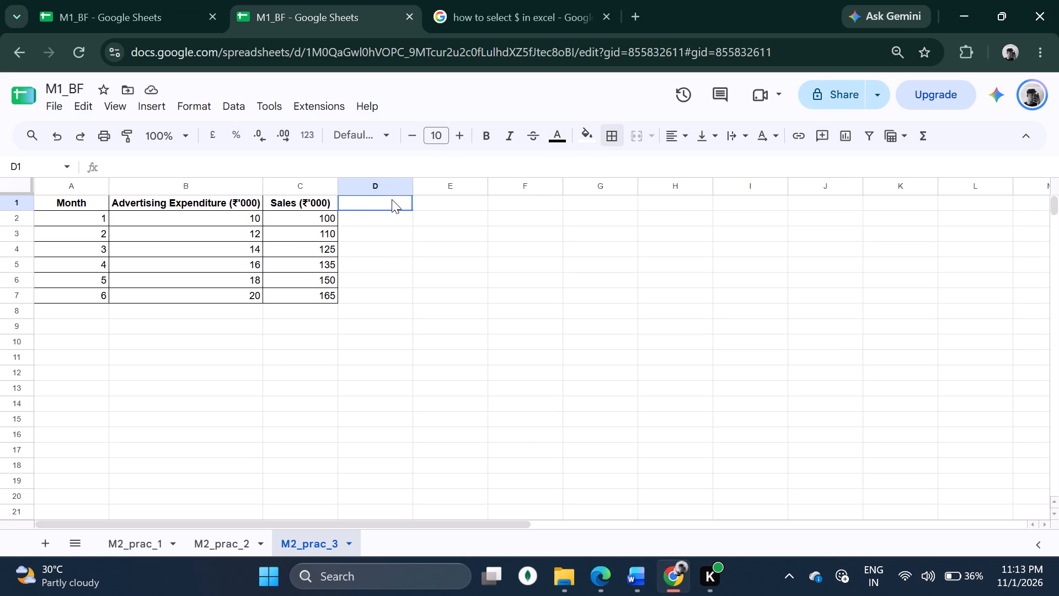
click(452, 207)
drag(458, 201, 646, 202)
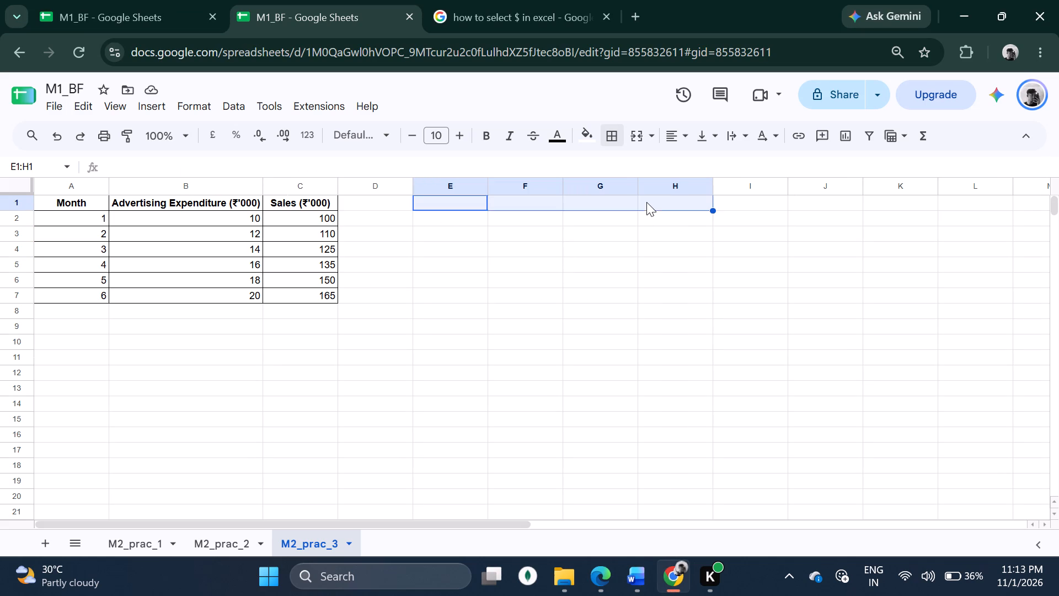
click(639, 141)
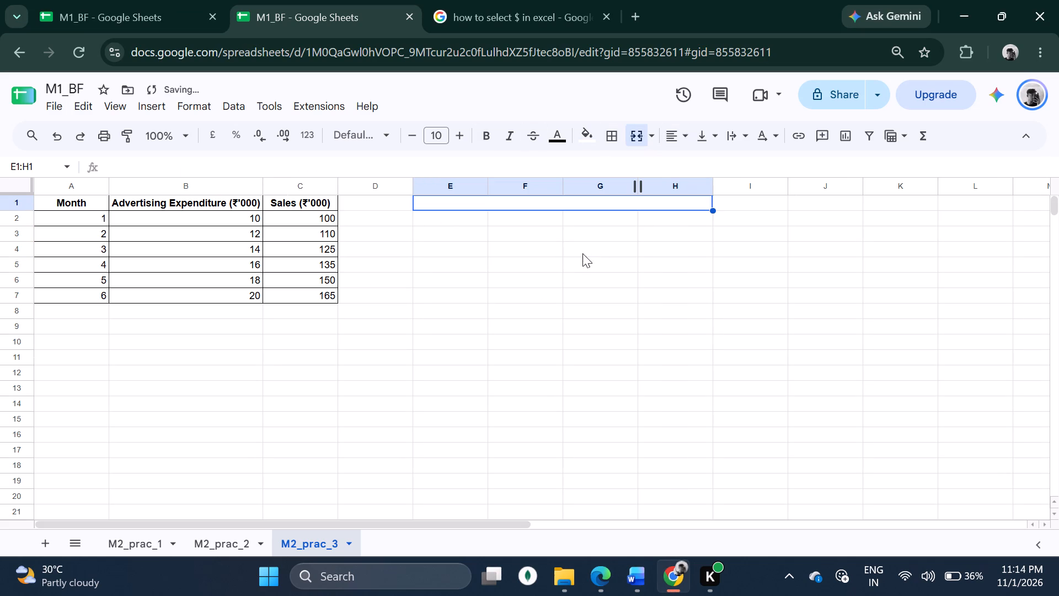
triple_click(557, 199)
key(ctrl+v)
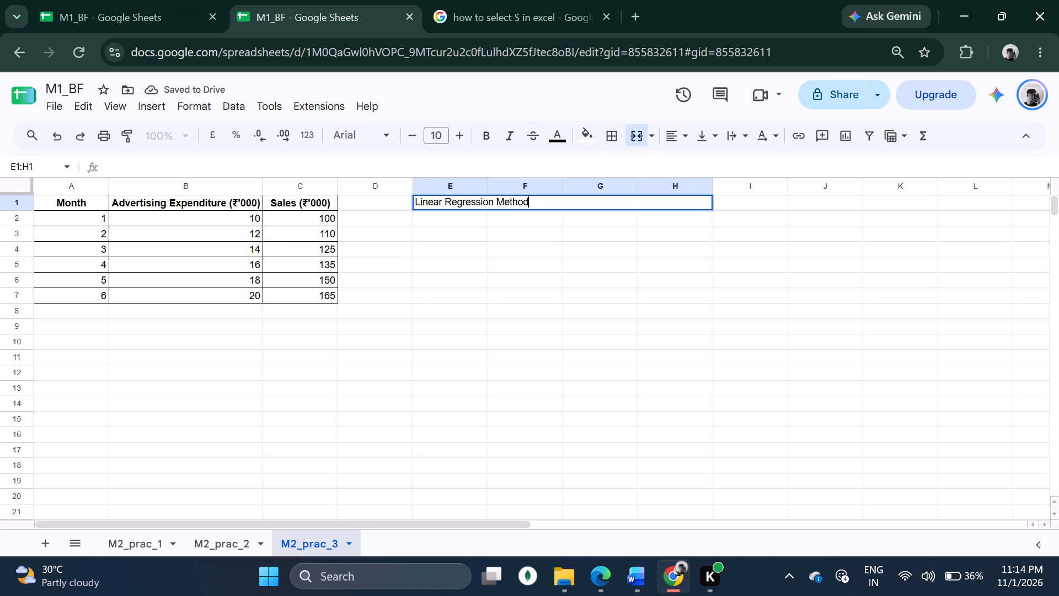
Make the "Linear Regression Method" heading in E1:H1 bold.
drag(548, 201, 413, 204)
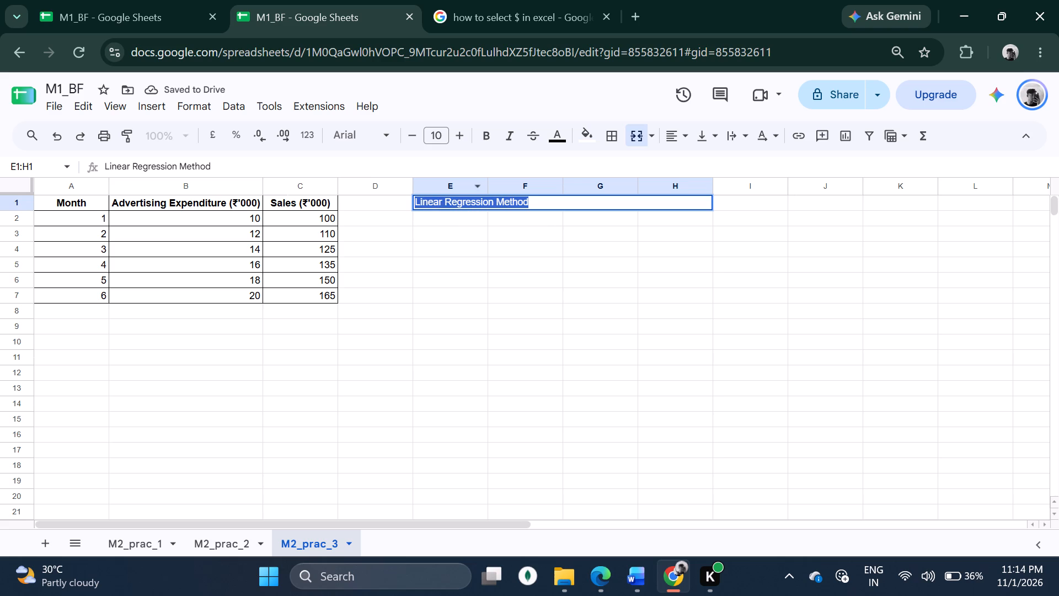
click(488, 133)
click(511, 216)
click(482, 290)
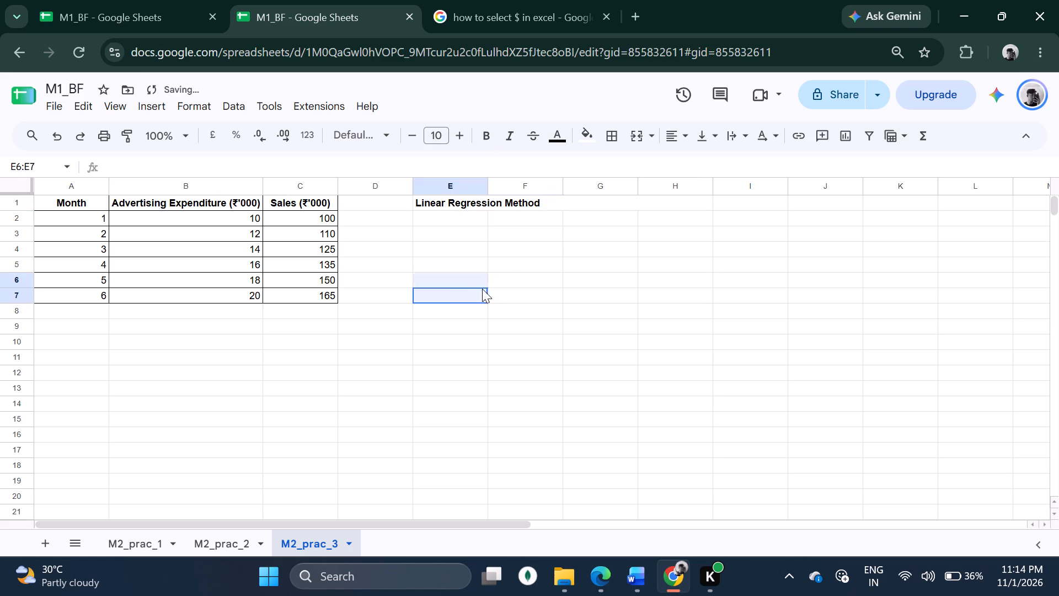
click(322, 301)
click(143, 350)
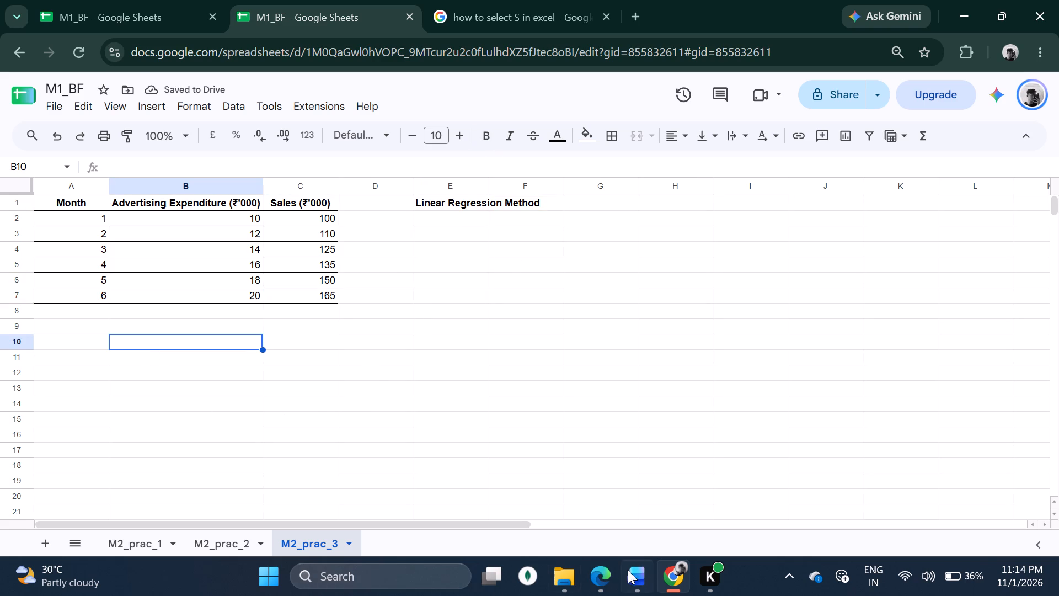
Read the Procedure / Steps section of Practical 3 in Word for the slope and intercept calculations.
click(613, 580)
click(630, 573)
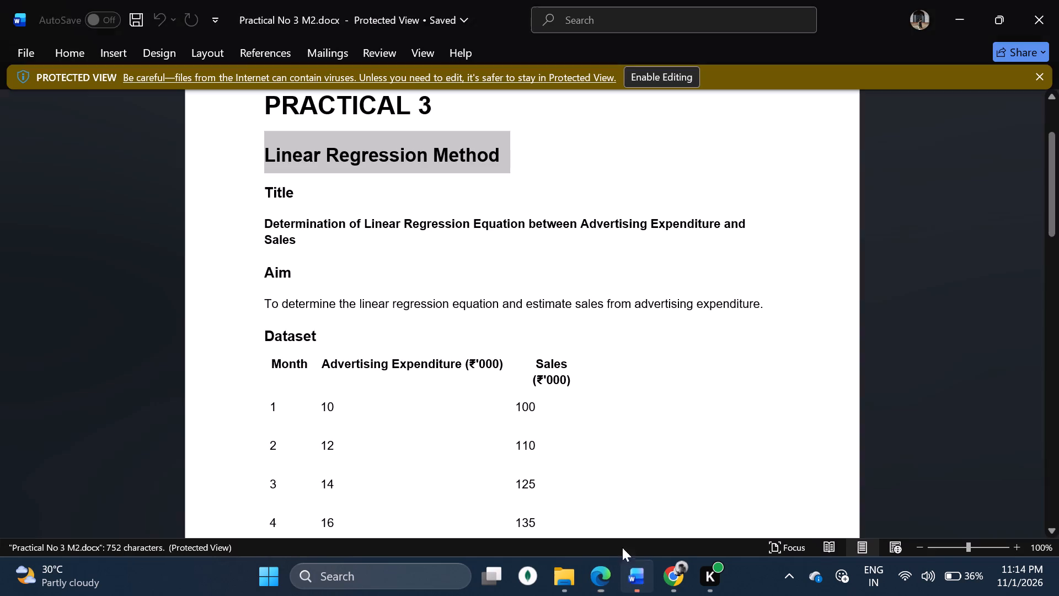
scroll(487, 379, down, 5)
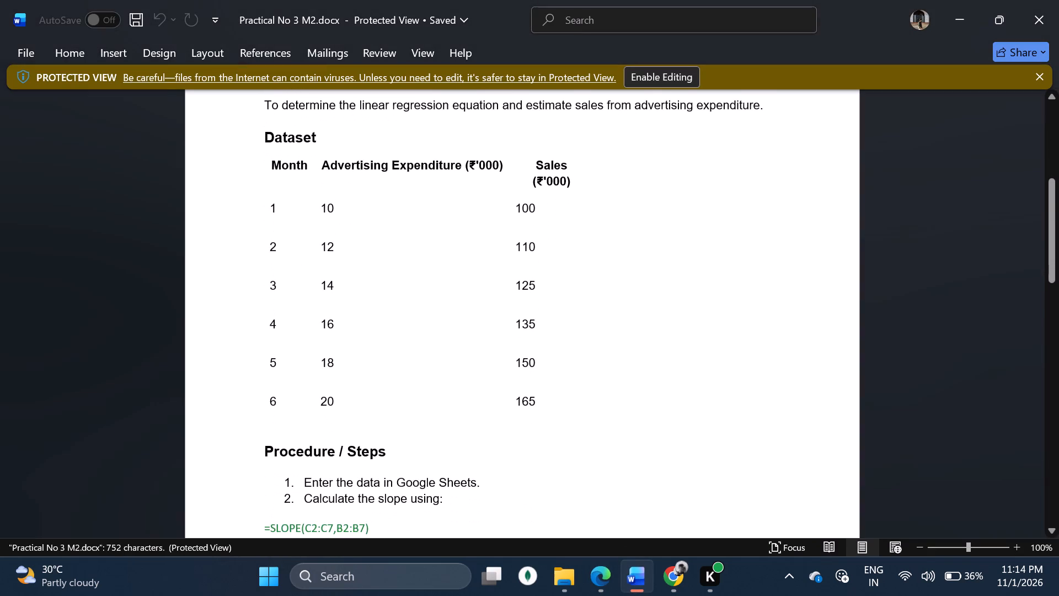
scroll(474, 370, down, 4)
drag(302, 328, 486, 327)
click(357, 367)
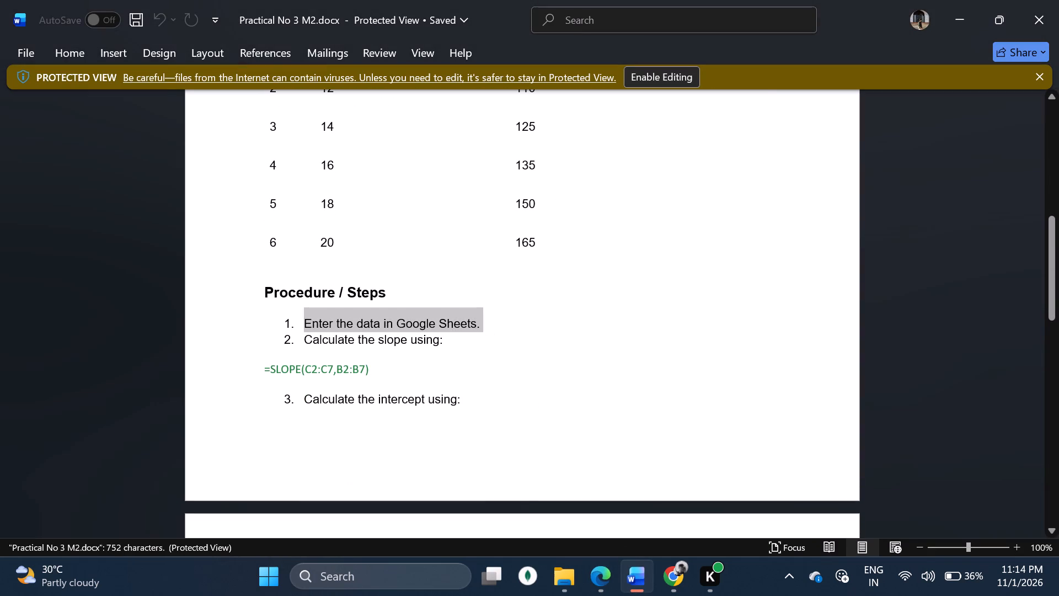
scroll(338, 354, down, 1)
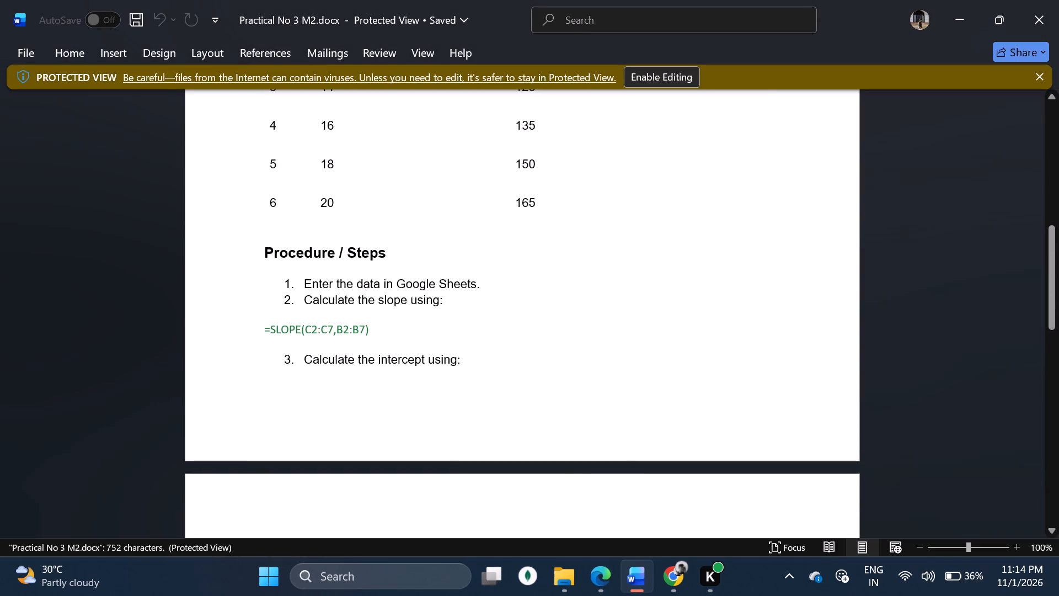
click(673, 586)
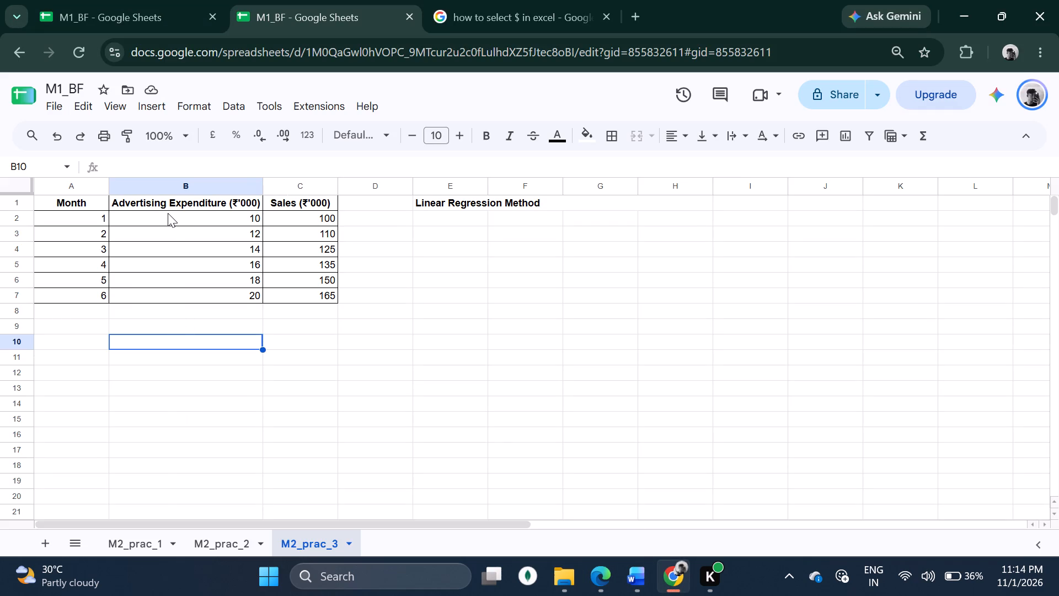
click(645, 595)
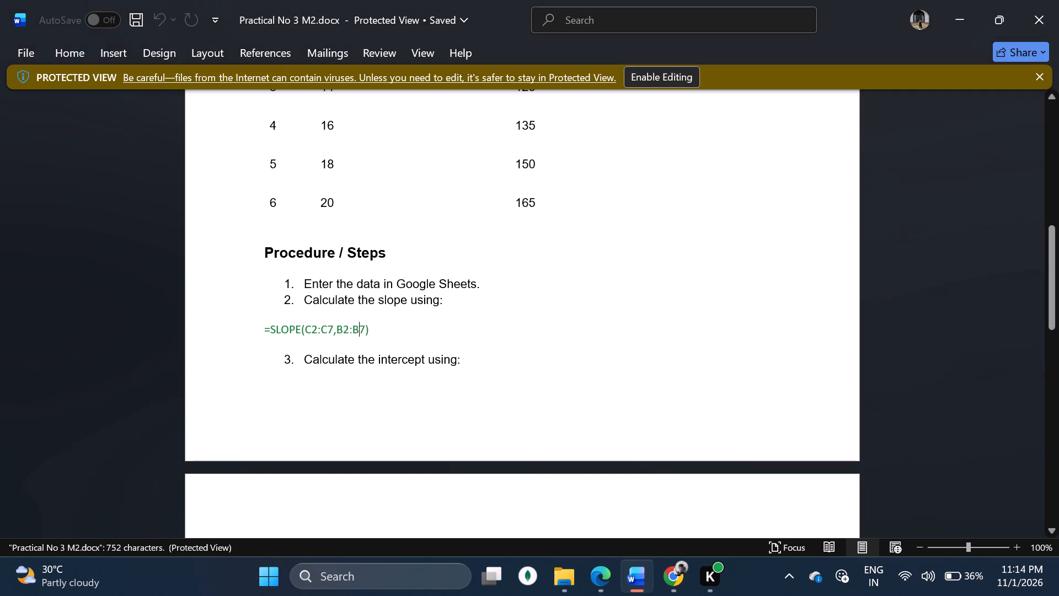
drag(297, 360, 486, 375)
click(489, 376)
scroll(476, 363, down, 3)
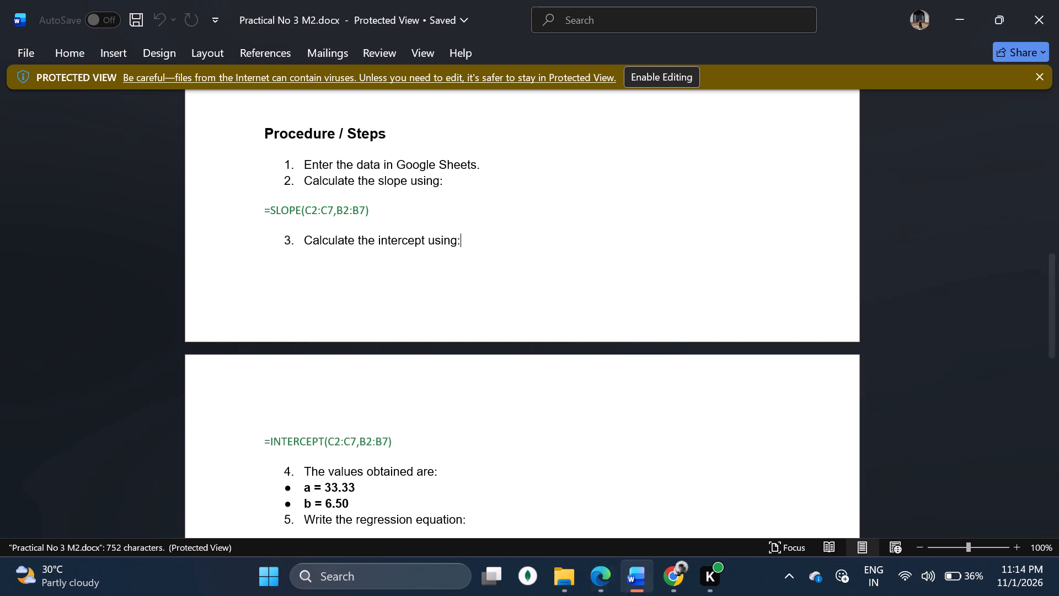
Back in the M2_prac_3 sheet, enter the labels "slope" in A9 and "intercept" in A10.
click(670, 589)
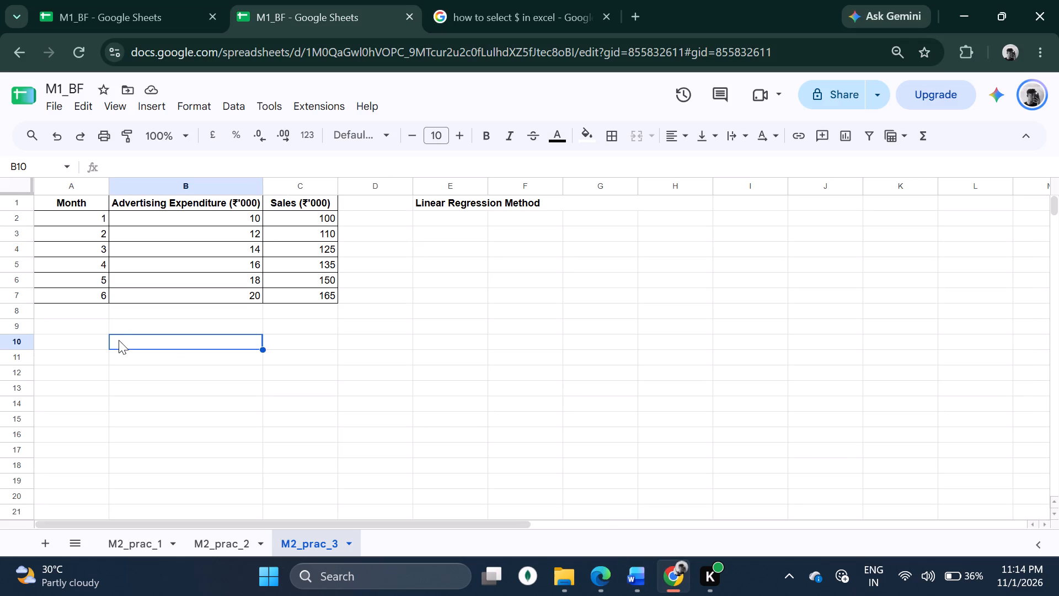
click(96, 327)
text(slope)
key(Return)
text(intercept)
key(Return)
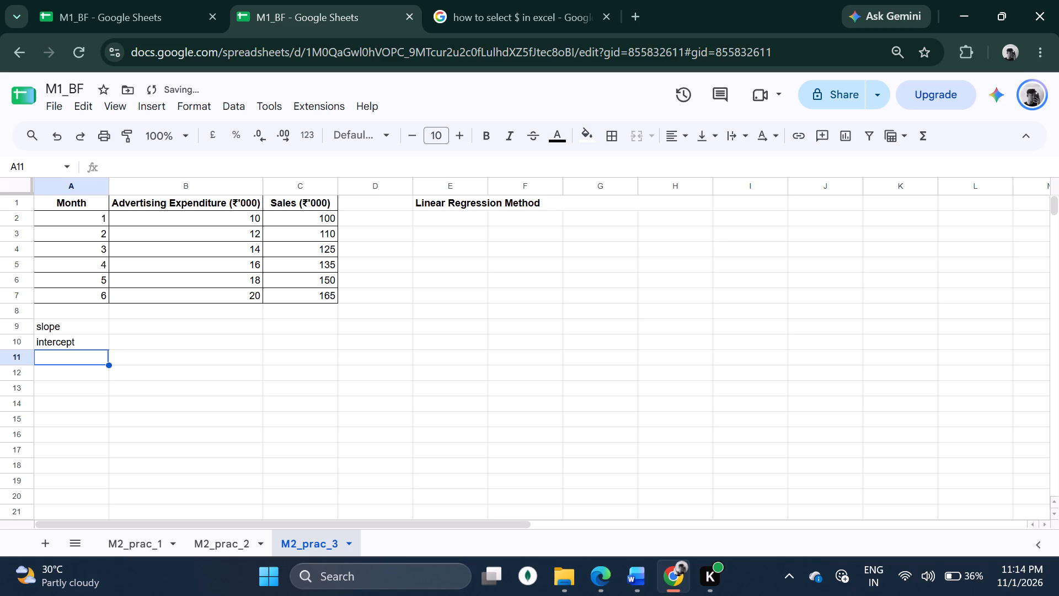
Calculate the slope in B9 with the SLOPE function, using sales C2:C7 and advertising expenditure B2:B7.
click(158, 330)
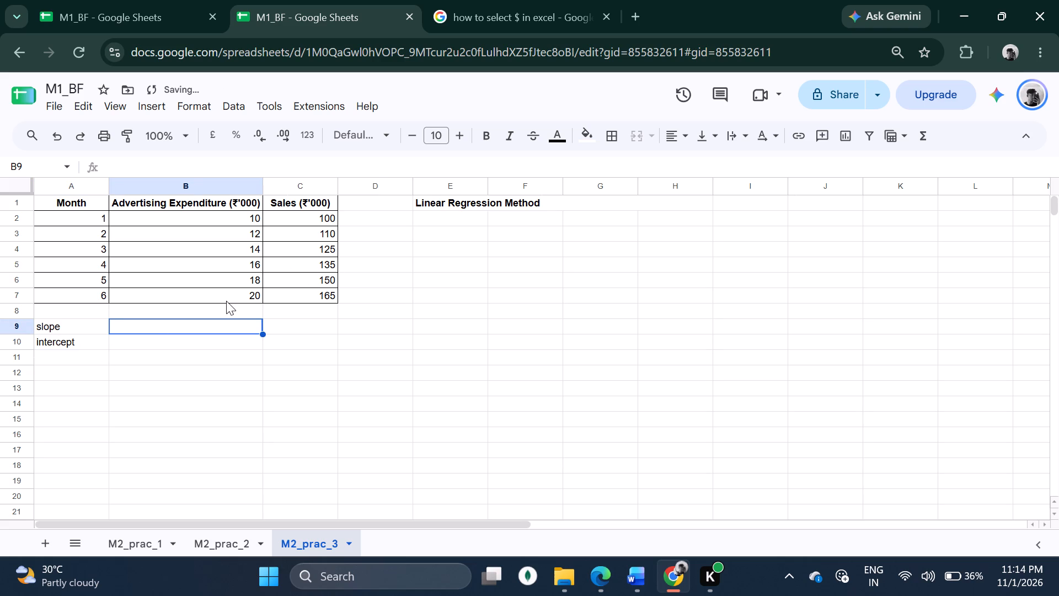
text(=slo)
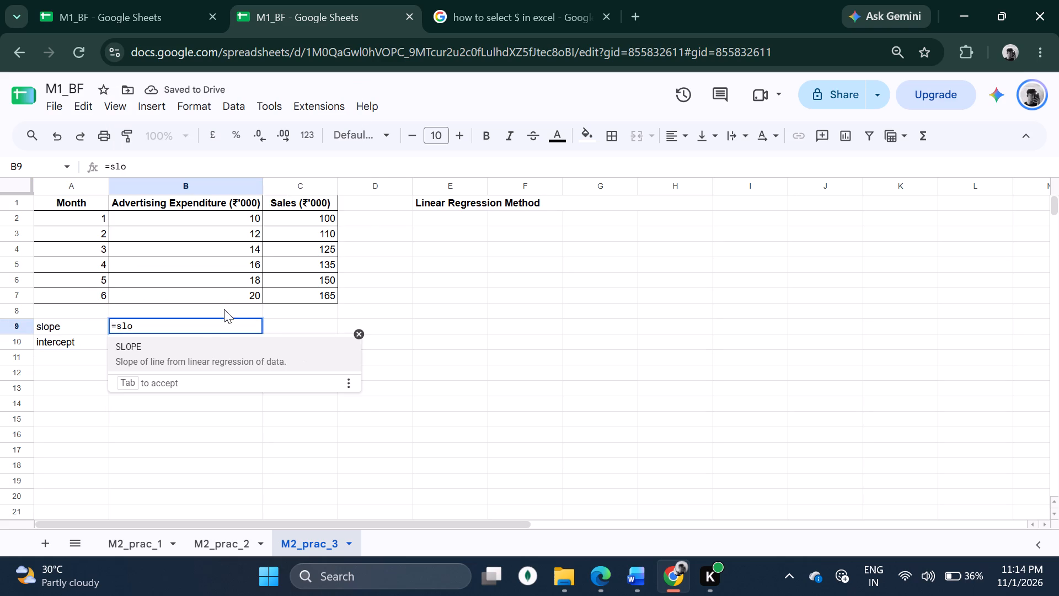
click(190, 356)
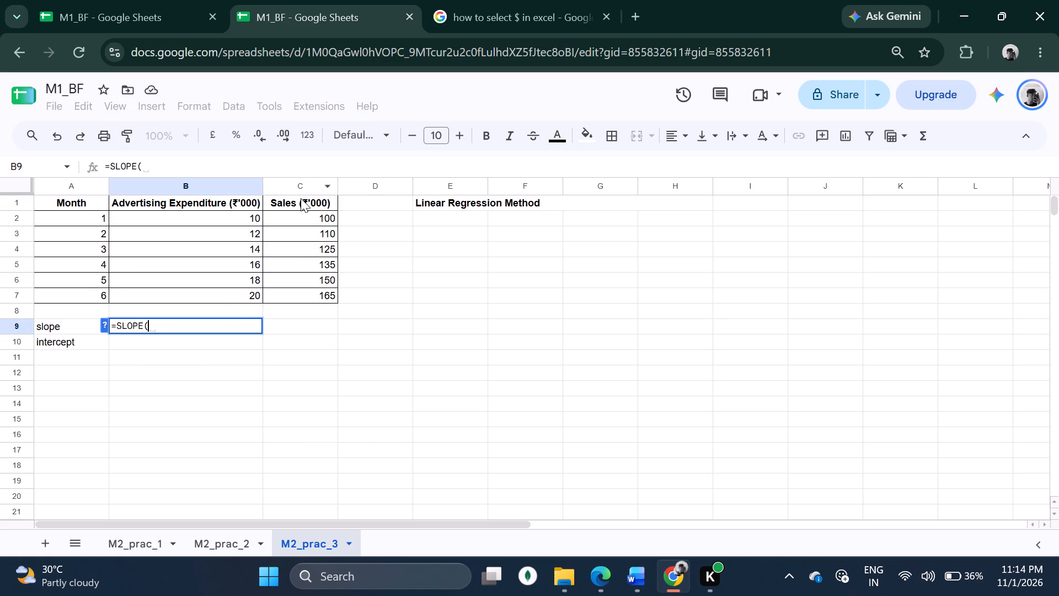
drag(306, 219, 334, 305)
click(323, 253)
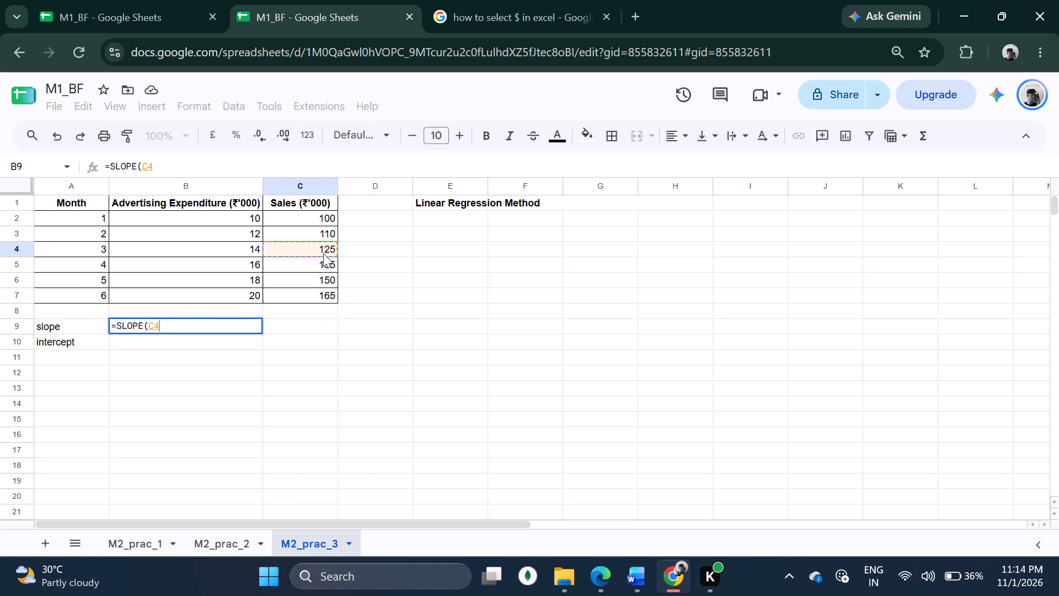
drag(314, 220, 329, 297)
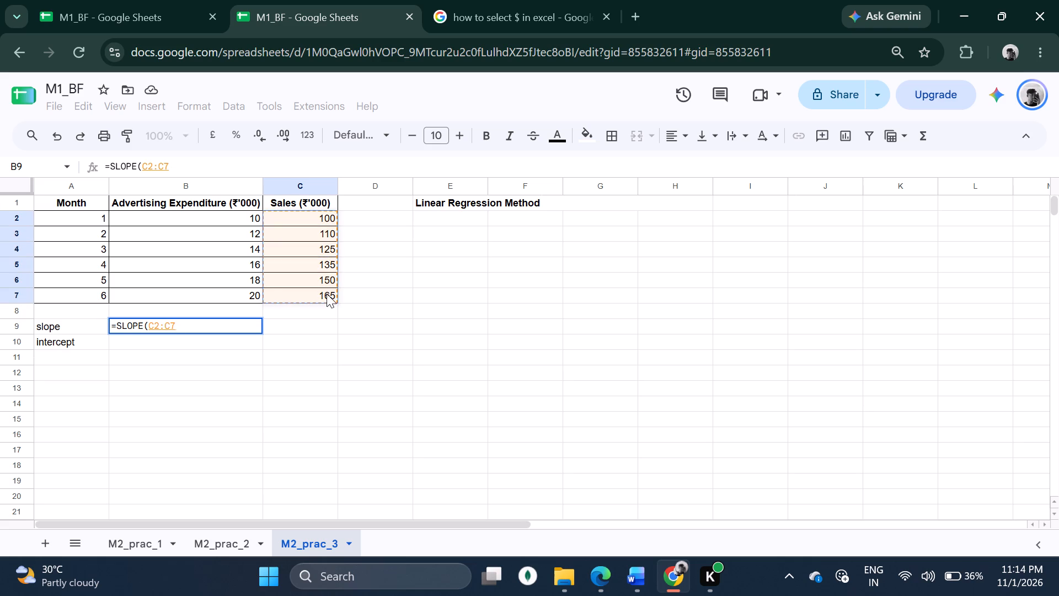
key(comma)
drag(233, 215, 245, 295)
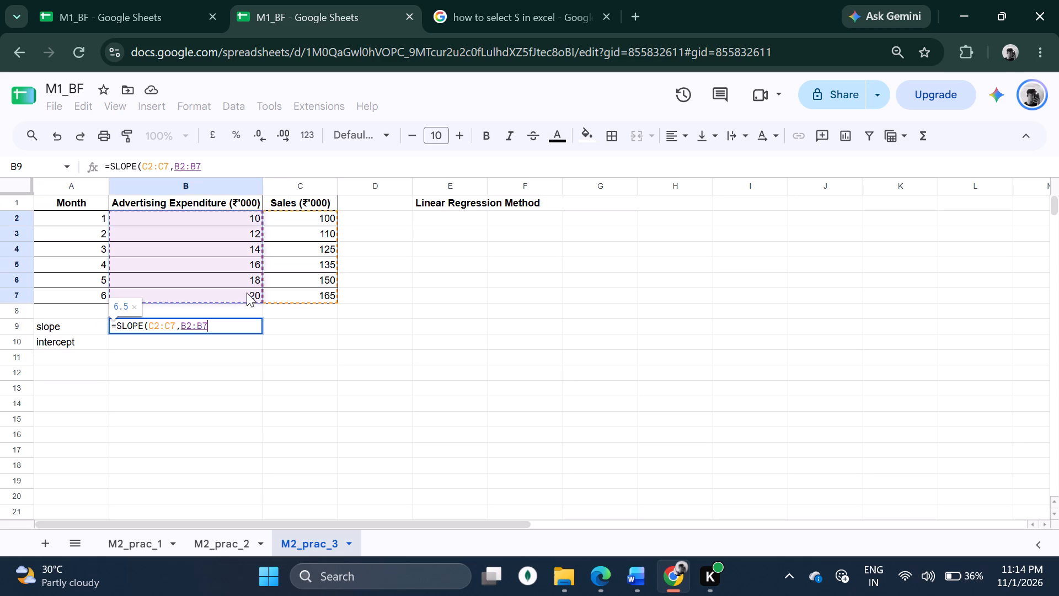
key(Return)
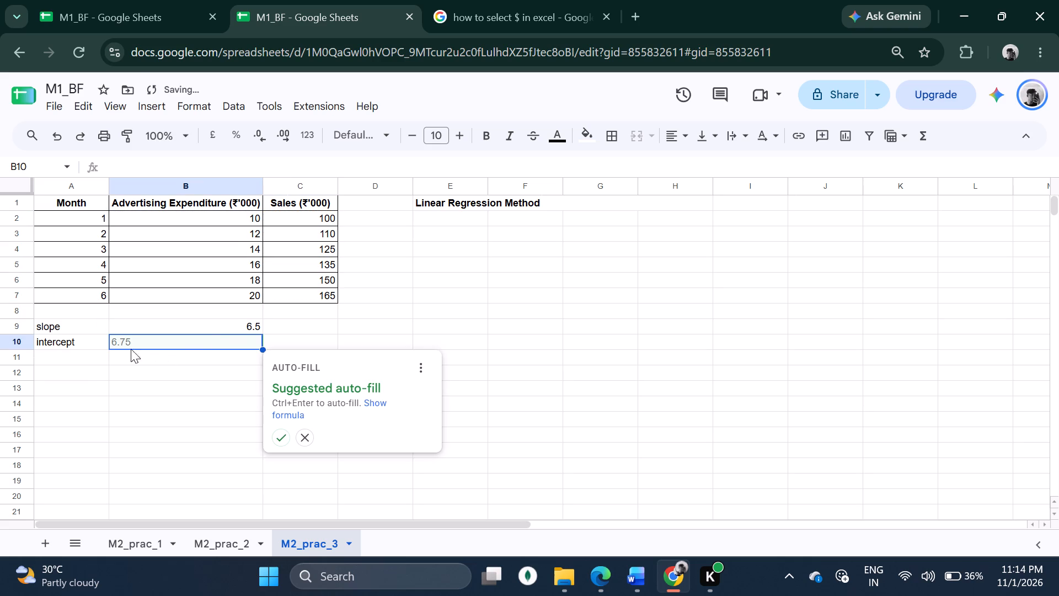
Calculate the intercept in B10 with the INTERCEPT function, using sales C2:C7 and advertising expenditure B2:B7.
click(173, 351)
double_click(175, 344)
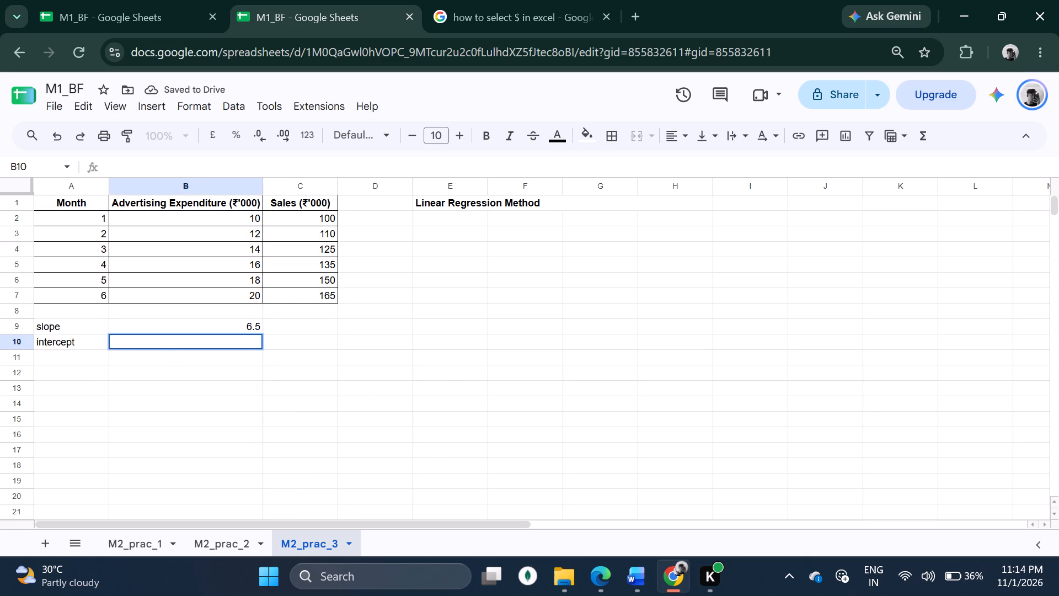
text(=inter)
click(188, 364)
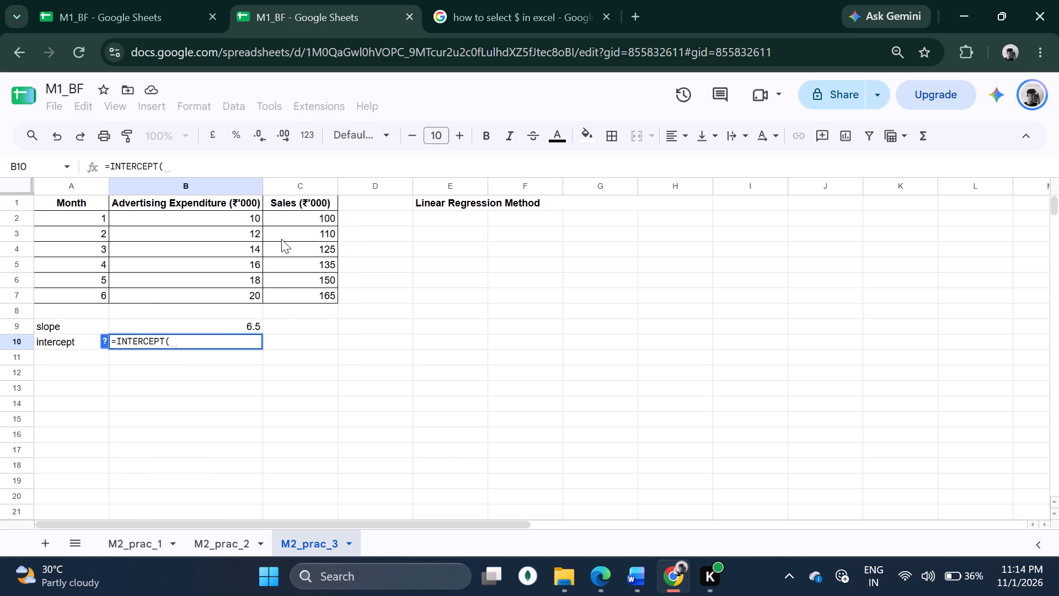
drag(315, 215, 326, 291)
key(comma)
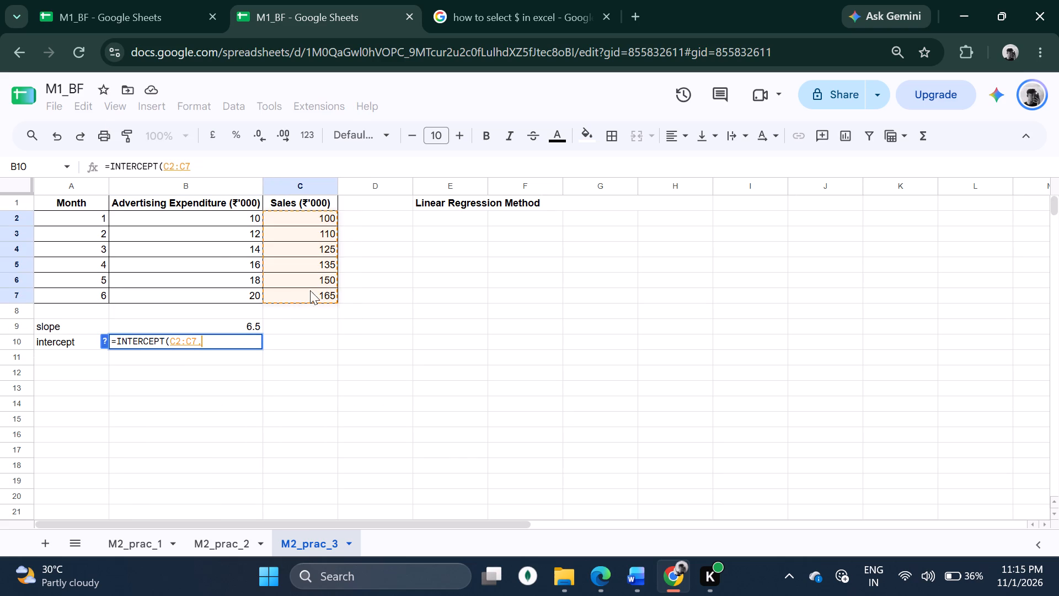
drag(201, 220, 212, 296)
key(Return)
click(269, 384)
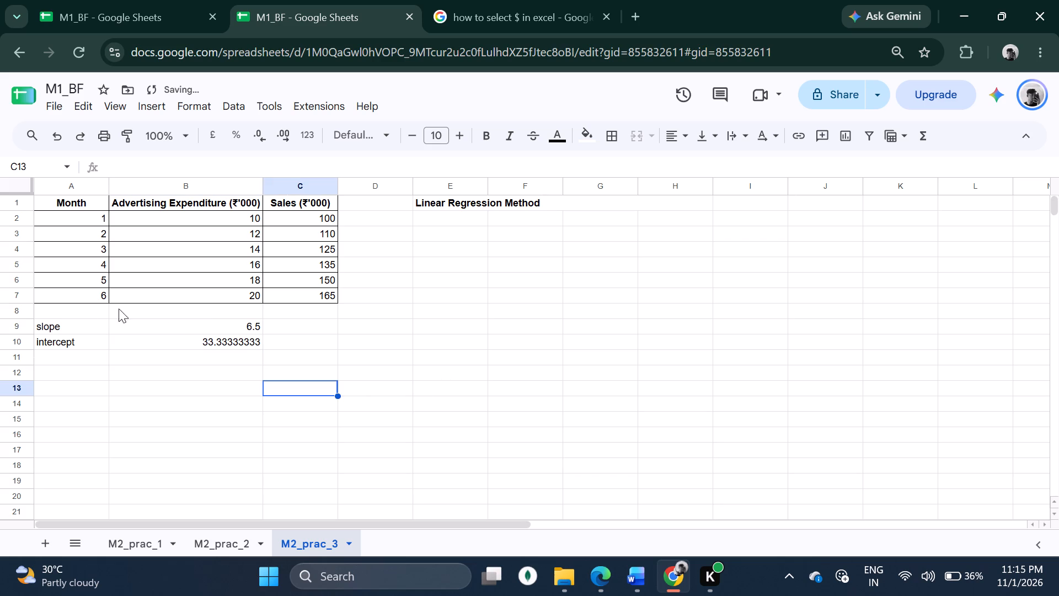
Apply all borders to the slope and intercept cells A9:B10.
drag(65, 326, 158, 347)
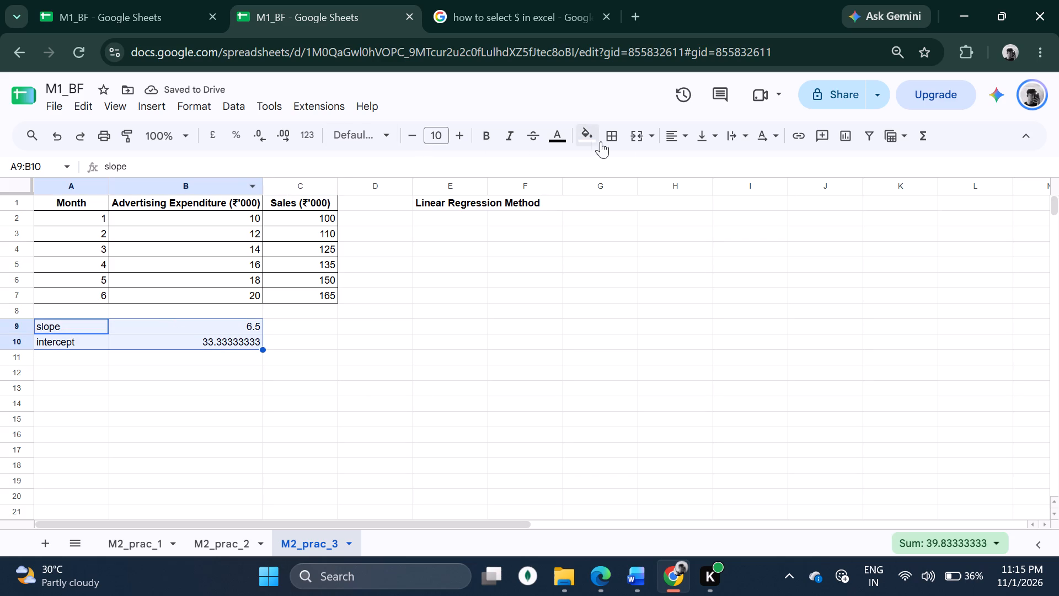
click(621, 137)
click(618, 158)
click(540, 253)
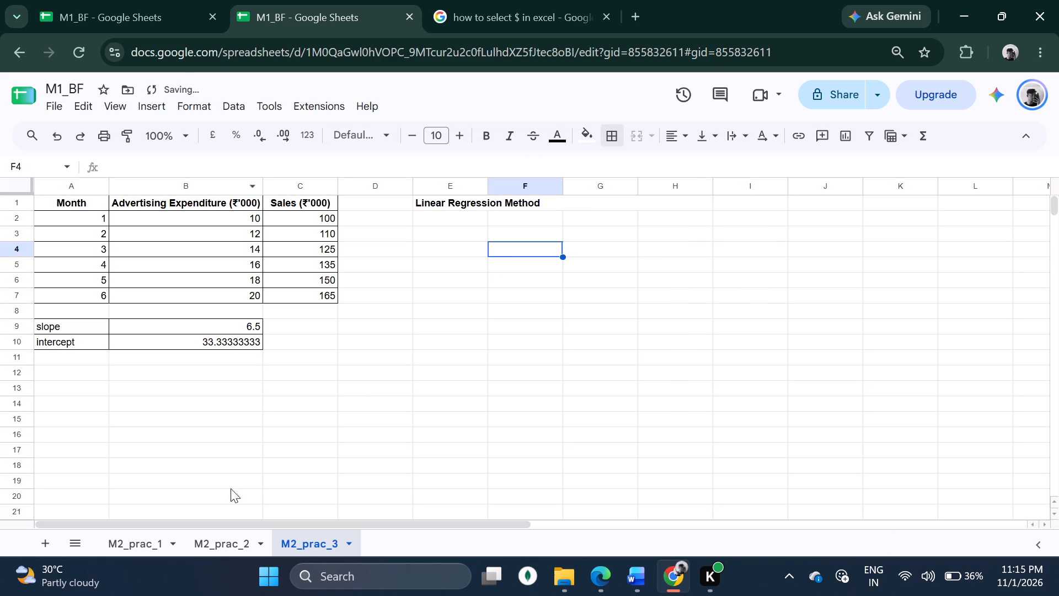
Read the Practical 3 procedure in Word from the intercept calculation through the regression equation and chart instructions.
click(633, 576)
scroll(506, 311, down, 2)
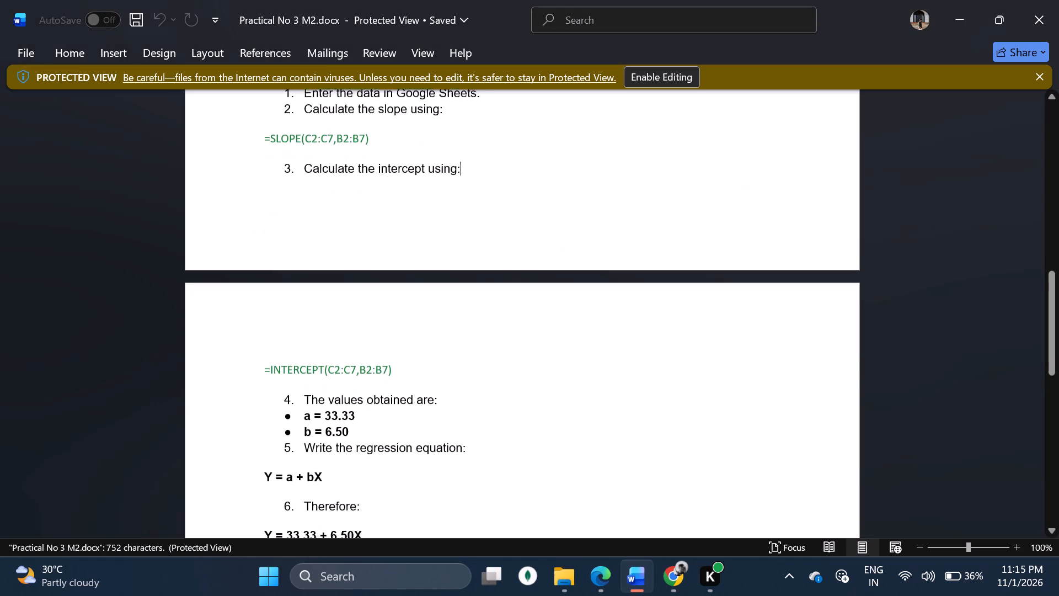
drag(308, 411, 345, 415)
click(345, 415)
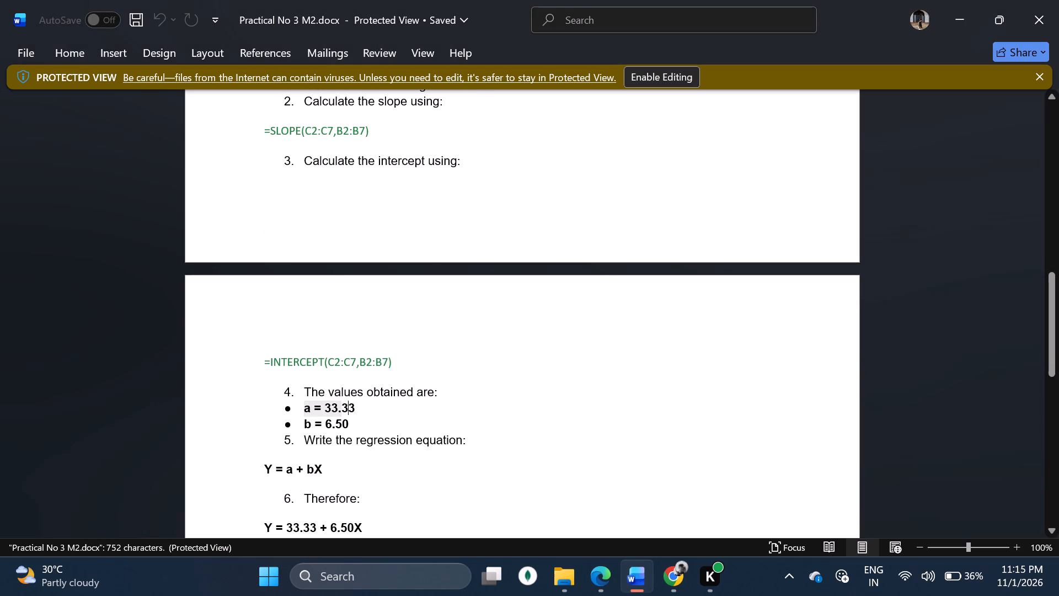
click(671, 578)
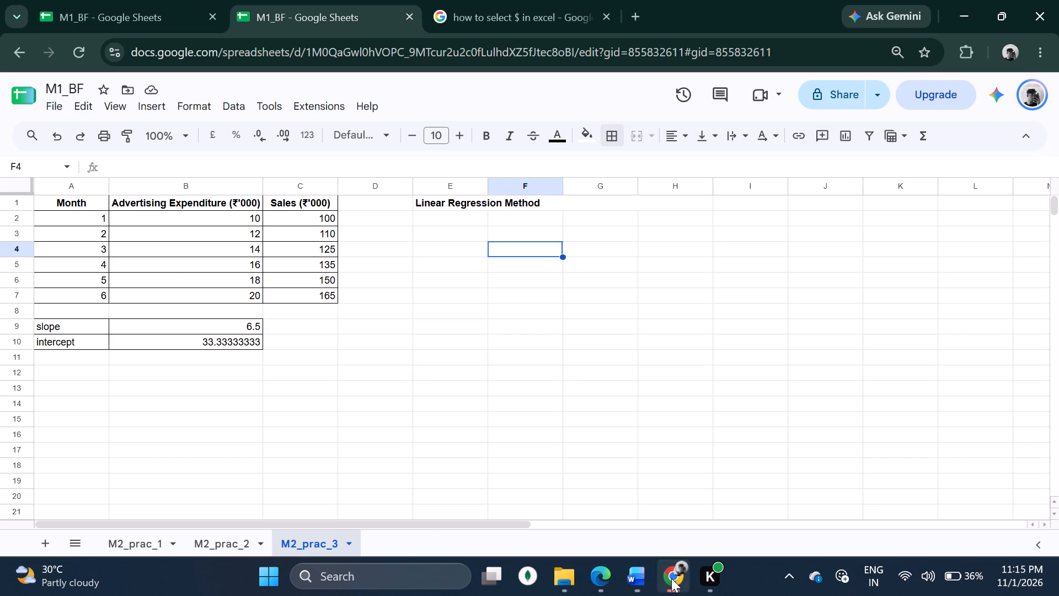
click(637, 574)
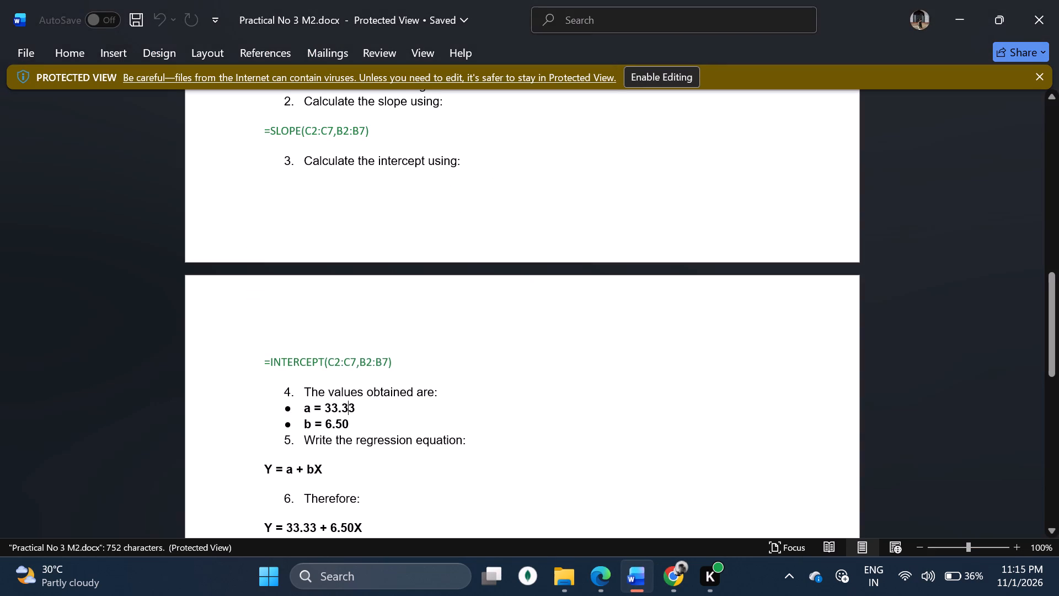
scroll(287, 359, up, 1)
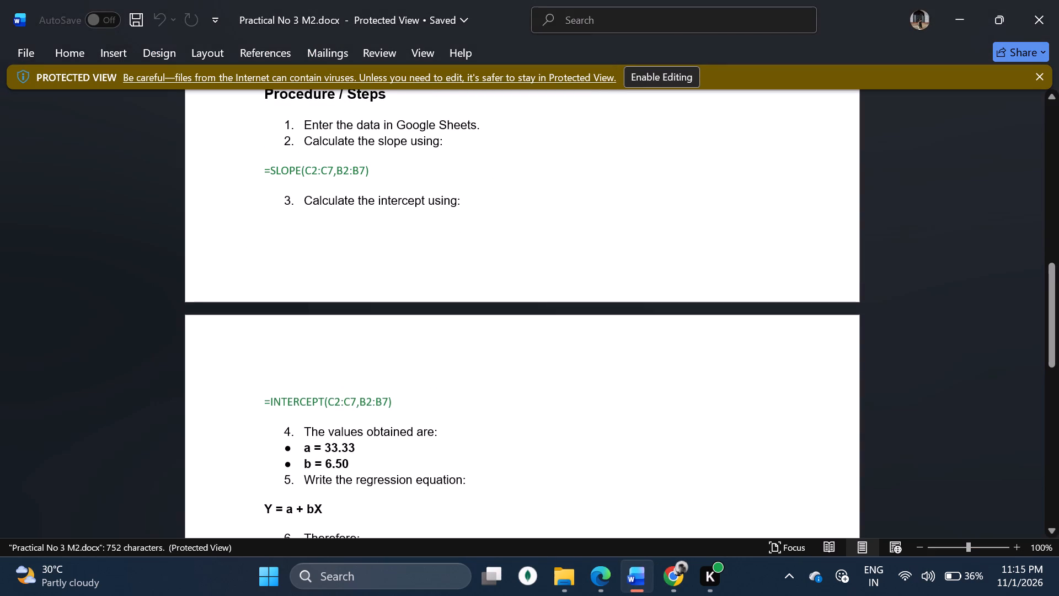
scroll(292, 367, down, 3)
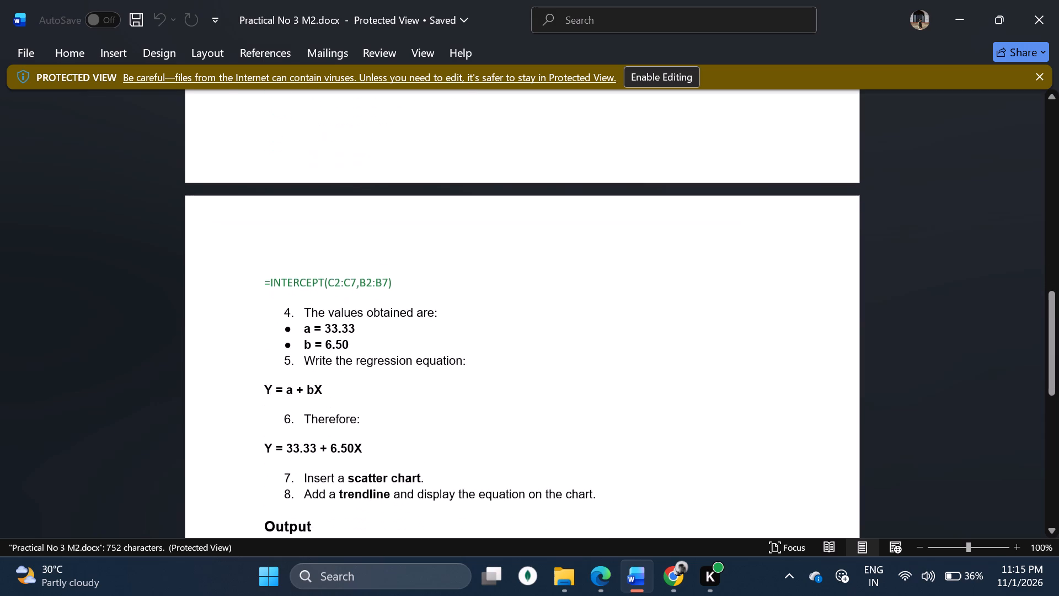
scroll(292, 369, down, 2)
drag(267, 305, 318, 316)
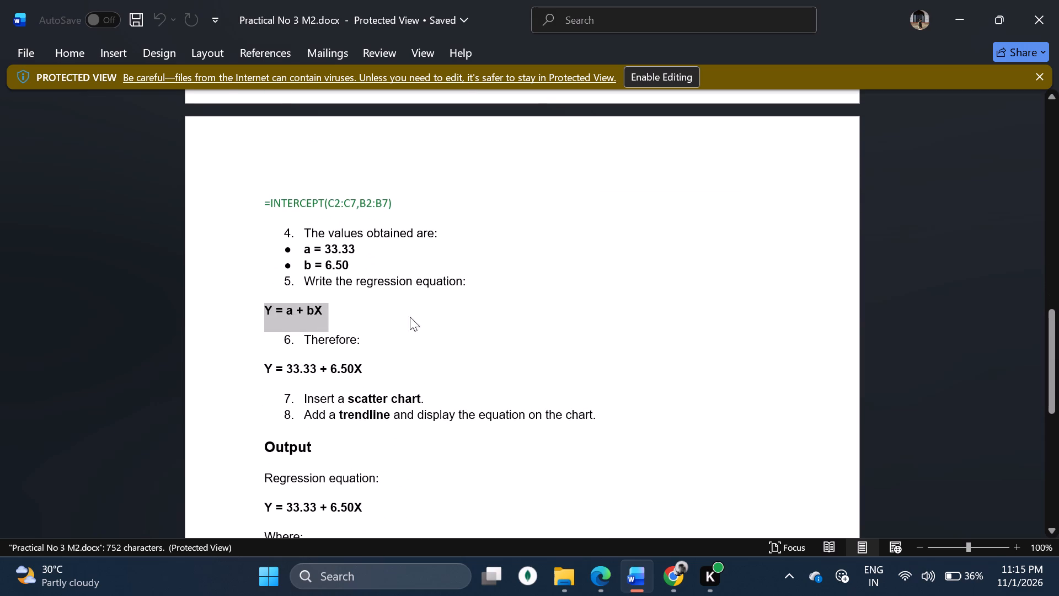
click(432, 316)
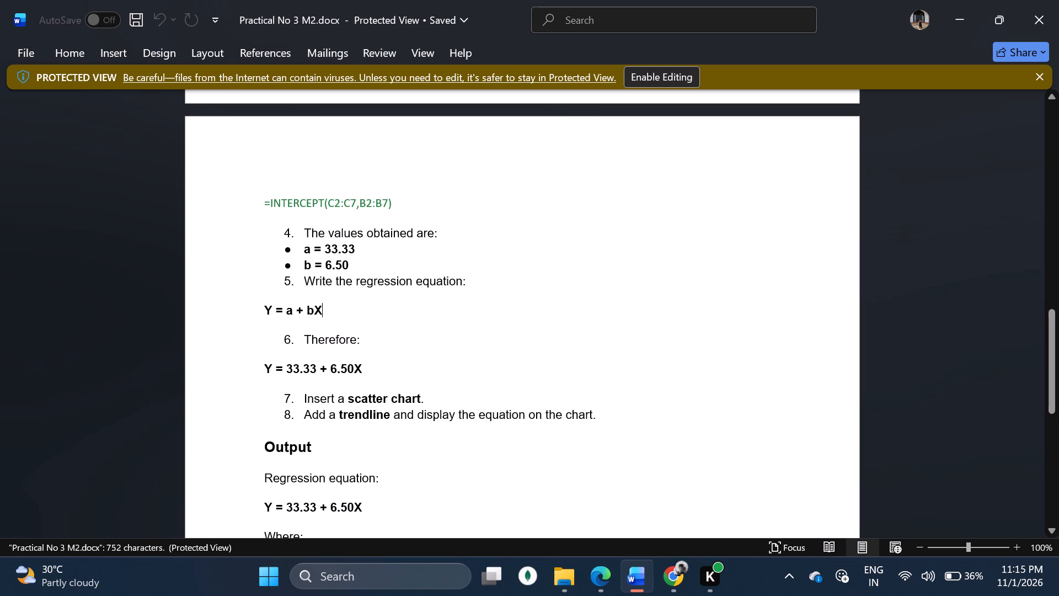
Copy the equation "Y = a + bX" from the Word document into B12 of the M2_prac_3 sheet.
drag(266, 314, 374, 322)
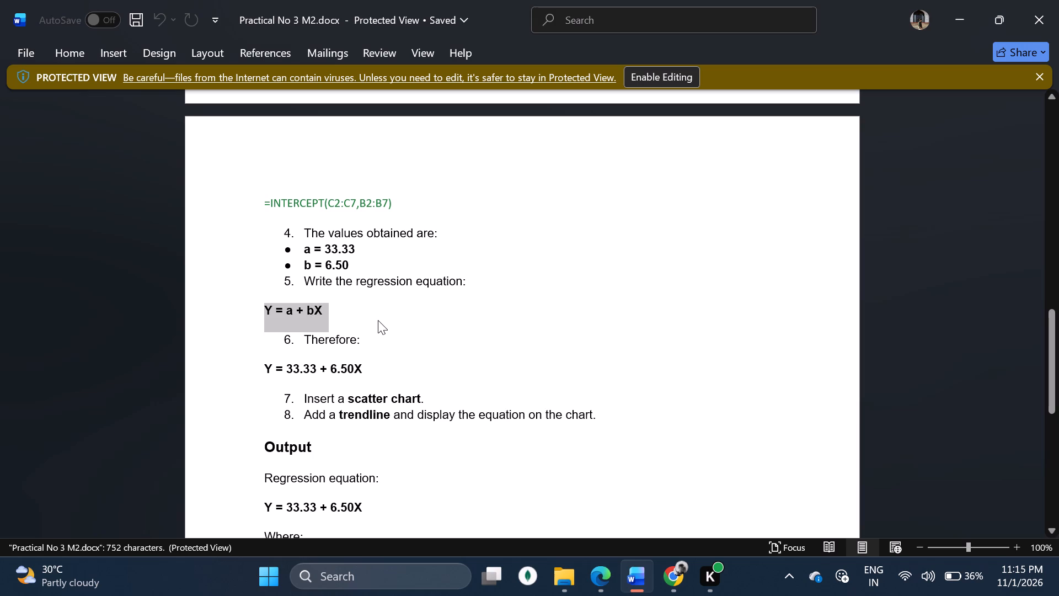
key(ctrl+c)
click(680, 585)
click(63, 372)
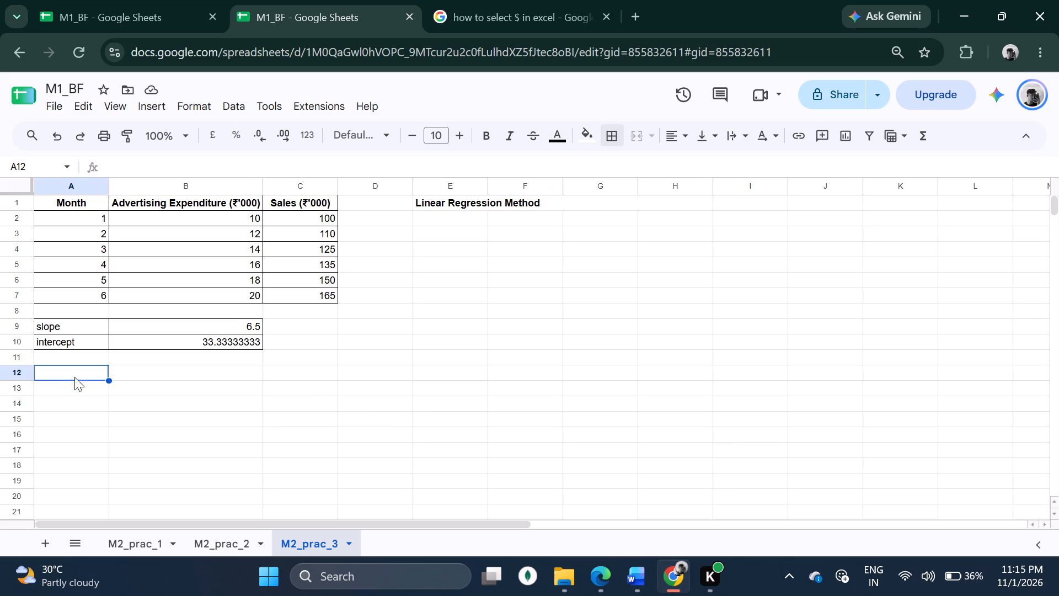
click(169, 388)
click(183, 370)
key(ctrl+v)
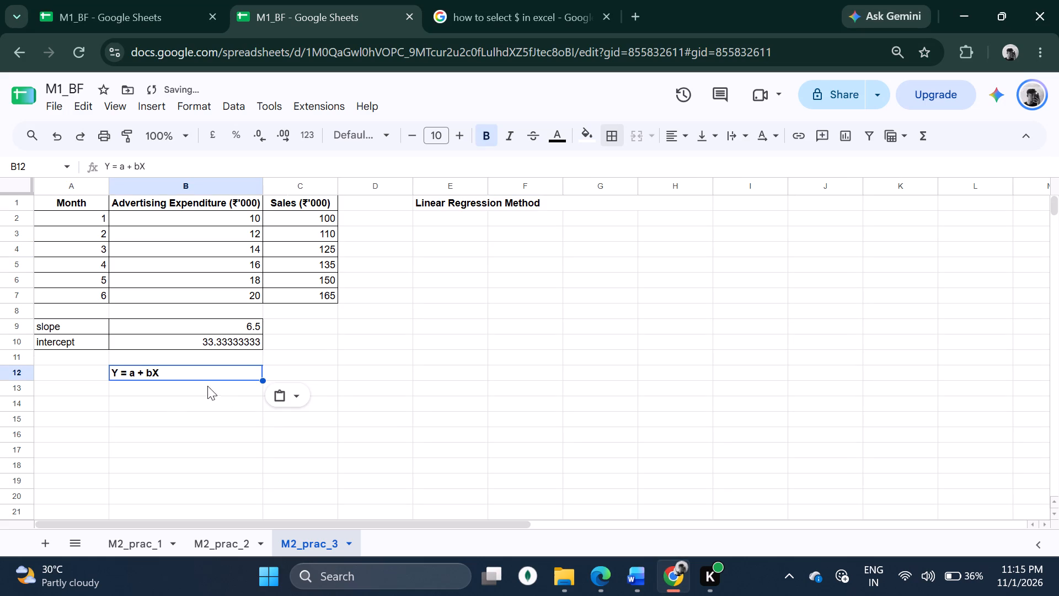
Copy the words "regression equation" from step 5 of the Word procedure into A12 as the equation's label.
click(67, 376)
click(646, 577)
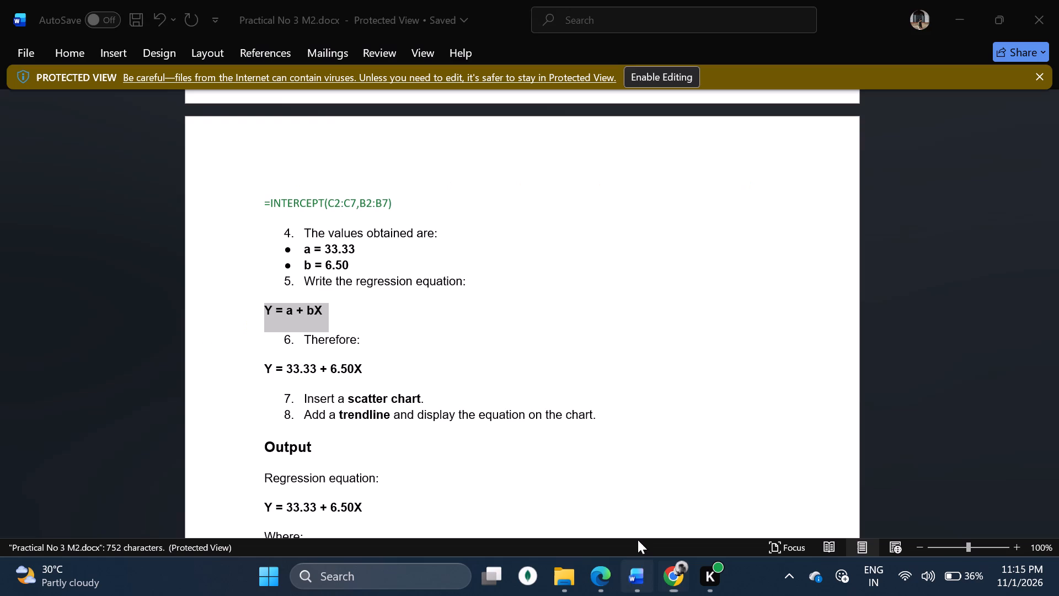
click(360, 281)
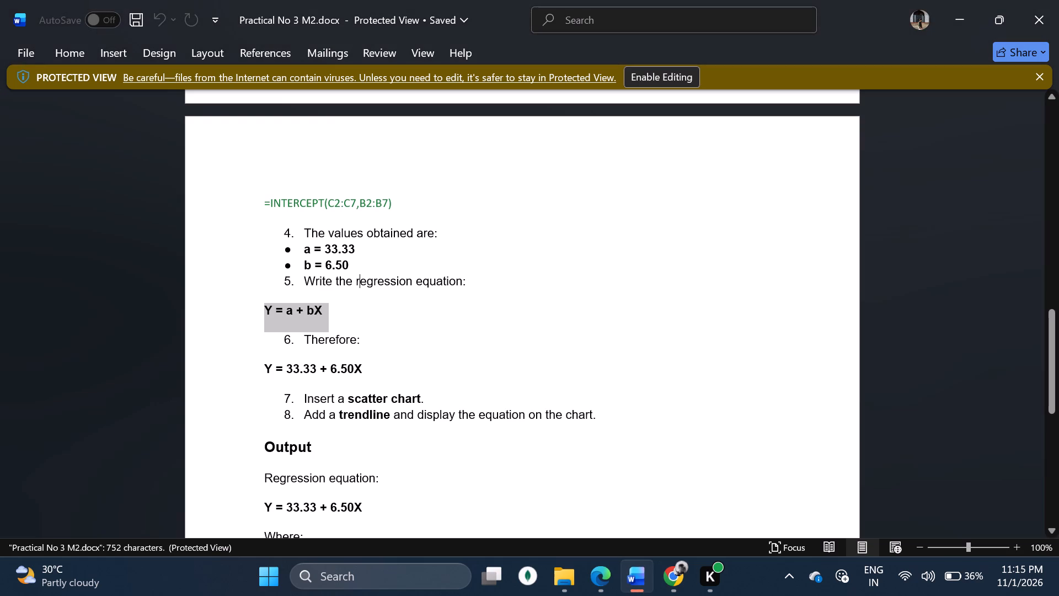
drag(354, 283, 470, 290)
click(421, 294)
drag(354, 280, 451, 285)
key(ctrl+c)
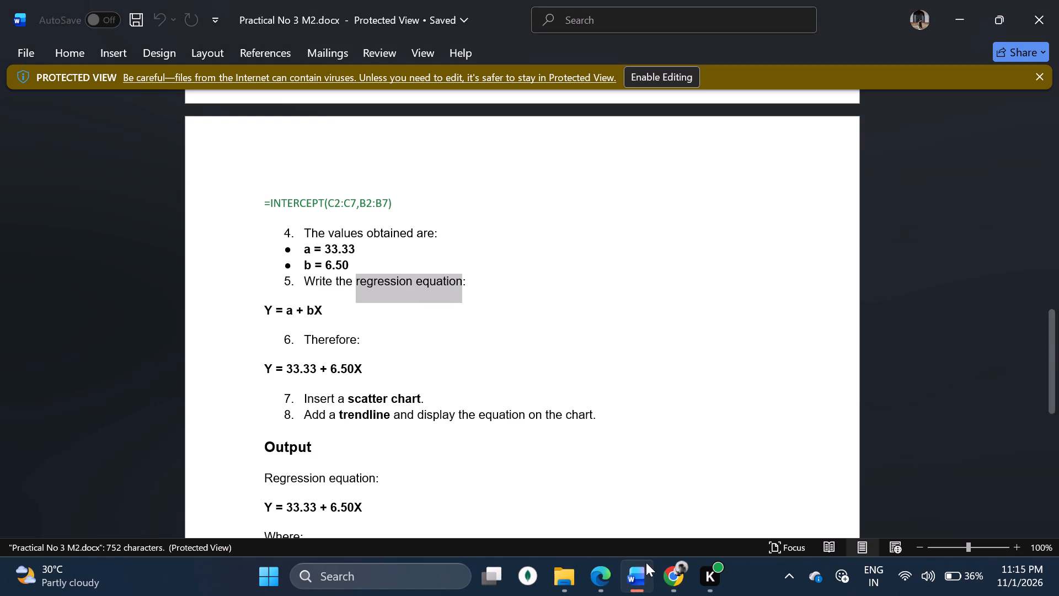
click(659, 567)
key(ctrl+v)
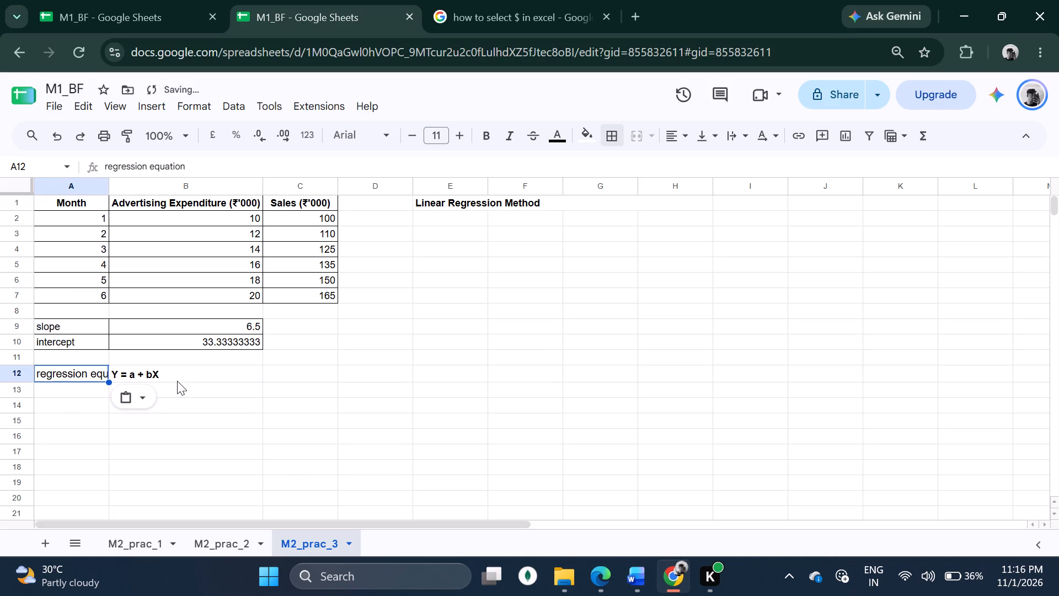
click(197, 376)
click(296, 387)
click(317, 382)
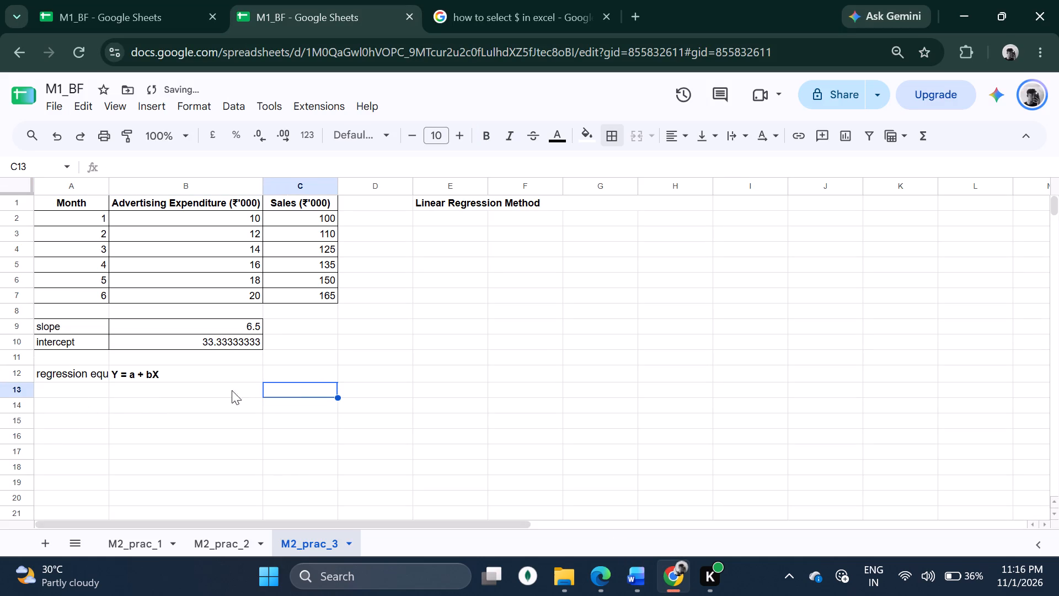
Begin the substituted regression equation in B13 with "Y = ".
click(183, 400)
click(148, 396)
click(147, 394)
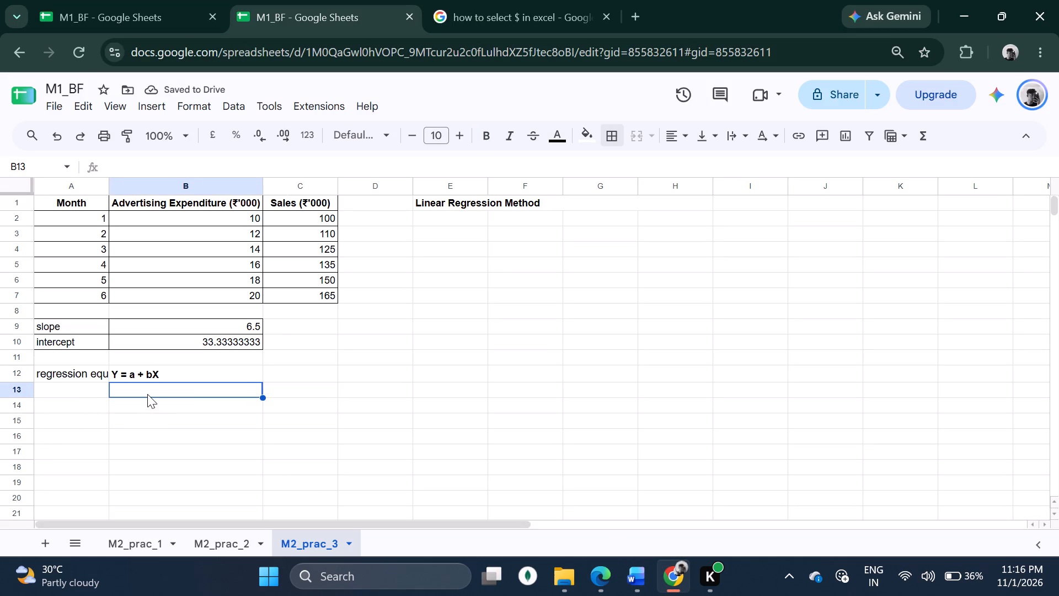
text(Y)
key(space)
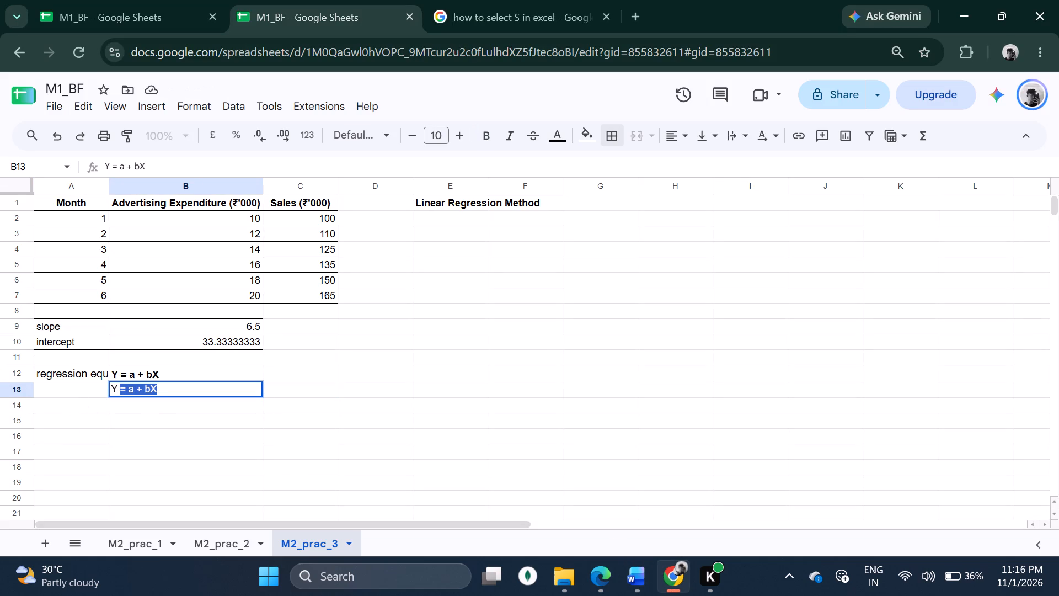
text(=)
key(space)
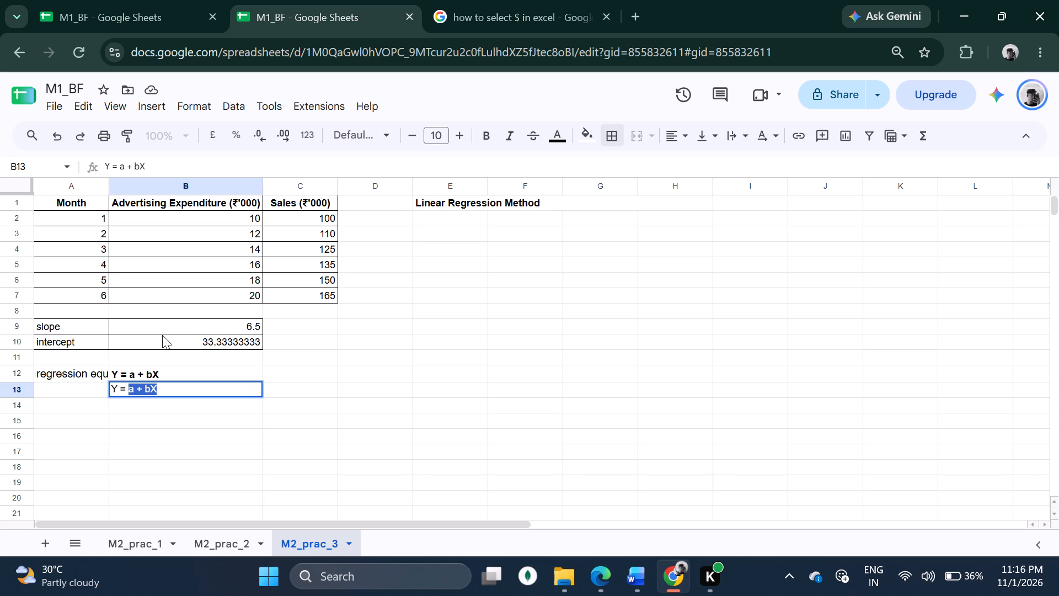
Replace "a + bX" in B13 with the slope value copied from B9 and a plus sign, giving "Y = 6.5 + ".
click(169, 328)
key(ctrl+c)
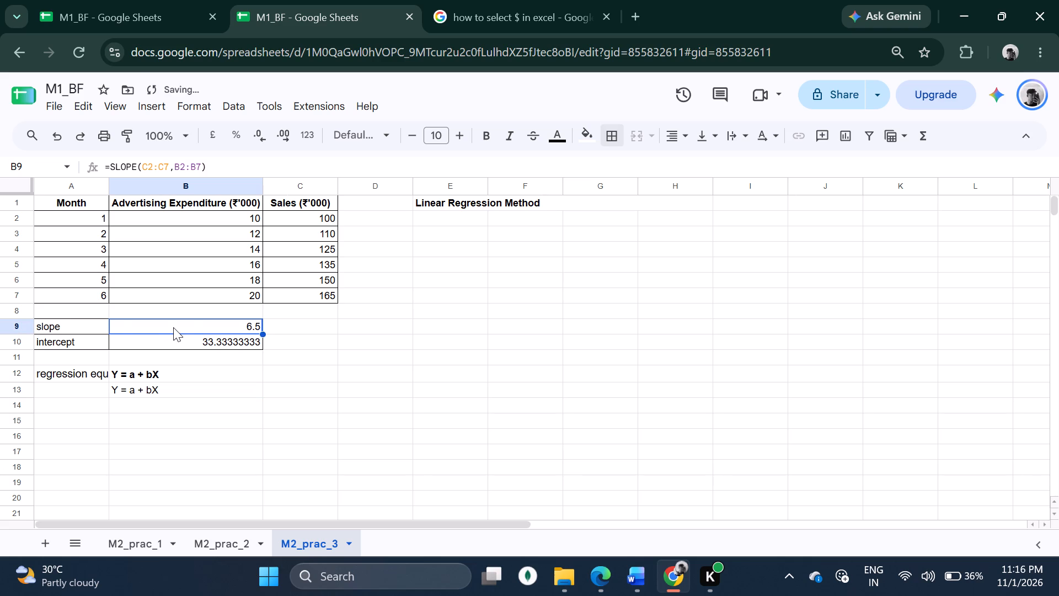
click(183, 391)
double_click(174, 391)
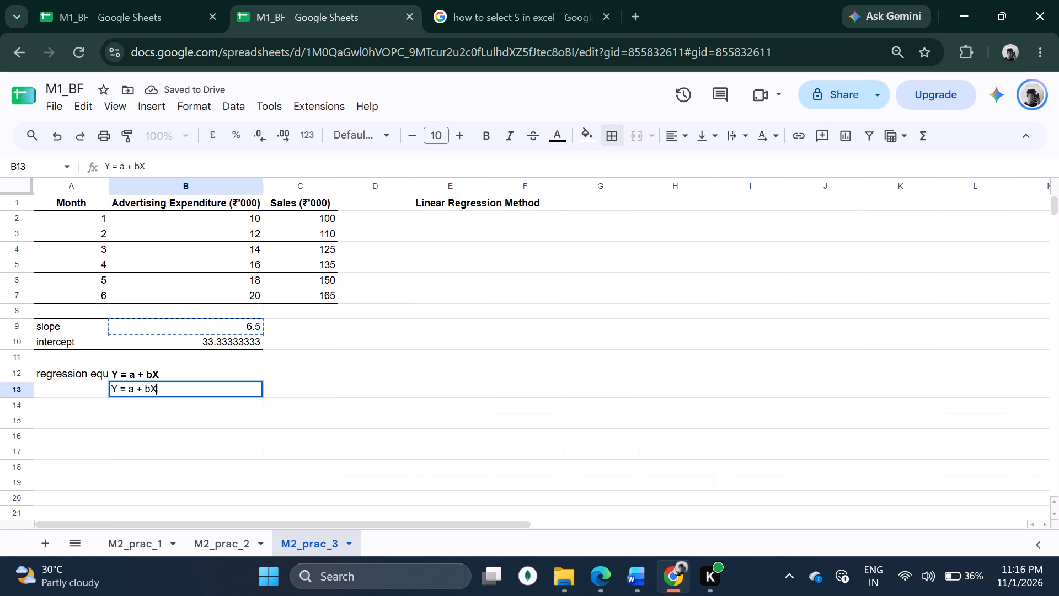
key(BackSpace)
key(BackSpace)
key(BackSpace)
key(BackSpace)
key(BackSpace)
key(BackSpace)
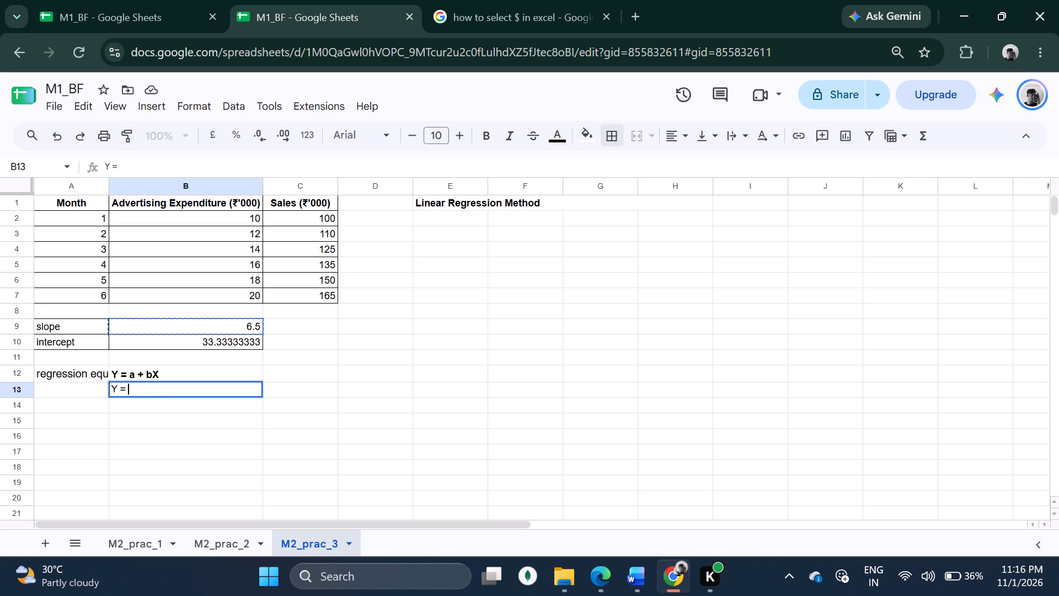
key(ctrl+v)
key(space)
text(+)
key(space)
Complete the equation in B13 with the intercept value copied from B10 and an X, giving "Y = 6.5 + 33.33333333 X".
click(219, 344)
double_click(219, 344)
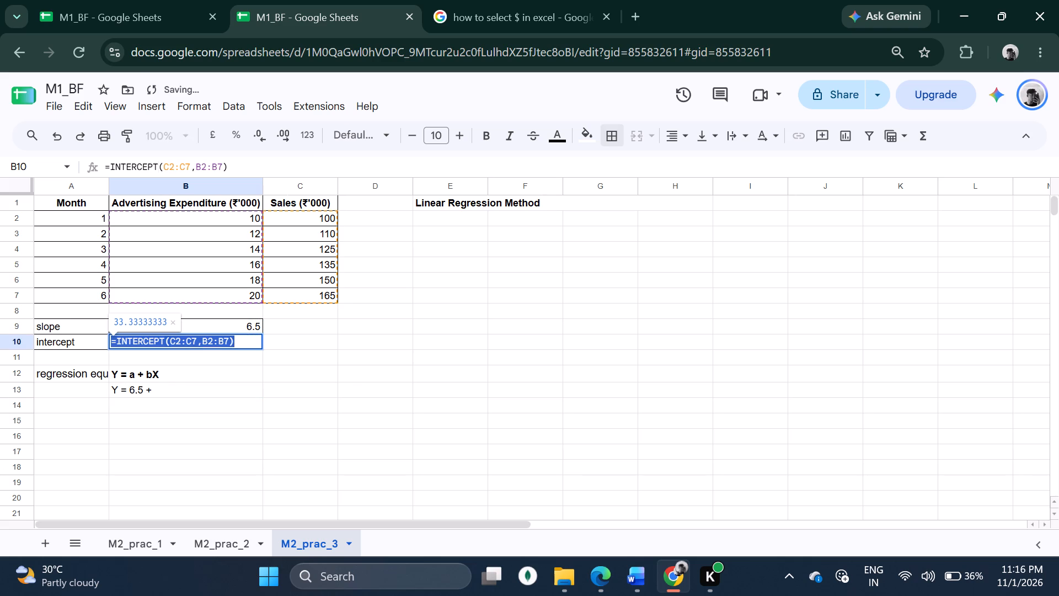
click(256, 359)
click(239, 333)
click(239, 345)
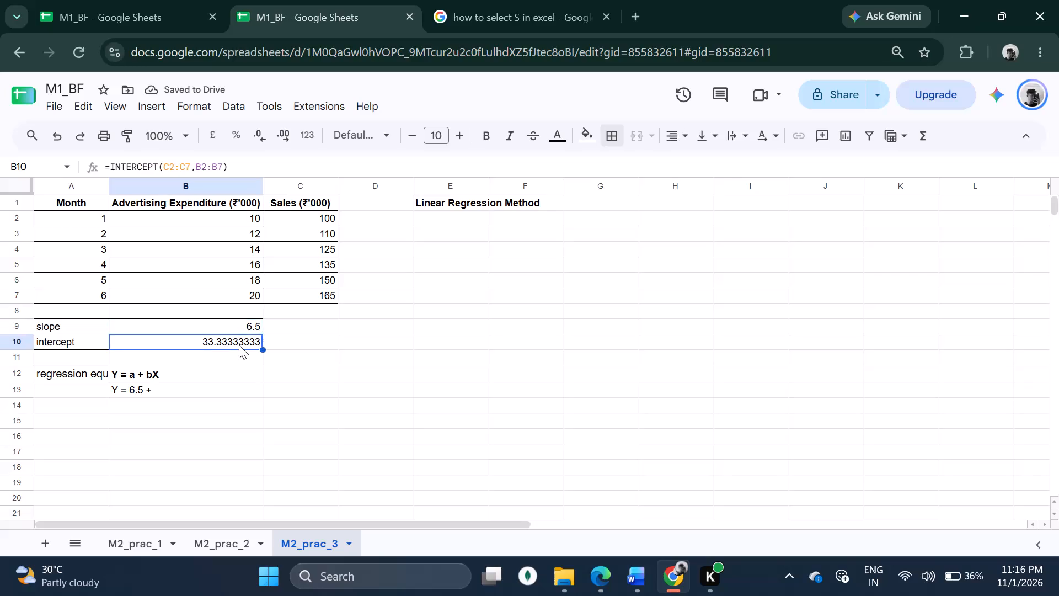
key(ctrl+c)
click(197, 395)
click(195, 391)
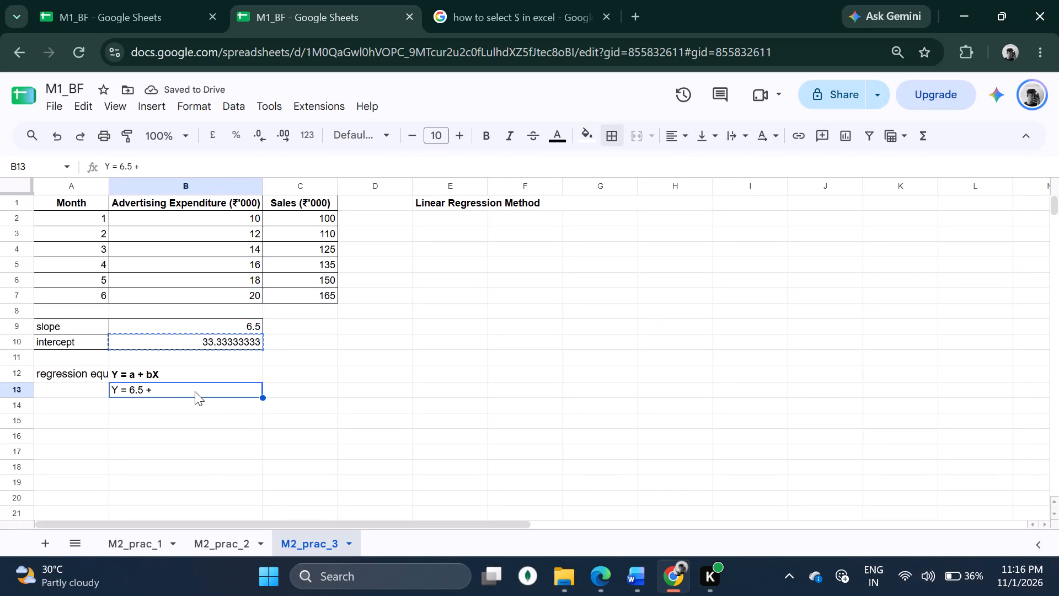
double_click(195, 391)
key(ctrl+v)
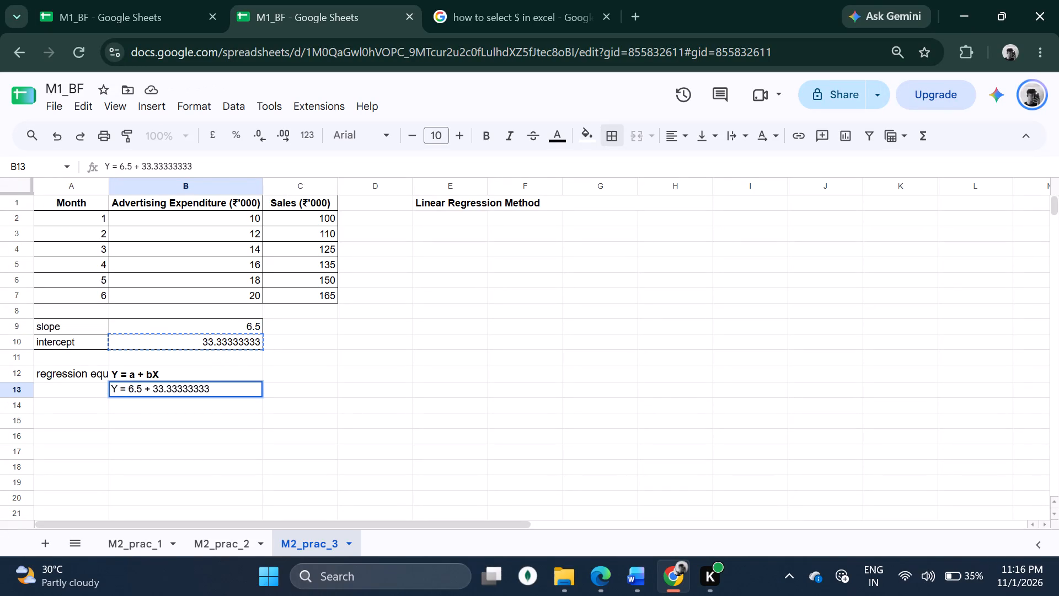
key(shift+x)
key(Left)
key(space)
key(Return)
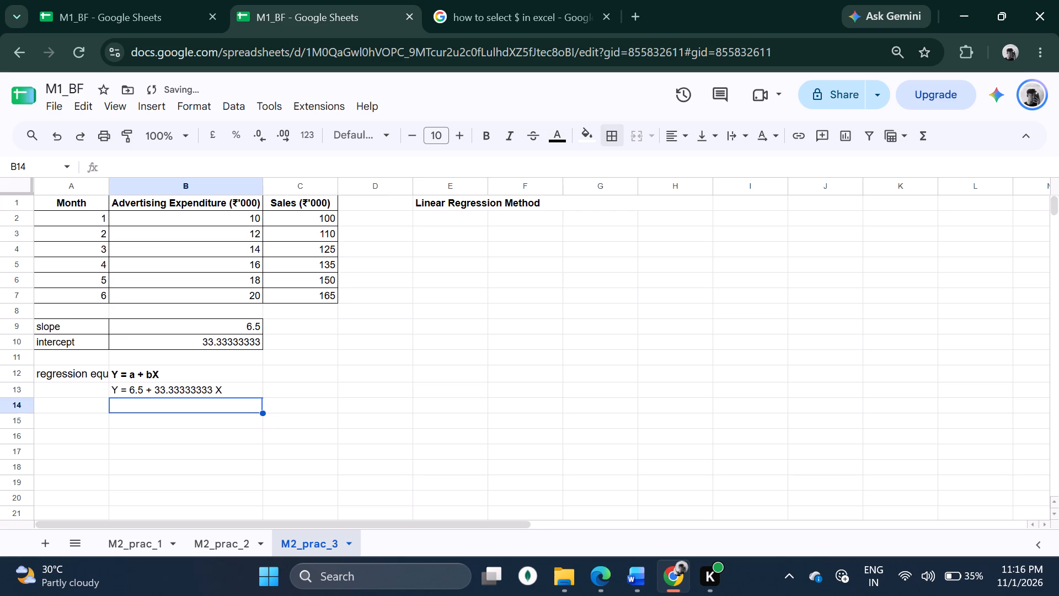
Following steps 7 and 8 of the Word procedure, insert a chart of the advertising expenditure and sales data, ranges B1:B7 and C1:C7.
click(631, 581)
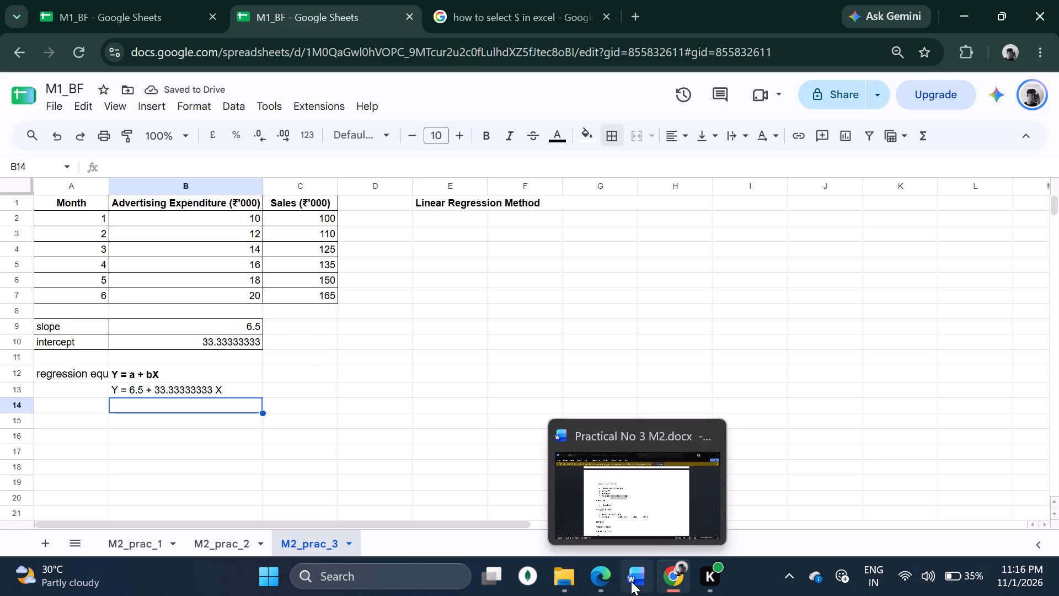
scroll(491, 389, down, 1)
scroll(359, 336, down, 2)
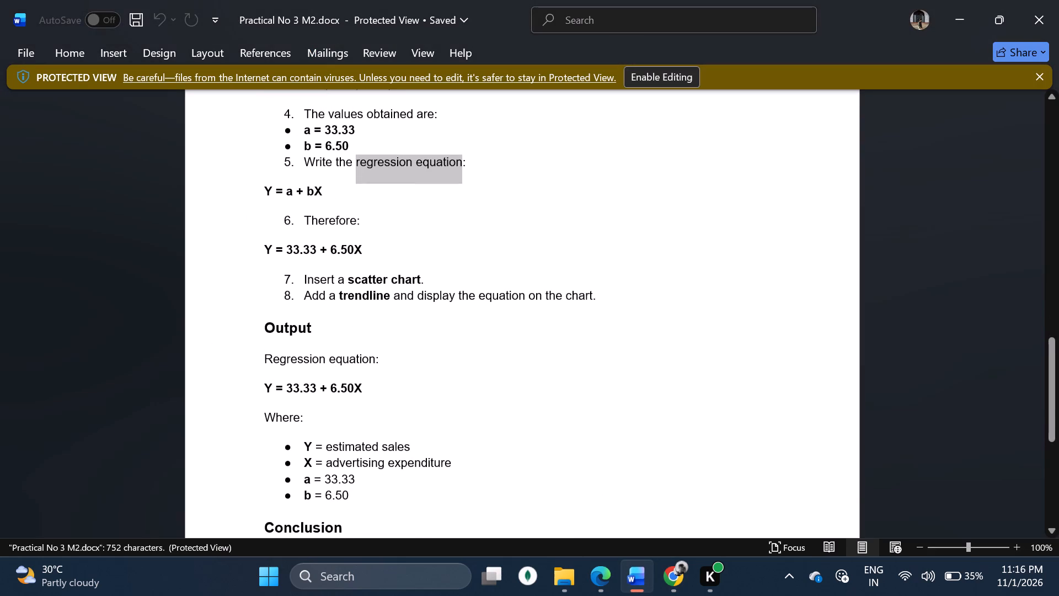
drag(608, 300, 289, 285)
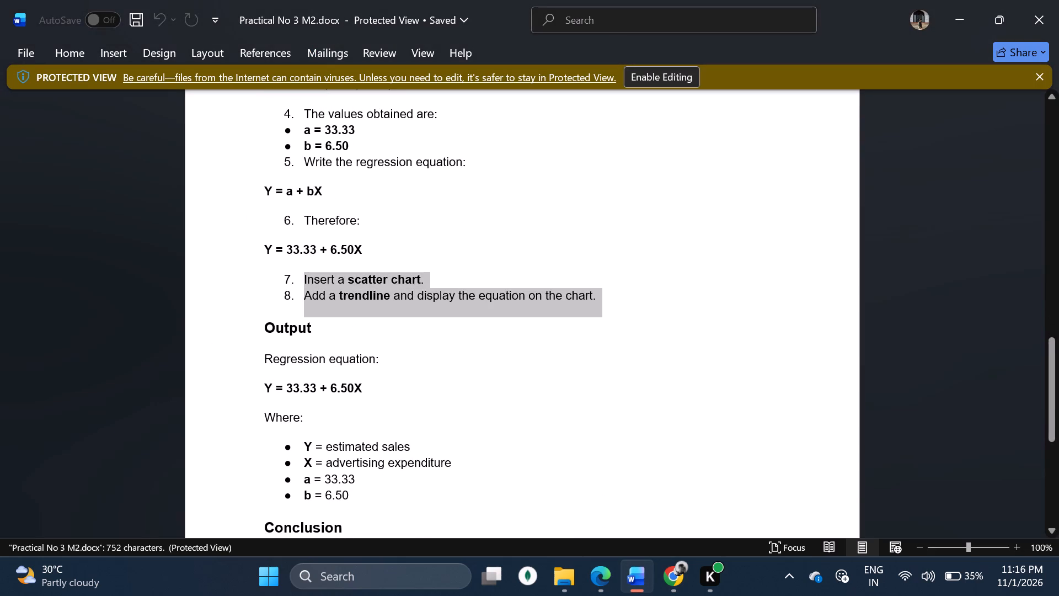
click(319, 352)
click(675, 576)
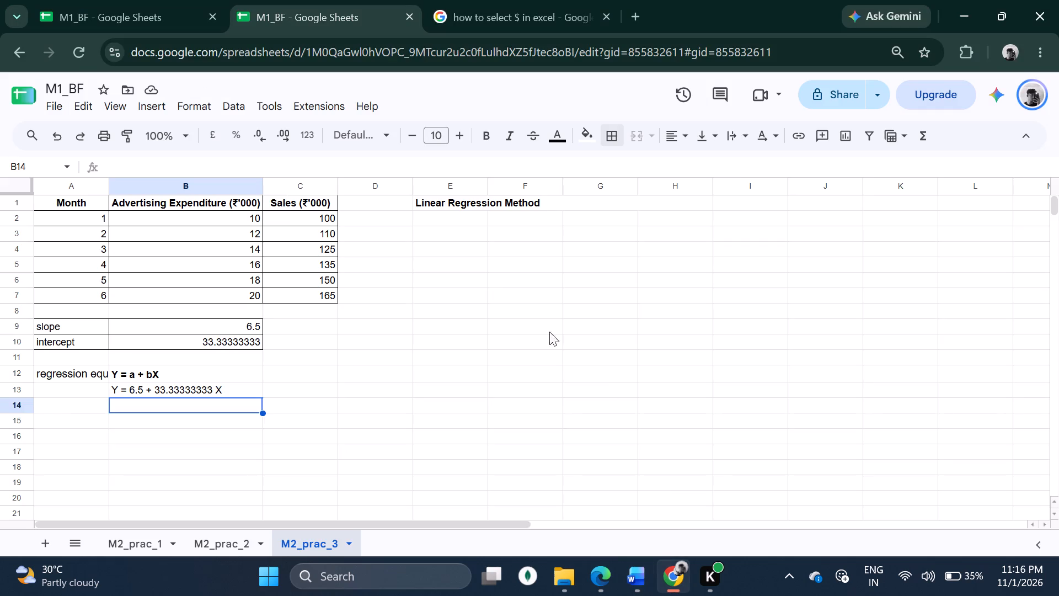
drag(216, 197, 229, 284)
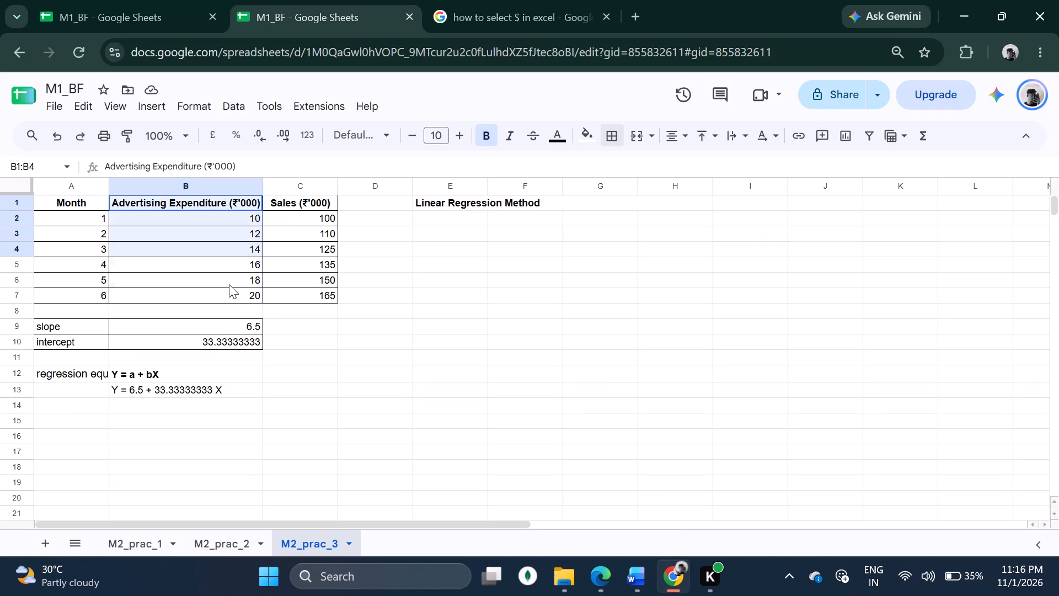
drag(229, 284, 228, 296)
ctrl+drag(313, 193, 322, 284)
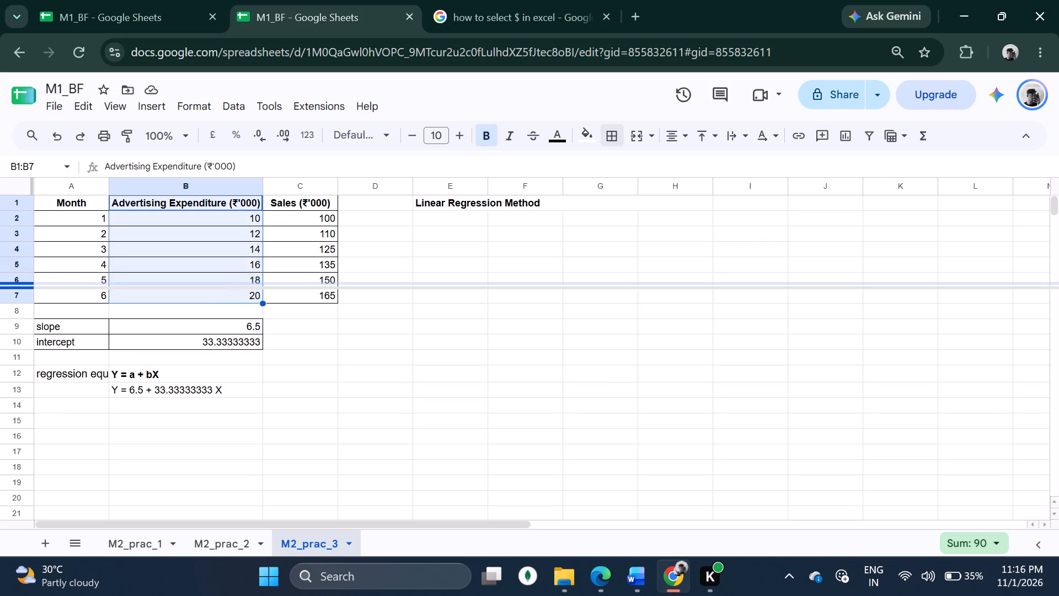
ctrl+drag(322, 284, 322, 177)
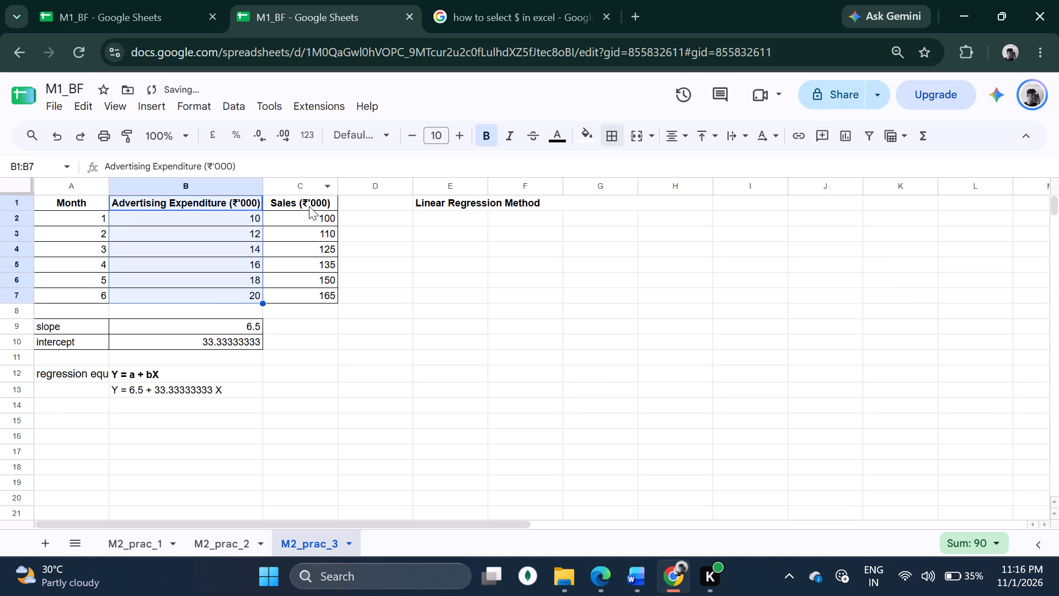
ctrl+drag(304, 203, 324, 300)
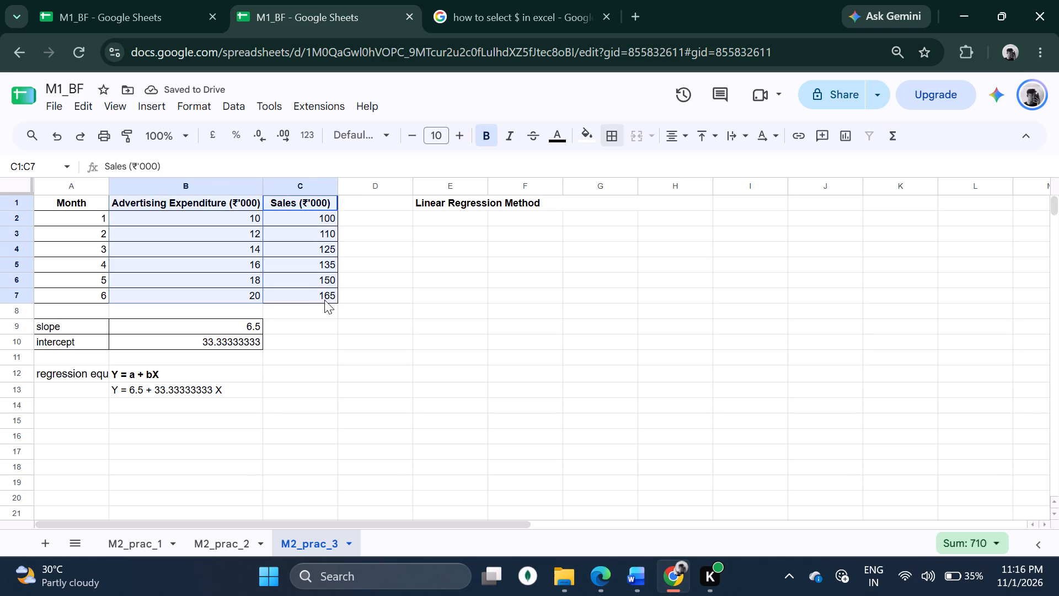
ctrl+drag(324, 300, 325, 300)
click(146, 110)
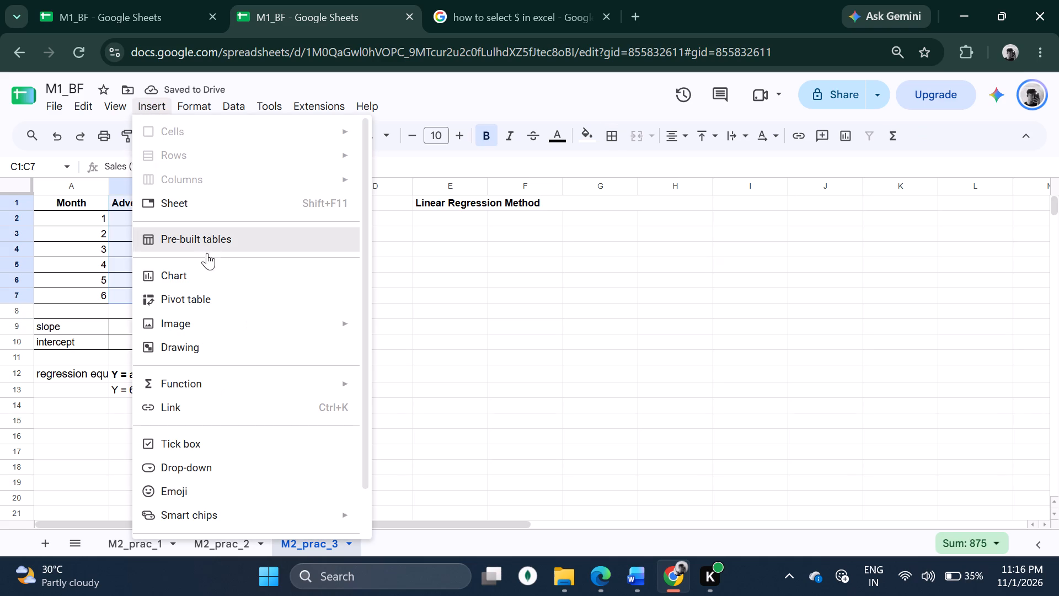
click(212, 286)
Change the chart type to a scatter chart.
click(875, 244)
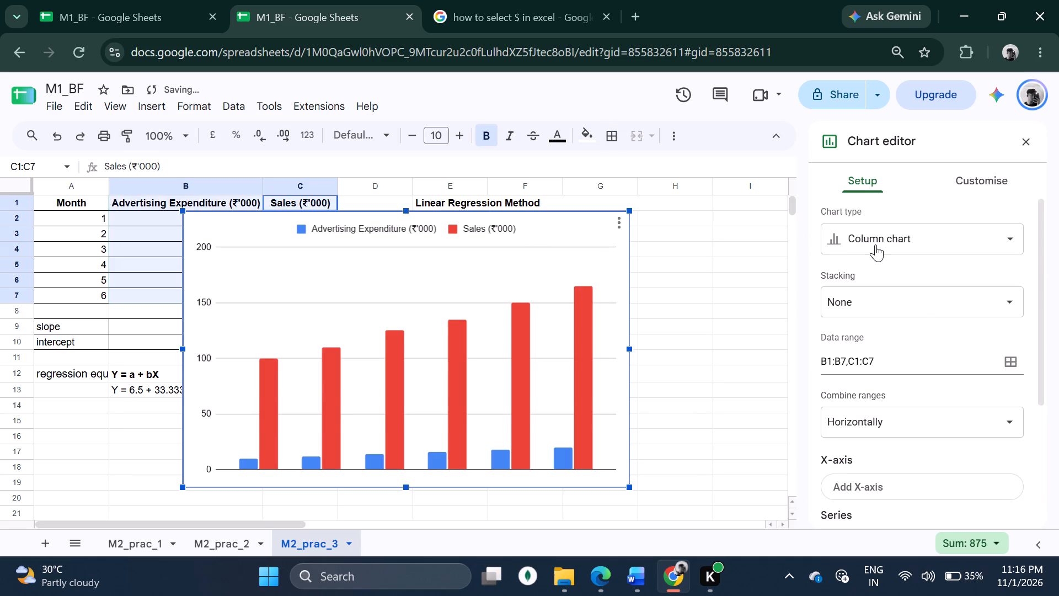
scroll(879, 437, down, 4)
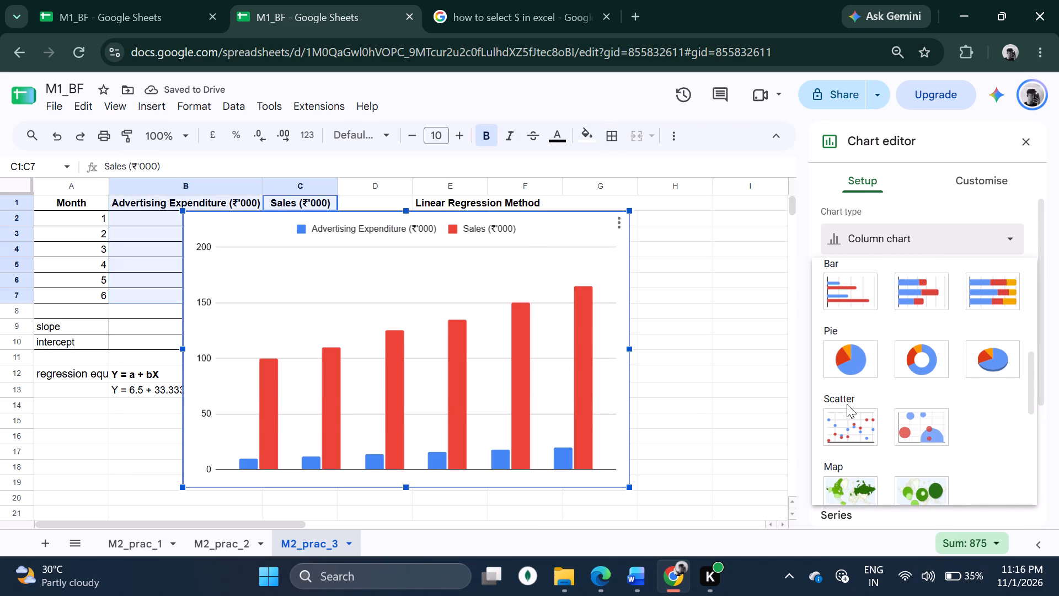
click(847, 413)
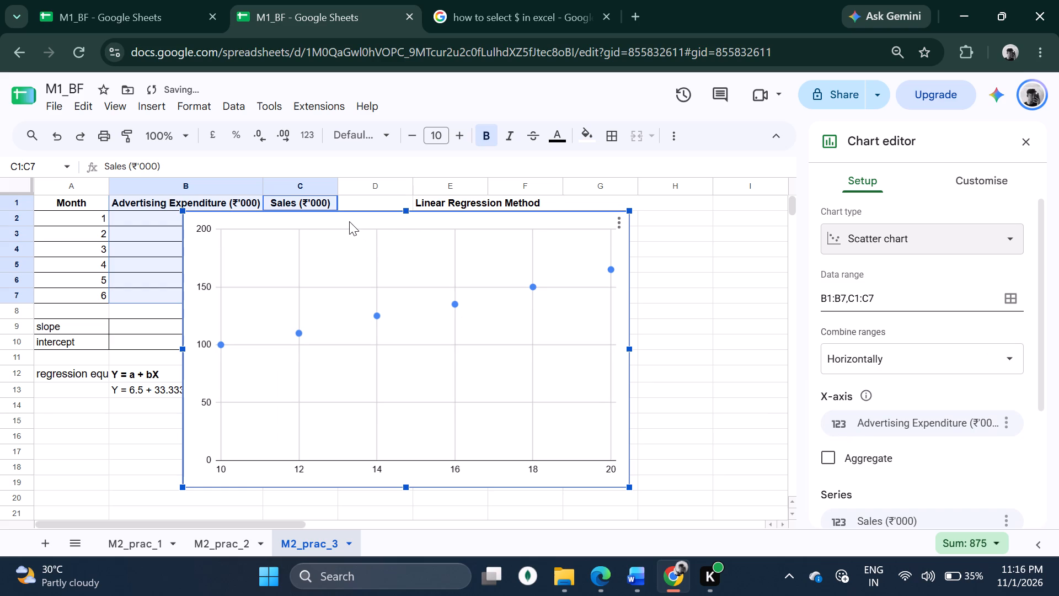
Move the scatter chart beside the data table, below the Linear Regression Method heading, and close the chart editor.
drag(349, 221, 521, 239)
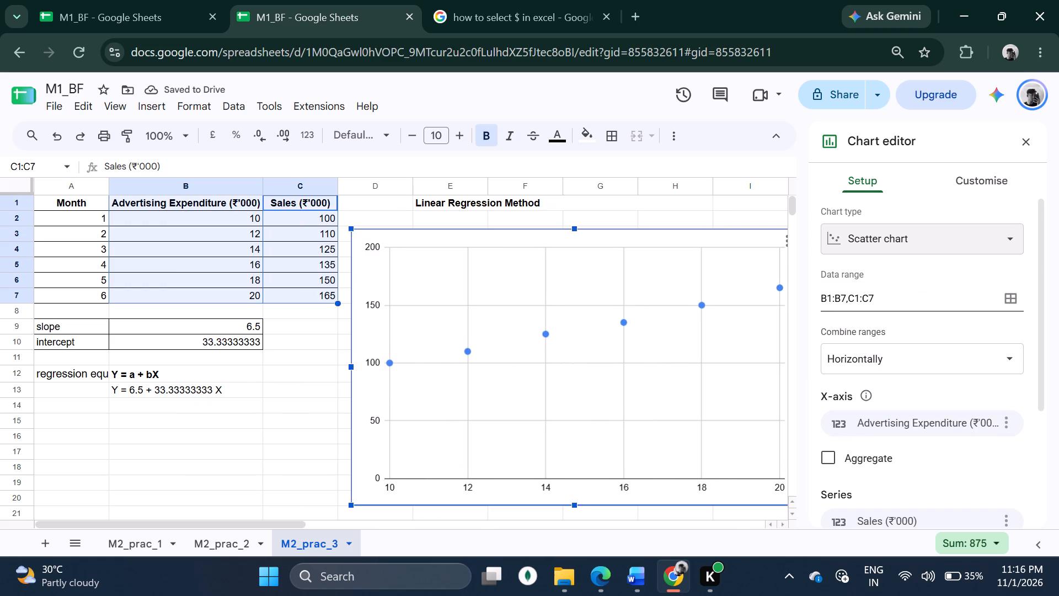
drag(521, 239, 527, 237)
click(340, 353)
click(882, 284)
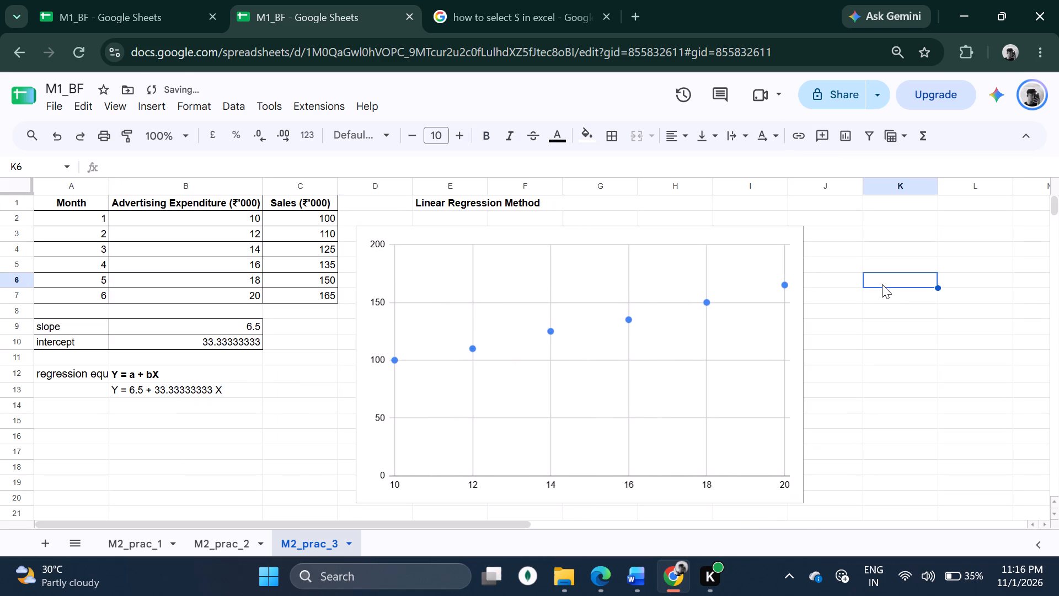
Fit the width of column A to its contents so the "regression equation" label shows in full.
click(219, 440)
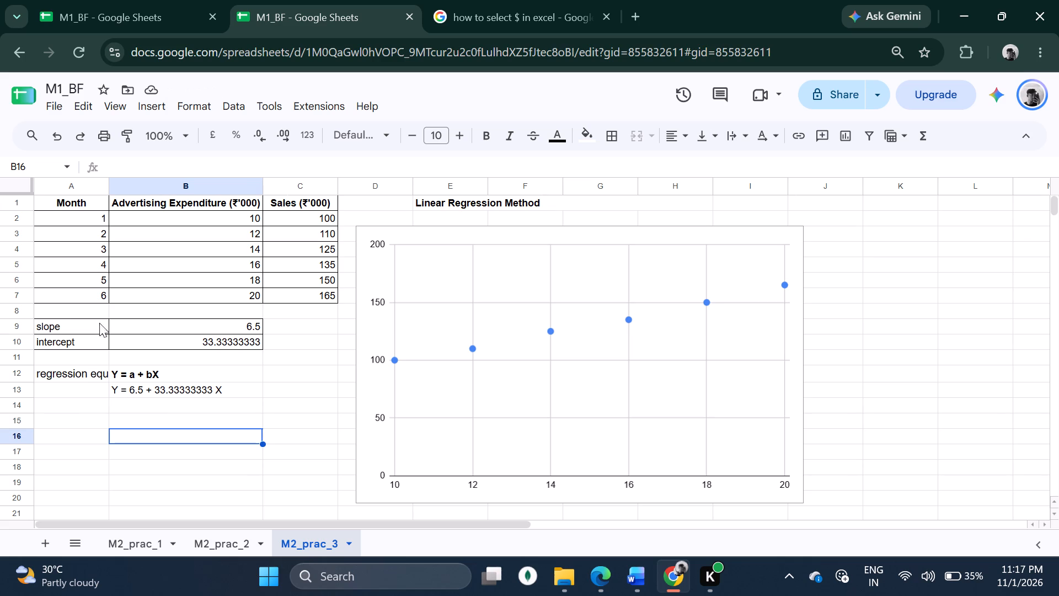
double_click(108, 183)
click(94, 403)
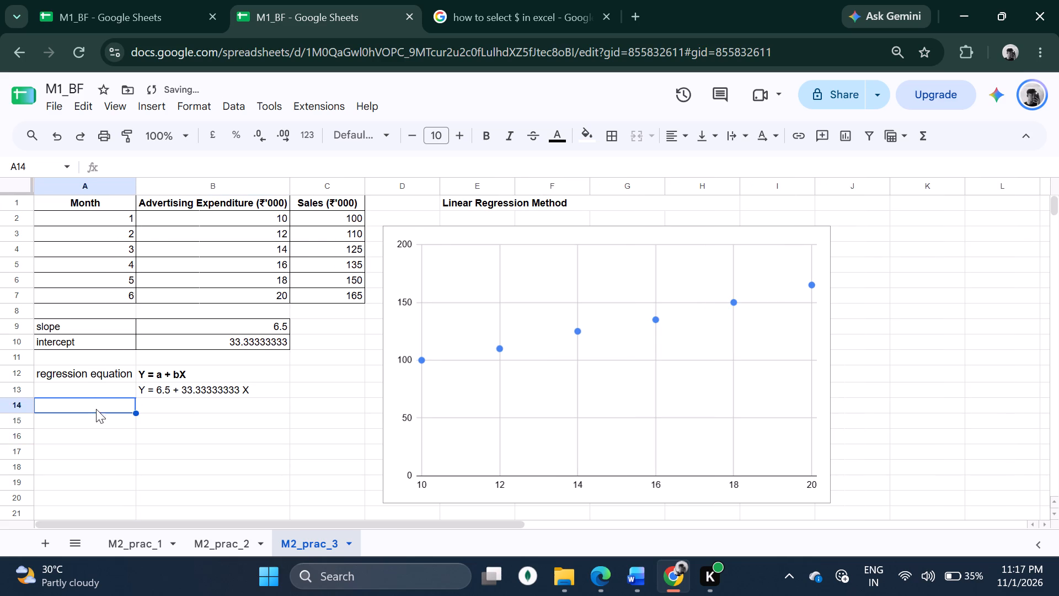
click(84, 443)
Apply all borders to the regression equation block A12:B13.
drag(101, 366, 162, 391)
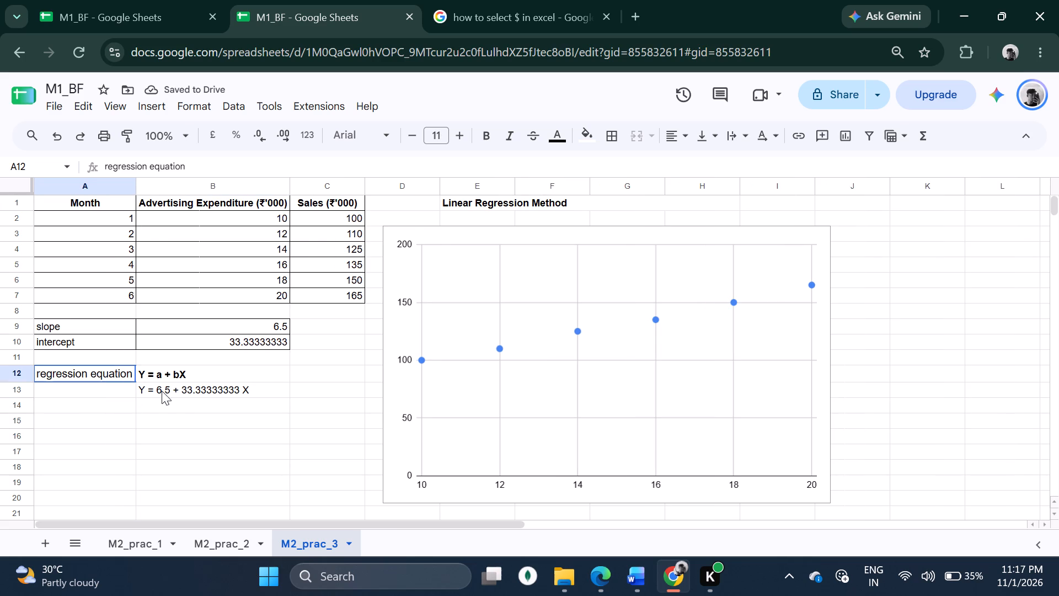
drag(162, 391, 200, 395)
click(627, 139)
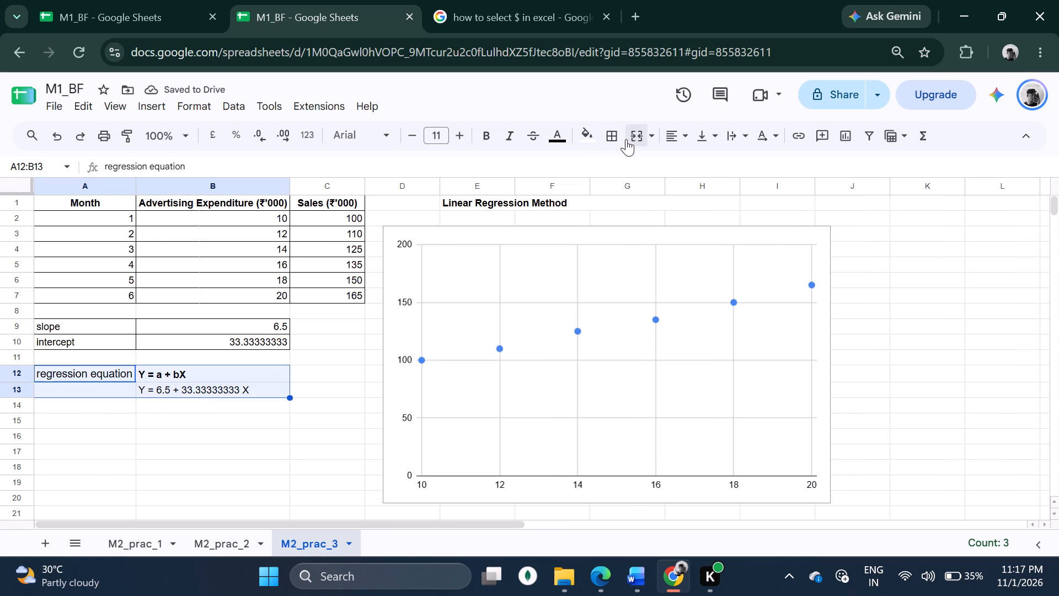
click(713, 275)
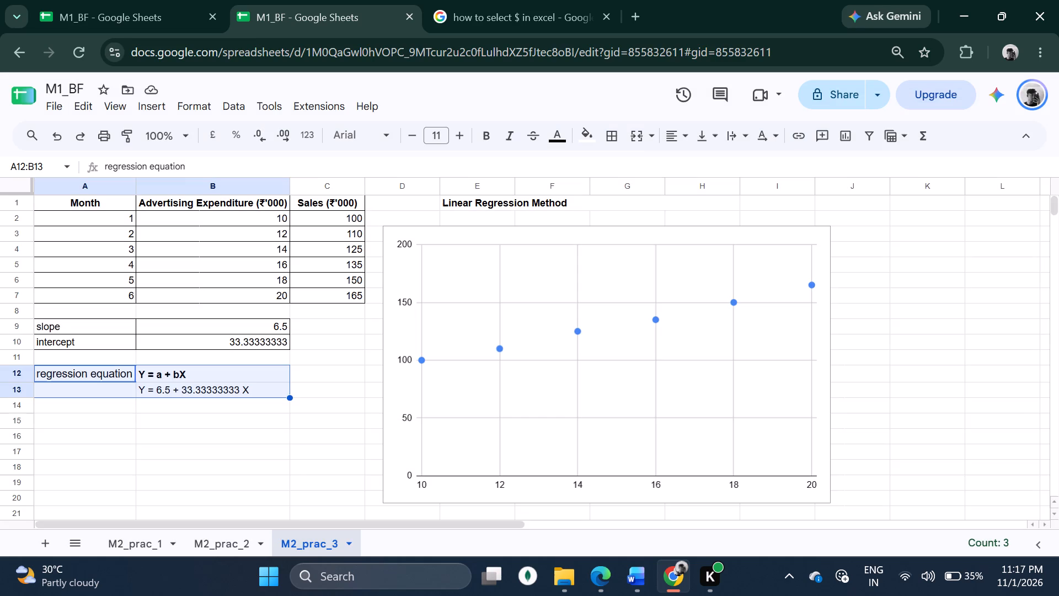
click(608, 136)
click(614, 170)
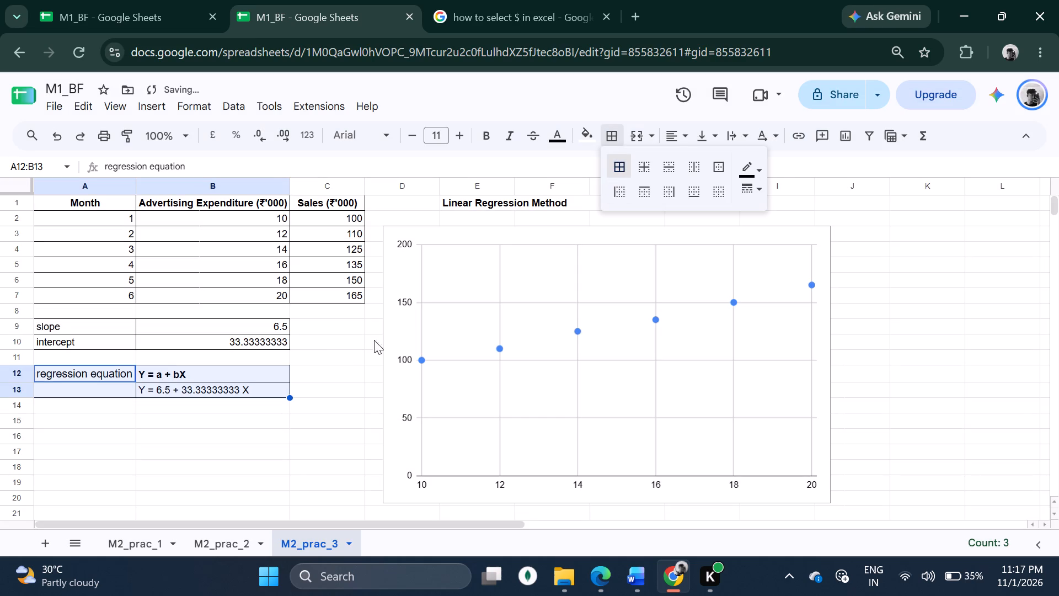
click(340, 353)
click(256, 434)
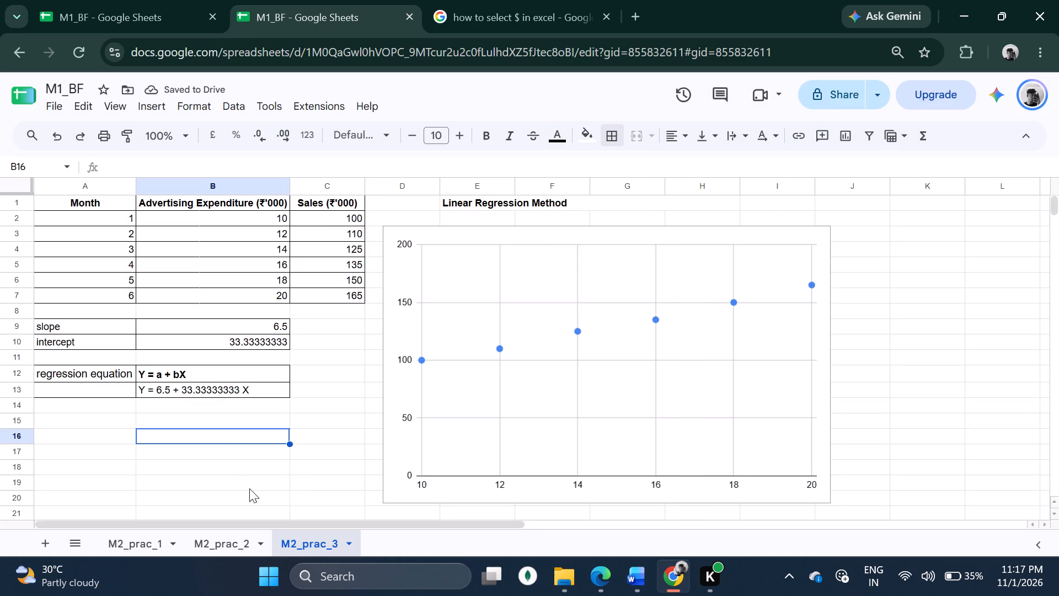
Review the remaining steps, Output and Conclusion of Practical 3 in the Word document, and return to the spreadsheet.
click(645, 582)
scroll(592, 441, down, 2)
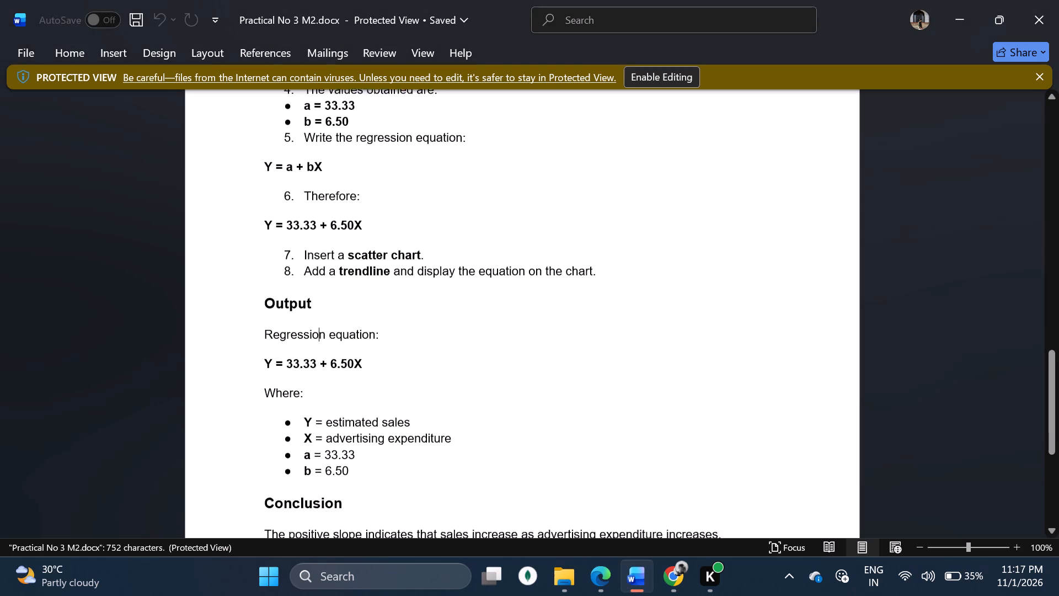
scroll(568, 424, down, 2)
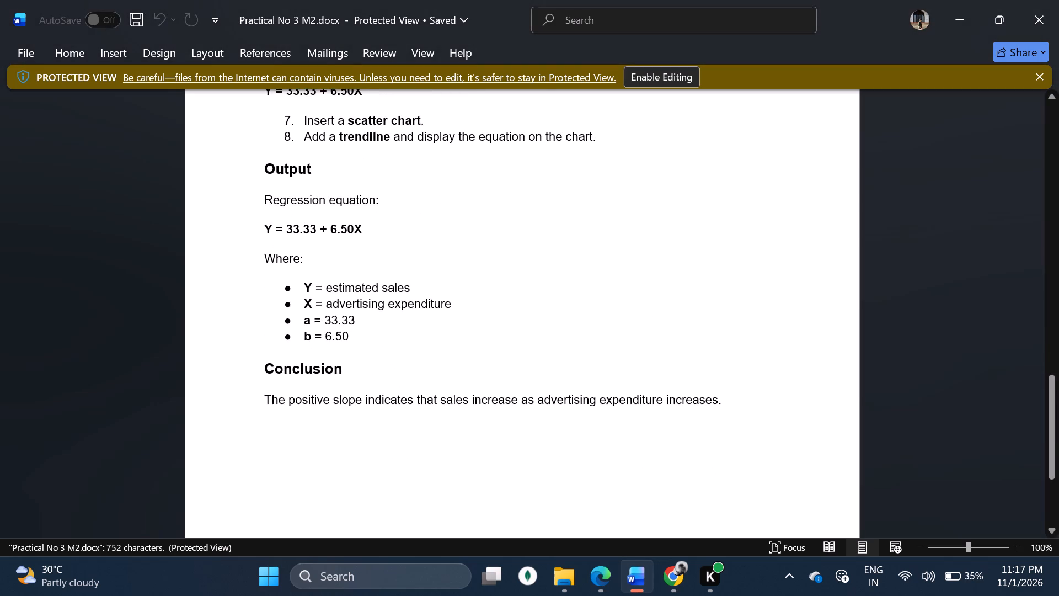
drag(454, 305, 347, 292)
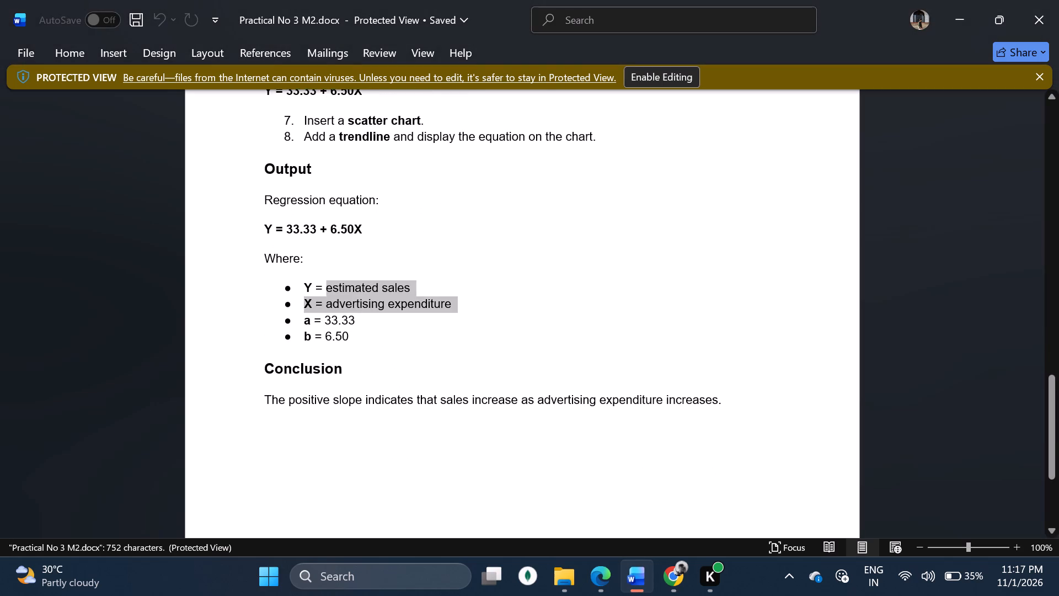
click(391, 372)
scroll(398, 375, down, 8)
scroll(398, 375, up, 9)
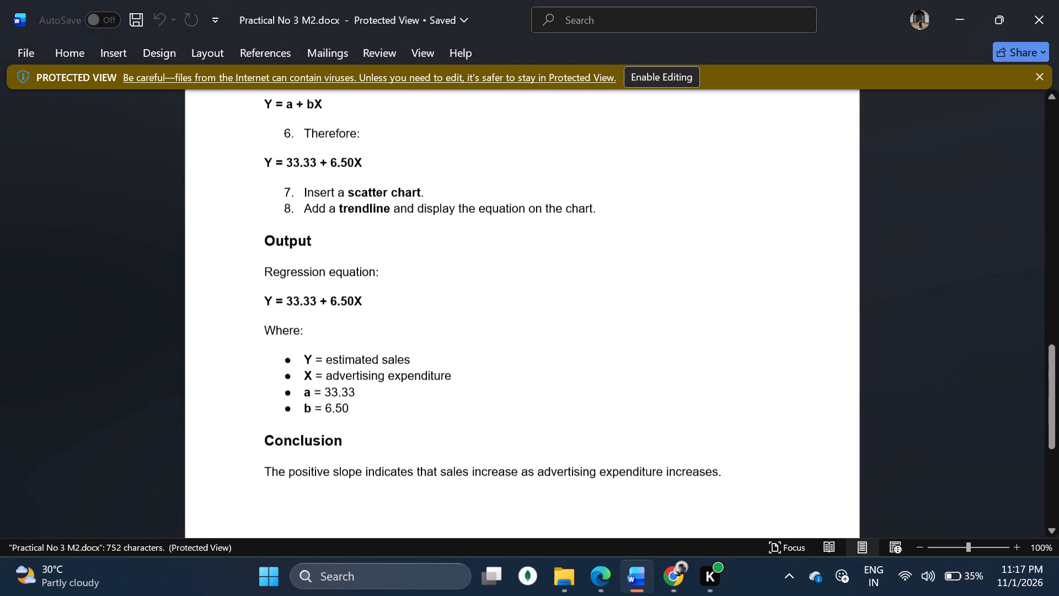
scroll(401, 371, up, 20)
scroll(401, 371, up, 6)
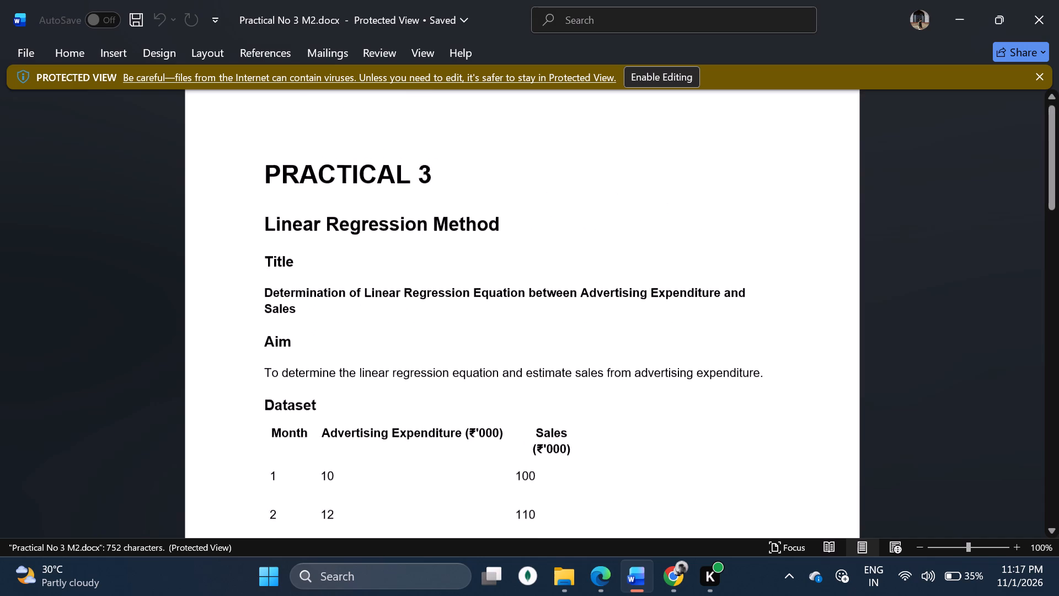
scroll(498, 366, up, 4)
click(669, 574)
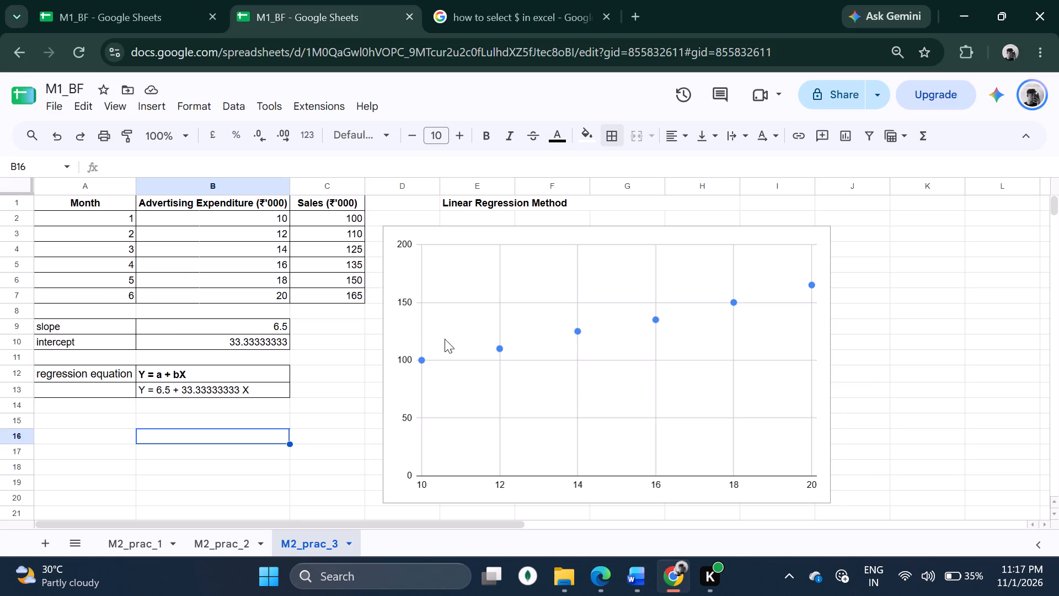
Add a new blank sheet after M2_prac_3 and switch back to the M2_prac_3 sheet.
click(42, 539)
click(318, 542)
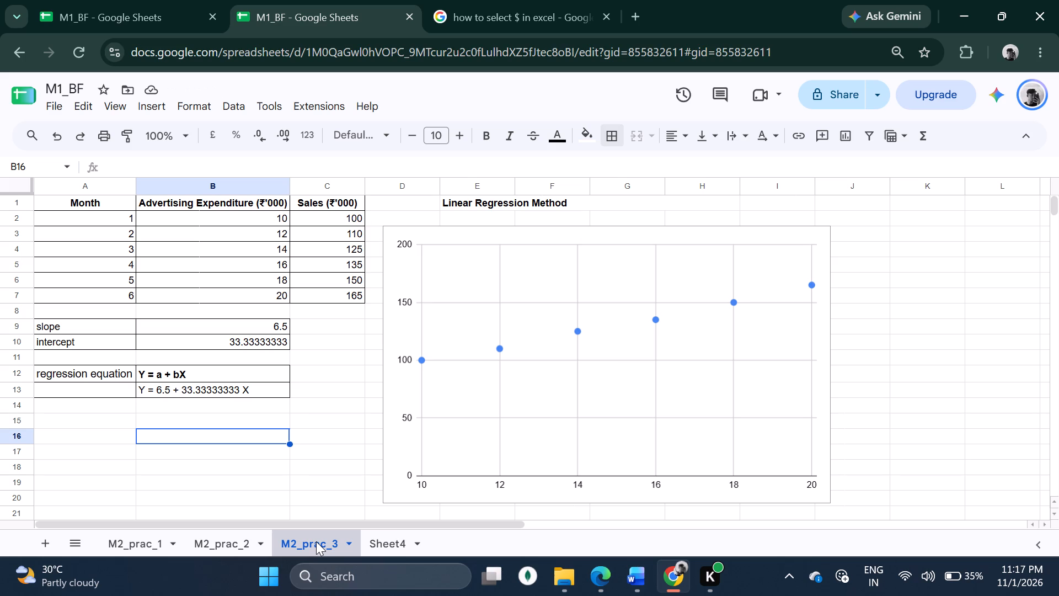
Rename the new blank sheet after M2_prac_3 as M2_prac_4.
triple_click(384, 549)
key(BackSpace)
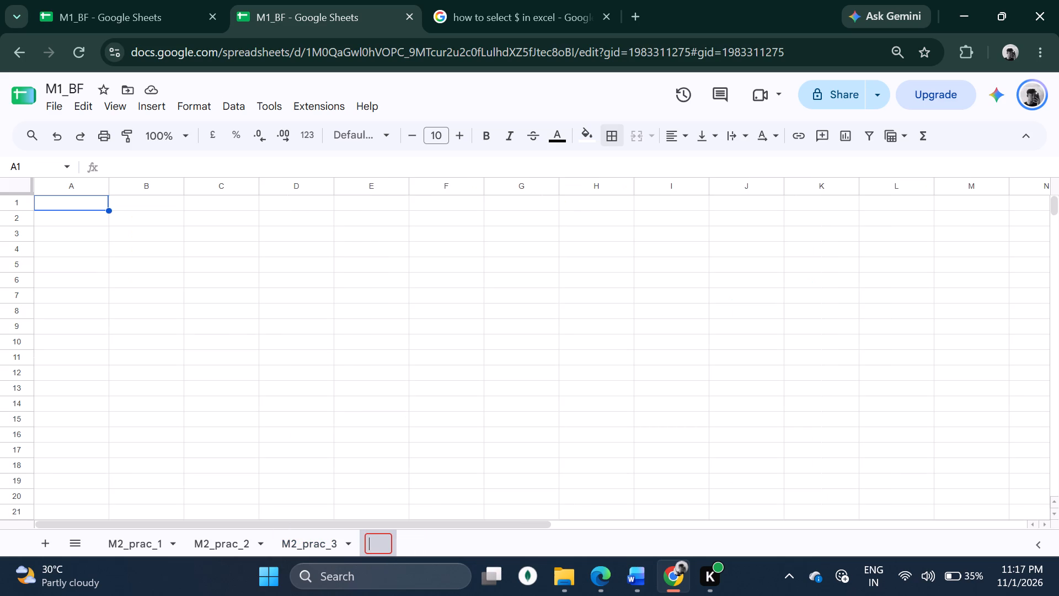
key(shift+m)
text(2_)
text(prac)
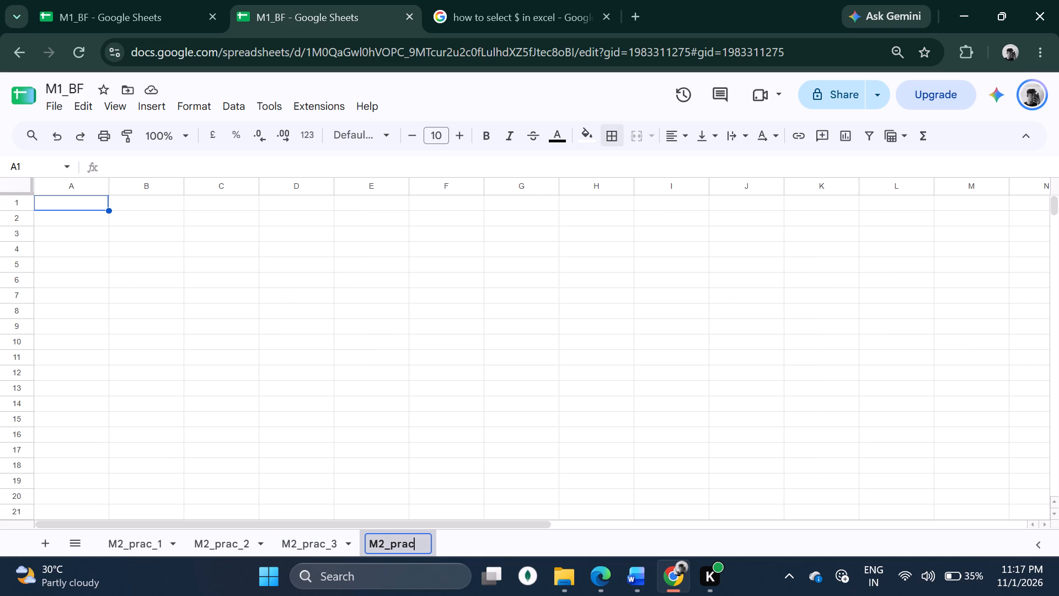
key(shift+underscore)
key(4)
key(Return)
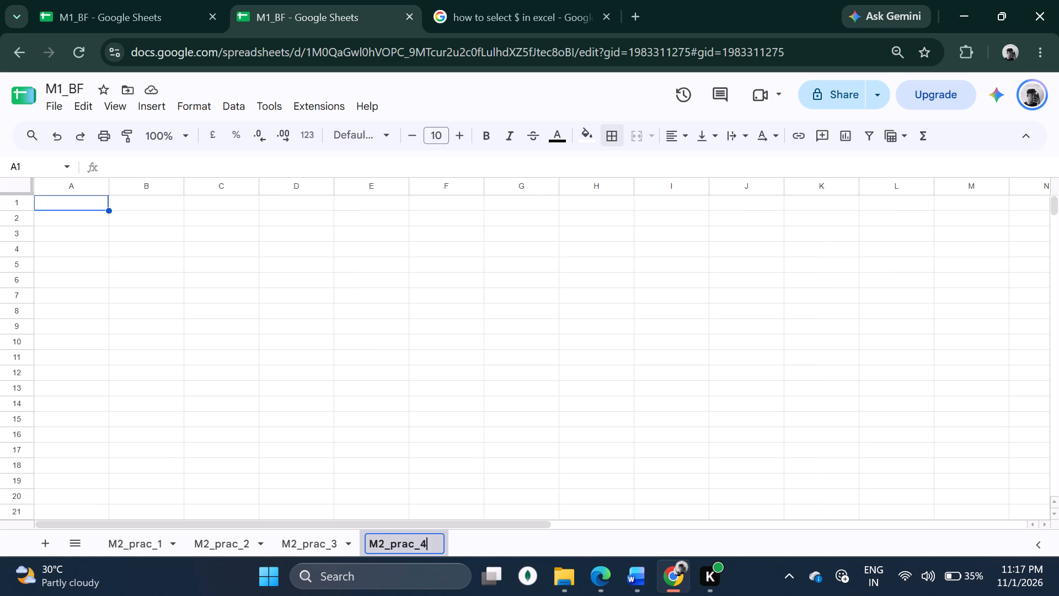
Close the Practical 3 Word document and open Practical No 4.pdf from the Downloads folder in Word.
click(637, 578)
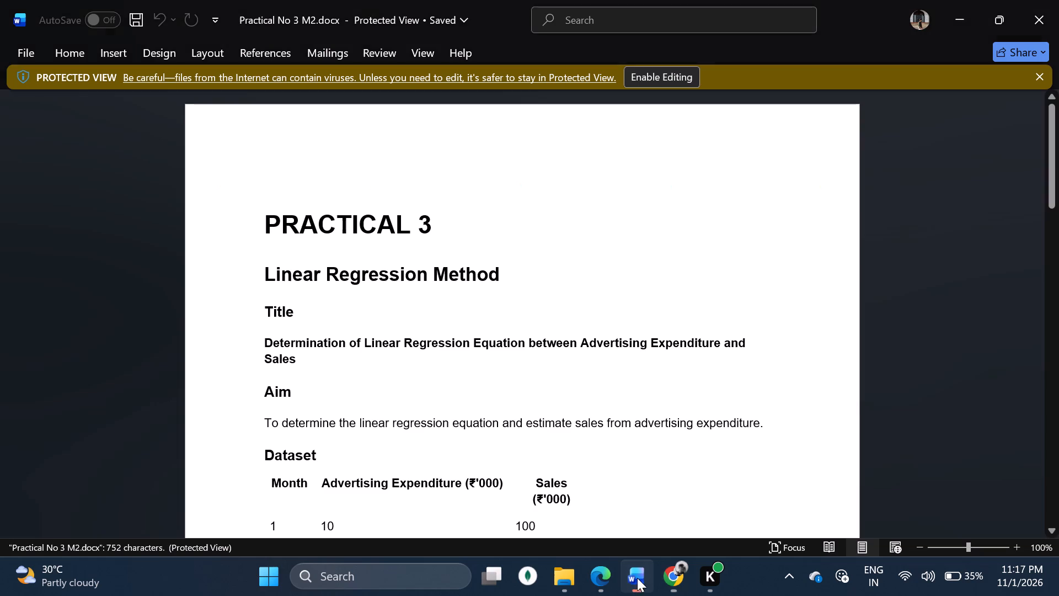
scroll(431, 337, down, 2)
scroll(431, 337, up, 2)
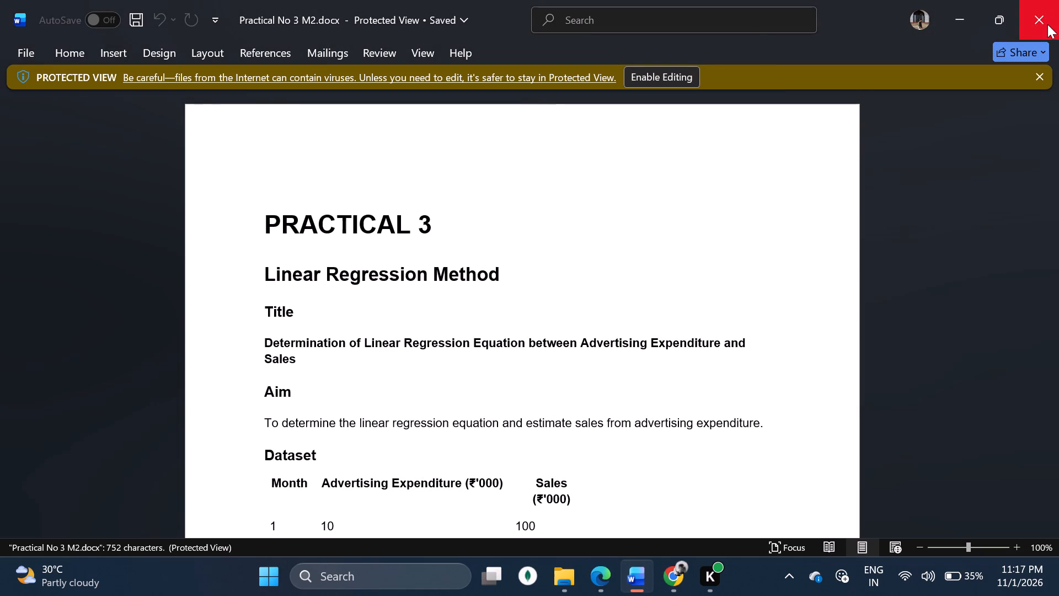
click(1048, 25)
click(603, 578)
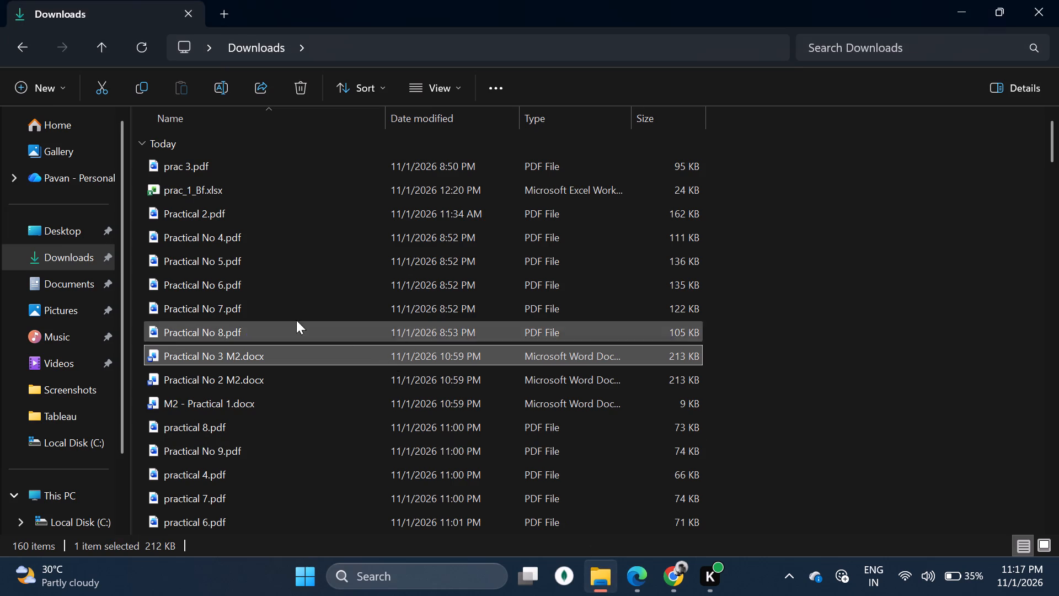
click(210, 241)
right_click(214, 243)
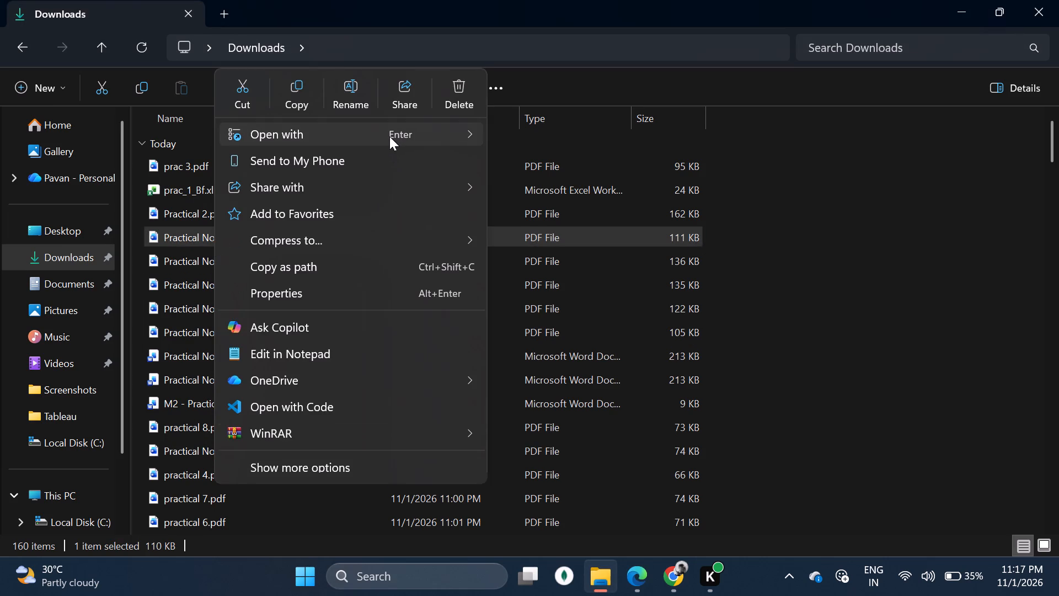
click(583, 190)
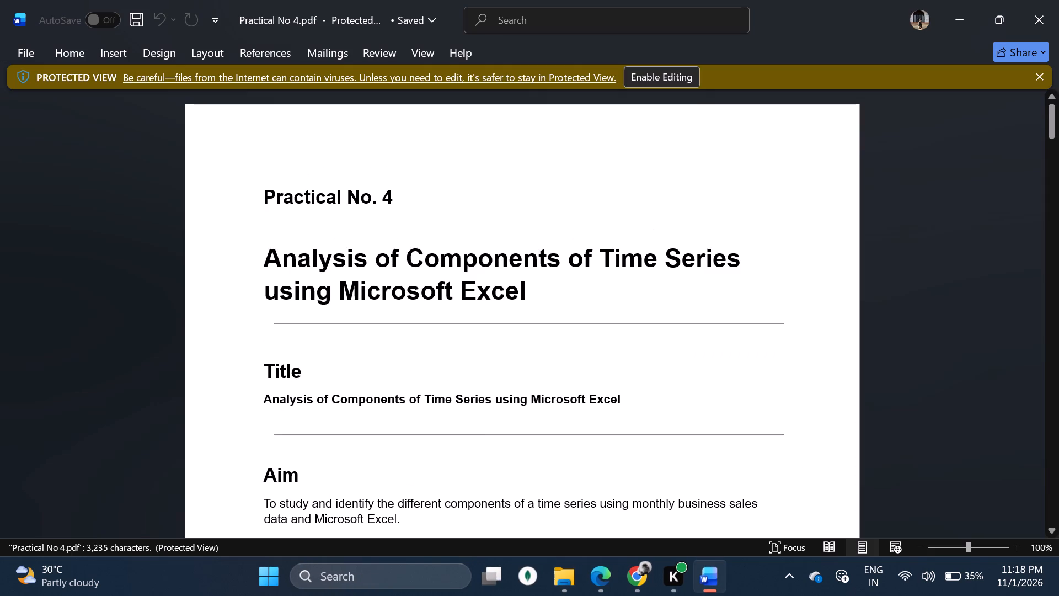
Copy the heading "Analysis of Components of Time Series using Microsoft Excel" from the document, merge A1:E1 on M2_prac_4 and paste it there.
drag(264, 256, 517, 293)
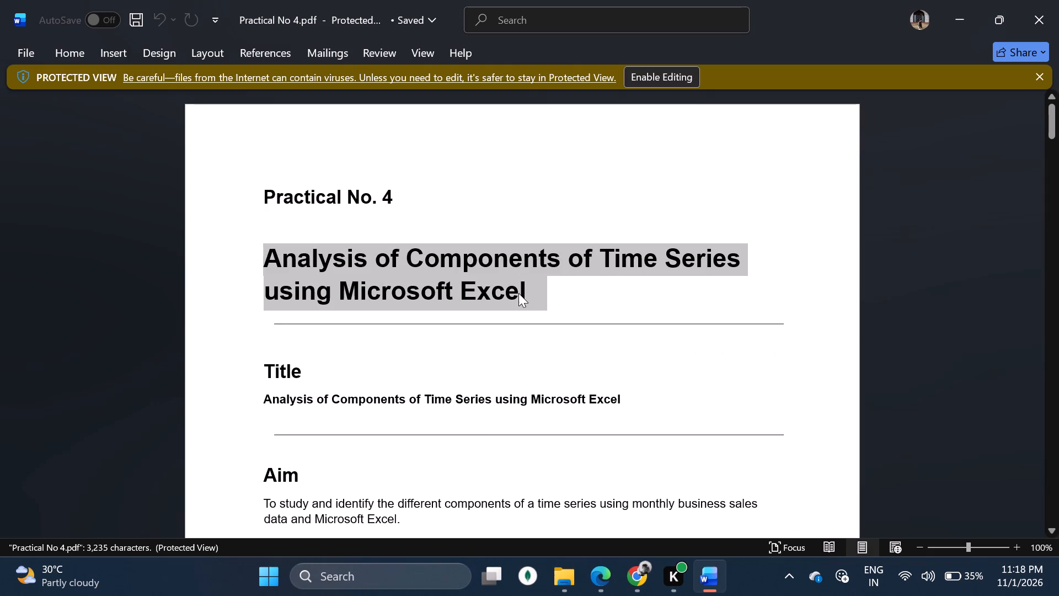
key(ctrl+c)
click(627, 579)
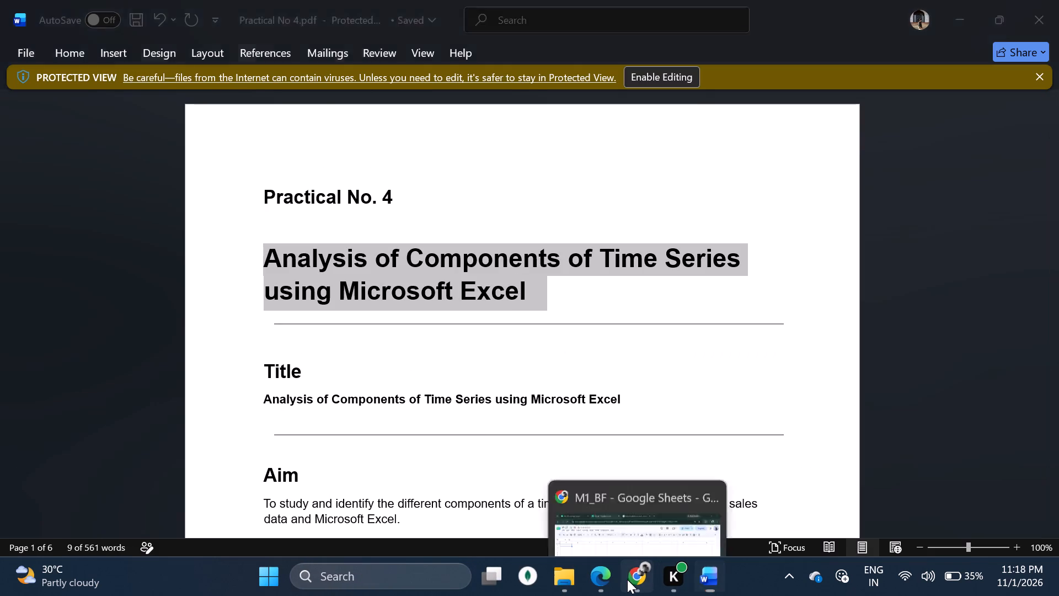
click(395, 224)
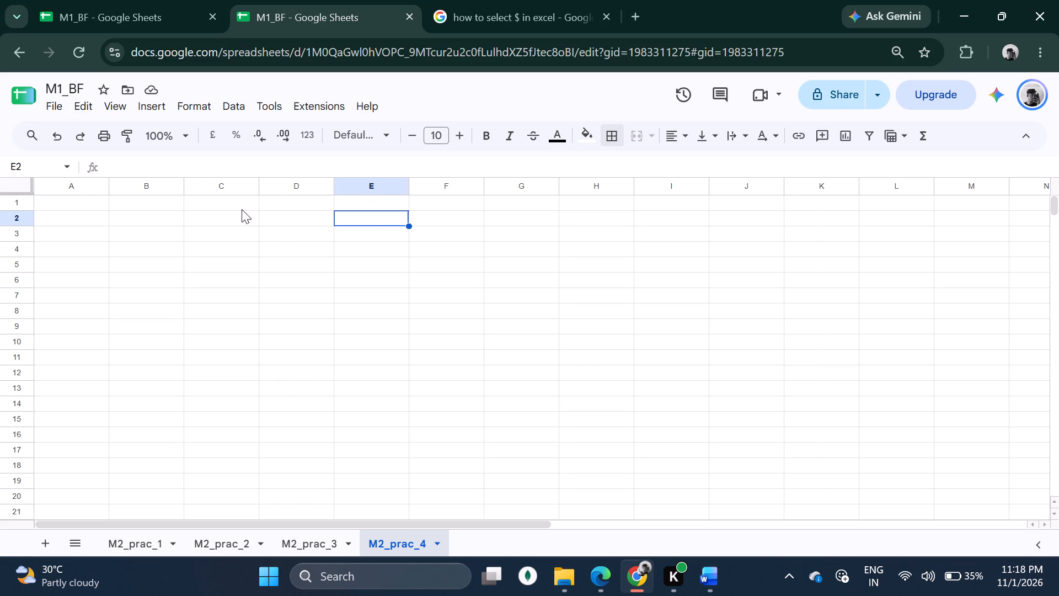
drag(71, 199, 380, 201)
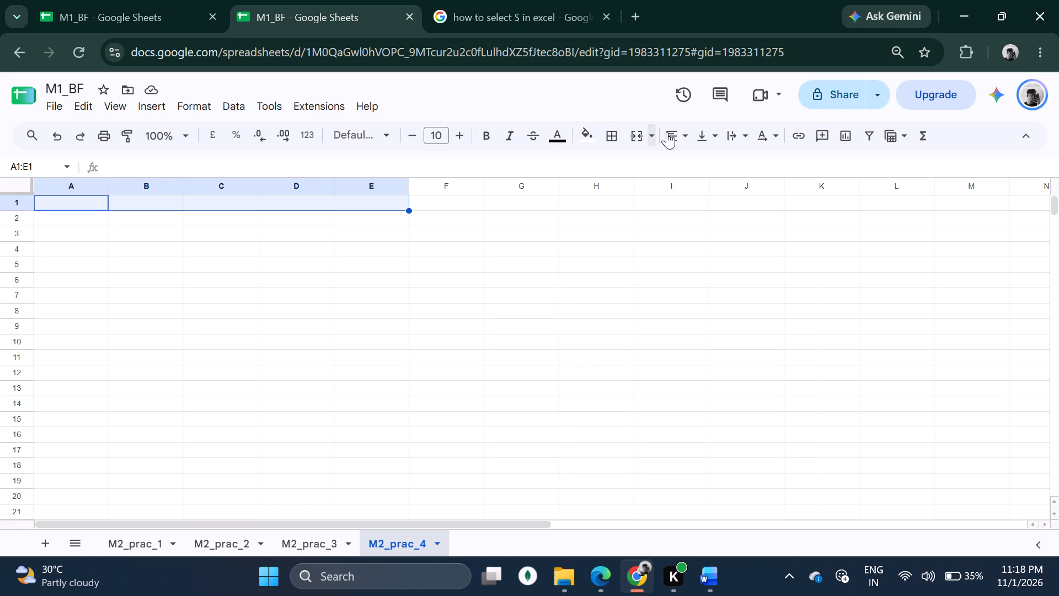
click(635, 141)
key(ctrl+v)
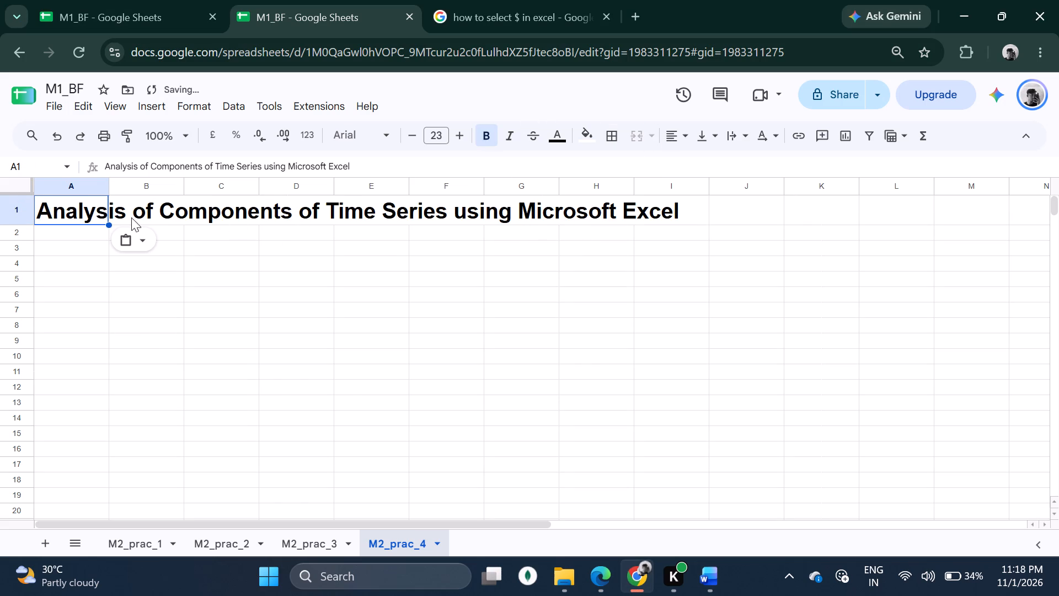
Reduce the font size of the title in row 1 to 12.
drag(37, 211, 650, 214)
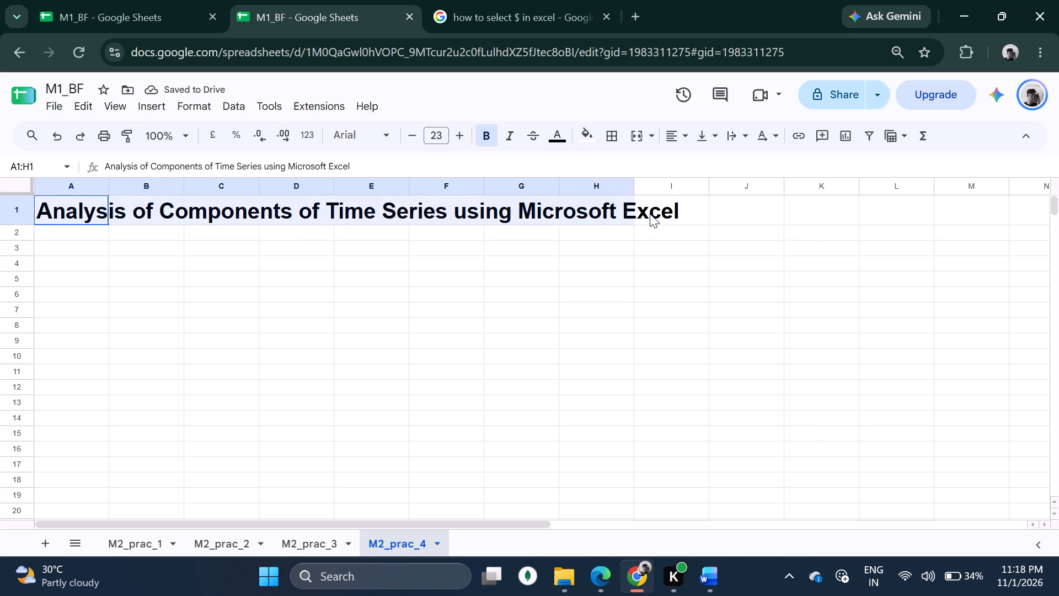
drag(650, 214, 651, 214)
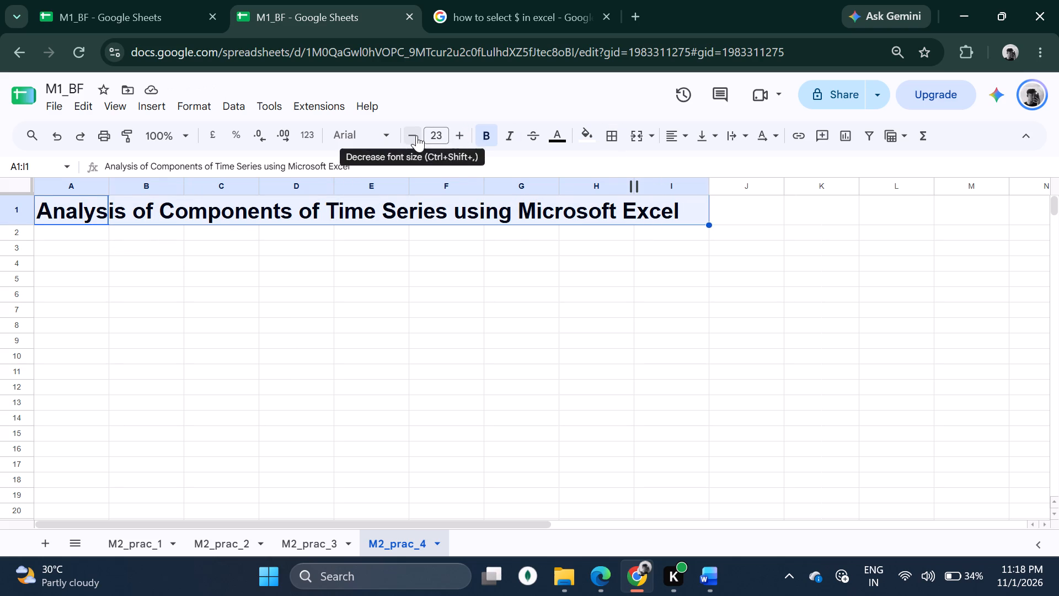
triple_click(416, 135)
triple_click(416, 135)
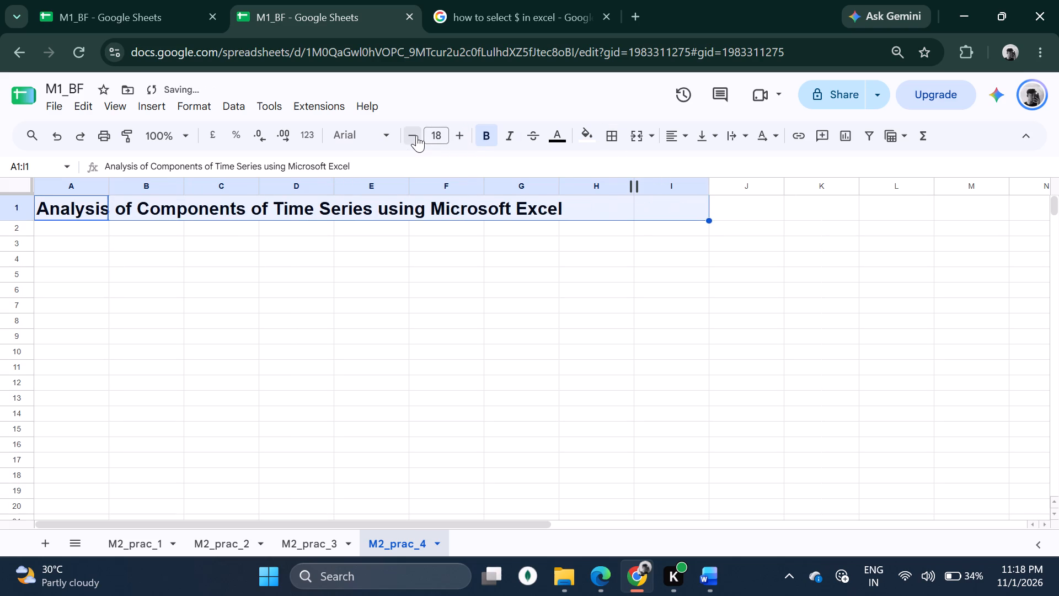
click(415, 140)
triple_click(416, 140)
double_click(418, 136)
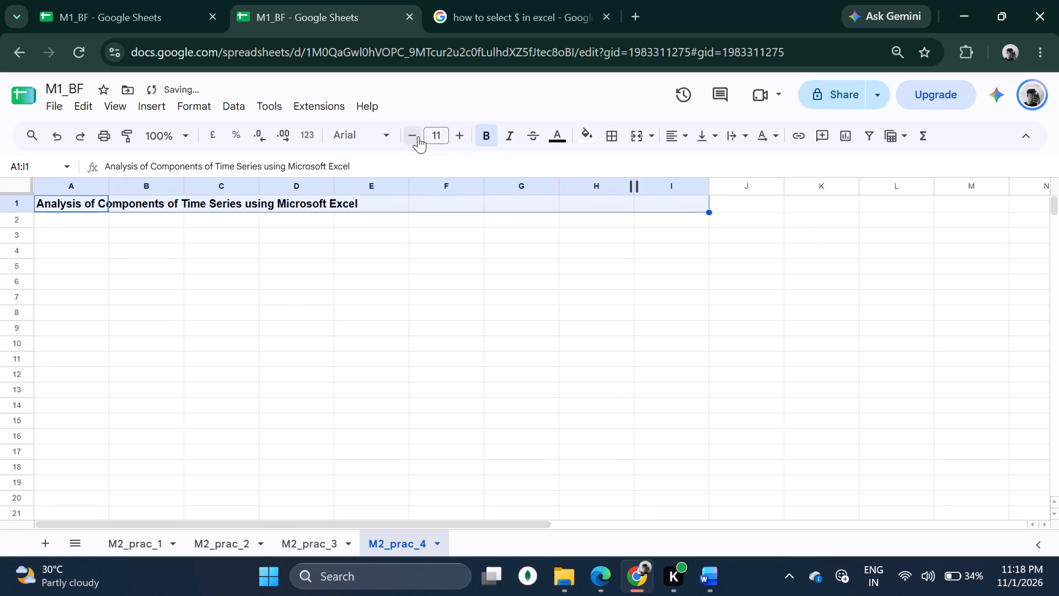
click(418, 136)
double_click(458, 128)
click(404, 254)
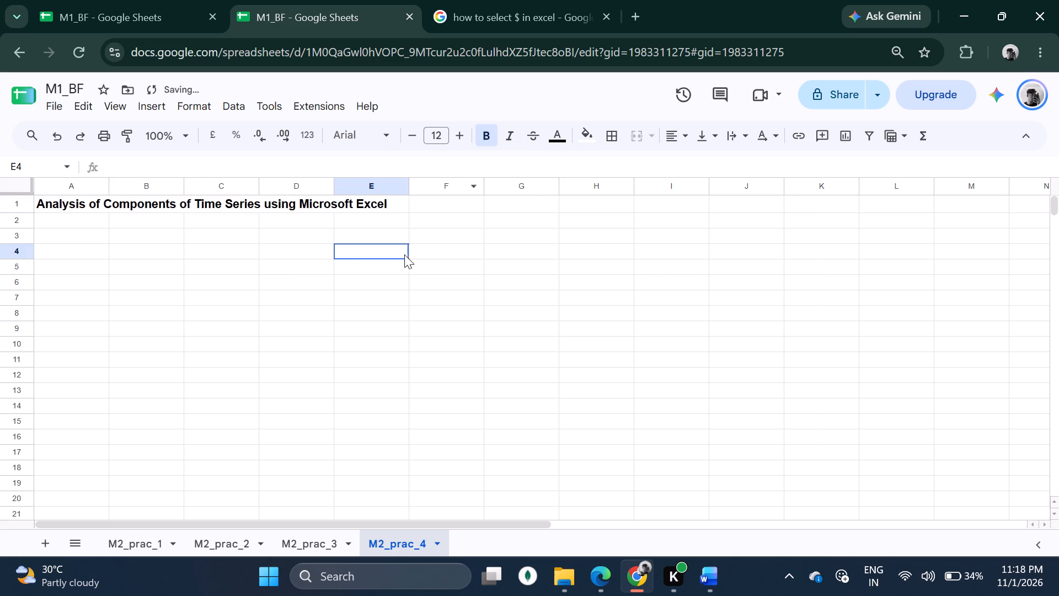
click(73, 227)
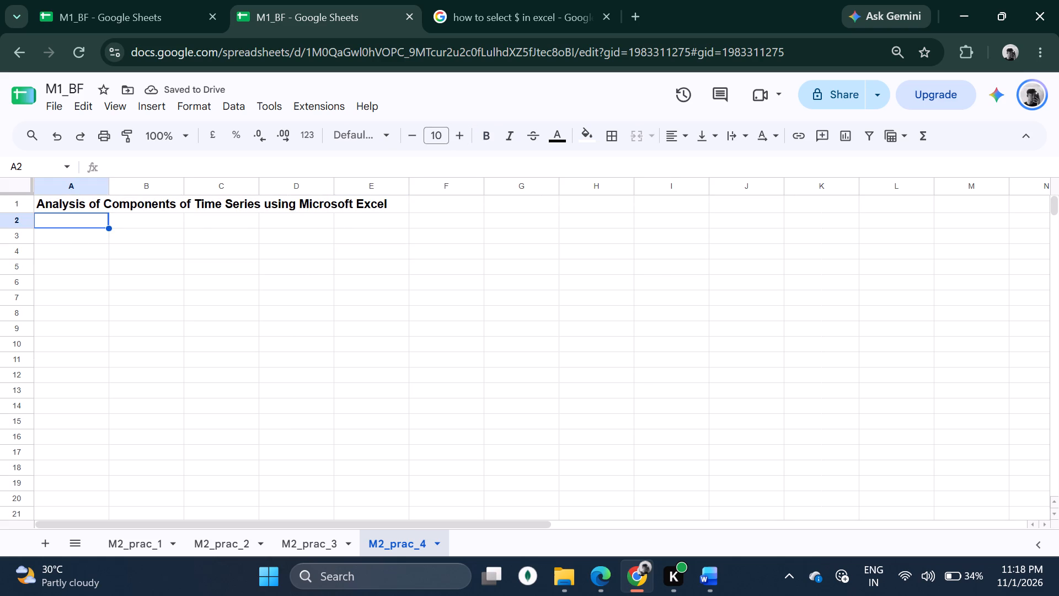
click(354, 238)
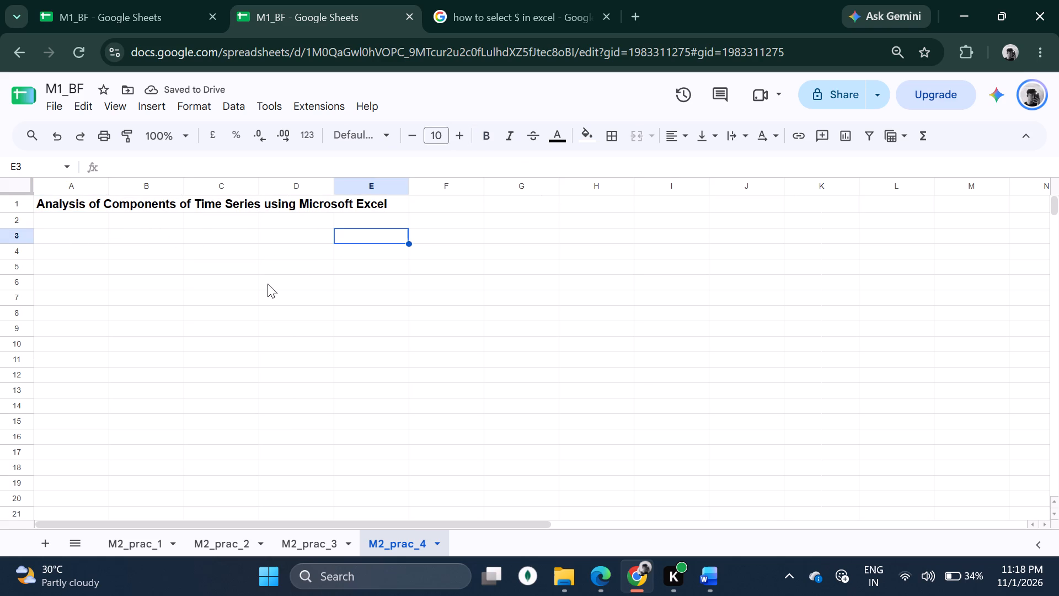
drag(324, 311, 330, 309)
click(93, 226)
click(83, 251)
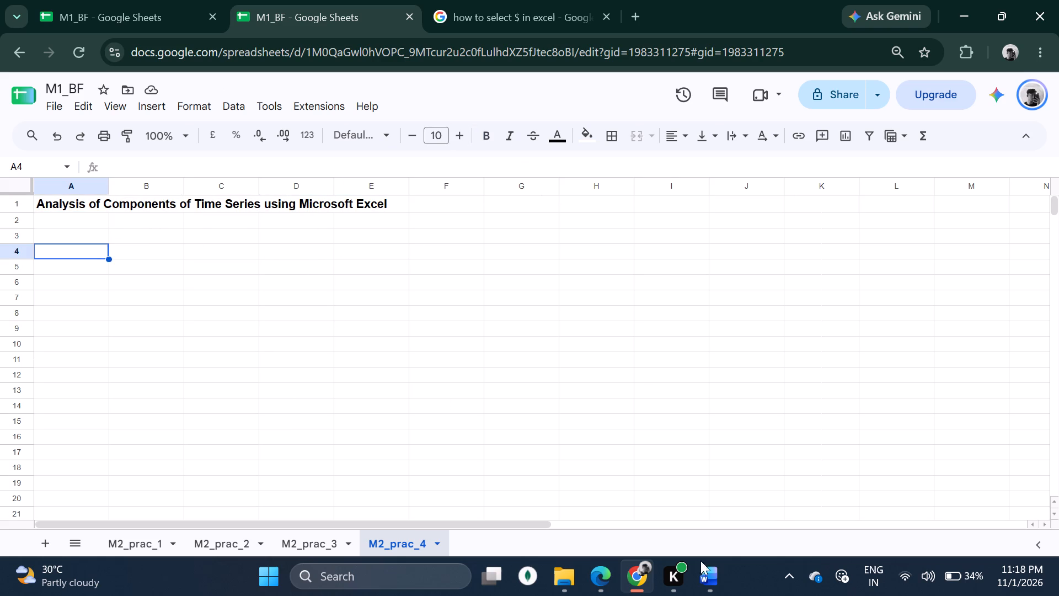
Read the Aim and the introductory Time Series theory with its examples in the Practical No. 4 document.
click(714, 579)
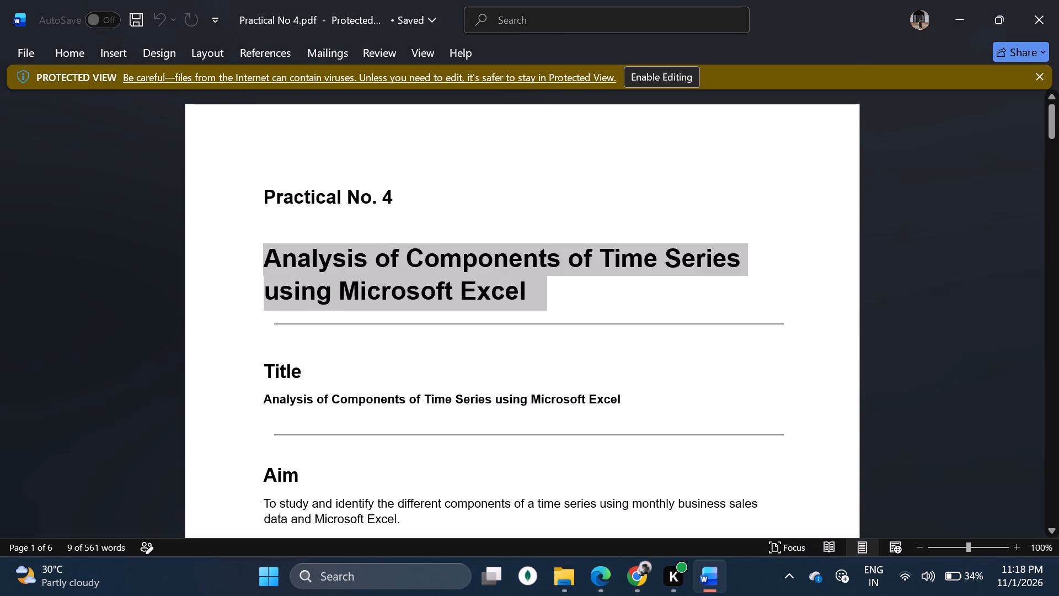
scroll(524, 334, down, 1)
click(259, 361)
drag(259, 361, 449, 366)
drag(497, 366, 555, 368)
click(607, 376)
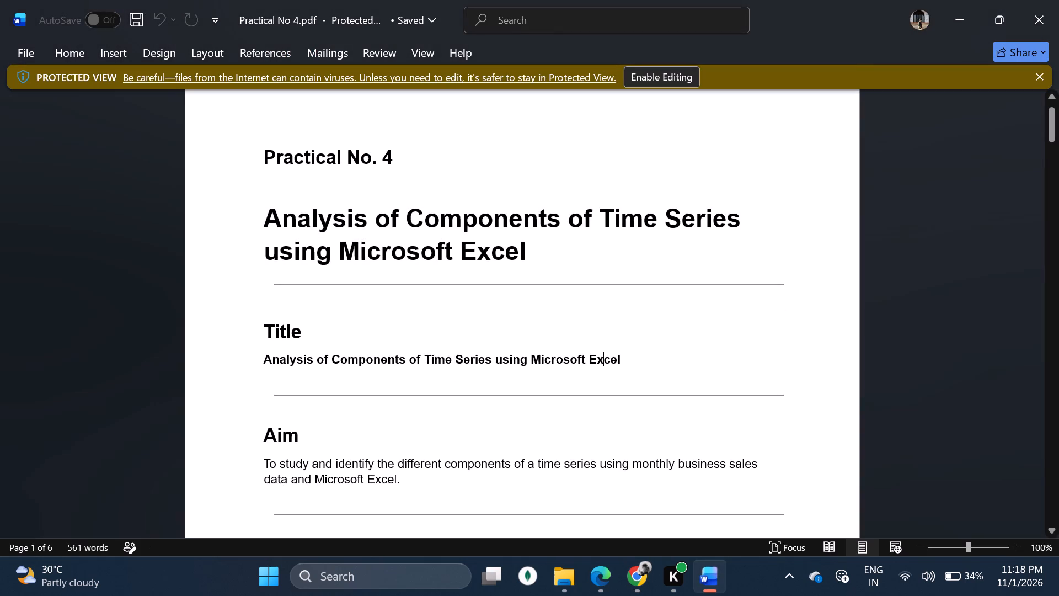
scroll(609, 375, down, 9)
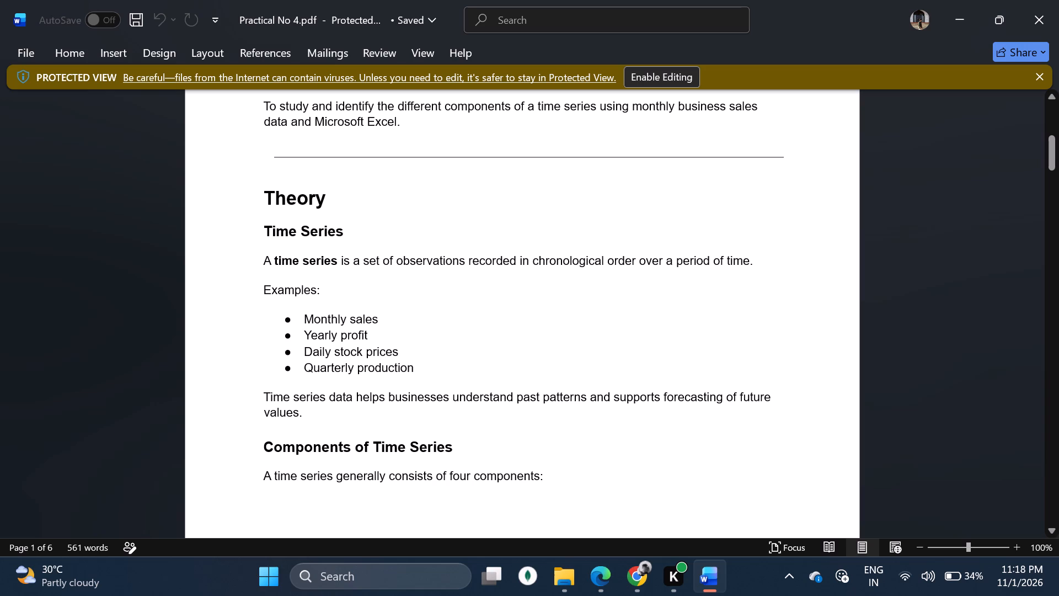
scroll(586, 351, down, 1)
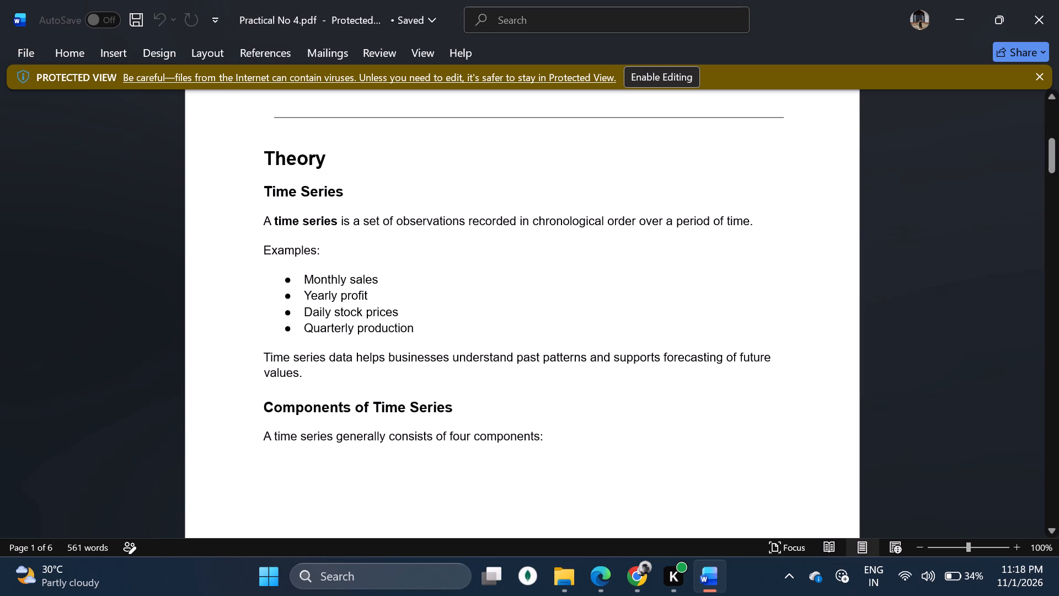
scroll(317, 375, down, 3)
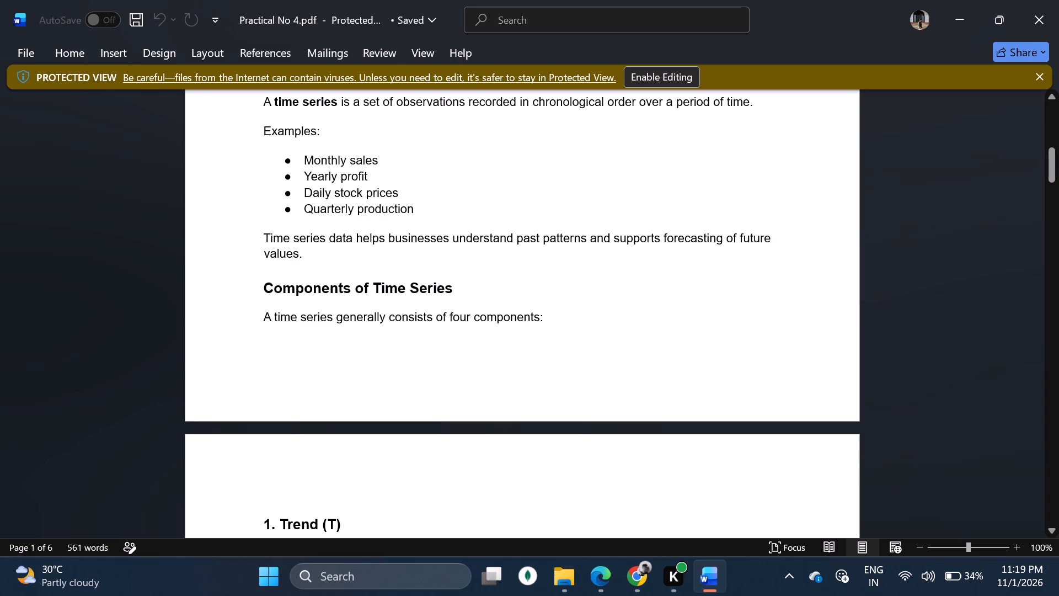
scroll(332, 312, up, 3)
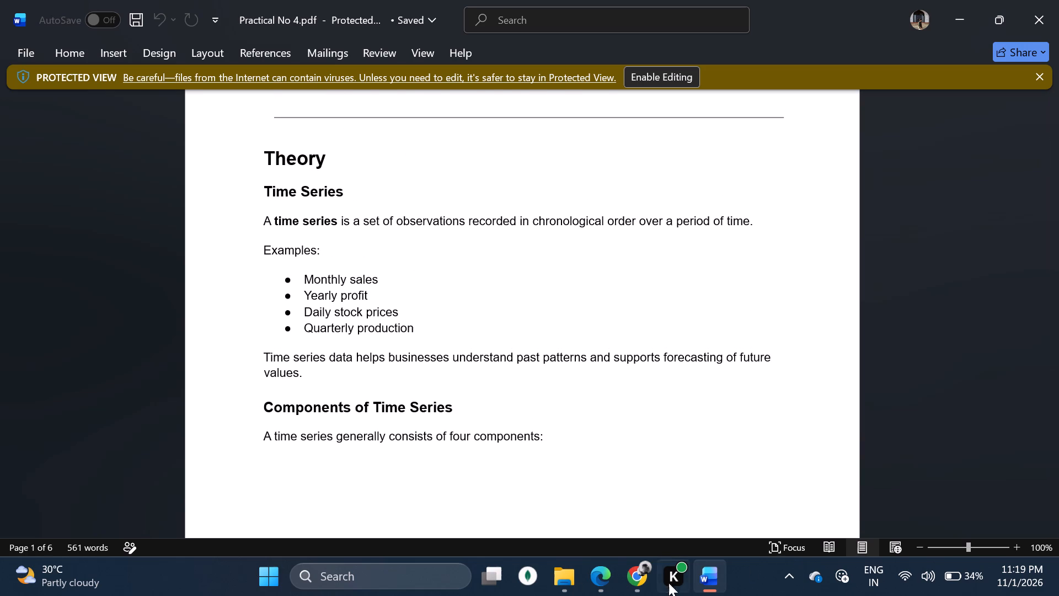
click(637, 576)
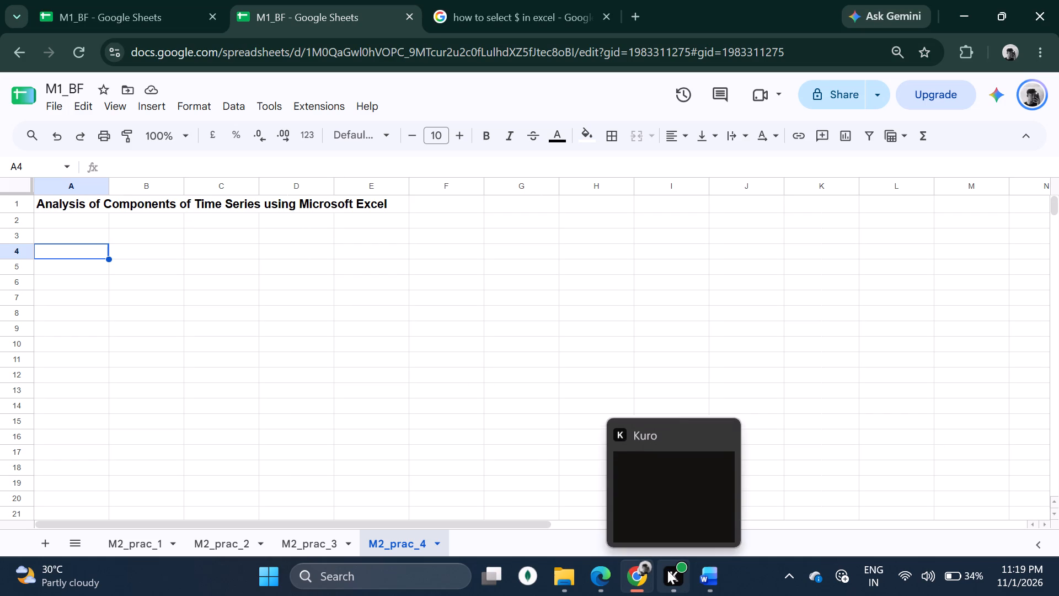
click(717, 570)
drag(298, 270, 391, 276)
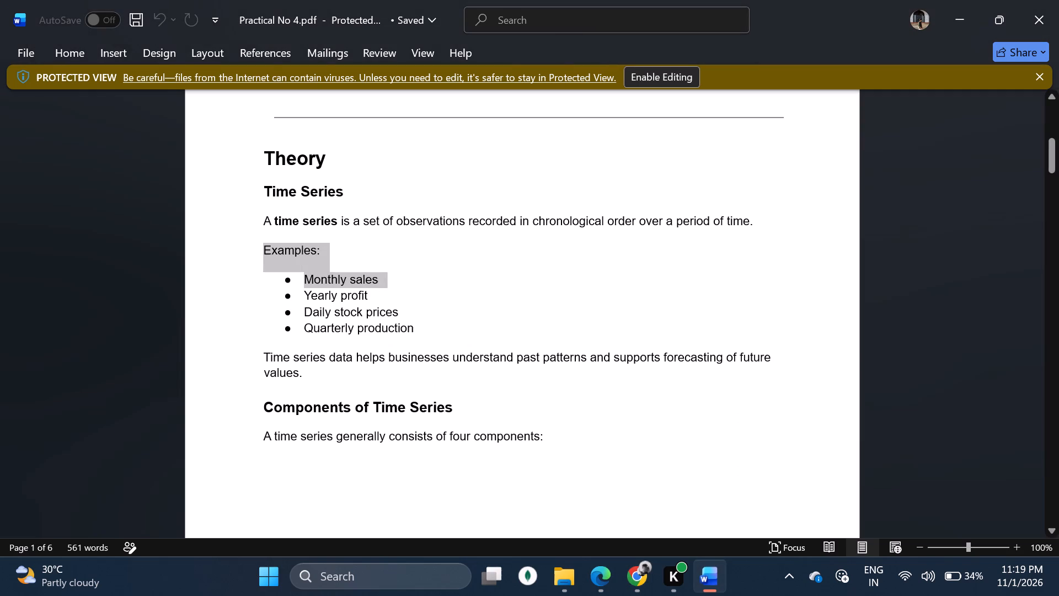
click(317, 312)
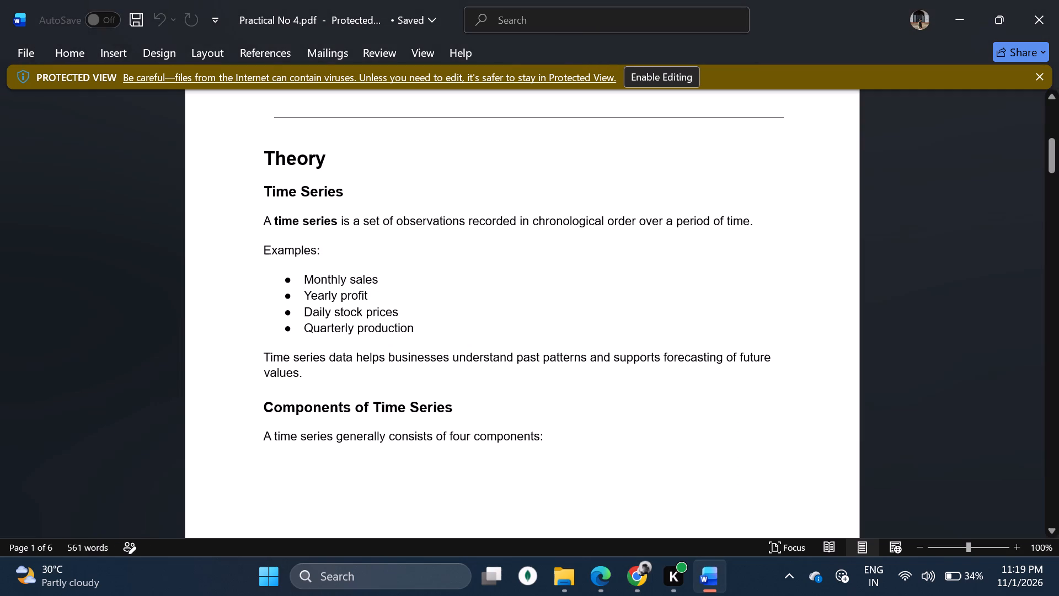
Read the Components of Time Series theory in Practical No 4.pdf, covering trend, seasonal, cyclical and irregular variation with their examples.
scroll(315, 376, down, 3)
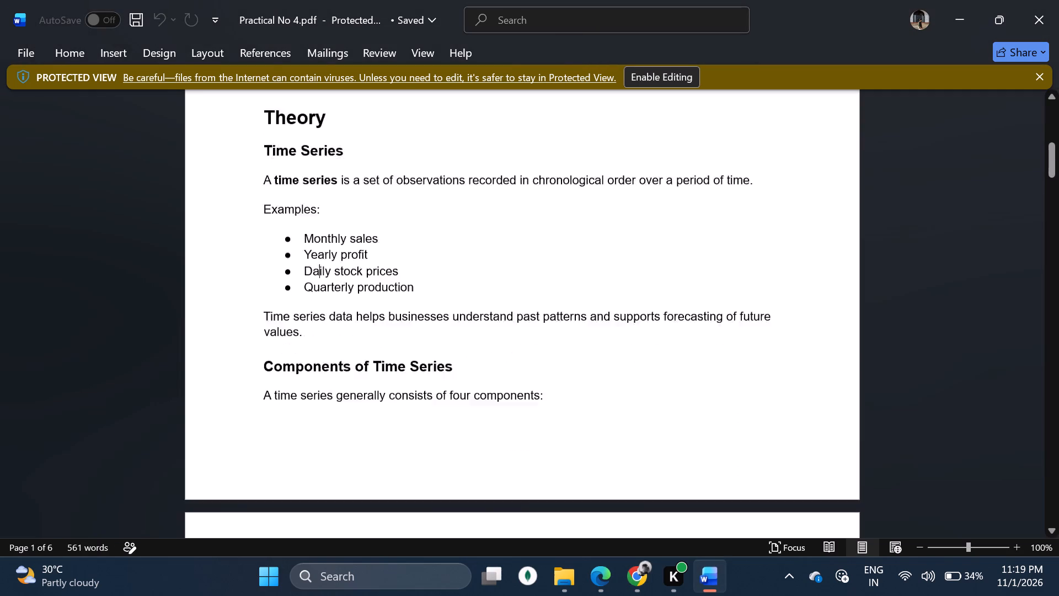
scroll(330, 357, down, 5)
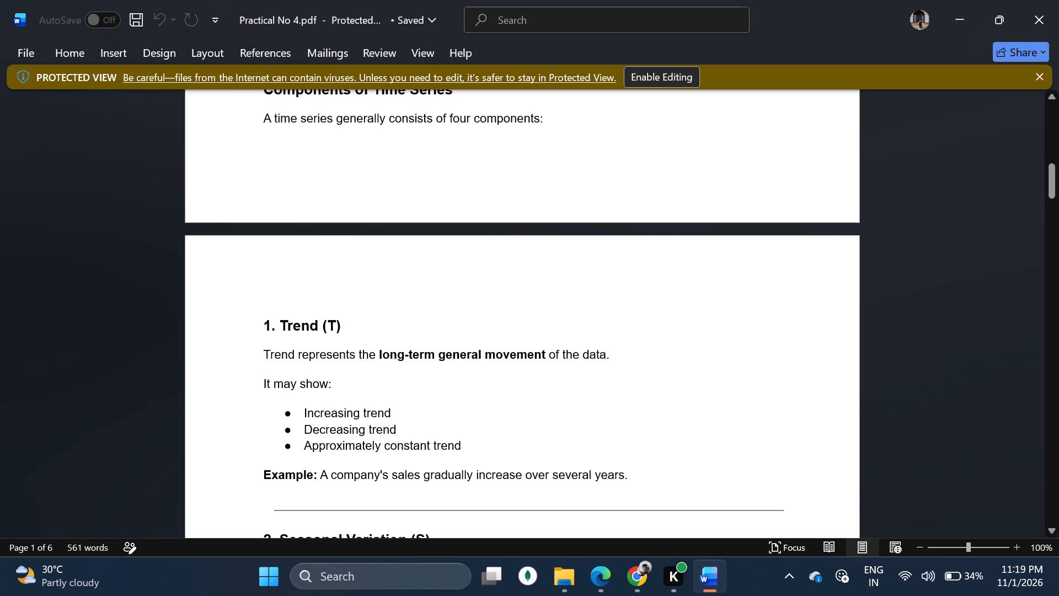
scroll(468, 397, down, 2)
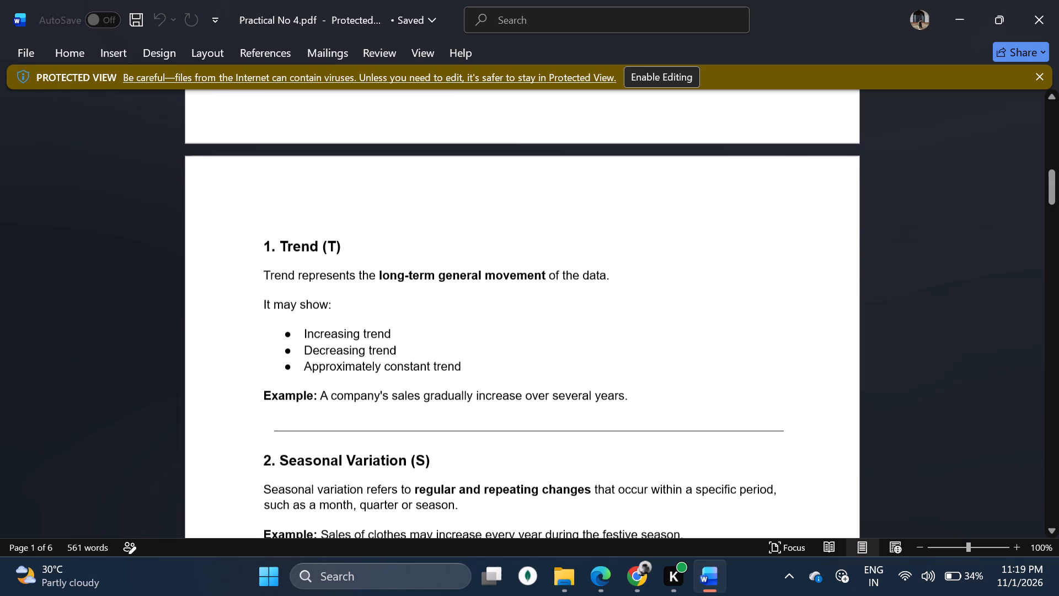
scroll(418, 359, down, 1)
drag(301, 358, 636, 354)
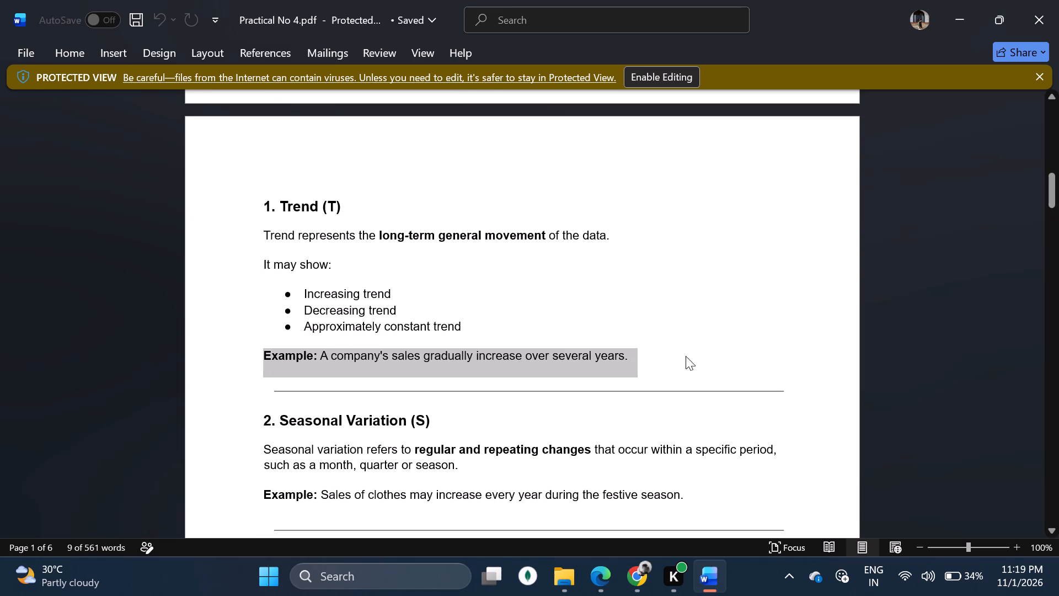
click(714, 345)
scroll(701, 337, down, 3)
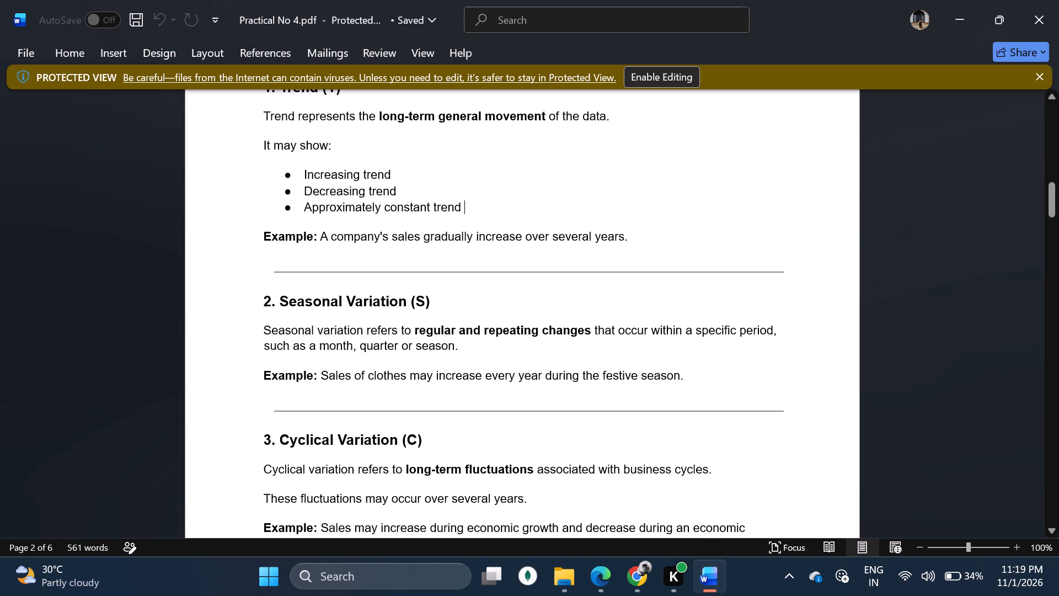
drag(314, 372, 675, 370)
drag(734, 370, 737, 363)
scroll(191, 413, down, 3)
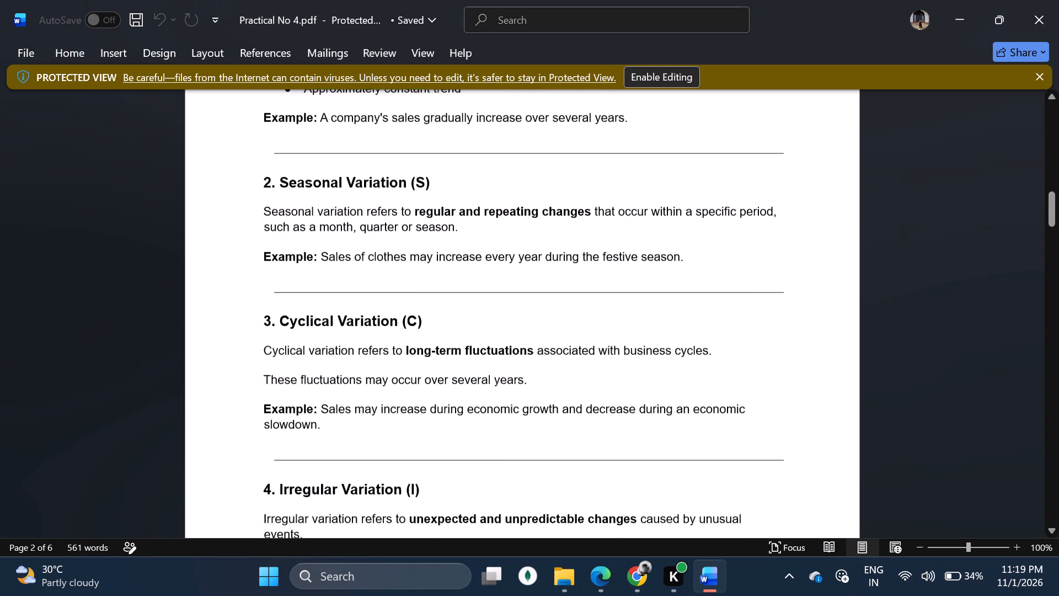
scroll(178, 417, down, 3)
scroll(319, 375, down, 12)
Look through the monthly sales dataset, the procedure steps, the component table and the Observation section of Practical No 4.pdf.
scroll(321, 375, down, 3)
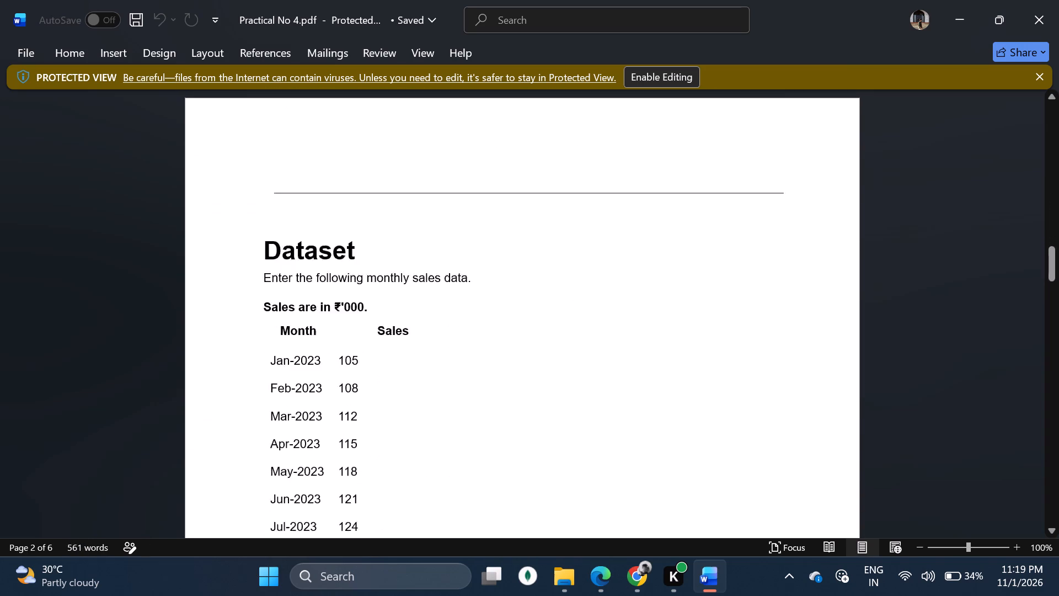
scroll(321, 375, down, 19)
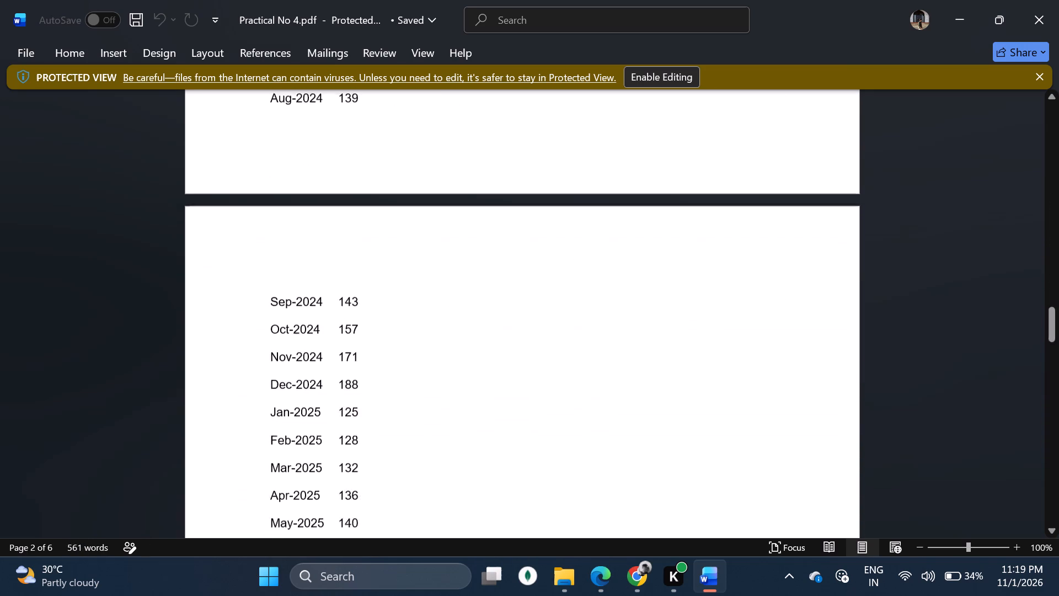
scroll(322, 371, down, 15)
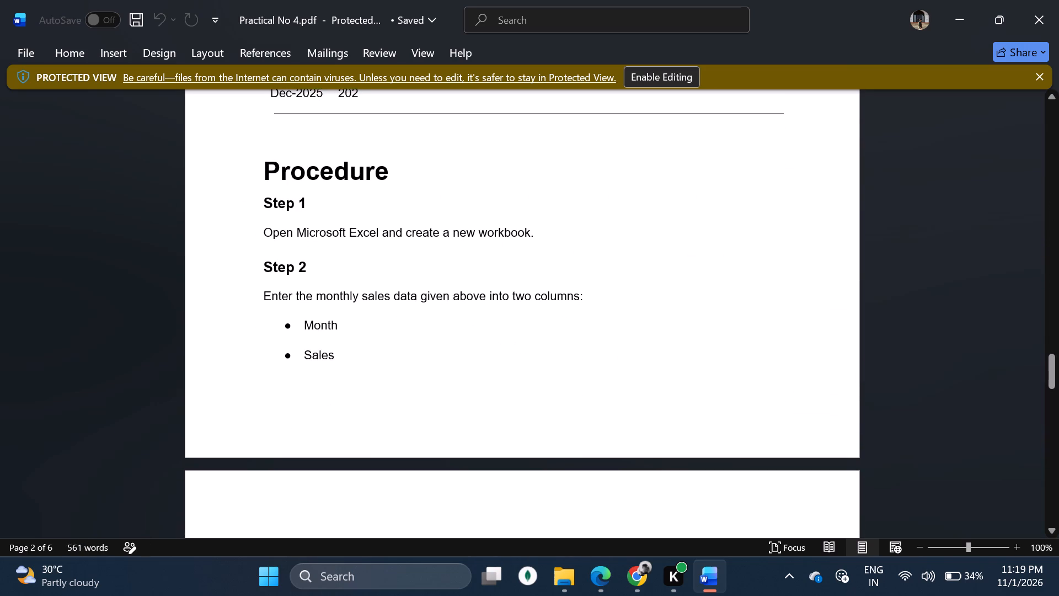
scroll(322, 368, down, 11)
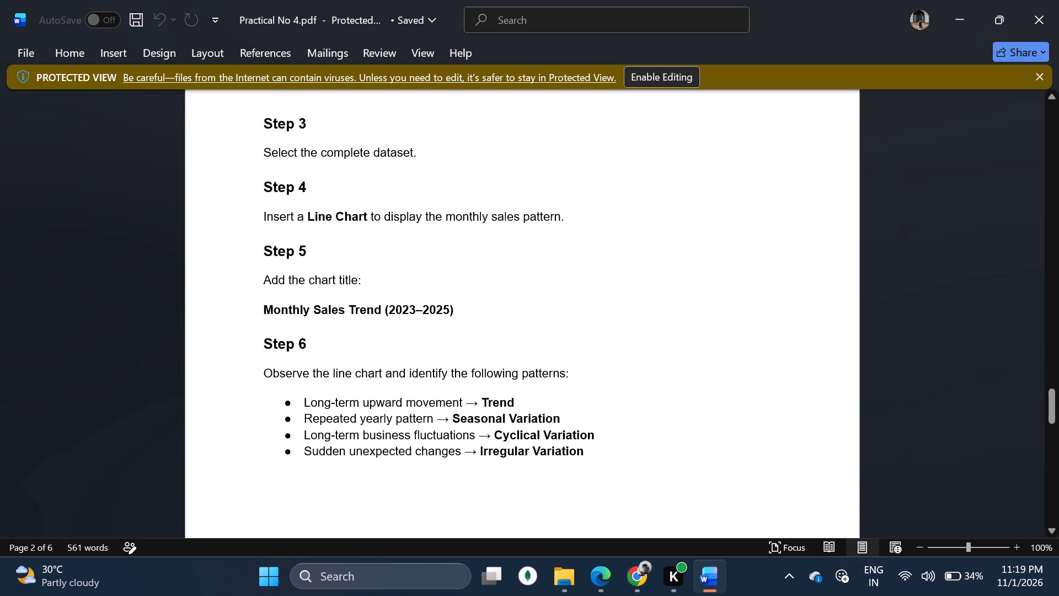
scroll(420, 382, down, 13)
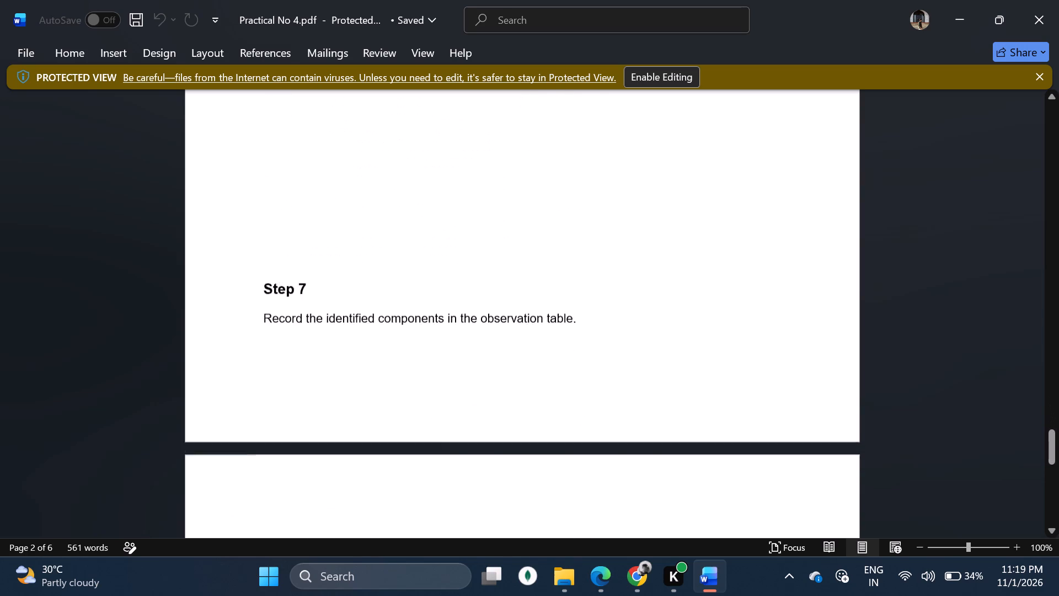
scroll(420, 382, down, 11)
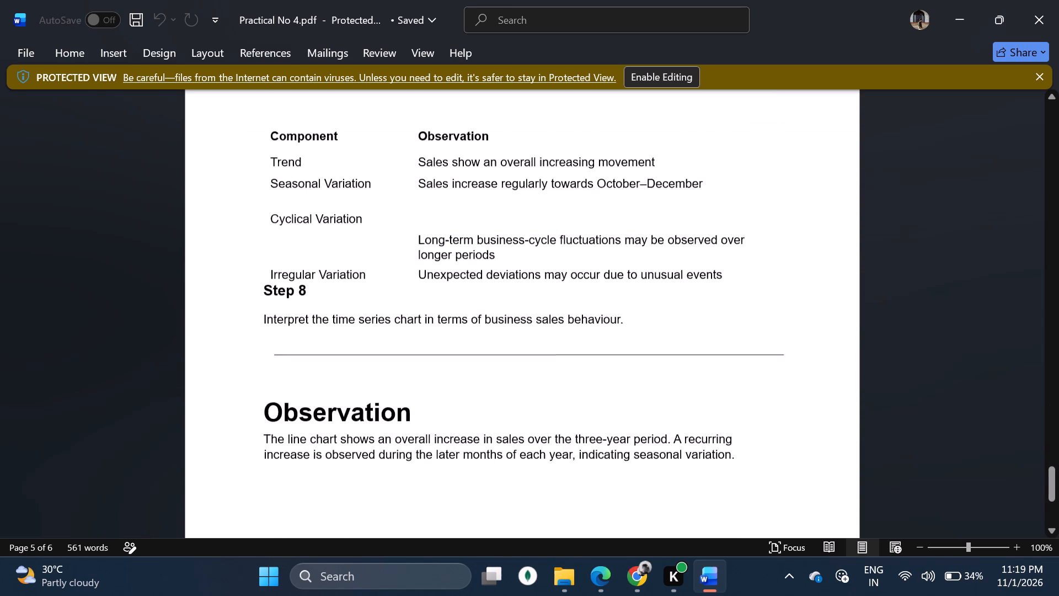
scroll(420, 382, down, 12)
scroll(420, 382, up, 12)
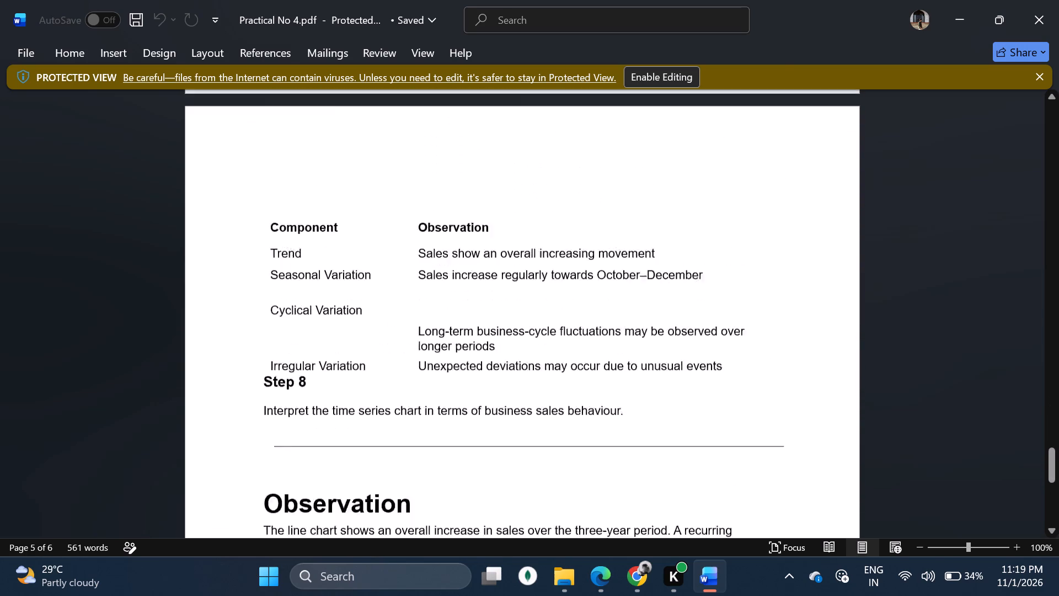
scroll(420, 382, up, 20)
scroll(420, 382, up, 6)
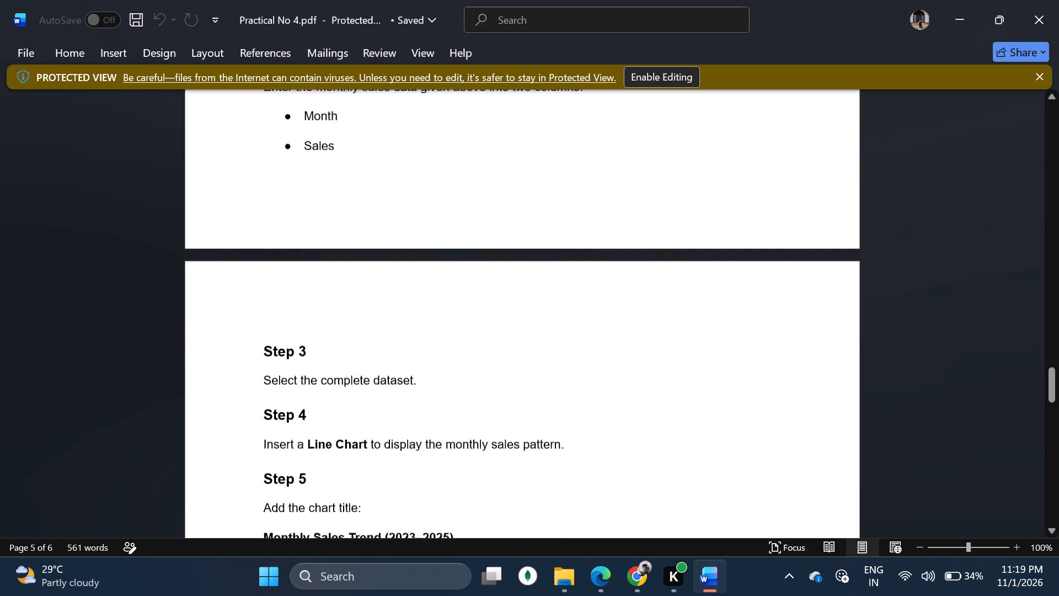
scroll(420, 382, up, 13)
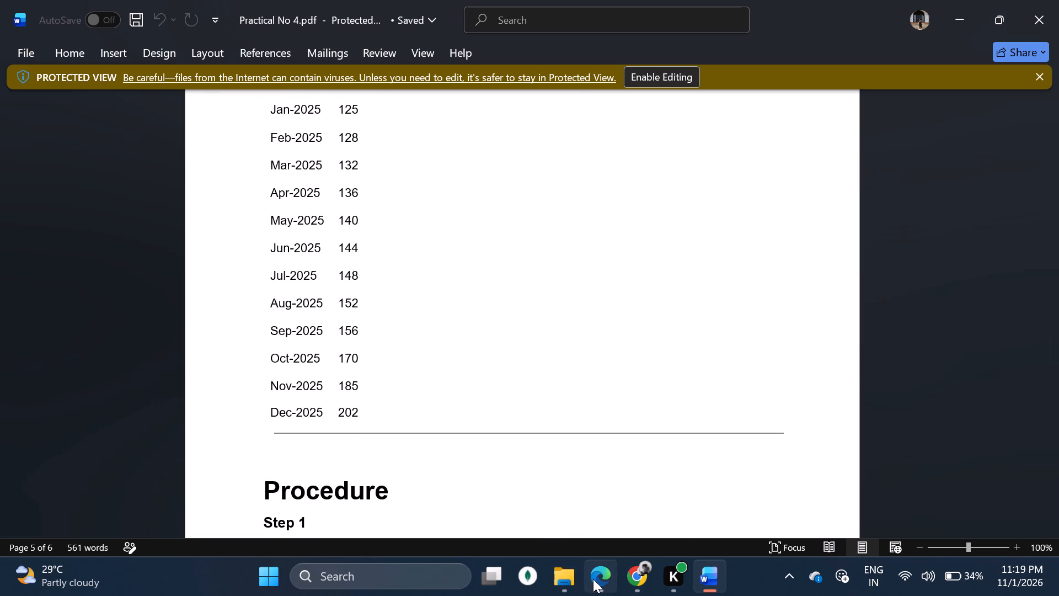
Open practical 4.pdf from the Downloads folder in Word and close the Practical No 4.pdf document.
click(575, 575)
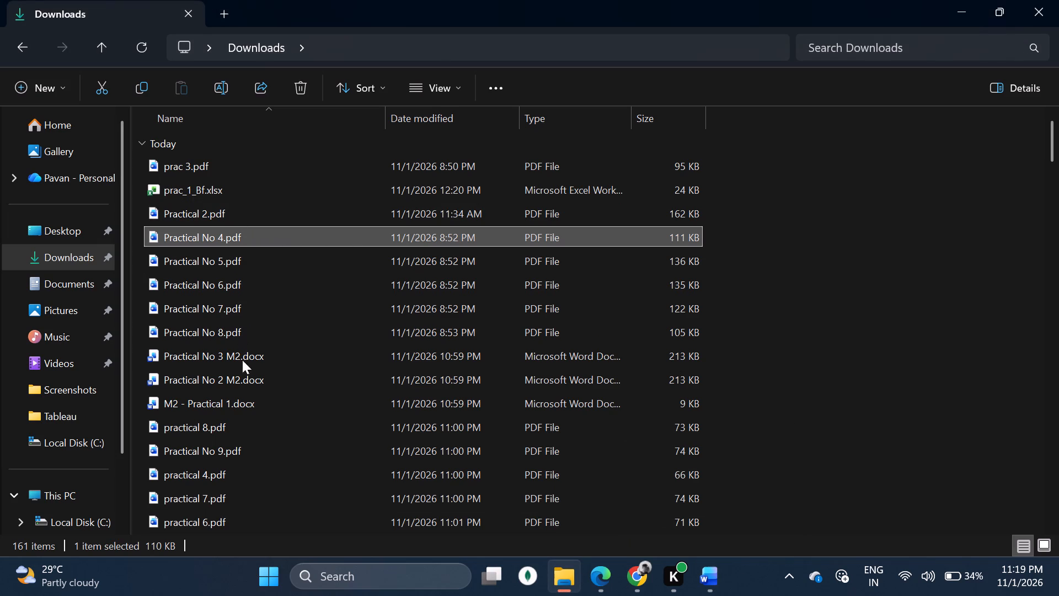
click(234, 473)
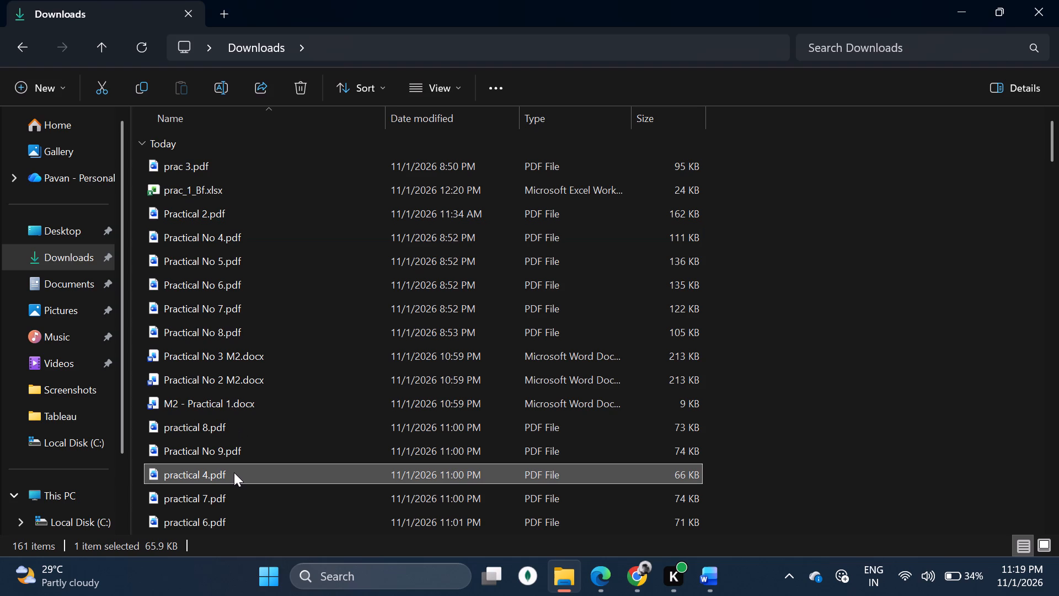
right_click(264, 474)
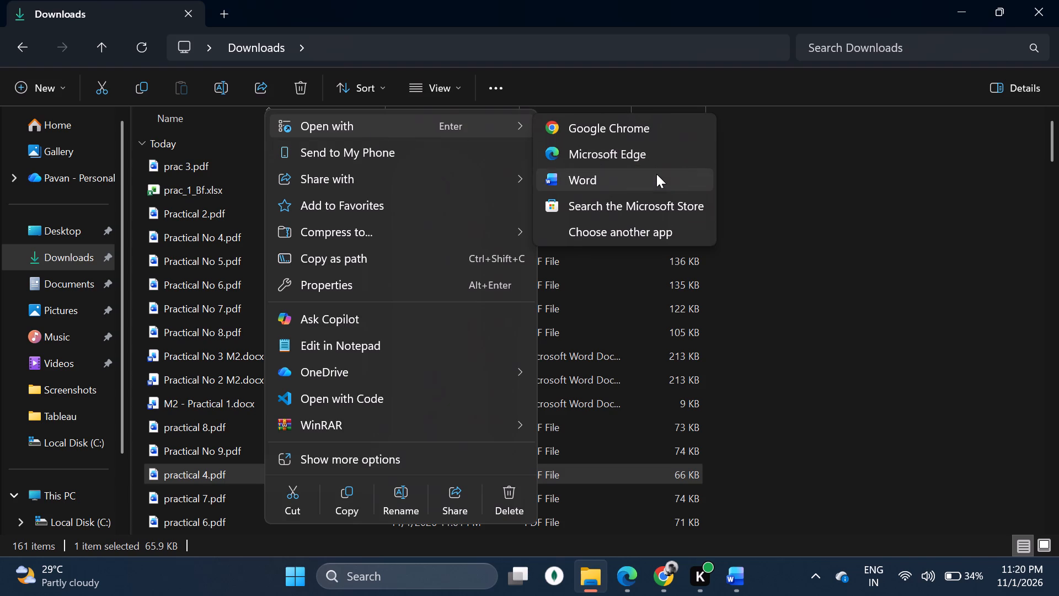
click(656, 174)
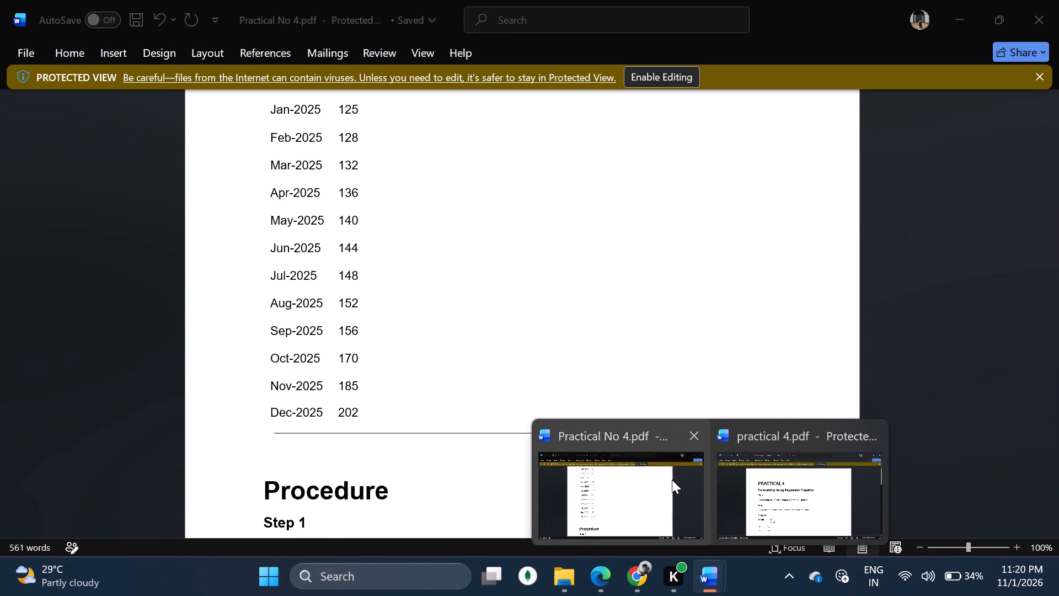
click(693, 432)
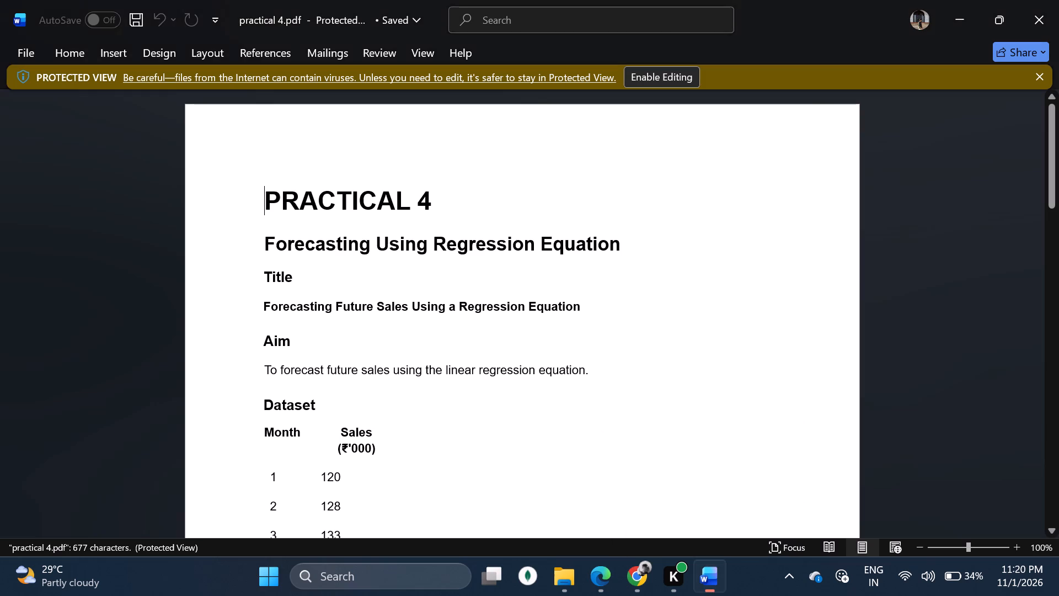
Read through practical 4.pdf, examining its title, aim, dataset, regression procedure, formulas, output and conclusion.
drag(272, 232, 592, 247)
click(557, 361)
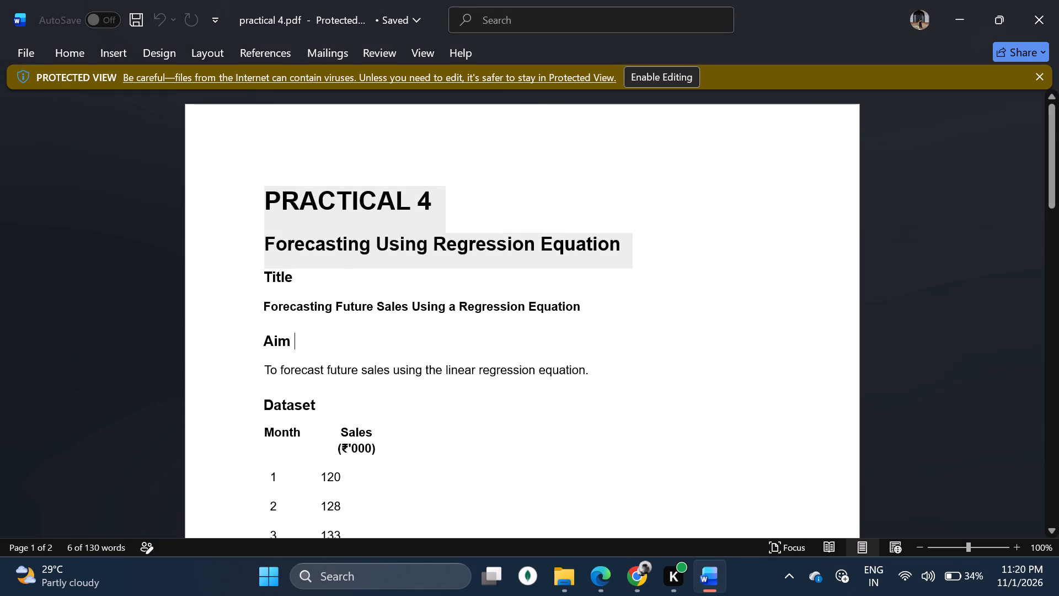
scroll(557, 364, down, 13)
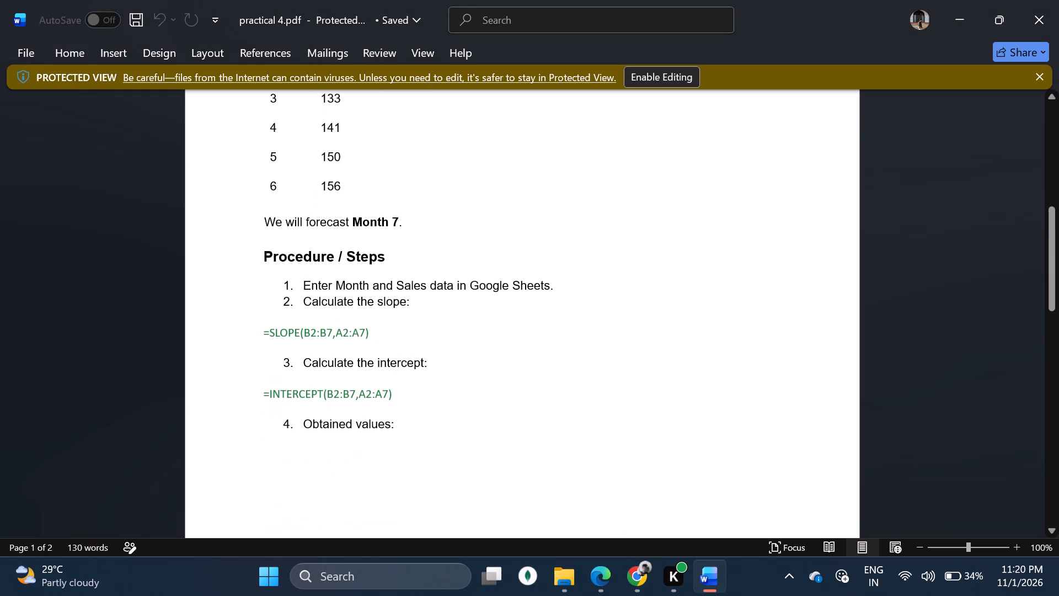
scroll(565, 372, down, 11)
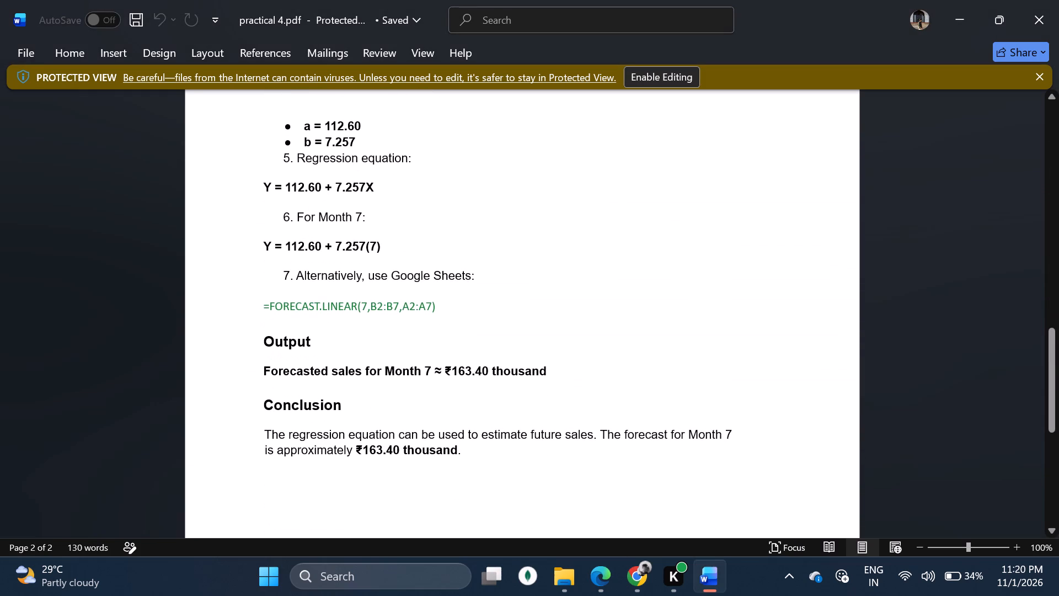
scroll(565, 372, down, 6)
scroll(565, 372, up, 14)
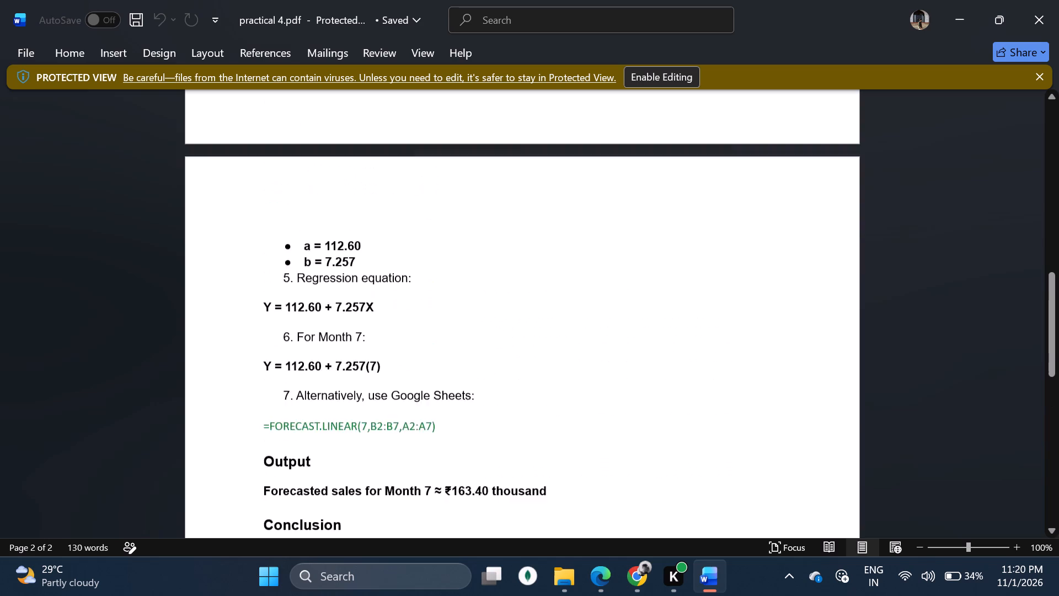
scroll(565, 372, up, 12)
scroll(266, 193, up, 4)
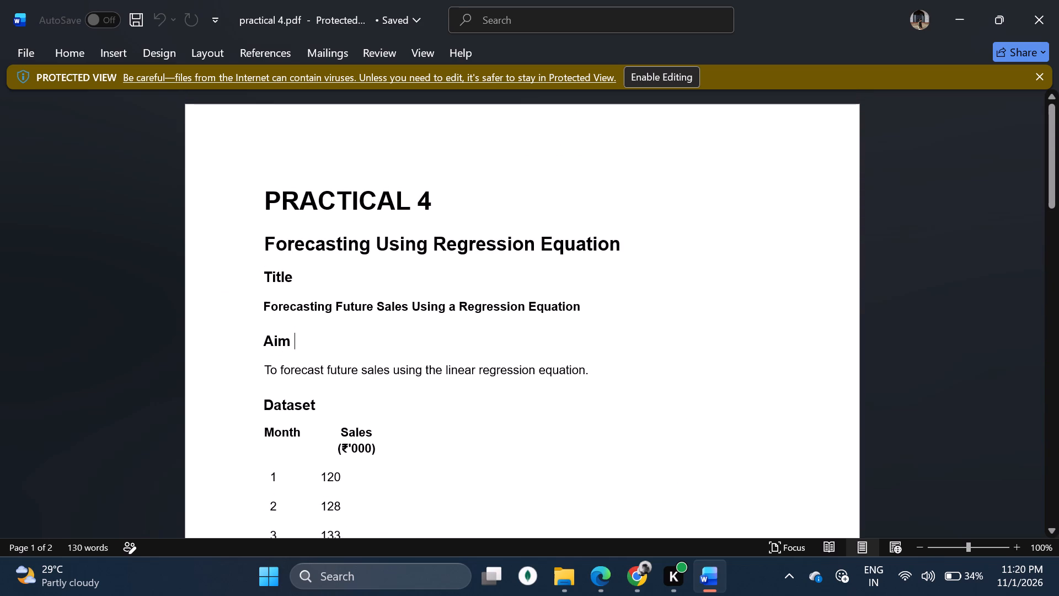
Copy the heading "Forecasting Using Regression Equation" from practical 4.pdf and replace the title text in A1 of M2_prac_4 with it.
drag(263, 238, 597, 246)
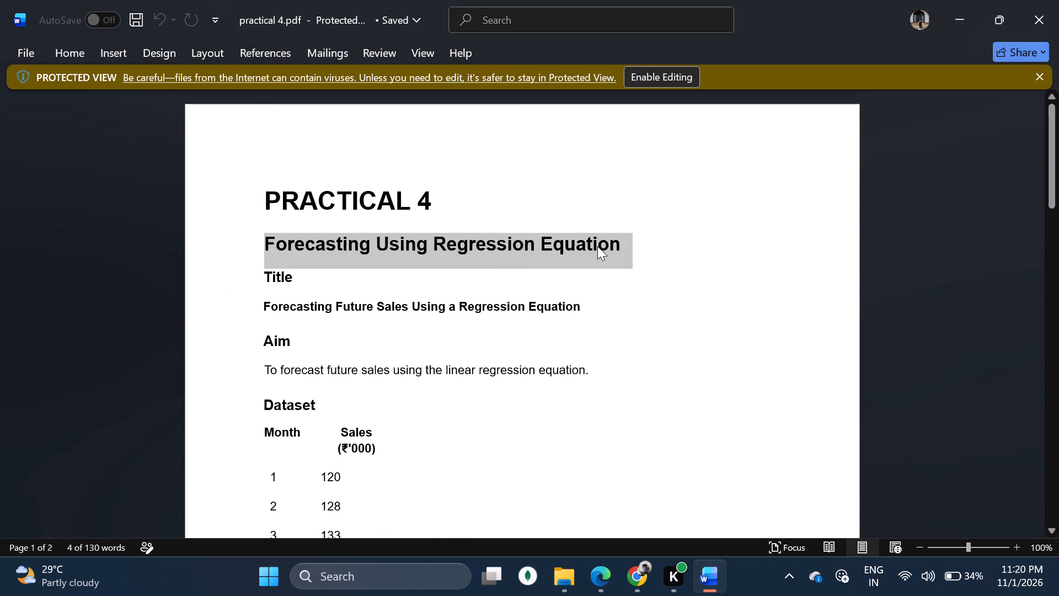
key(ctrl+c)
click(635, 579)
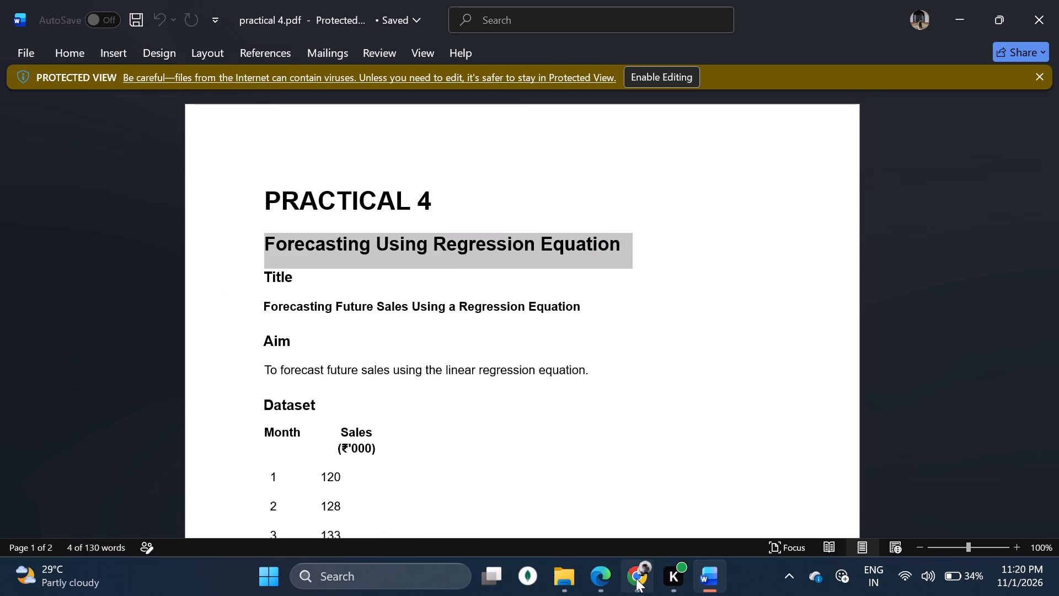
click(343, 191)
click(309, 209)
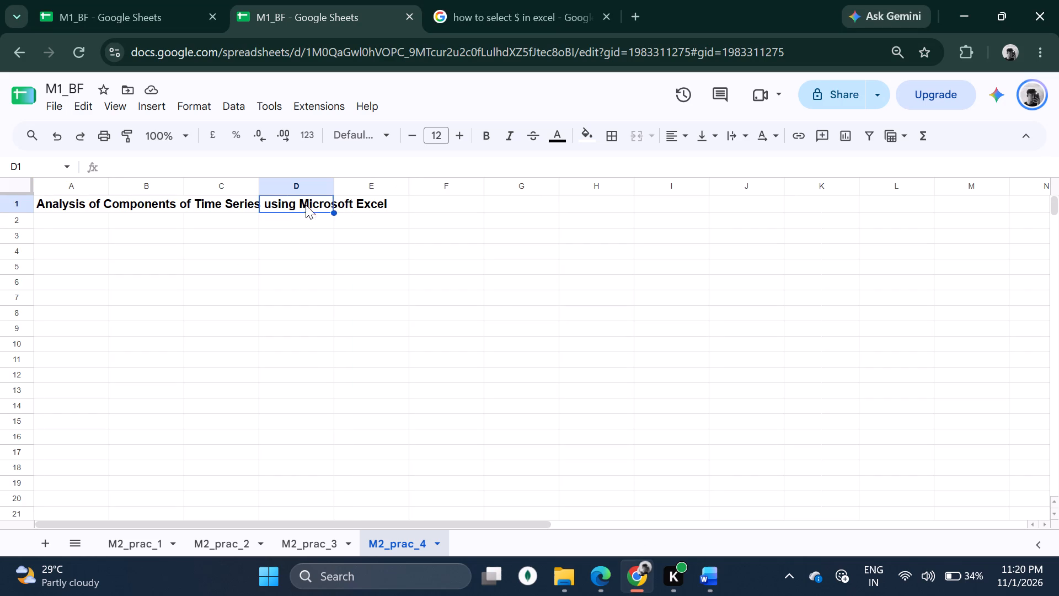
double_click(304, 203)
double_click(167, 204)
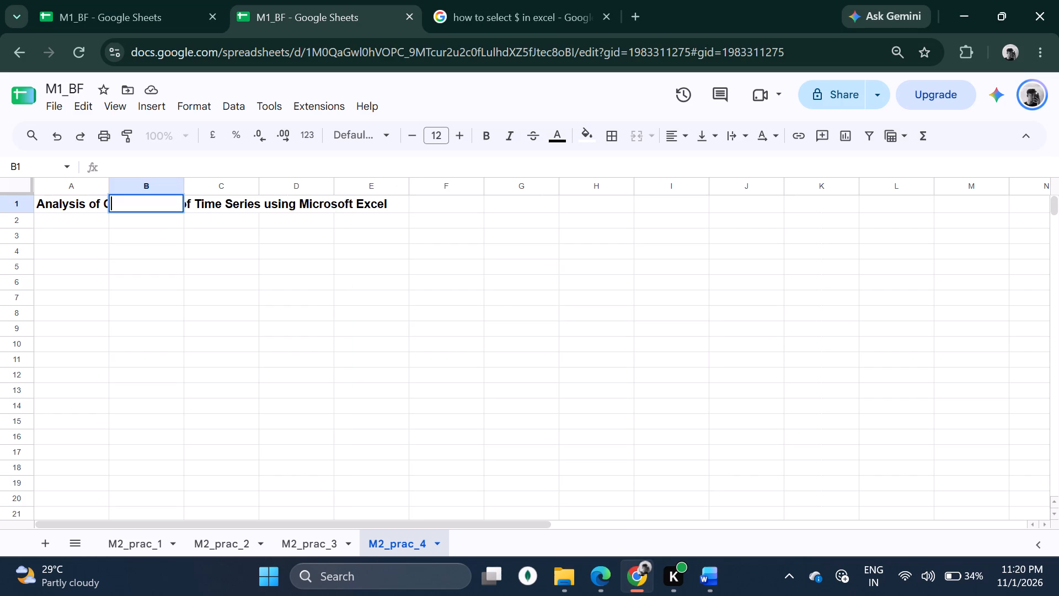
double_click(63, 198)
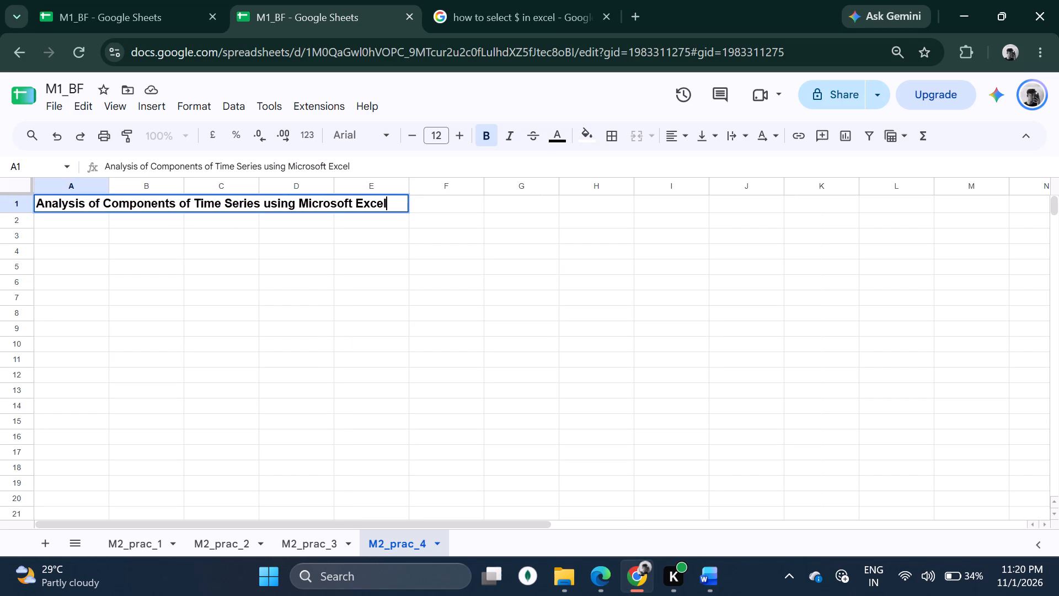
drag(377, 162, 100, 158)
key(BackSpace)
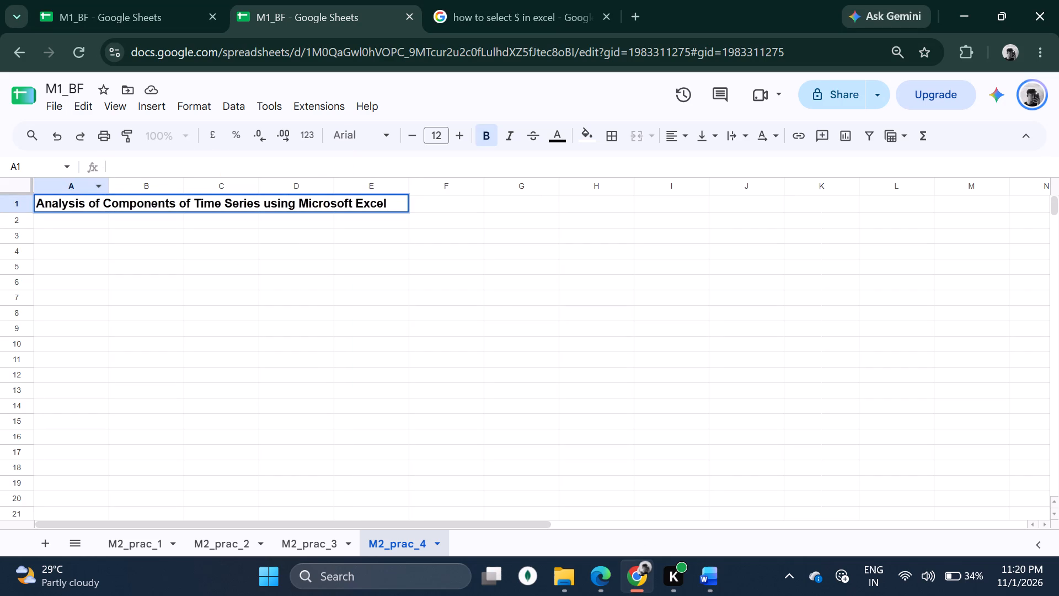
key(ctrl+v)
click(190, 254)
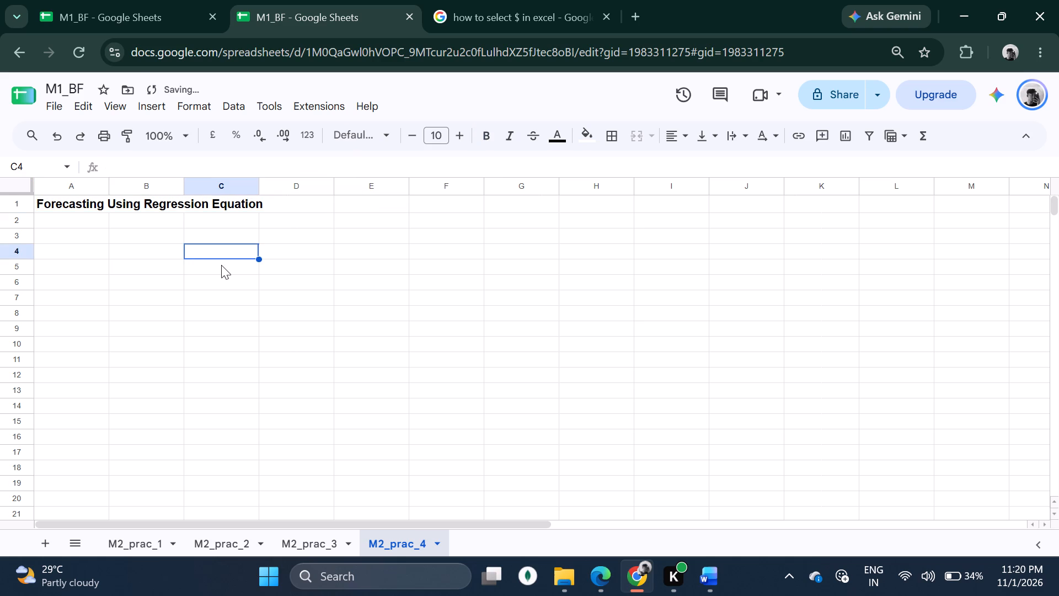
click(320, 283)
click(323, 239)
click(353, 244)
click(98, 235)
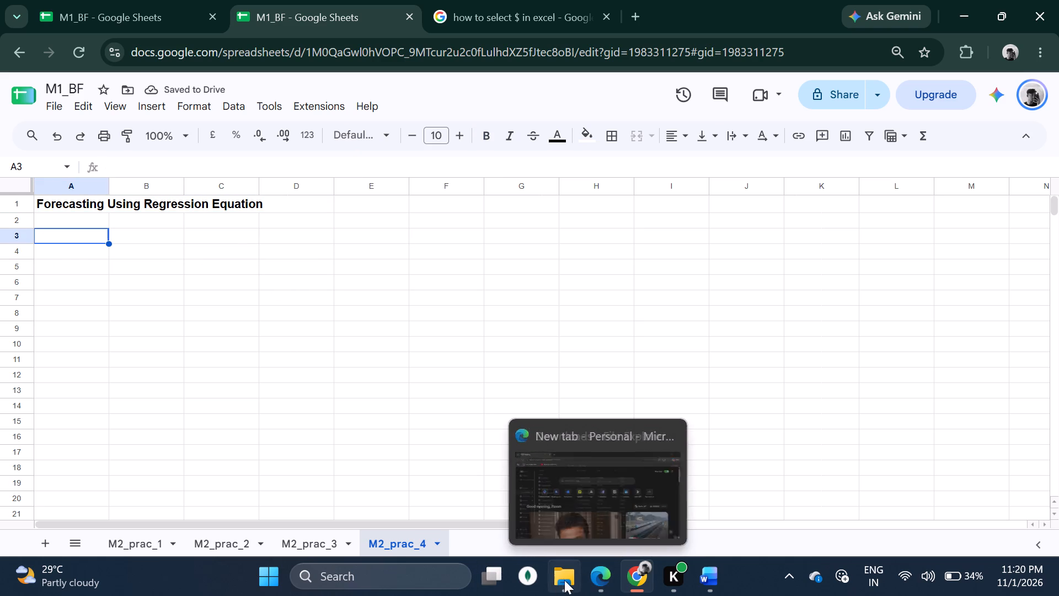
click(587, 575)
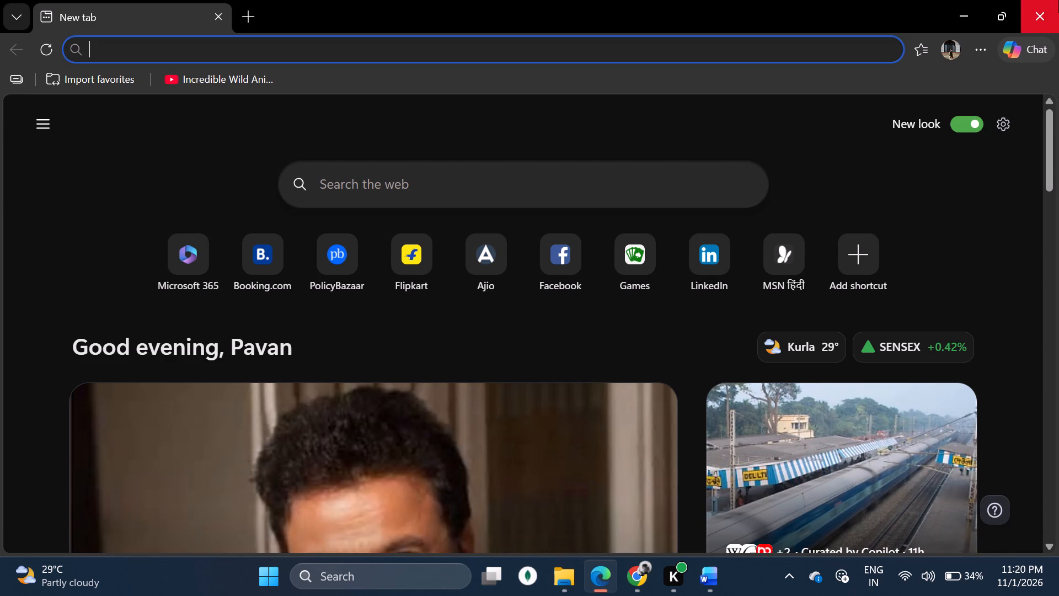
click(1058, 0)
Switch to practical 4.pdf in Word and rearrange the taskbar so Word and Chrome sit directly after File Explorer.
click(708, 562)
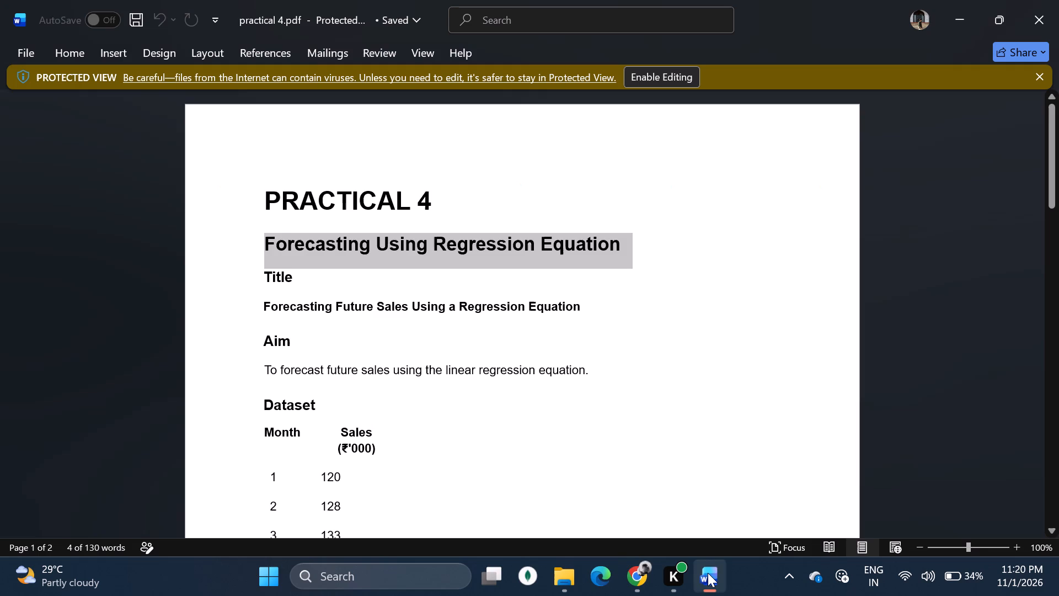
drag(708, 573, 593, 572)
drag(670, 576, 626, 575)
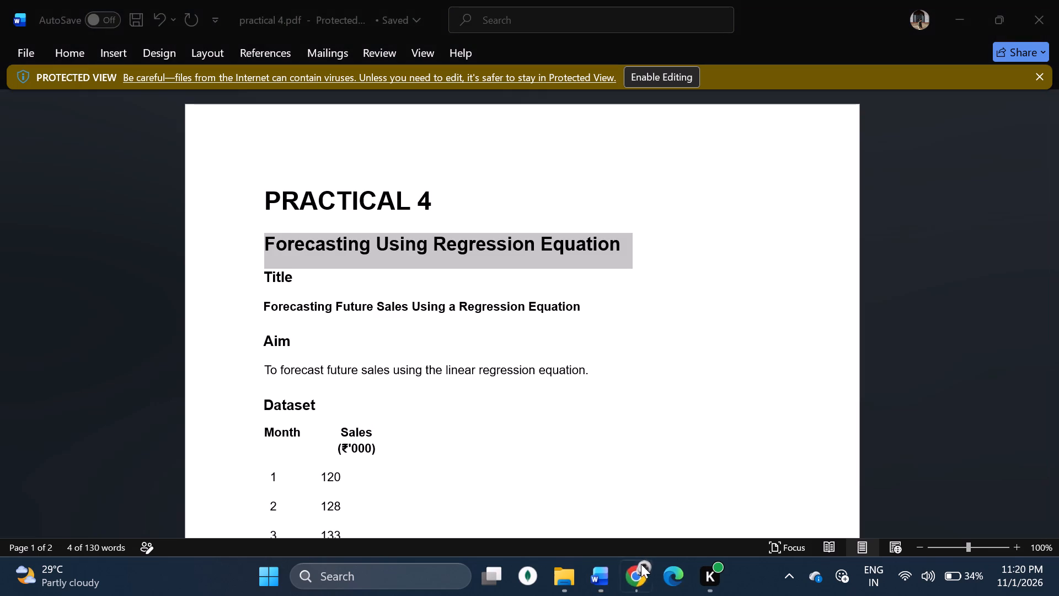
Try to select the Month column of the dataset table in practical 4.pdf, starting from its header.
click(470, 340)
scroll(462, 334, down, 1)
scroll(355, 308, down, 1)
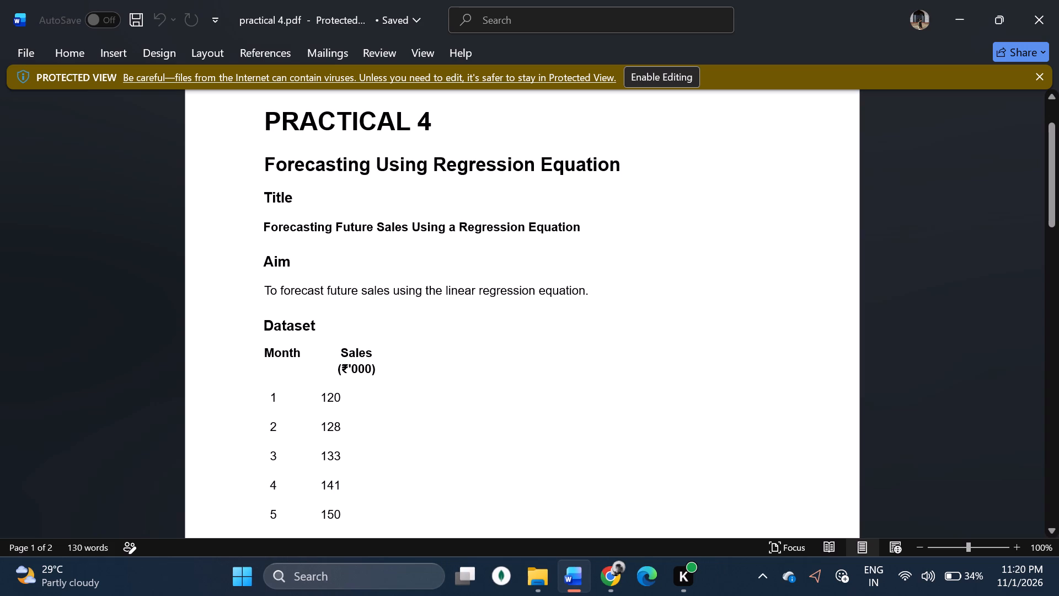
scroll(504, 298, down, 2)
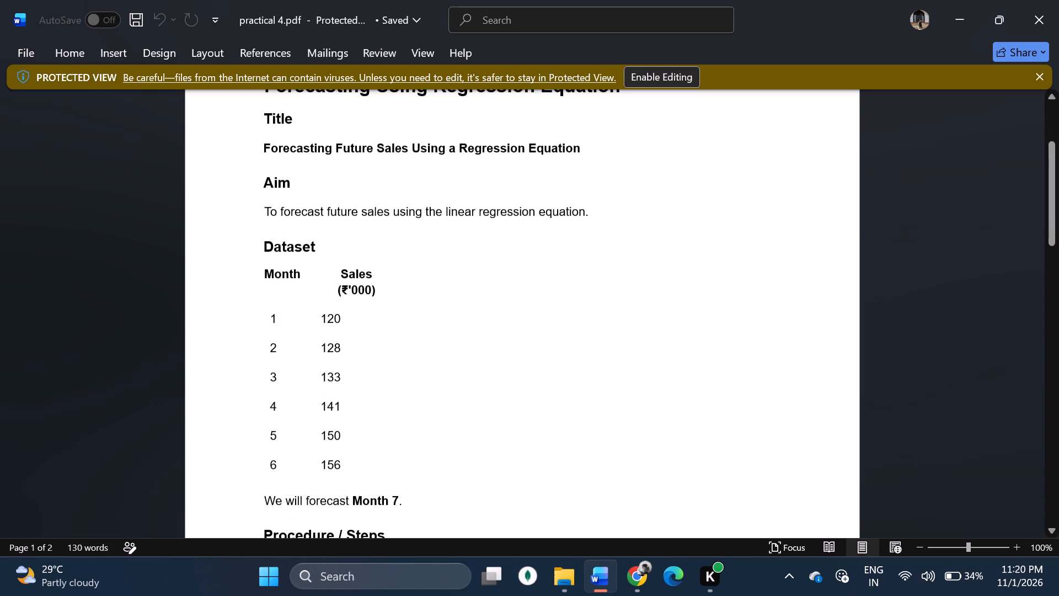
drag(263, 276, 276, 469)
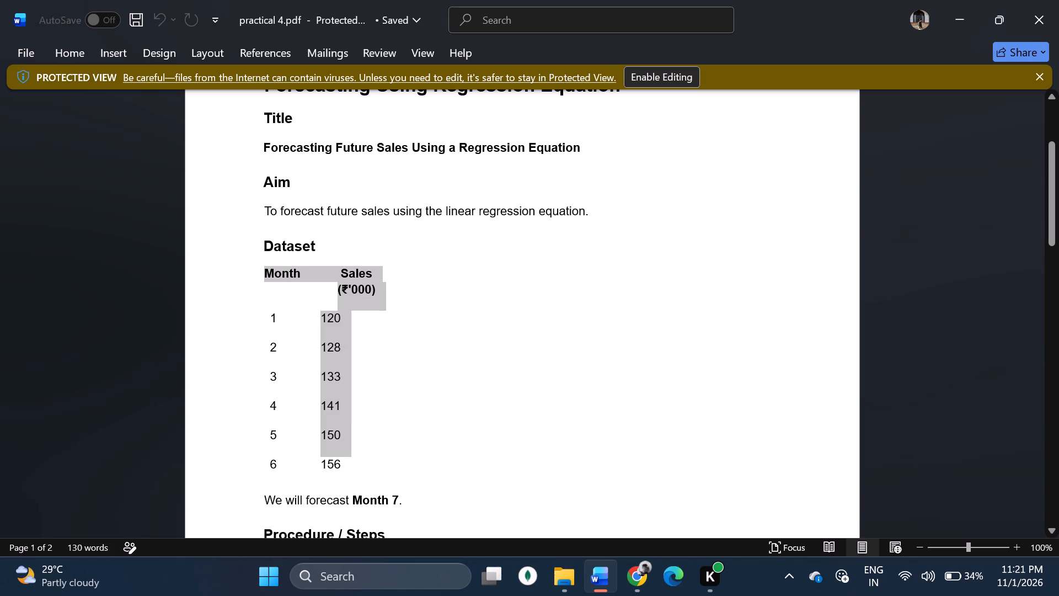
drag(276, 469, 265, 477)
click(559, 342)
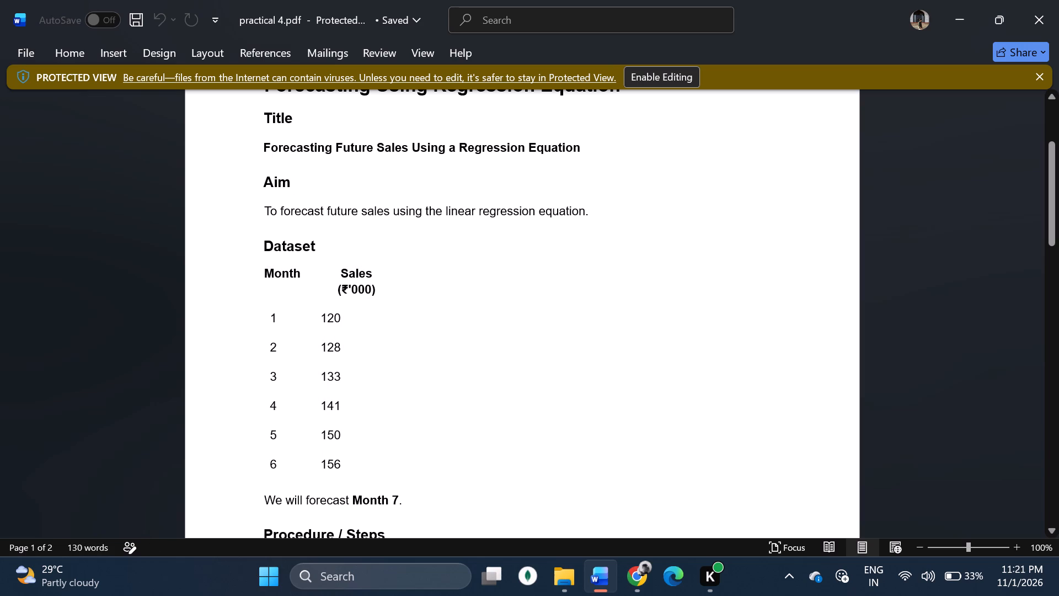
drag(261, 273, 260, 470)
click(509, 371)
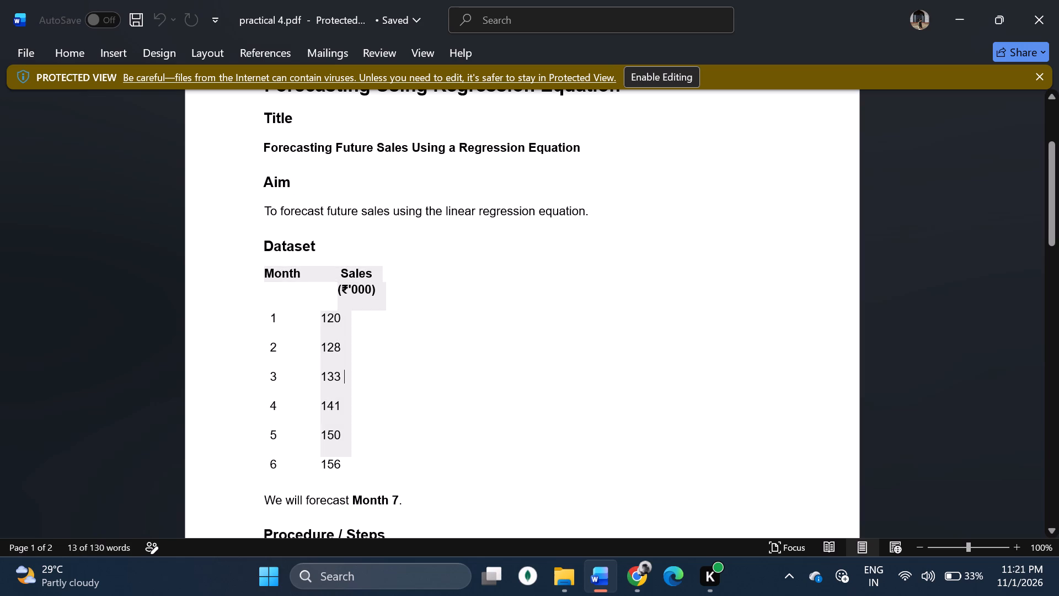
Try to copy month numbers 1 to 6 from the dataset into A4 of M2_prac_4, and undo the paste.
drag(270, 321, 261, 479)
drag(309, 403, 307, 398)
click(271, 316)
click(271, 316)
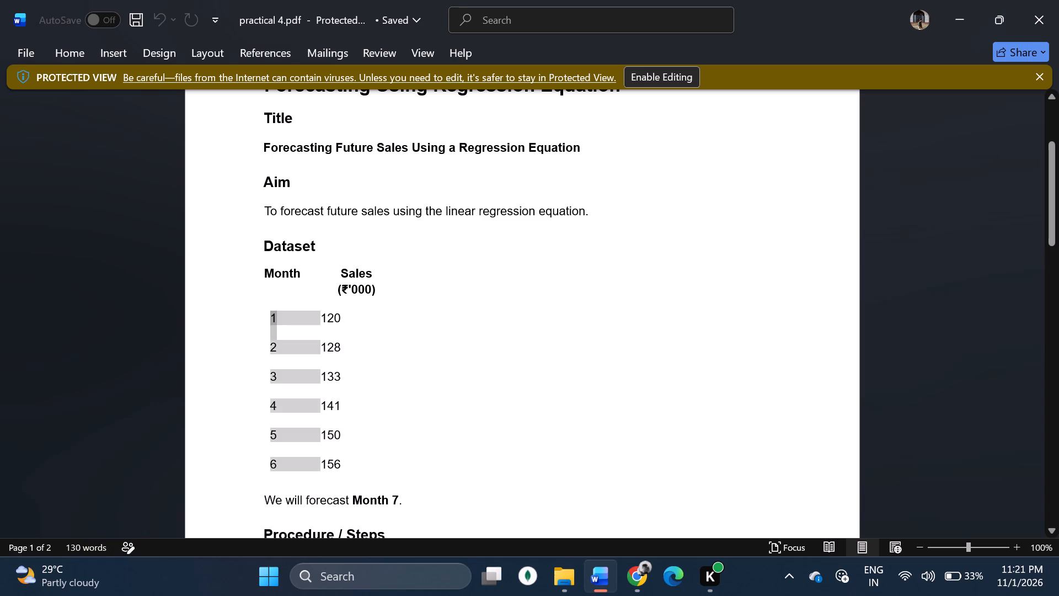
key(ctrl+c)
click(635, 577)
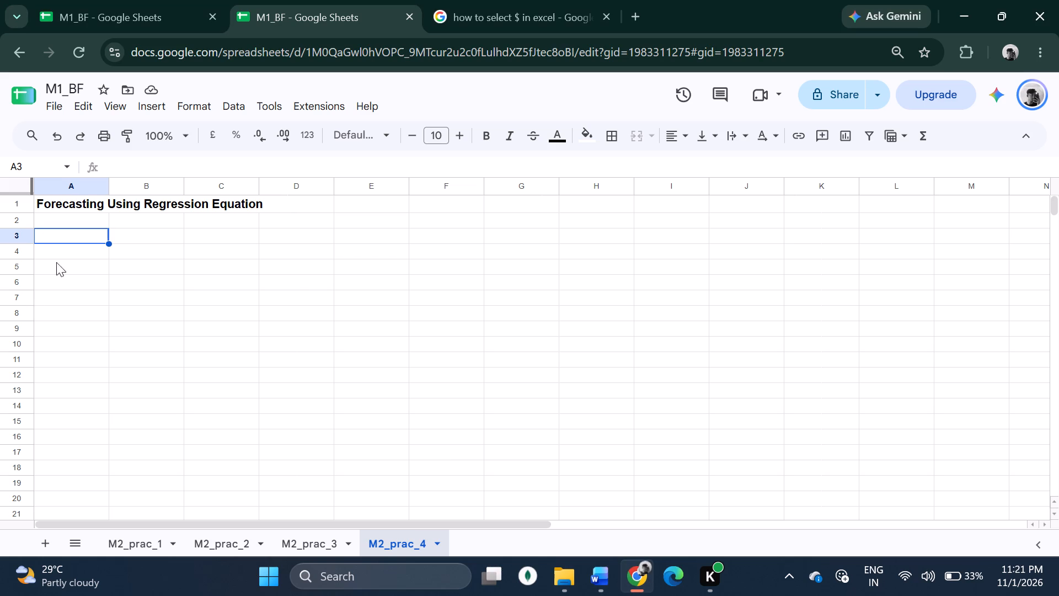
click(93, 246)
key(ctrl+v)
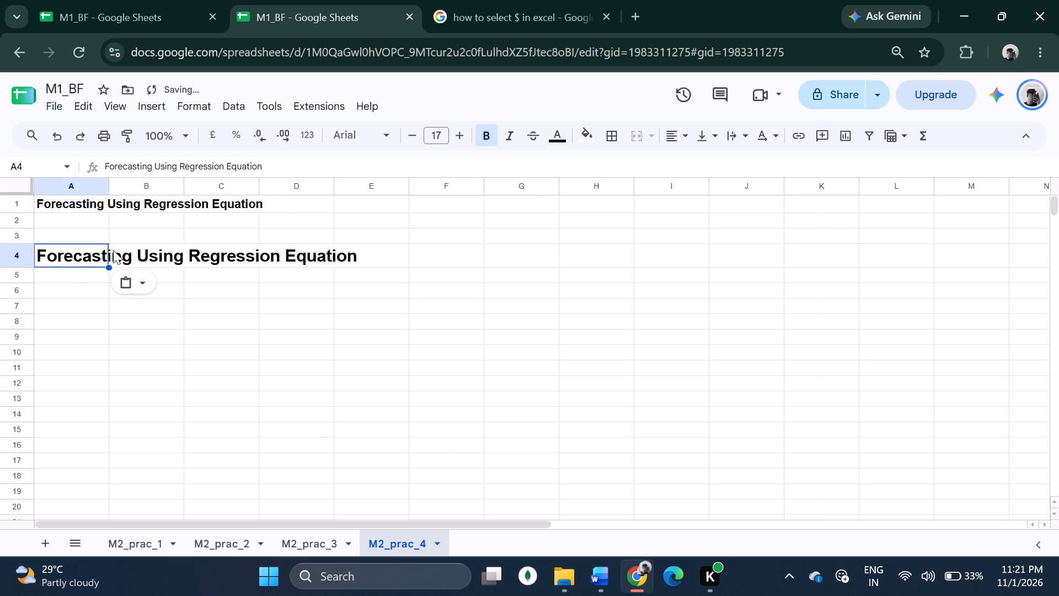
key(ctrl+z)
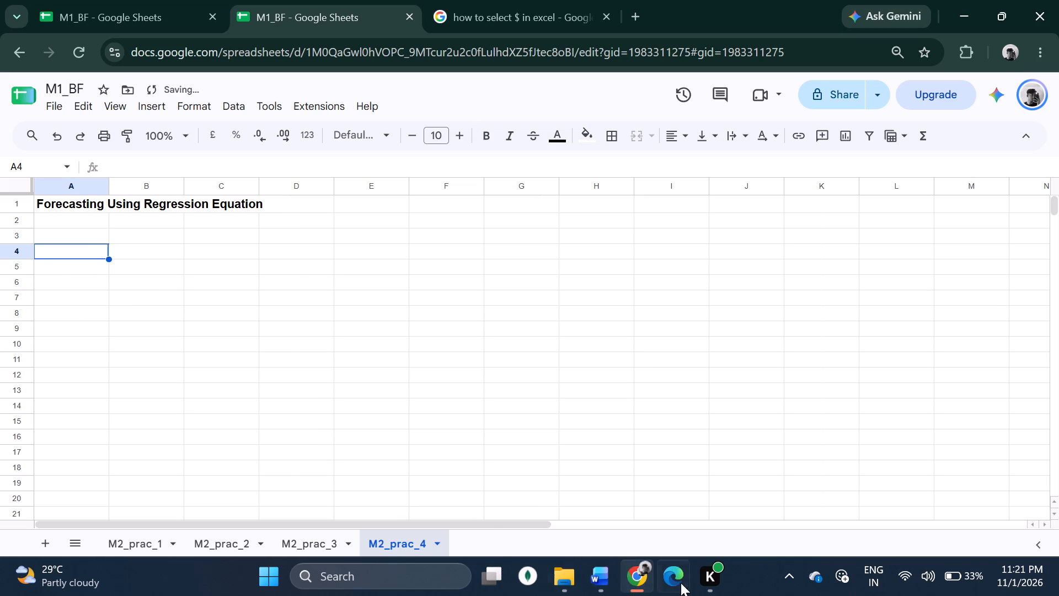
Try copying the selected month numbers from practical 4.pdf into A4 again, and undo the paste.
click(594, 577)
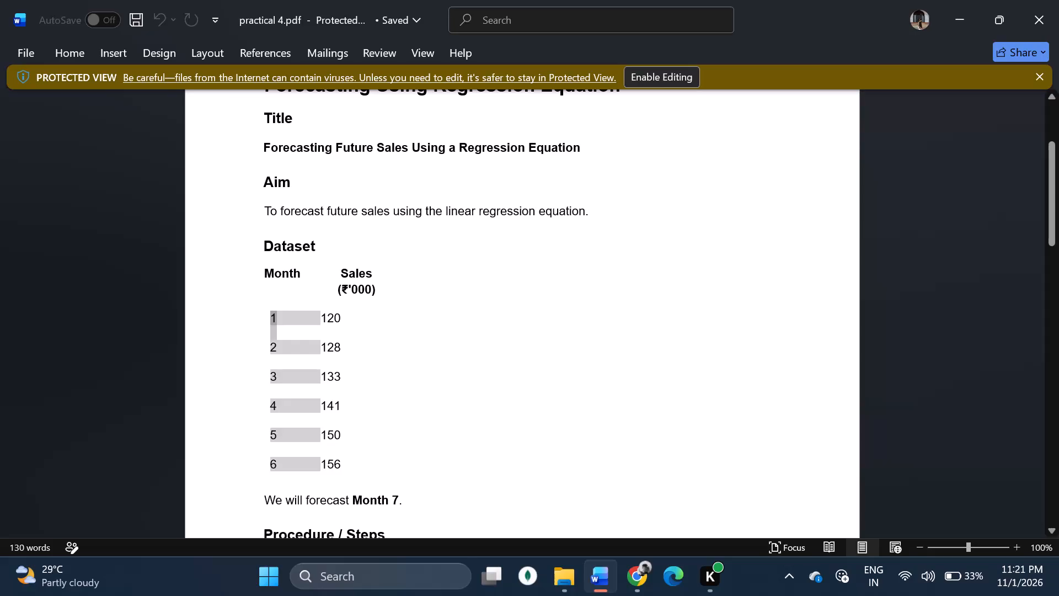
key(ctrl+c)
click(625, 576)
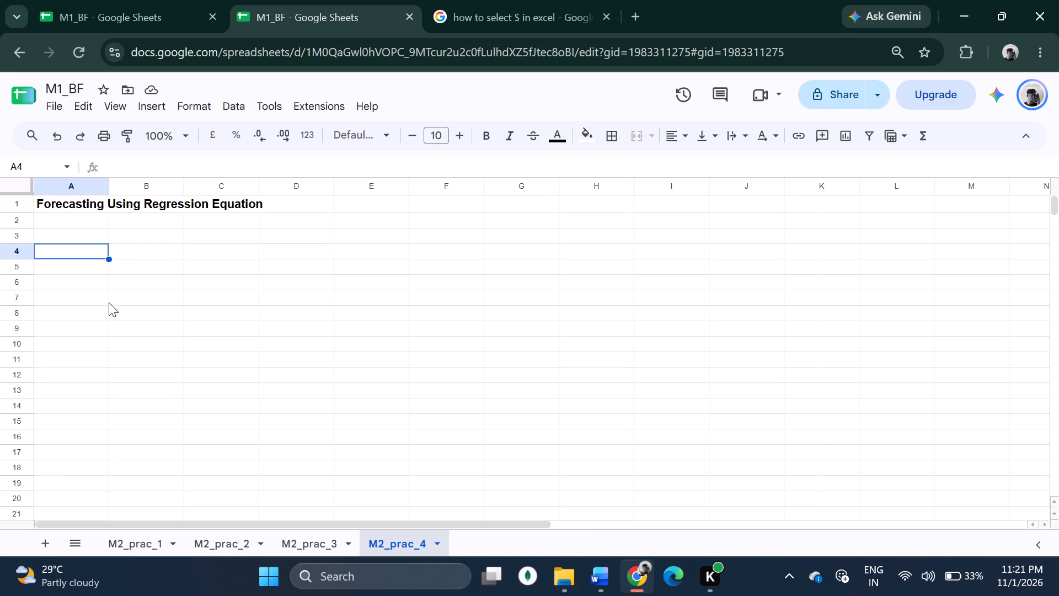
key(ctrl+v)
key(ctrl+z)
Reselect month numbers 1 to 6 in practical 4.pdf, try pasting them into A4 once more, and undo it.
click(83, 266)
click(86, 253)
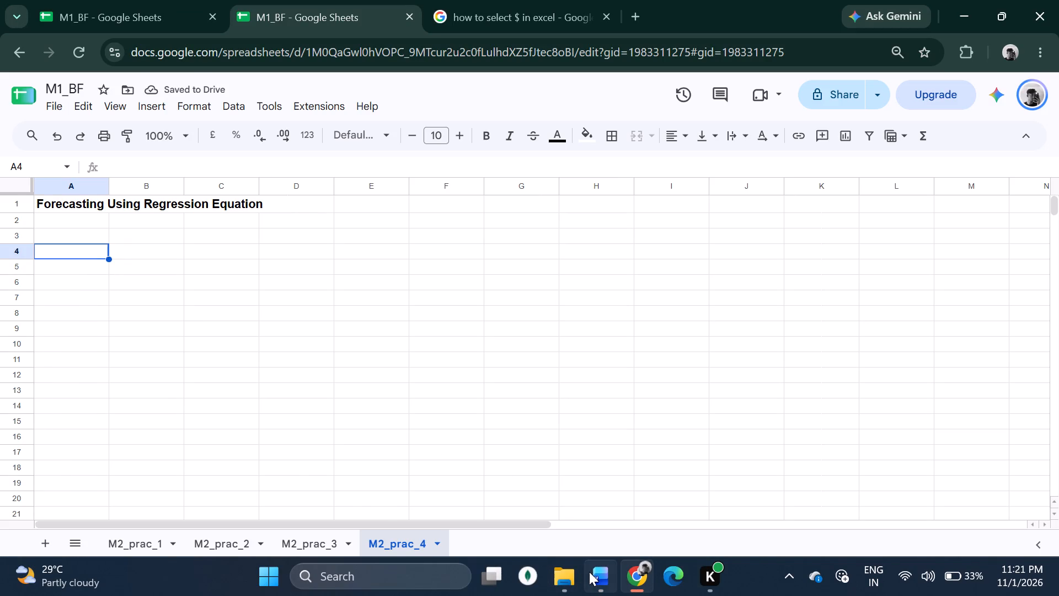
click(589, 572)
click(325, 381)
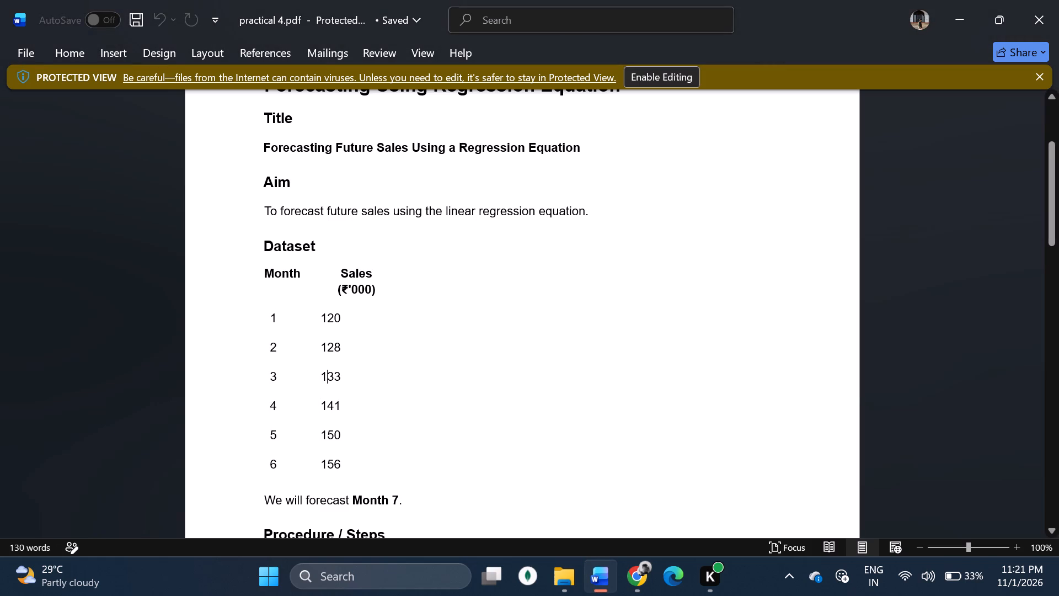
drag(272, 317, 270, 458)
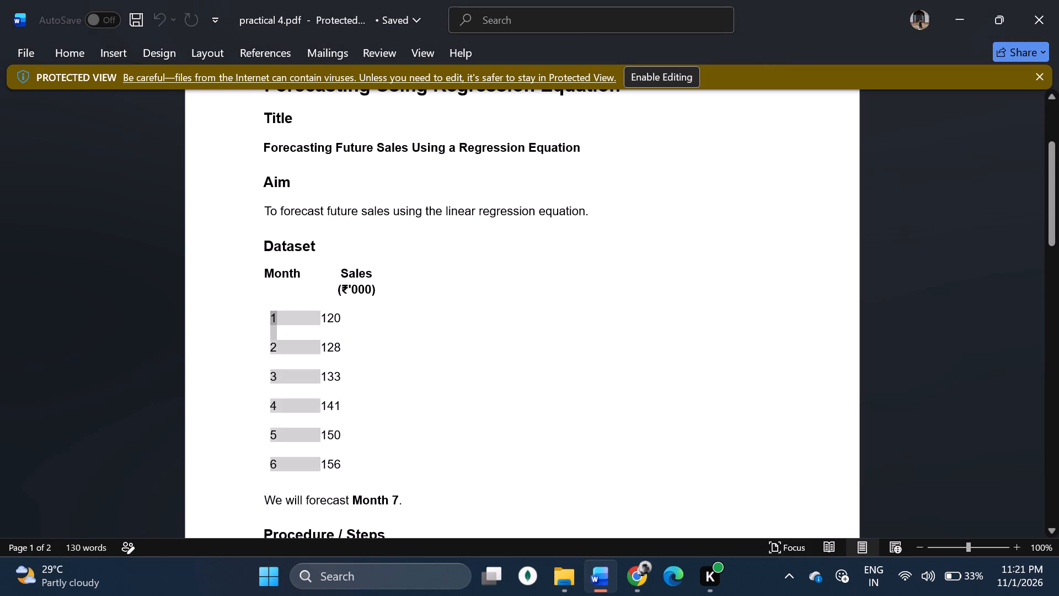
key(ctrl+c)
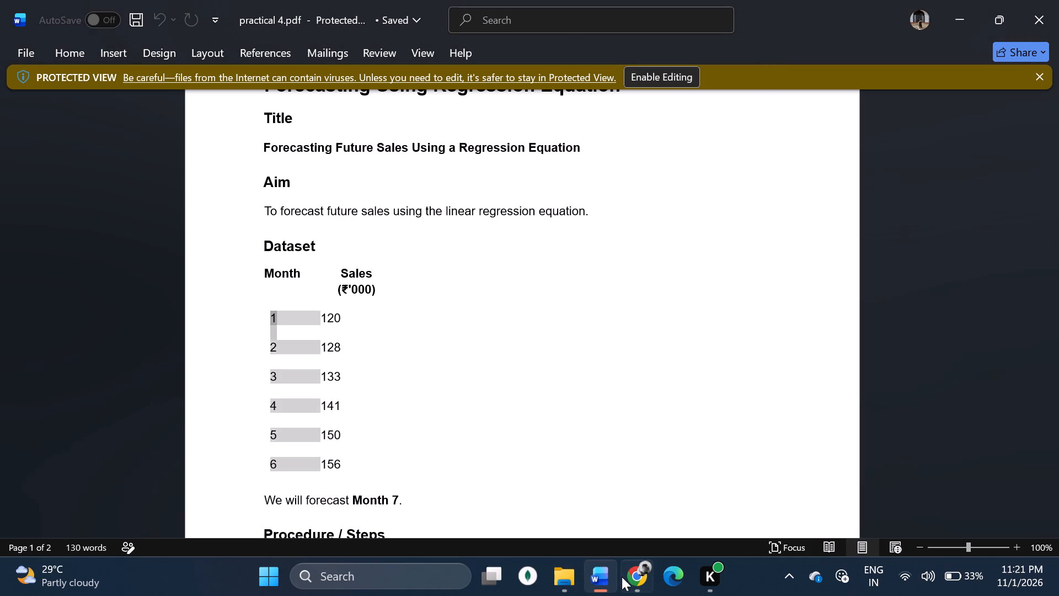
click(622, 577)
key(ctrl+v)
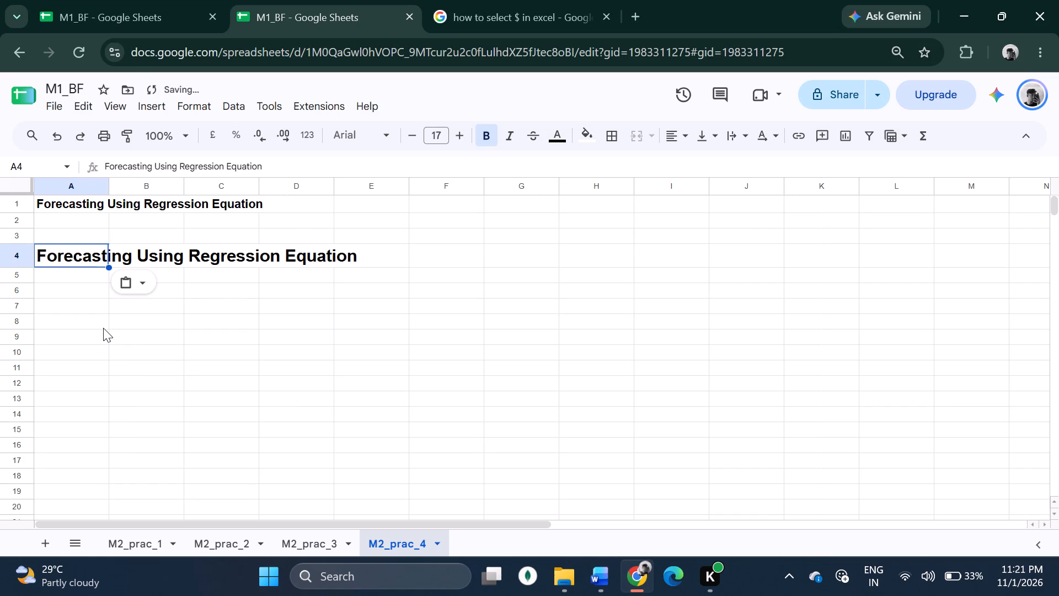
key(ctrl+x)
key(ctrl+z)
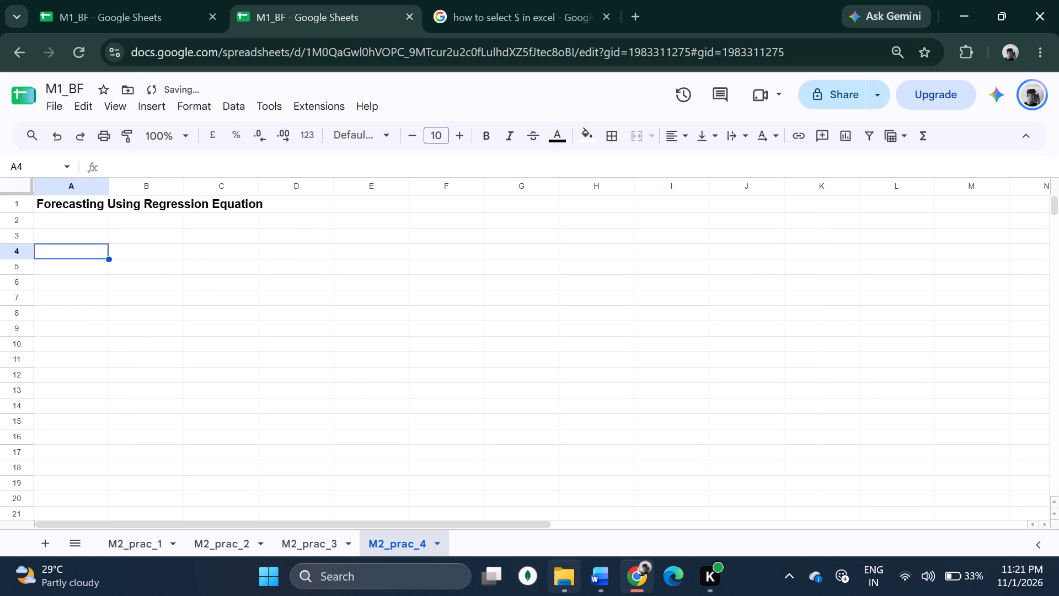
Enter the heading "months" in A3 of M2_prac_4 and the numbers 1 to 6 in A4 to A9.
click(590, 566)
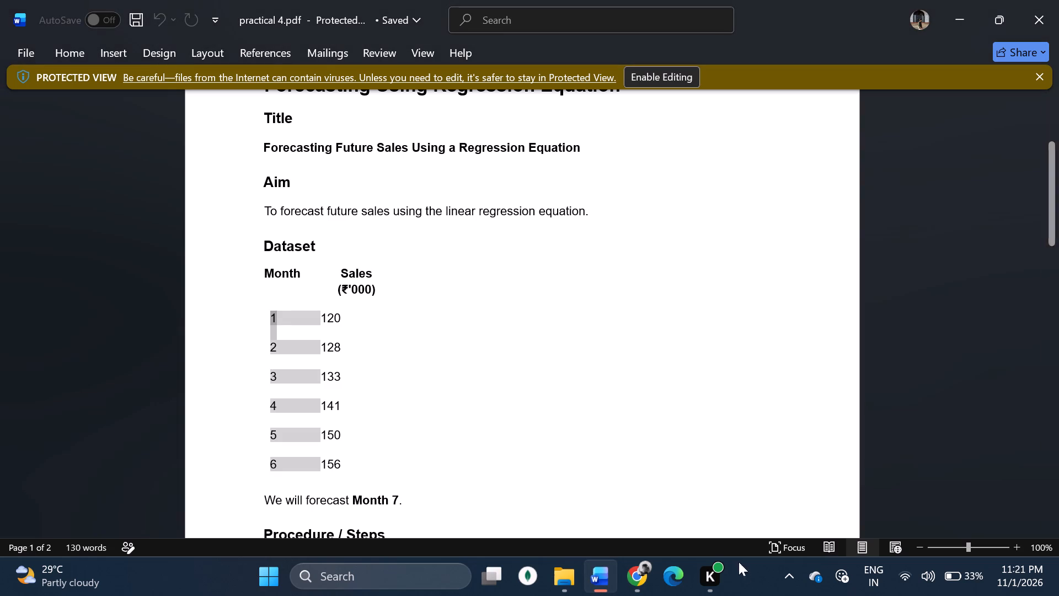
click(645, 574)
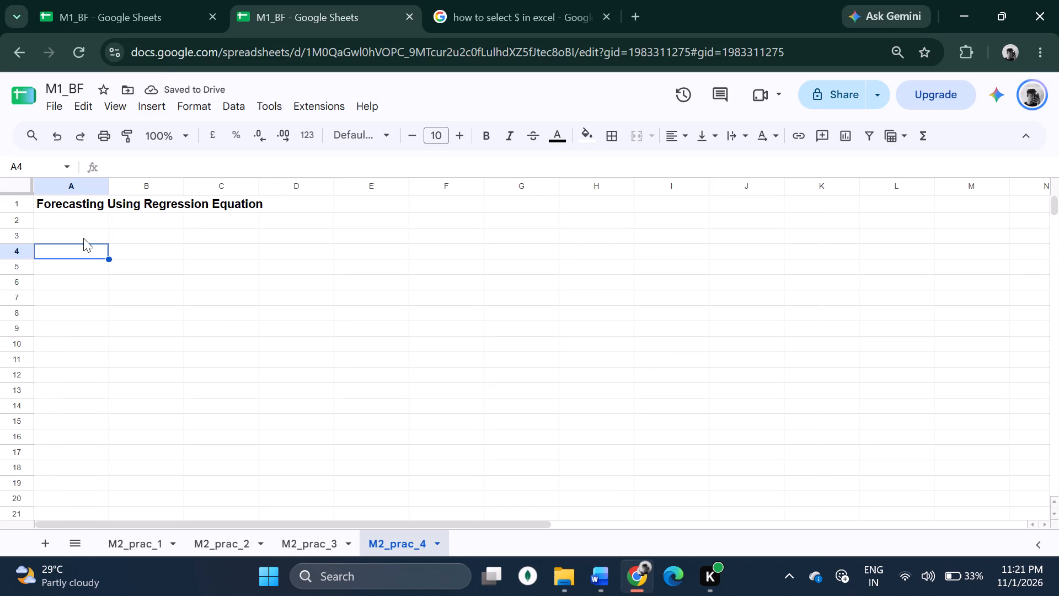
click(83, 238)
text(months)
key(Return)
key(1)
key(Return)
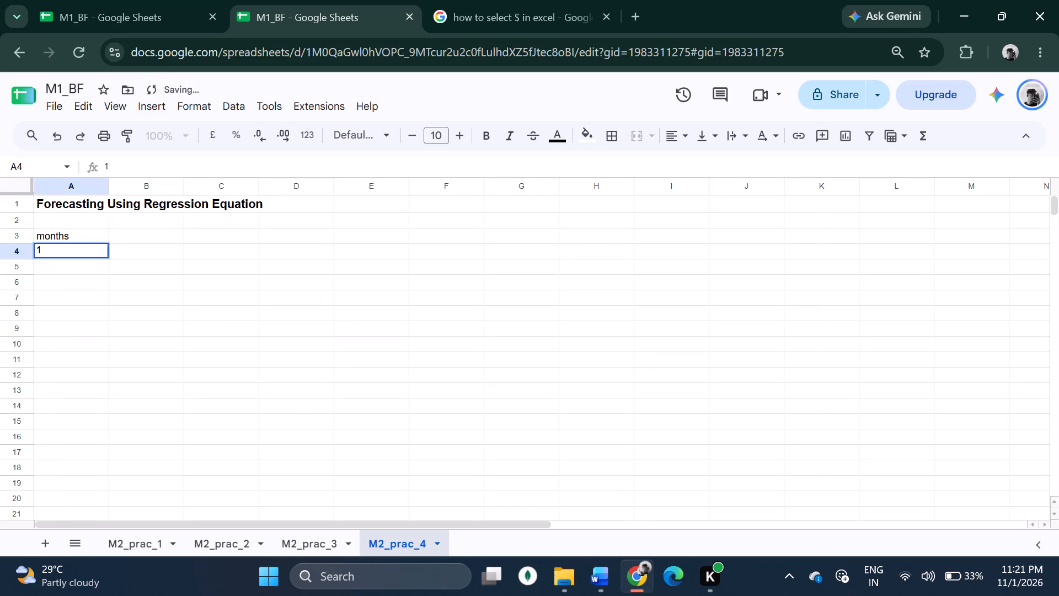
key(2)
key(Return)
key(3)
key(Return)
key(4)
key(Return)
key(5)
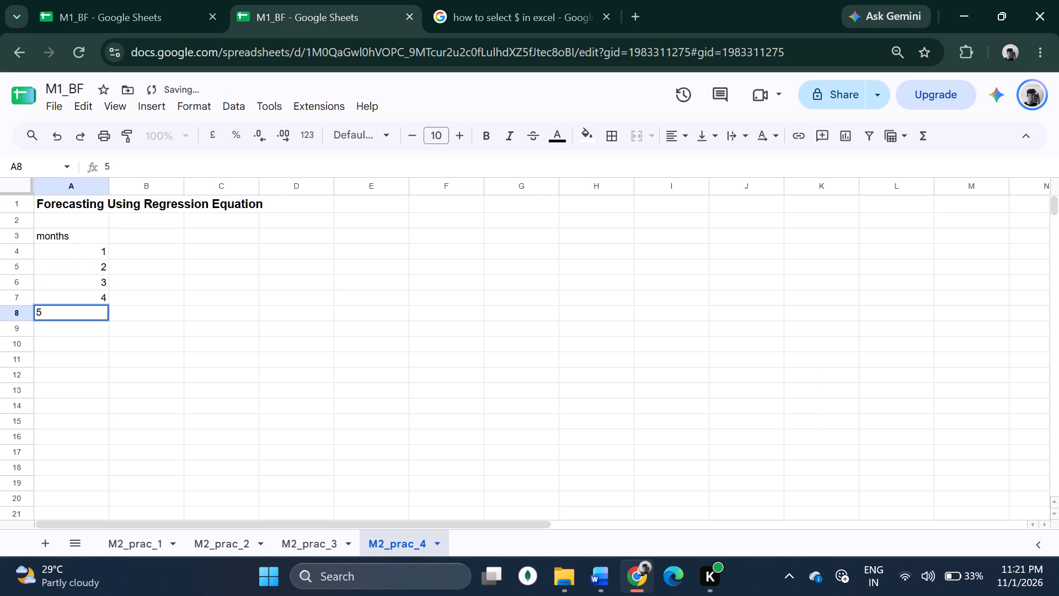
key(Return)
key(6)
key(Return)
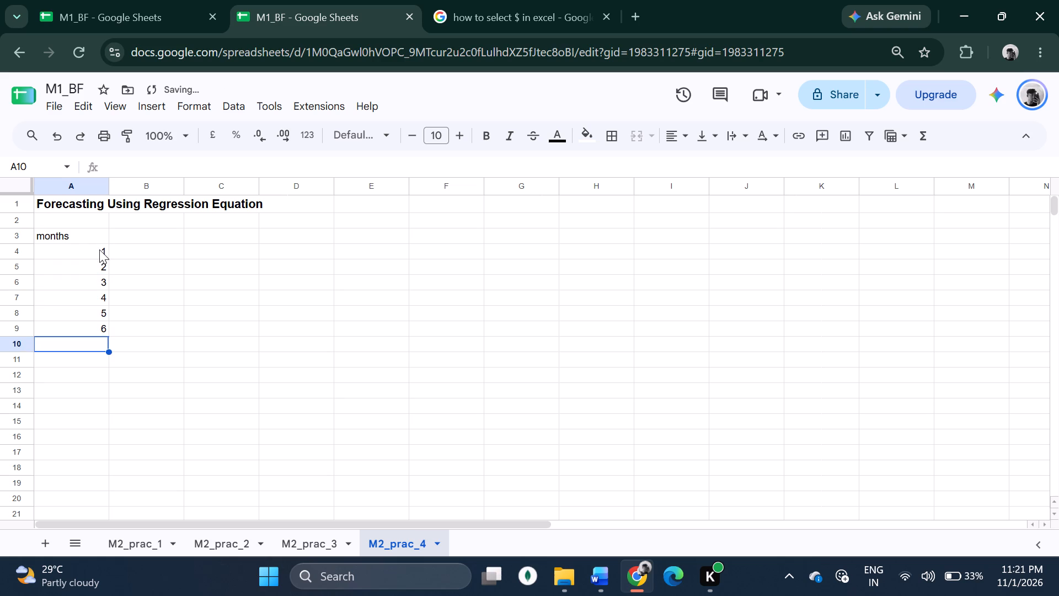
Center the "months" heading in A3 and make it bold.
click(91, 241)
click(686, 137)
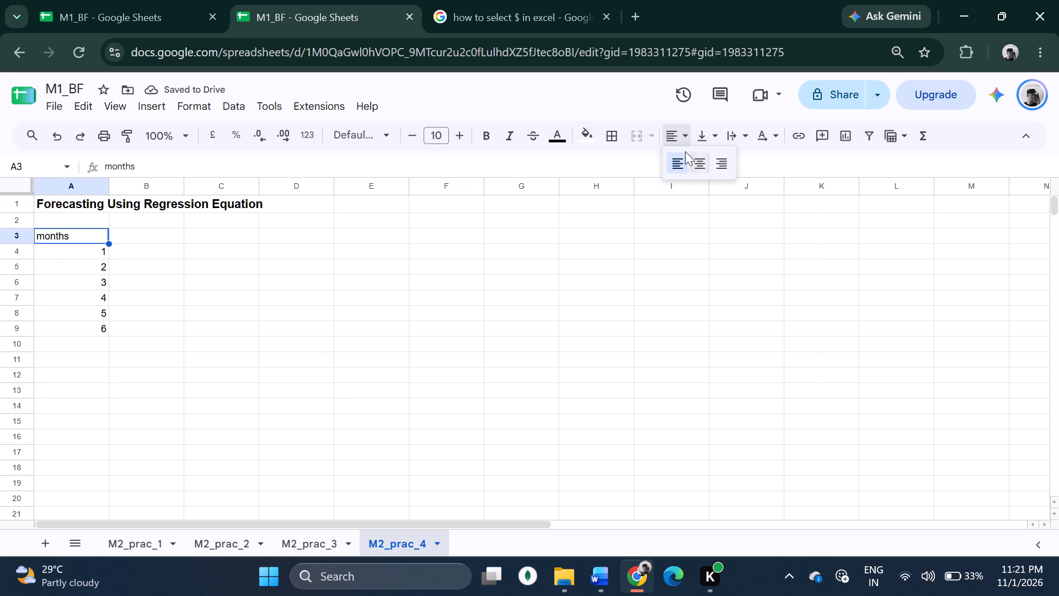
click(697, 170)
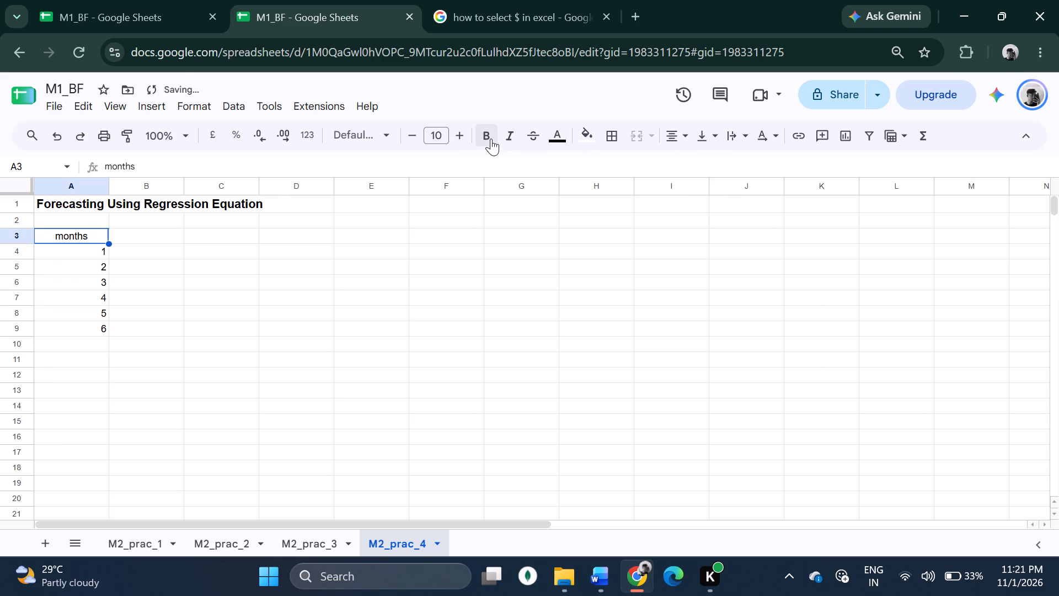
click(491, 139)
Apply all borders to the table range A3:B9.
click(145, 261)
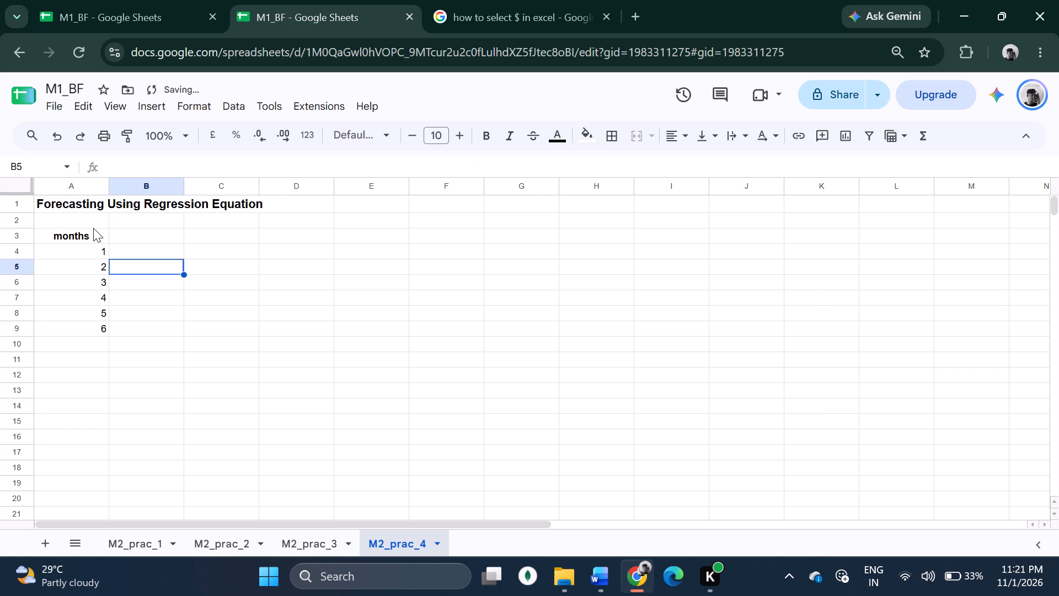
drag(93, 228, 143, 248)
click(127, 258)
drag(94, 235, 147, 326)
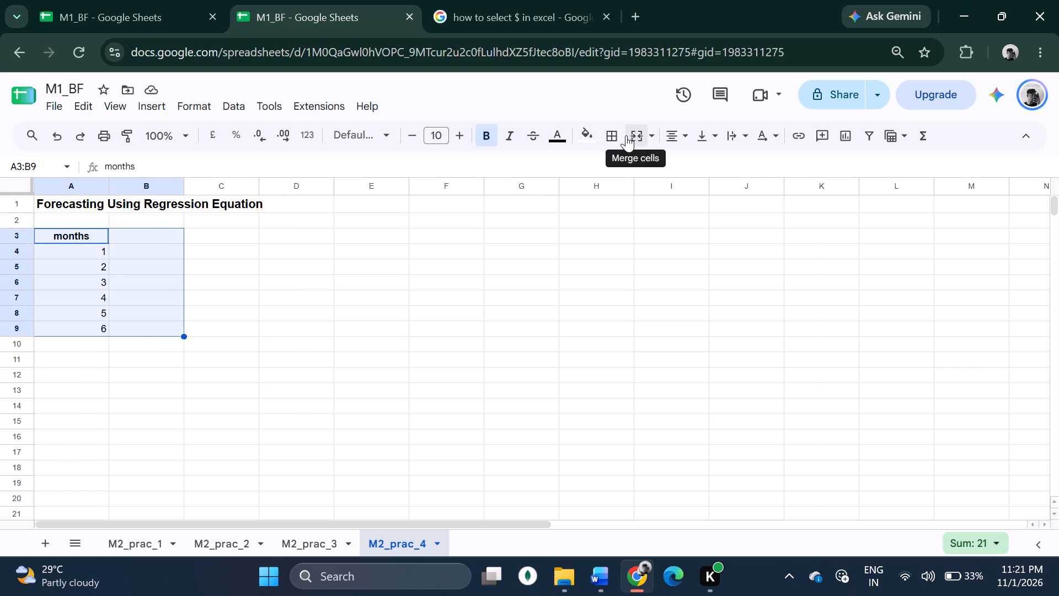
click(622, 132)
click(613, 172)
click(365, 243)
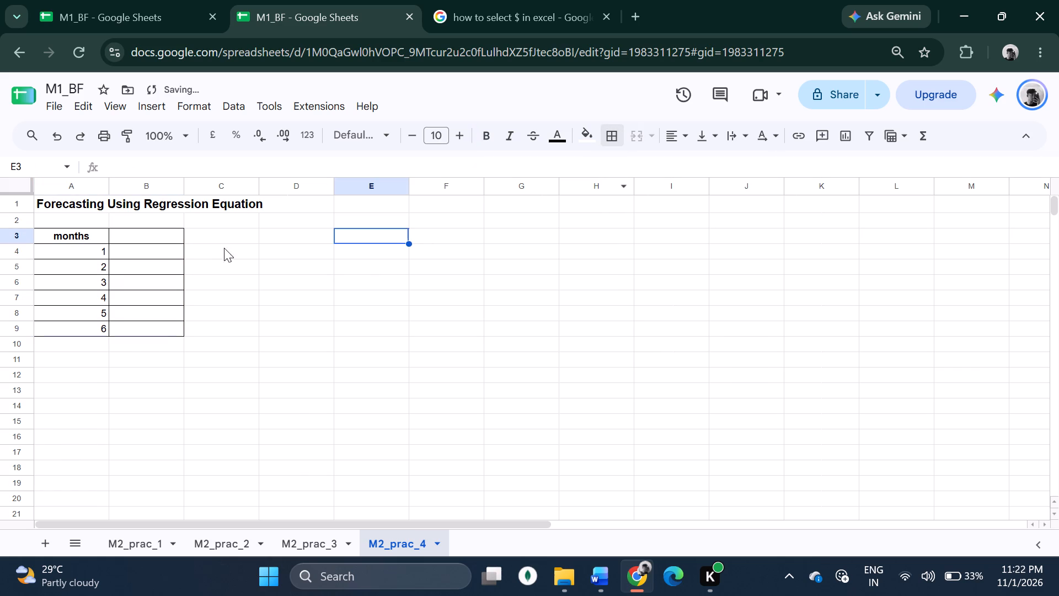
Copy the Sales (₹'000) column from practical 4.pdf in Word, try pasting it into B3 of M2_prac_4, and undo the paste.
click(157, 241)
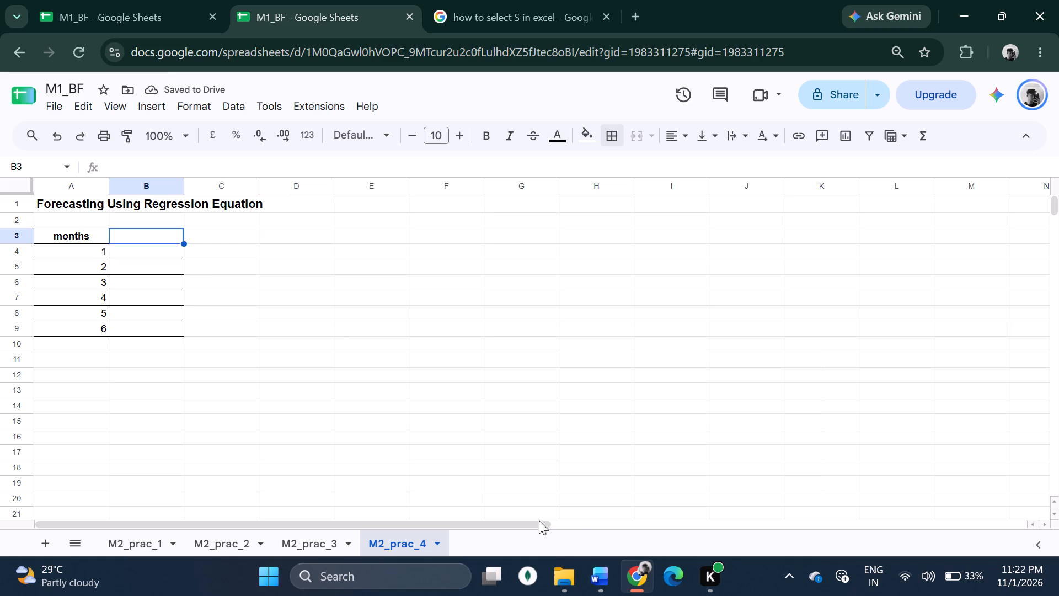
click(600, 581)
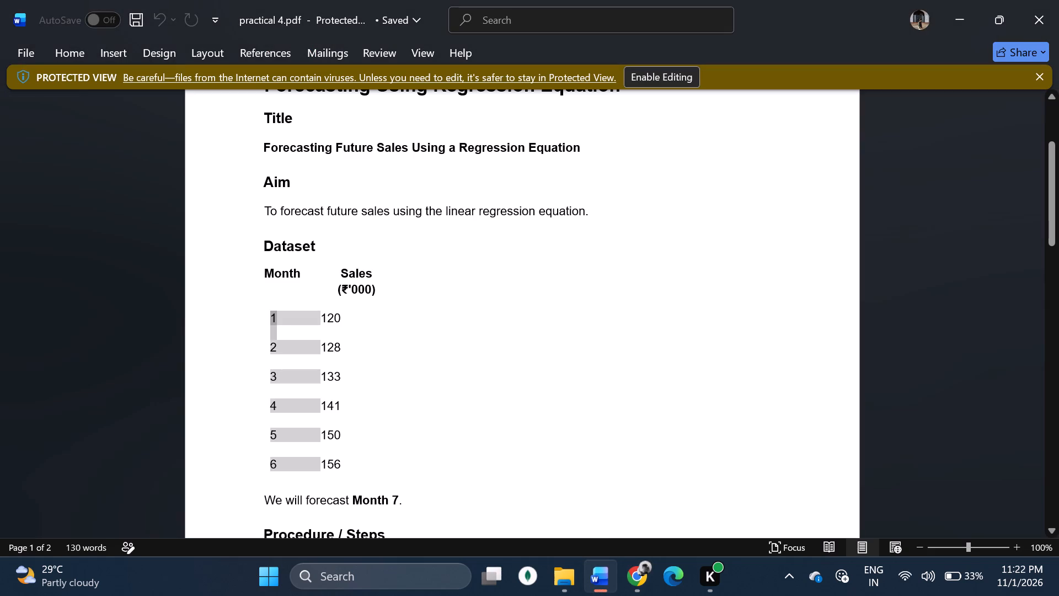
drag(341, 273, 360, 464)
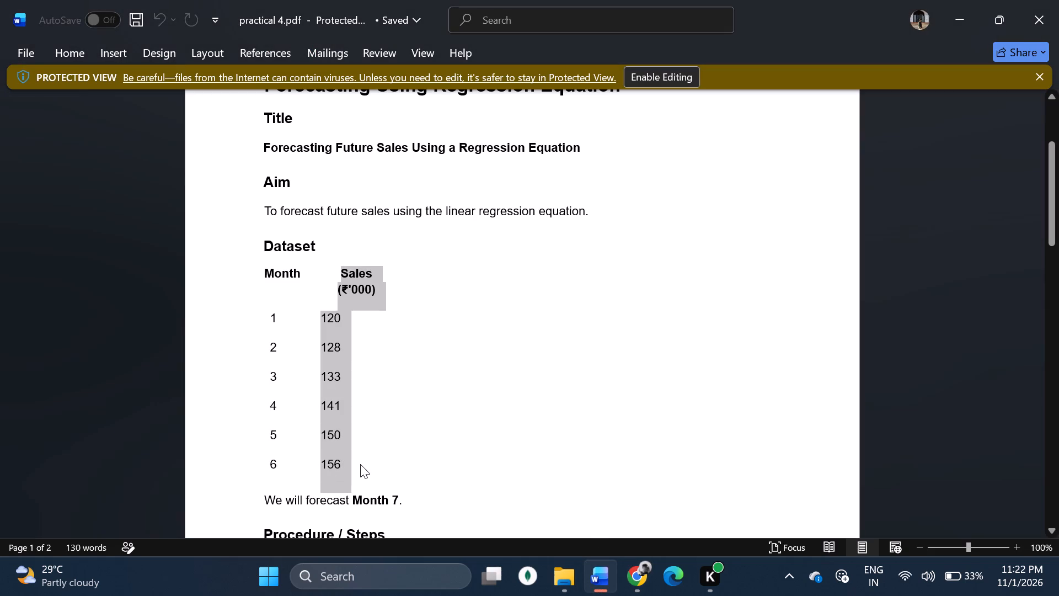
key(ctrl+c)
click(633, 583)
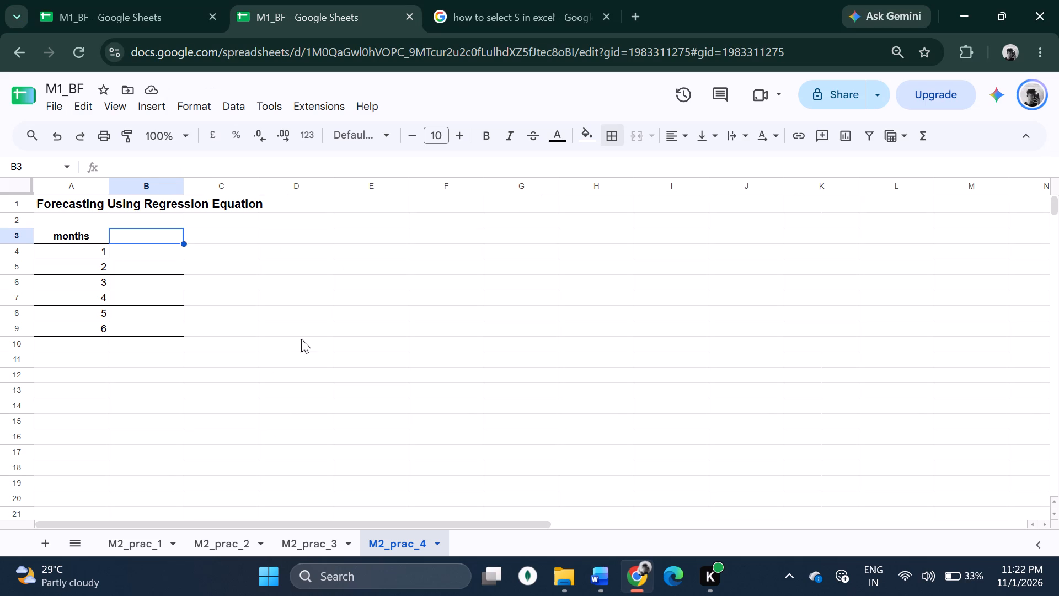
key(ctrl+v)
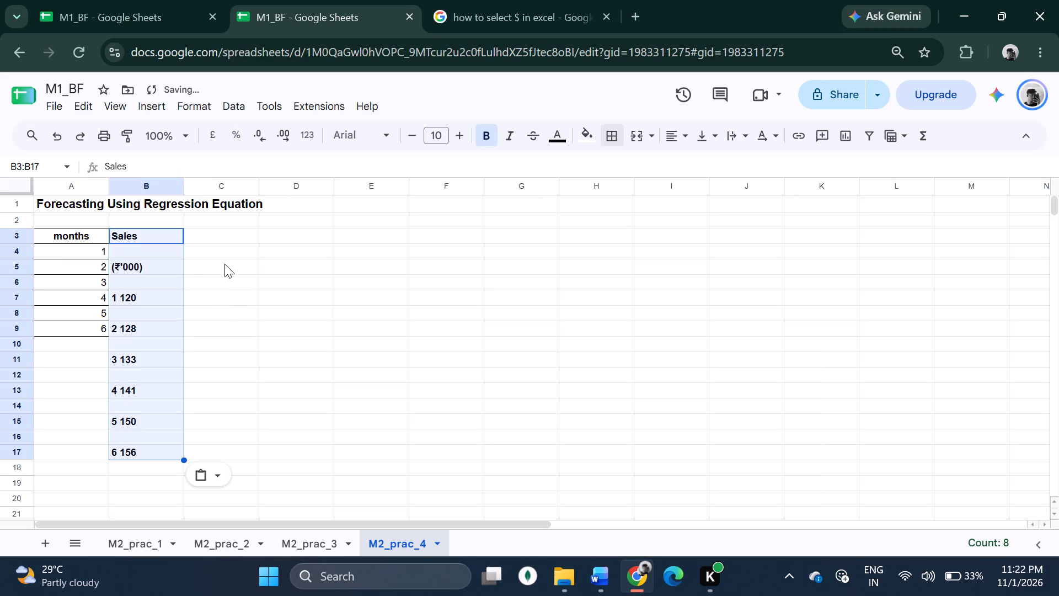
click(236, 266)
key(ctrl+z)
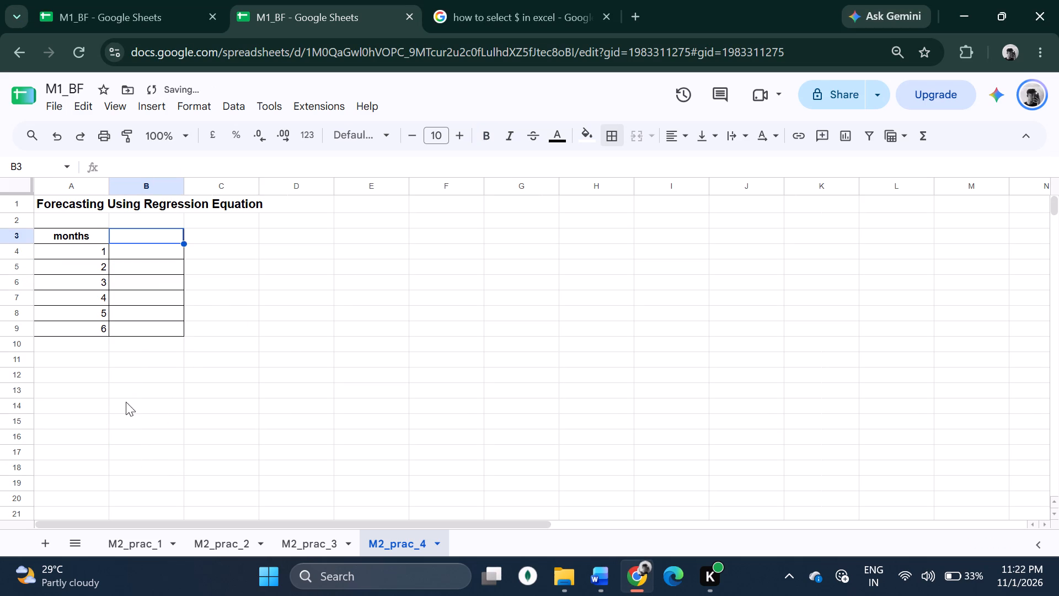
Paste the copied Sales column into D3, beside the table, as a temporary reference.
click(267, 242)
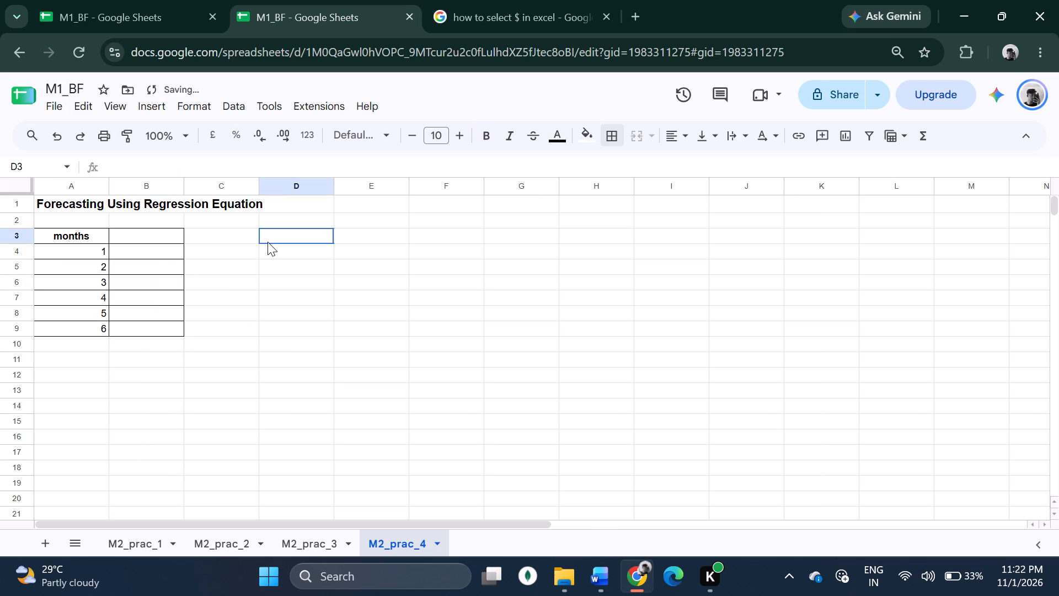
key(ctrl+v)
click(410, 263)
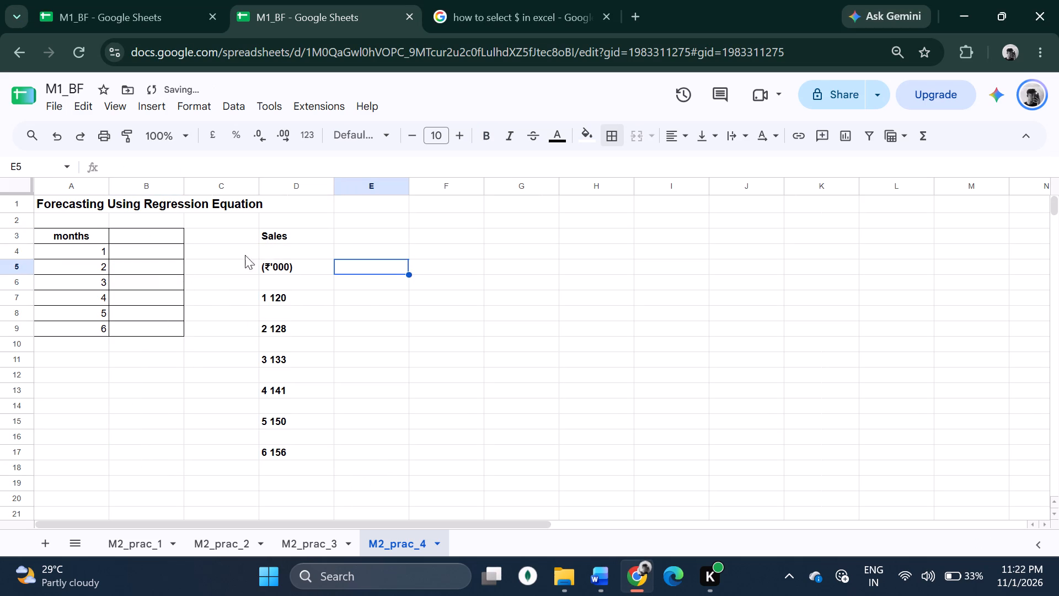
Enter the heading "sales" in B3 and the values 120, 128, 133, 141, 150 and 156 in B4 to B9.
click(170, 241)
text(sales)
key(Return)
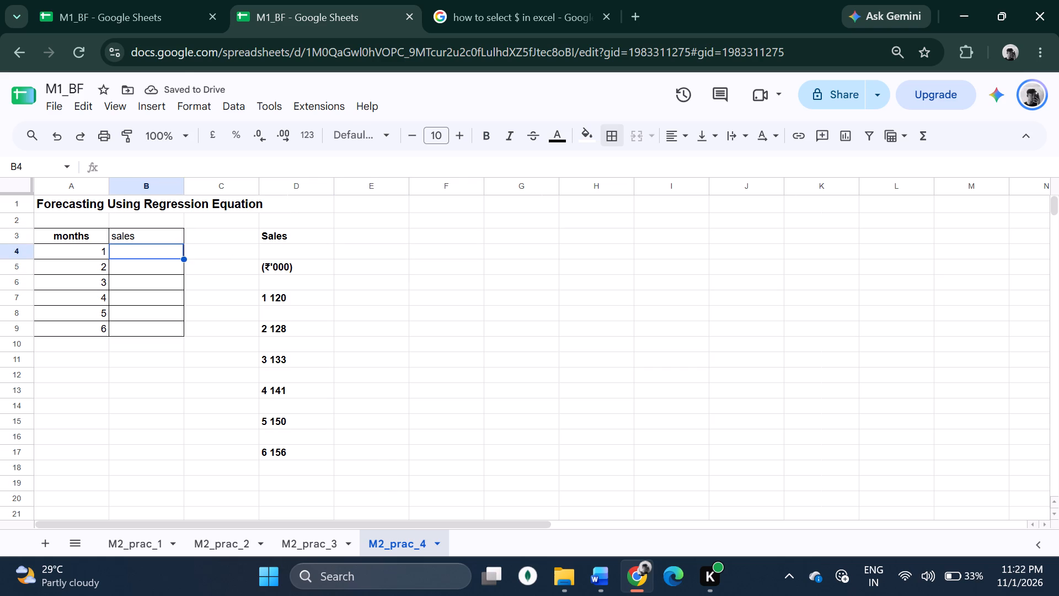
text(120)
key(Return)
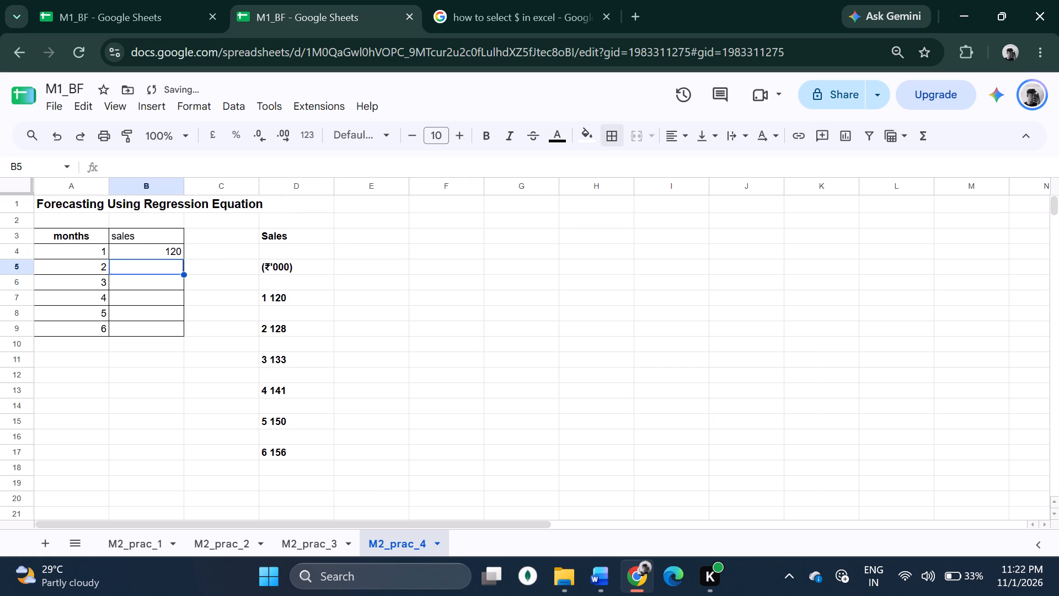
text(128)
key(Return)
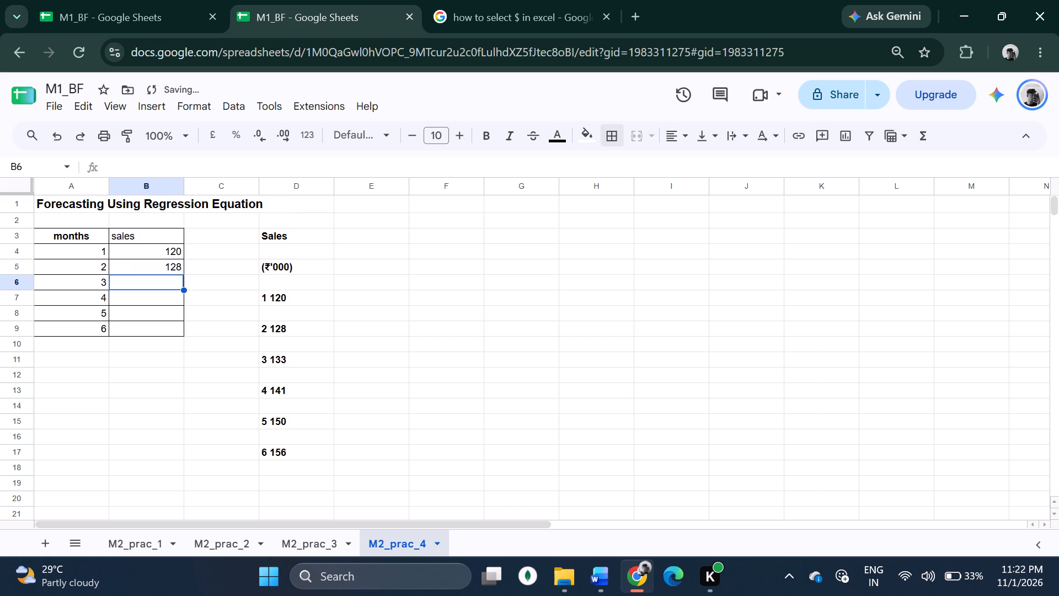
text(133)
key(Return)
text(141)
key(Return)
text(150)
key(Return)
text(156)
key(Return)
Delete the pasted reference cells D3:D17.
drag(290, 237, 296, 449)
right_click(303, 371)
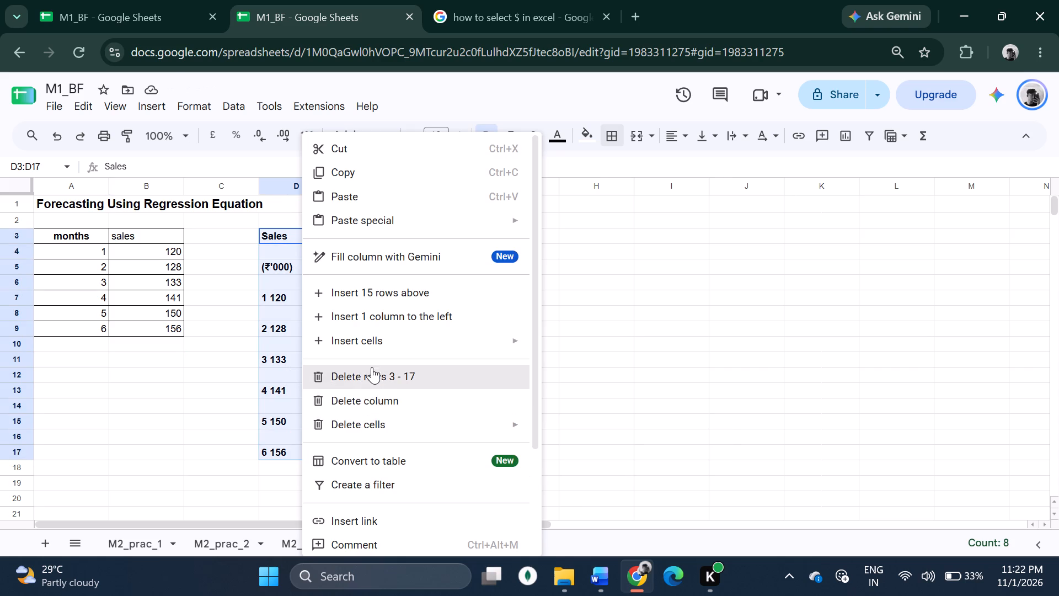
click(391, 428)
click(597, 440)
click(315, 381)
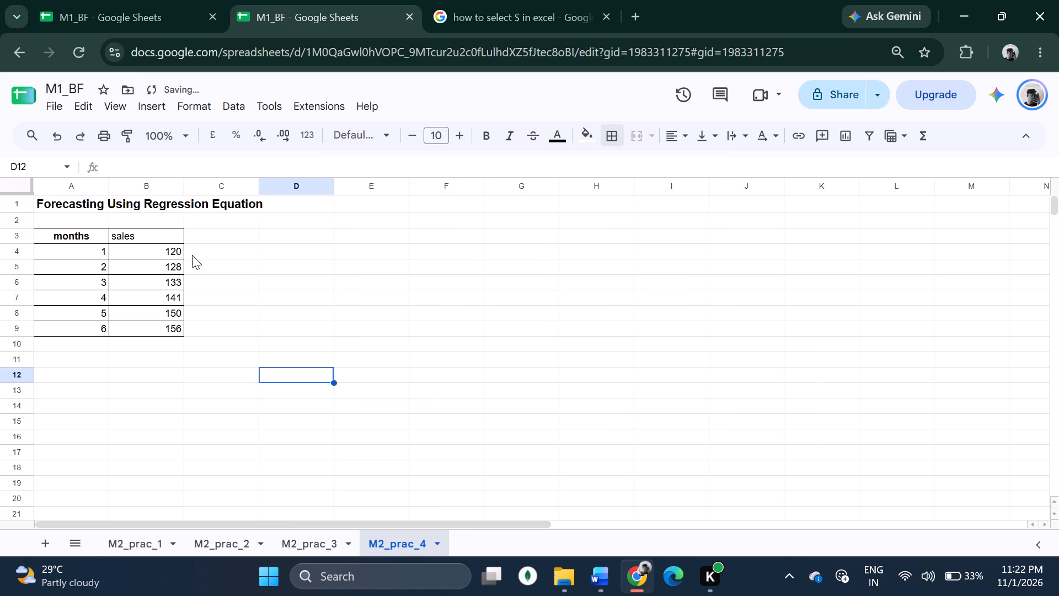
Center the "sales" heading in B3 and make it bold.
click(188, 249)
click(157, 235)
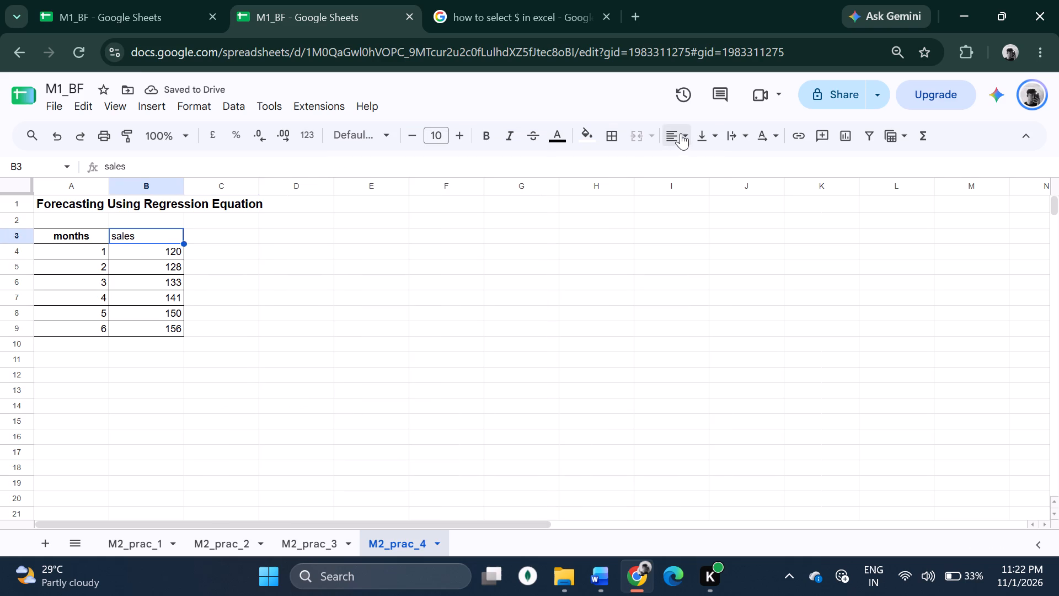
click(681, 133)
click(704, 163)
click(491, 133)
click(395, 268)
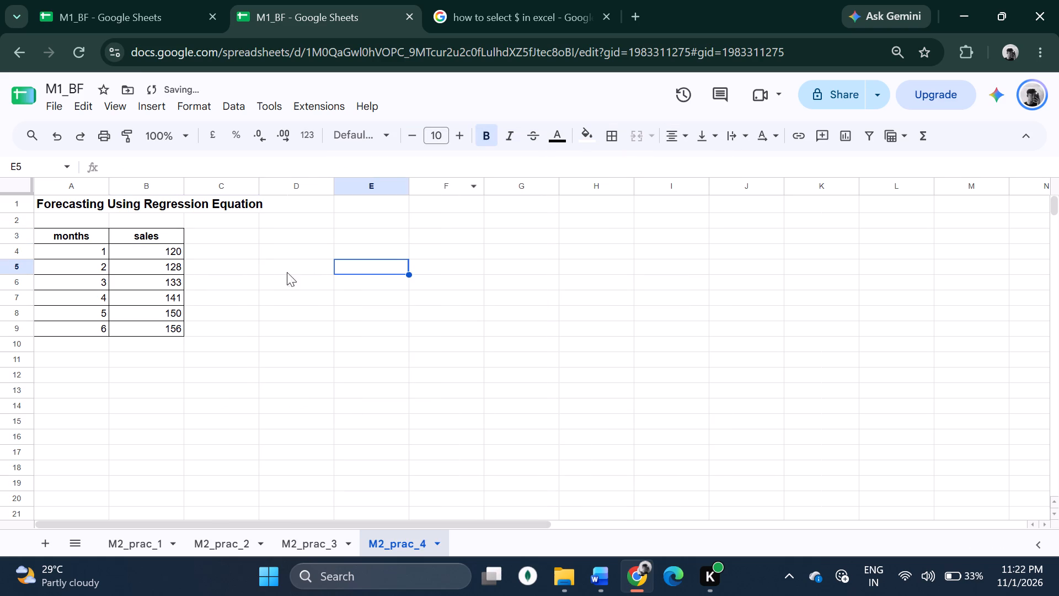
Check practical 4.pdf in Word for the month to forecast and the first procedure steps, including the slope calculation.
click(589, 585)
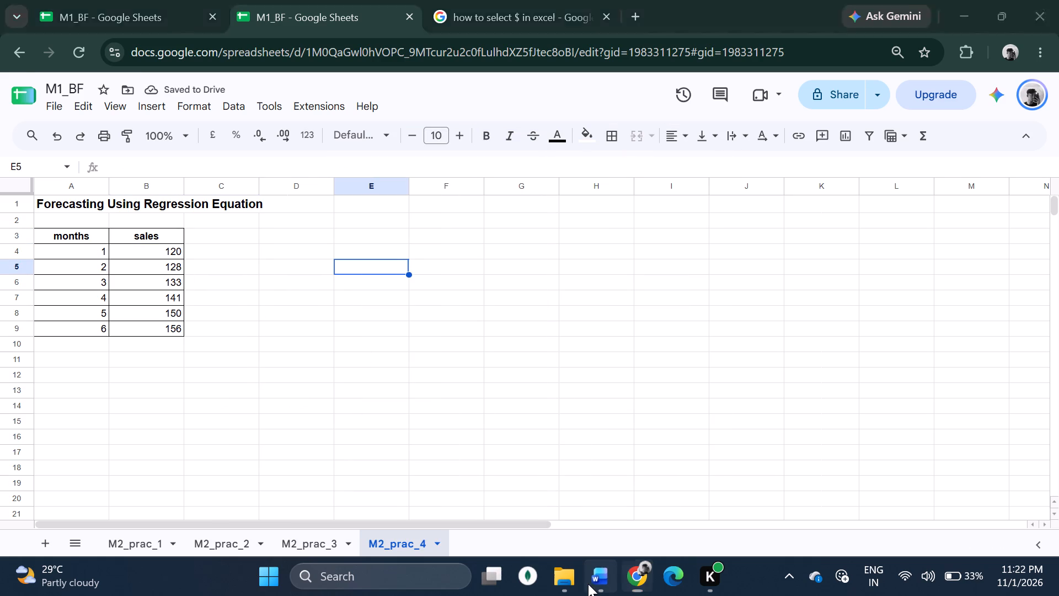
scroll(464, 387, down, 4)
drag(264, 343, 273, 343)
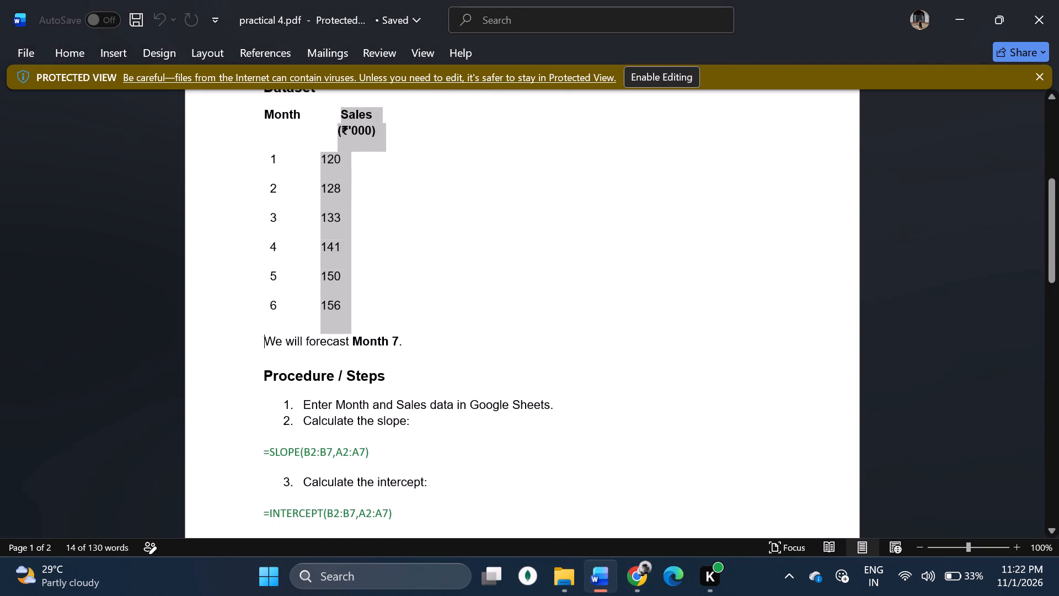
drag(273, 343, 402, 344)
click(457, 339)
scroll(468, 282, down, 1)
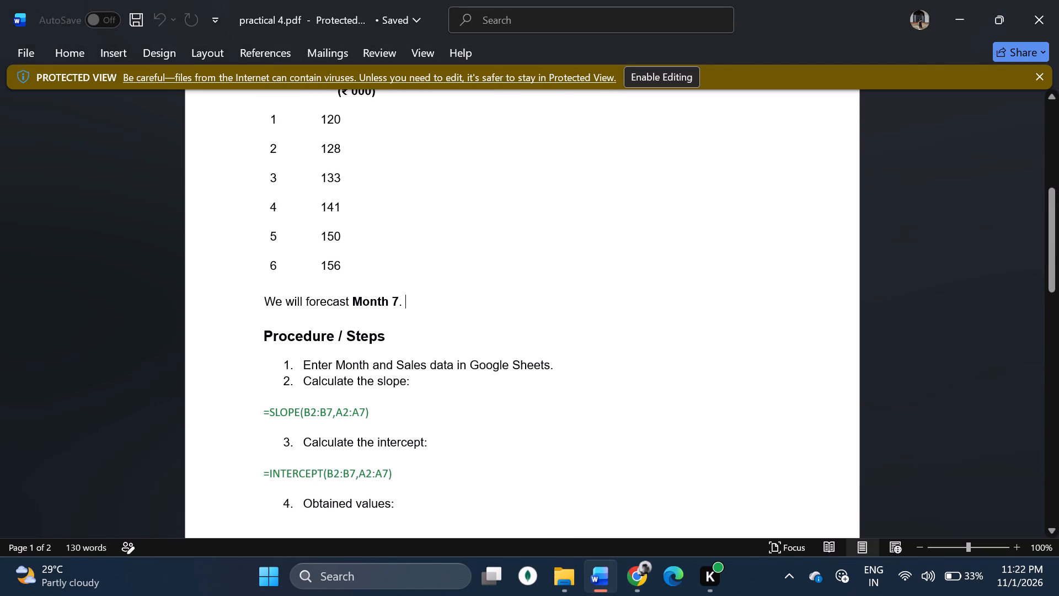
scroll(433, 314, down, 1)
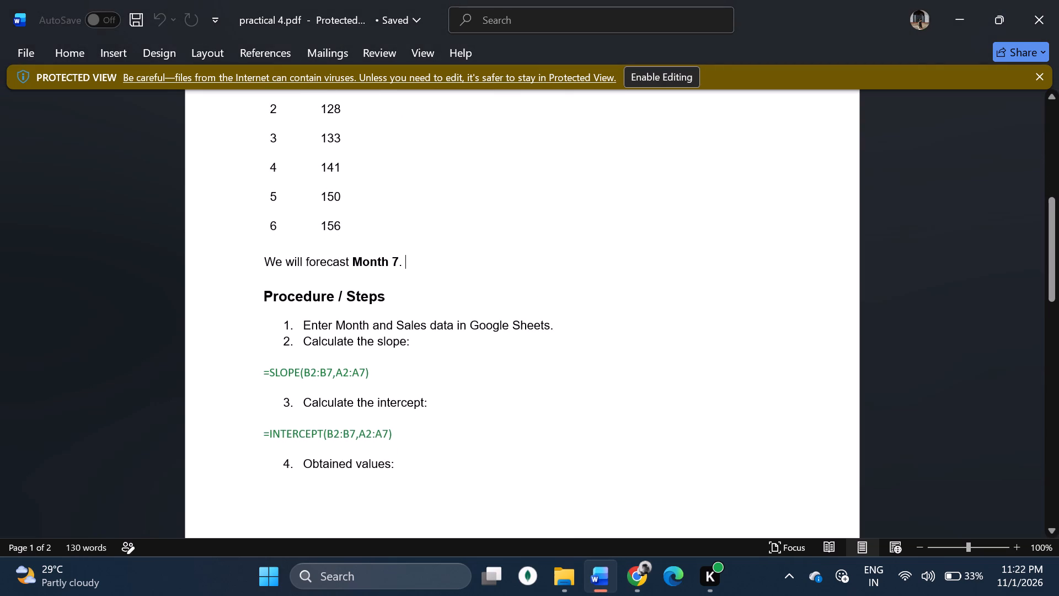
drag(299, 324, 544, 327)
click(439, 357)
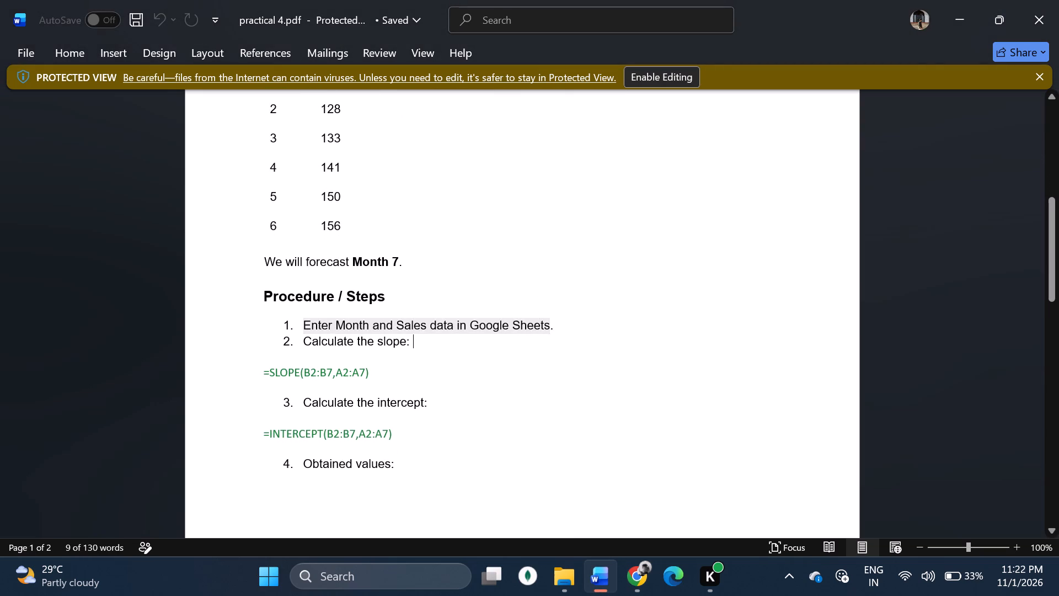
drag(436, 347, 329, 348)
click(485, 376)
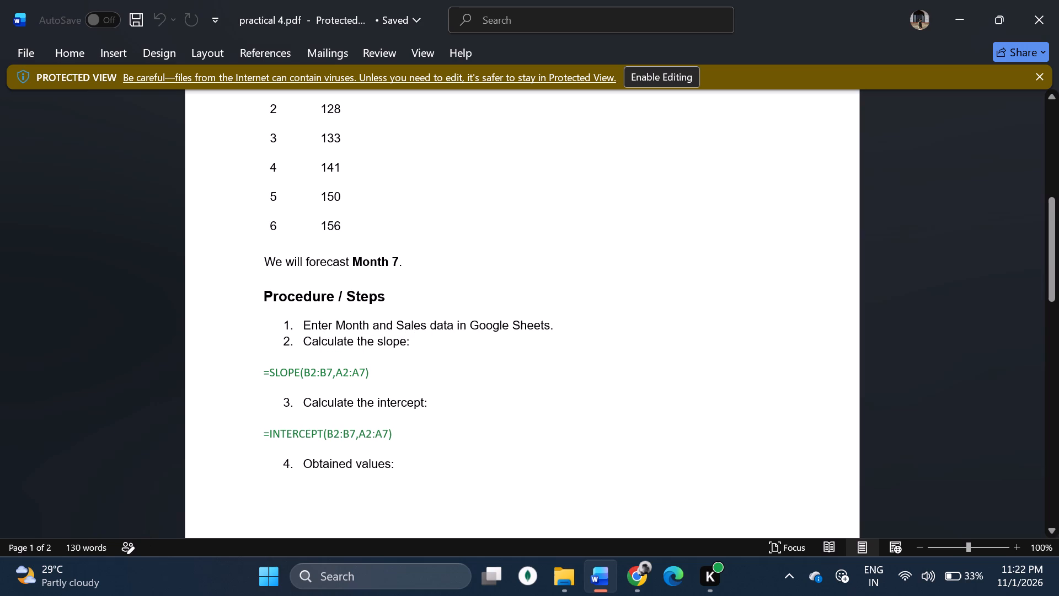
Read the remaining procedure in practical 4.pdf, from the intercept to the regression equation and Month 7 forecast, and return to the M2_prac_4 sheet.
scroll(387, 317, up, 1)
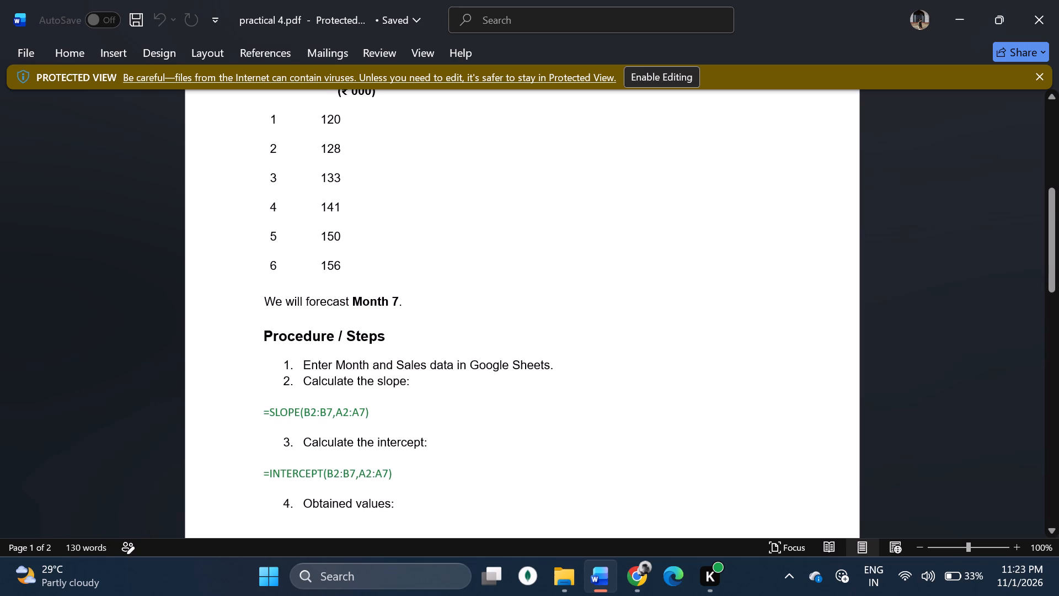
scroll(412, 407, down, 2)
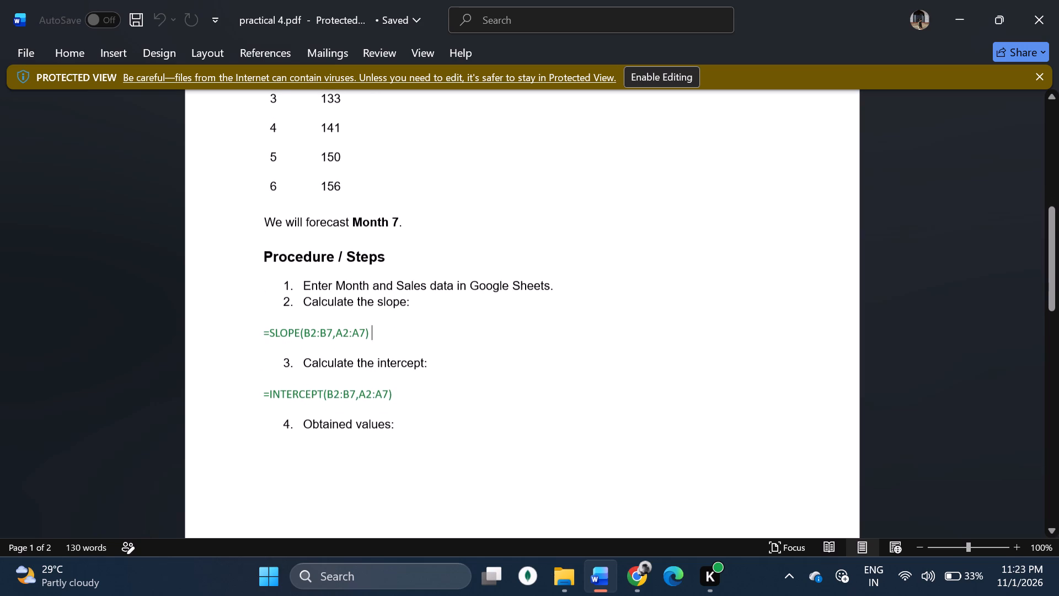
scroll(414, 407, down, 6)
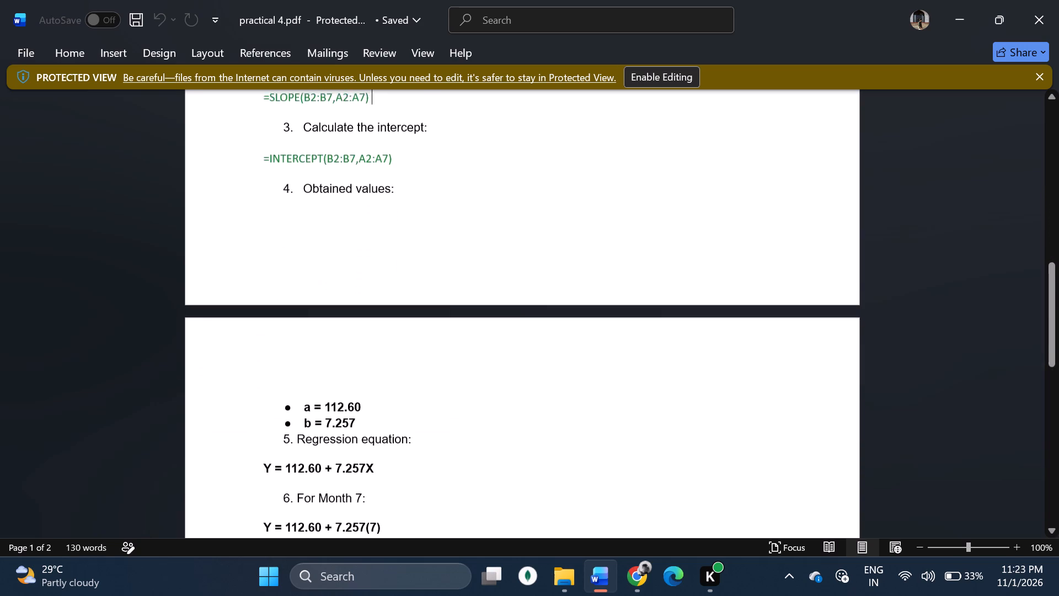
scroll(414, 400, down, 3)
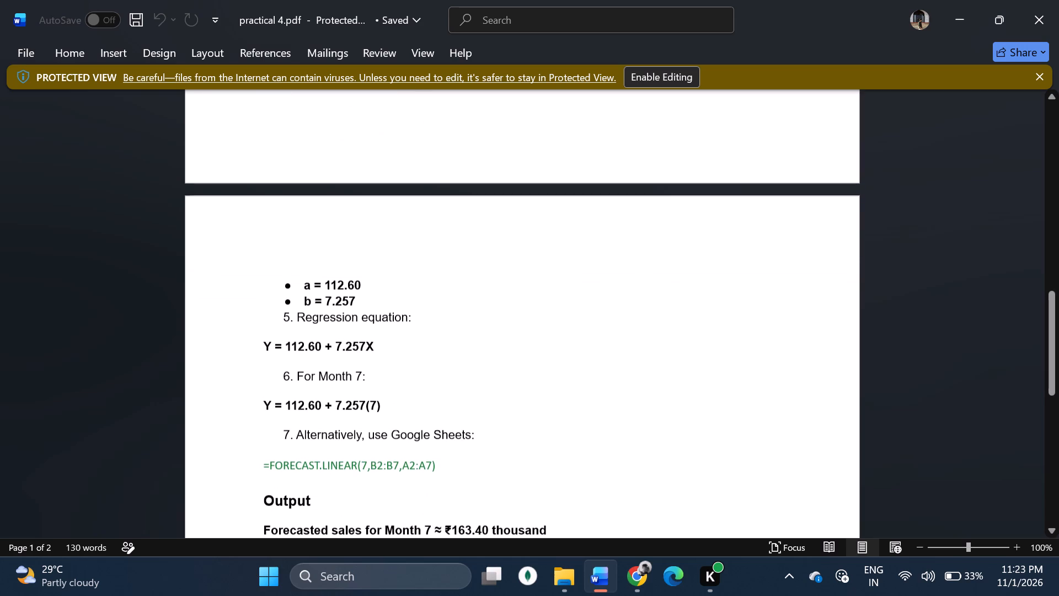
scroll(387, 369, down, 1)
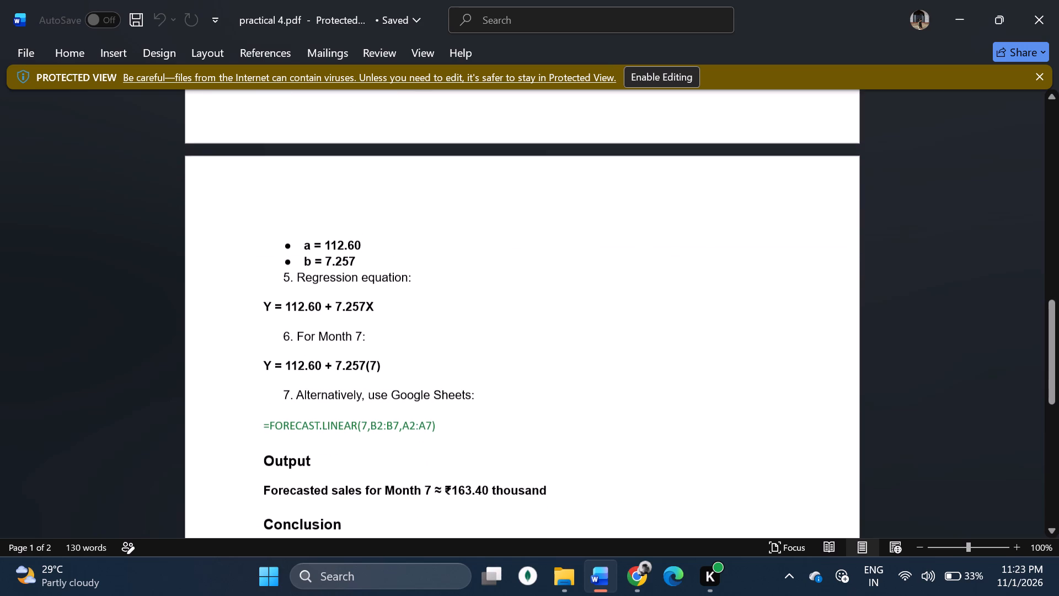
drag(389, 365, 286, 337)
drag(277, 331, 260, 311)
click(550, 330)
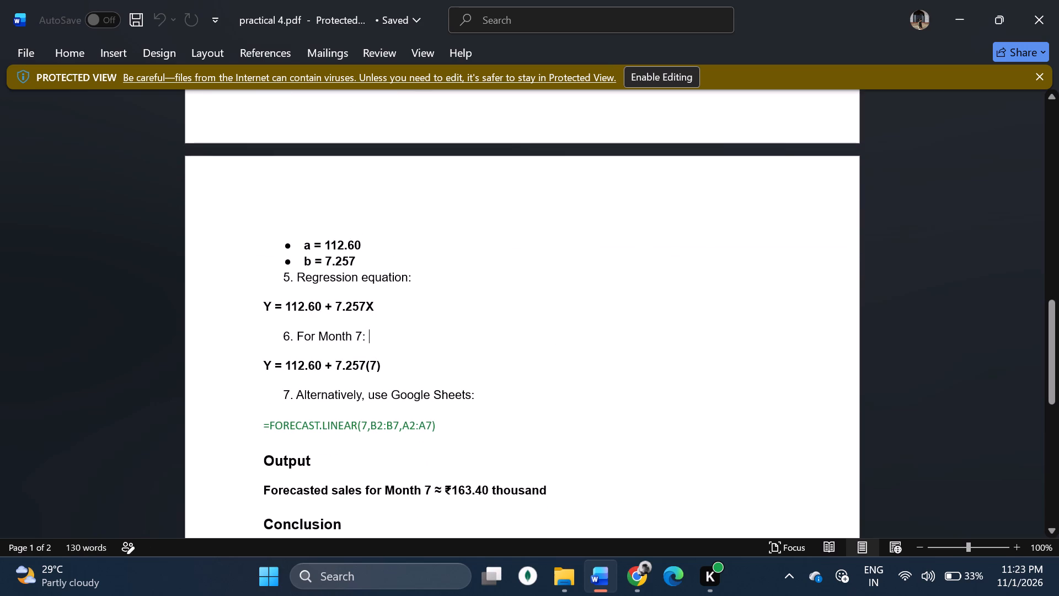
click(645, 584)
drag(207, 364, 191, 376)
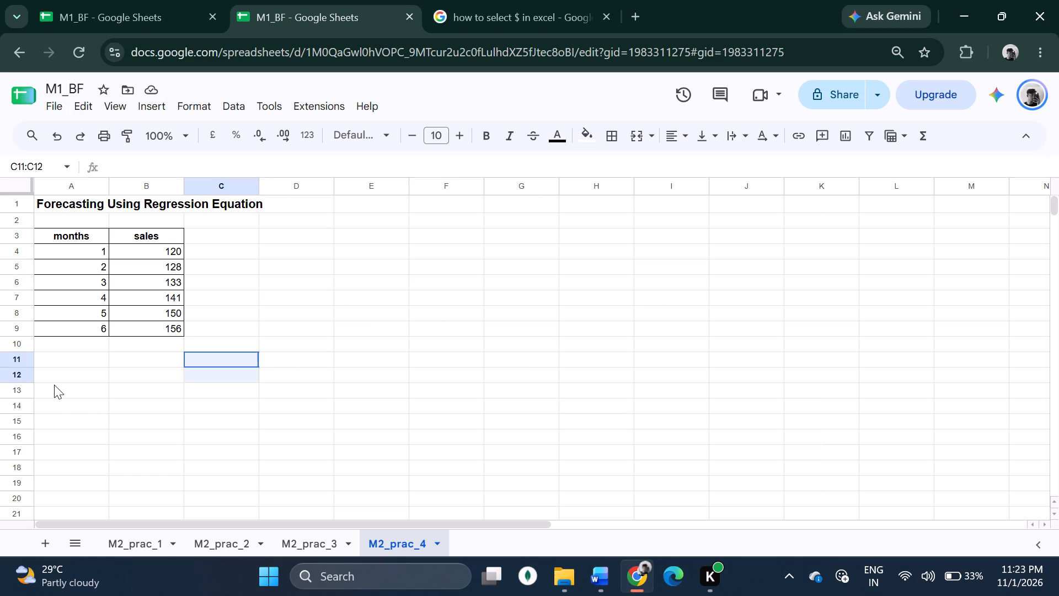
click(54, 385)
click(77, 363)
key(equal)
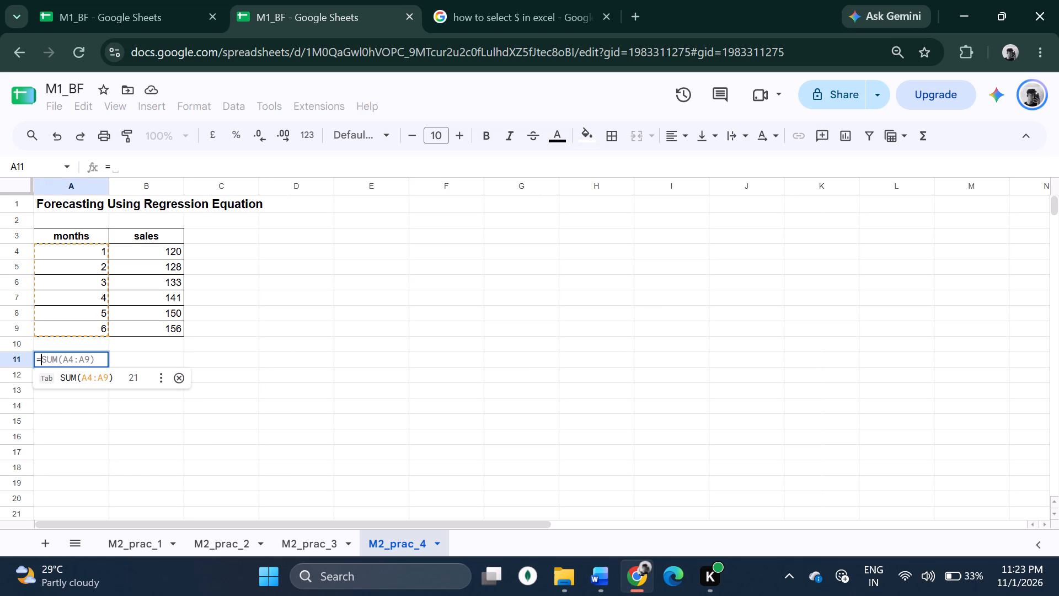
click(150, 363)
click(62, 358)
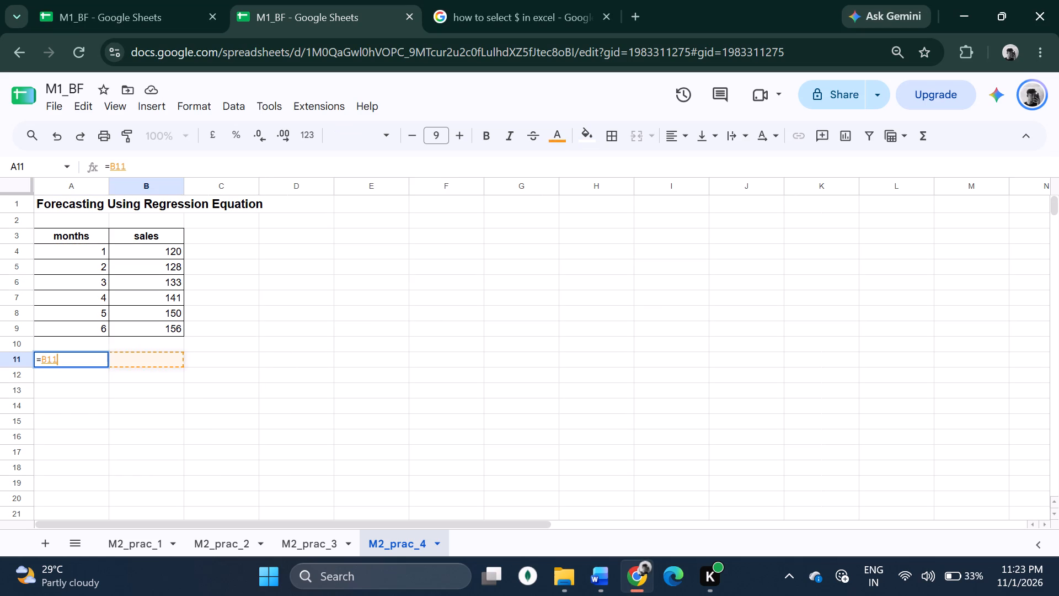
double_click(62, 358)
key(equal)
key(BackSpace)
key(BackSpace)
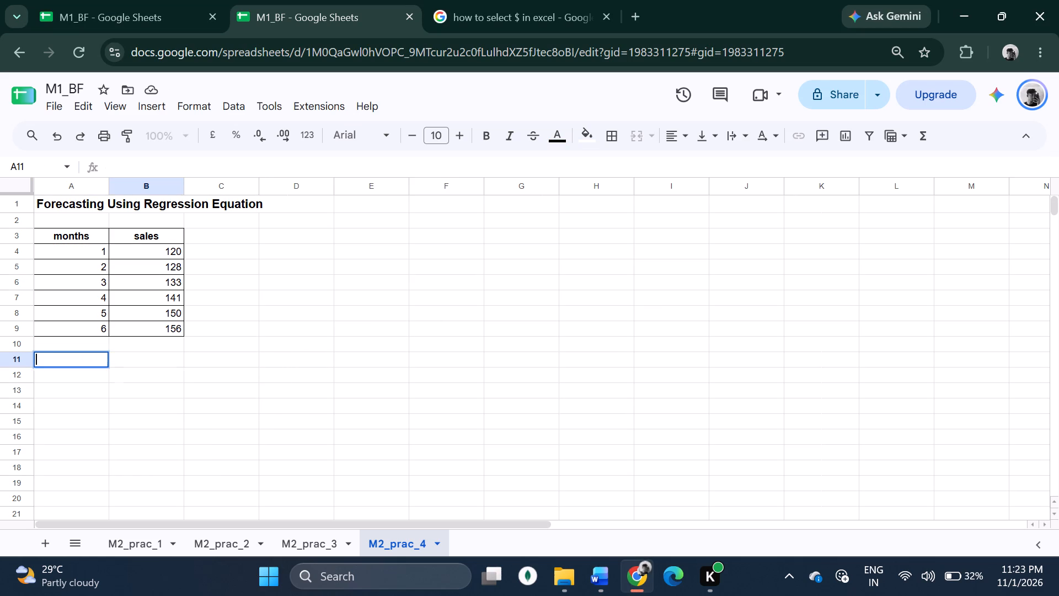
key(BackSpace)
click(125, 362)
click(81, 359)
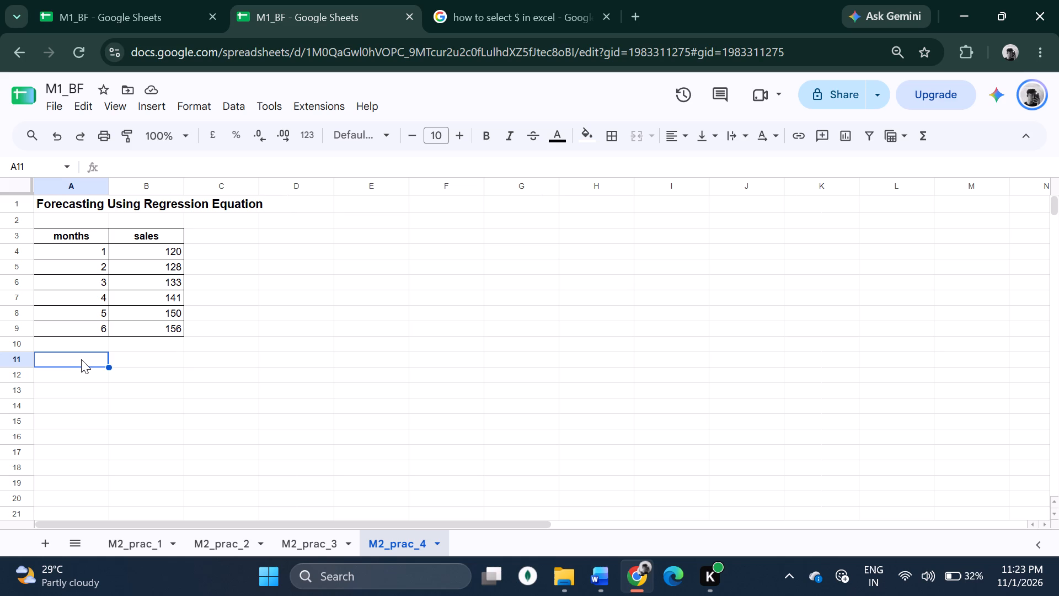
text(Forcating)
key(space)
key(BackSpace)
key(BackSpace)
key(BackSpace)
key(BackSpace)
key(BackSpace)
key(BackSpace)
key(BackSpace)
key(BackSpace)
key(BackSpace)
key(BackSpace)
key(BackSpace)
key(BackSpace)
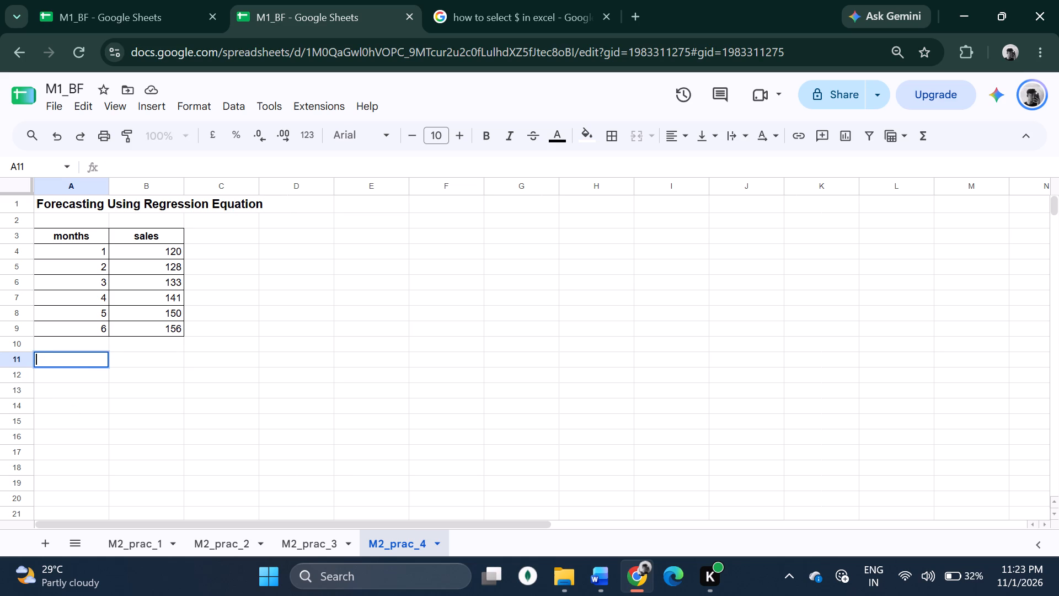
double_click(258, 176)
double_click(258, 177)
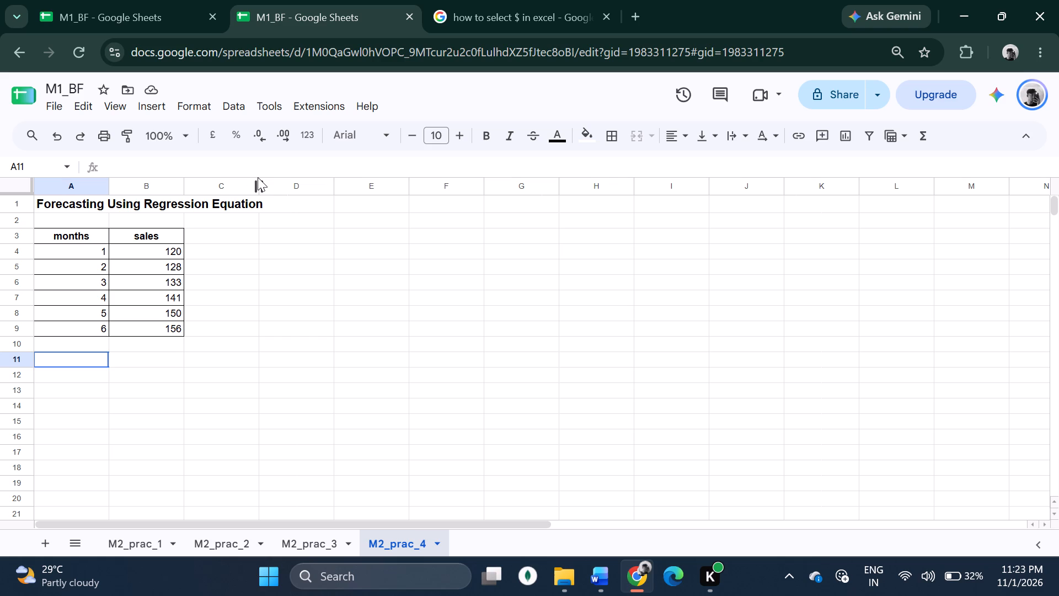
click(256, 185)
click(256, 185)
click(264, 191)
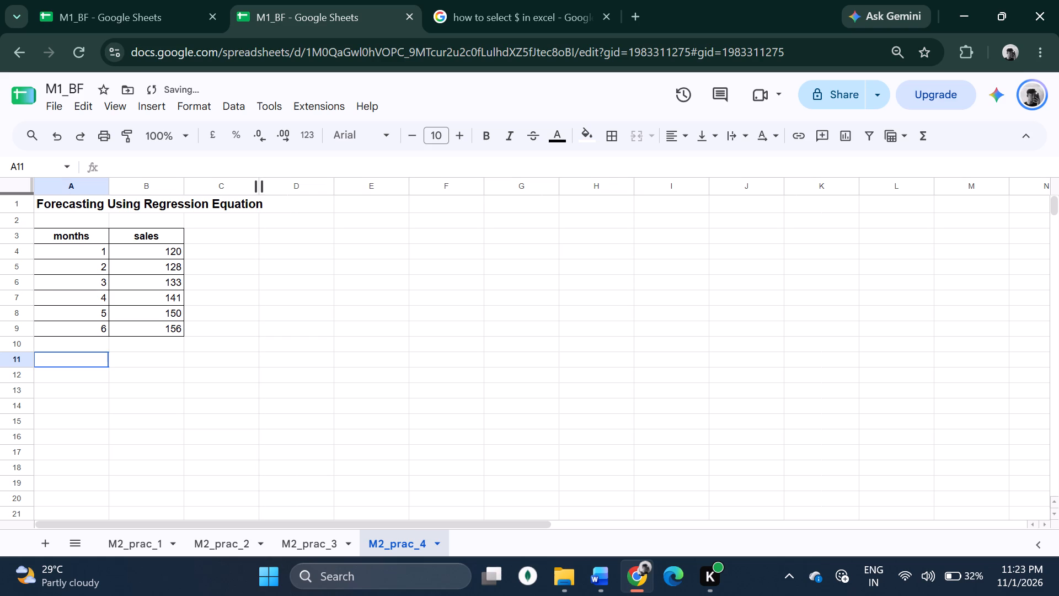
Enter the label "forcating for month 7" in cell E2.
double_click(257, 189)
click(356, 236)
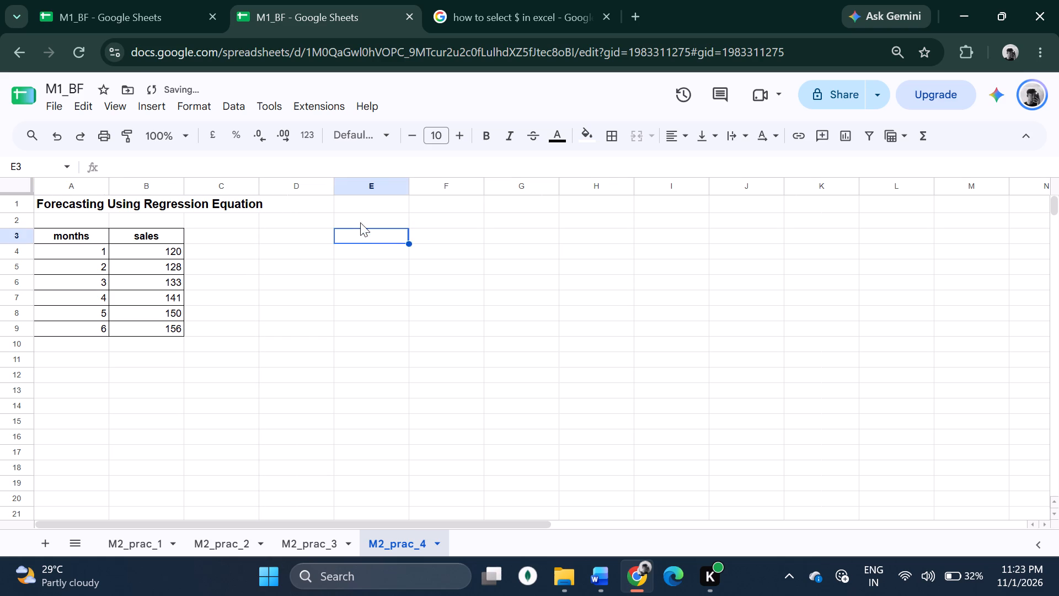
click(370, 200)
click(378, 214)
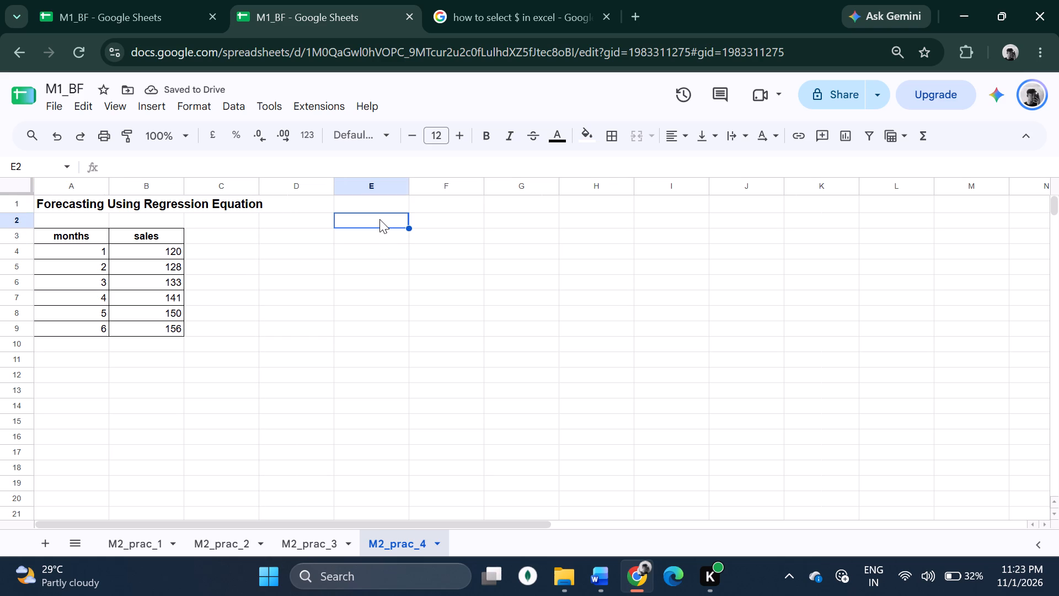
click(375, 244)
click(385, 215)
text(forcating for month)
key(space)
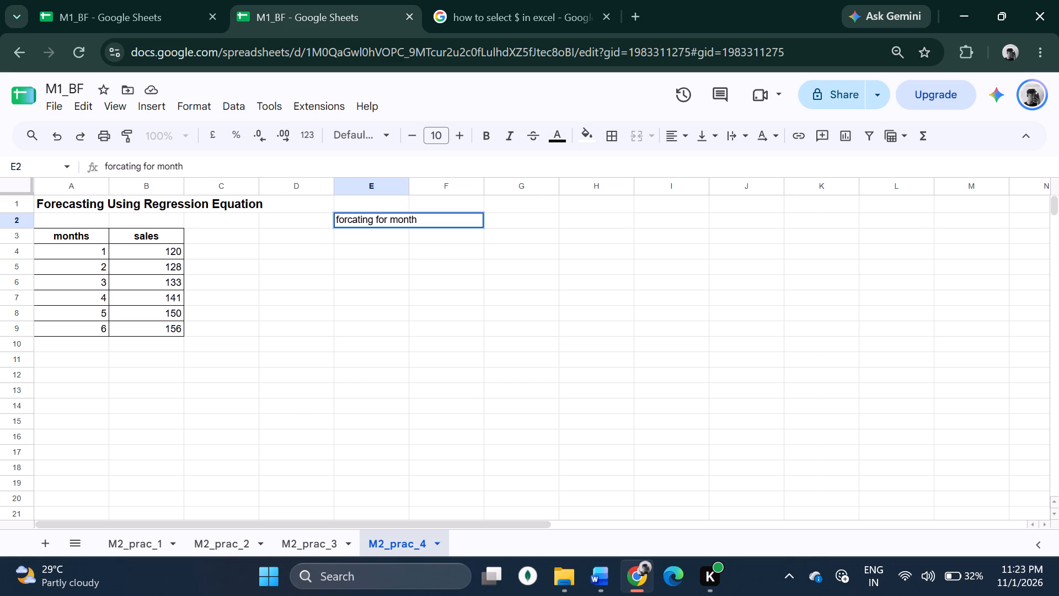
key(7)
key(Return)
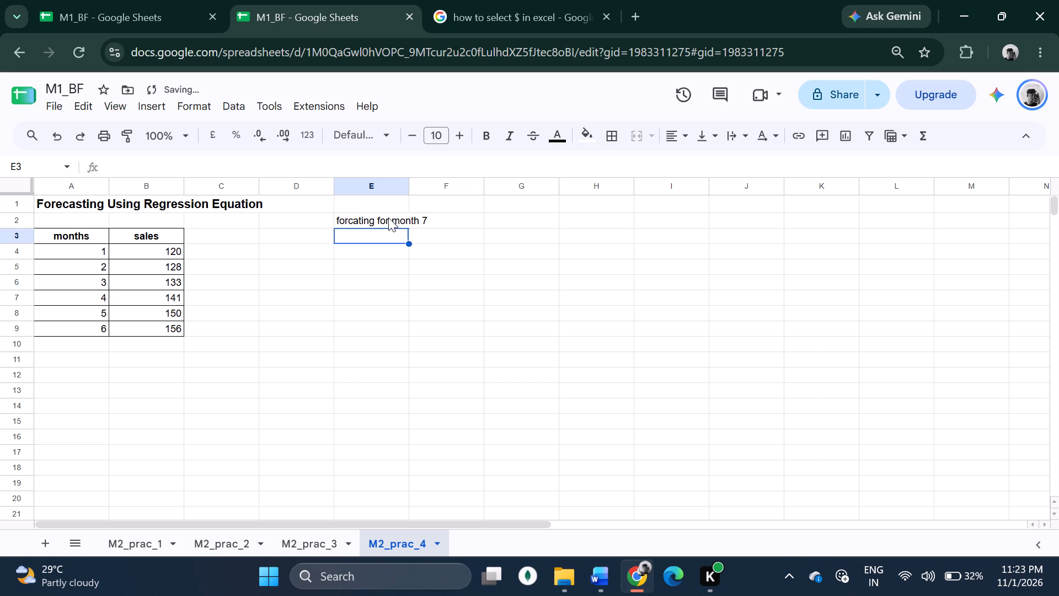
Enter the regression equation note "formula = Y = a + bX" in cell G2.
click(472, 217)
click(504, 216)
key(equal)
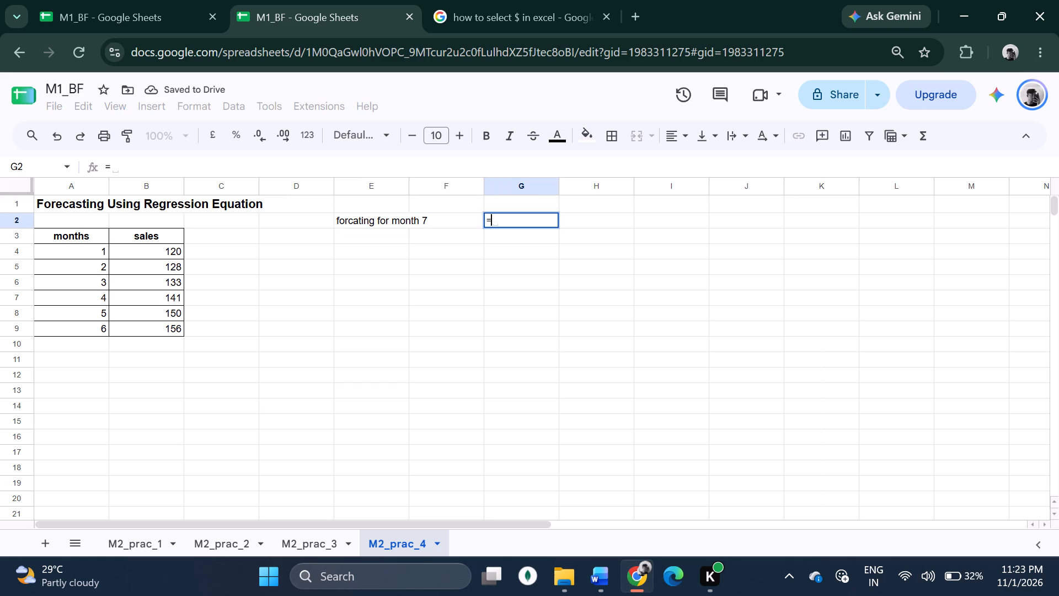
key(BackSpace)
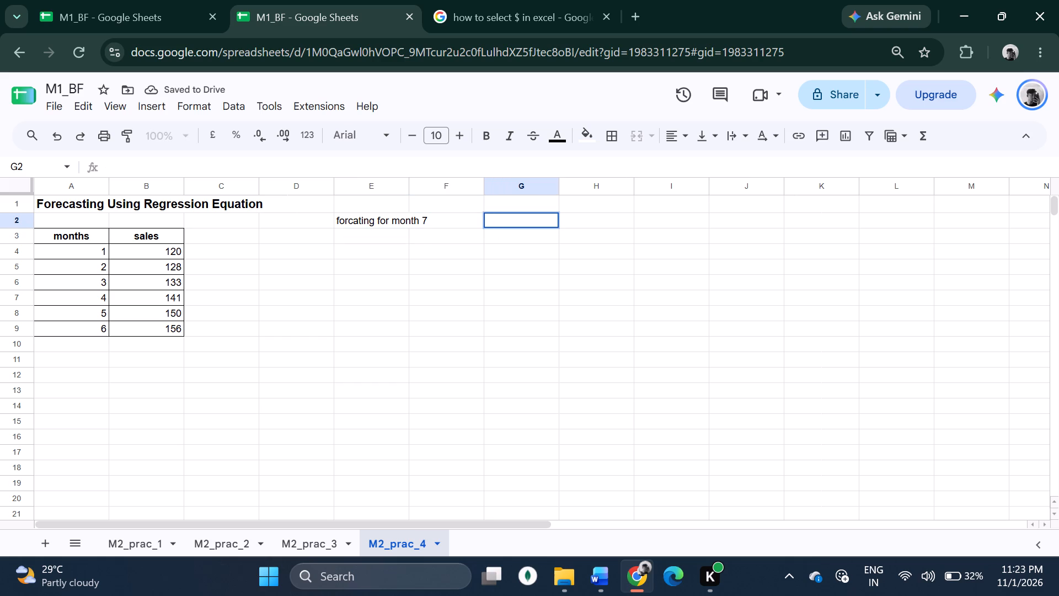
click(393, 235)
click(507, 219)
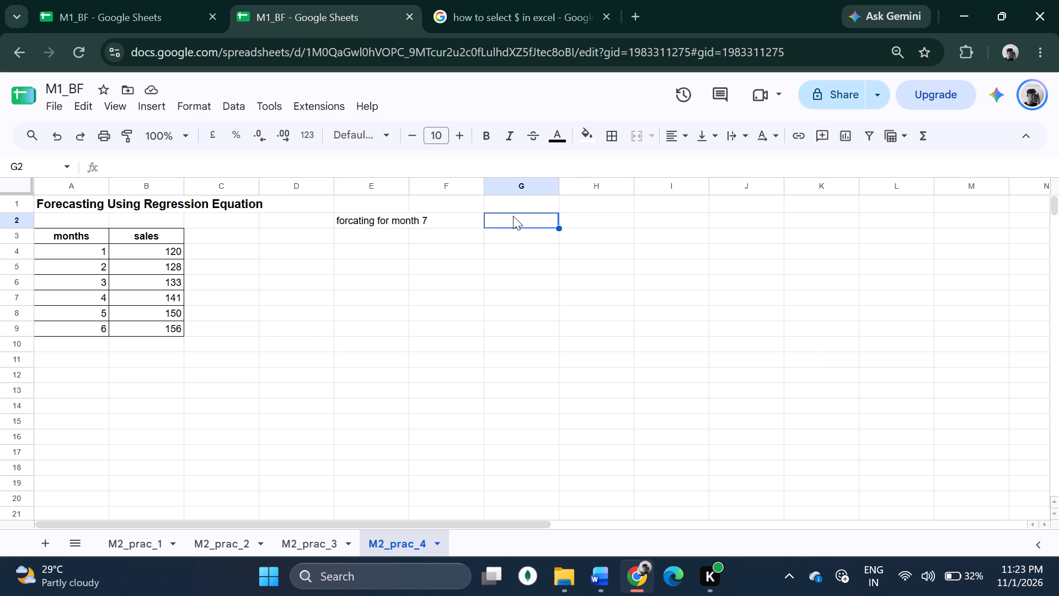
text(formula =)
key(space)
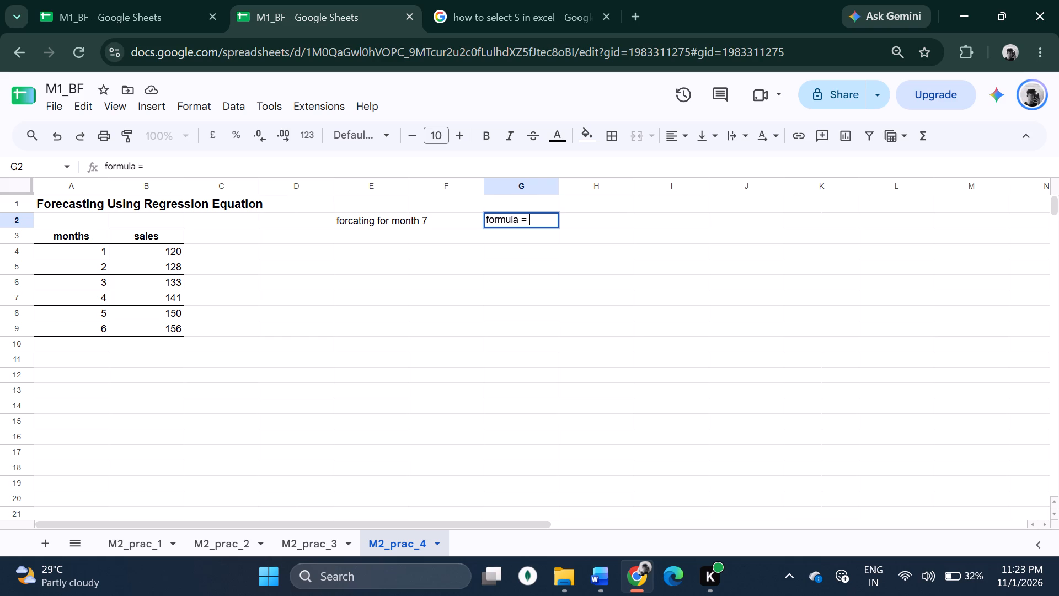
text(Y =)
key(space)
key(a)
key(space)
text(+)
key(space)
key(b)
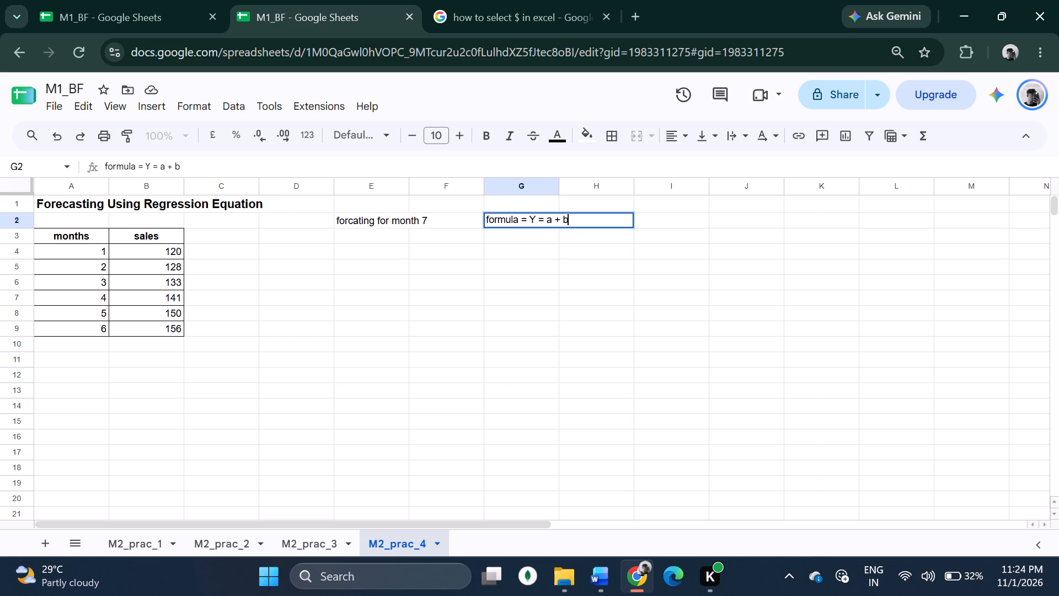
key(shift+x)
Fit the width of column G to the equation text.
double_click(558, 186)
click(564, 247)
double_click(558, 184)
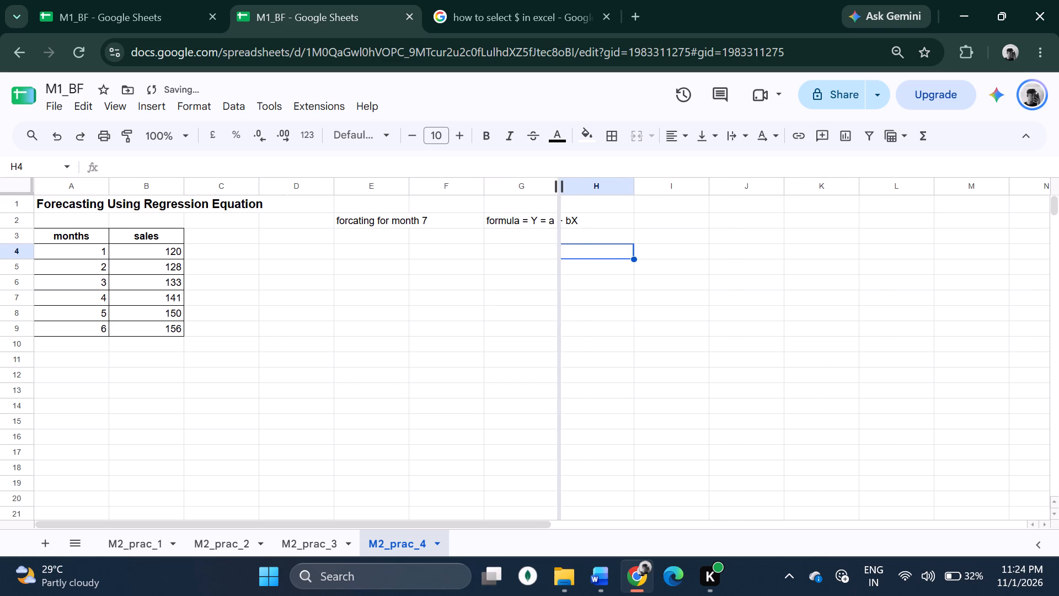
Add the labels "intercept" in A11 and "slope" in A12 below the data table.
click(552, 266)
click(533, 238)
click(398, 235)
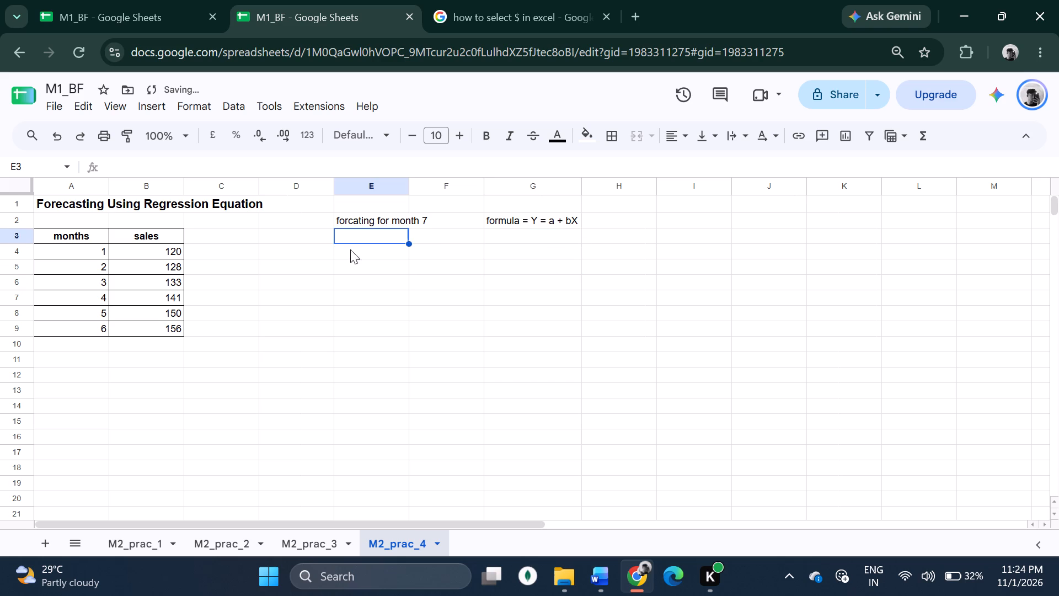
click(352, 251)
click(248, 282)
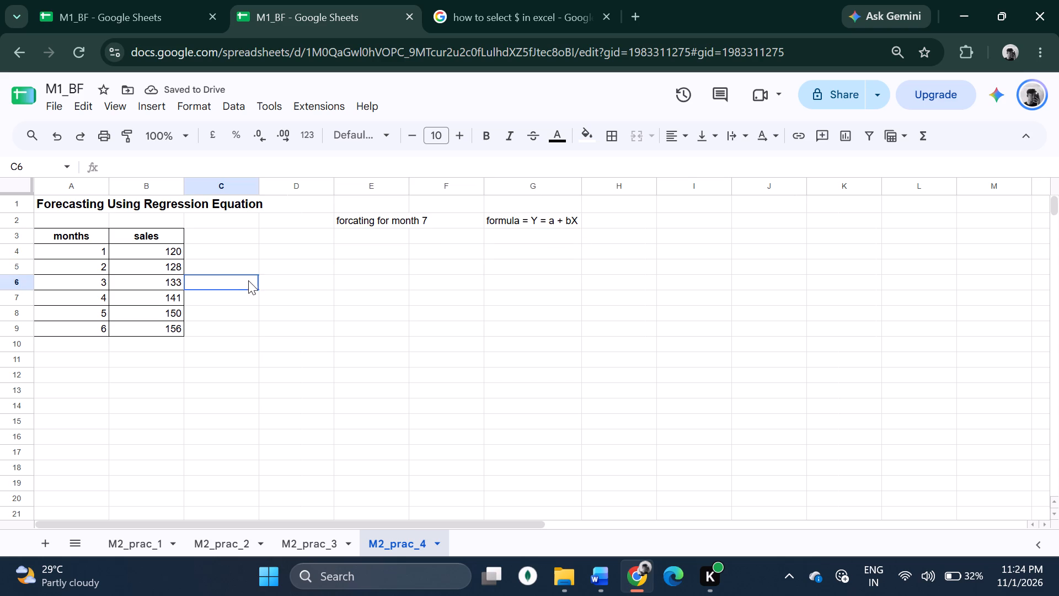
click(235, 264)
click(235, 252)
click(95, 349)
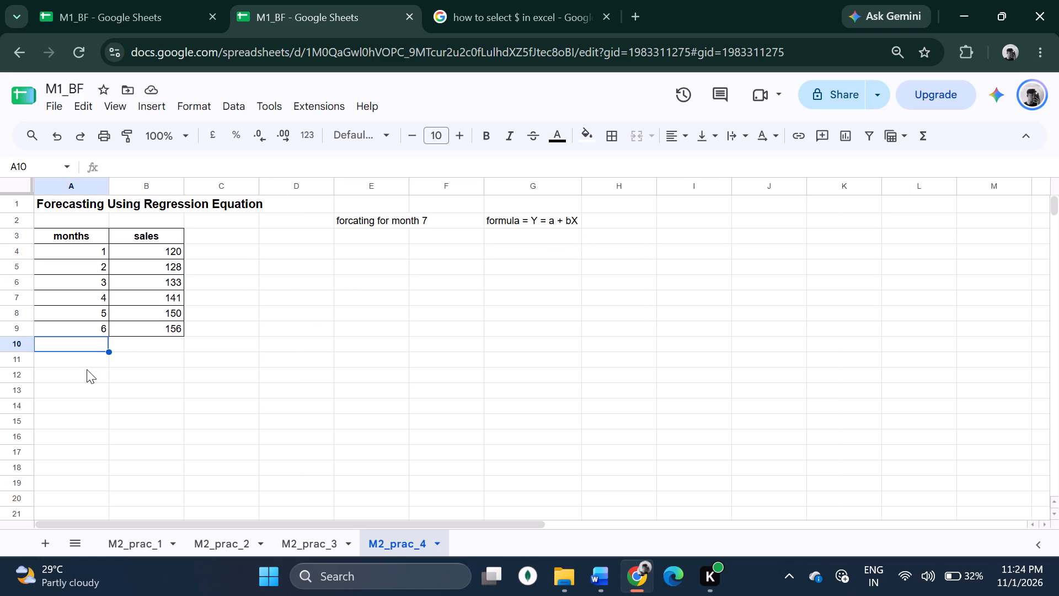
click(86, 360)
text(intercept)
key(Return)
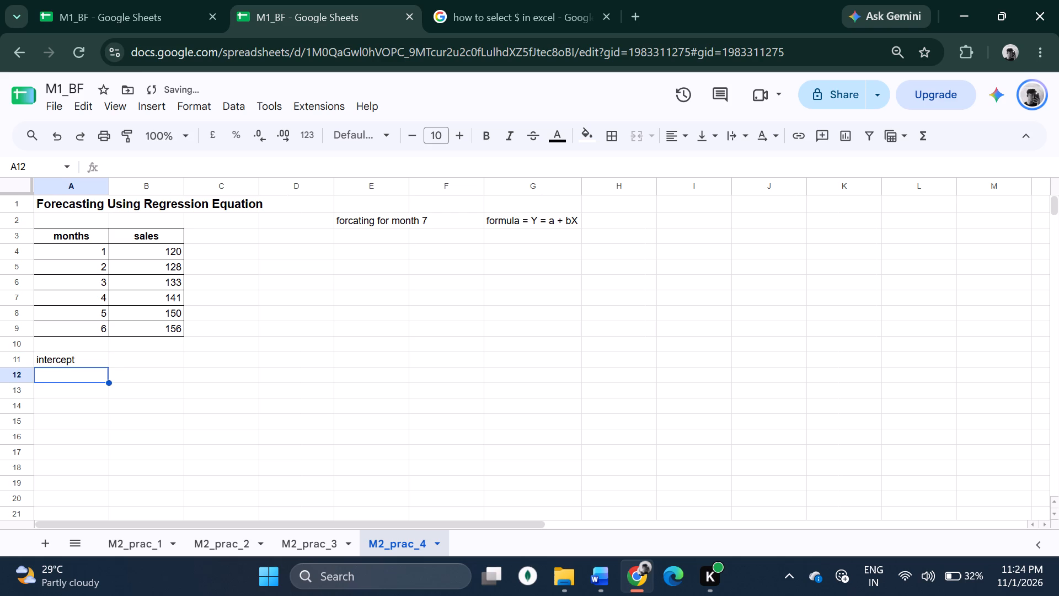
text(slope)
key(Return)
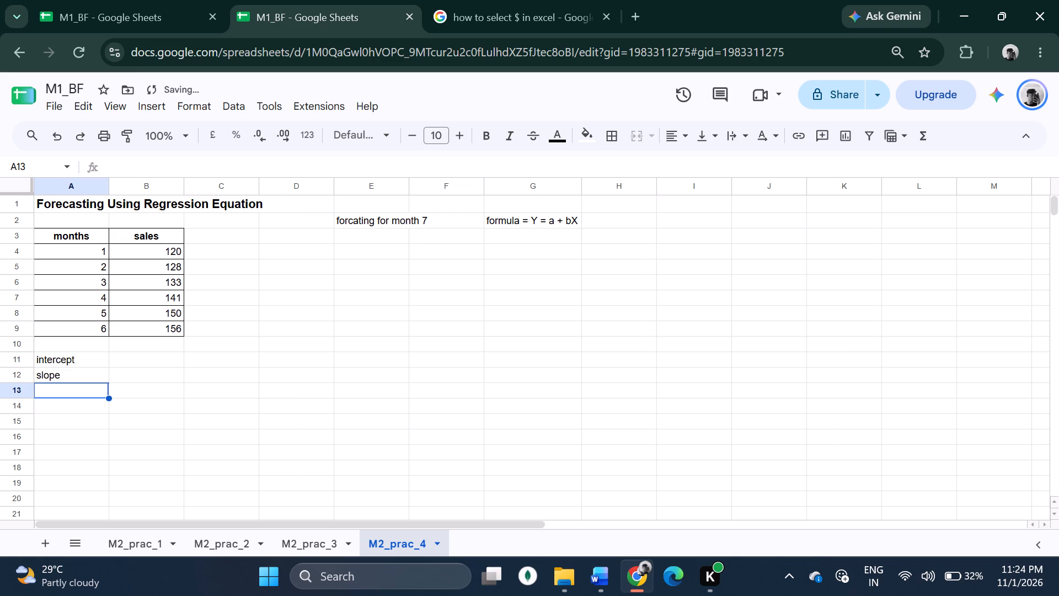
Calculate the intercept in B11 with INTERCEPT, using sales B4:B9 as y values and months A4:A9 as x values.
click(120, 368)
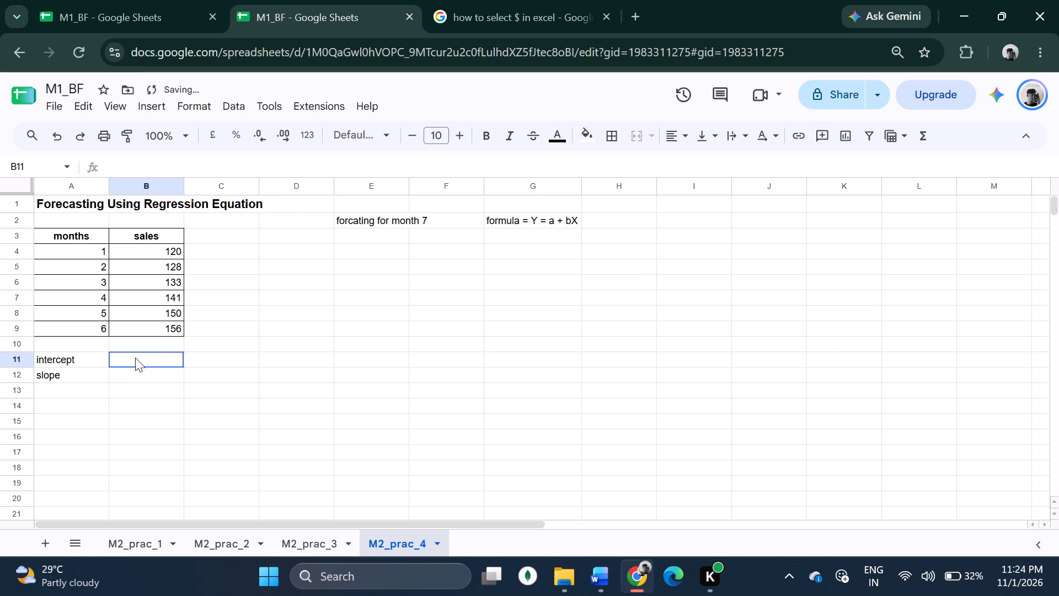
text(=inter)
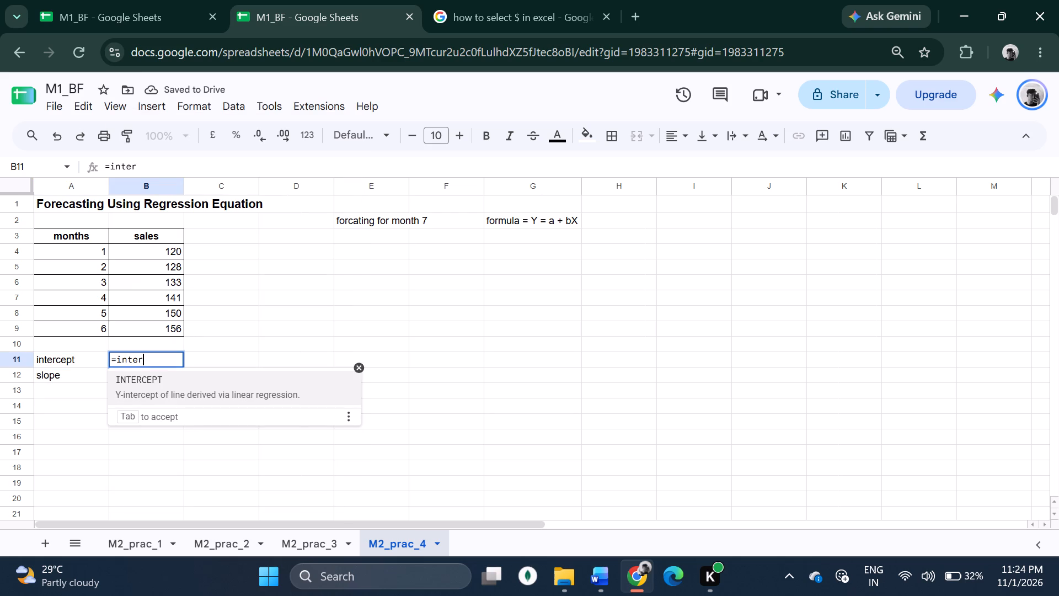
click(164, 393)
drag(135, 246, 138, 247)
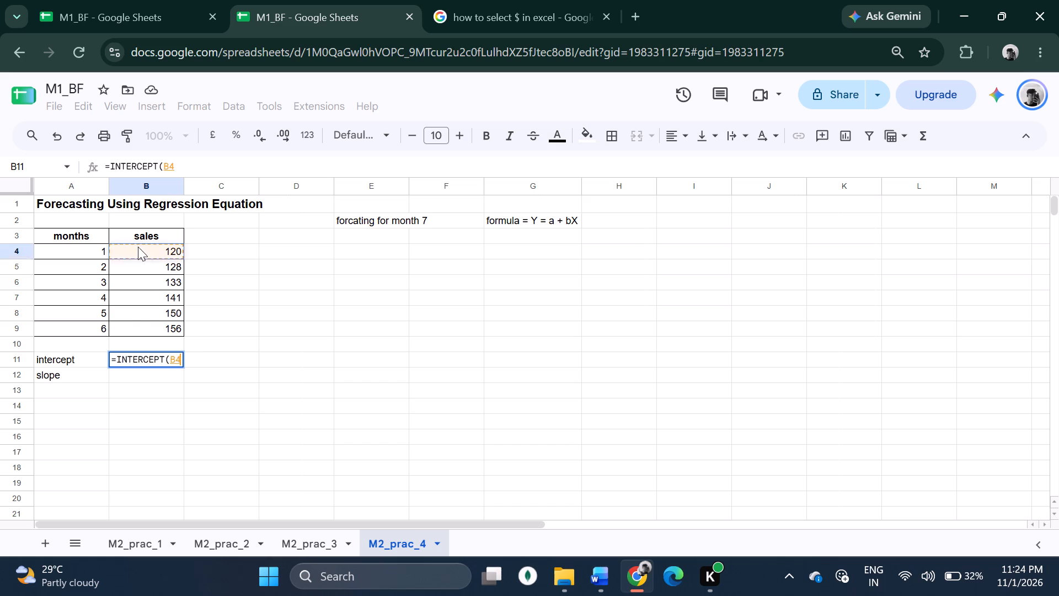
drag(138, 247, 149, 324)
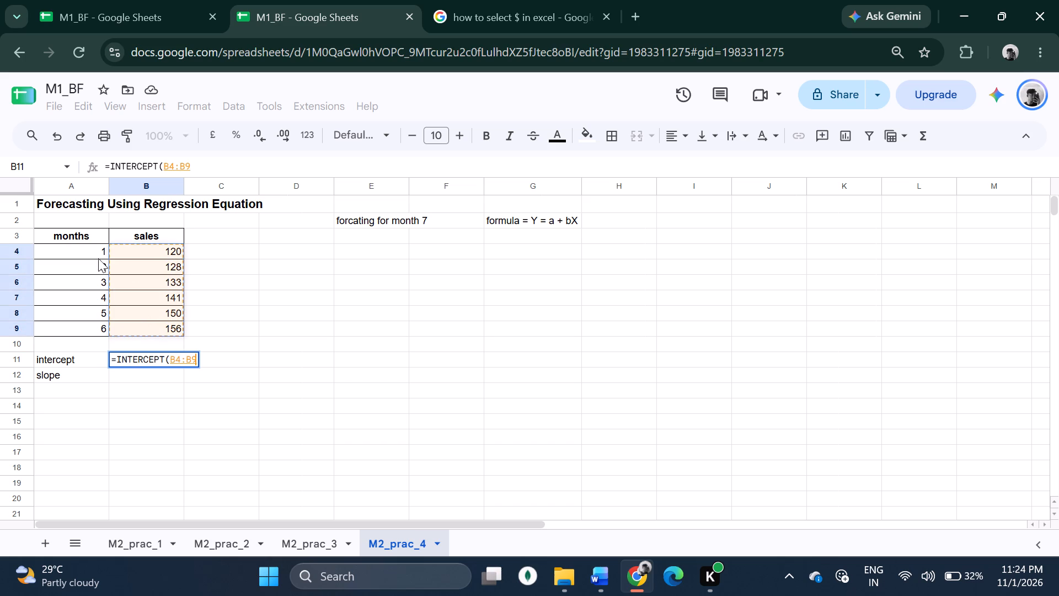
key(comma)
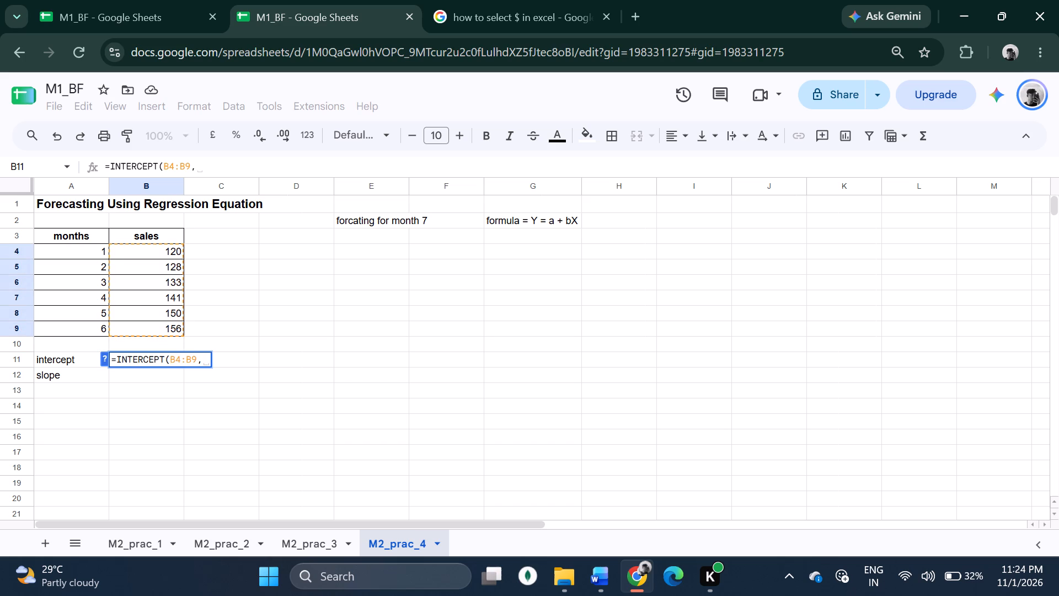
drag(97, 249, 98, 321)
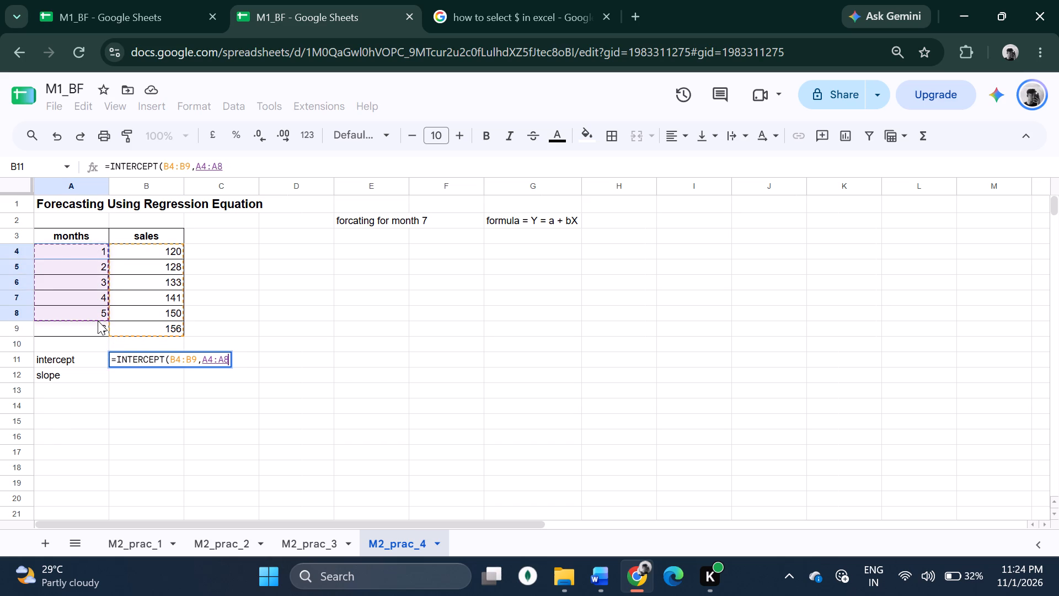
drag(98, 321, 101, 334)
key(Return)
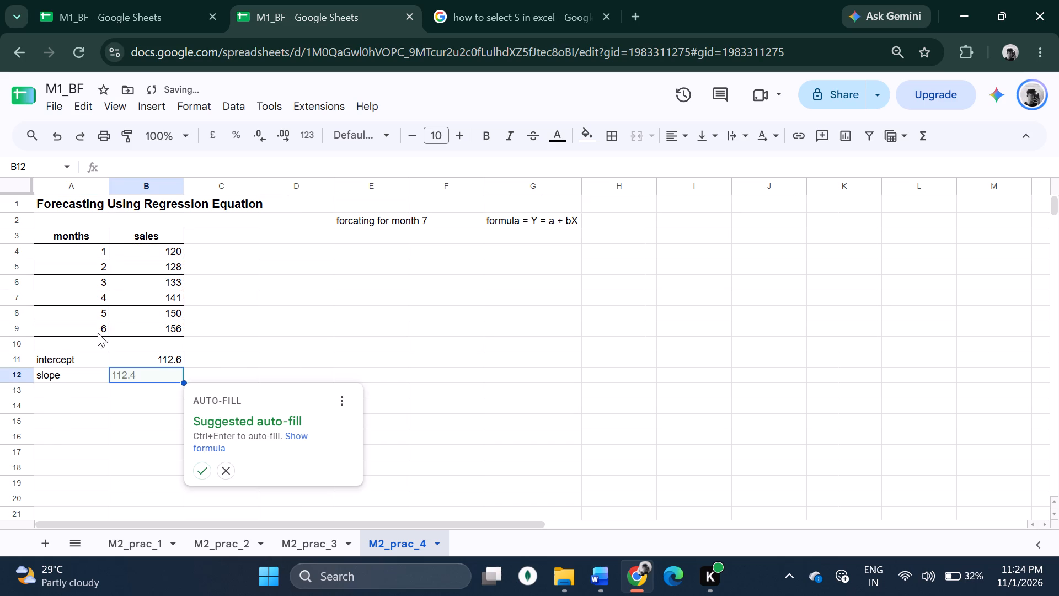
Calculate the slope in B12 with SLOPE, using sales B4:B9 as y values and months A4:A9 as x values.
click(150, 411)
click(160, 373)
text(=slop)
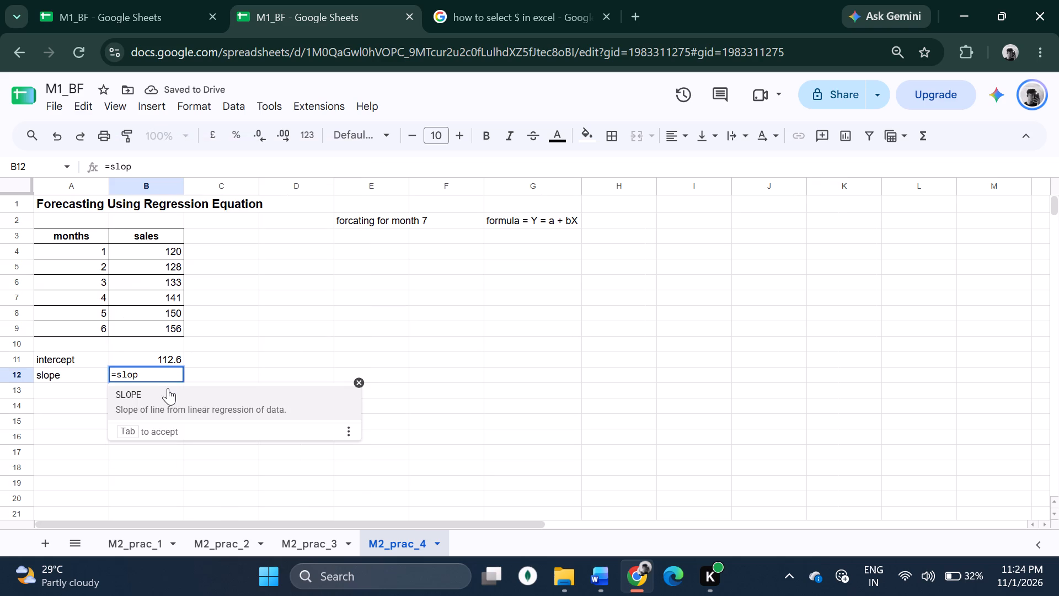
click(168, 388)
drag(163, 249, 165, 307)
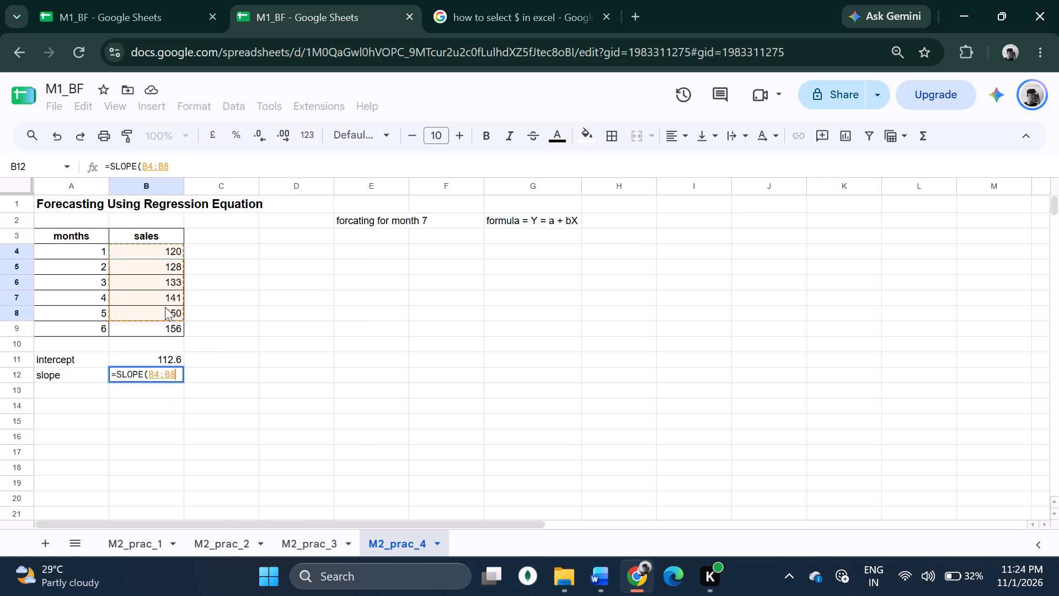
drag(165, 307, 168, 325)
key(comma)
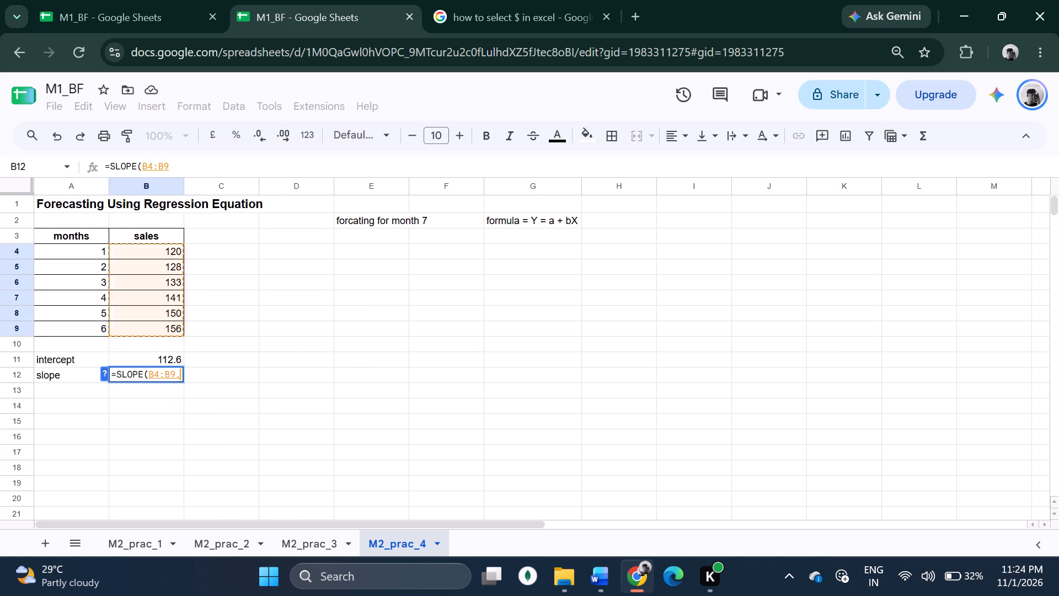
drag(76, 252, 79, 328)
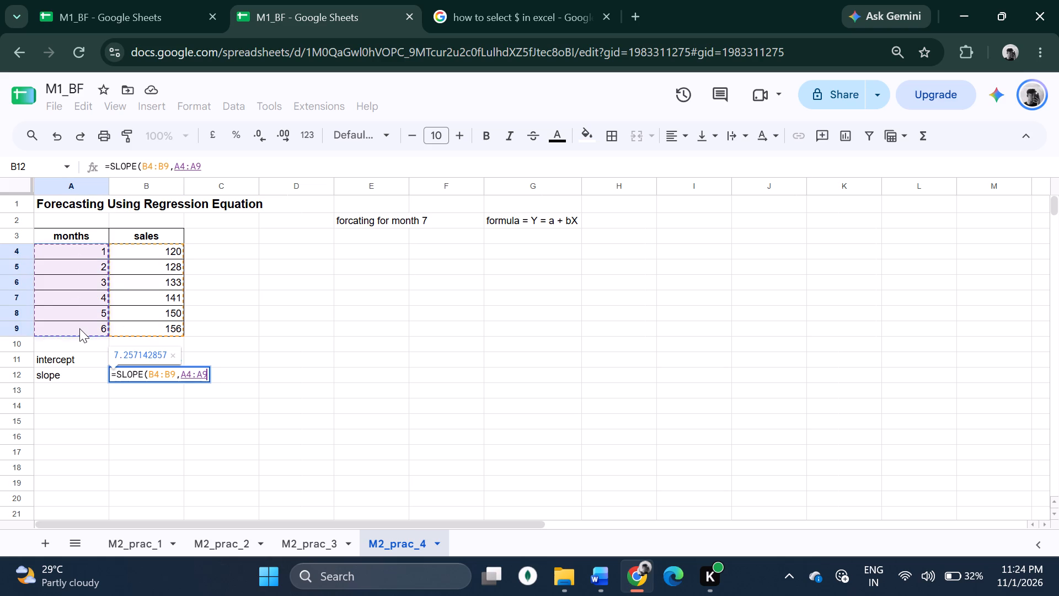
key(Return)
Complete the slope formula entry in B12.
click(513, 360)
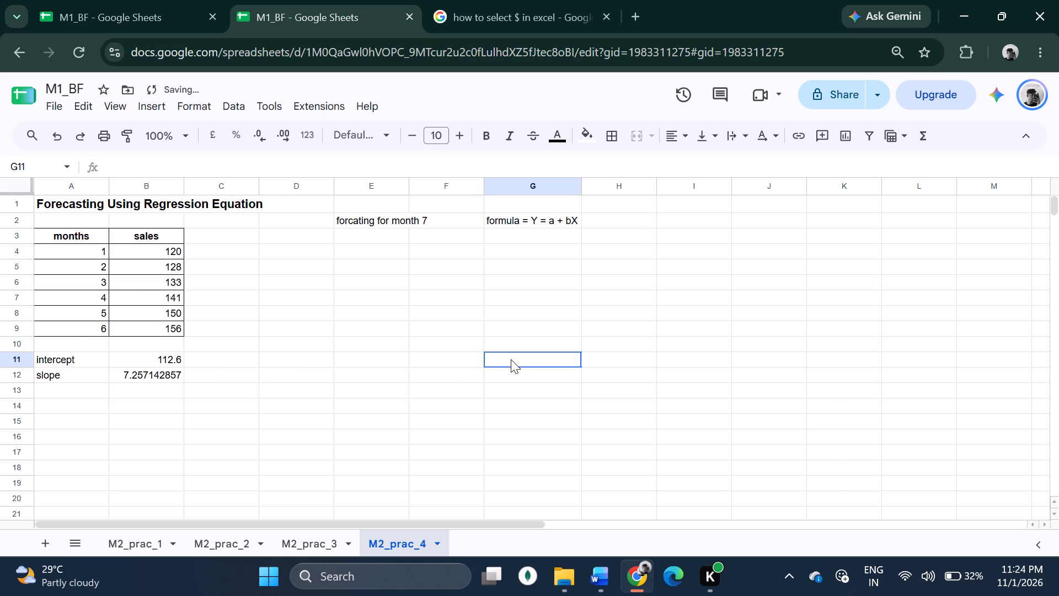
Calculate the Month 7 forecast in E4 with the formula =B12+B11*7.
click(354, 263)
click(367, 247)
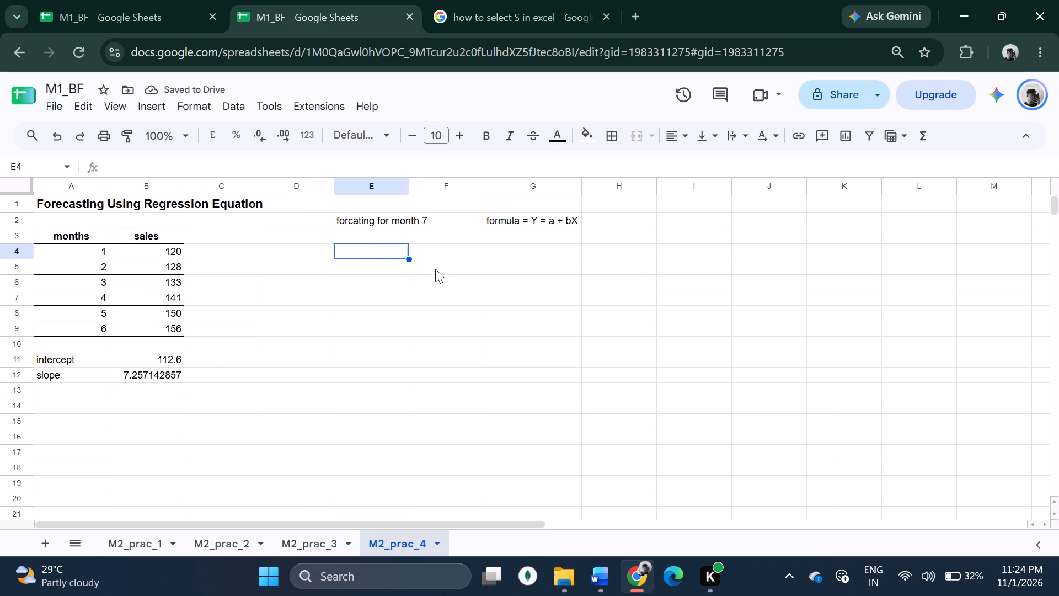
key(equal)
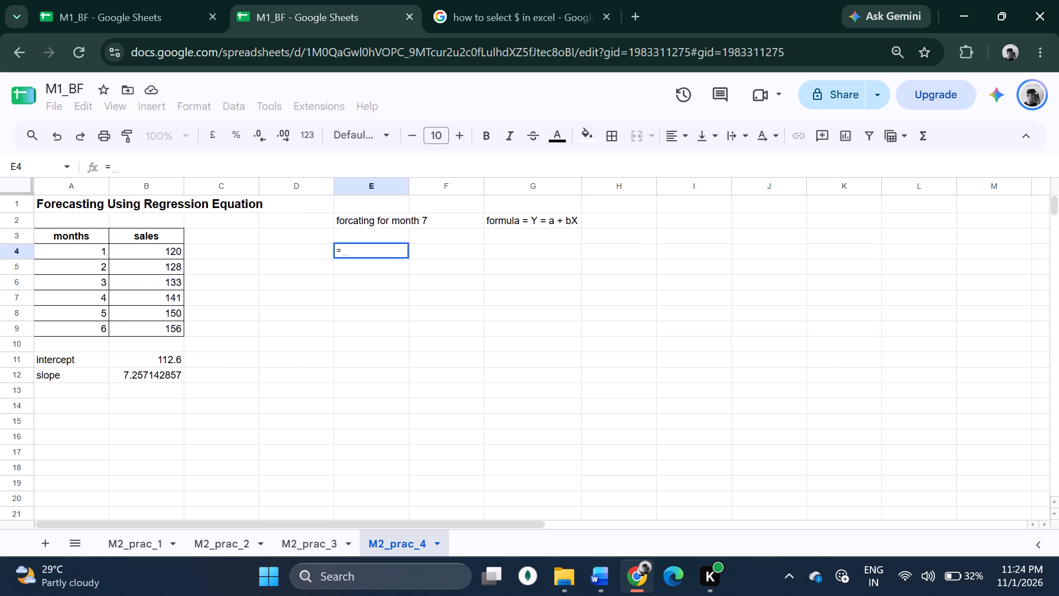
click(161, 375)
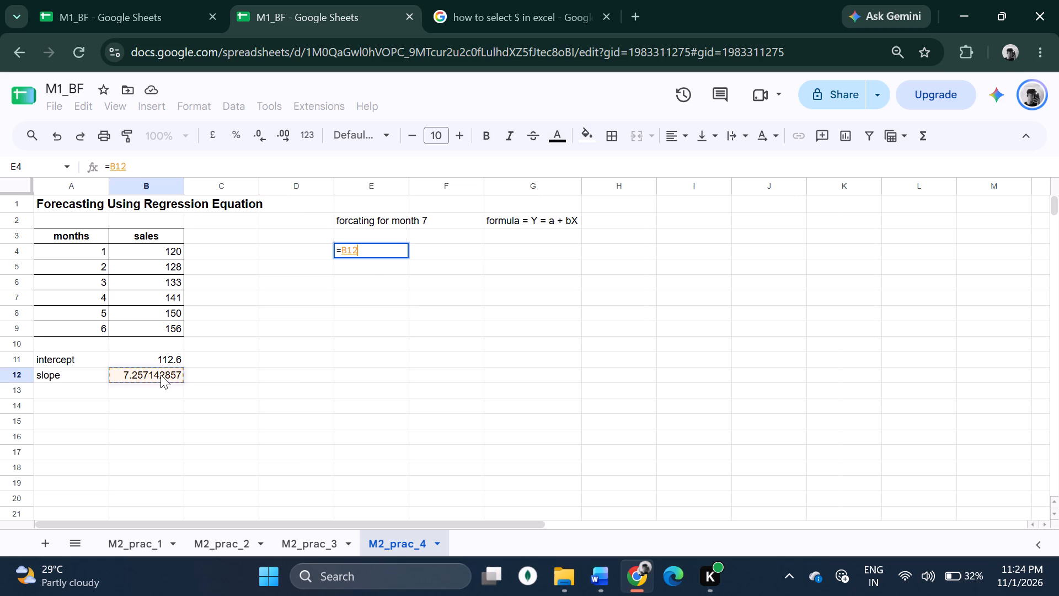
key(shift+plus)
click(152, 356)
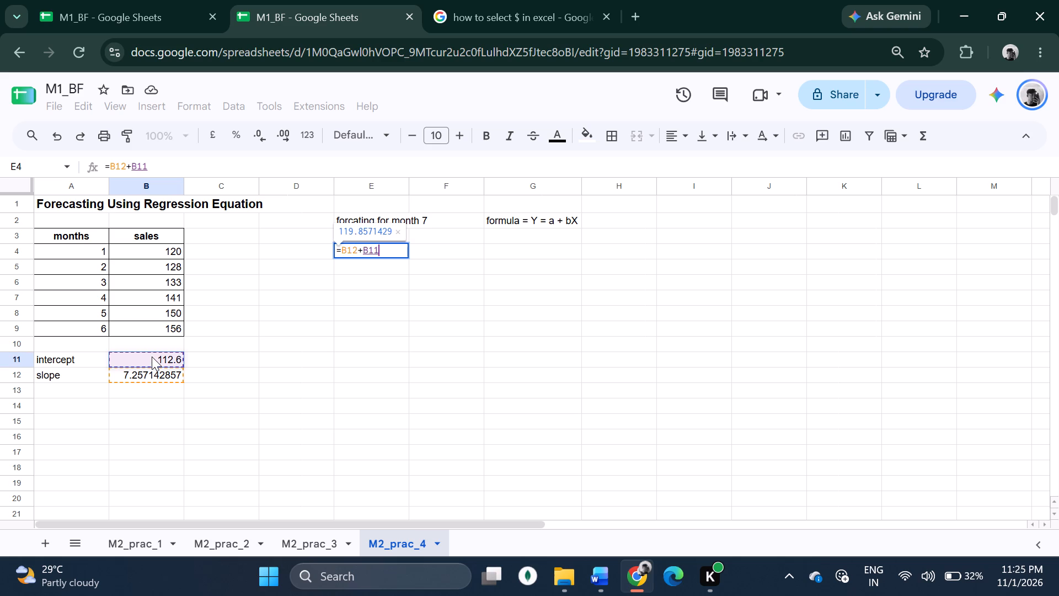
text(*7)
key(Return)
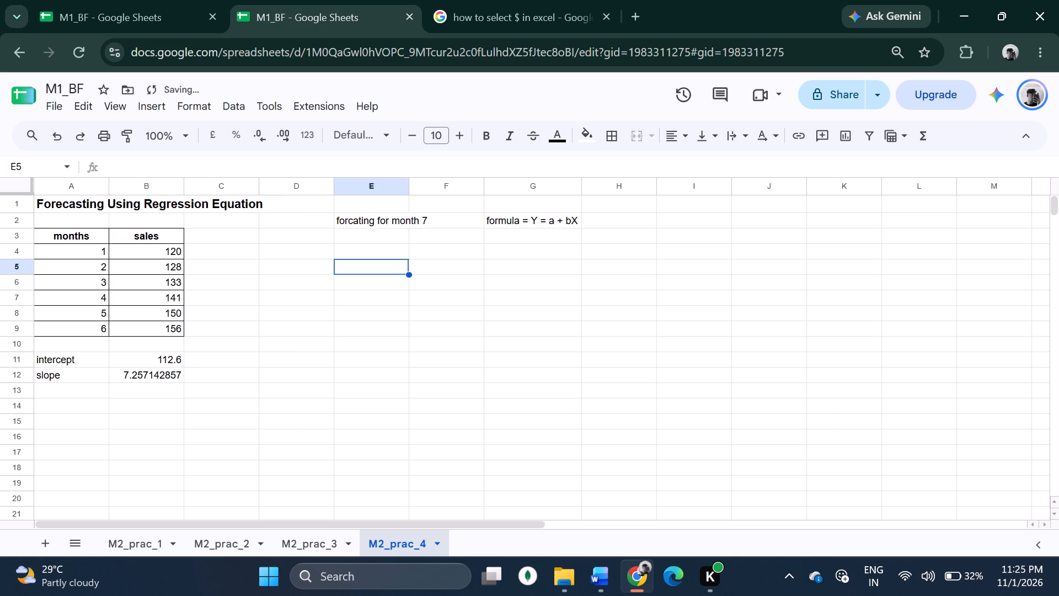
Move the forecast formula from E4 to G4, under the regression equation text.
click(388, 257)
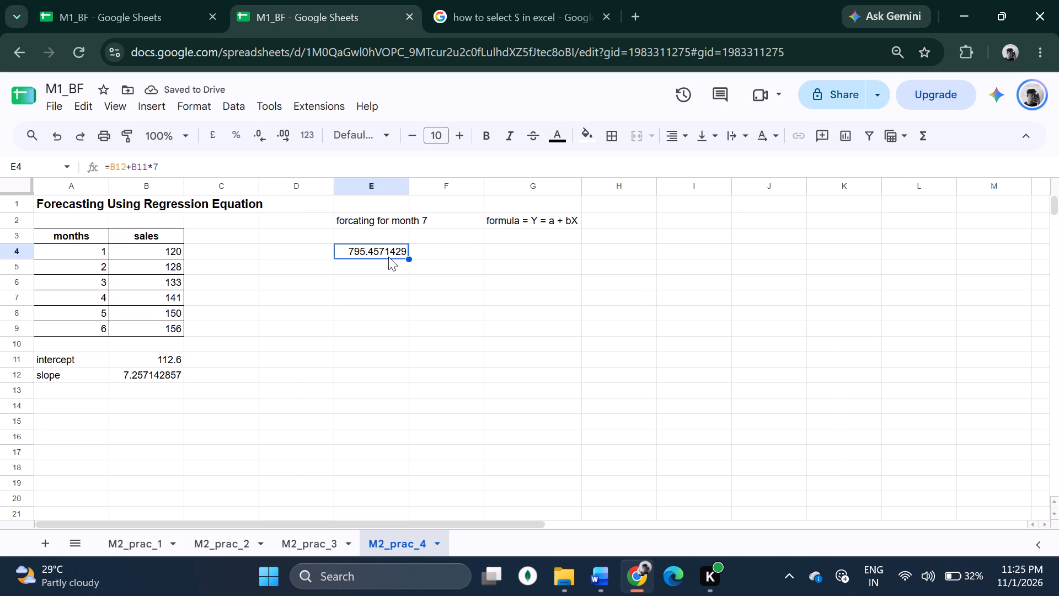
key(ctrl+c)
key(ctrl+x)
click(510, 251)
key(ctrl+v)
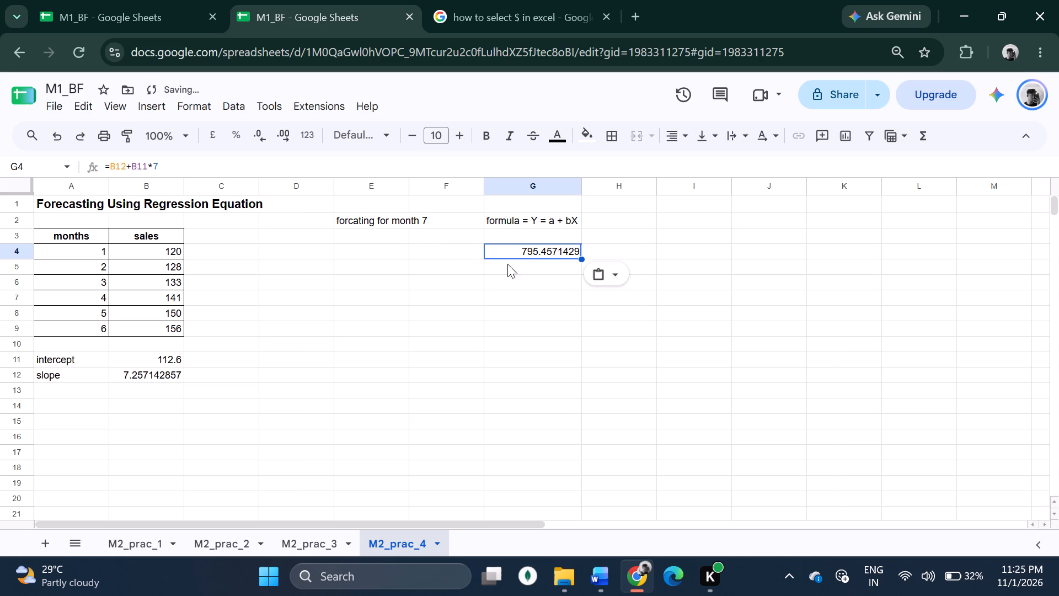
Add the label "for month 7" in E4, in the same row as the forecast.
click(414, 253)
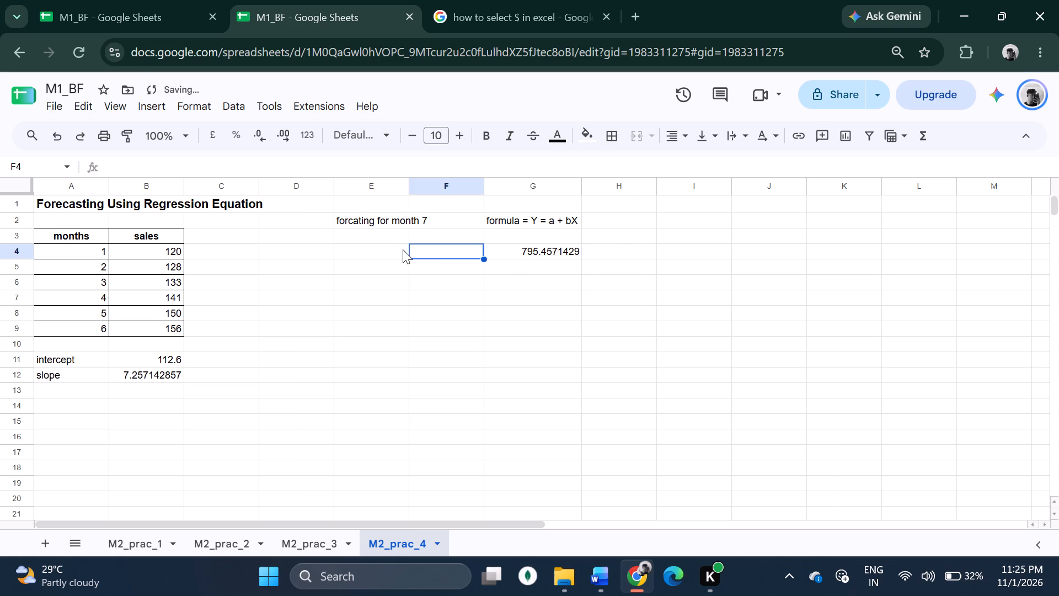
click(400, 249)
text(for month)
key(space)
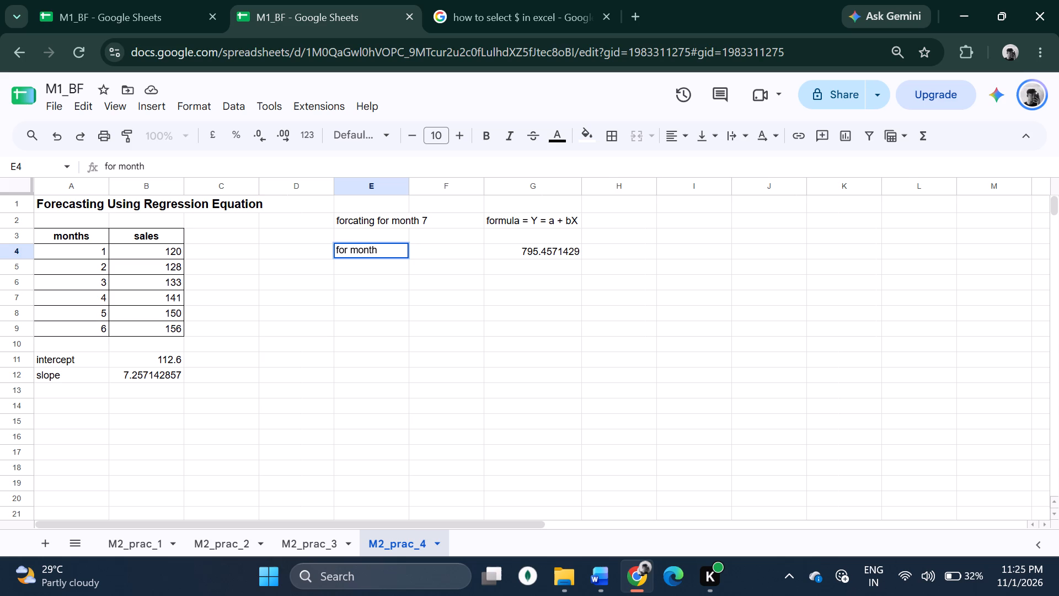
key(7)
key(Return)
click(498, 425)
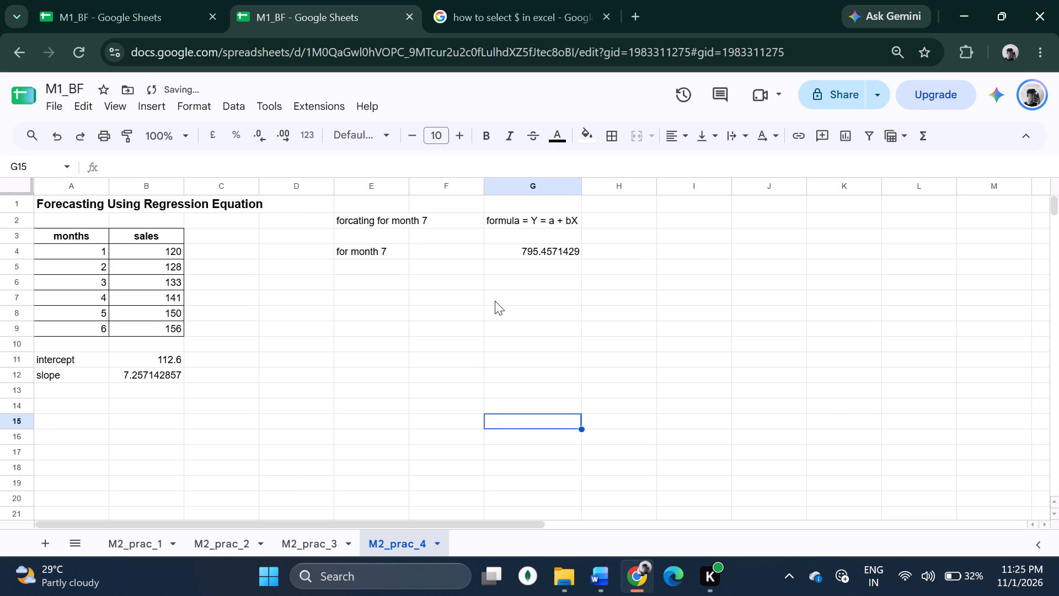
Make the forecast value in G4 bold.
click(518, 252)
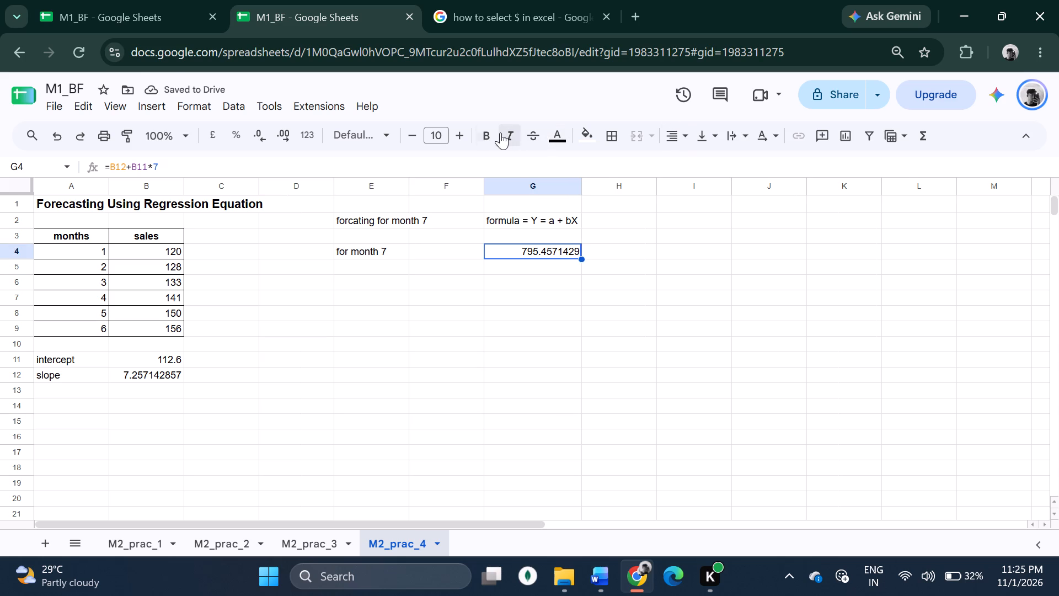
click(490, 132)
click(506, 315)
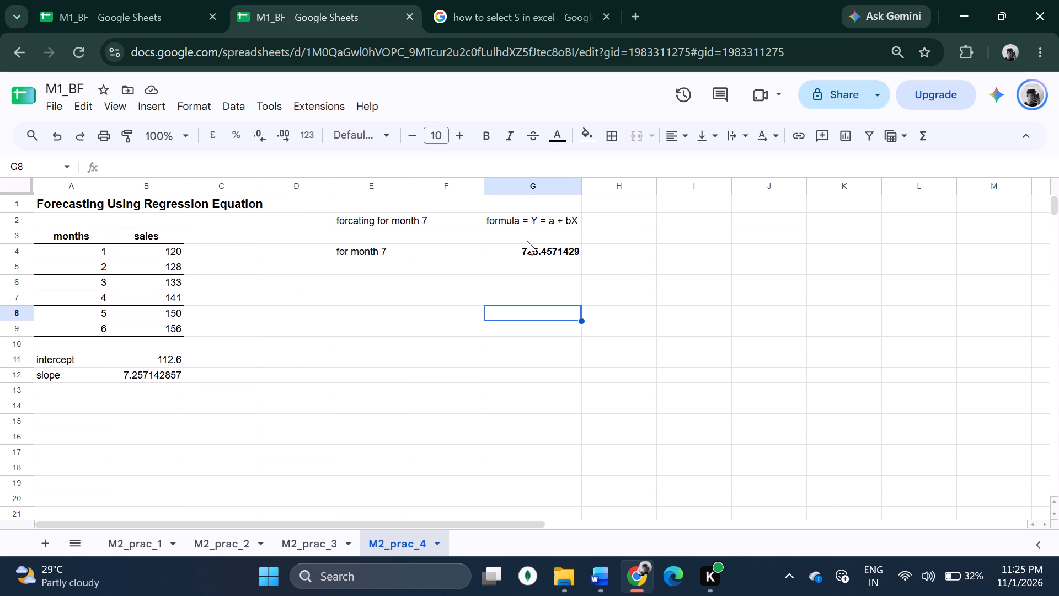
Switch to the practical 4 document in Word and check the regression equation, Month 7 calculation and expected output against the forecast formula.
click(524, 254)
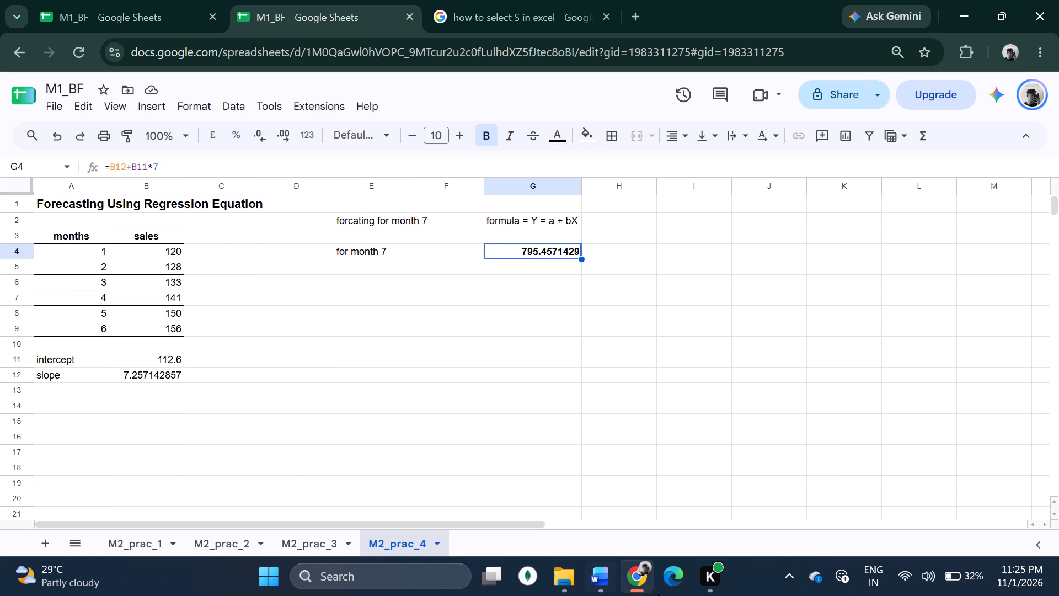
click(597, 581)
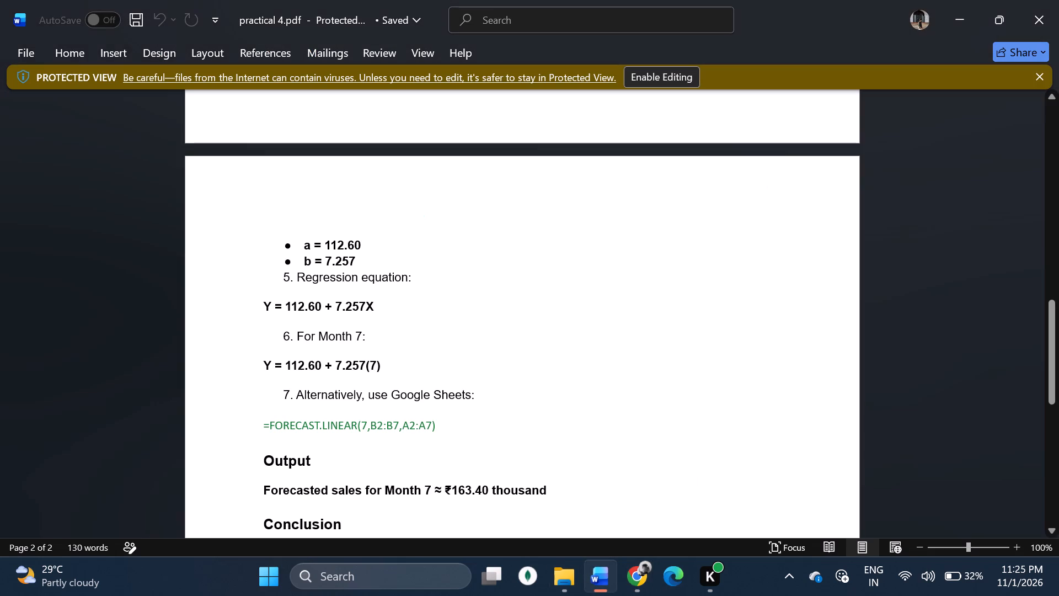
drag(327, 242, 360, 240)
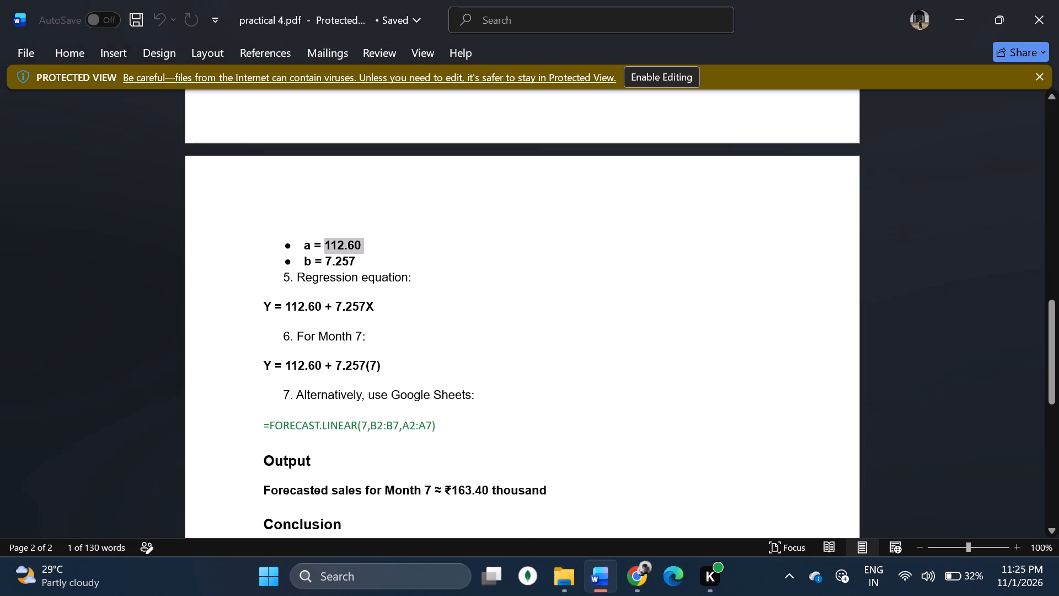
scroll(521, 342, up, 4)
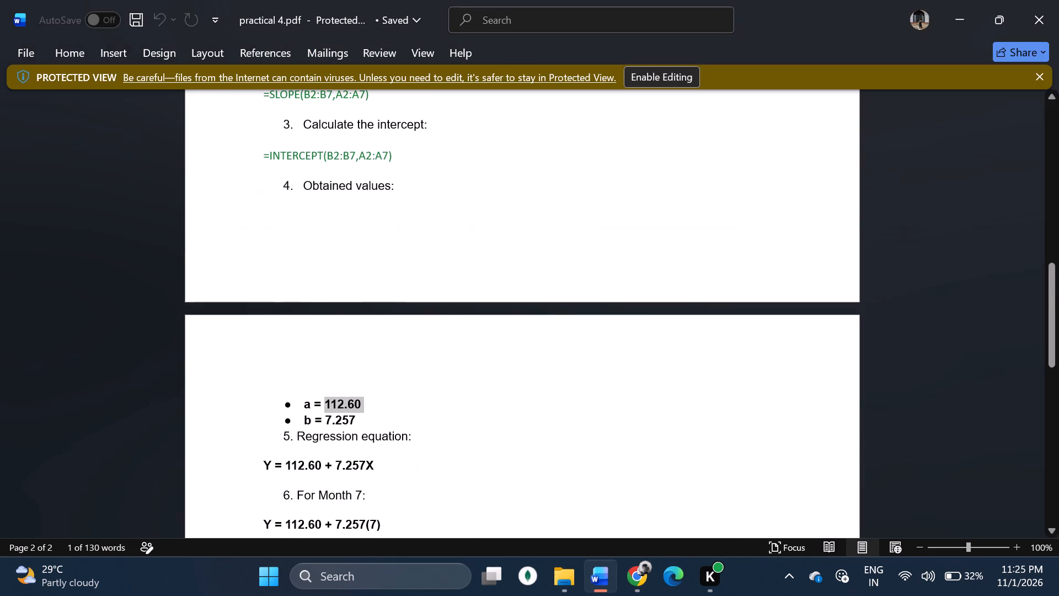
click(481, 313)
scroll(481, 313, up, 2)
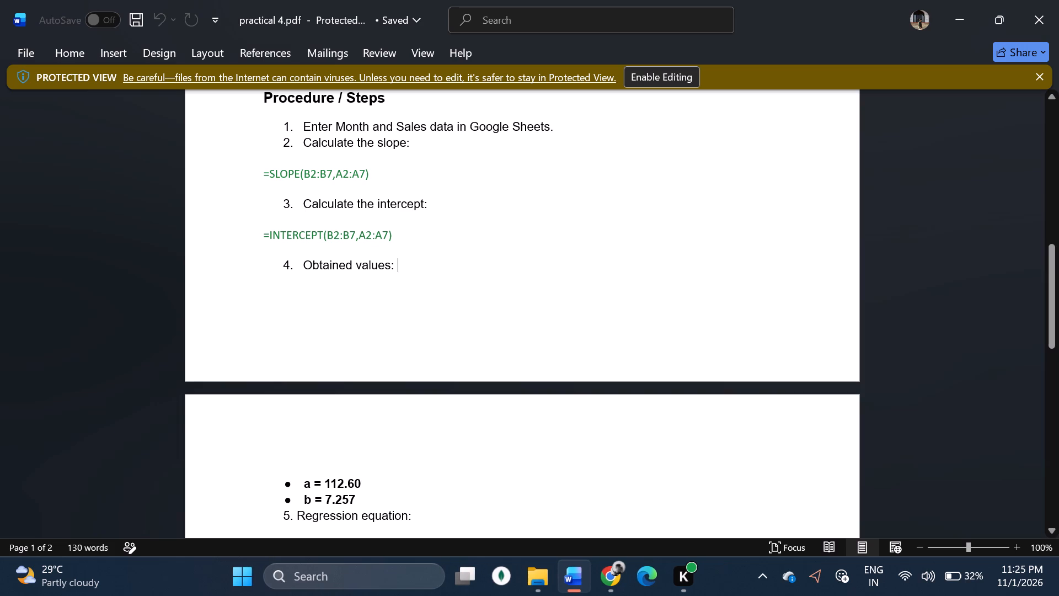
scroll(370, 268, down, 2)
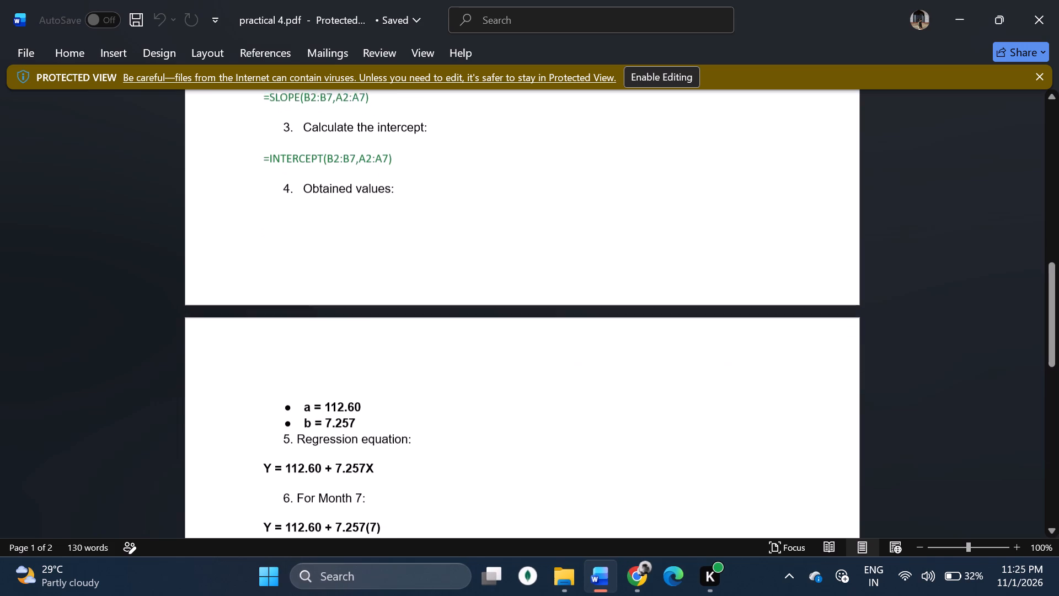
scroll(370, 268, down, 4)
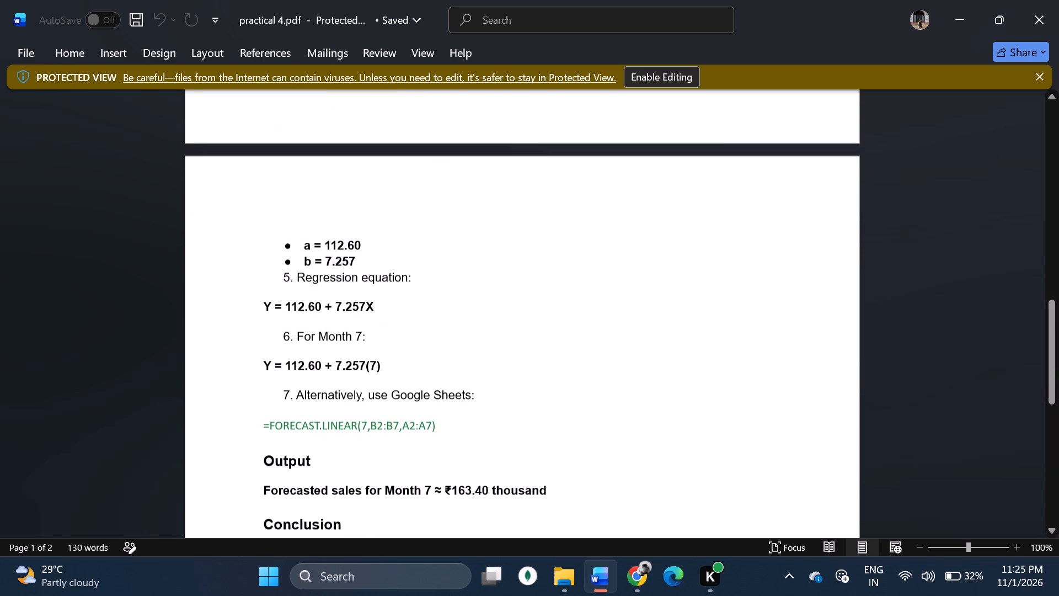
scroll(370, 268, down, 1)
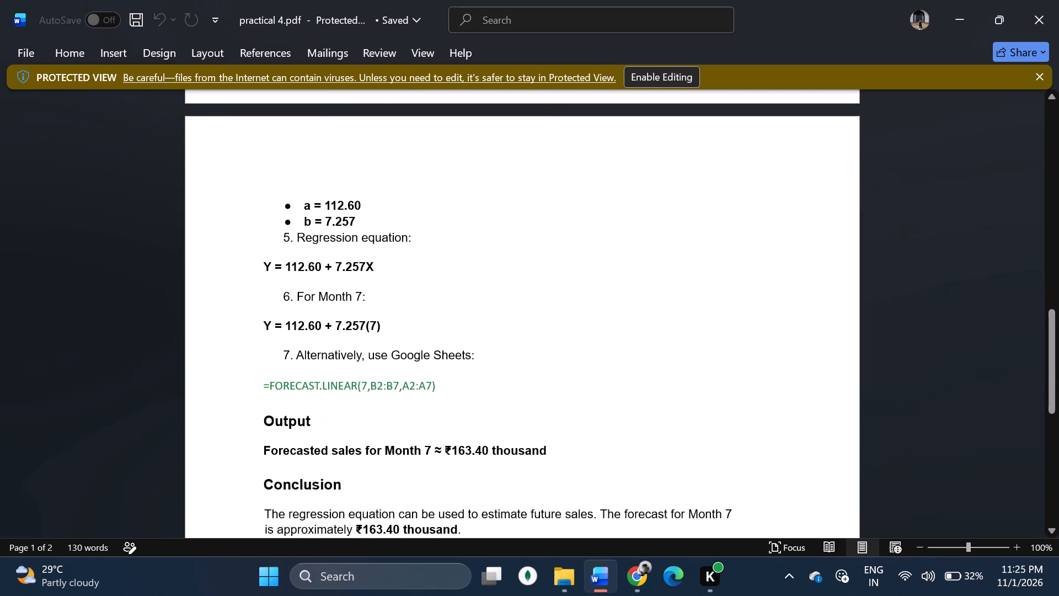
Return to the M2_prac_4 sheet in Chrome and correct the forecast formula in G4 to =B11+B12*7.
click(647, 567)
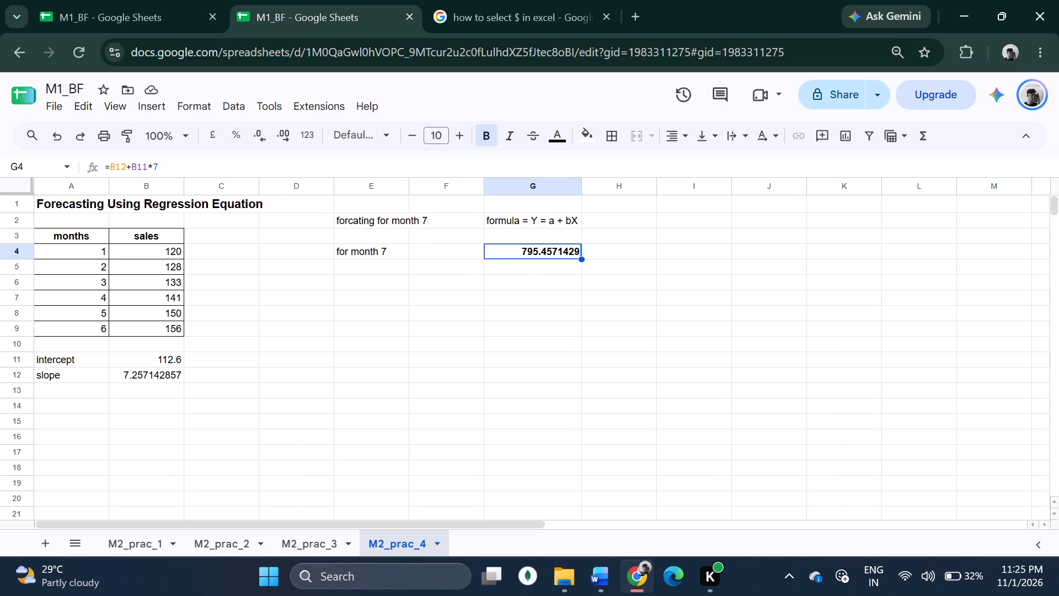
double_click(529, 256)
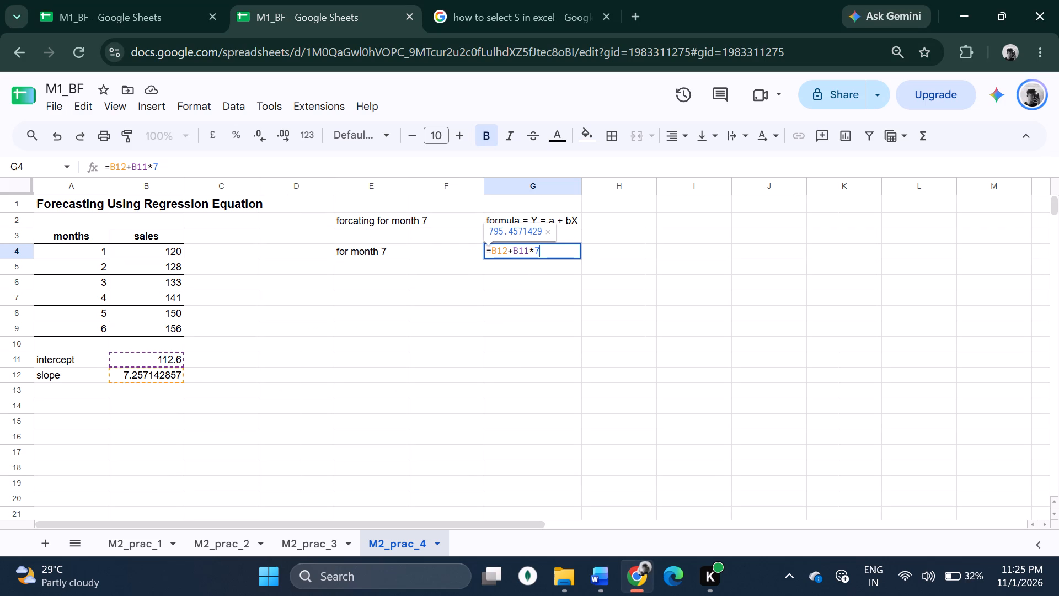
click(527, 252)
key(BackSpace)
key(BackSpace)
key(BackSpace)
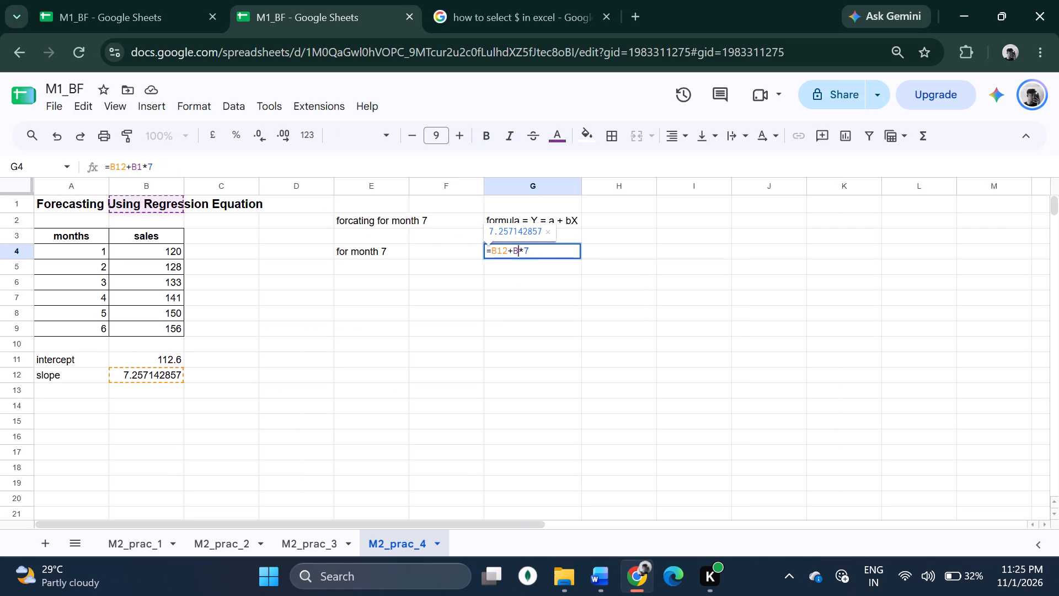
key(BackSpace)
key(BackSpace)
key(BackSpace)
key(BackSpace)
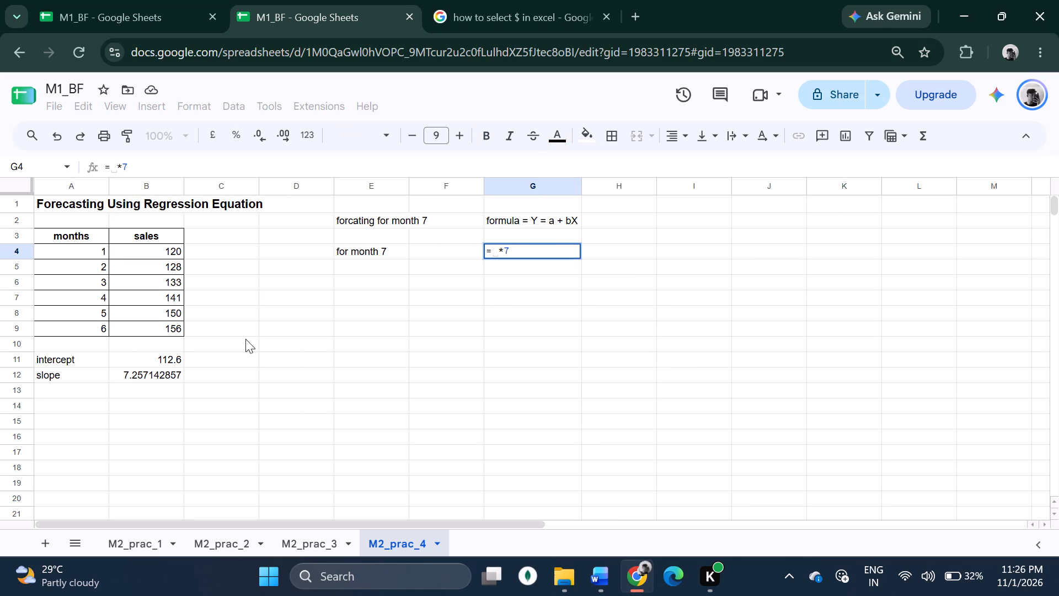
click(166, 359)
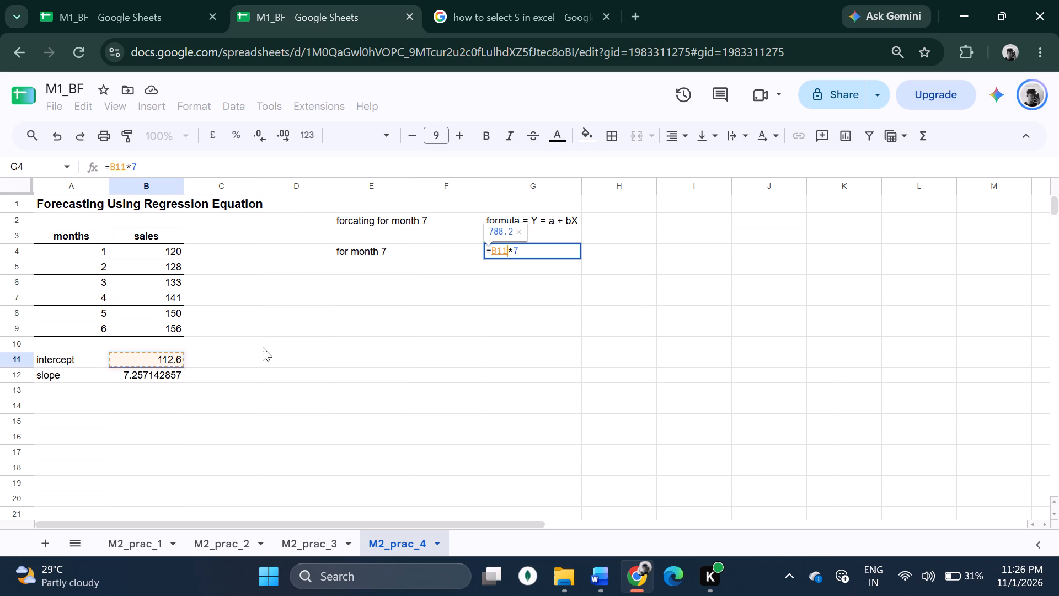
text(+)
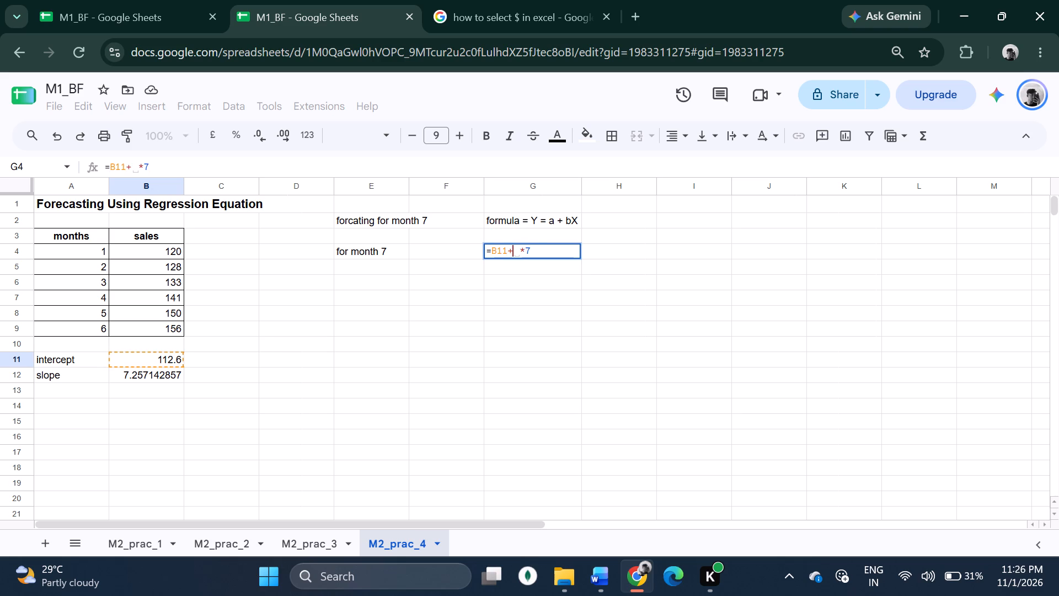
key(space)
click(139, 375)
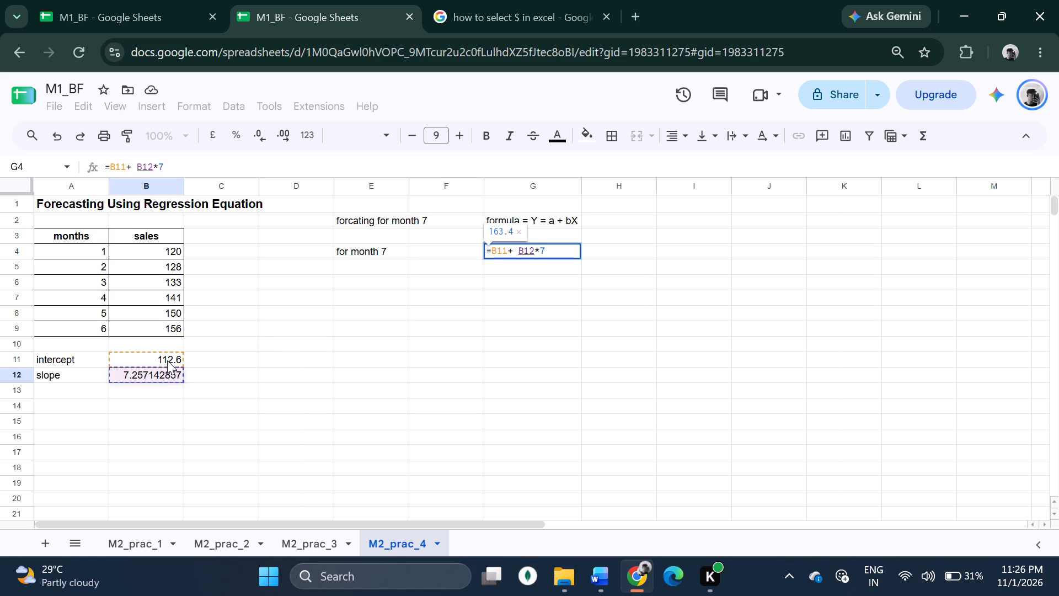
key(Return)
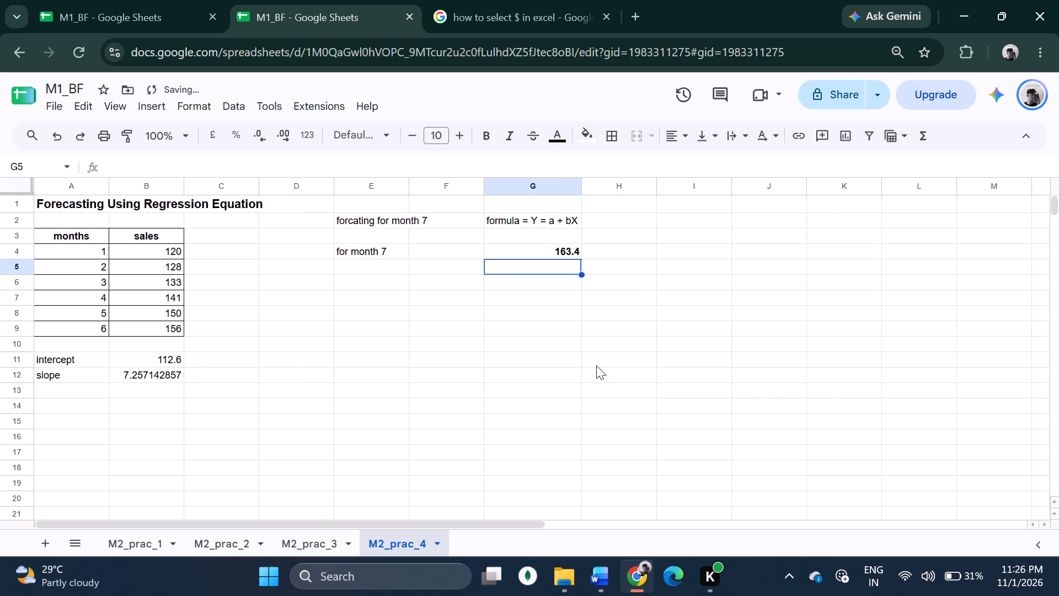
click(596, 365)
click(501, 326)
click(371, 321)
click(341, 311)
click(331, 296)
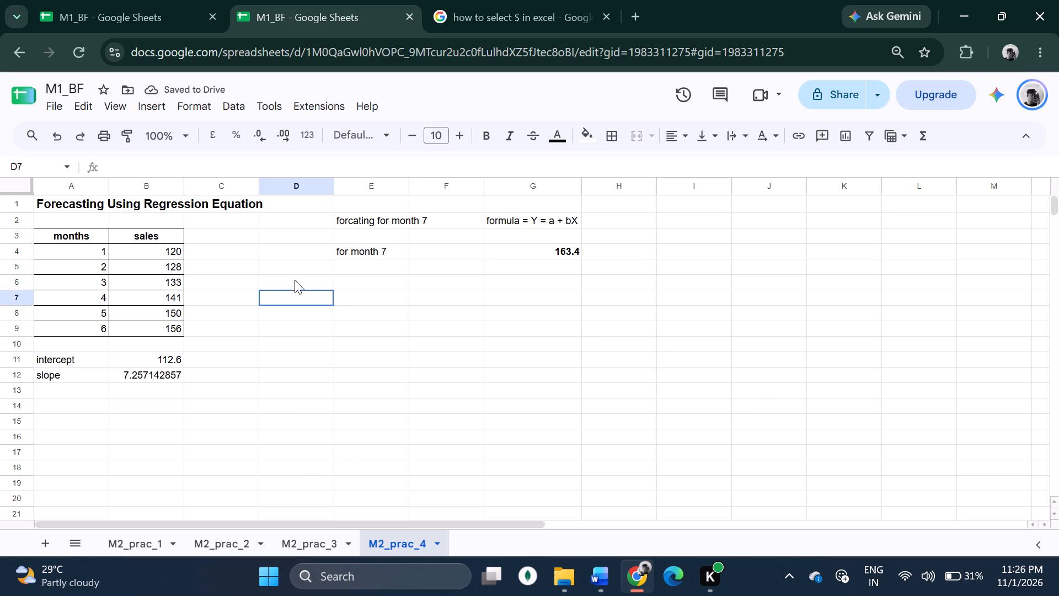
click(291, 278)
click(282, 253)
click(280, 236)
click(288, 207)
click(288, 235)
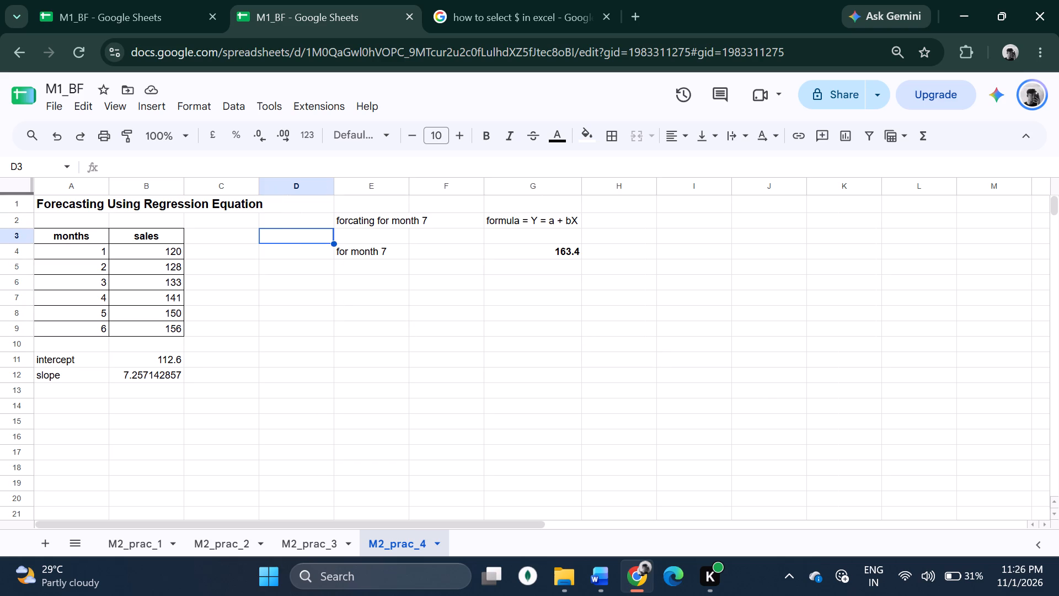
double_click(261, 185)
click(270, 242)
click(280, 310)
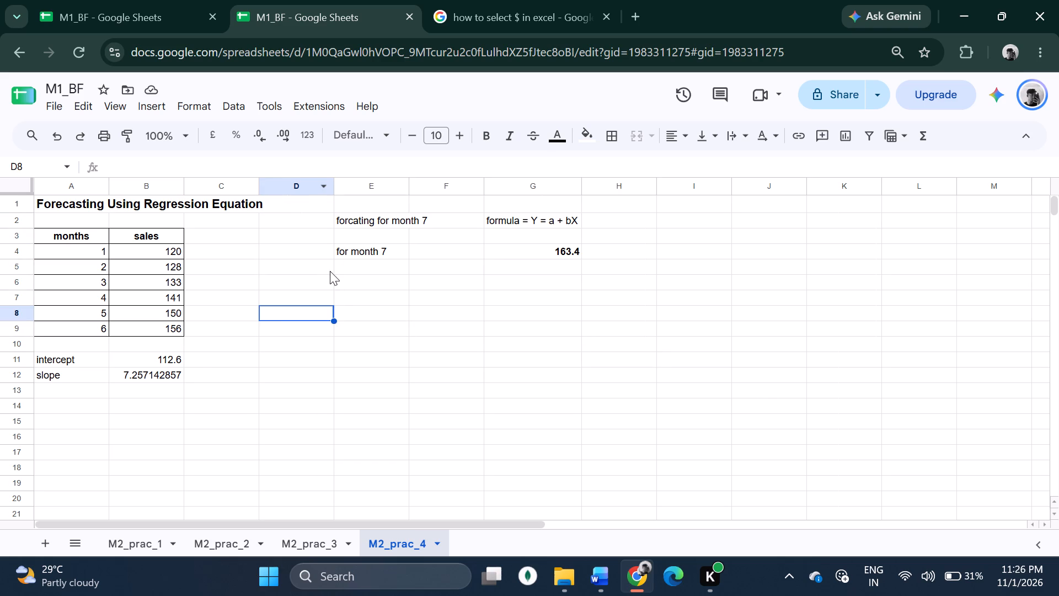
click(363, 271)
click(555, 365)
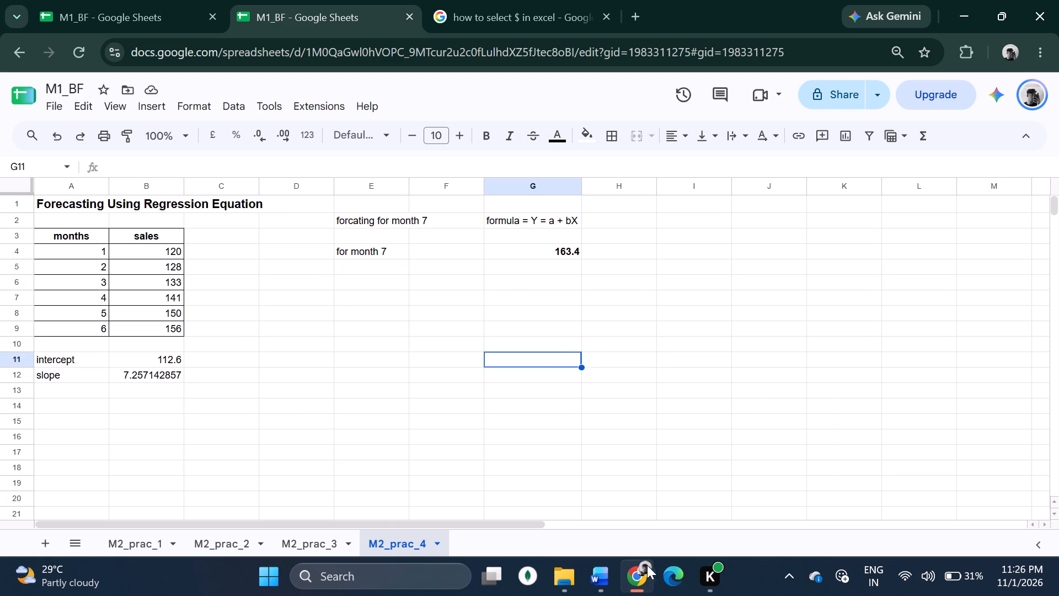
Switch to the practical 4 document in Word and review its output and conclusion against the Month 7 forecast.
click(585, 576)
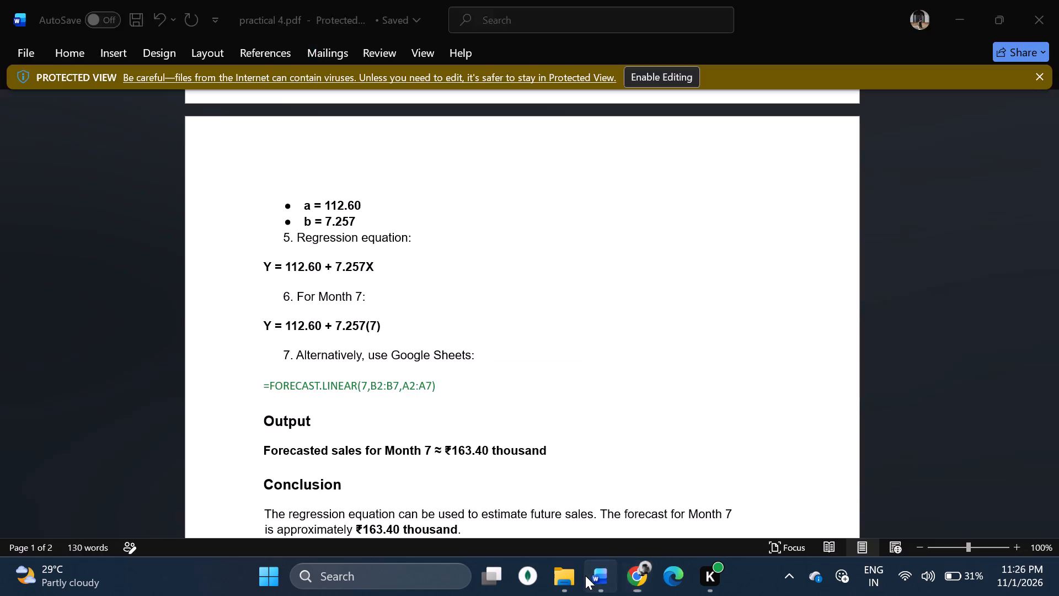
scroll(418, 337, down, 4)
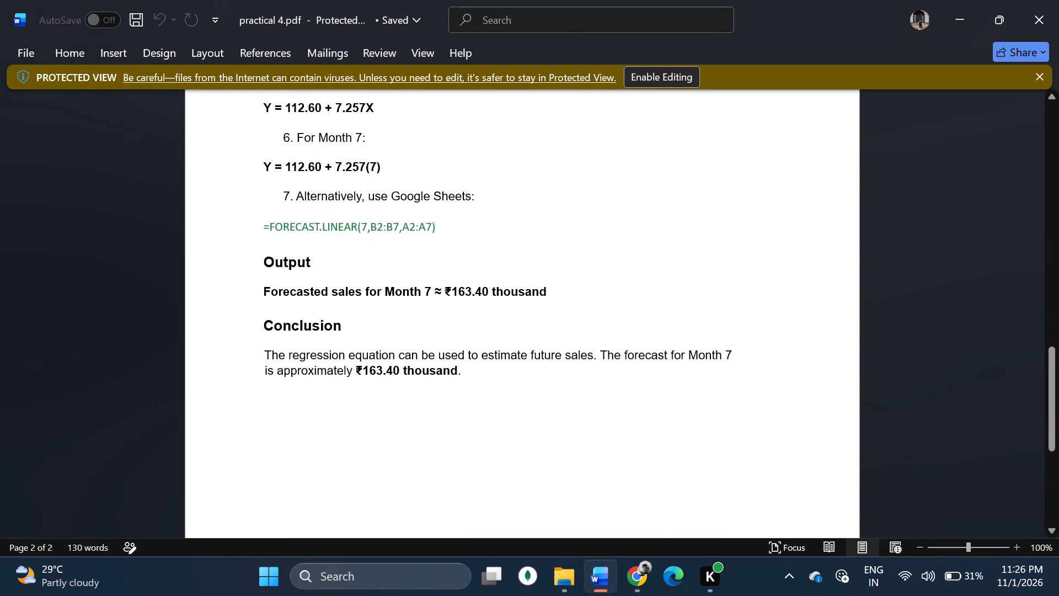
drag(442, 289, 548, 289)
click(595, 311)
drag(269, 359, 477, 375)
click(554, 383)
scroll(764, 241, up, 20)
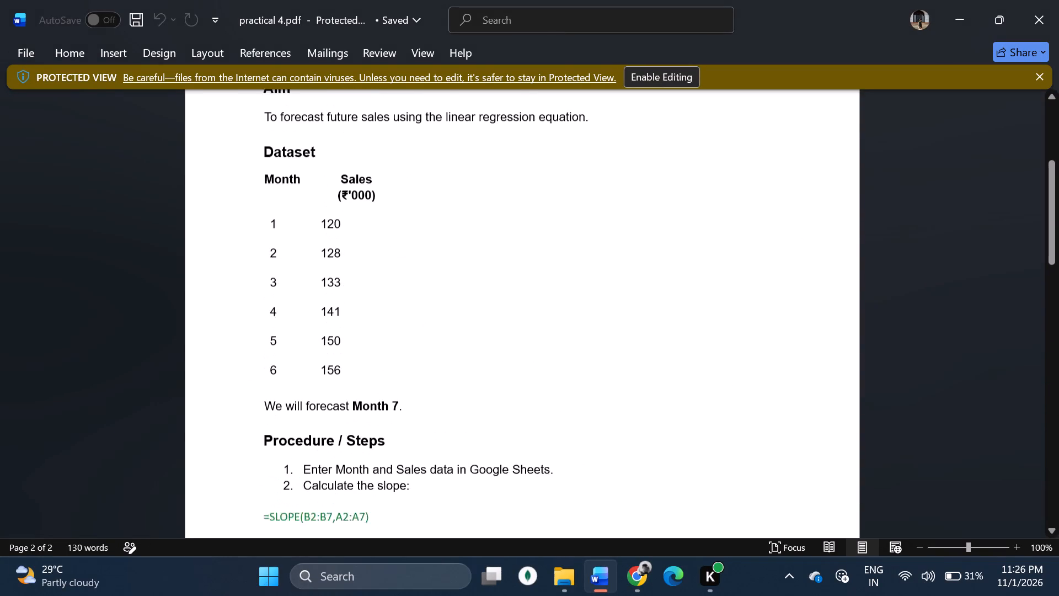
Close the practical 4 document in Word.
right_drag(1024, 52, 1058, 45)
scroll(1058, 45, up, 1)
click(1052, 20)
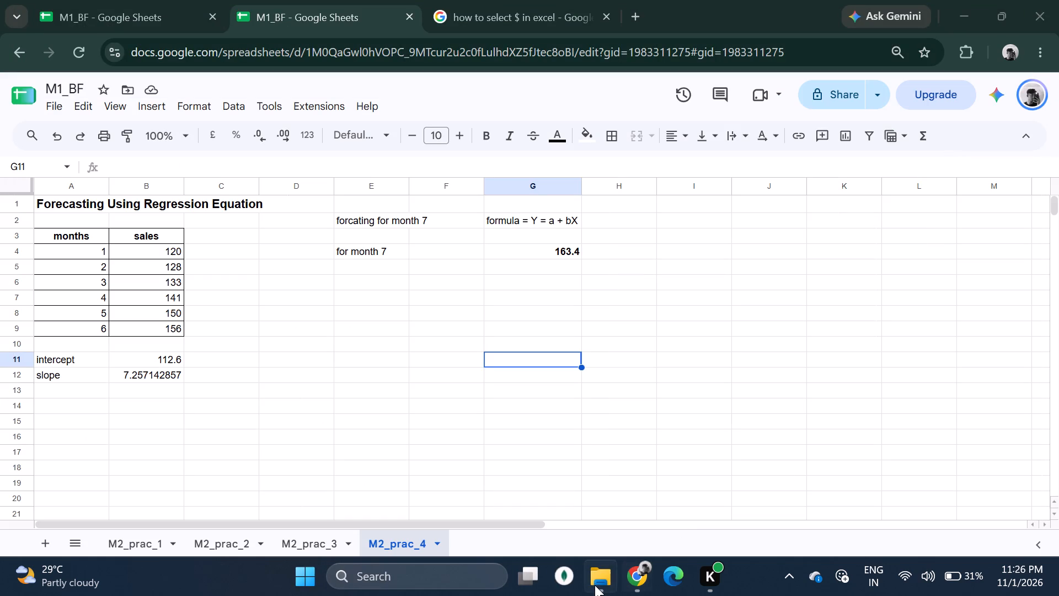
Switch to File Explorer and look through the Downloads folder for the next module 2 practical file.
click(596, 584)
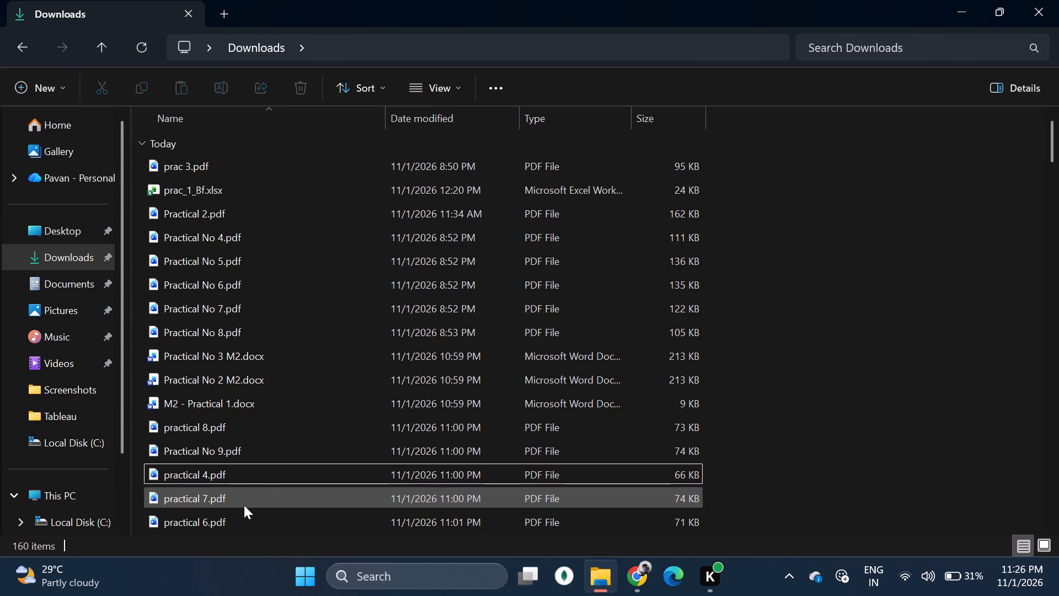
click(275, 262)
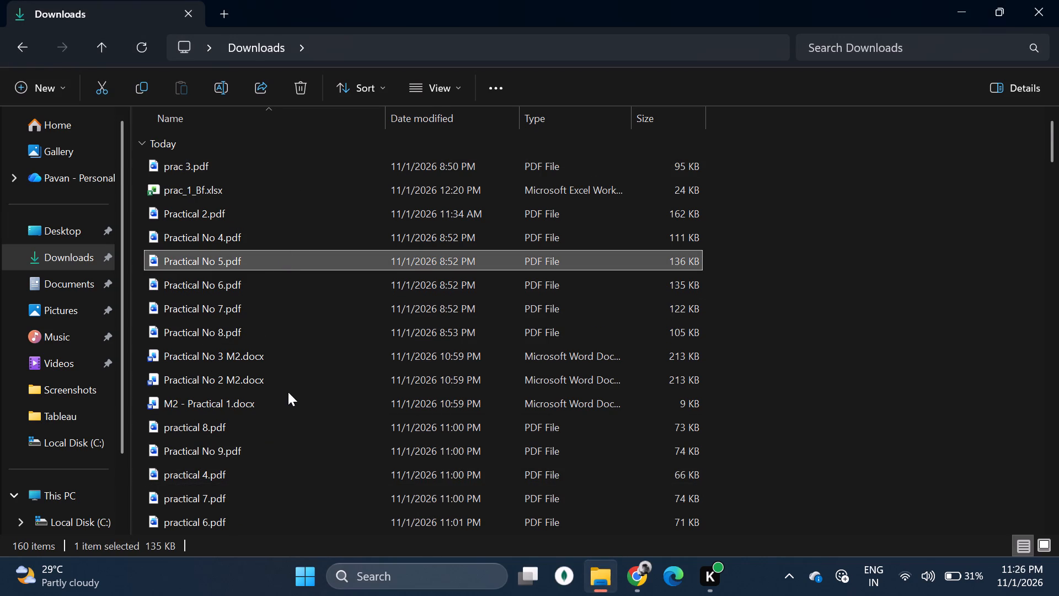
scroll(288, 392, down, 2)
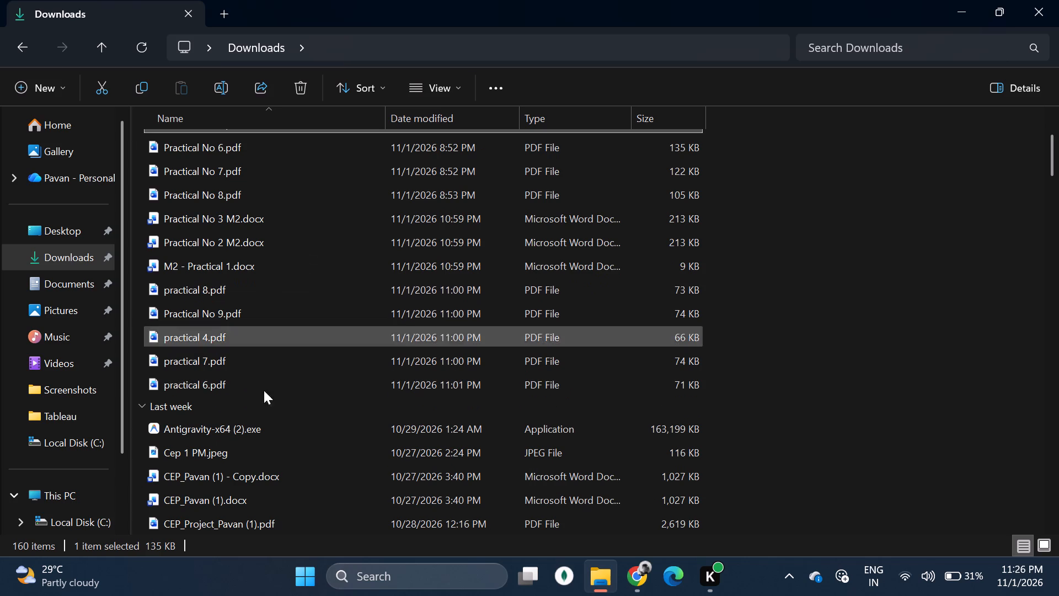
scroll(292, 327, up, 6)
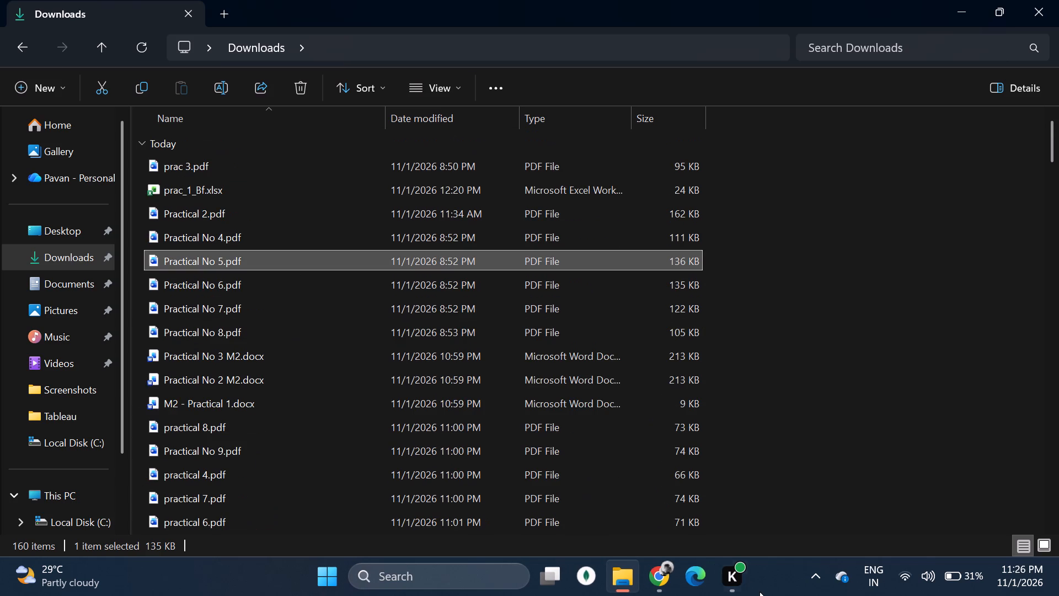
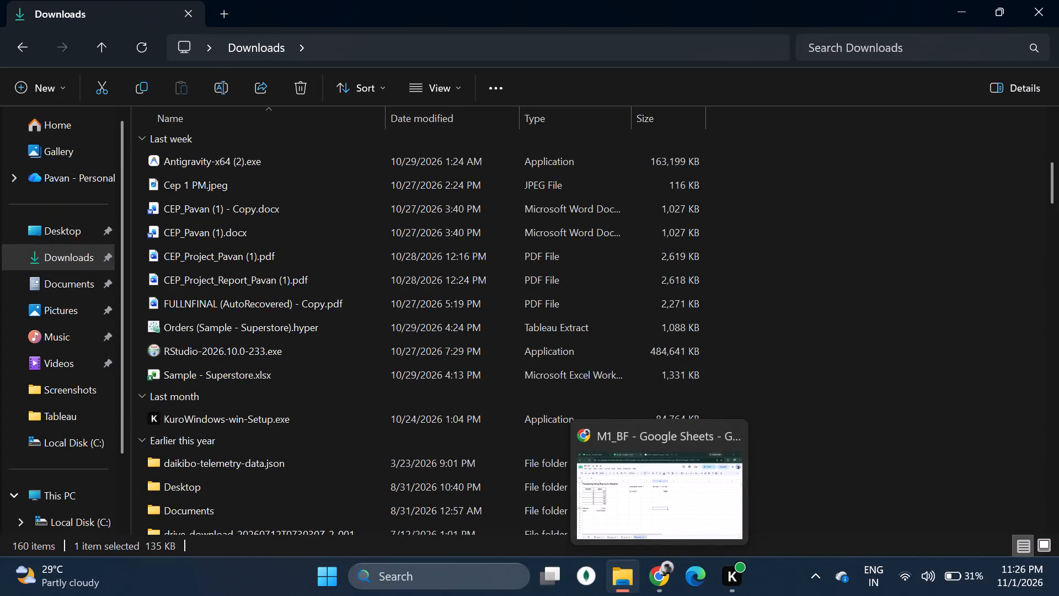
Launch the WhatsApp desktop app from the recent Windows searches.
click(469, 574)
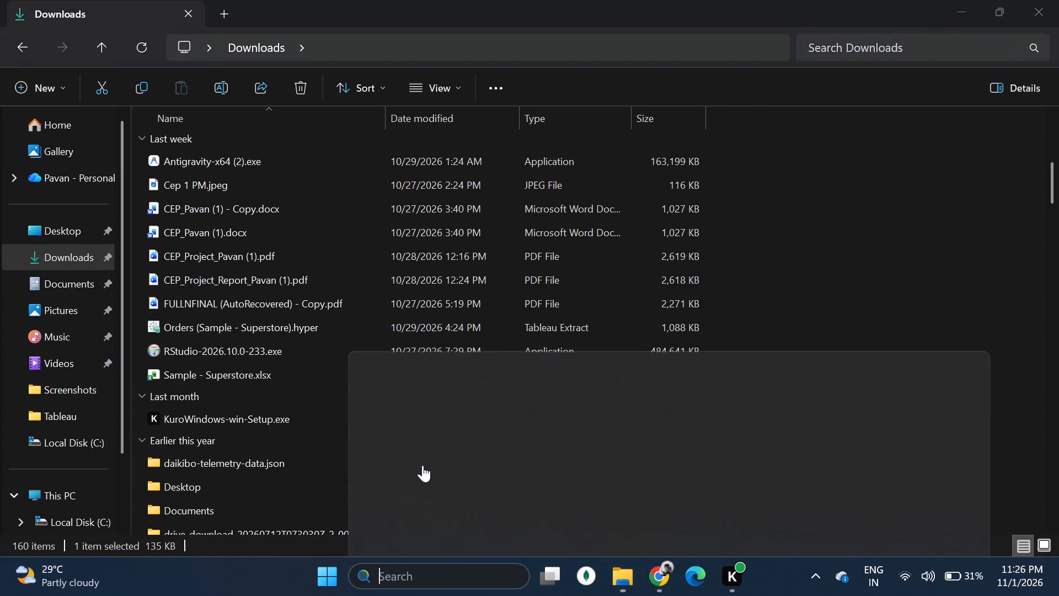
click(461, 208)
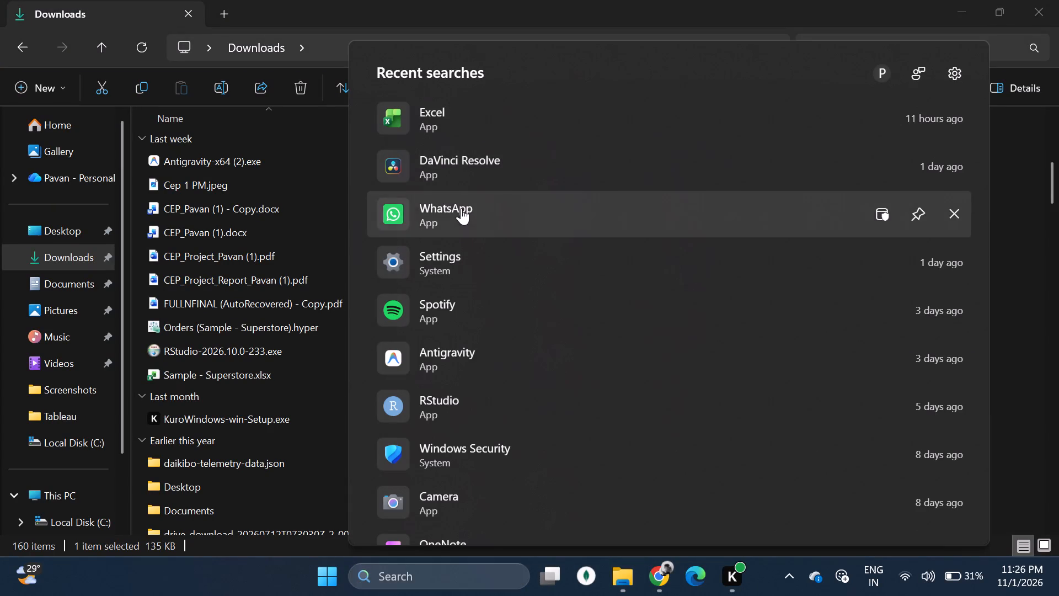
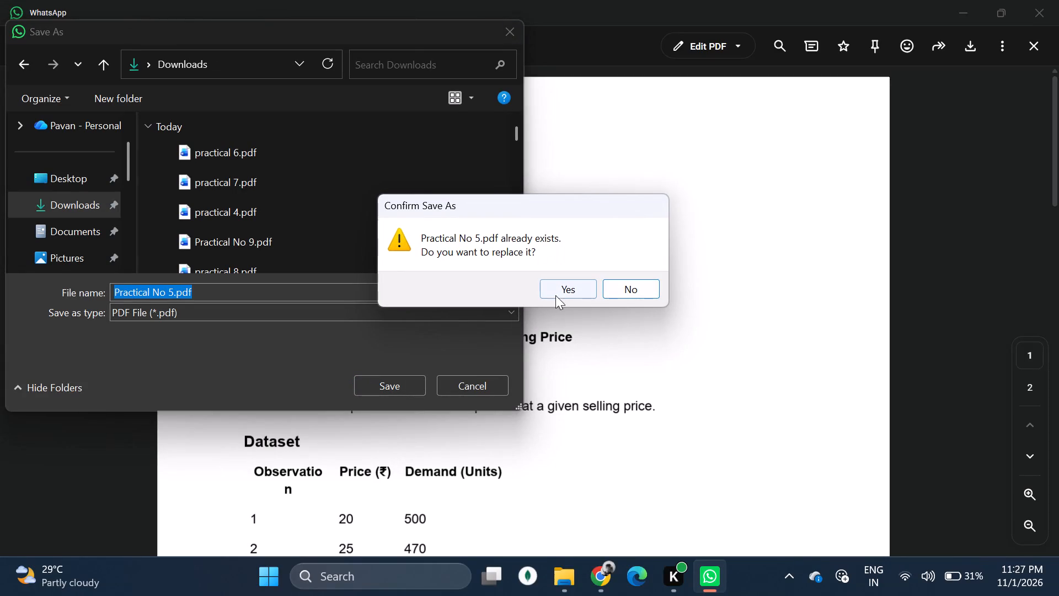
Keep the existing Practical No 5.pdf and save this PDF in Downloads under the name Practical No 5_M2.pdf instead.
click(261, 294)
click(167, 288)
click(633, 284)
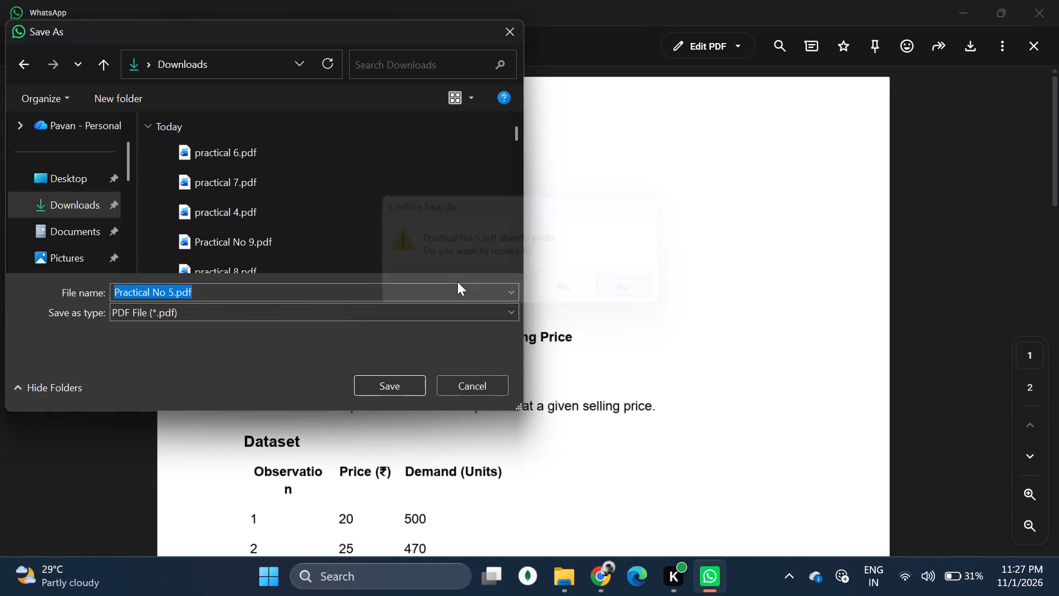
click(158, 292)
click(145, 296)
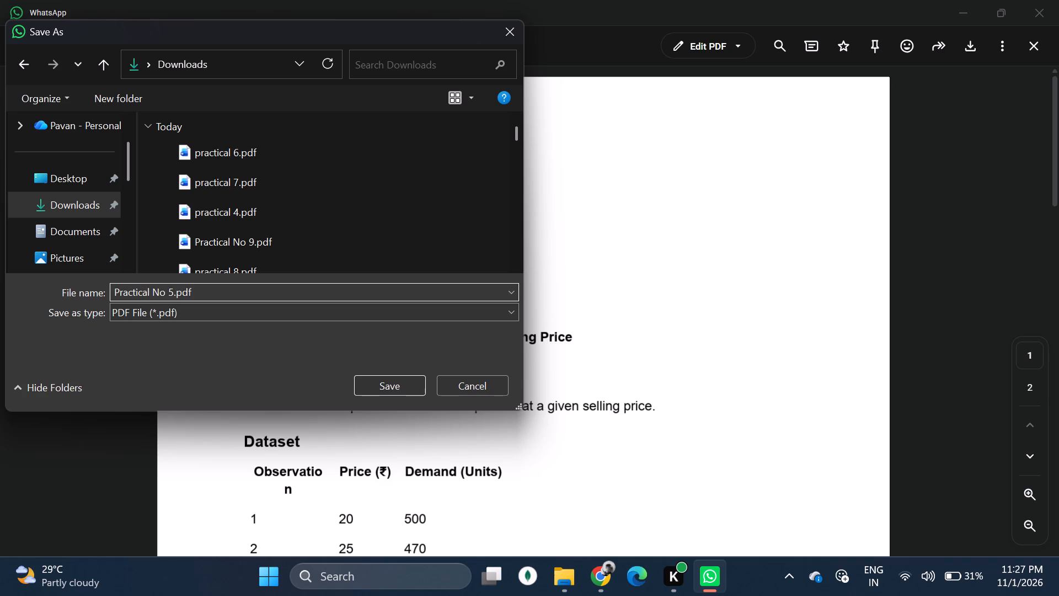
click(172, 295)
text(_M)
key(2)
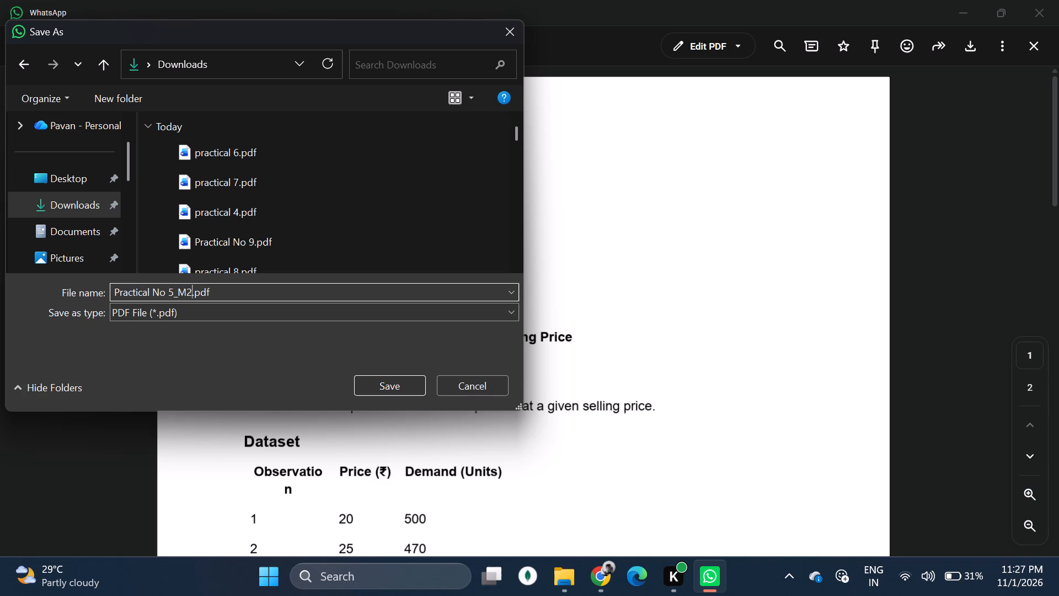
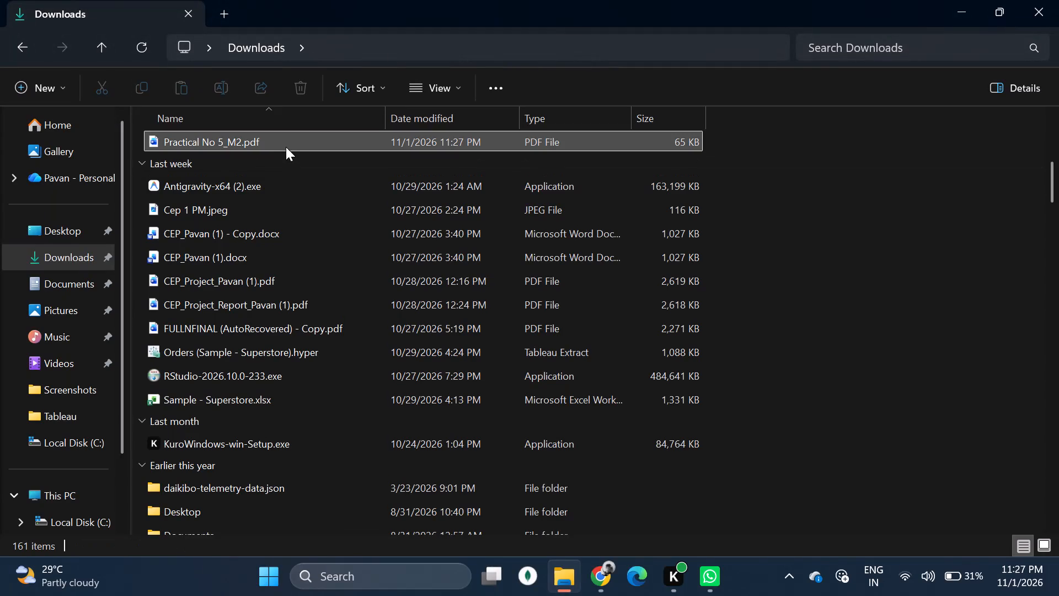
Open the file Practical No 5_M2.pdf from the Downloads folder with Word.
right_click(286, 146)
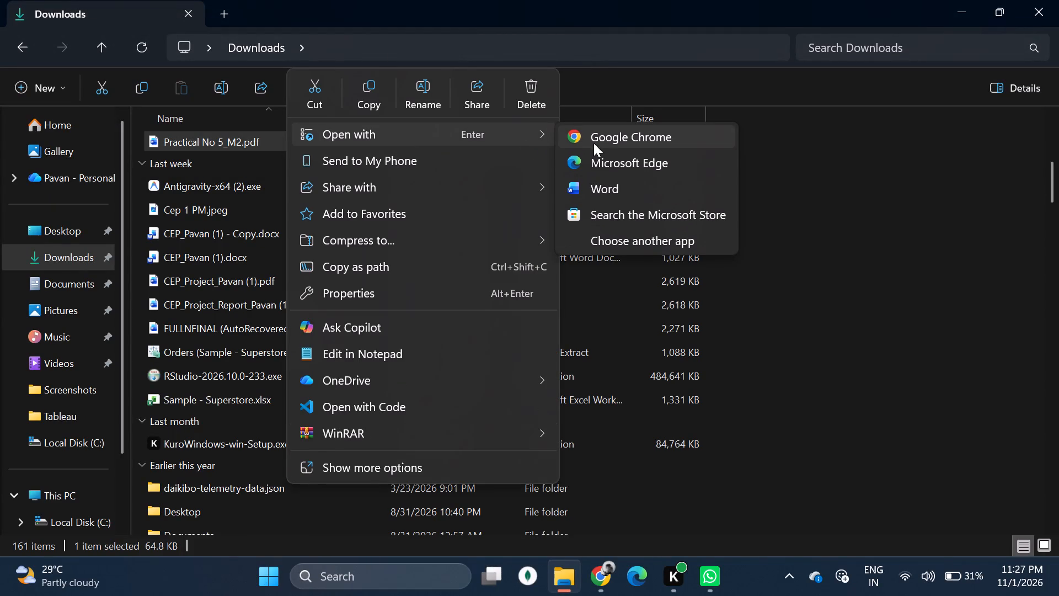
click(634, 189)
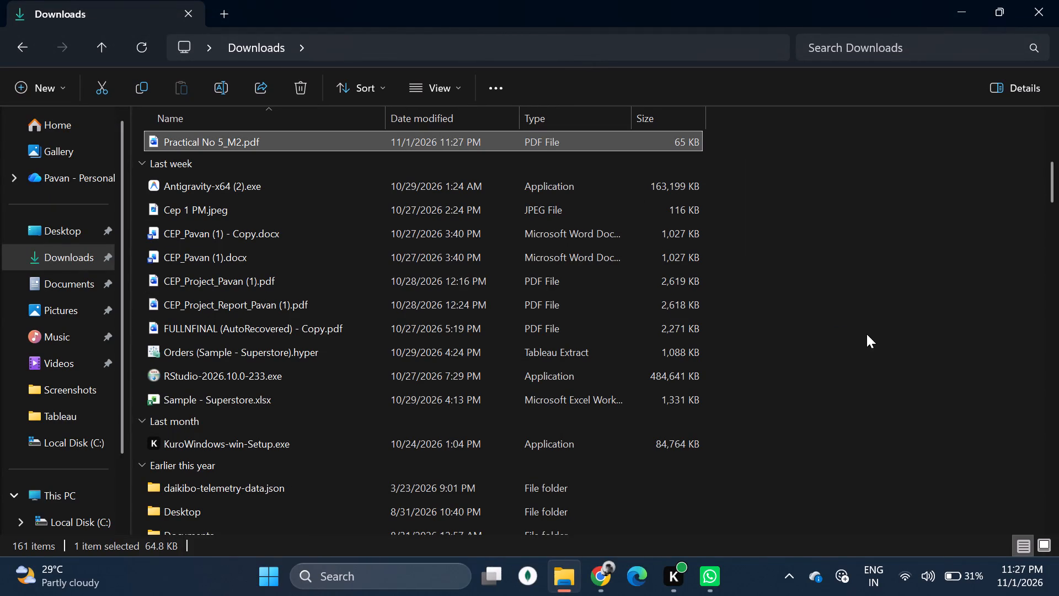
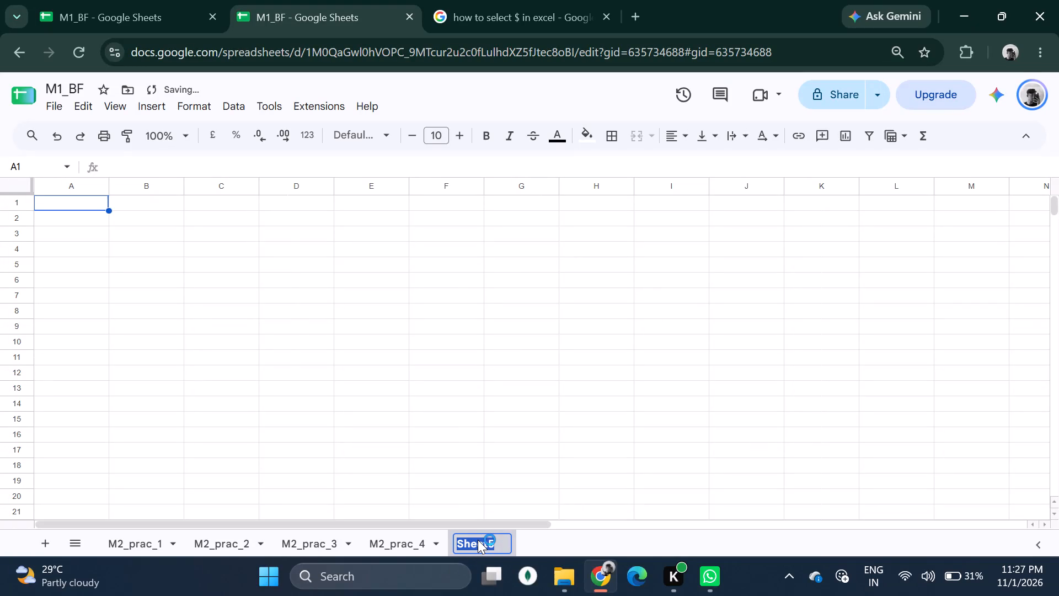
Rename the new empty sheet as M2_prac_5.
key(shift+m)
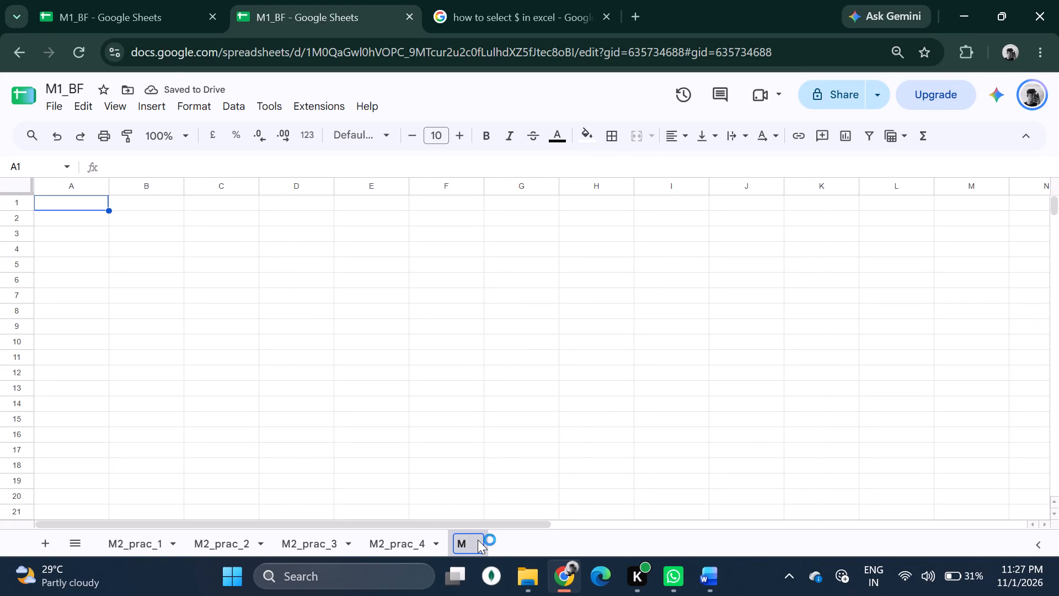
key(2)
text(_prac_)
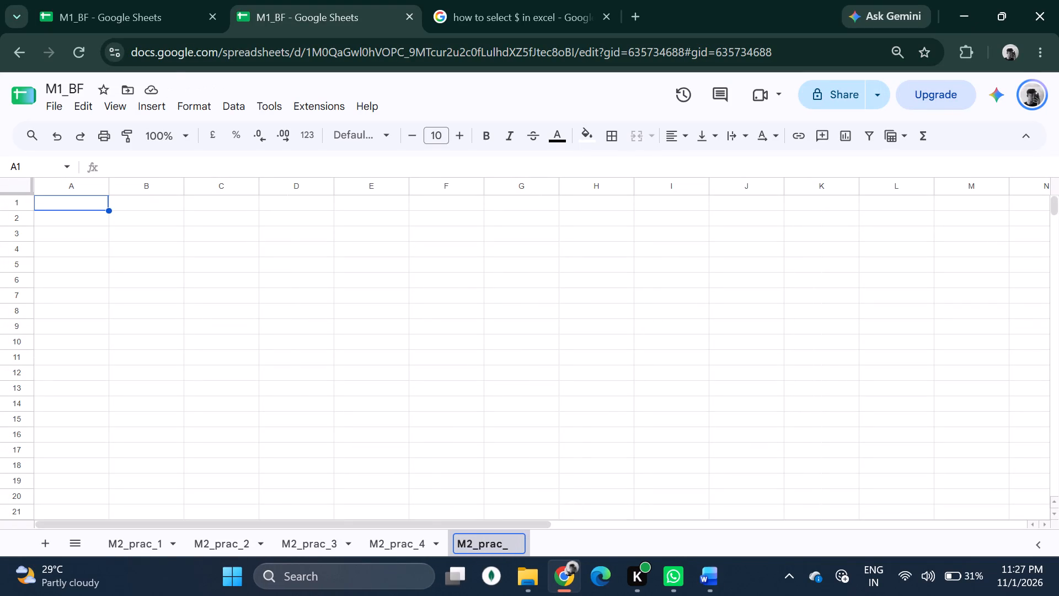
key(5)
key(Return)
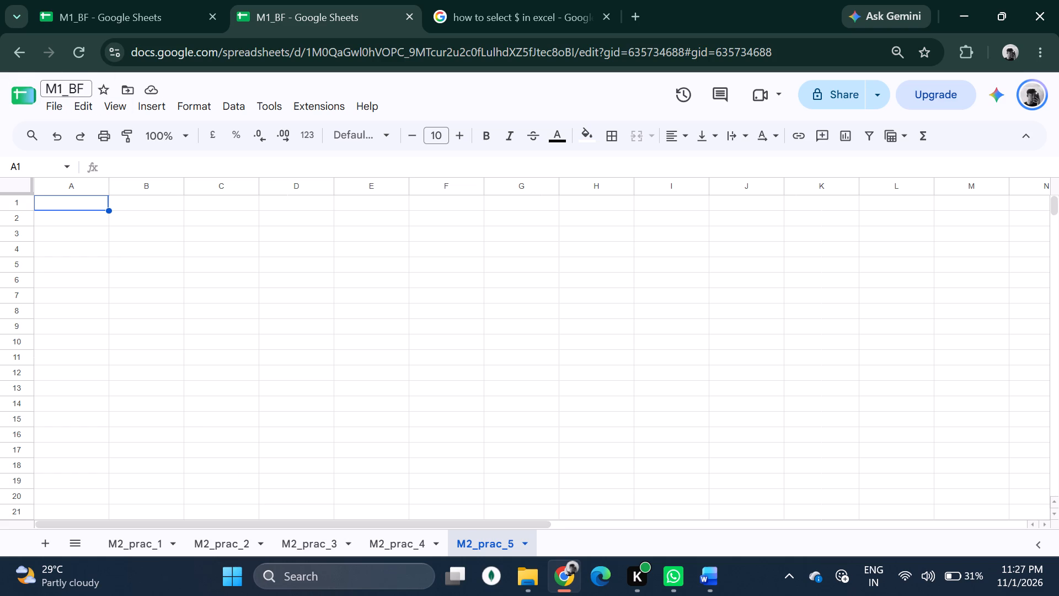
Rename the spreadsheet file as M2_BF.
click(128, 7)
click(314, 8)
double_click(50, 91)
click(66, 89)
click(65, 91)
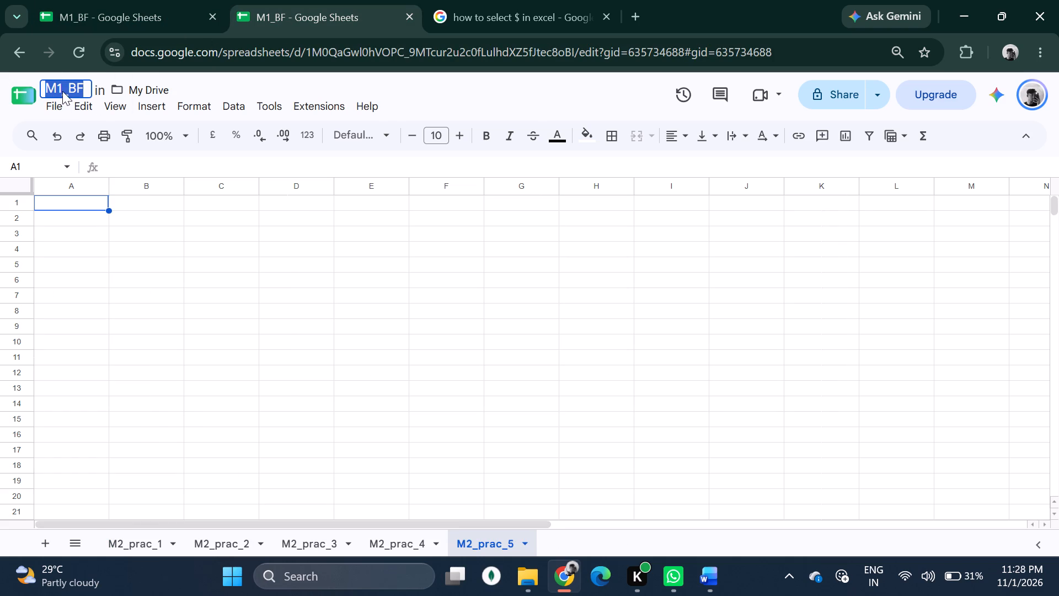
click(60, 89)
click(65, 91)
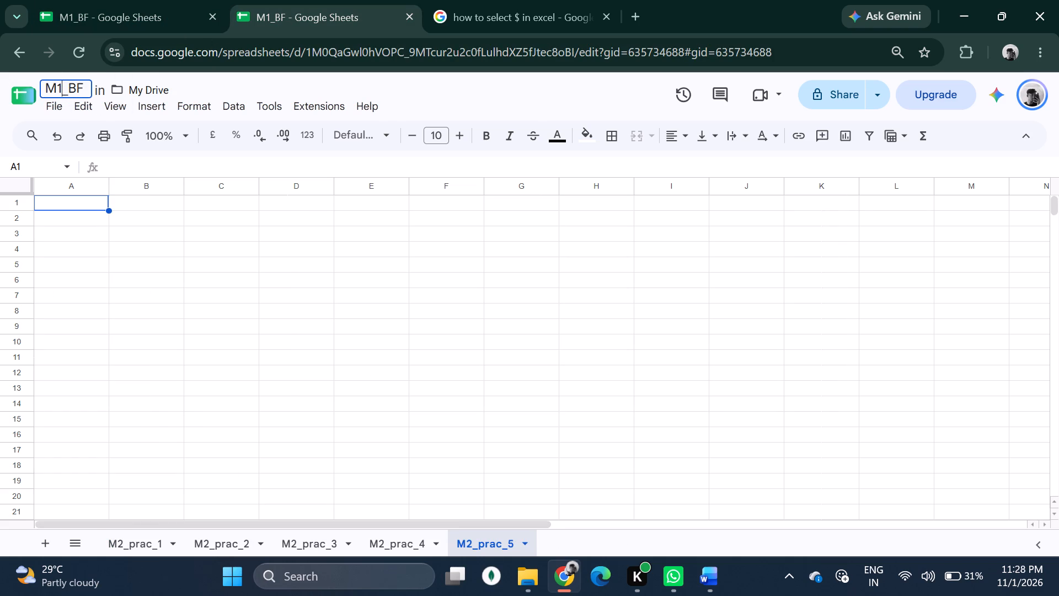
key(BackSpace)
key(2)
key(Return)
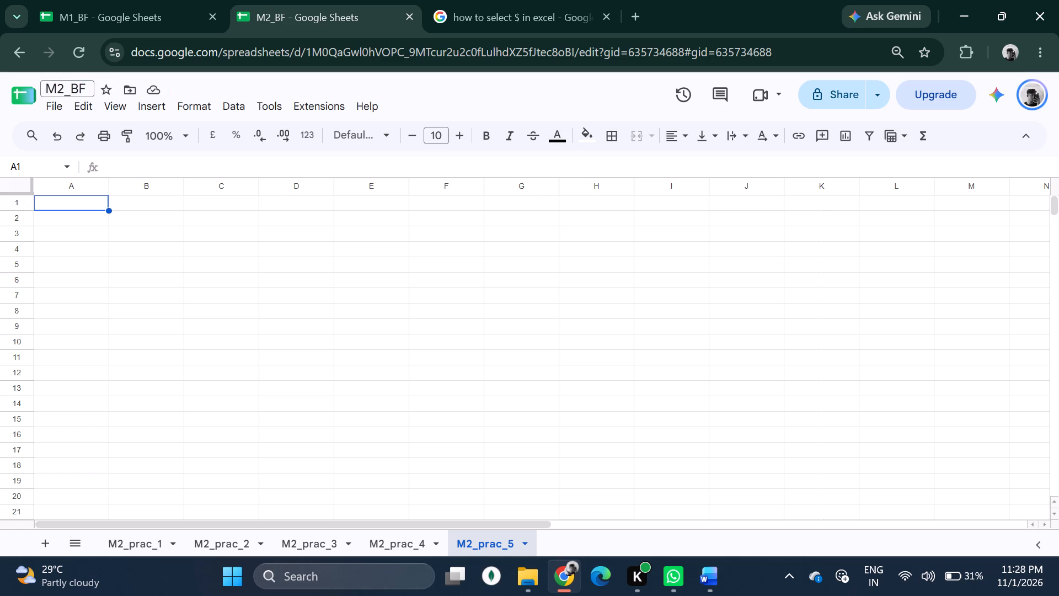
click(63, 187)
click(131, 328)
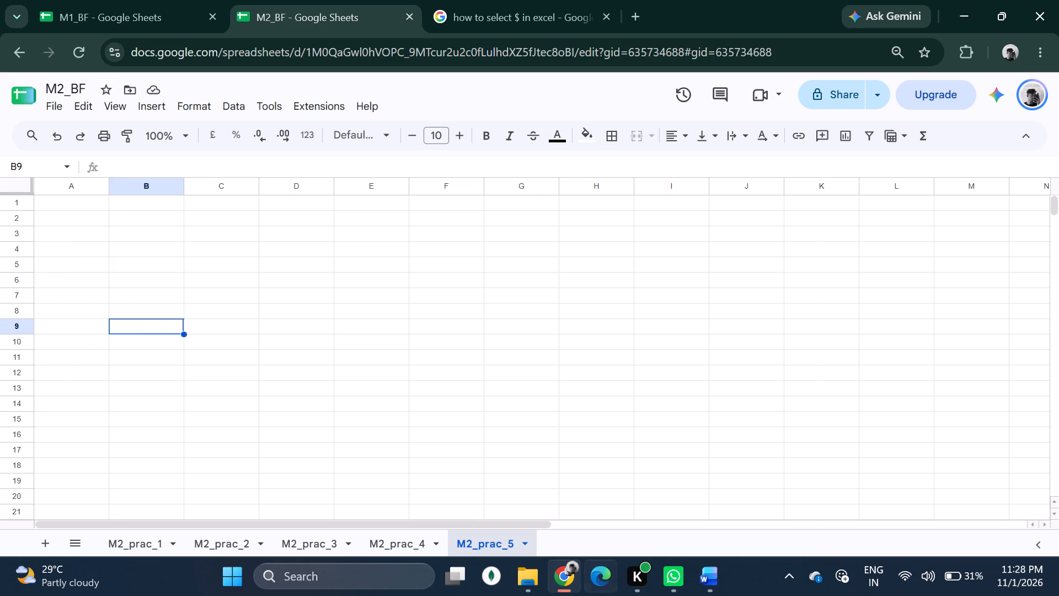
Move Word's taskbar icon next to Chrome's and switch to the Practical No 5_M2.pdf document in Word.
click(534, 584)
click(574, 573)
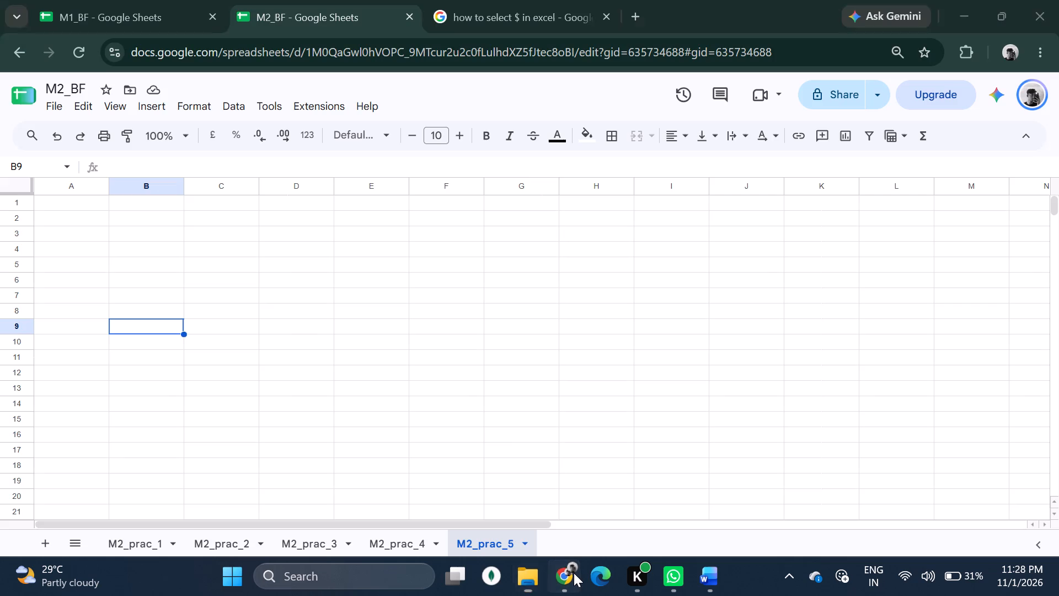
drag(716, 577, 623, 577)
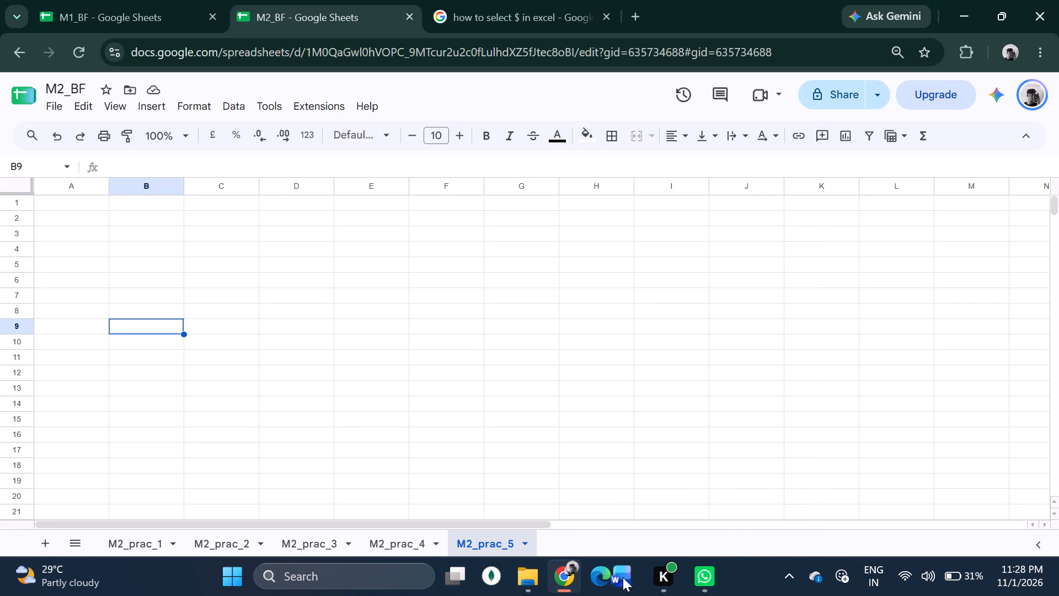
drag(623, 577, 593, 577)
click(605, 571)
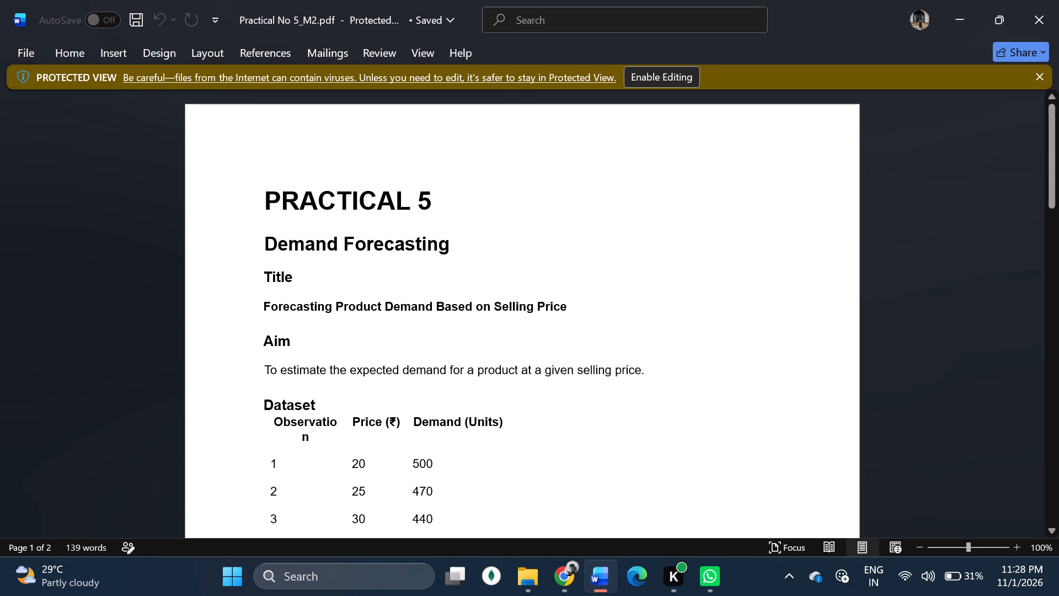
Read the Practical 5 title, aim, dataset table and the price for which demand has to be estimated.
drag(264, 249, 373, 255)
click(531, 270)
scroll(531, 270, down, 2)
drag(264, 229, 276, 231)
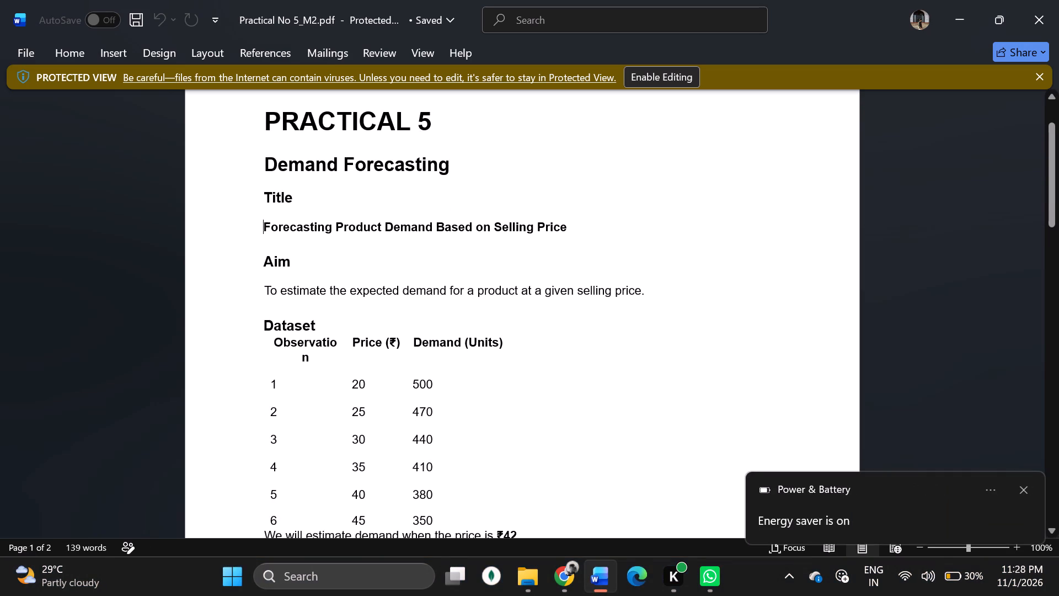
drag(276, 231, 566, 232)
click(352, 326)
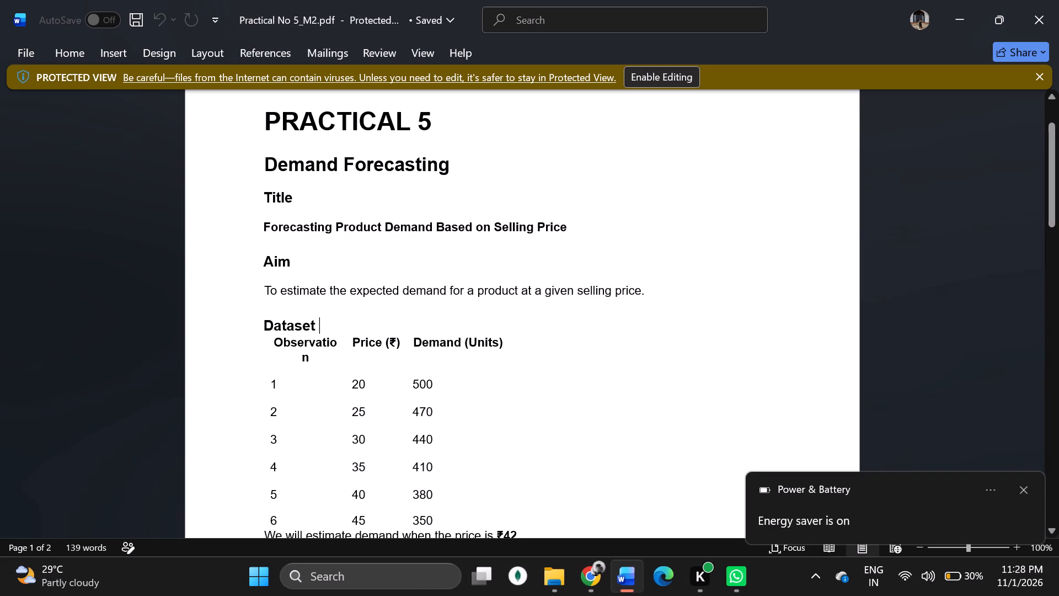
scroll(353, 374, down, 2)
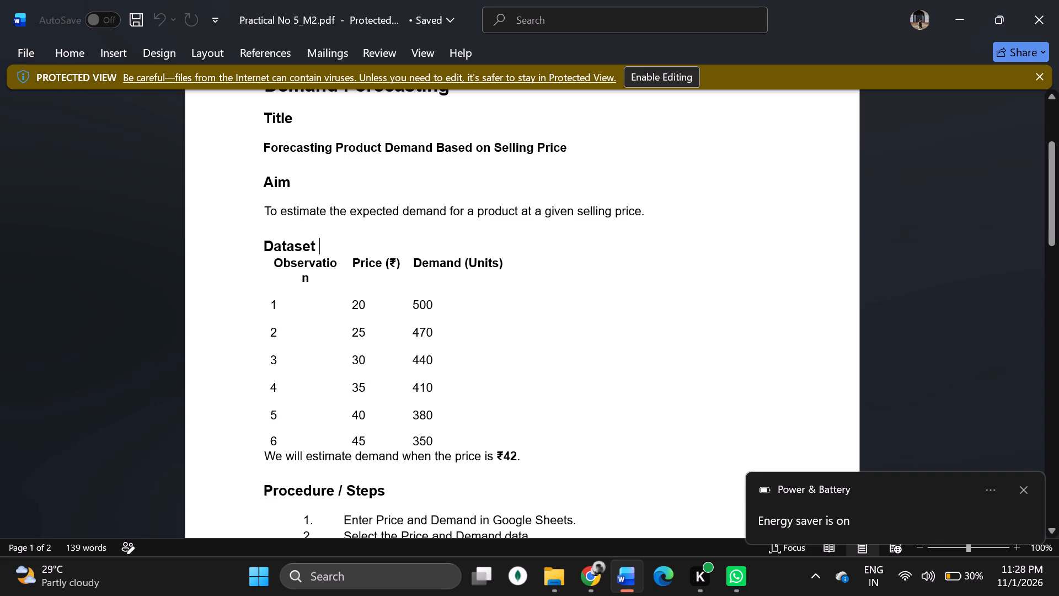
scroll(466, 329, down, 2)
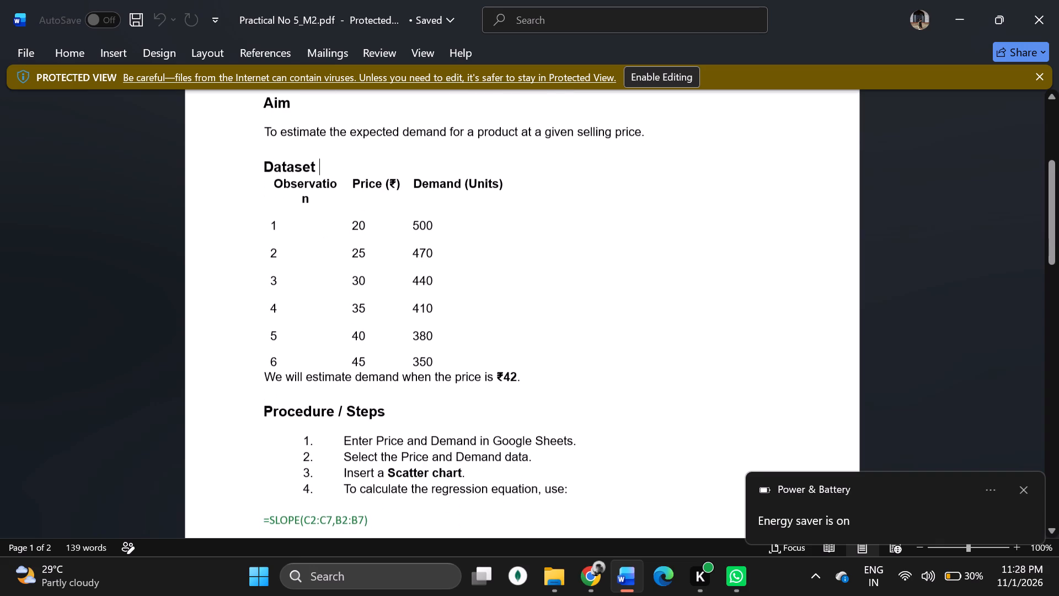
click(417, 226)
scroll(470, 273, down, 1)
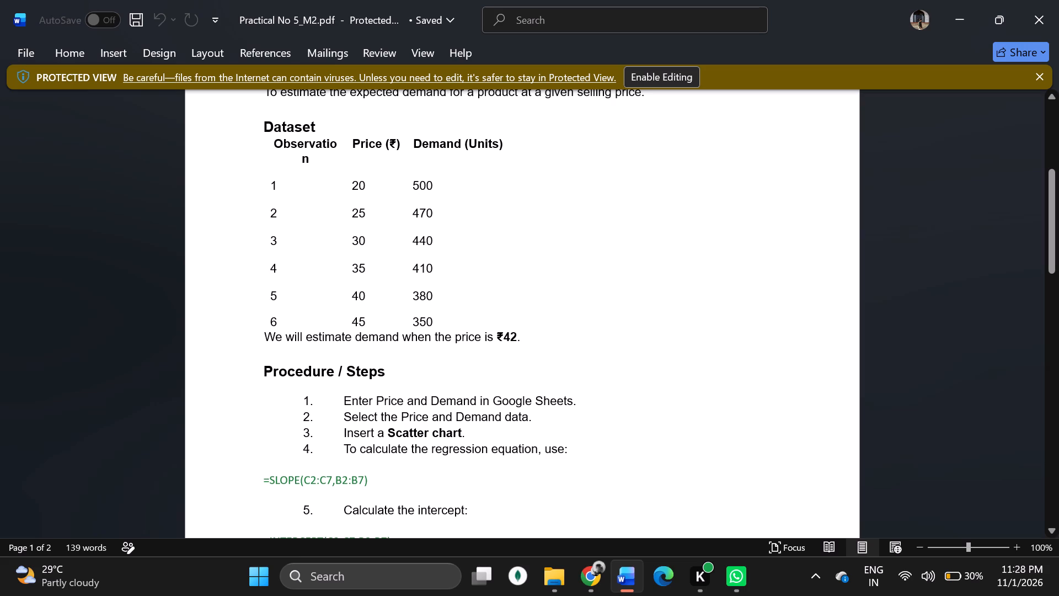
drag(264, 334, 527, 337)
click(596, 337)
drag(515, 342, 501, 345)
click(573, 328)
Read the first four procedure steps, covering data entry, the scatter chart and the regression calculation.
scroll(442, 433, down, 1)
drag(338, 361, 419, 362)
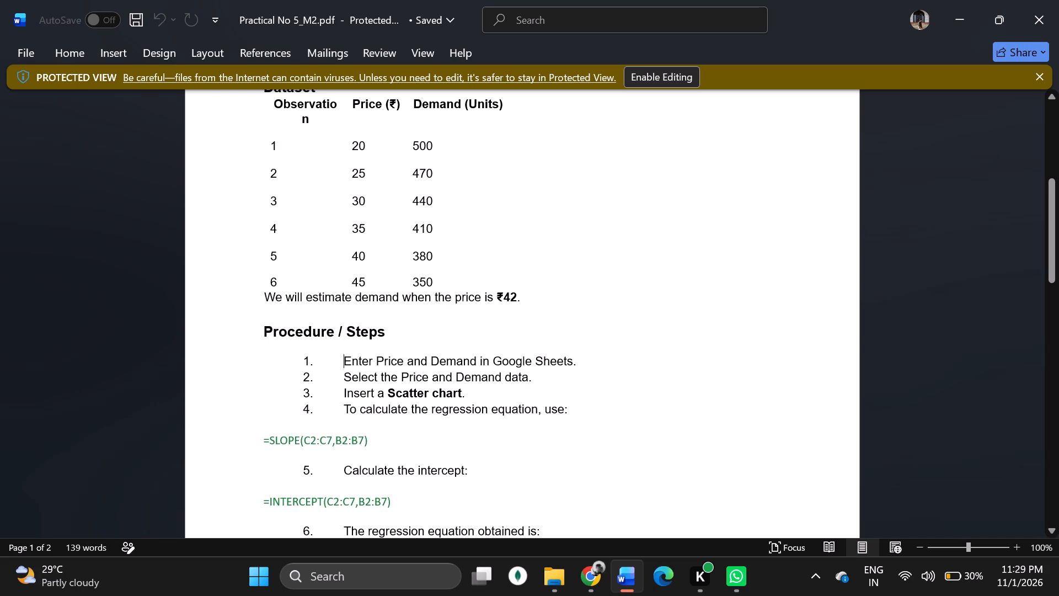
drag(419, 362, 617, 362)
click(626, 376)
drag(337, 387, 555, 387)
click(569, 403)
drag(342, 412, 645, 413)
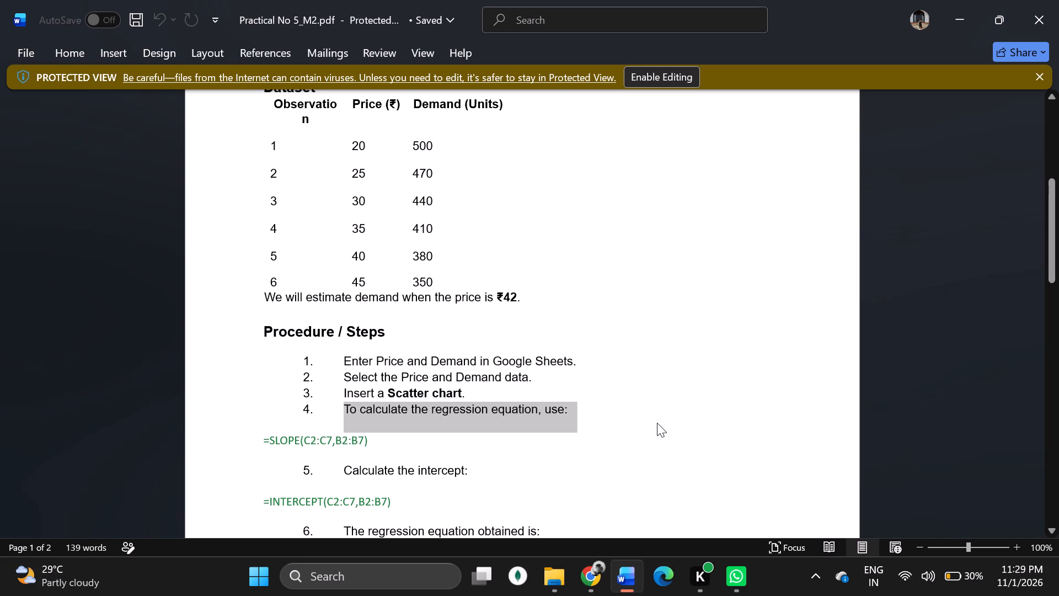
click(659, 427)
Examine the slope and intercept formulas and the terms of the regression equation against the dataset.
scroll(657, 419, down, 2)
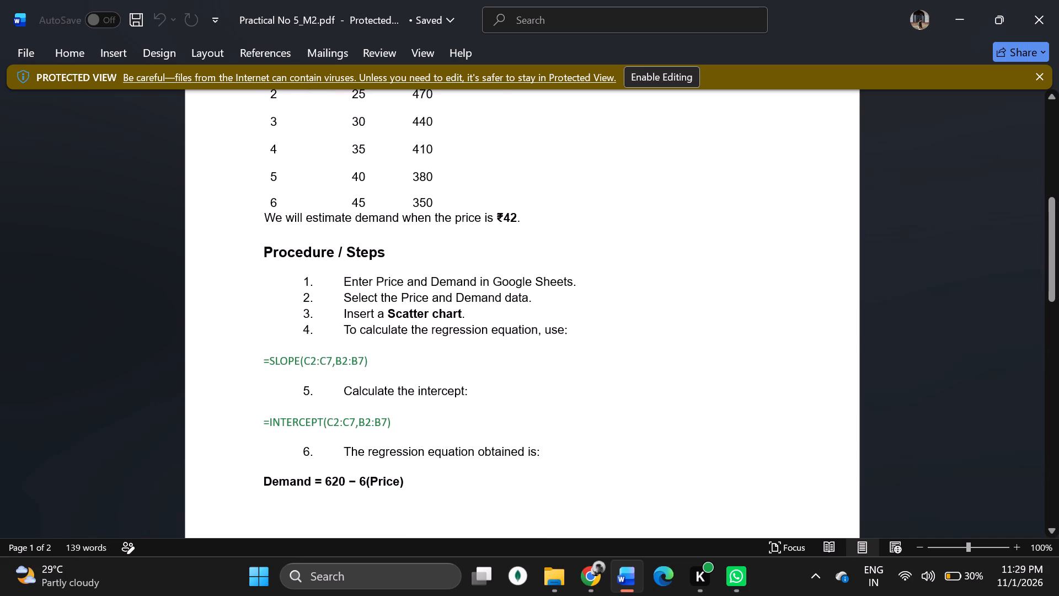
scroll(346, 456, down, 2)
drag(256, 407, 431, 389)
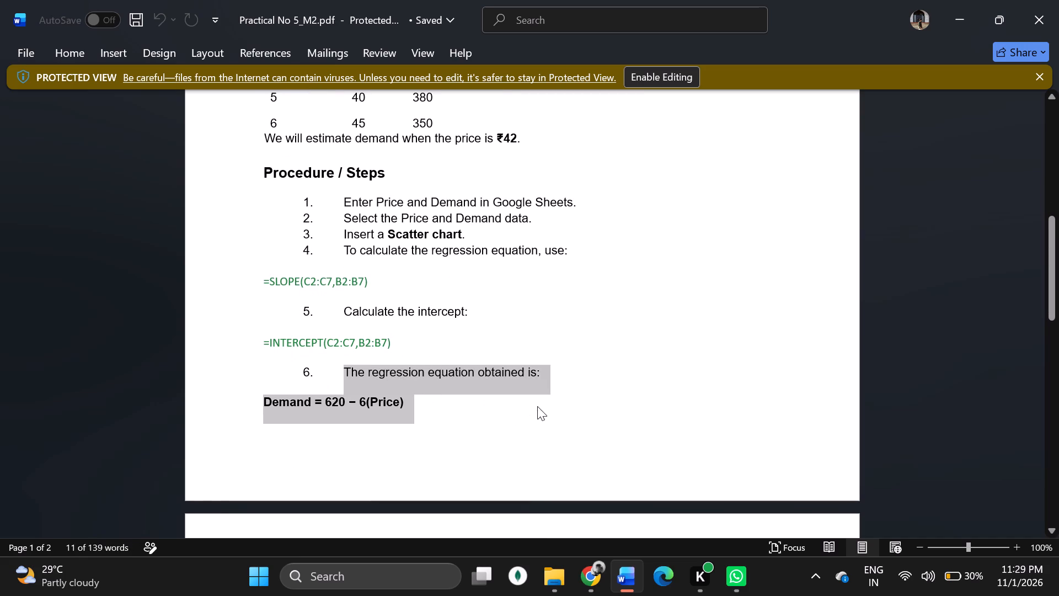
click(536, 406)
drag(325, 407, 351, 402)
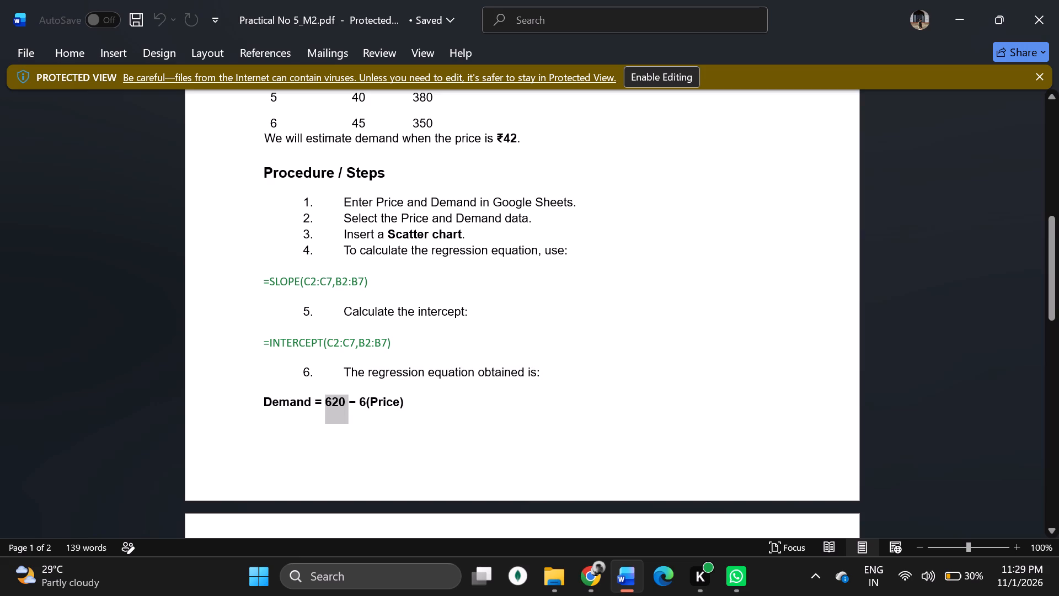
drag(351, 402, 351, 402)
click(545, 412)
drag(361, 400, 369, 400)
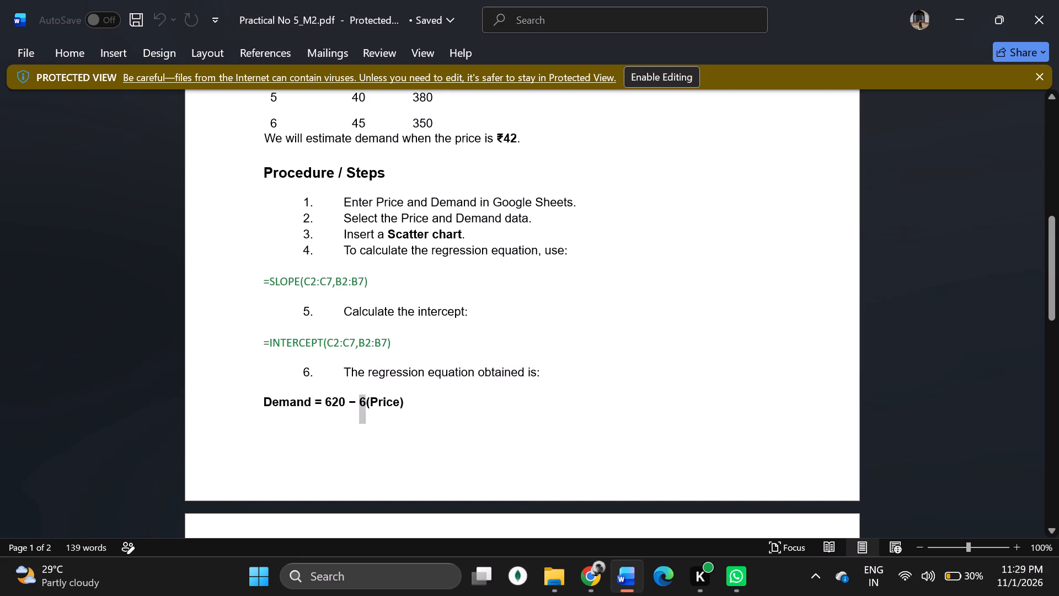
drag(369, 400, 400, 389)
click(481, 411)
scroll(450, 364, up, 3)
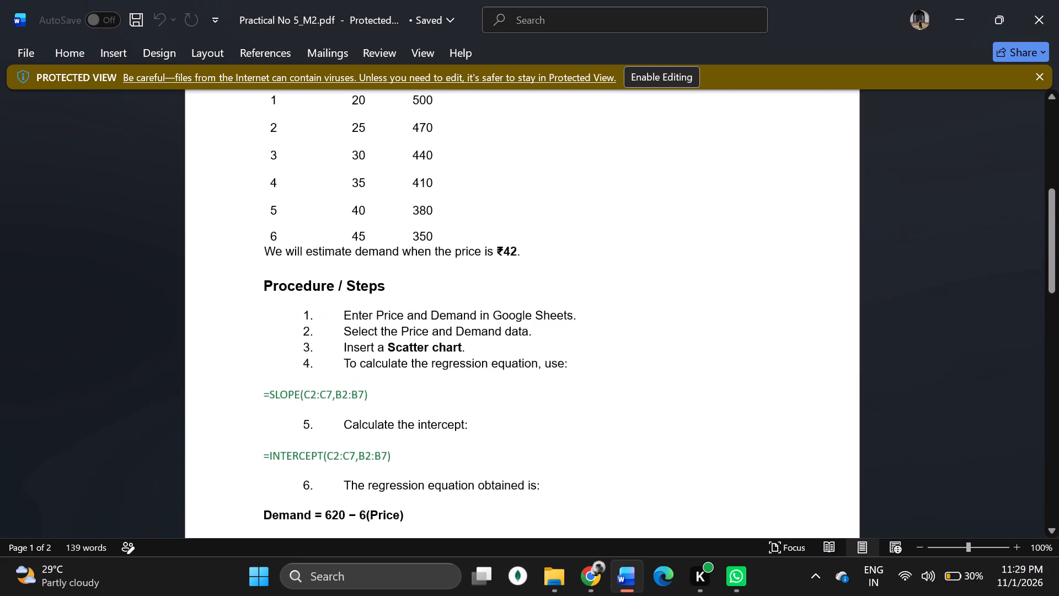
scroll(440, 368, up, 2)
scroll(435, 371, down, 3)
scroll(435, 371, up, 3)
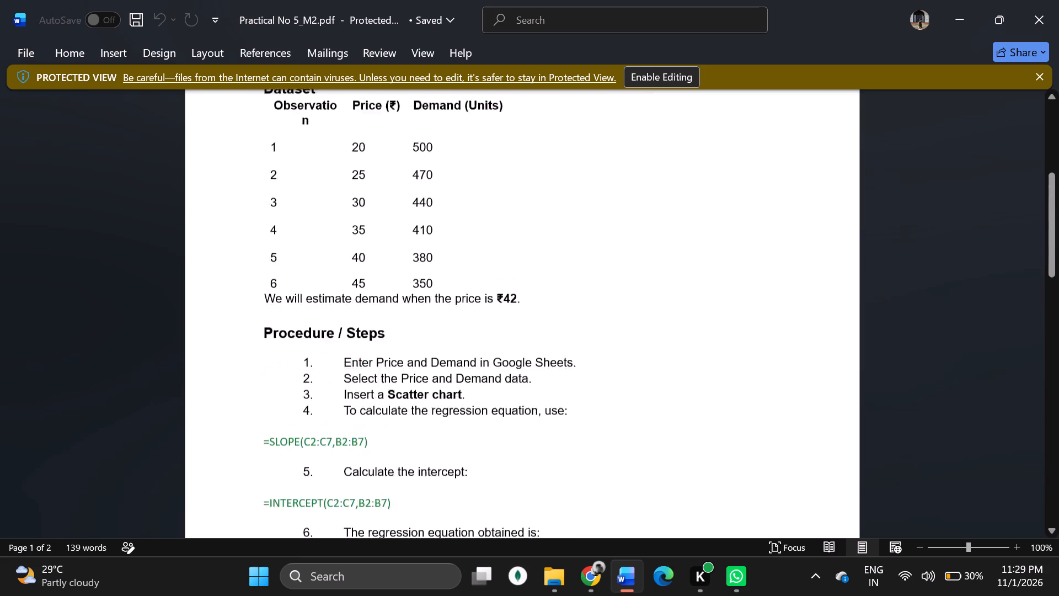
Read the forecast formula in procedure step 7, the output and the conclusion, and return to the document's beginning.
scroll(461, 524, down, 10)
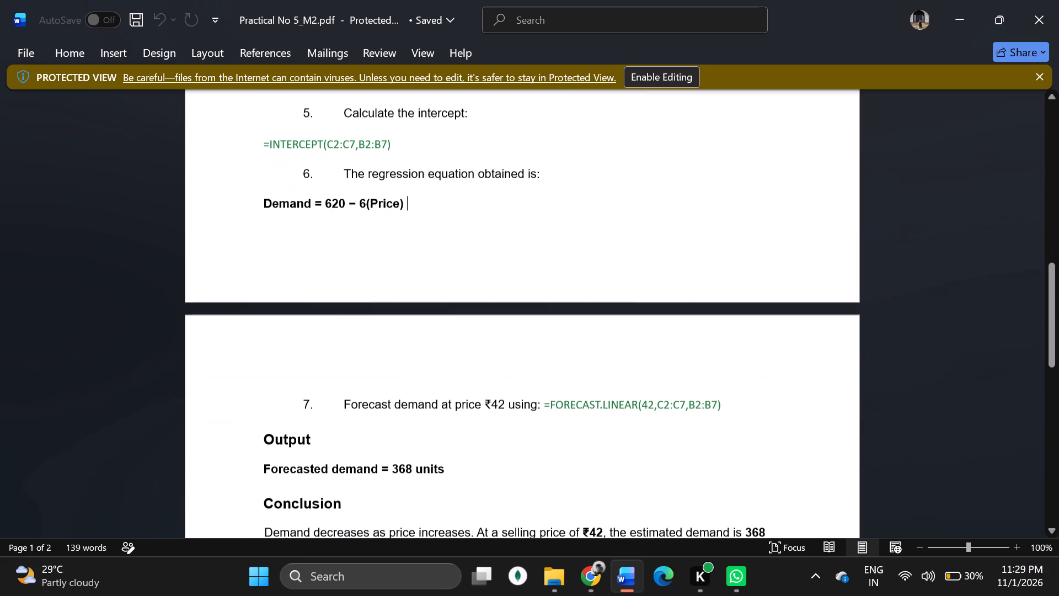
drag(335, 405, 561, 403)
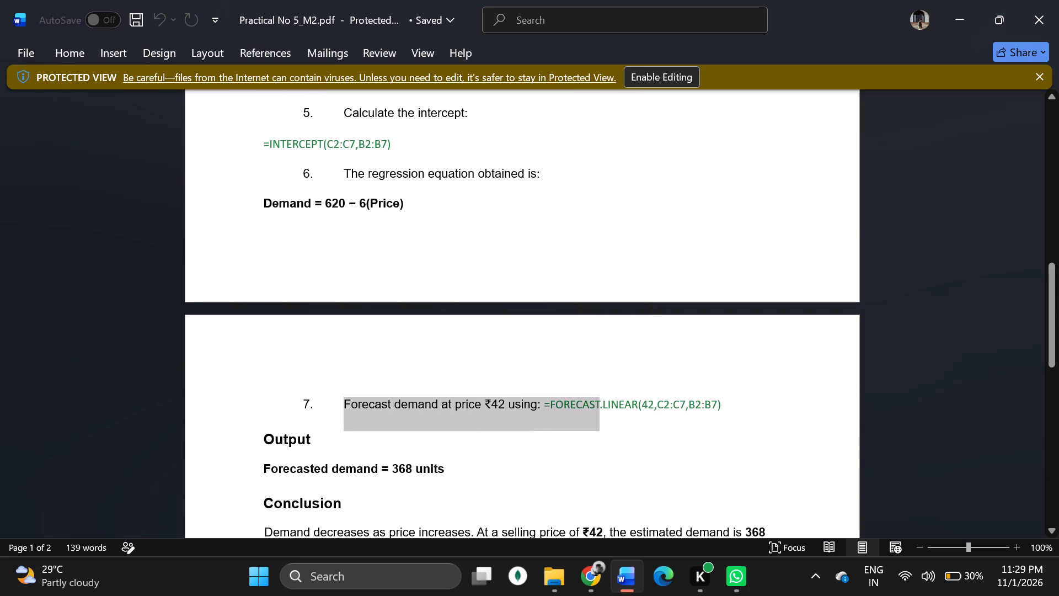
drag(561, 403, 726, 397)
click(467, 462)
scroll(475, 461, down, 9)
scroll(479, 465, up, 4)
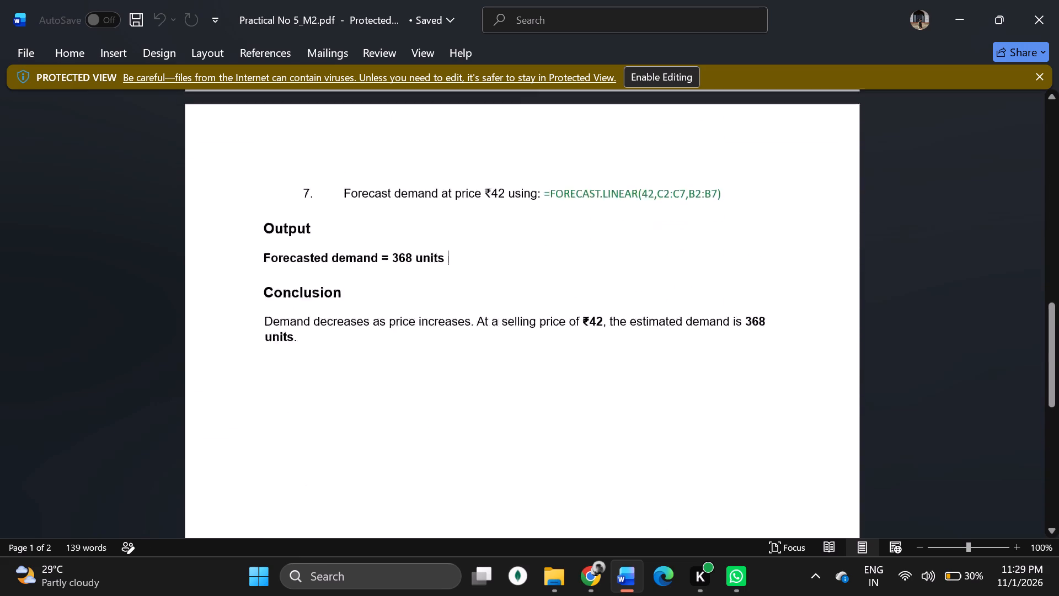
scroll(483, 465, up, 20)
scroll(483, 465, up, 13)
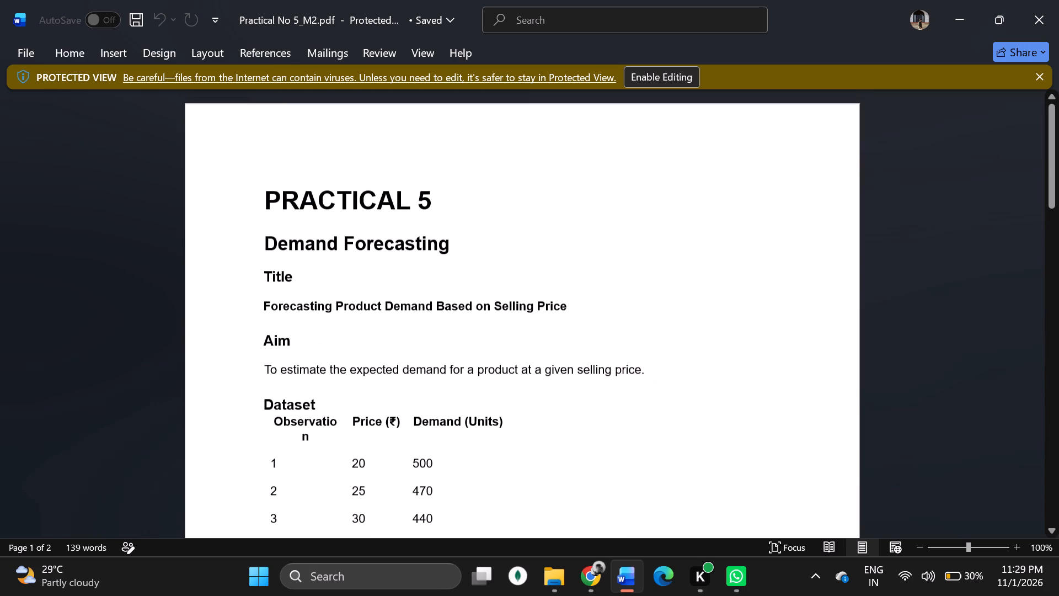
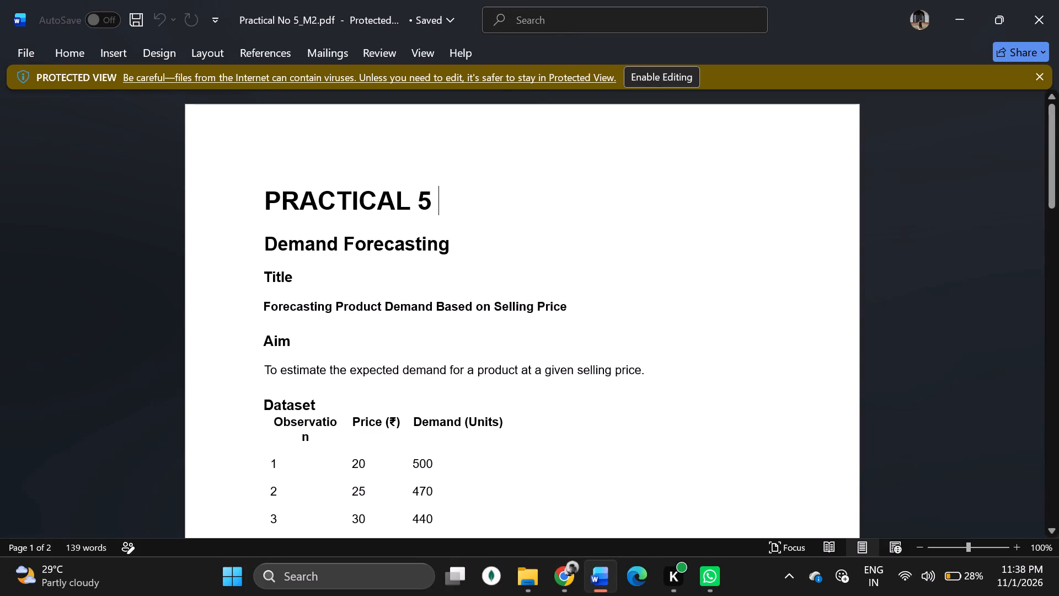
Reread the title and aim of Practical 5 in the instructions document.
drag(260, 237, 521, 278)
click(525, 279)
scroll(522, 296, down, 2)
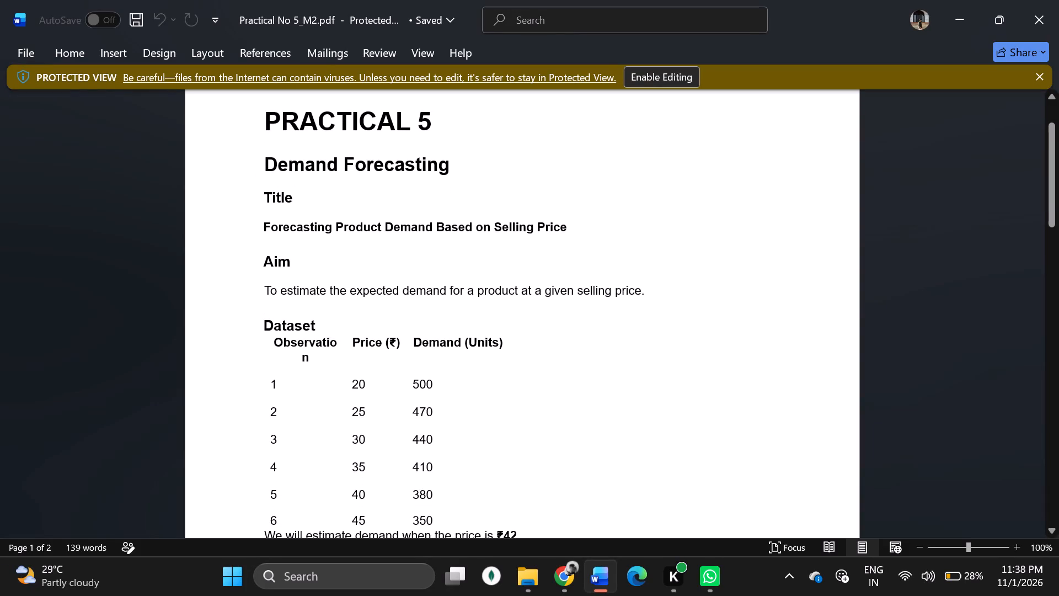
drag(260, 232, 347, 233)
click(508, 239)
drag(570, 229, 306, 252)
click(294, 251)
click(357, 300)
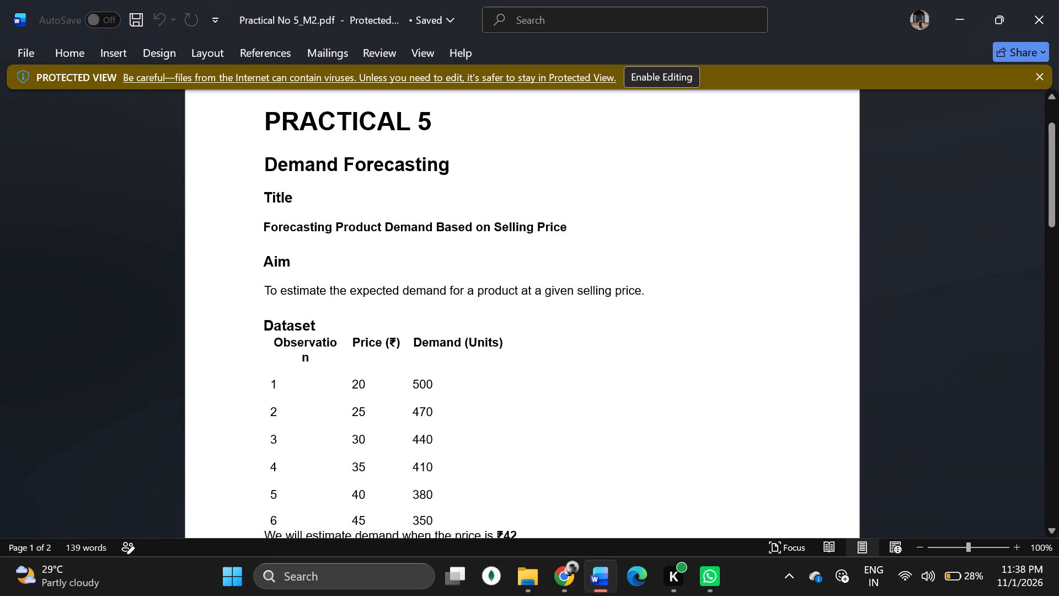
drag(263, 291, 727, 270)
drag(655, 286, 234, 308)
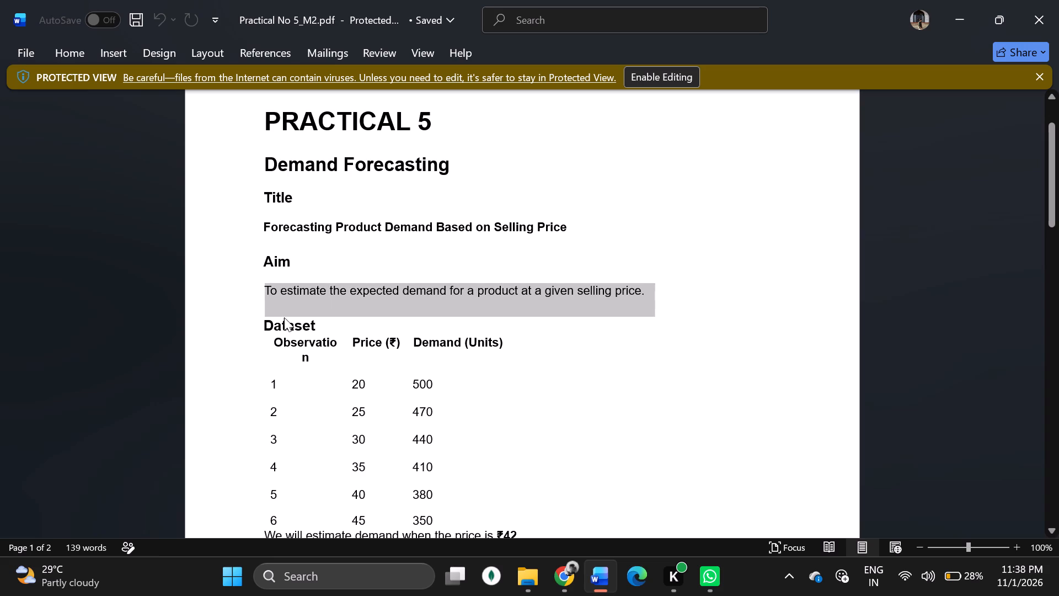
click(497, 338)
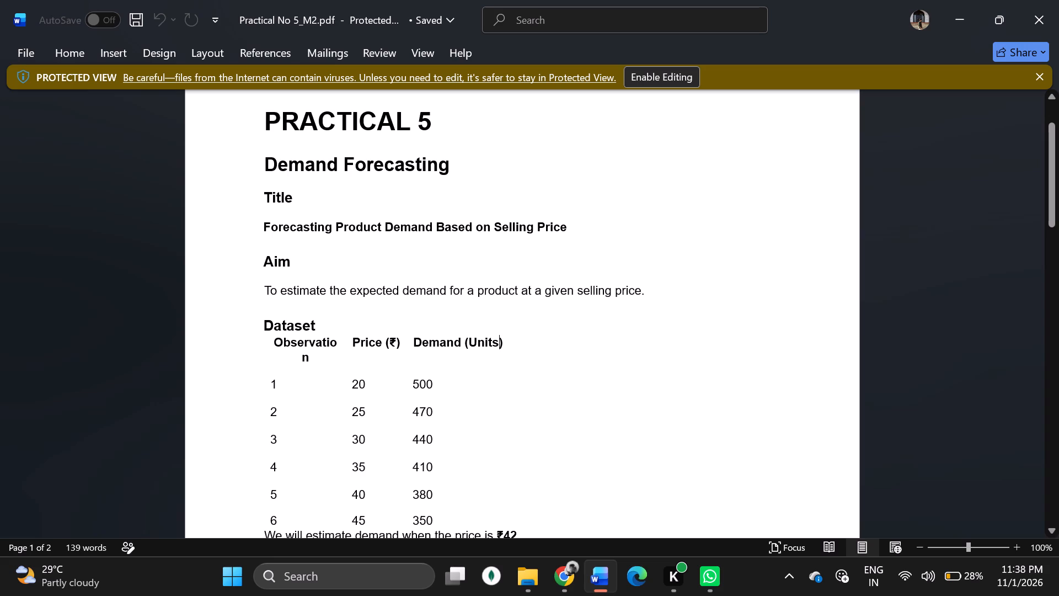
Copy the Observation column with its header from the document's dataset into the M2_prac_5 sheet, starting at cell A3.
scroll(520, 317, down, 2)
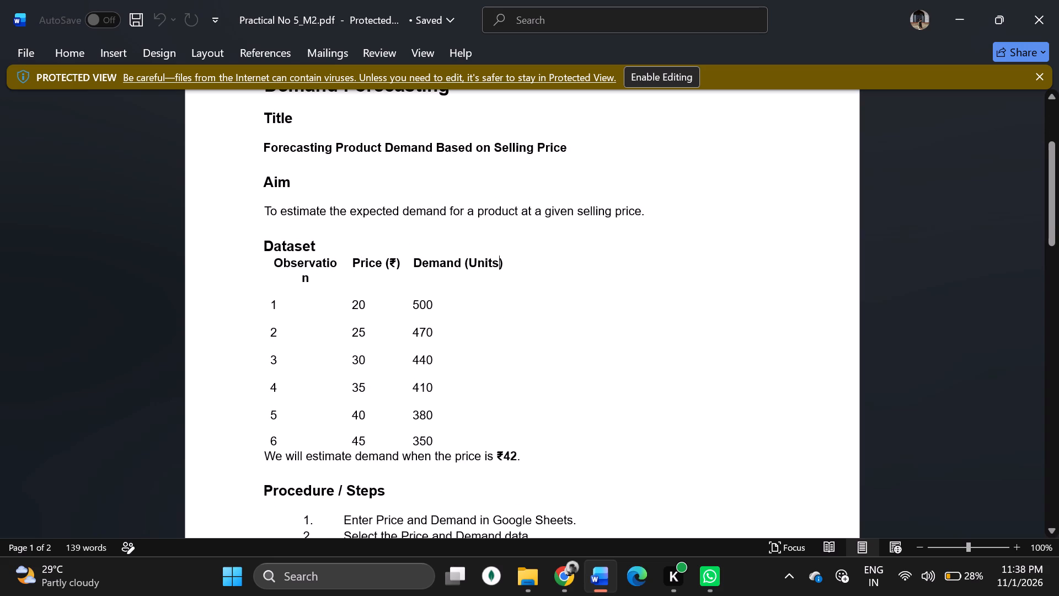
scroll(529, 338, down, 3)
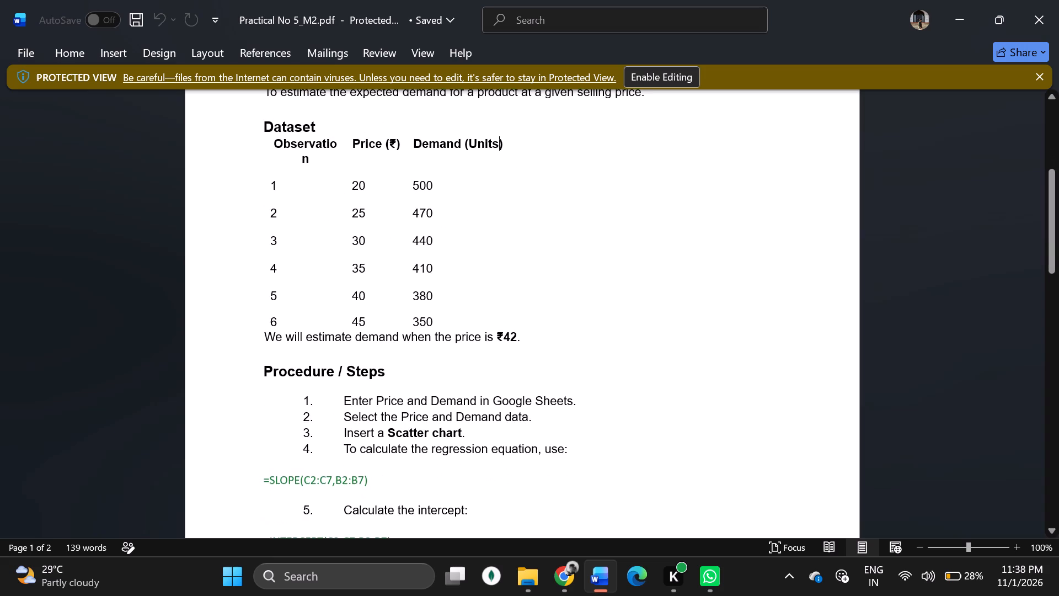
drag(274, 140, 277, 317)
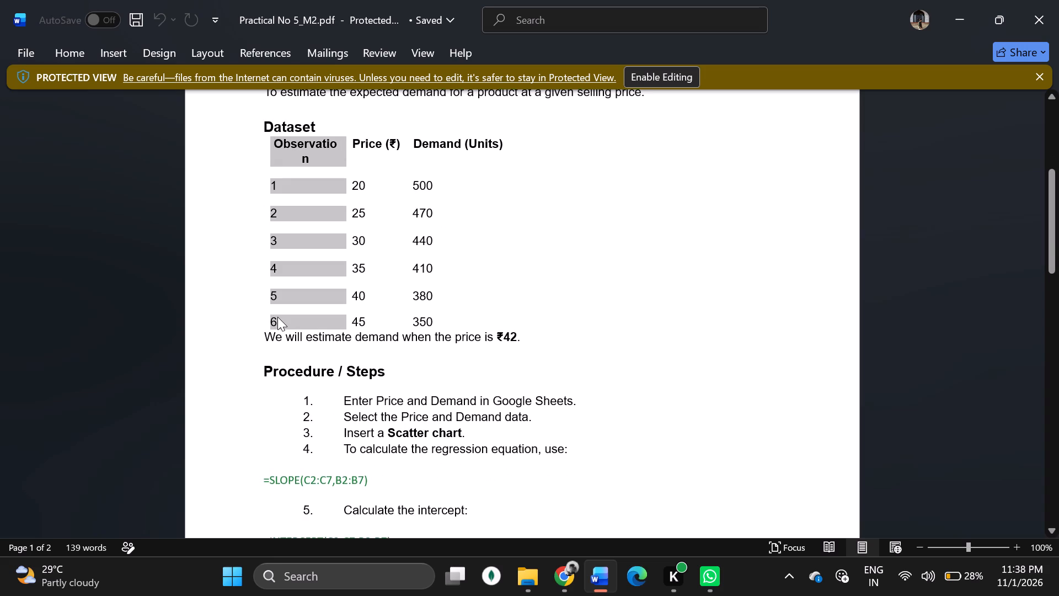
key(ctrl+c)
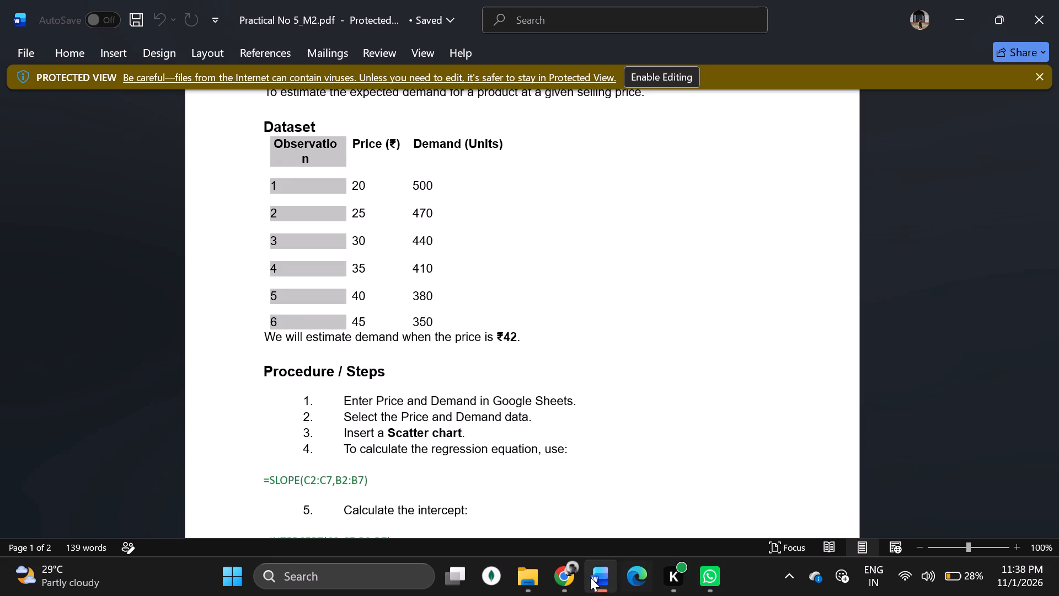
click(578, 577)
click(61, 208)
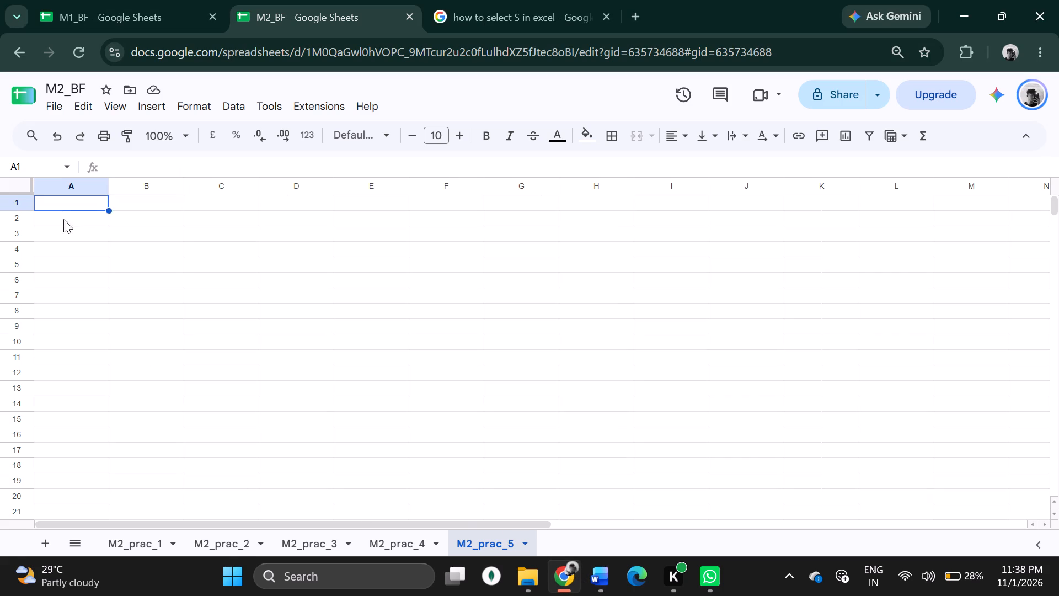
click(82, 240)
key(ctrl+v)
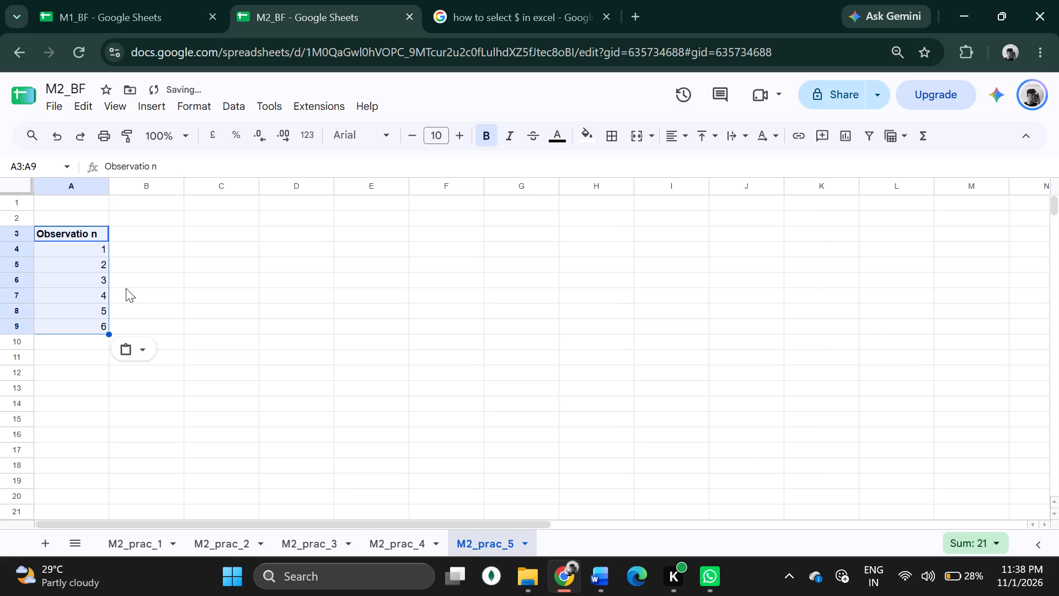
click(193, 269)
Copy the Price (₹) column with its header from the Word document's dataset into the sheet, starting at cell B3.
click(157, 228)
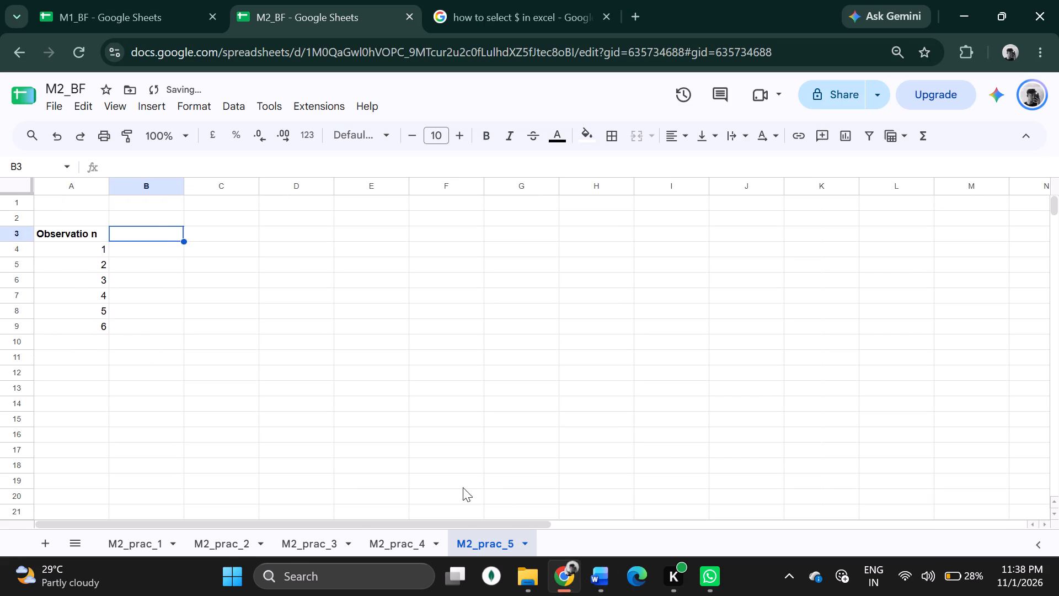
click(613, 572)
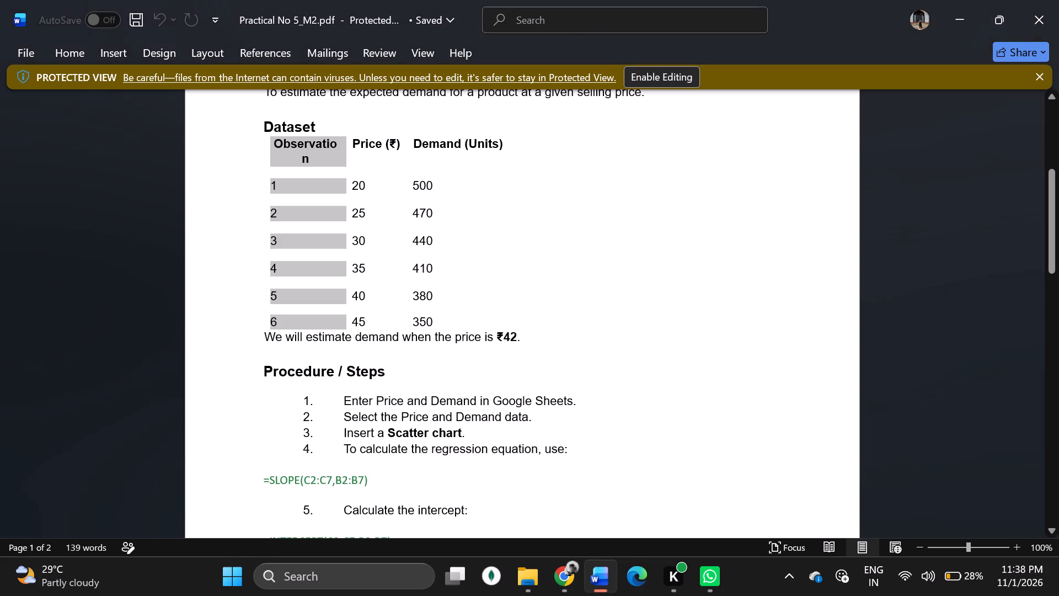
drag(350, 146, 357, 321)
key(ctrl+c)
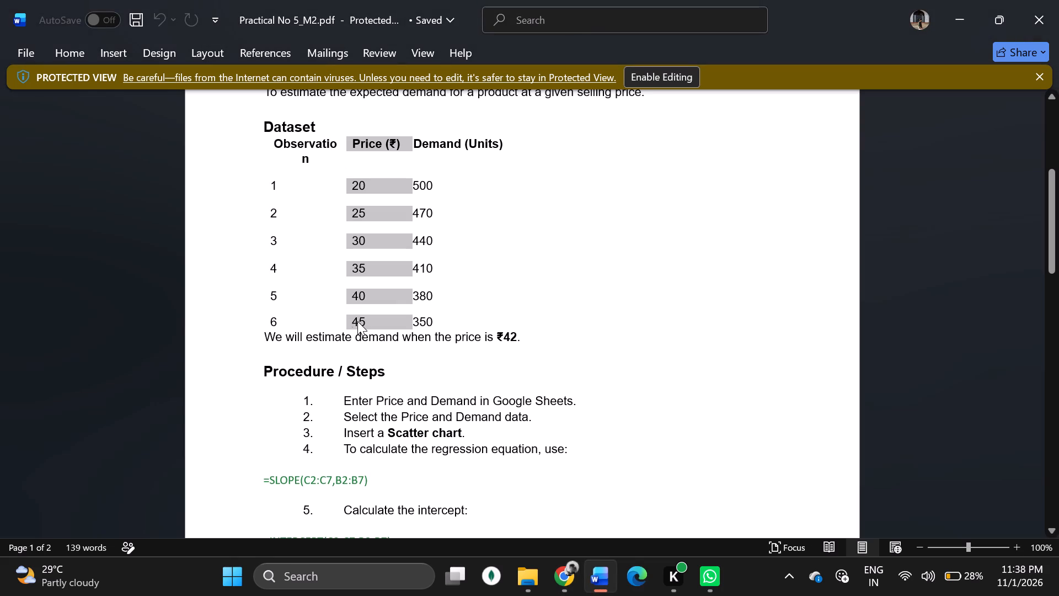
click(560, 568)
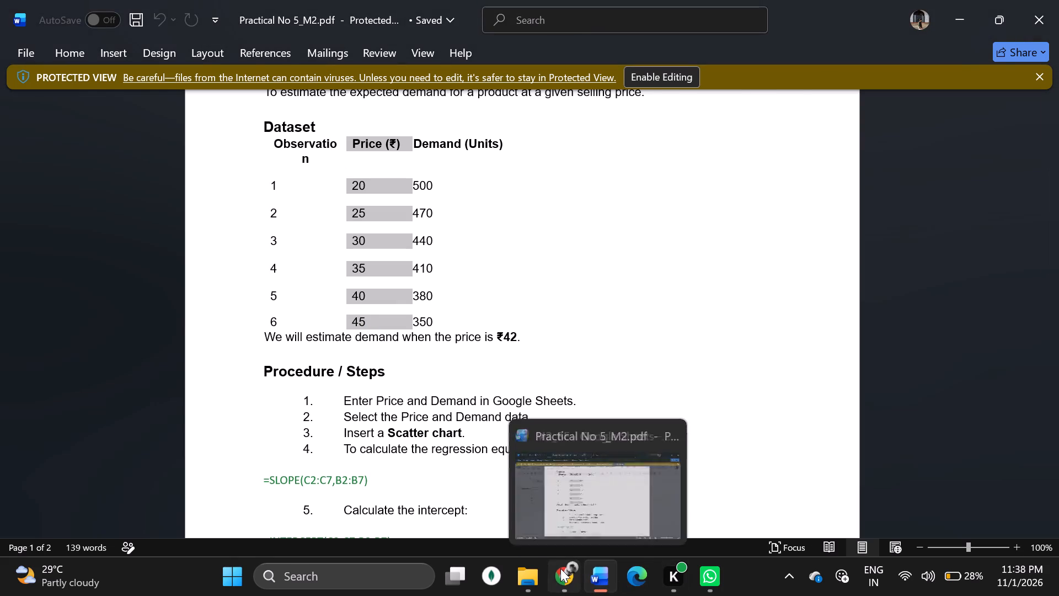
key(ctrl+v)
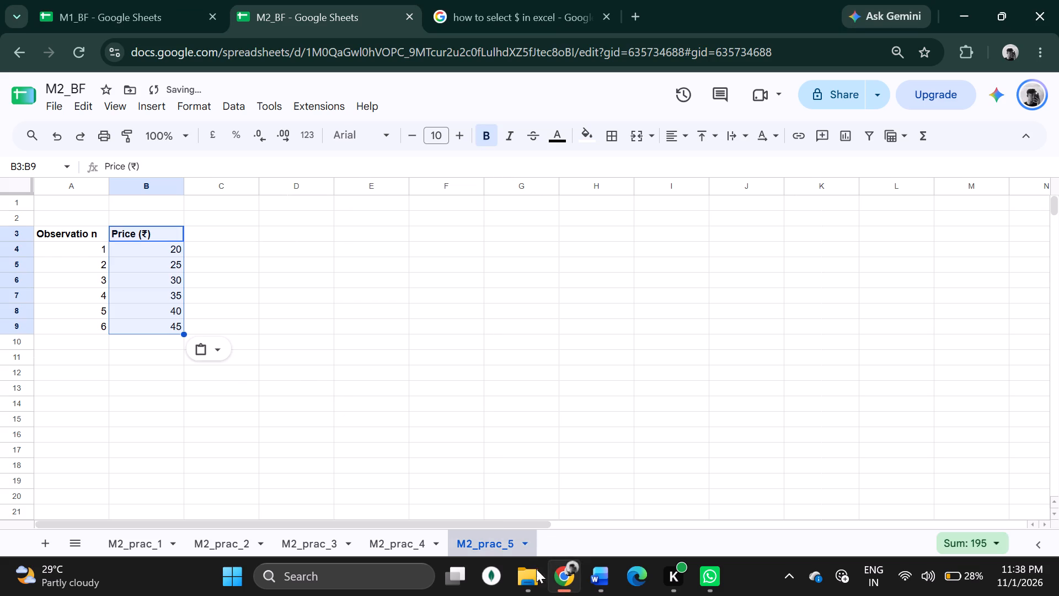
Copy the Demand (Units) column with its header from the Word document's dataset into the sheet, starting at cell C3.
click(607, 577)
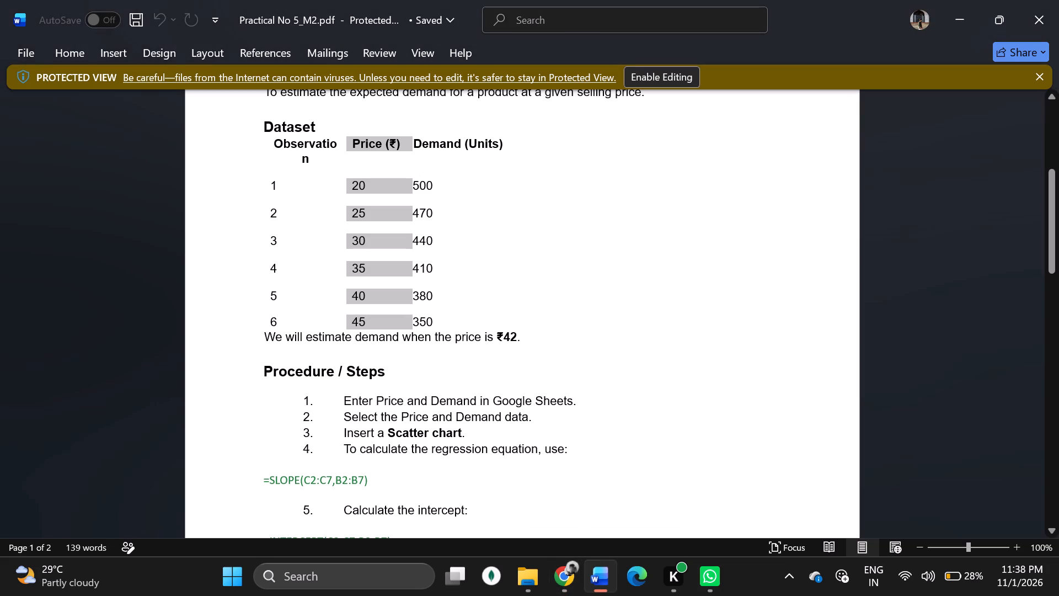
drag(412, 142, 432, 304)
drag(414, 141, 453, 322)
key(ctrl+c)
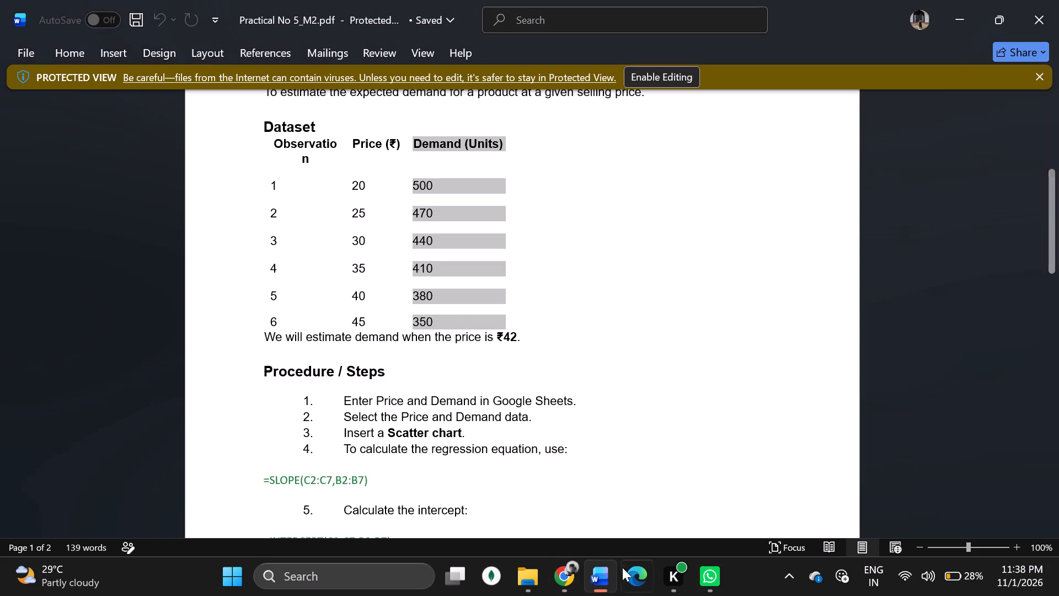
click(569, 576)
click(210, 231)
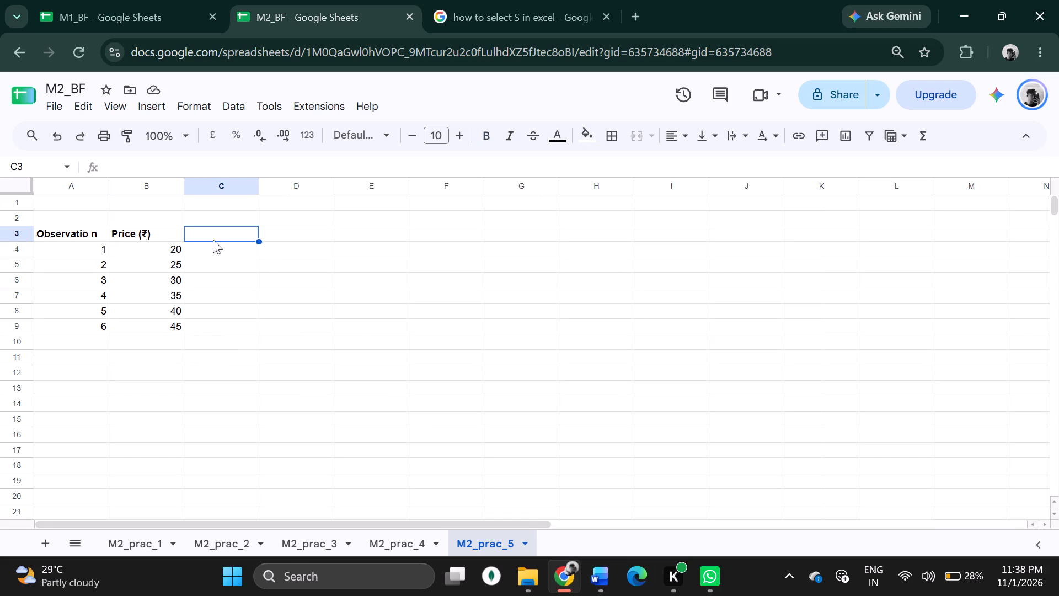
key(ctrl+v)
click(322, 294)
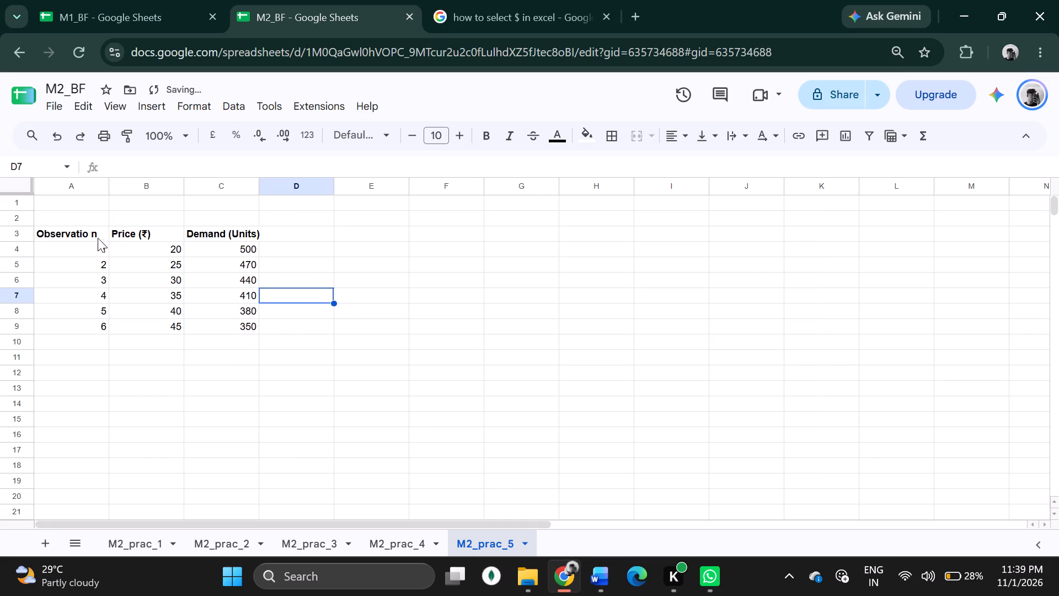
Apply all borders to the dataset table in A3:C9.
drag(78, 230, 242, 335)
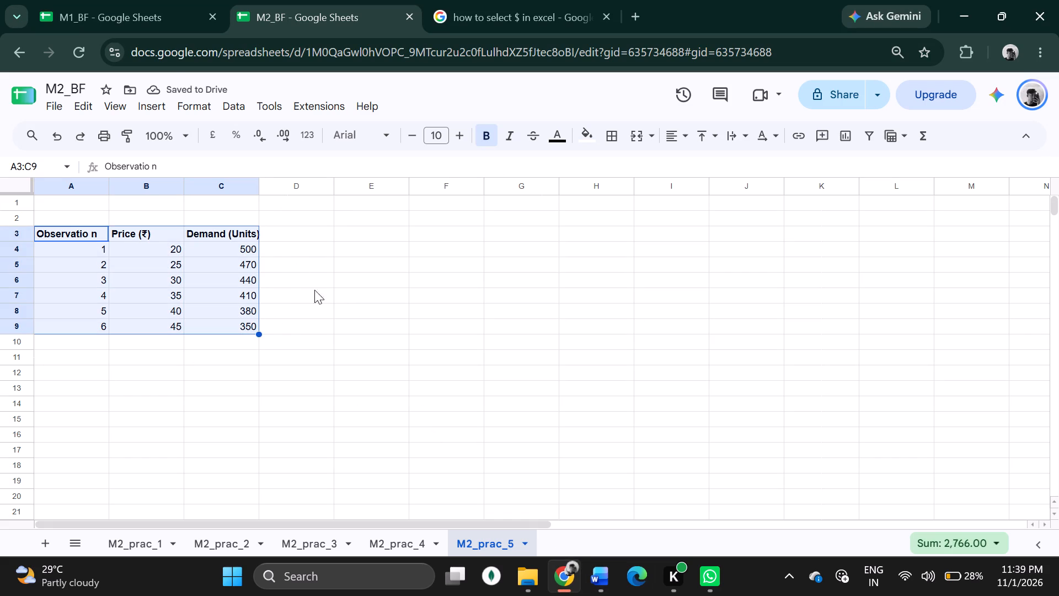
click(611, 139)
click(610, 174)
click(408, 258)
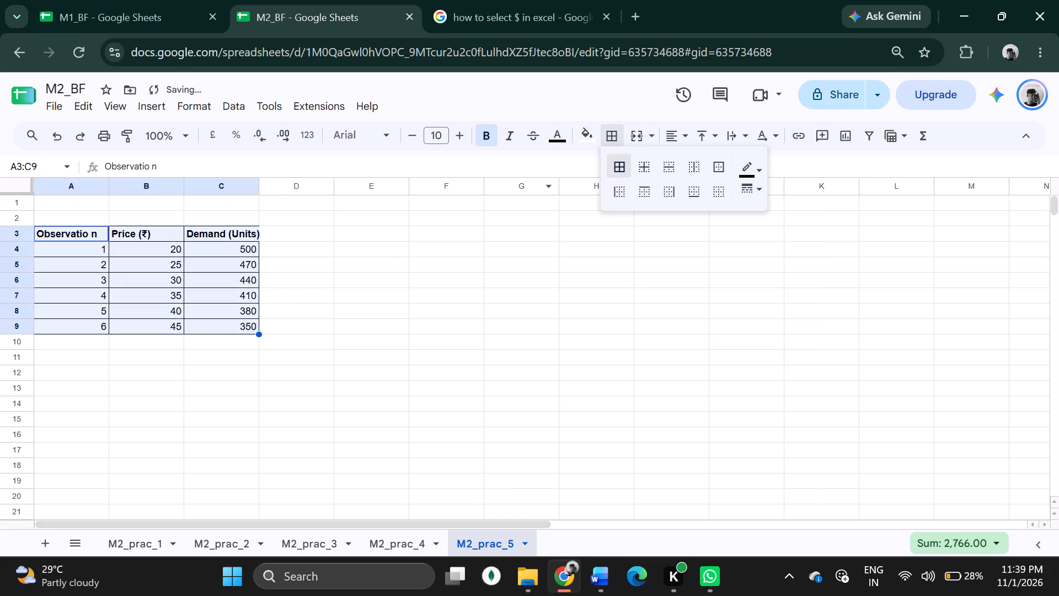
Switch to the Word document and read the price for the demand estimate and the procedure steps on selecting data and charting.
click(603, 555)
click(600, 584)
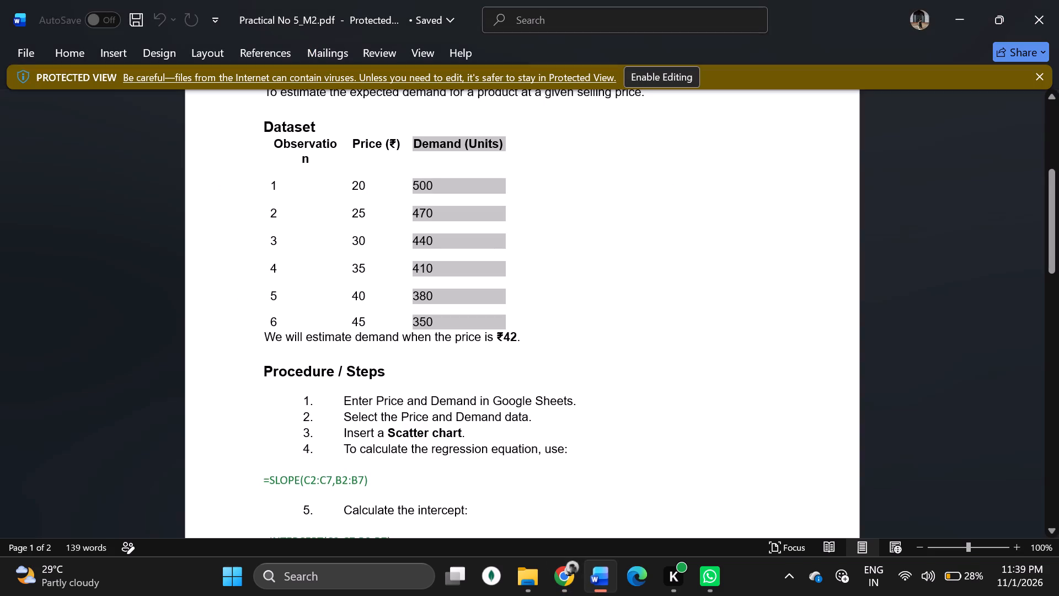
click(555, 377)
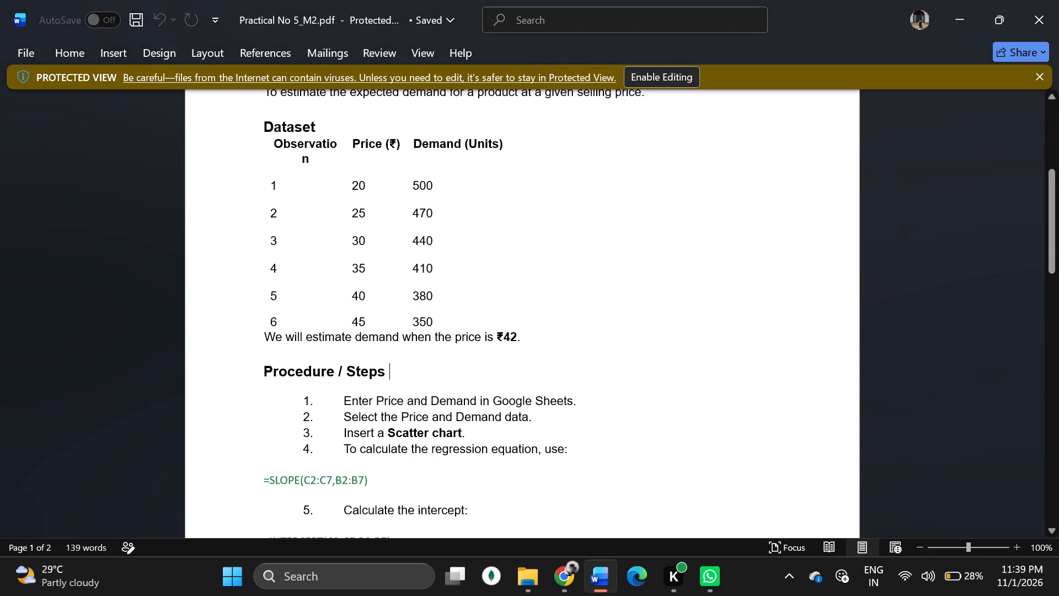
drag(532, 341, 302, 332)
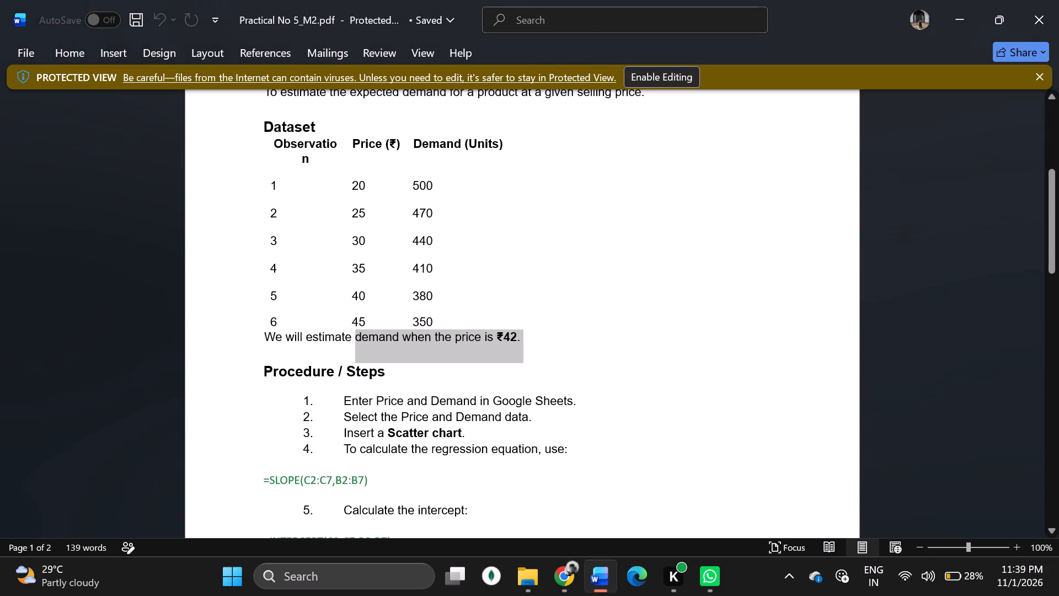
drag(302, 332, 256, 324)
drag(637, 321, 641, 322)
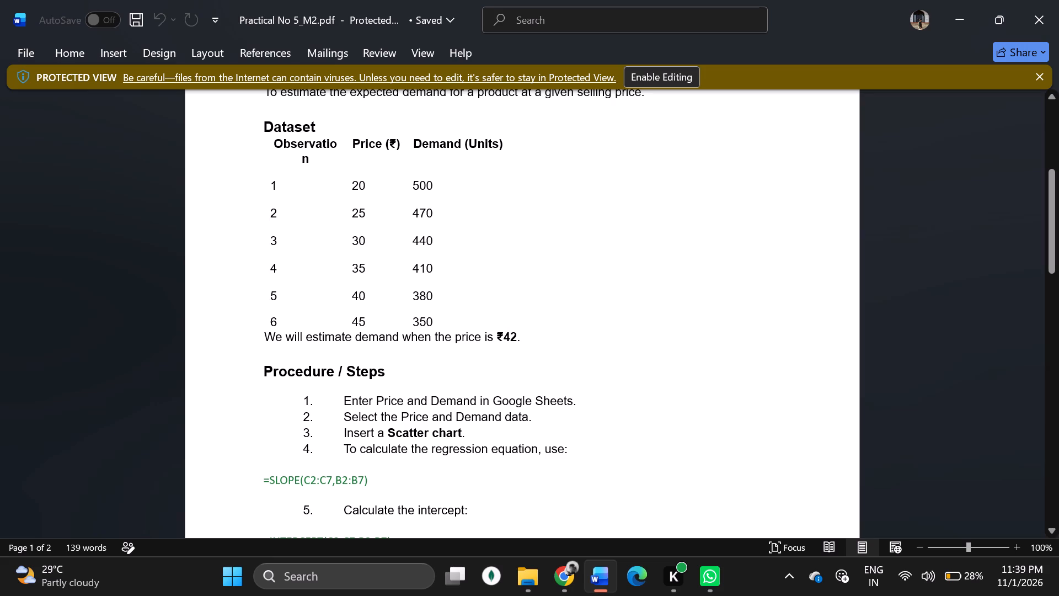
scroll(552, 366, down, 1)
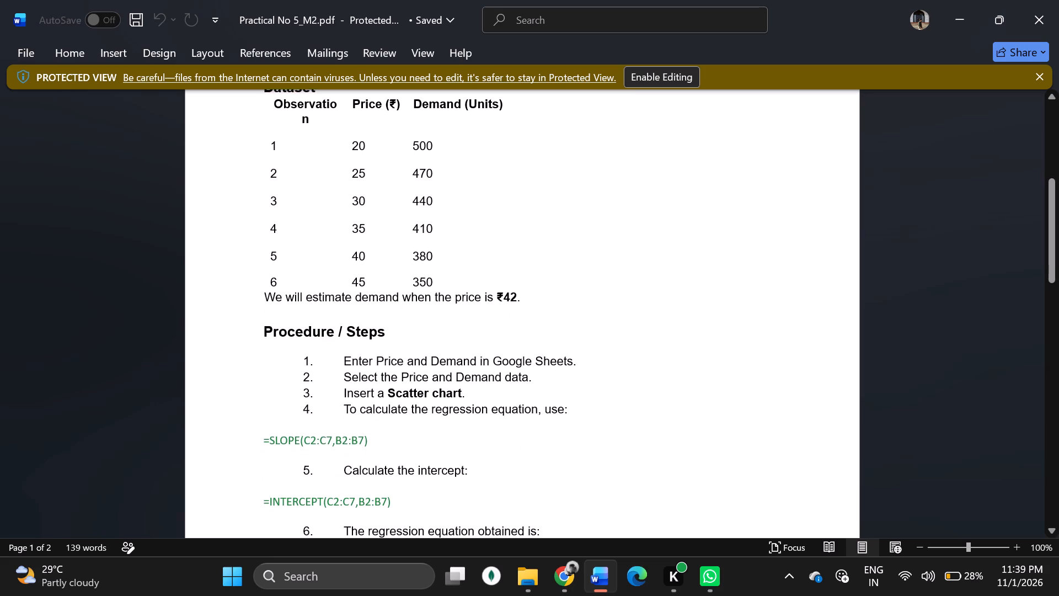
drag(336, 381, 591, 380)
click(646, 387)
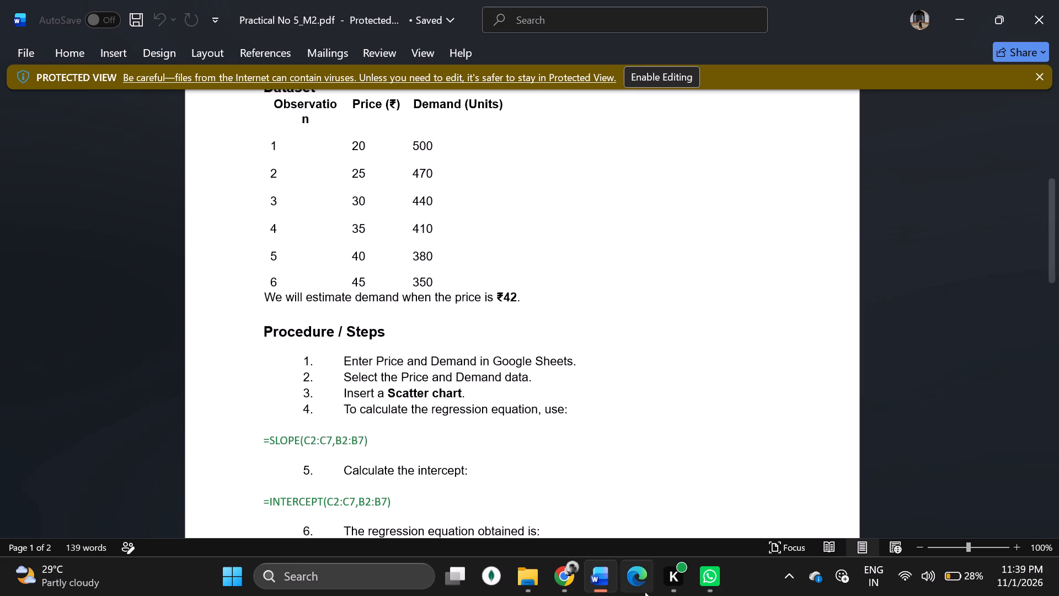
In the M2_prac_5 sheet in Chrome, insert a scatter chart from the Price and Demand data in B3:B9 and C3:C9.
click(575, 568)
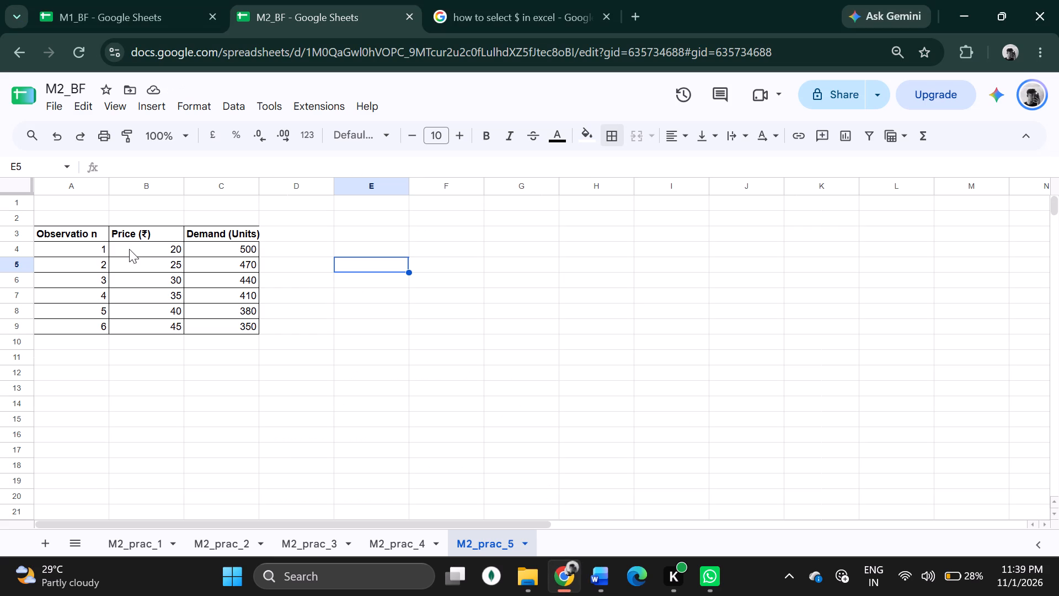
drag(140, 240, 157, 328)
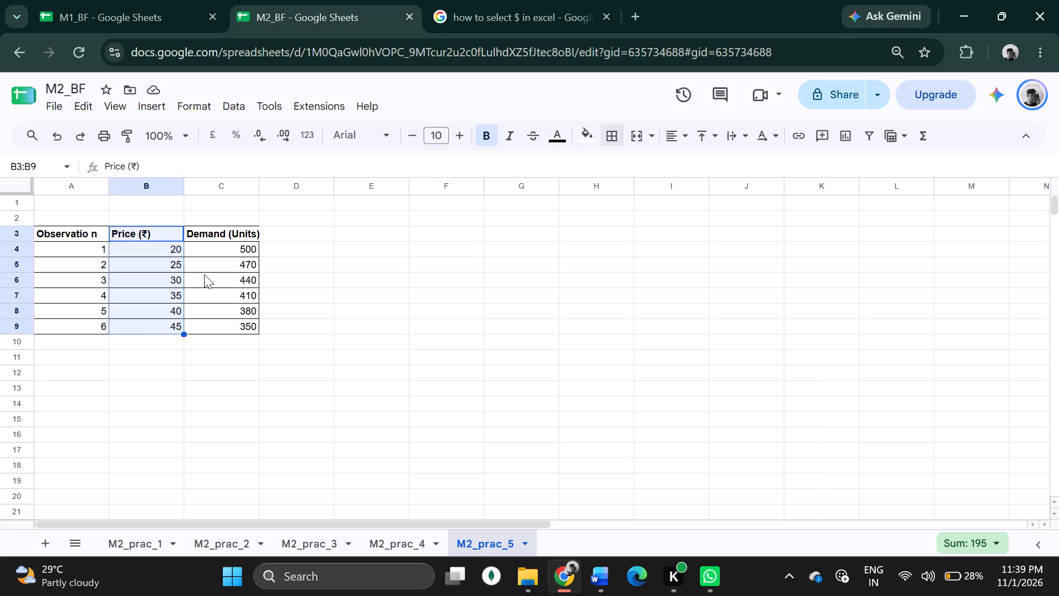
ctrl+drag(220, 232, 232, 321)
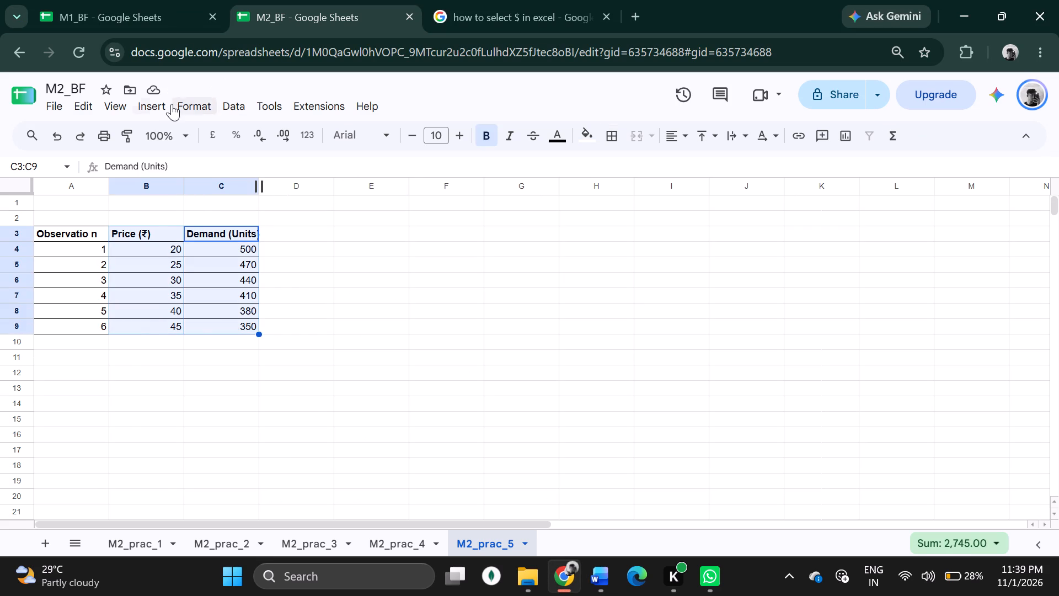
click(151, 104)
click(175, 286)
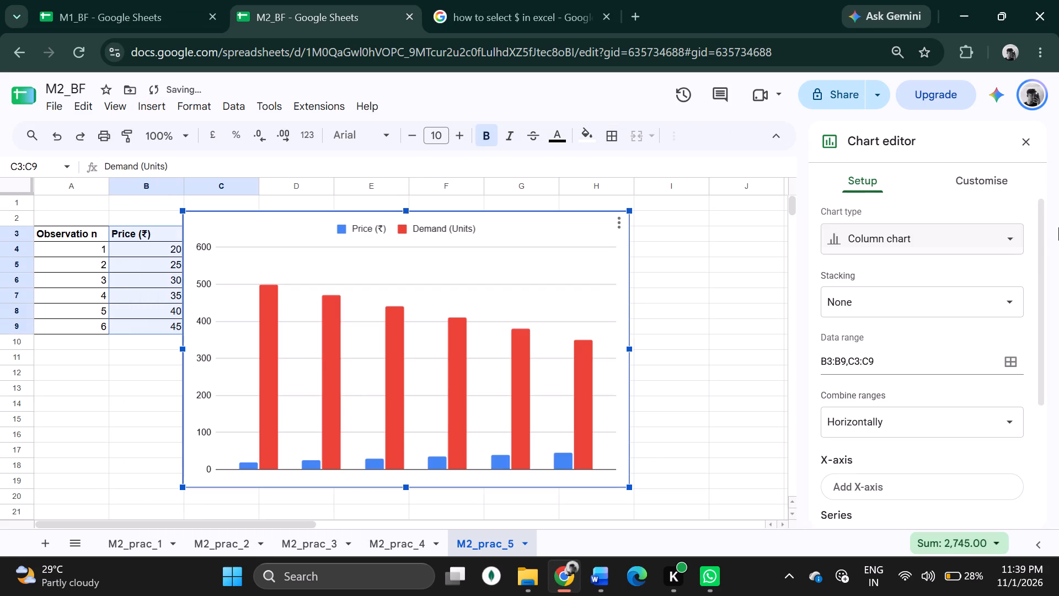
click(912, 246)
scroll(924, 359, down, 4)
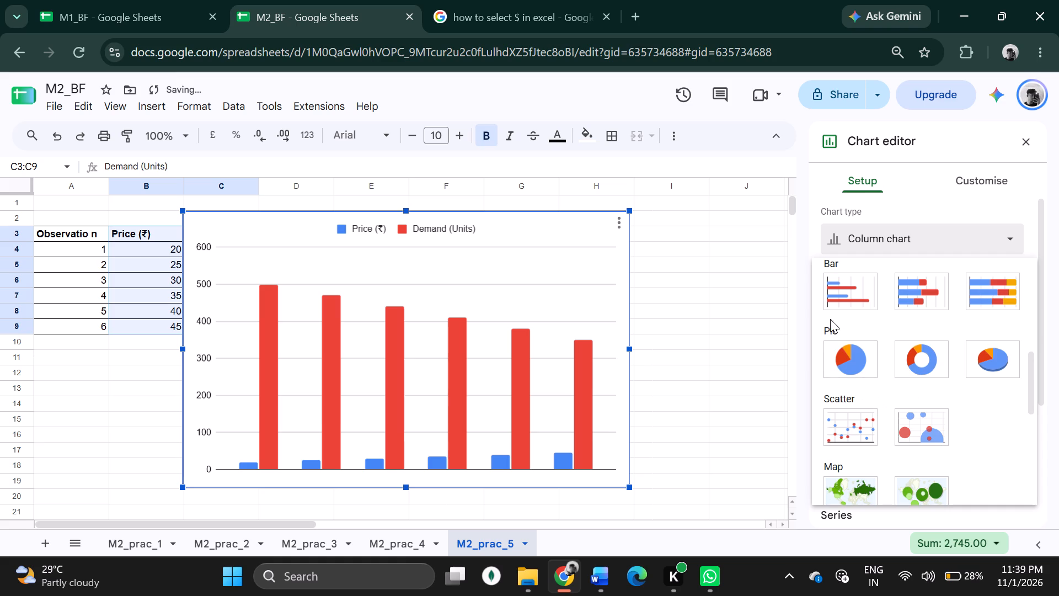
click(841, 419)
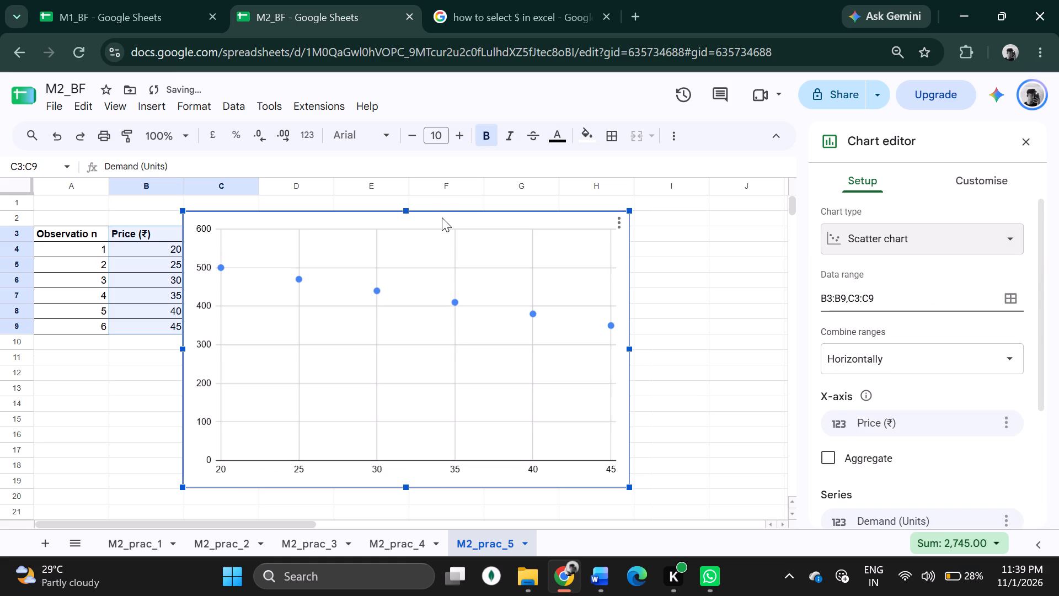
Move the scatter chart clear of the dataset table so it spans columns E to J, and close the chart editor.
drag(442, 216, 612, 222)
drag(608, 221, 598, 214)
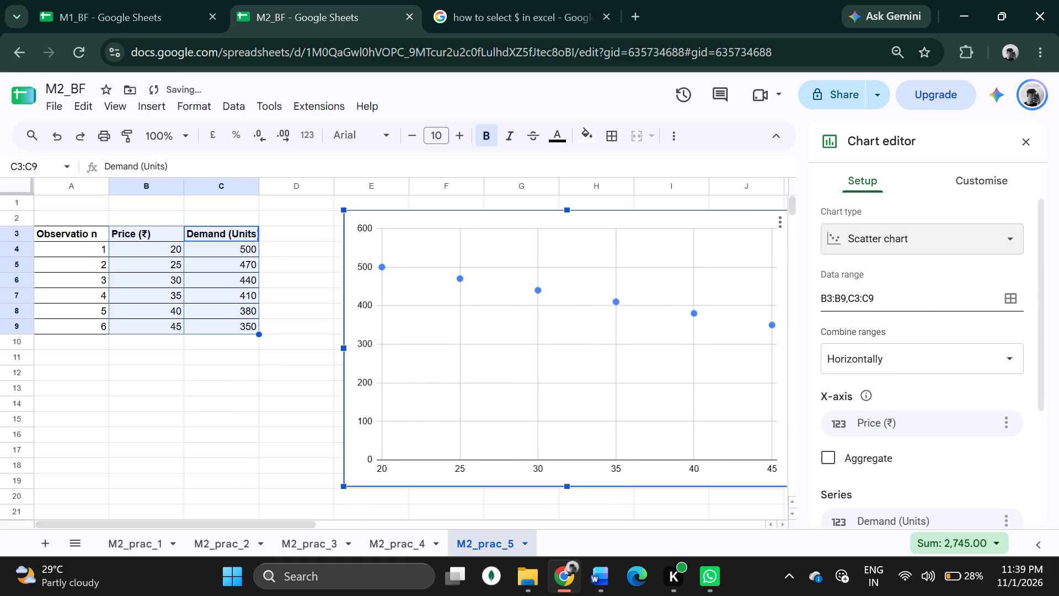
drag(598, 214, 593, 212)
click(320, 301)
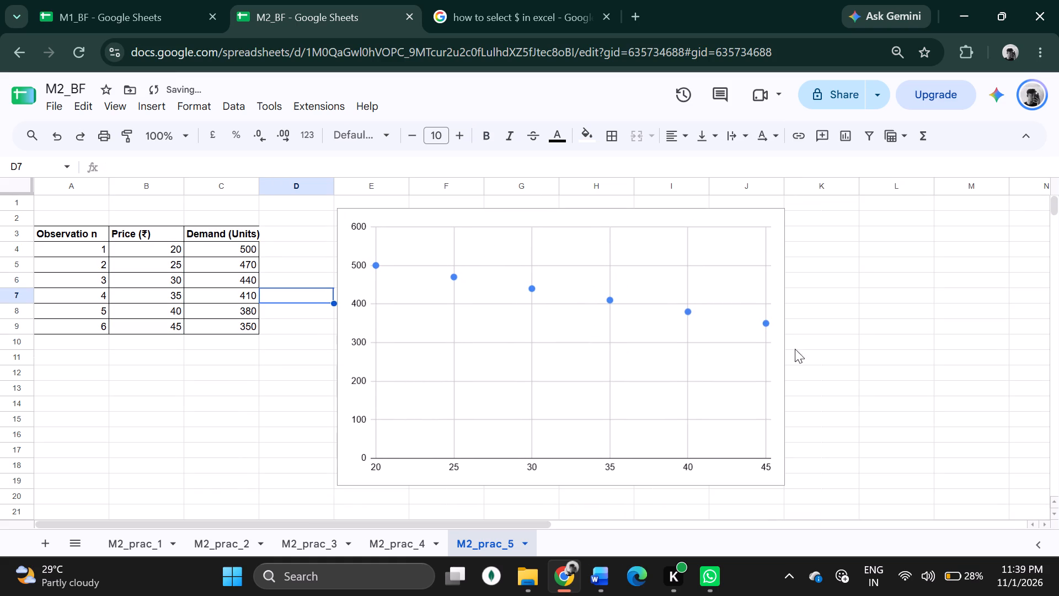
click(990, 345)
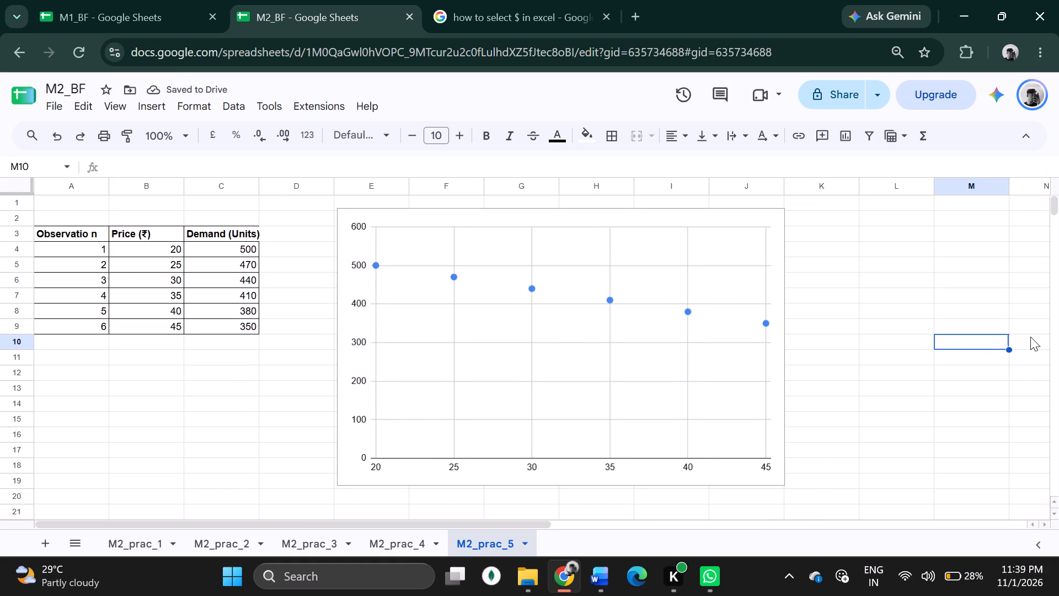